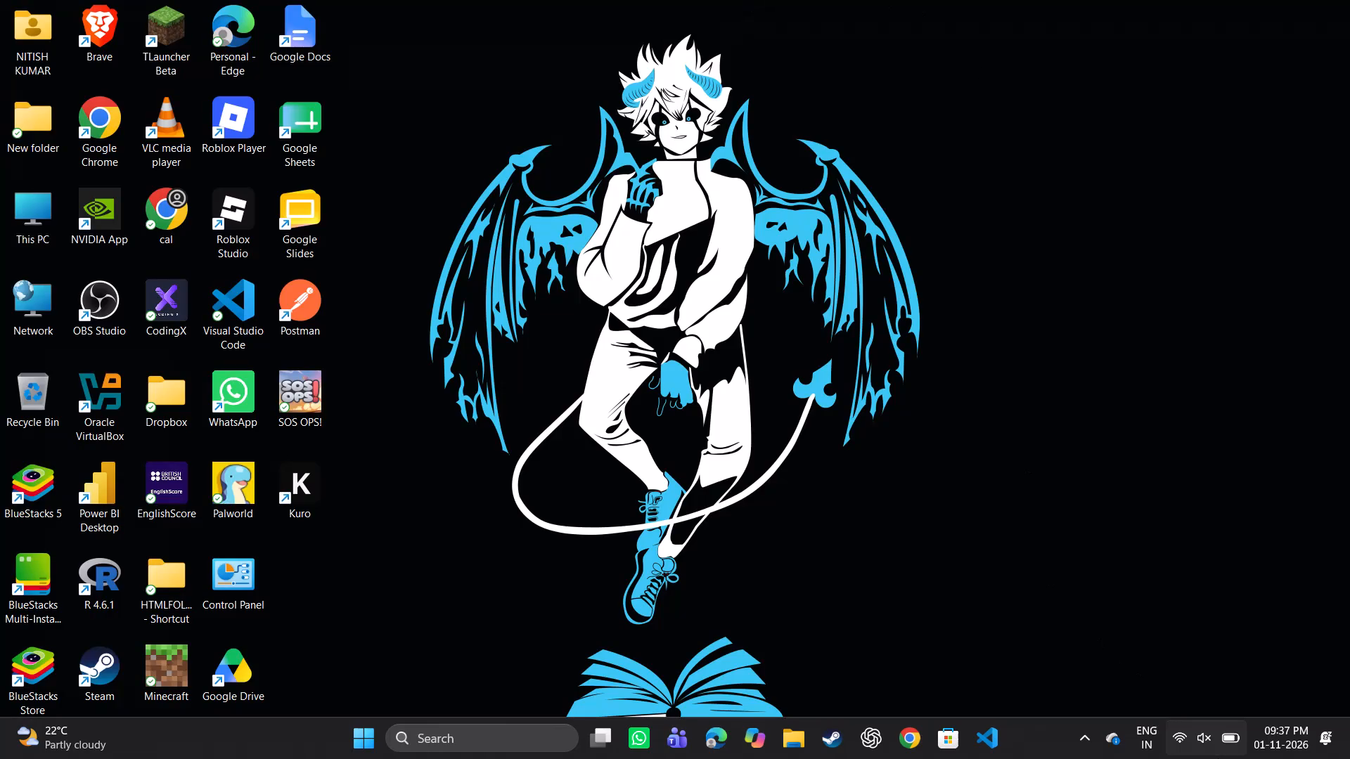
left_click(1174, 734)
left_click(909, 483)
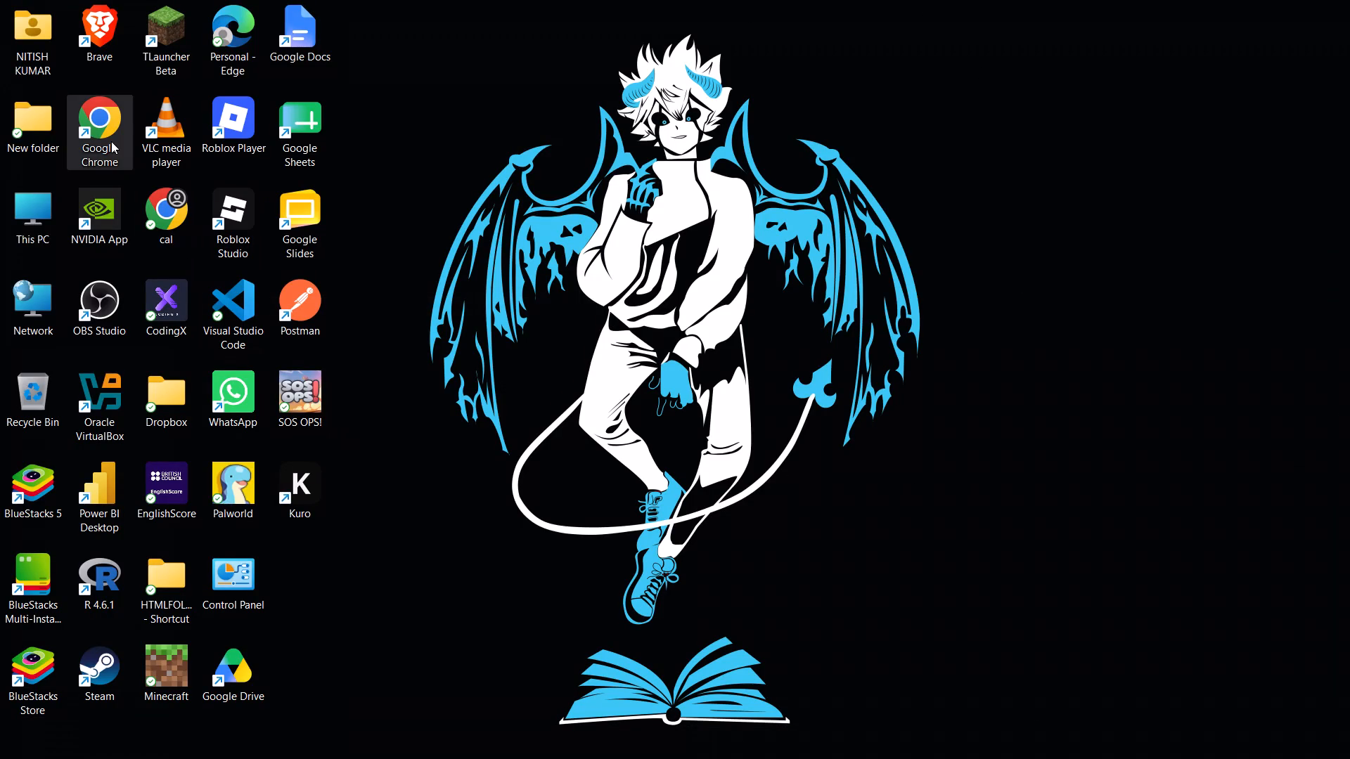
Open Google Chrome with the first listed profile, the one with the green vehicle picture, and maximize its window.
left_click(95, 119)
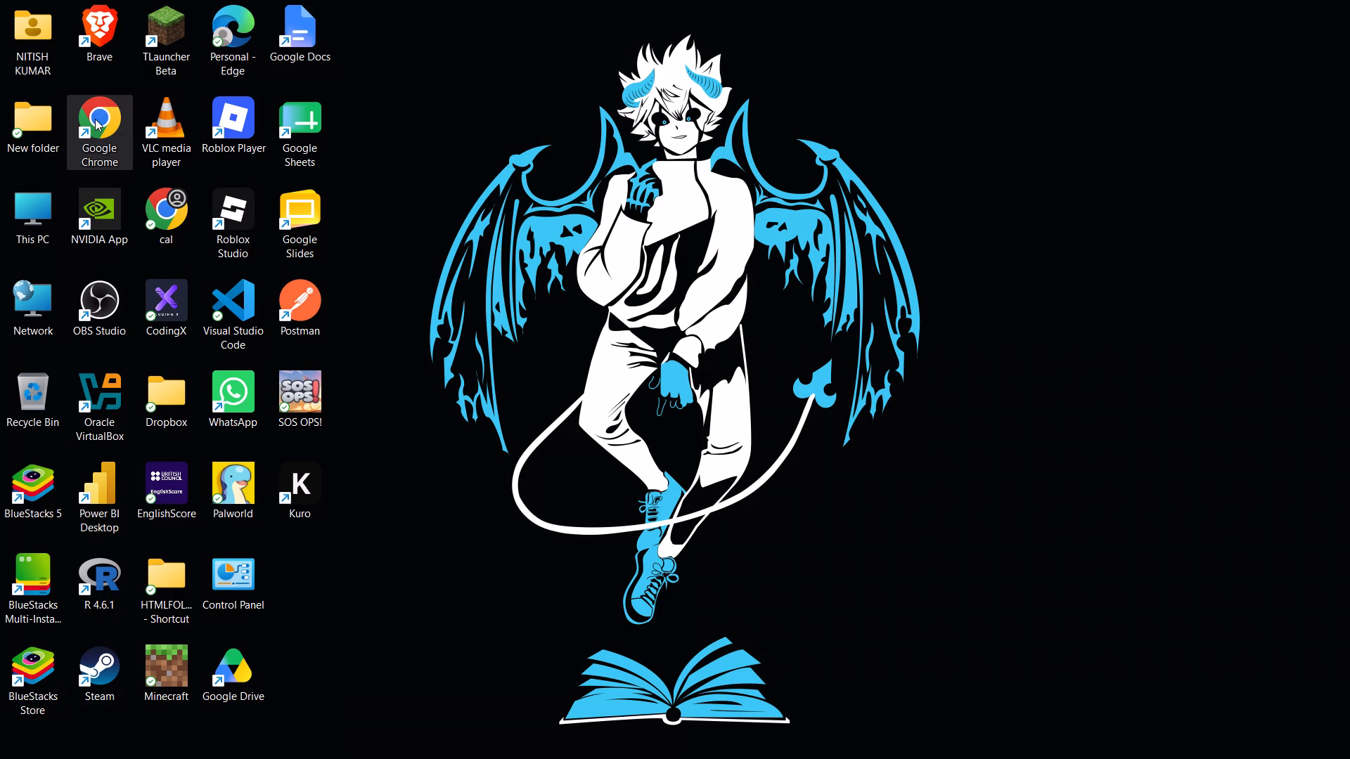
double_click(95, 119)
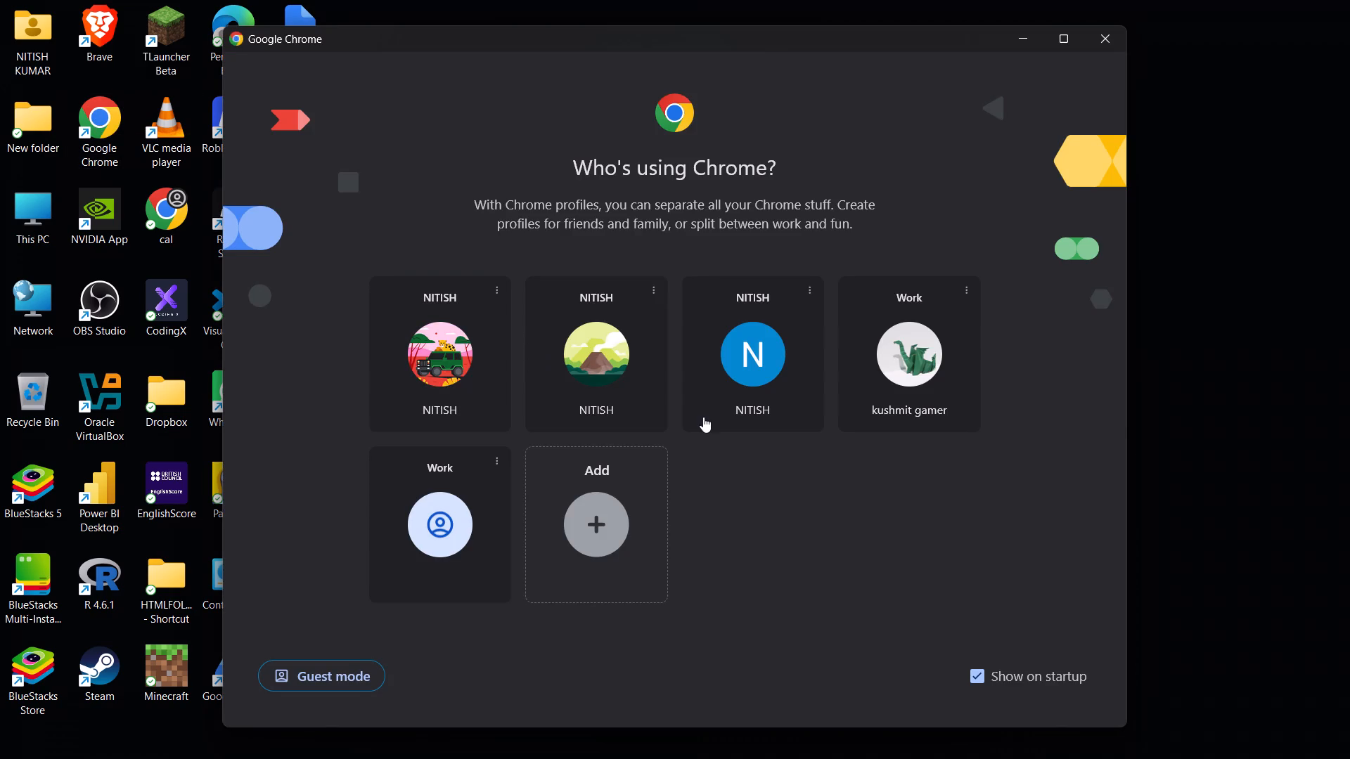
left_click(470, 339)
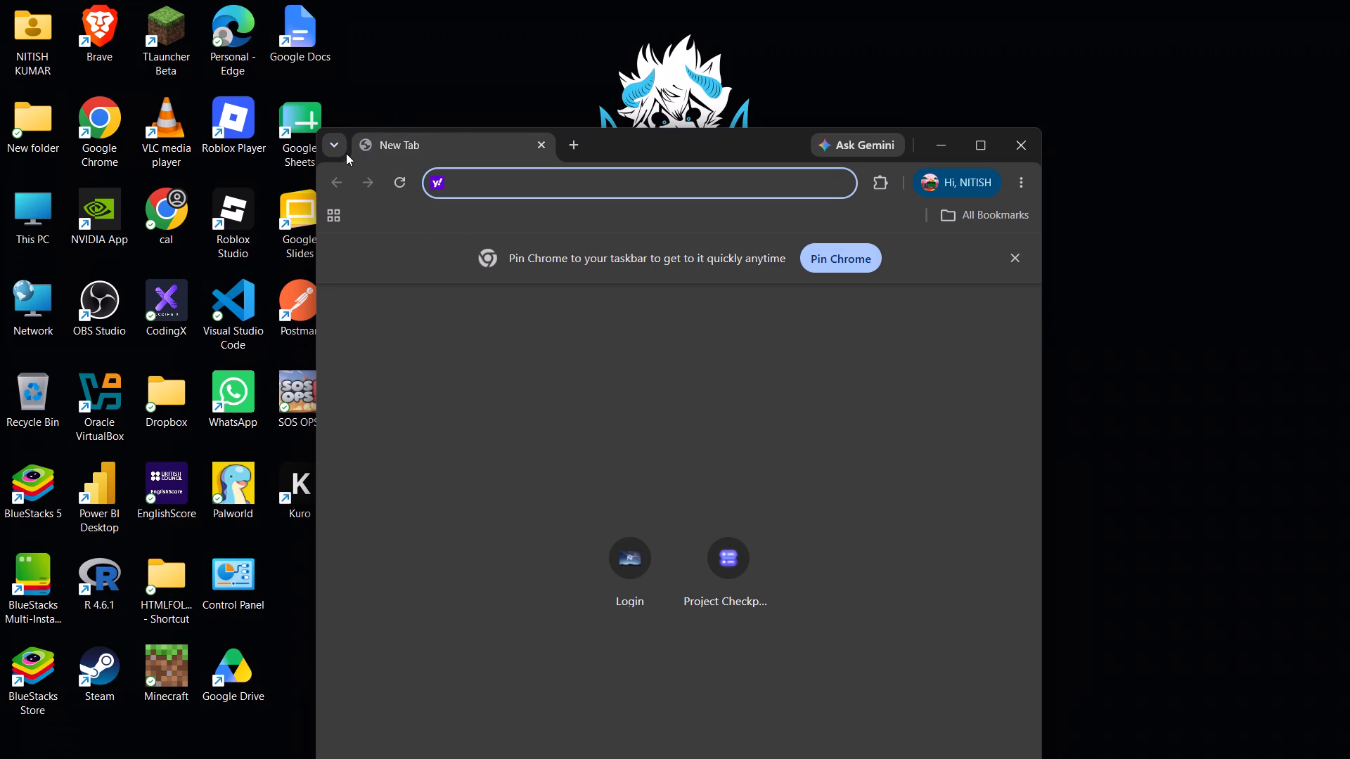
left_click(984, 149)
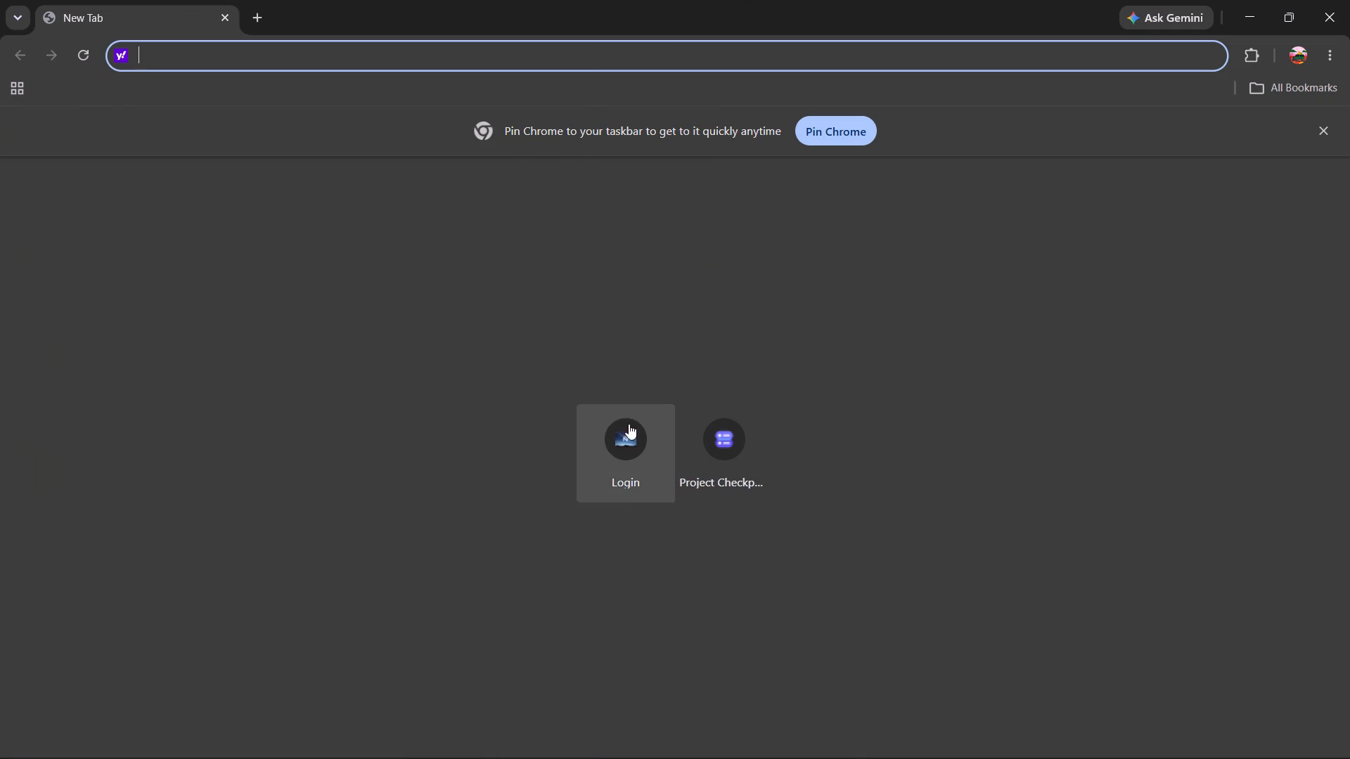
Search the web for "gmail".
left_click(418, 47)
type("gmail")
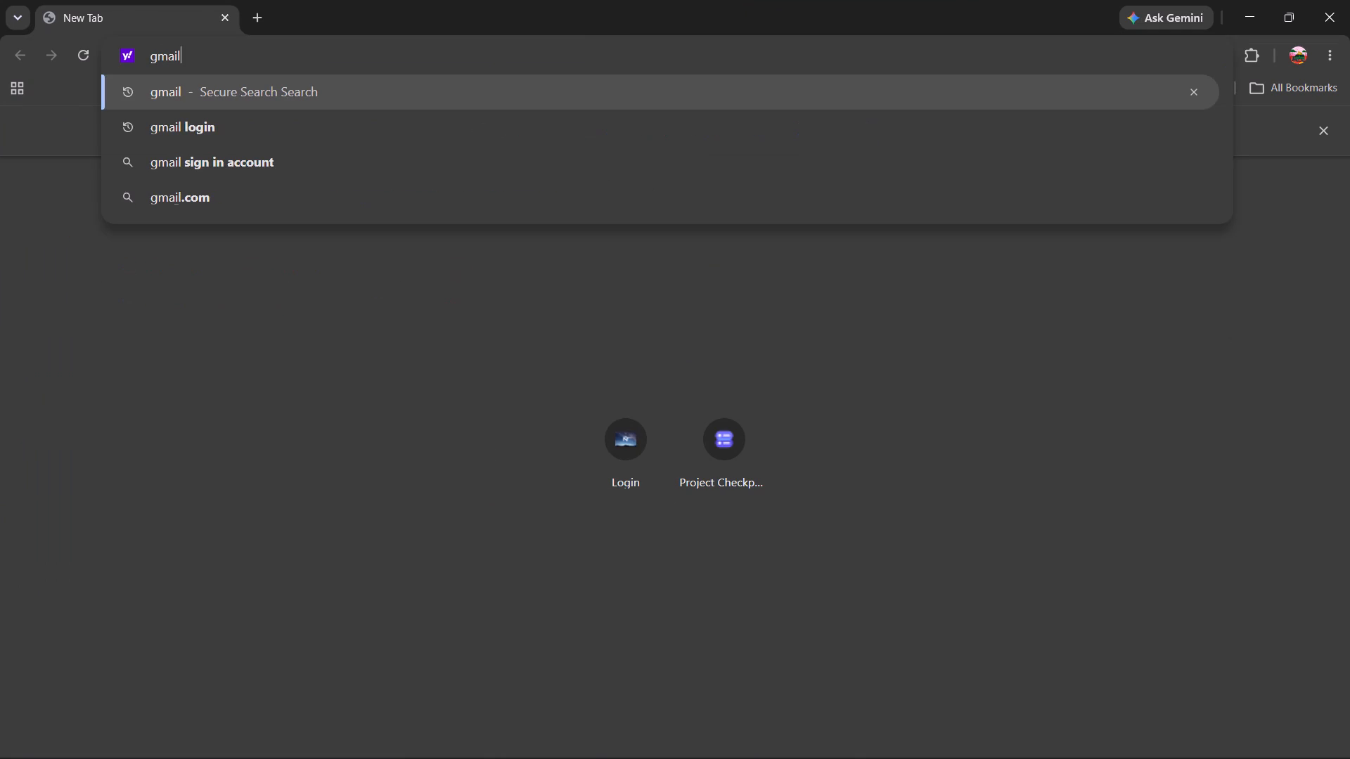
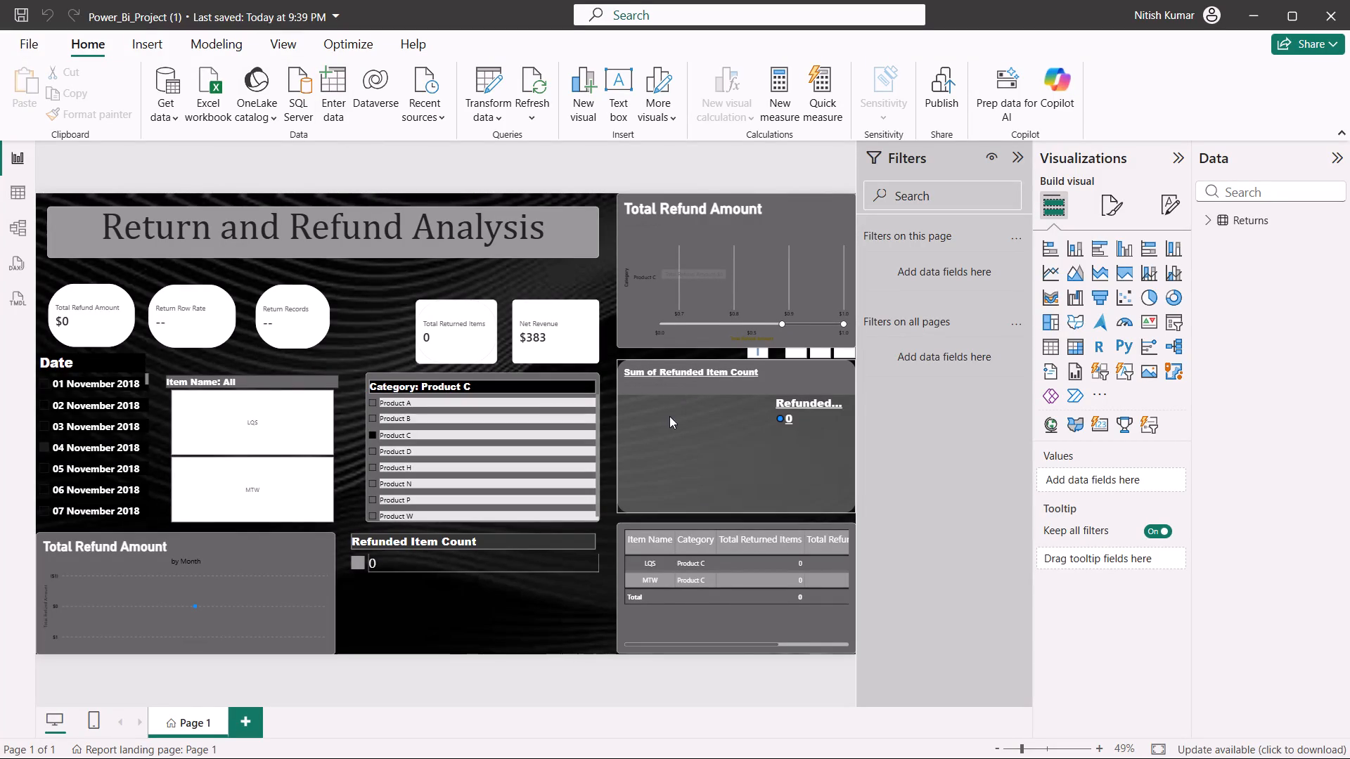
Go through single November 2018 dates in the Date slicer and leave the report filtered to 11 November 2018.
left_click(724, 427)
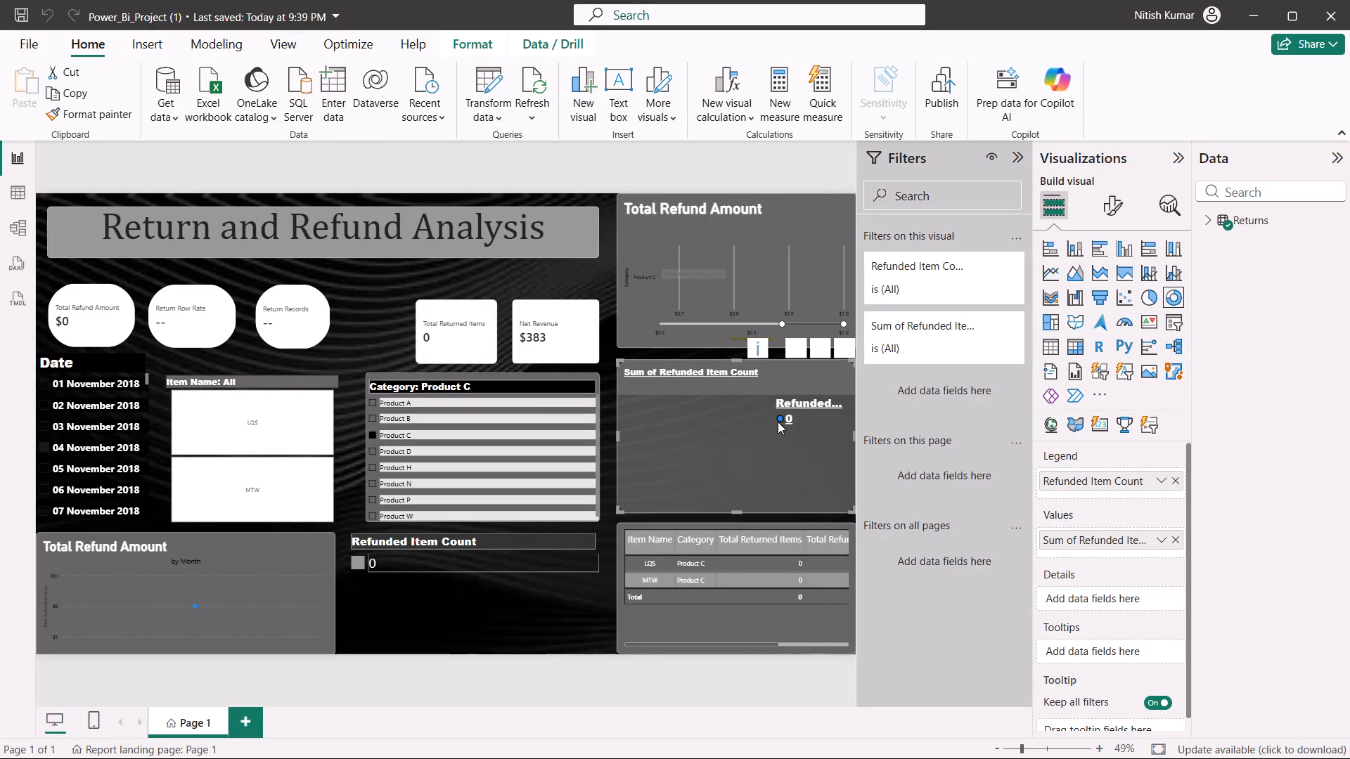
left_click(93, 398)
left_click(85, 423)
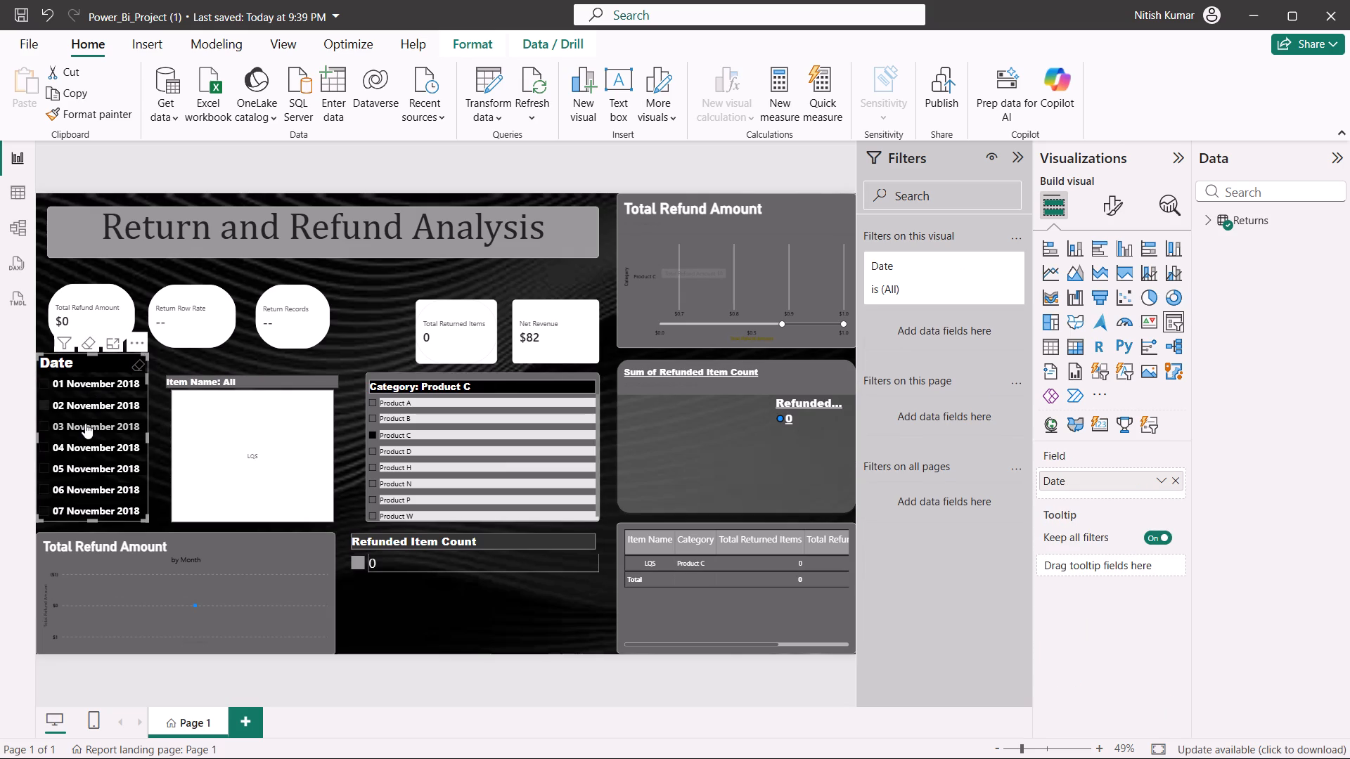
left_click(85, 434)
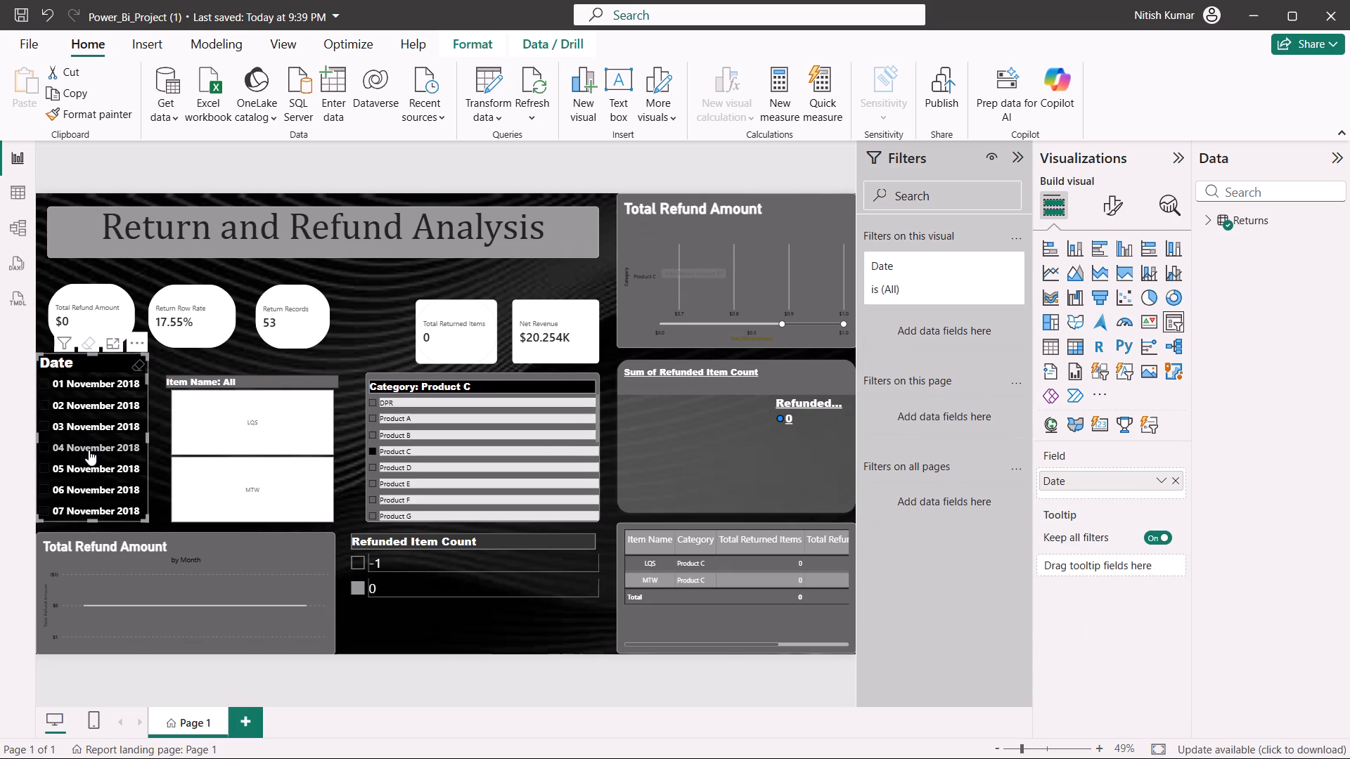
left_click(89, 450)
left_click(94, 479)
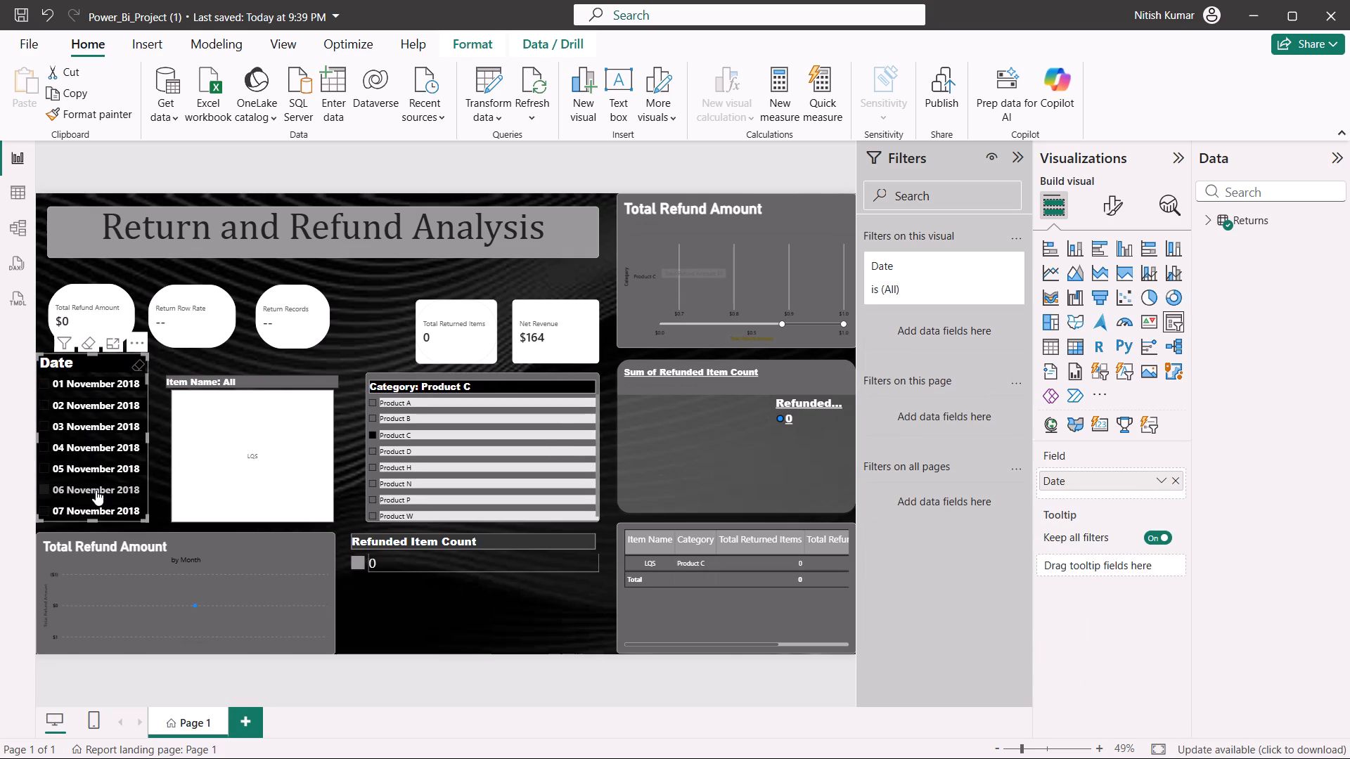
left_click(96, 493)
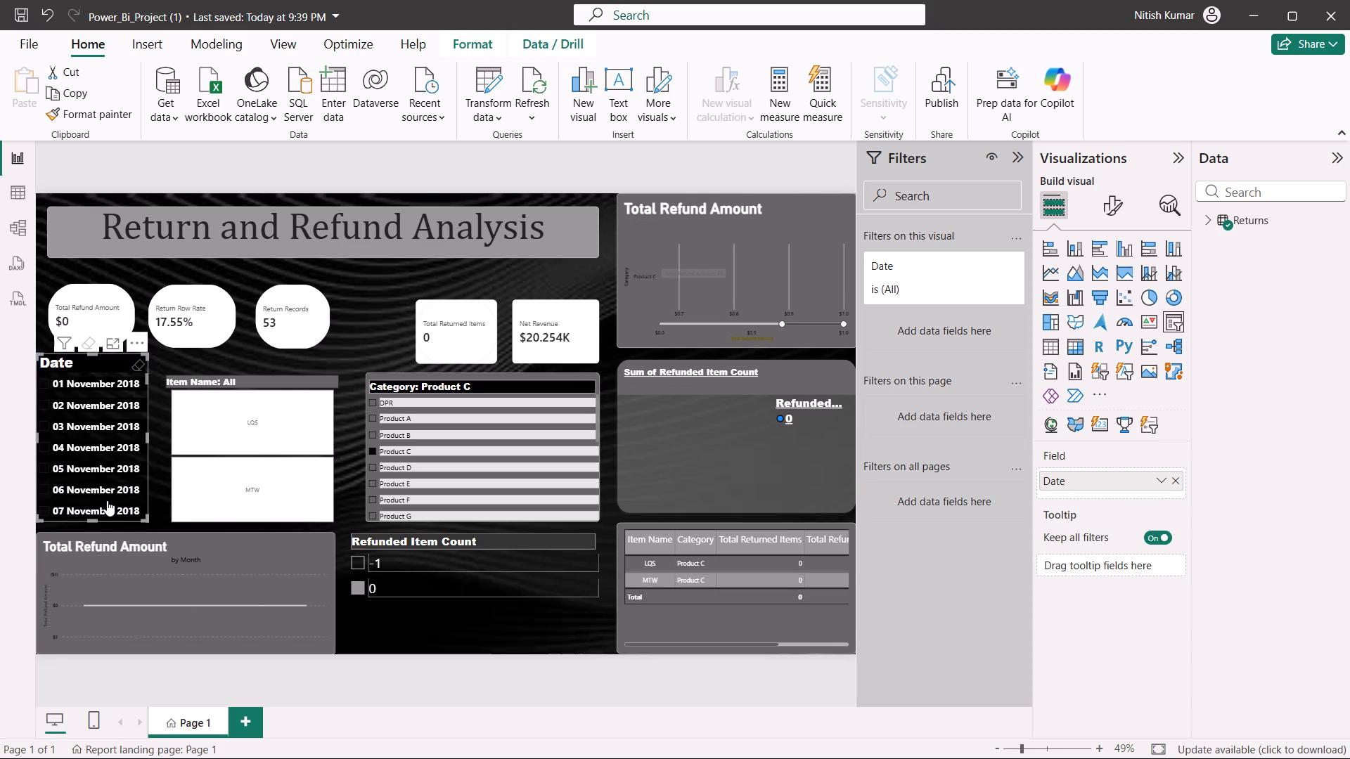
left_click(107, 500)
scroll(107, 500, "down", 2)
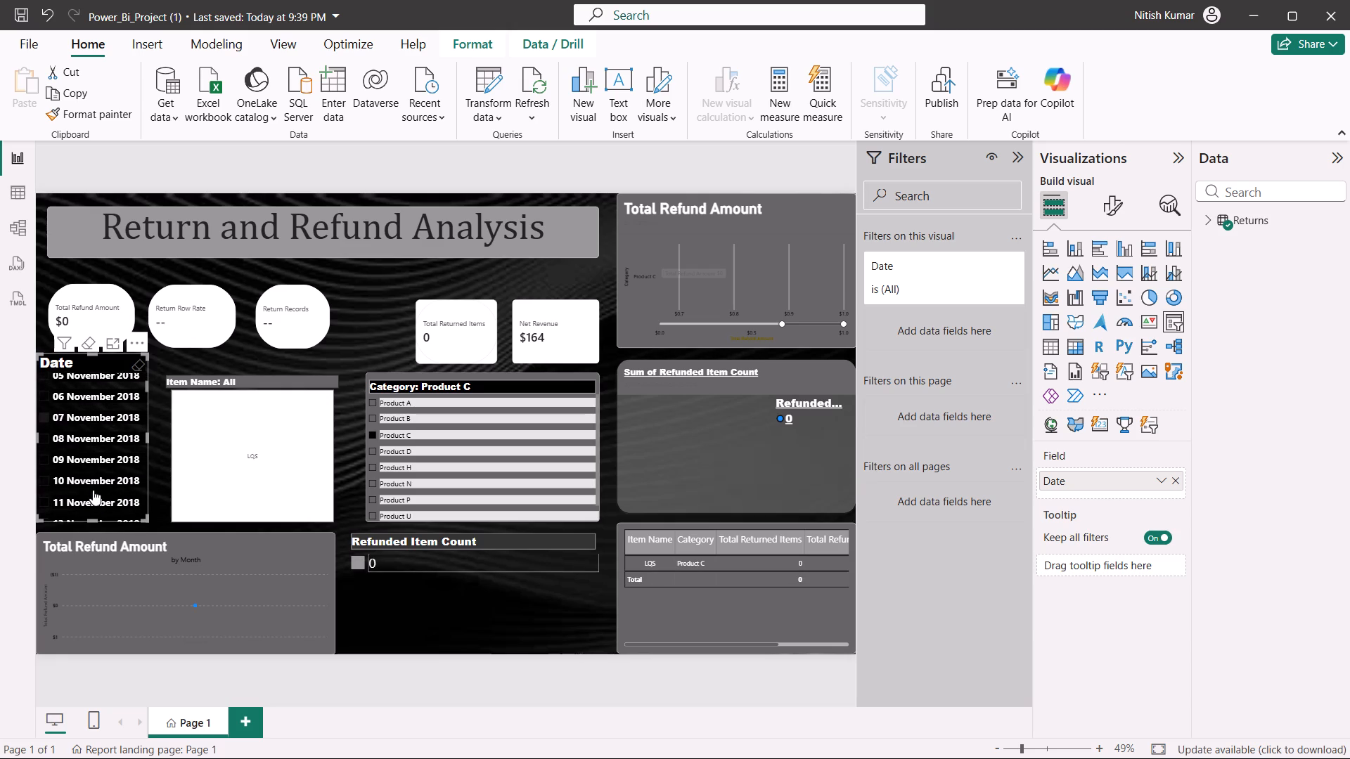
left_click(80, 498)
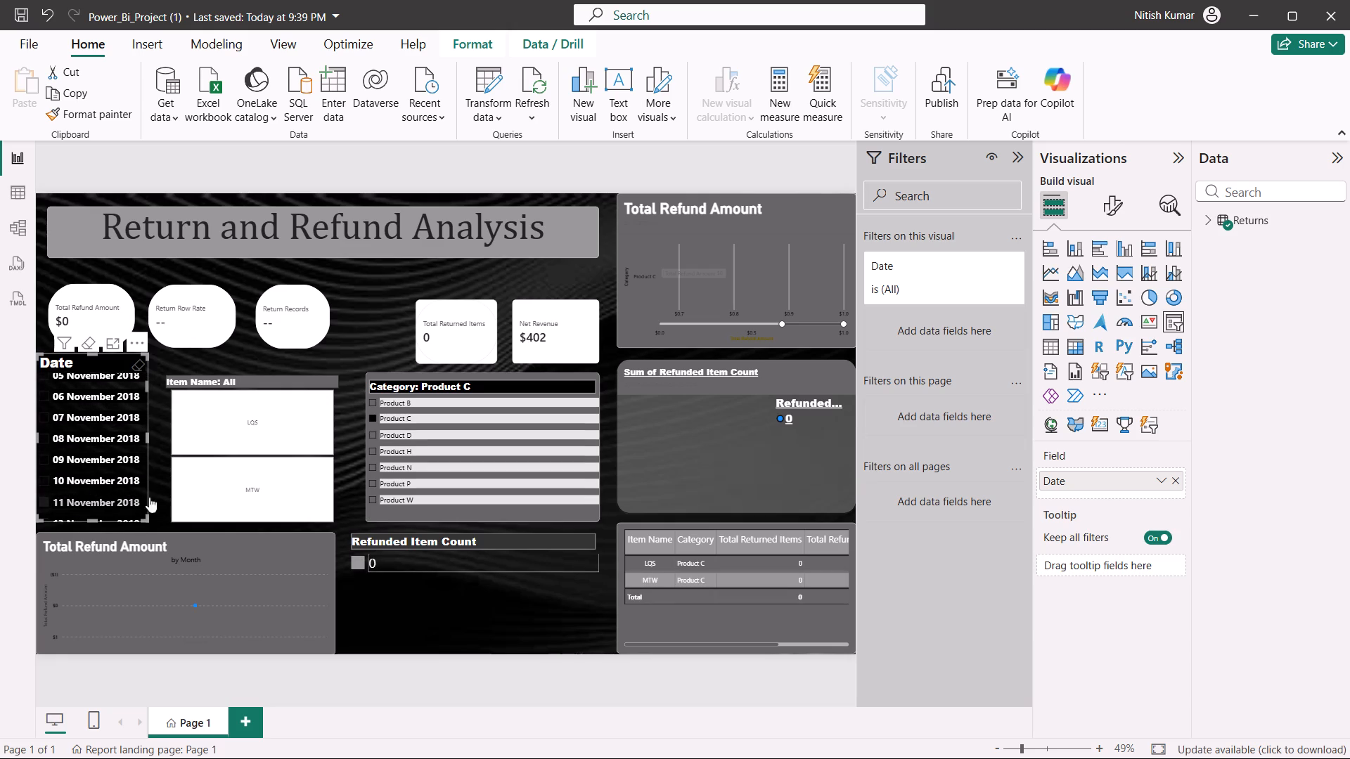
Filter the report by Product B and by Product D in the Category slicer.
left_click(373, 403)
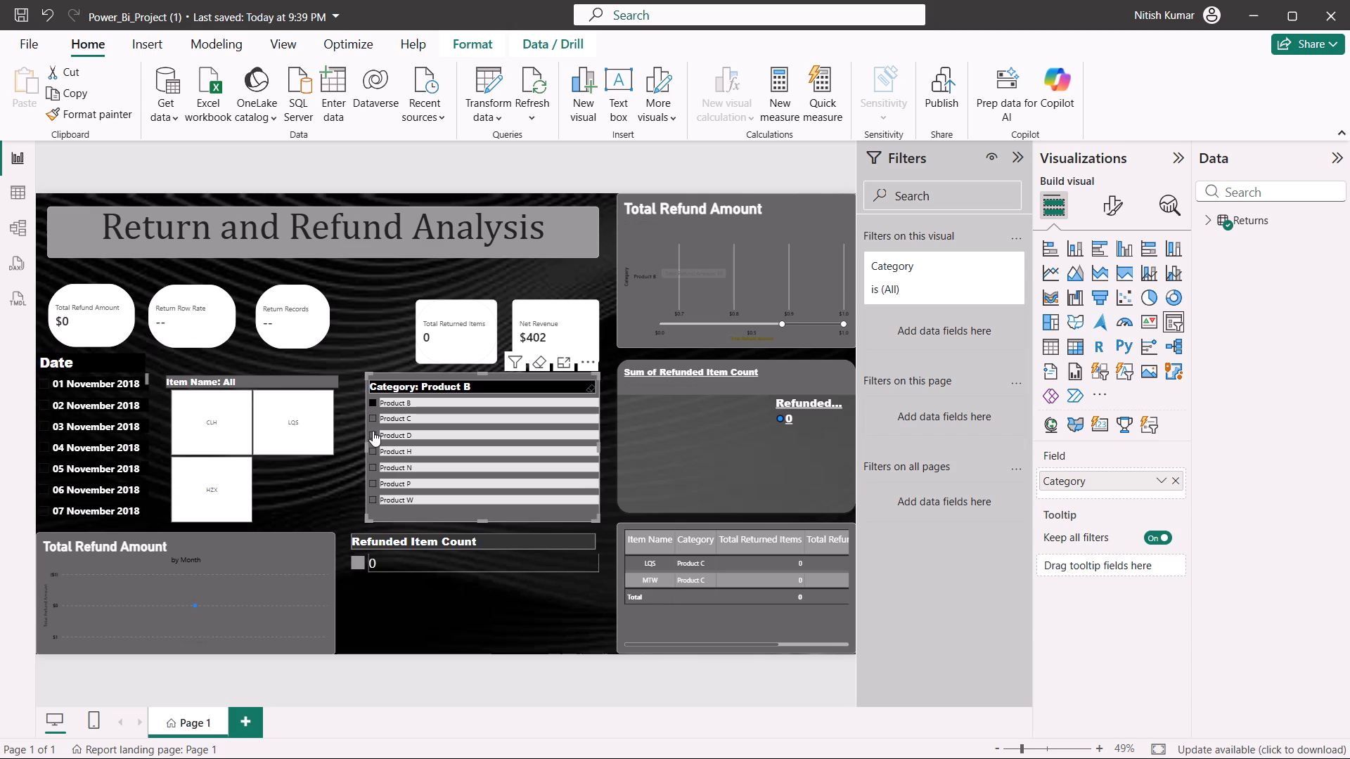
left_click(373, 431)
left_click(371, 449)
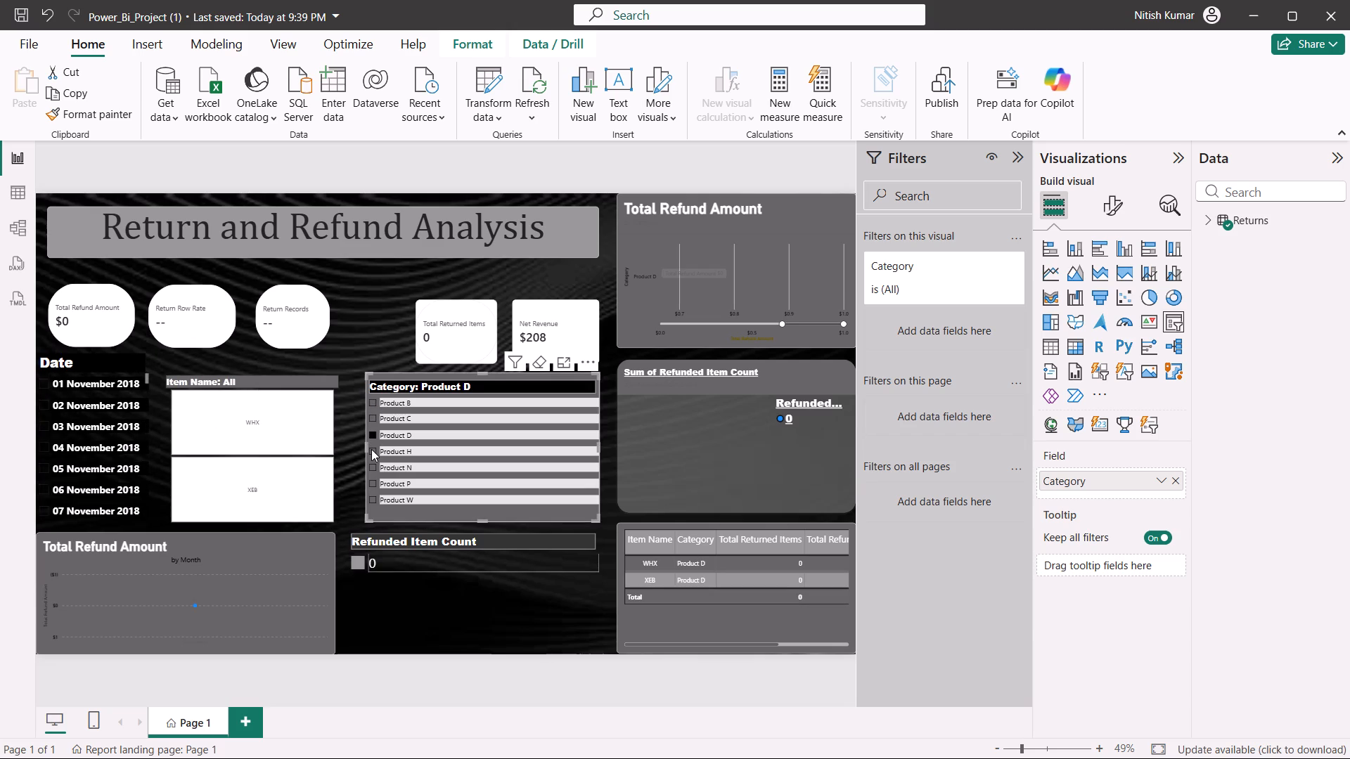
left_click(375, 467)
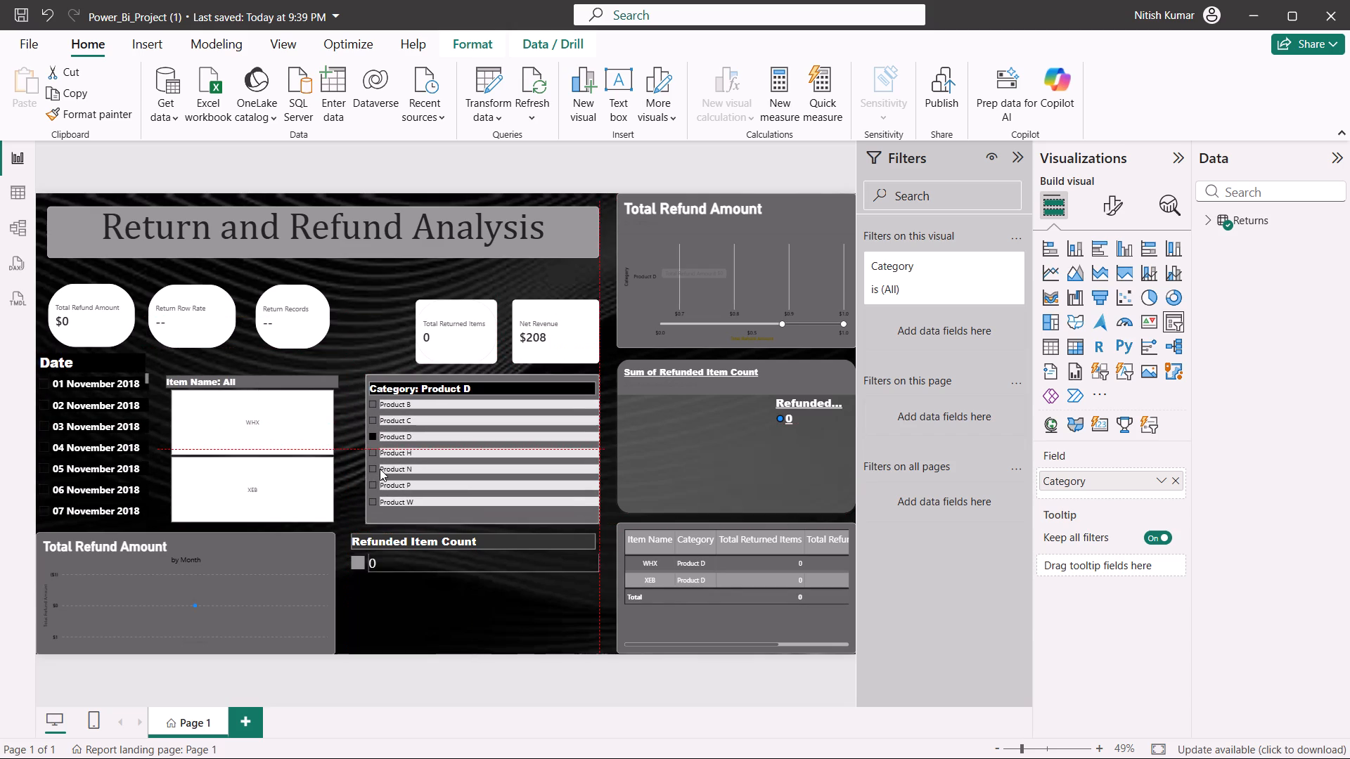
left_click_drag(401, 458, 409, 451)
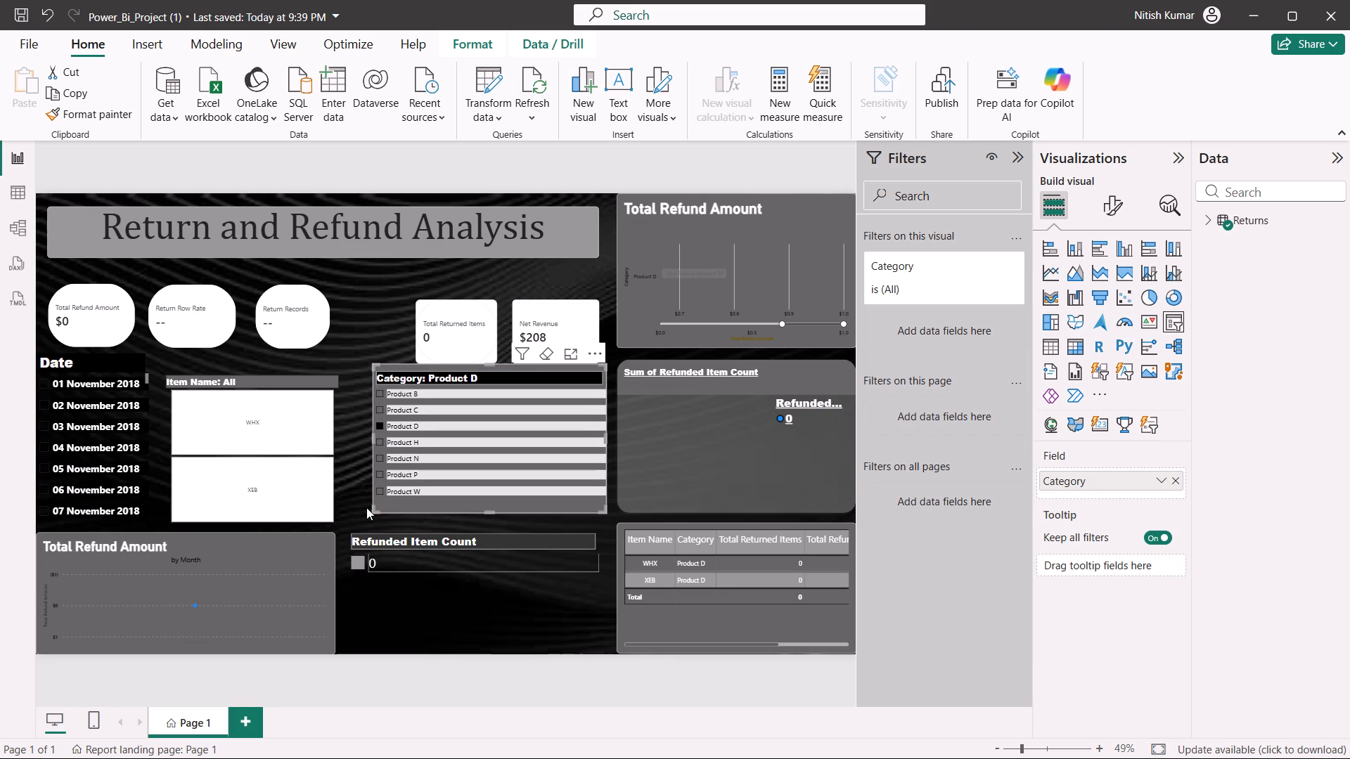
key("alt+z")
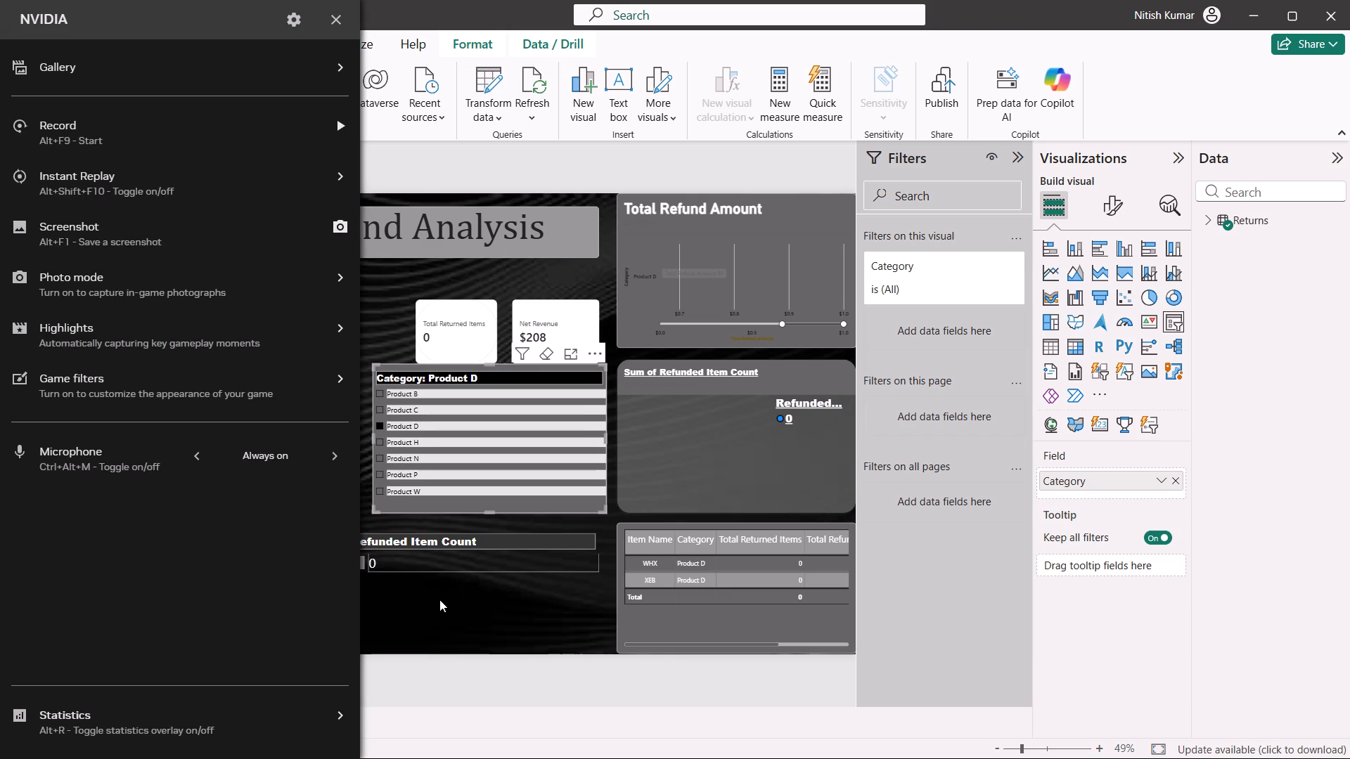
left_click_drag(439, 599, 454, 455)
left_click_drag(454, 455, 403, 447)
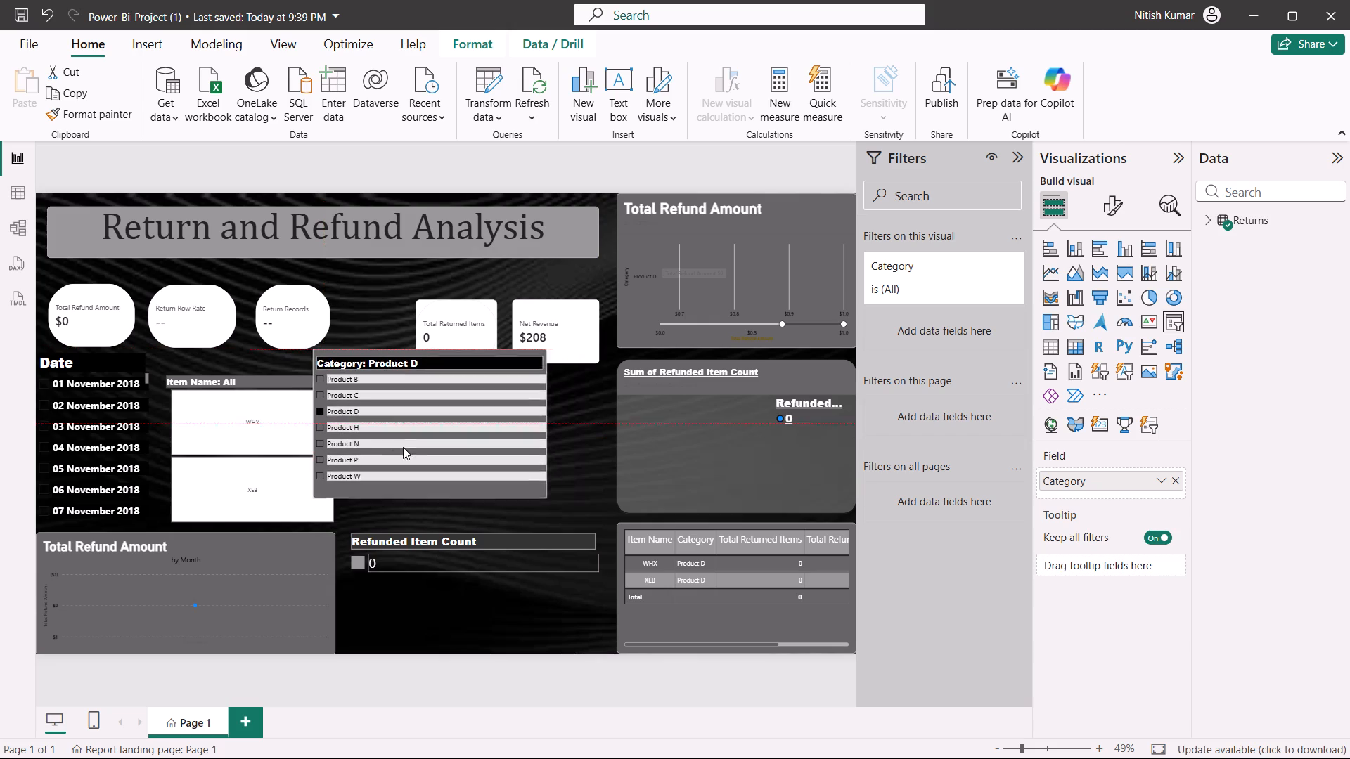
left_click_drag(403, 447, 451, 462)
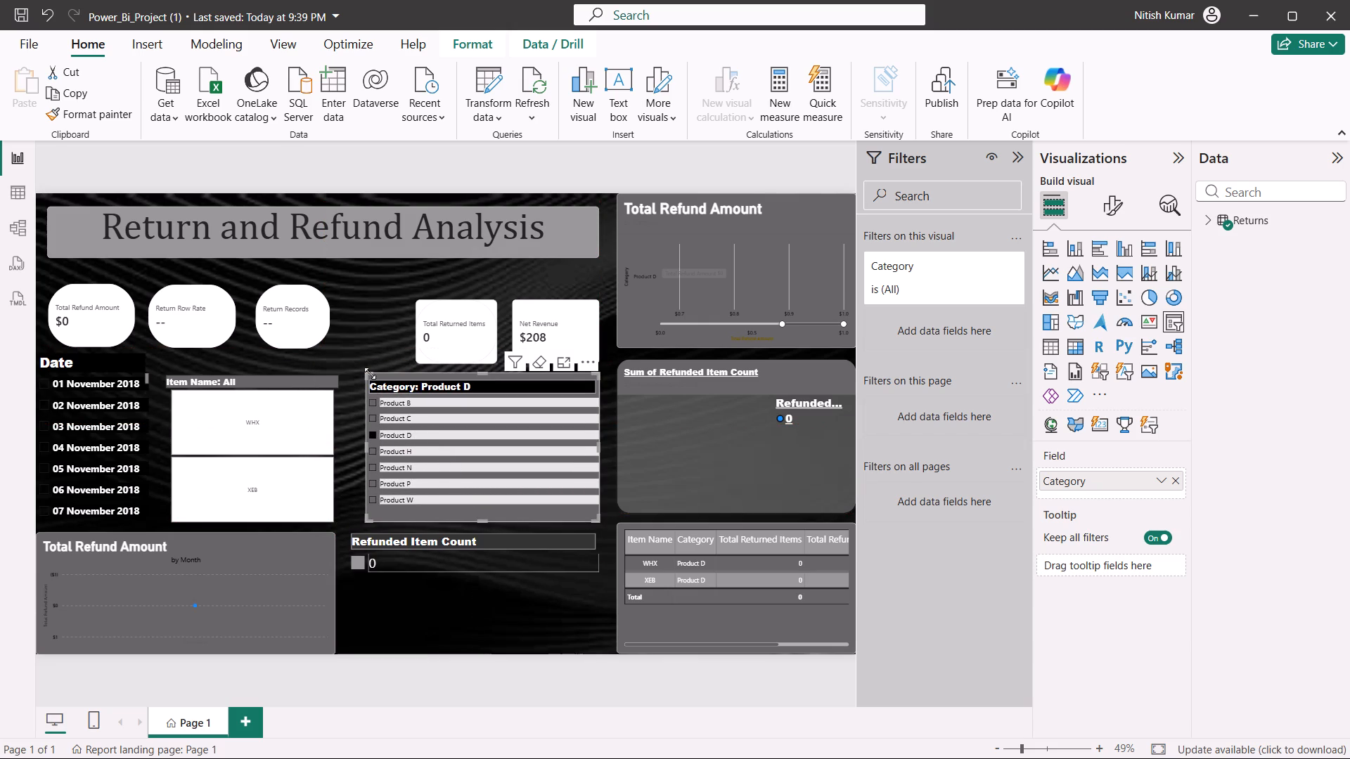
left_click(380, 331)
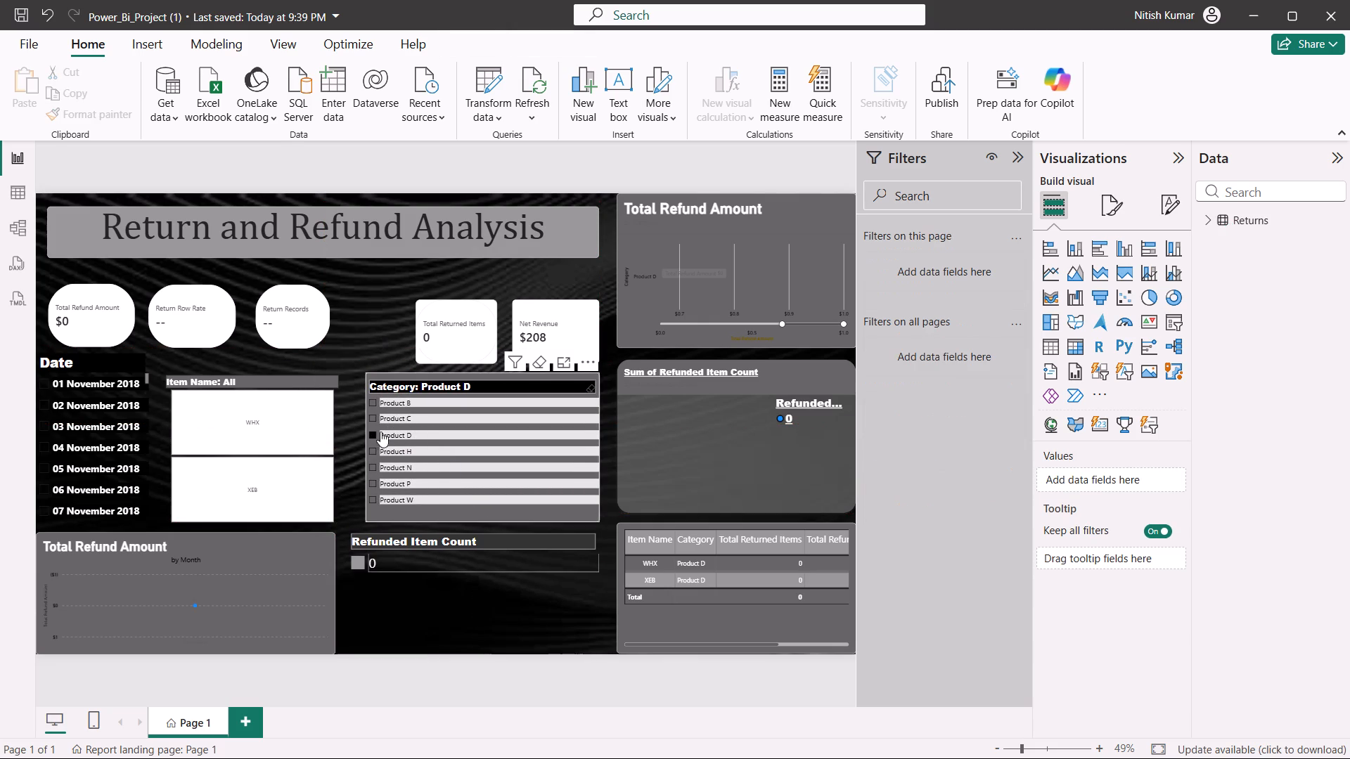
Switch the Category slicer to Product H and settle on Product N.
left_click(371, 450)
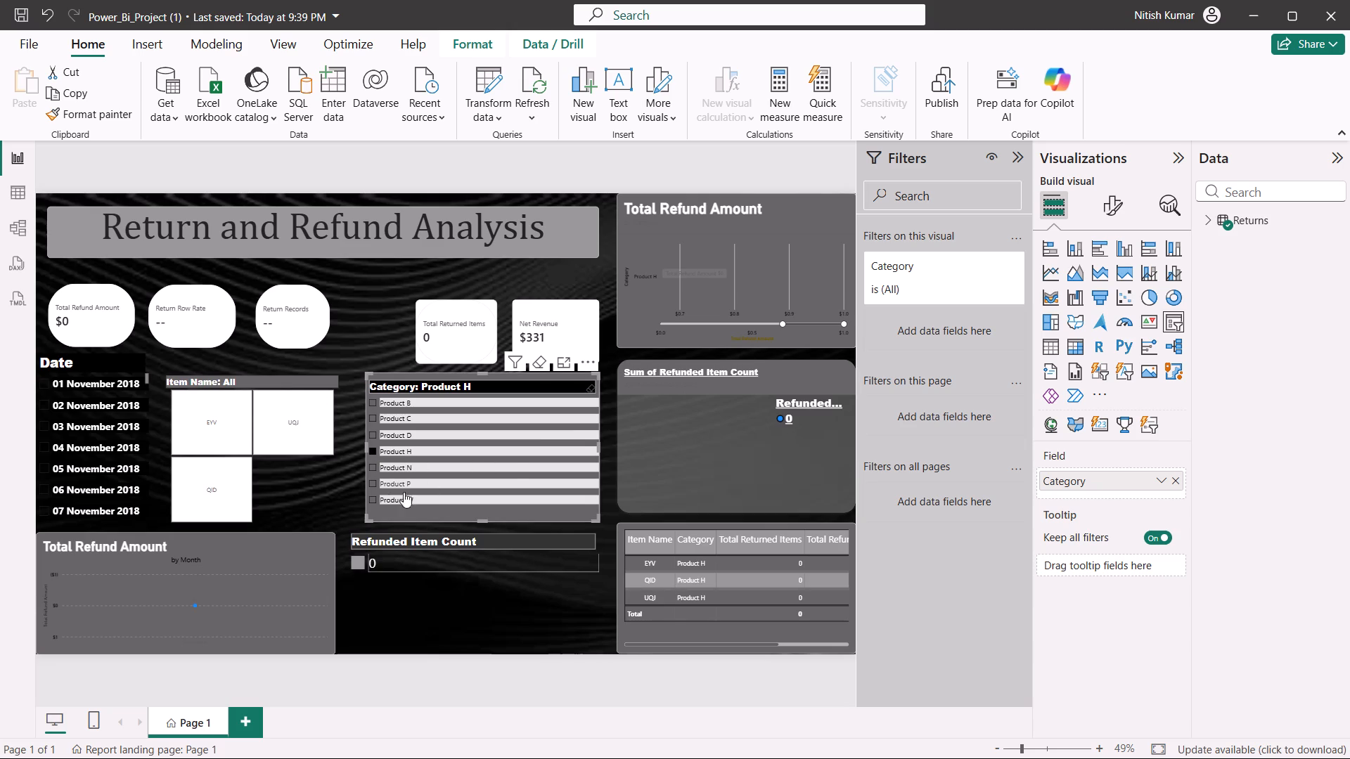
left_click(375, 468)
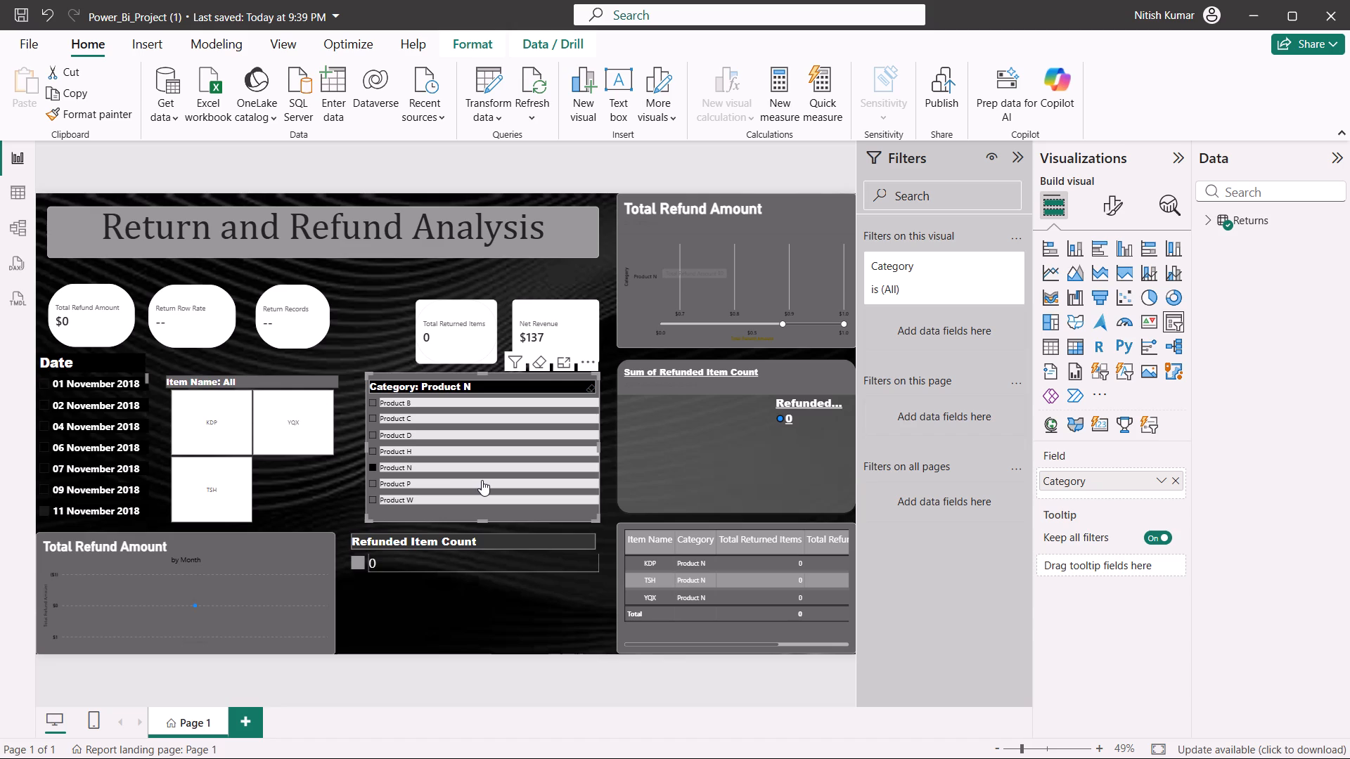
Try the KDP, YQX and TSH items in the Item Name slicer and leave the report filtered to KDP.
left_click(225, 421)
left_click(281, 412)
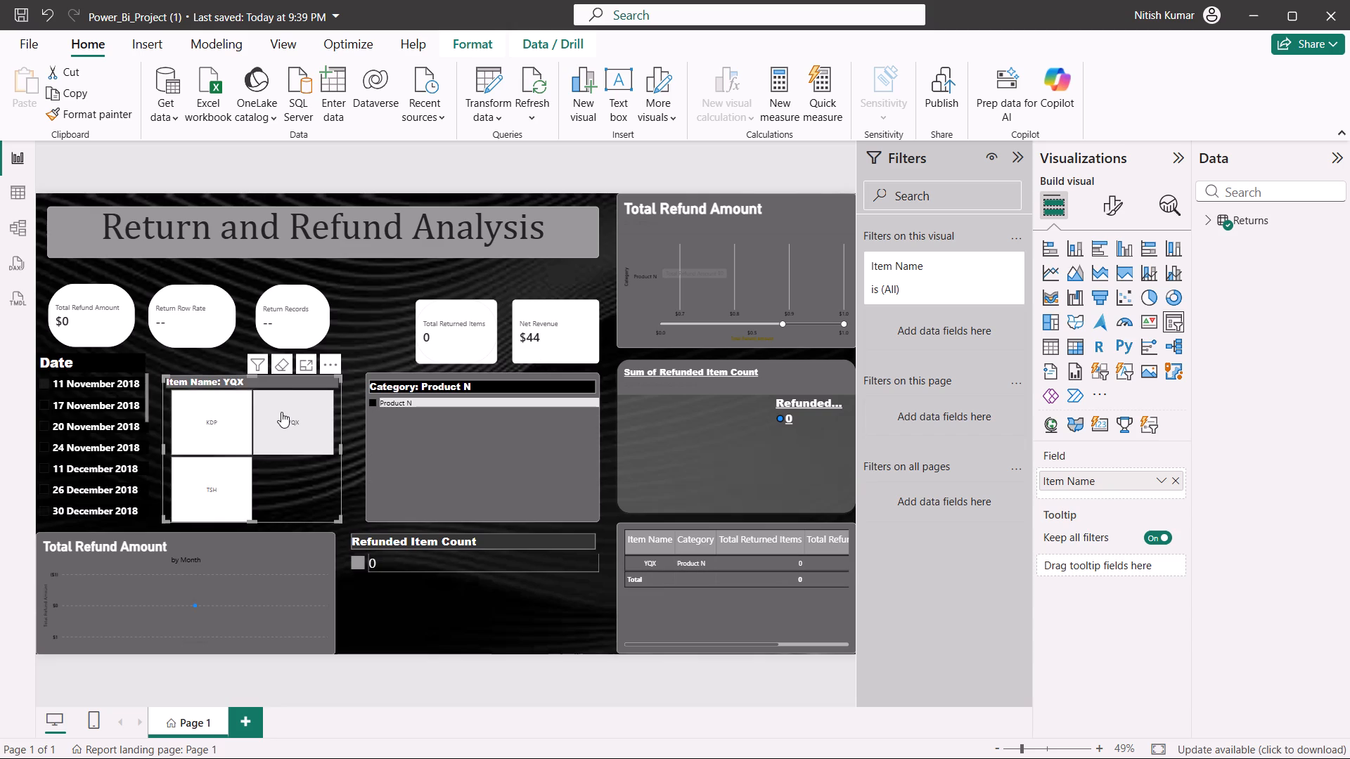
left_click(198, 472)
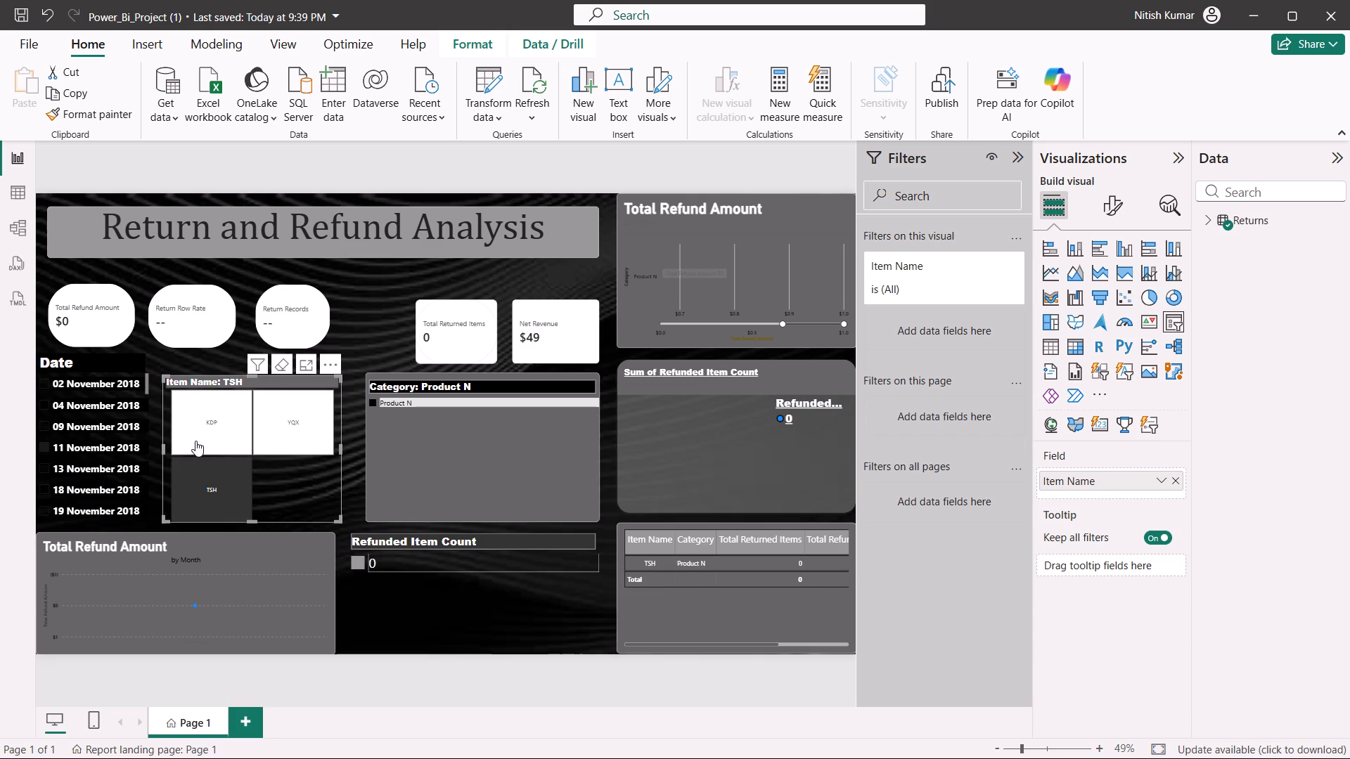
left_click(200, 420)
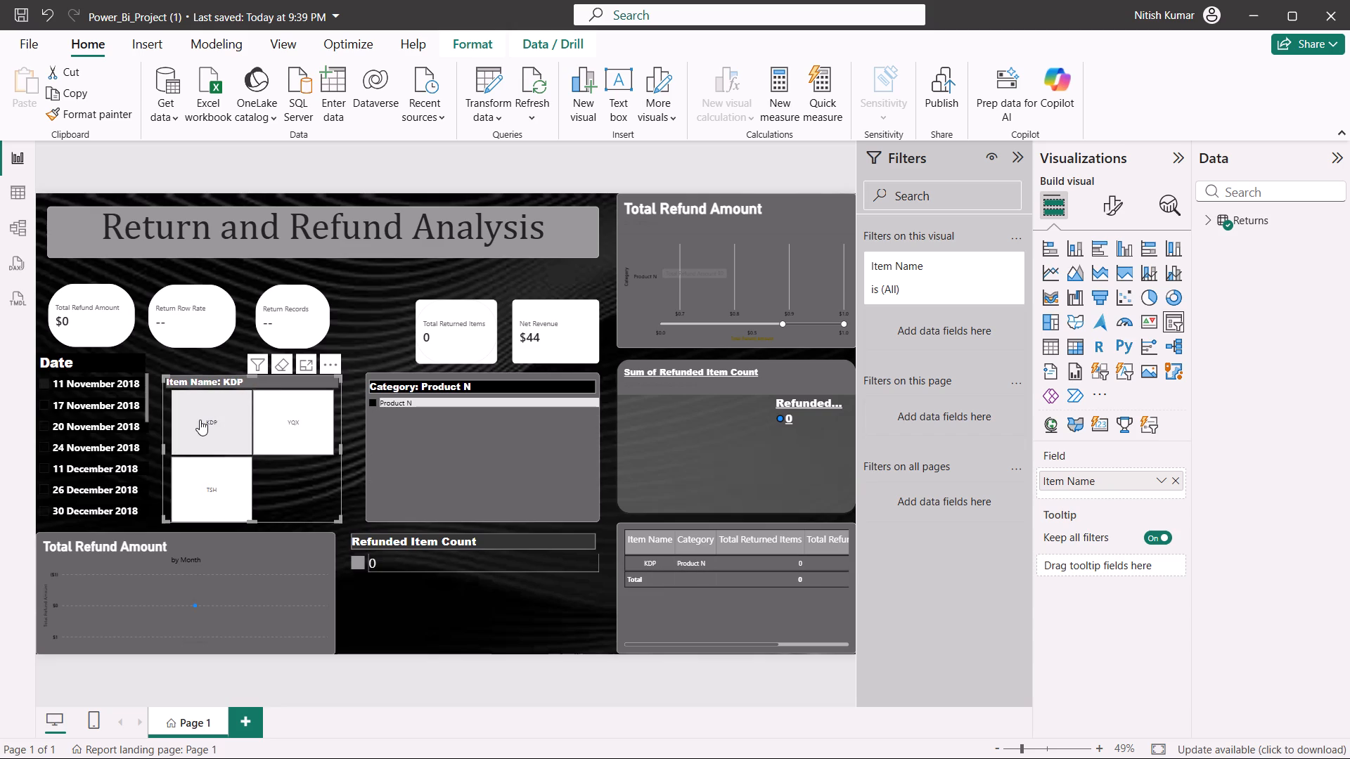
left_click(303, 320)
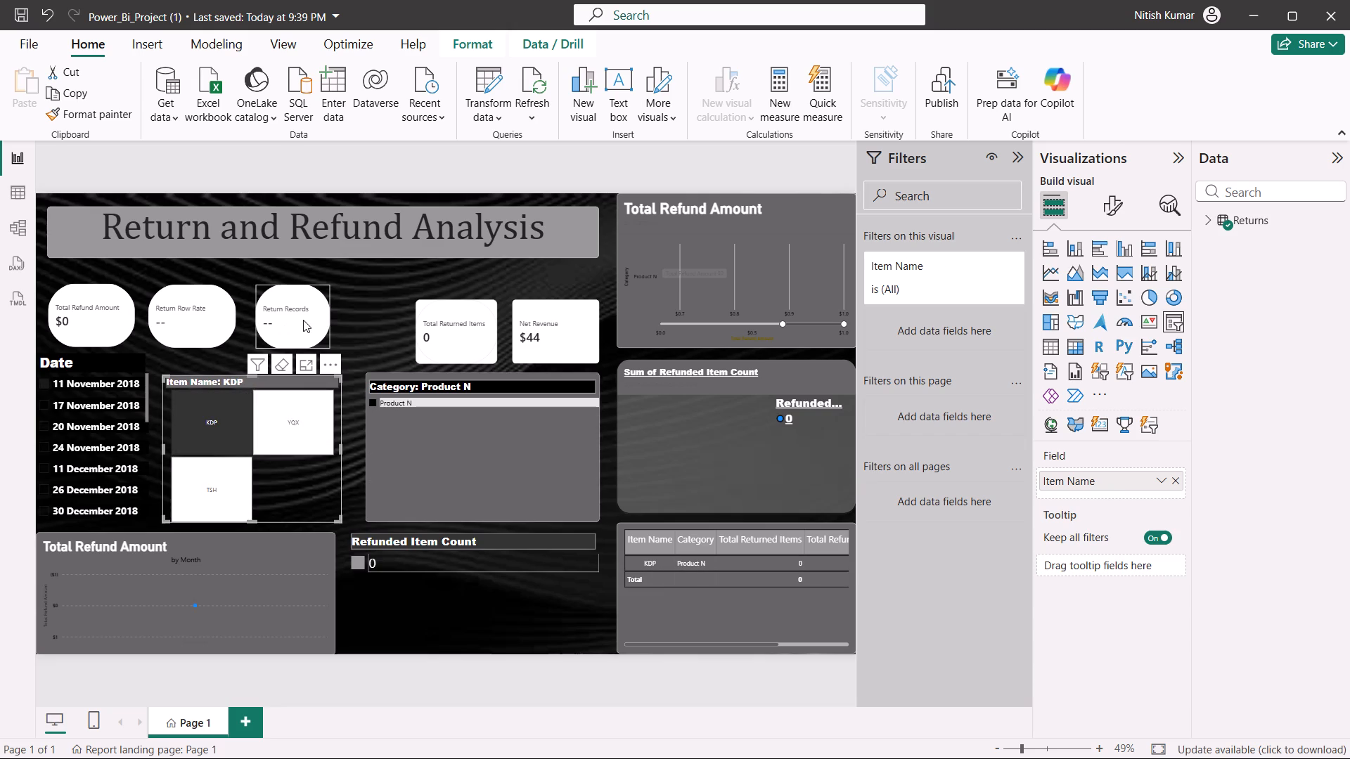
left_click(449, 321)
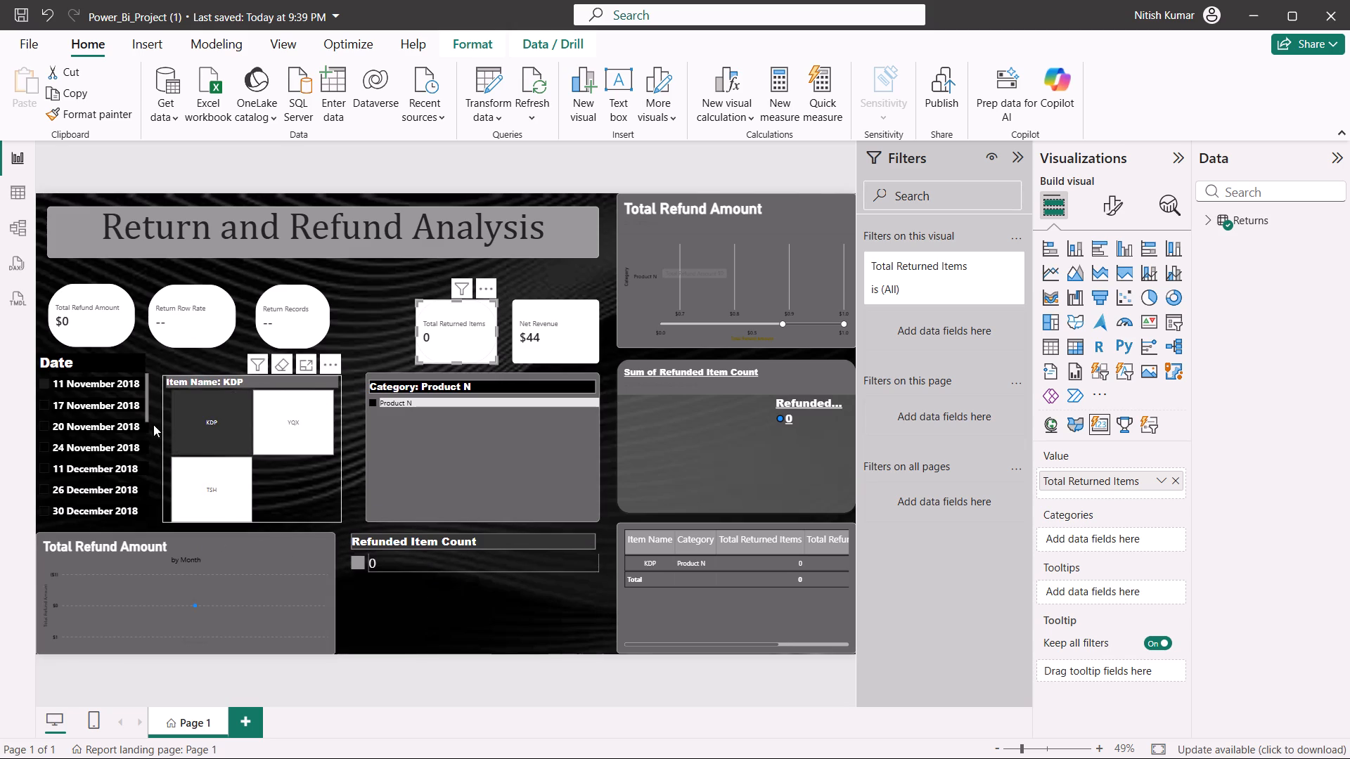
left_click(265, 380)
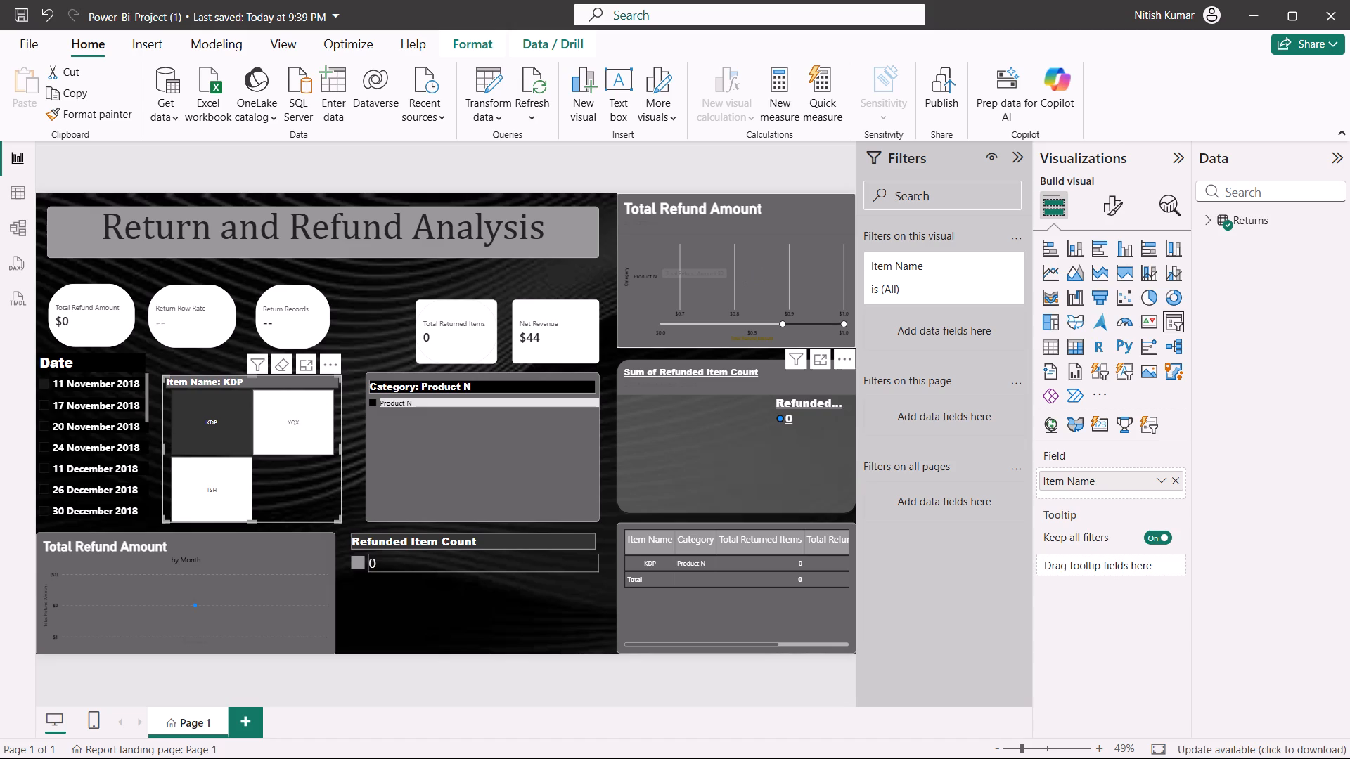
Adjust the zoom slider under the Total Refund Amount by category bar chart to show a wider value range.
left_click(705, 321)
double_click(705, 321)
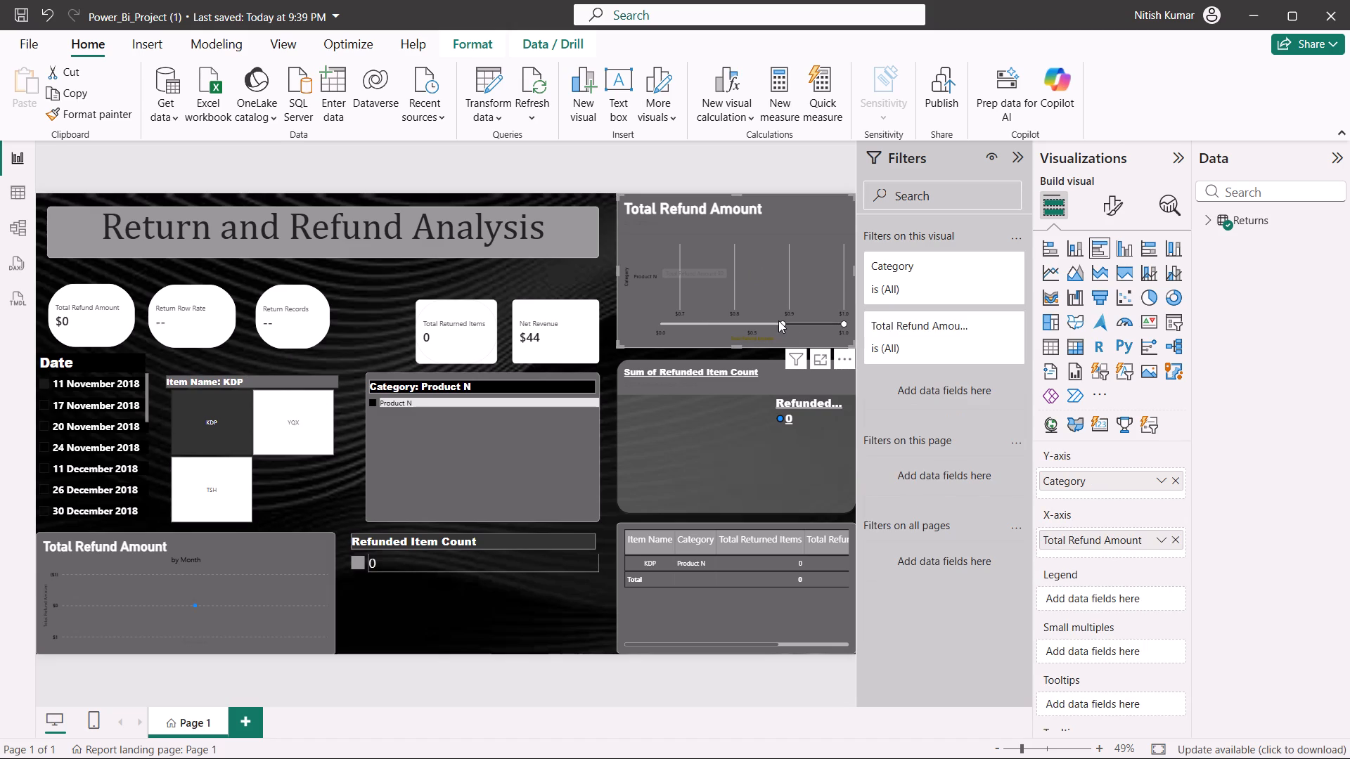
left_click_drag(784, 324, 697, 323)
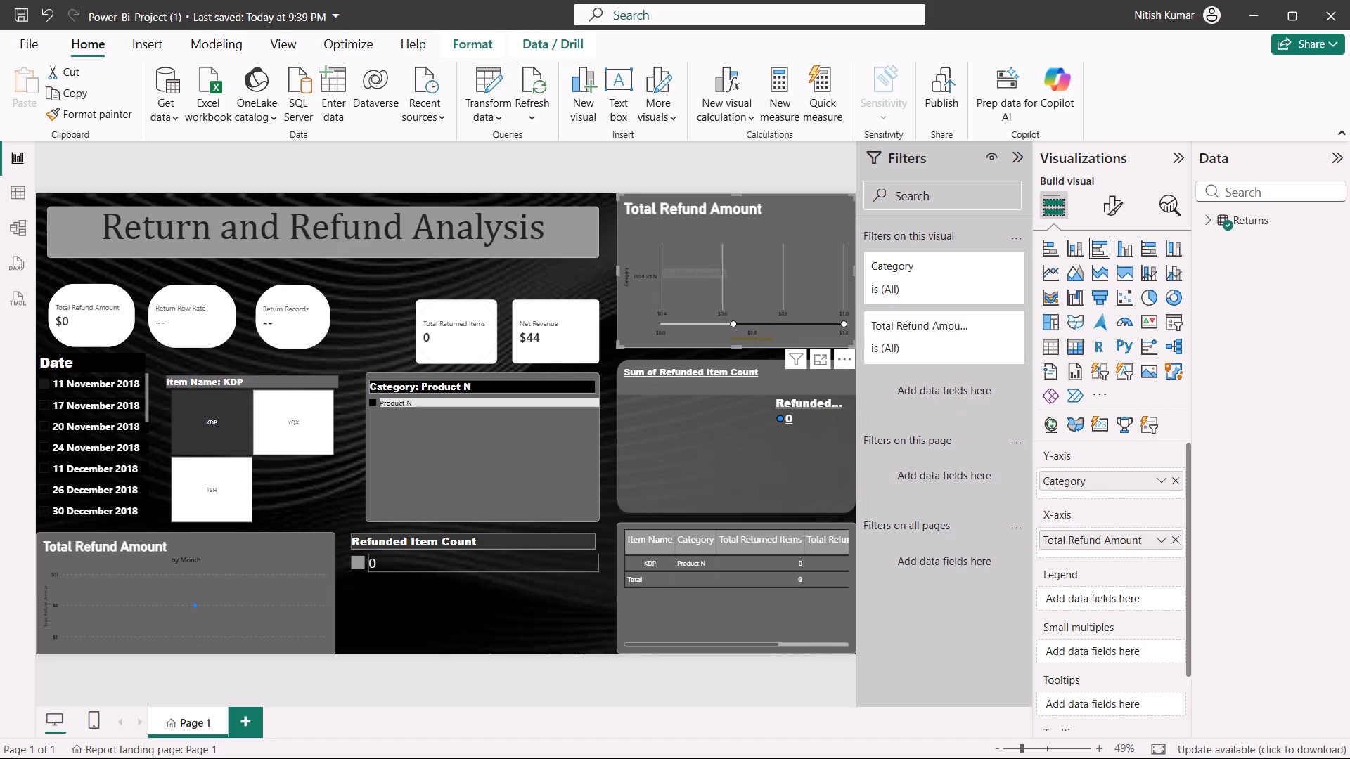
left_click(763, 325)
double_click(763, 325)
left_click_drag(778, 320, 806, 318)
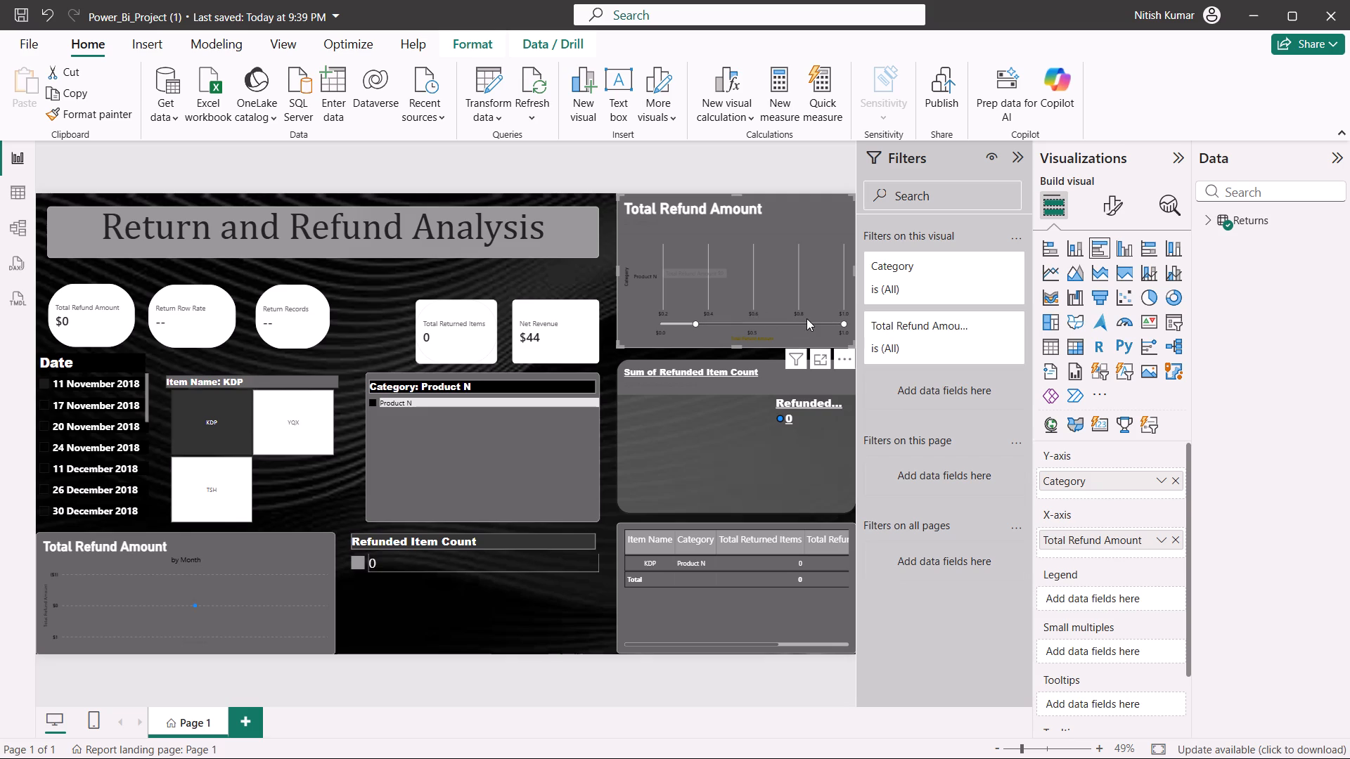
Examine the Sum of Refunded Item Count donut chart, including its notice, the filters affecting it and its focus mode view.
left_click(809, 403)
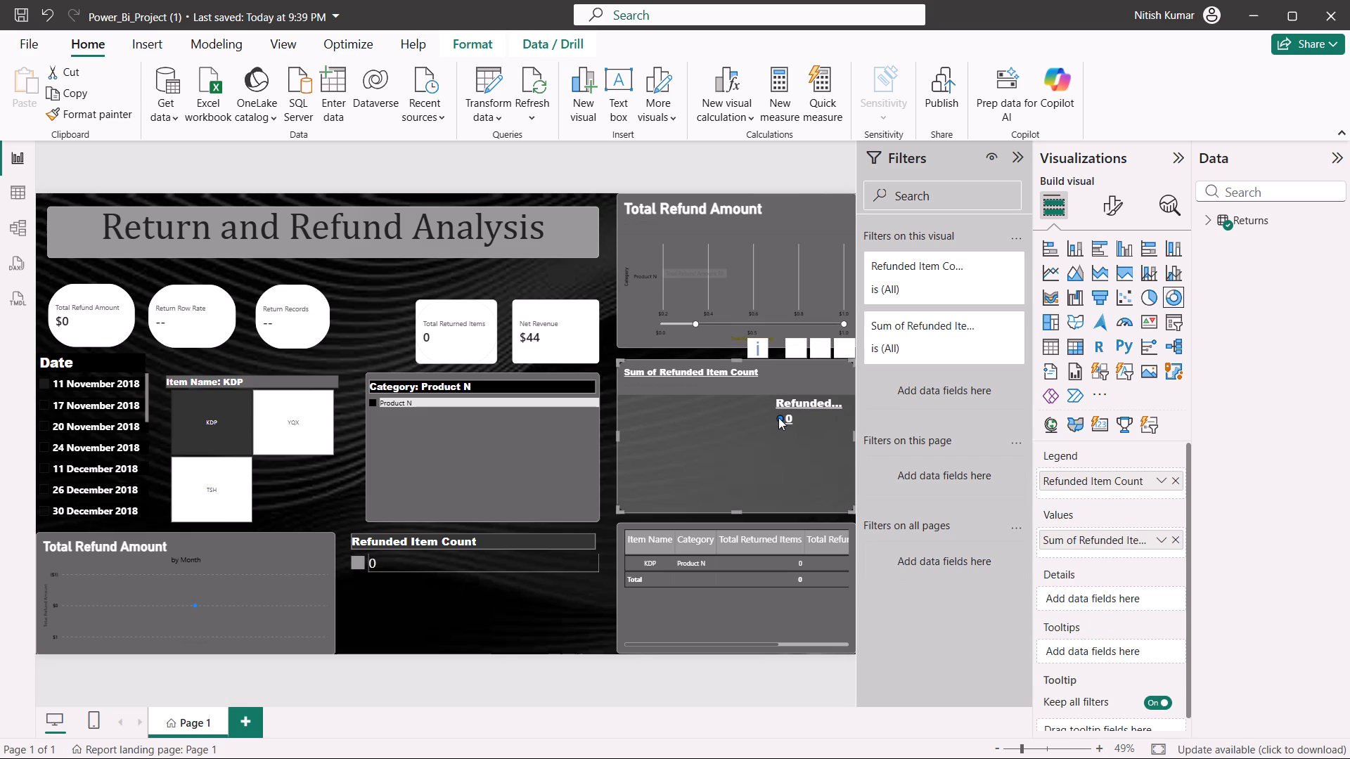
left_click(778, 417)
left_click(804, 403)
left_click(759, 347)
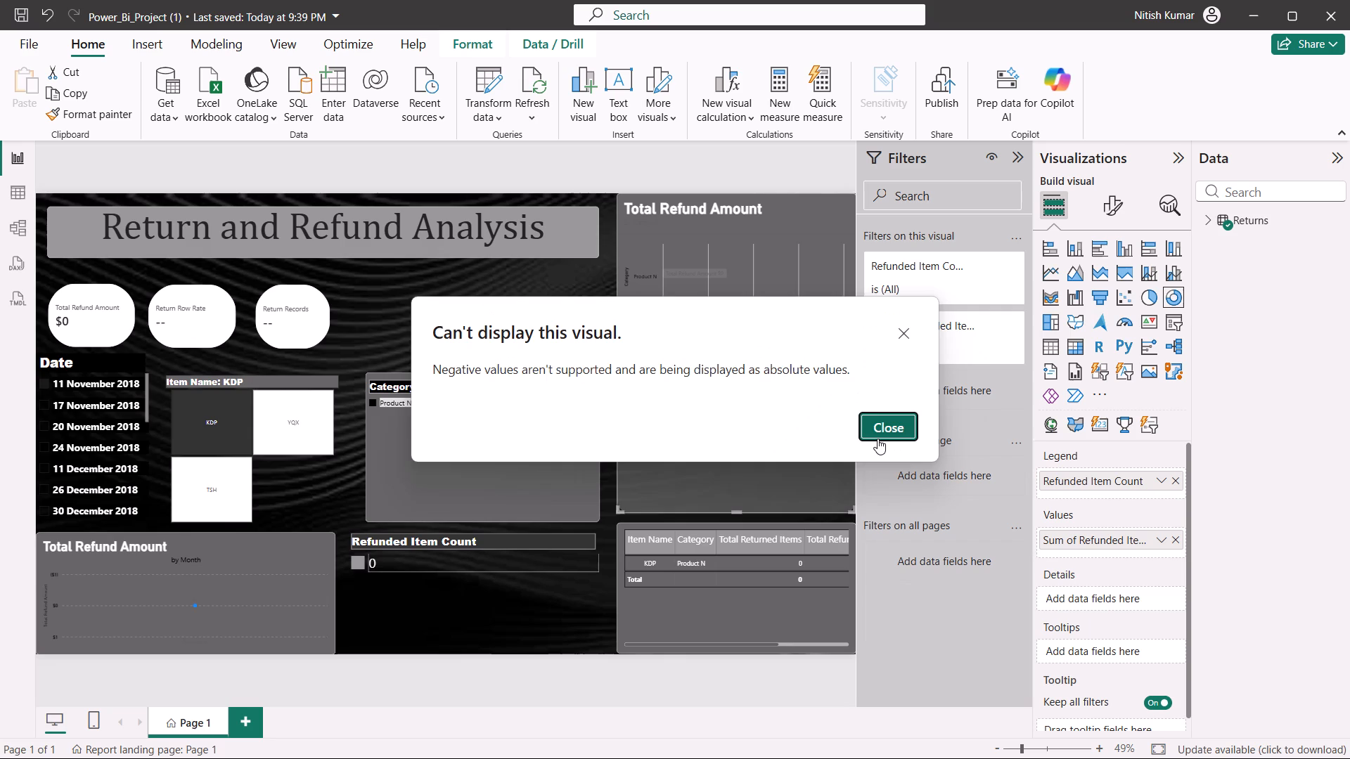
left_click(877, 439)
left_click(797, 346)
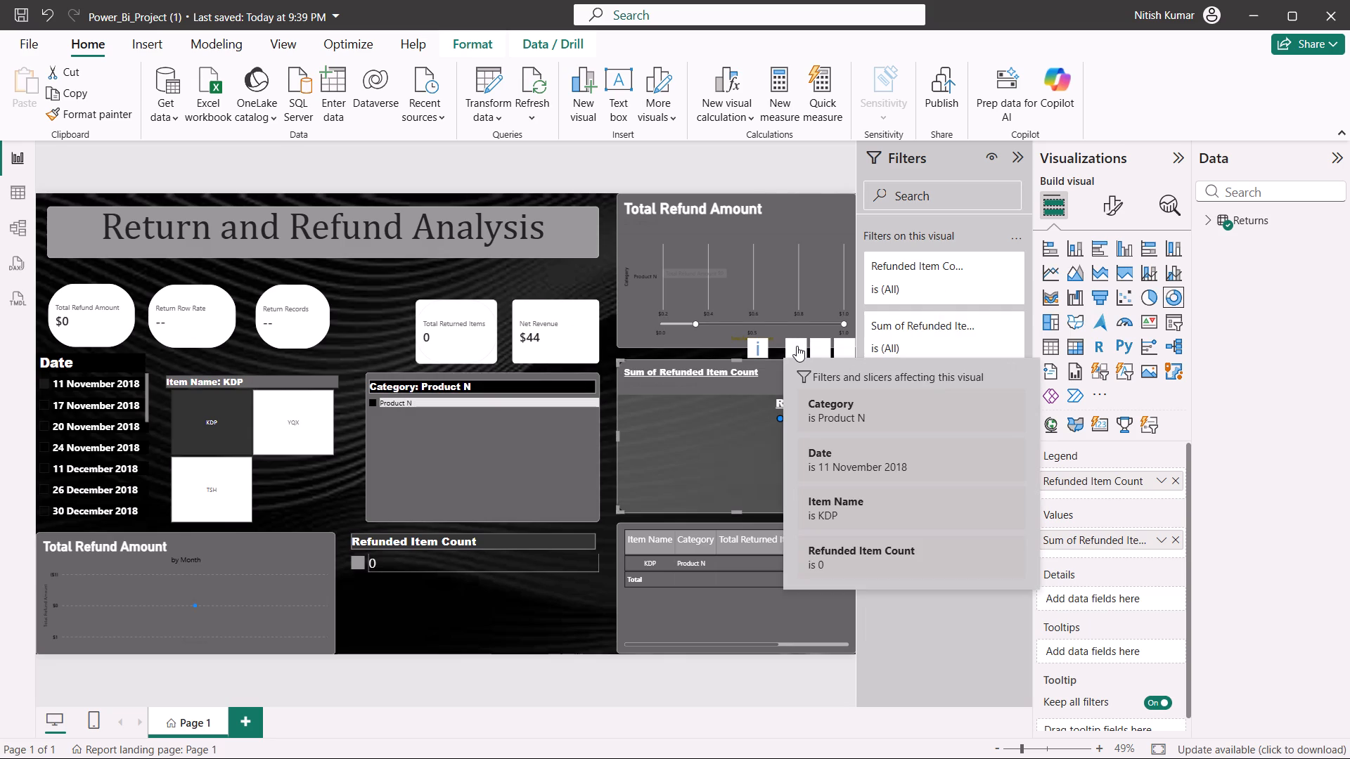
left_click(815, 350)
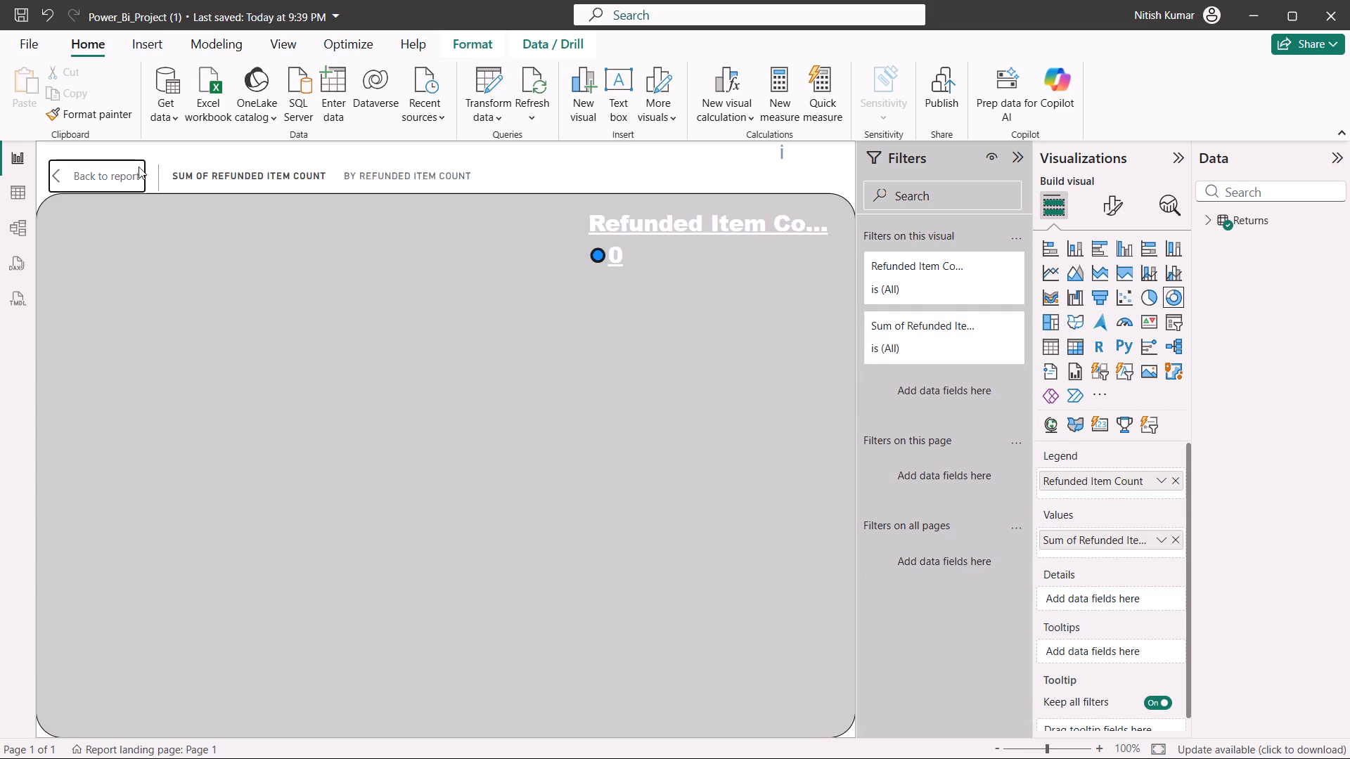
left_click(53, 179)
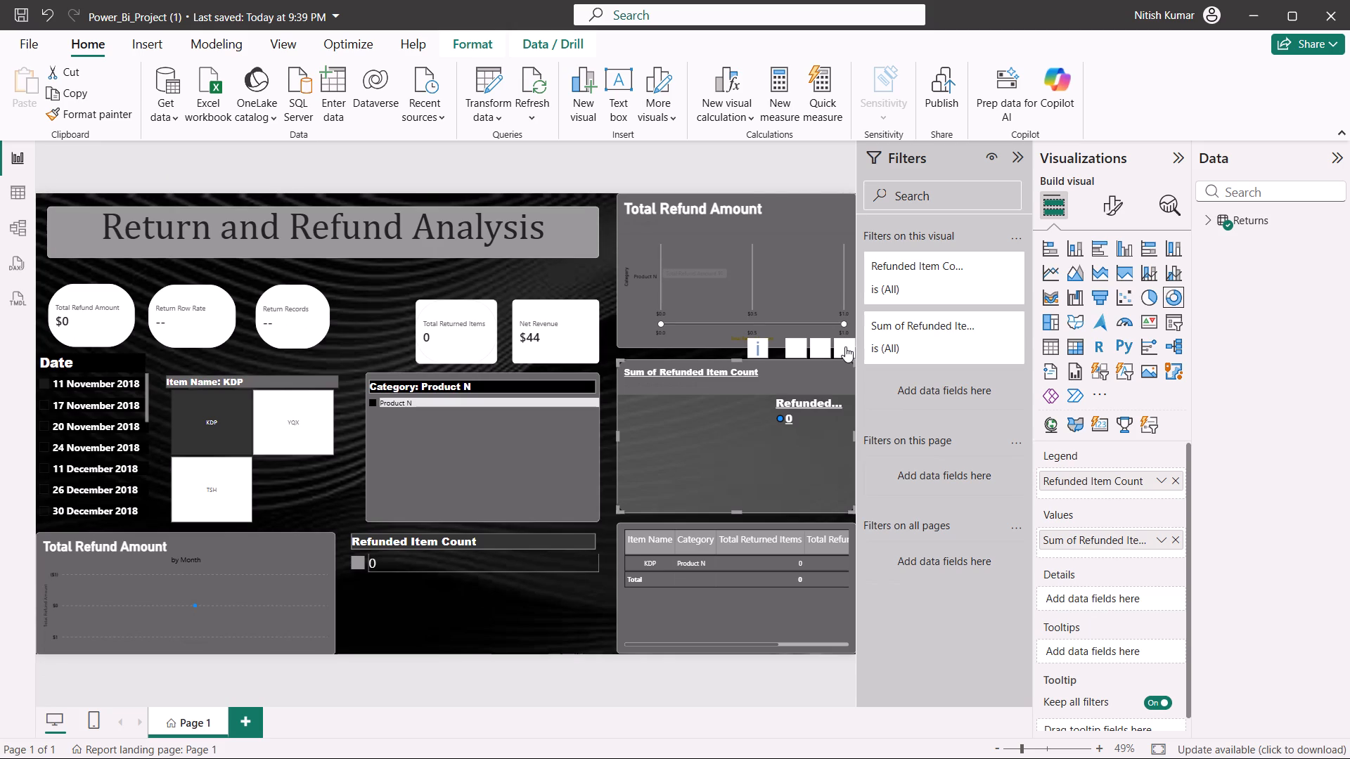
Remove the Sum of Refunded Item Count donut chart from the report page.
left_click(845, 346)
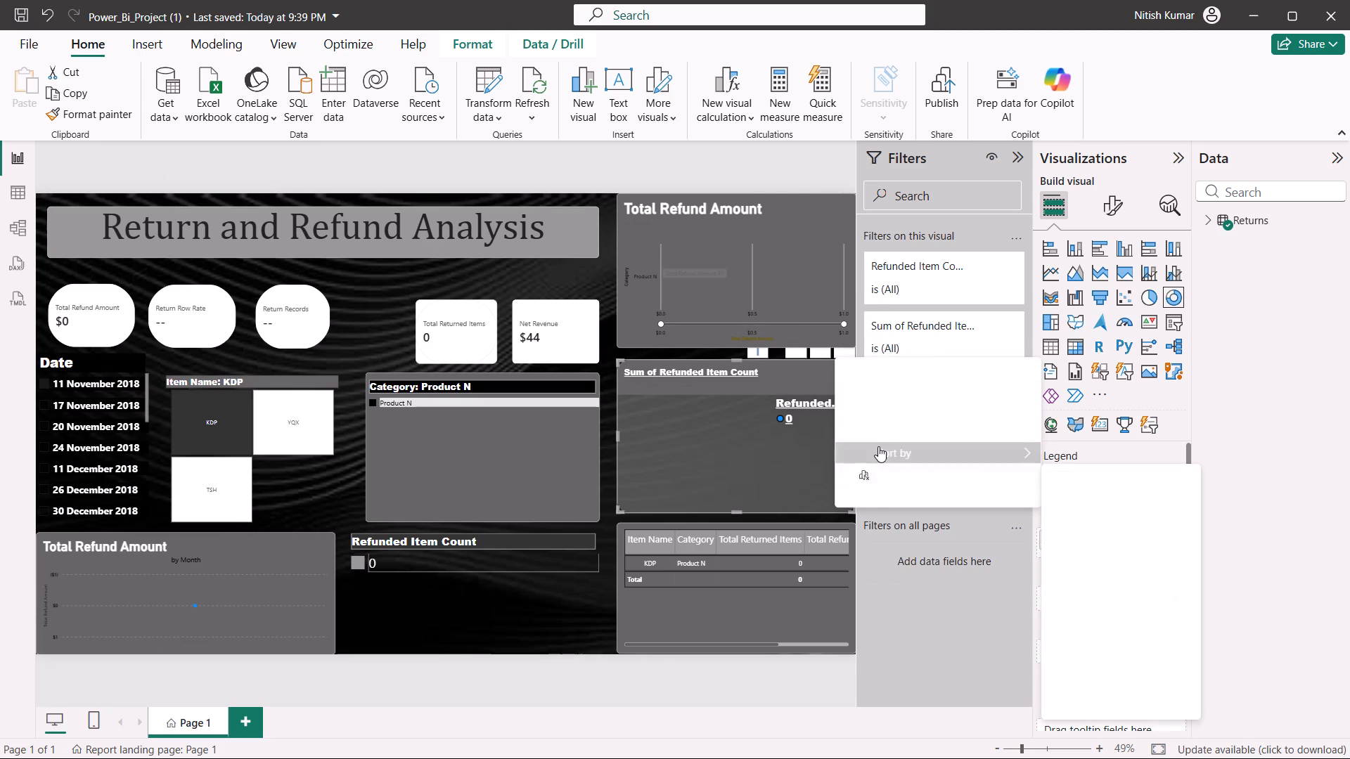
left_click(924, 408)
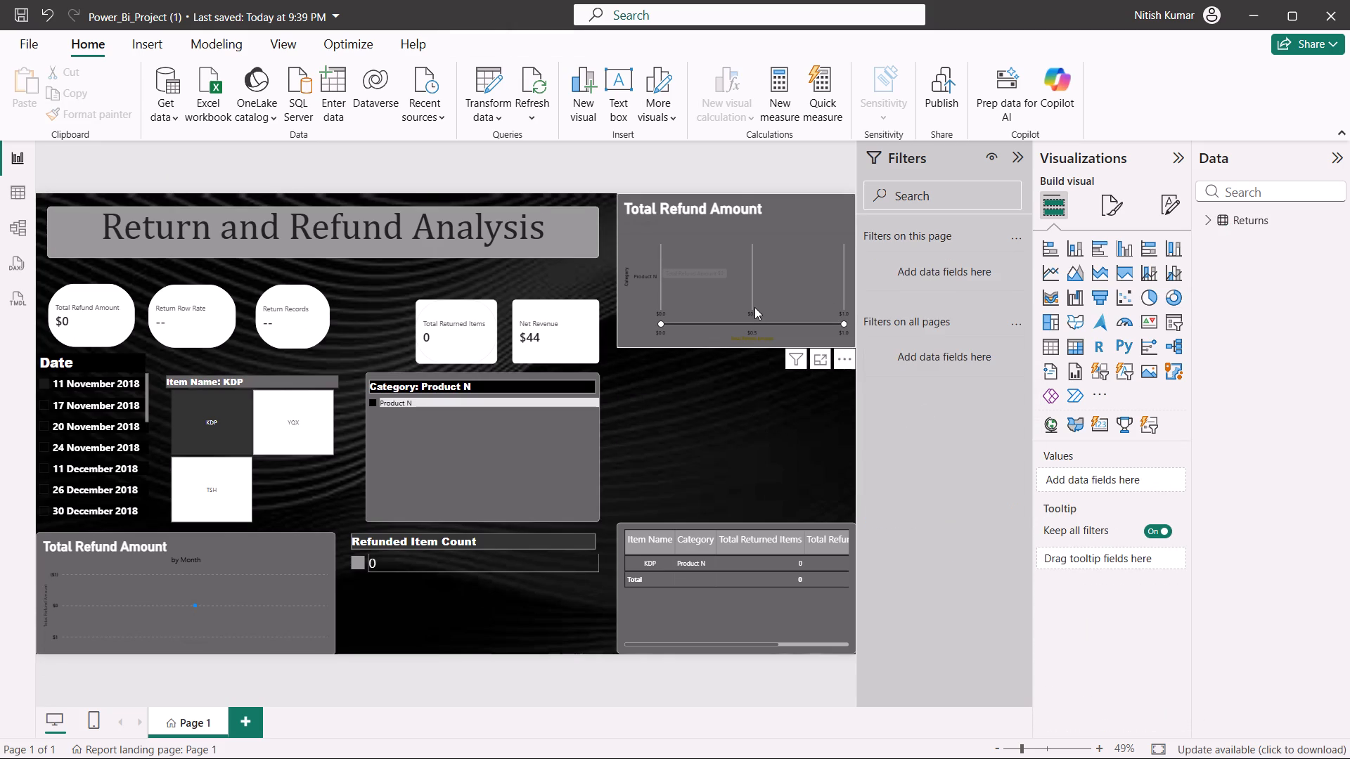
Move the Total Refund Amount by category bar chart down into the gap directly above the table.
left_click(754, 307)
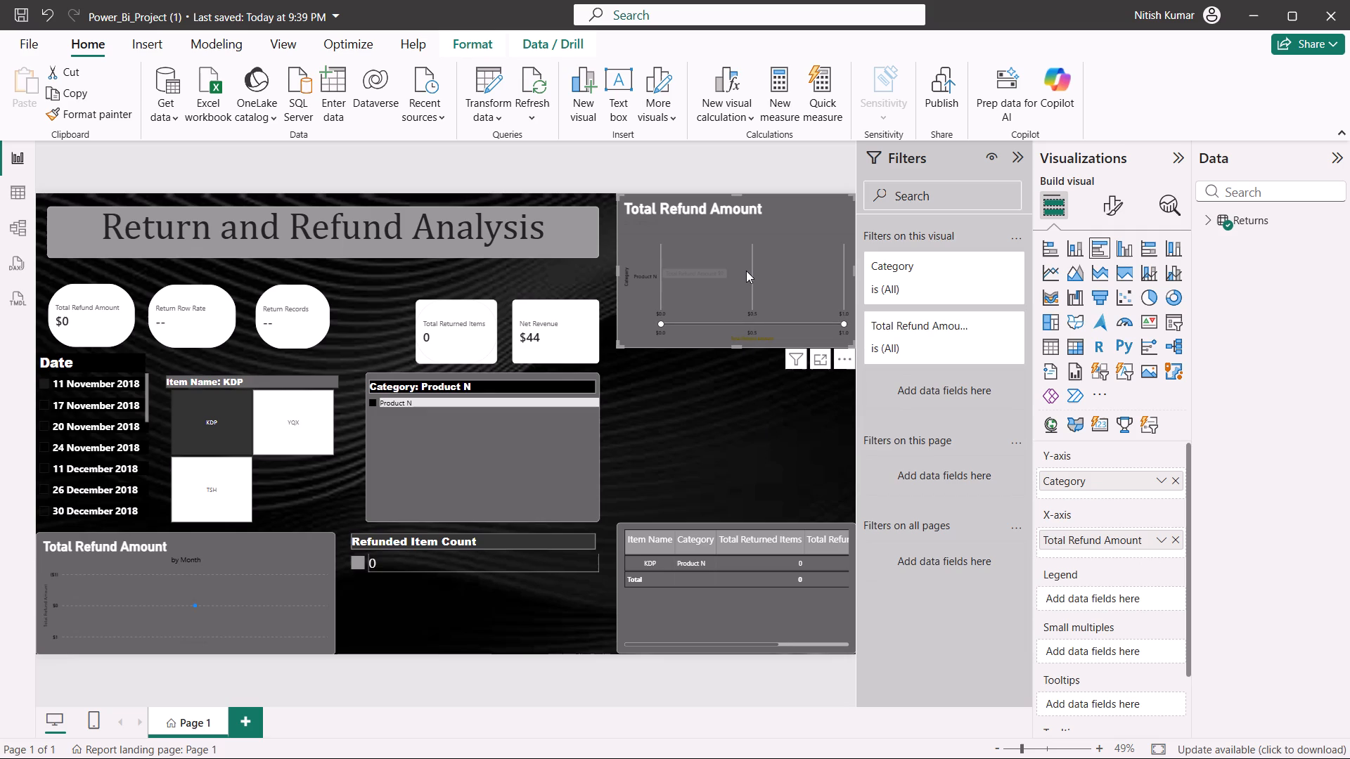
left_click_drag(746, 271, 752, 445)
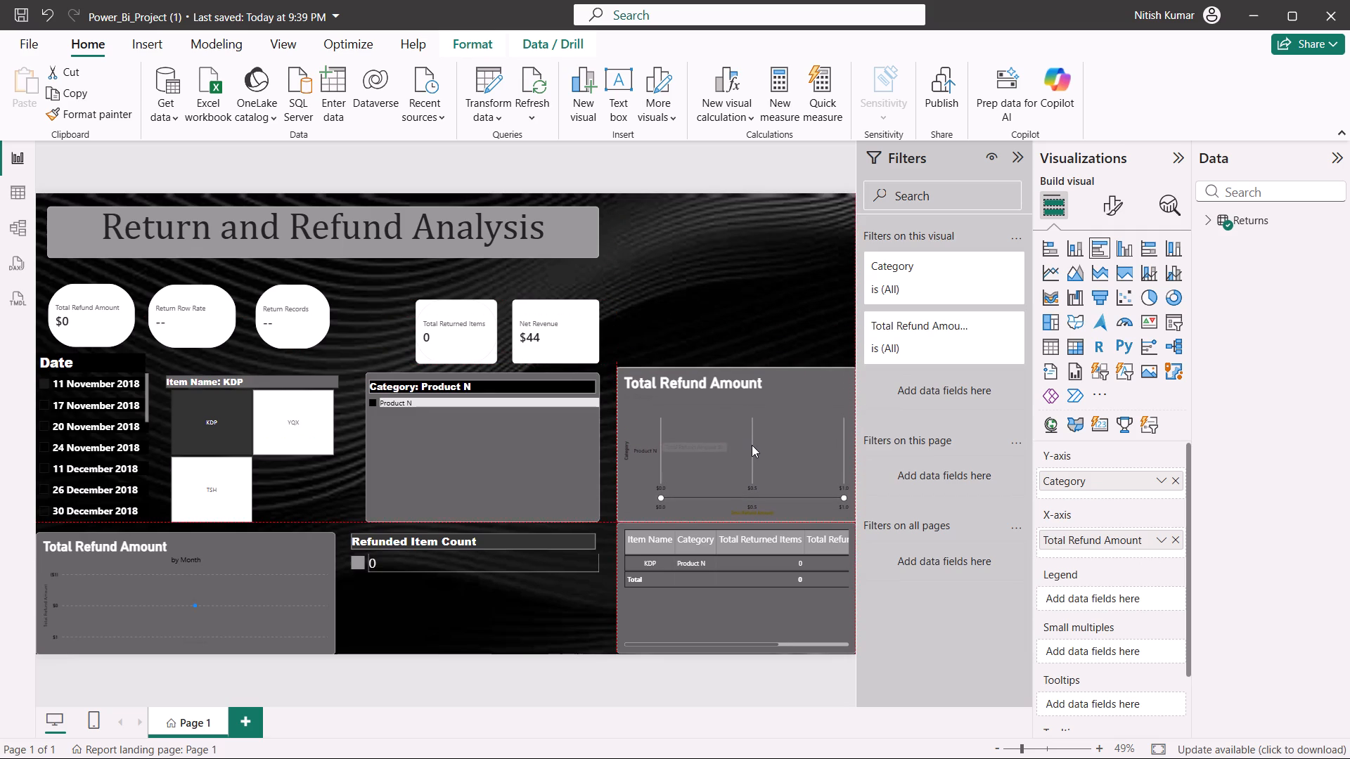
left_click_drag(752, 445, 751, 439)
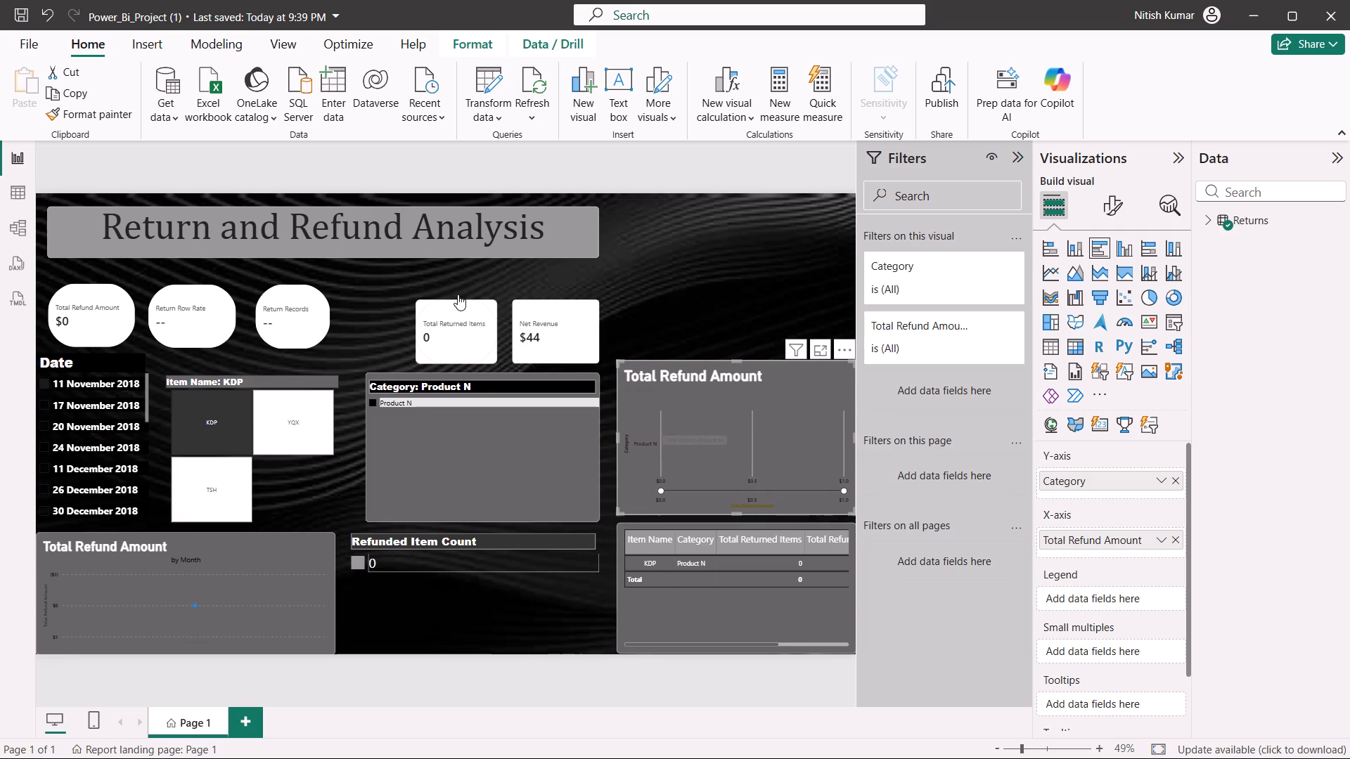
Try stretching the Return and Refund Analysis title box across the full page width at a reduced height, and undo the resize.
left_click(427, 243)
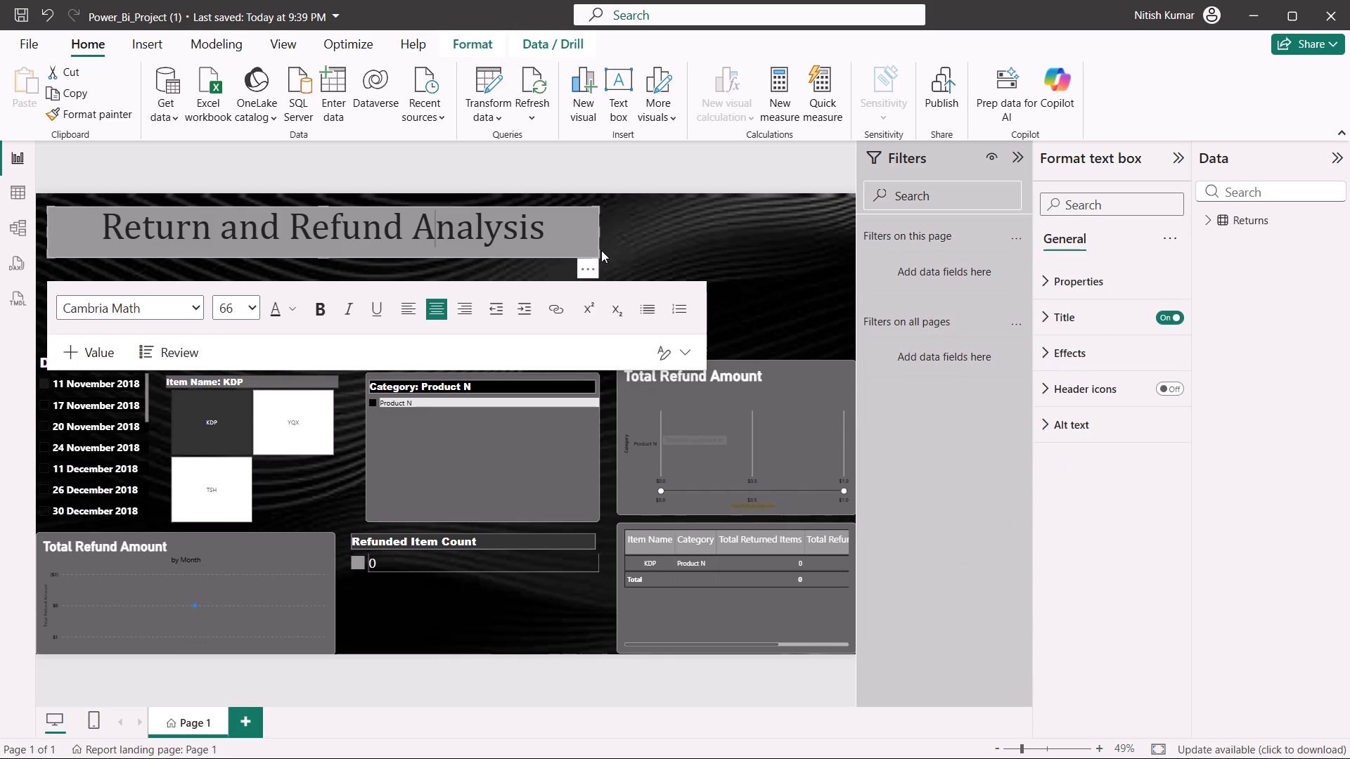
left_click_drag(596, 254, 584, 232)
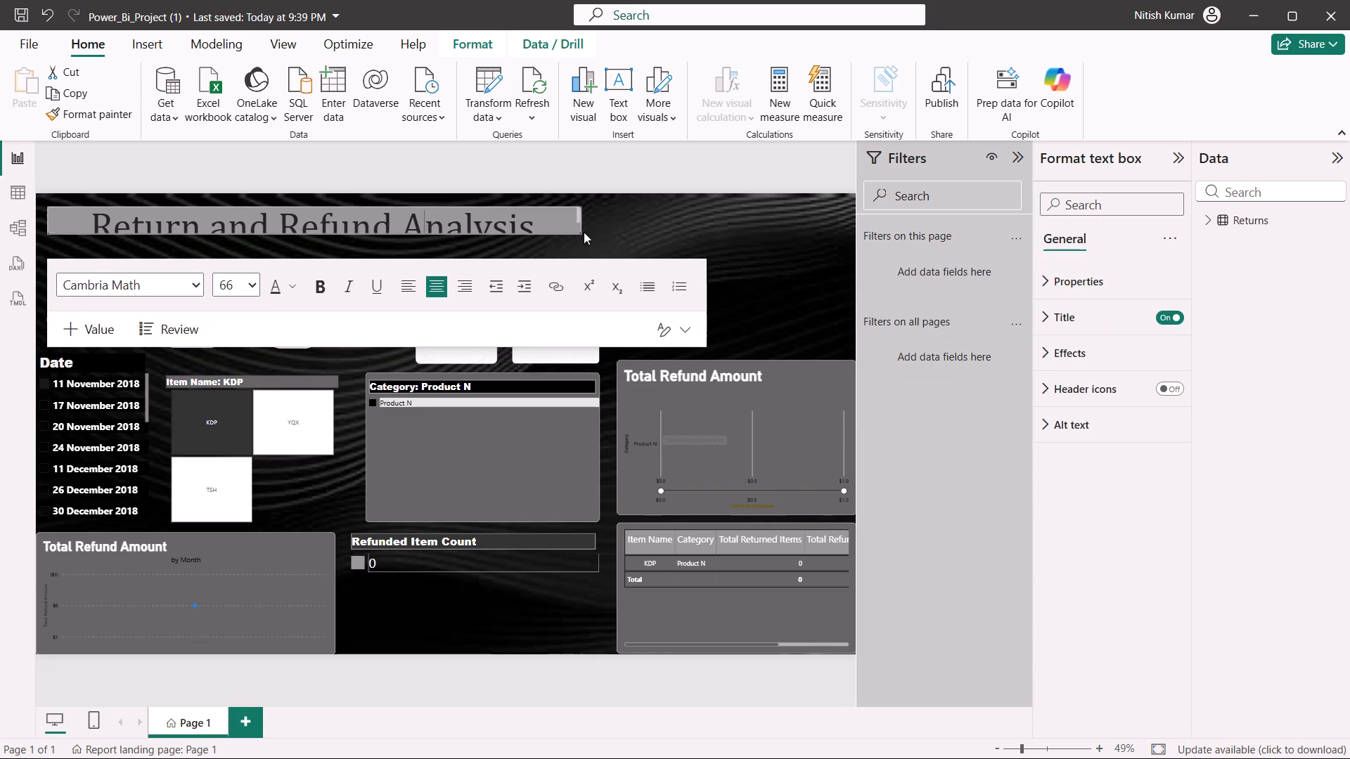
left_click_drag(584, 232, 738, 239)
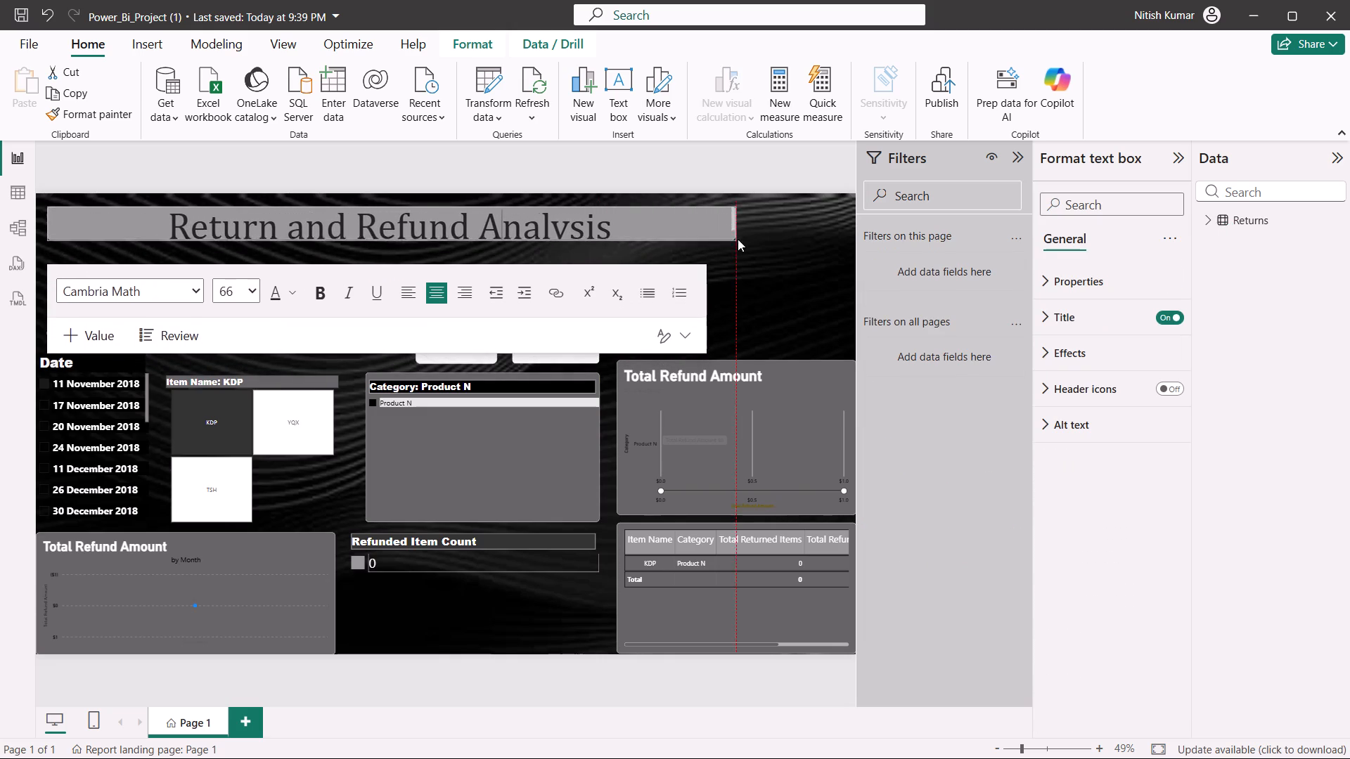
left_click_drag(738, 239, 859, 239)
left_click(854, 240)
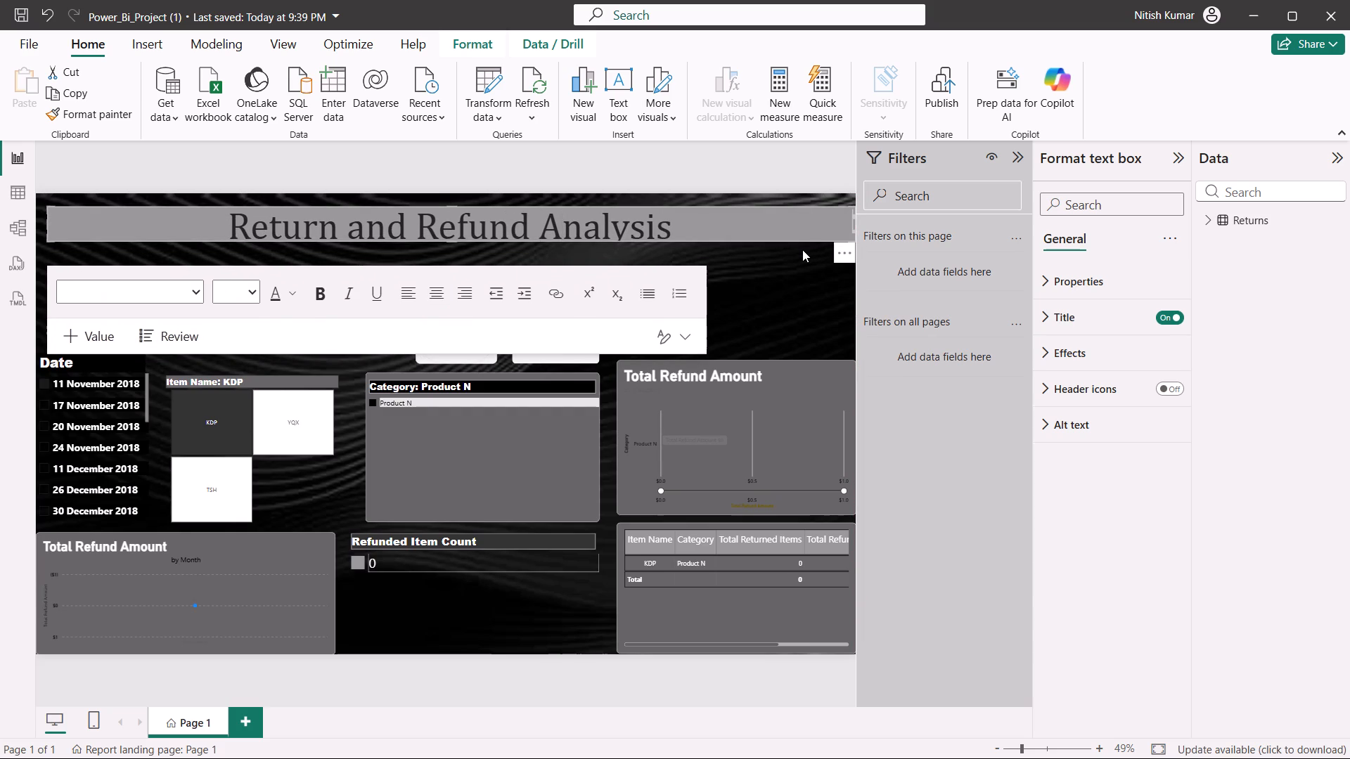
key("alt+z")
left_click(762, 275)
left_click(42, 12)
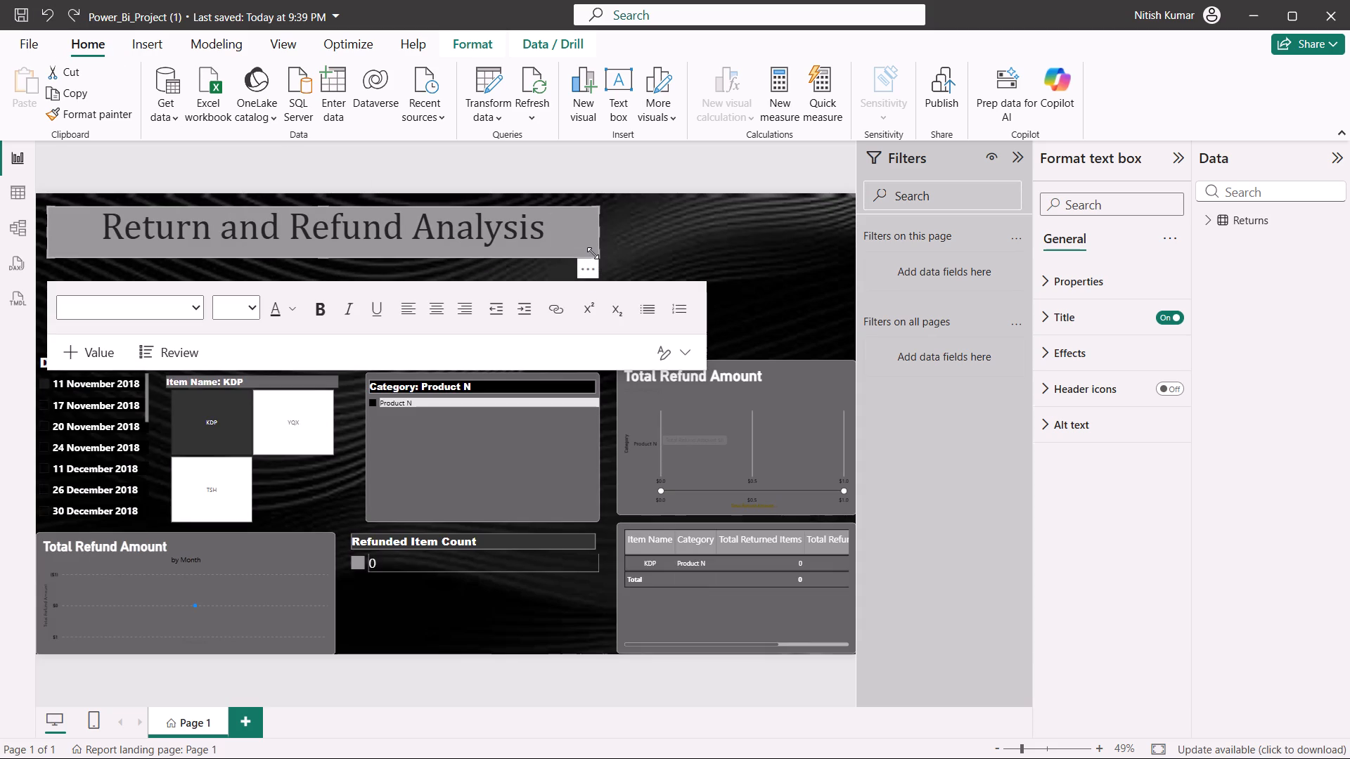
Resize the Return and Refund Analysis title box narrower so it fits closely around its single line of text.
left_click_drag(593, 253, 623, 253)
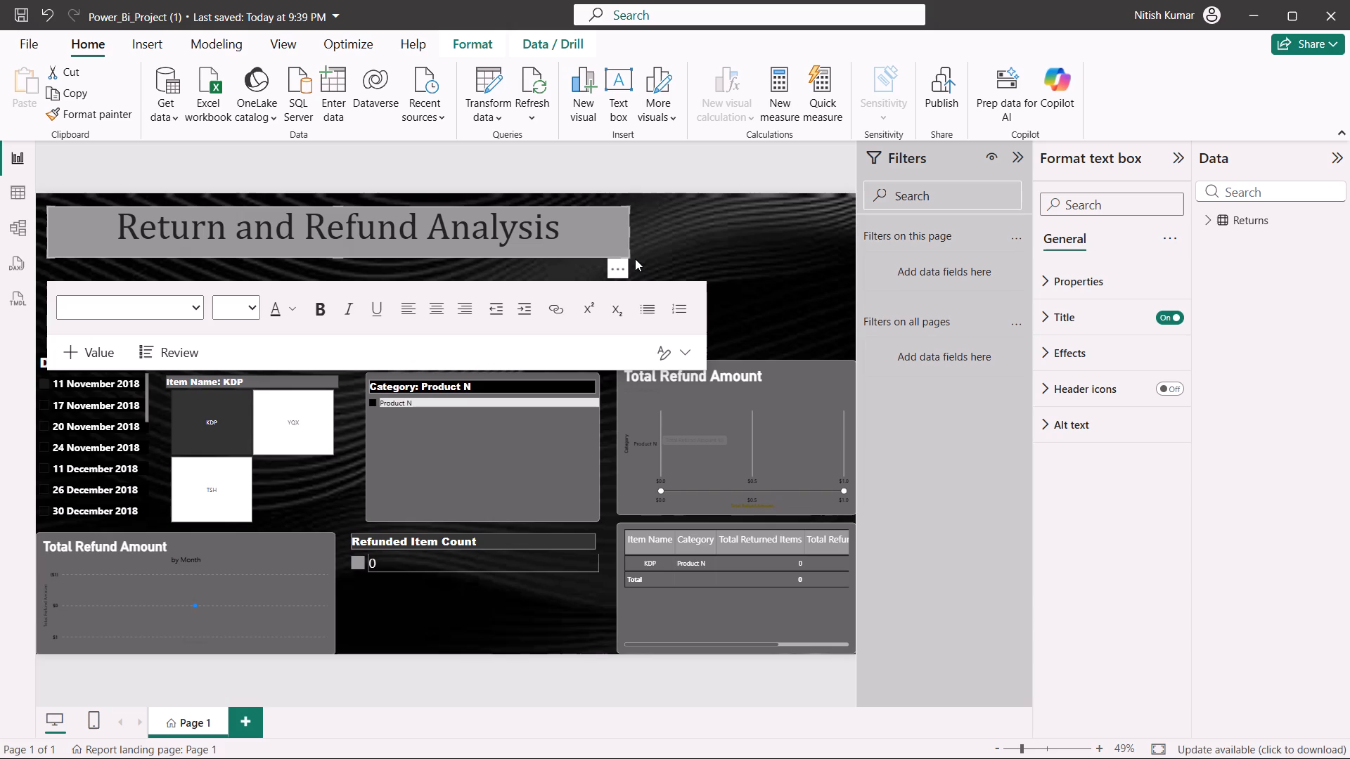
left_click_drag(630, 252, 608, 242)
left_click(625, 231)
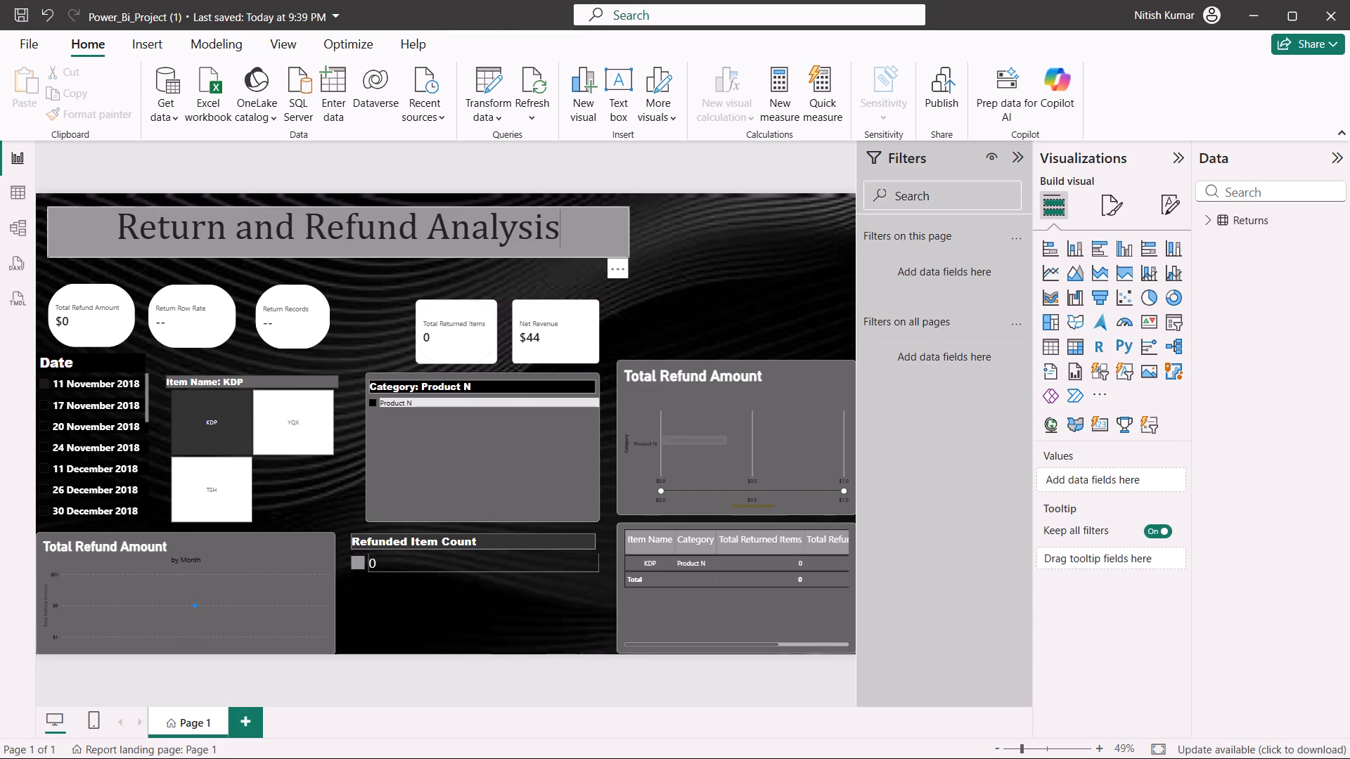
left_click(657, 241)
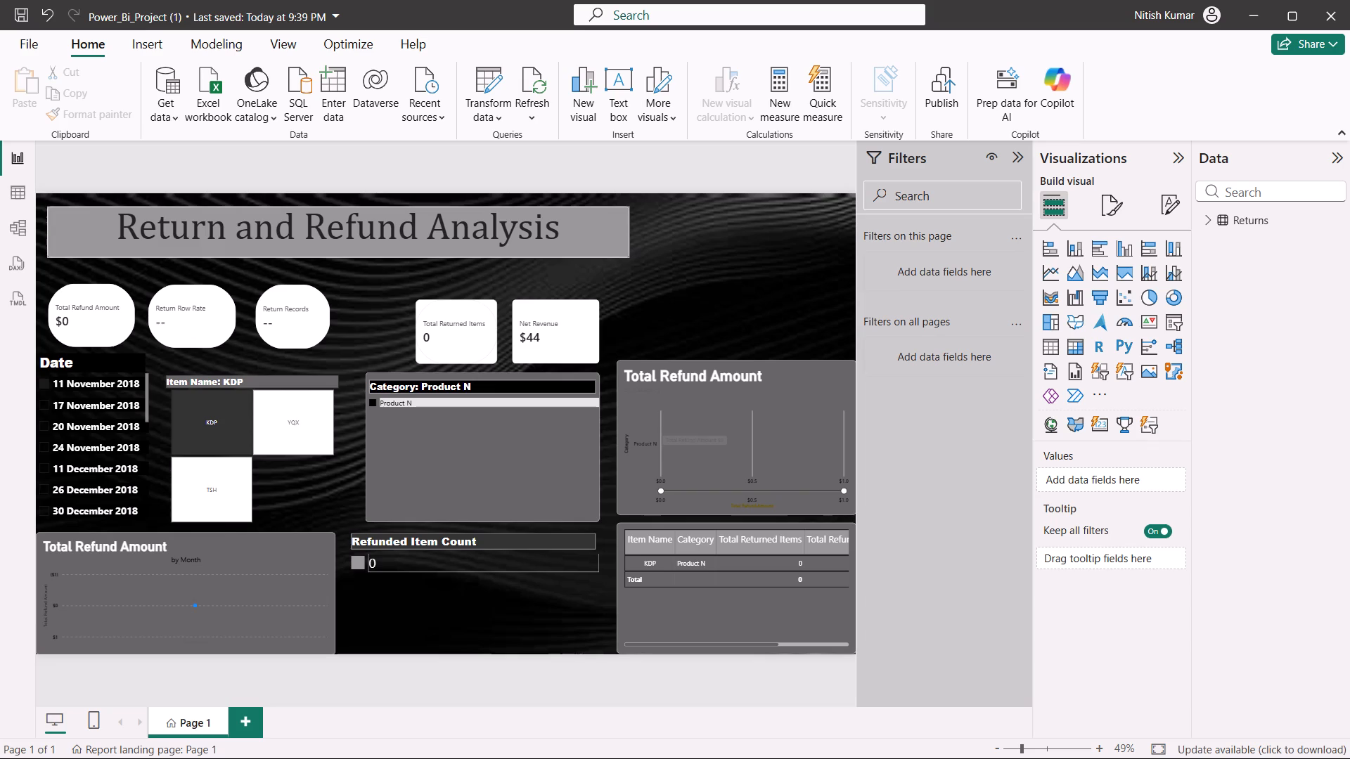
left_click(637, 250)
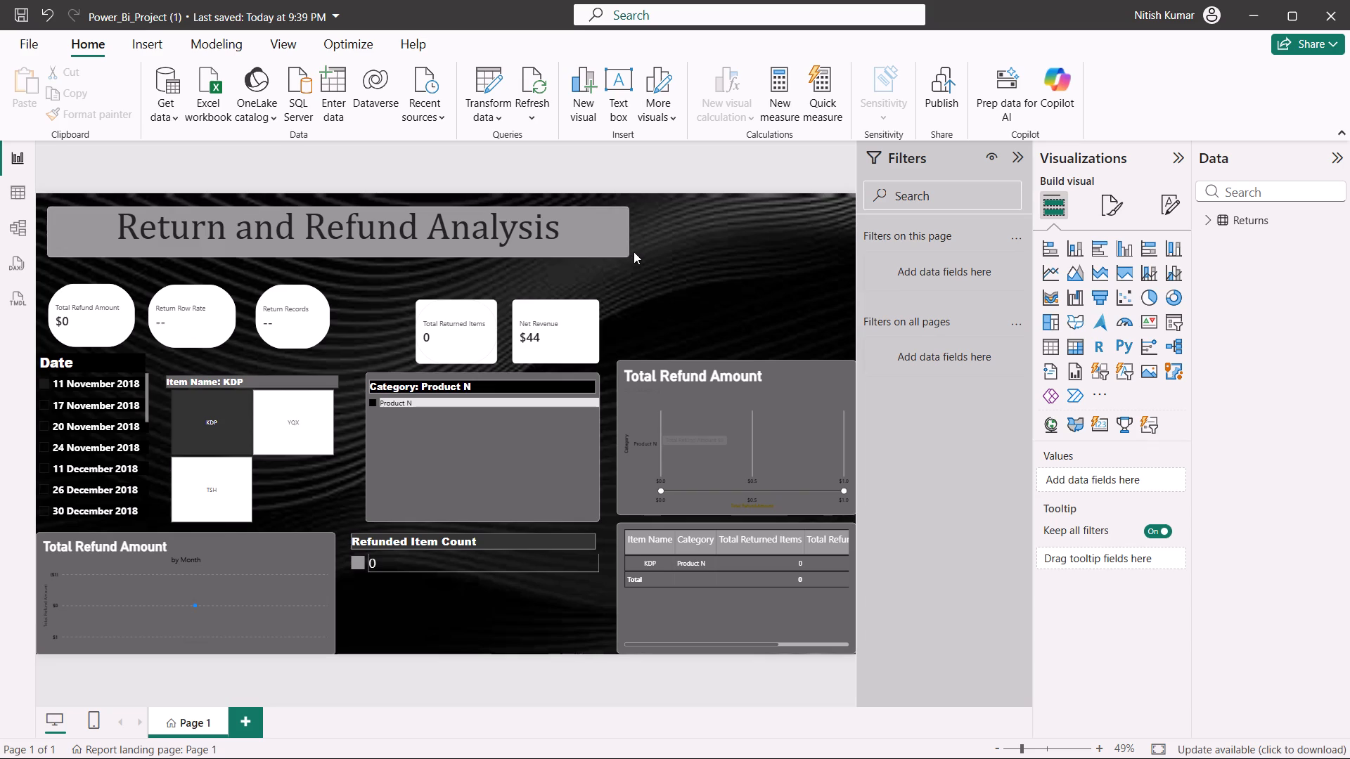
left_click(627, 250)
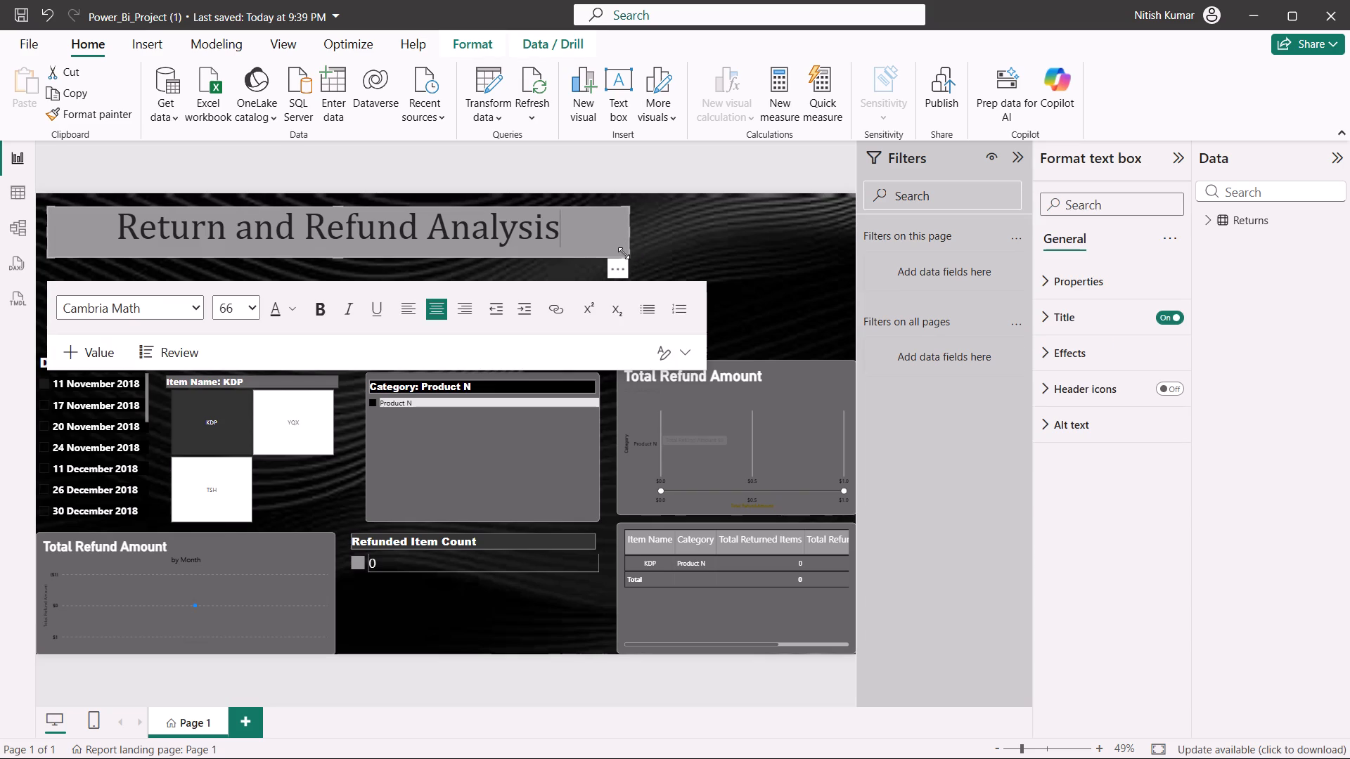
left_click_drag(626, 252, 387, 247)
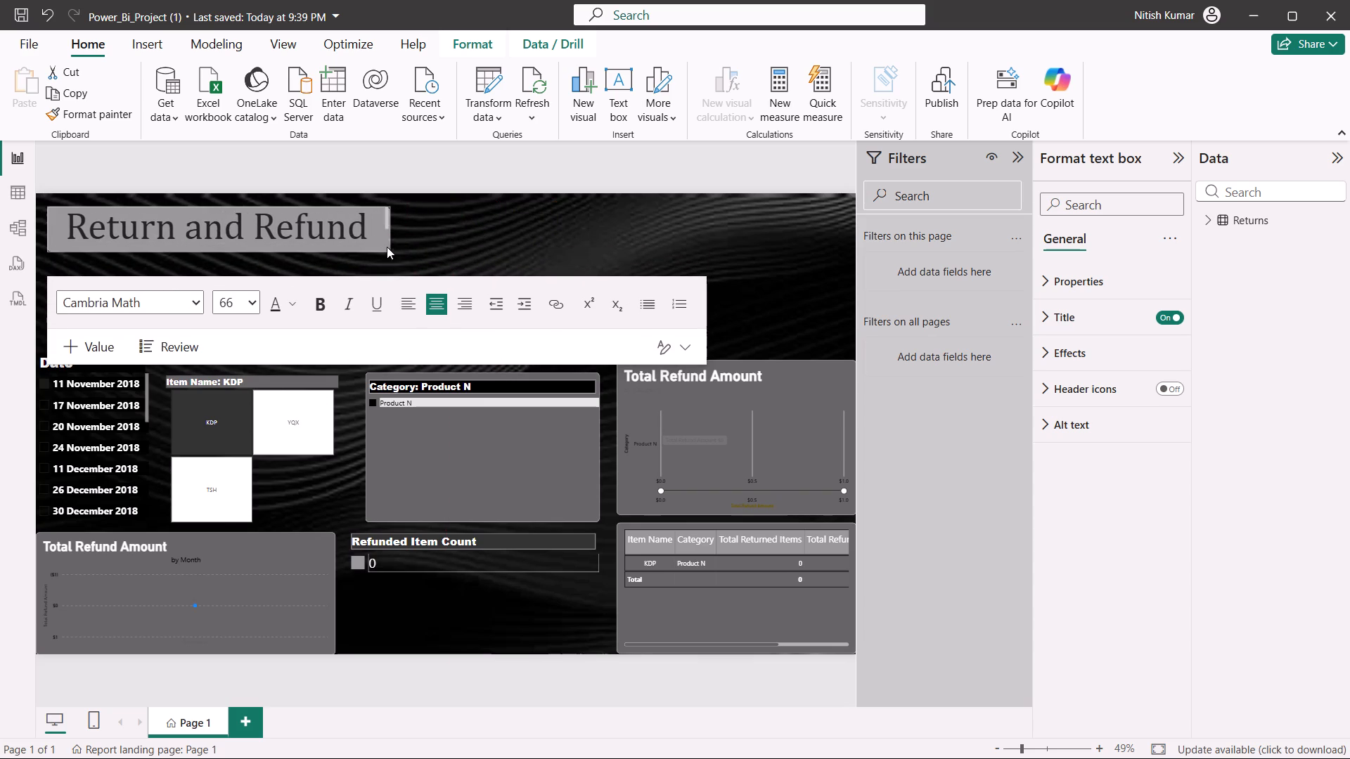
left_click_drag(387, 247, 534, 241)
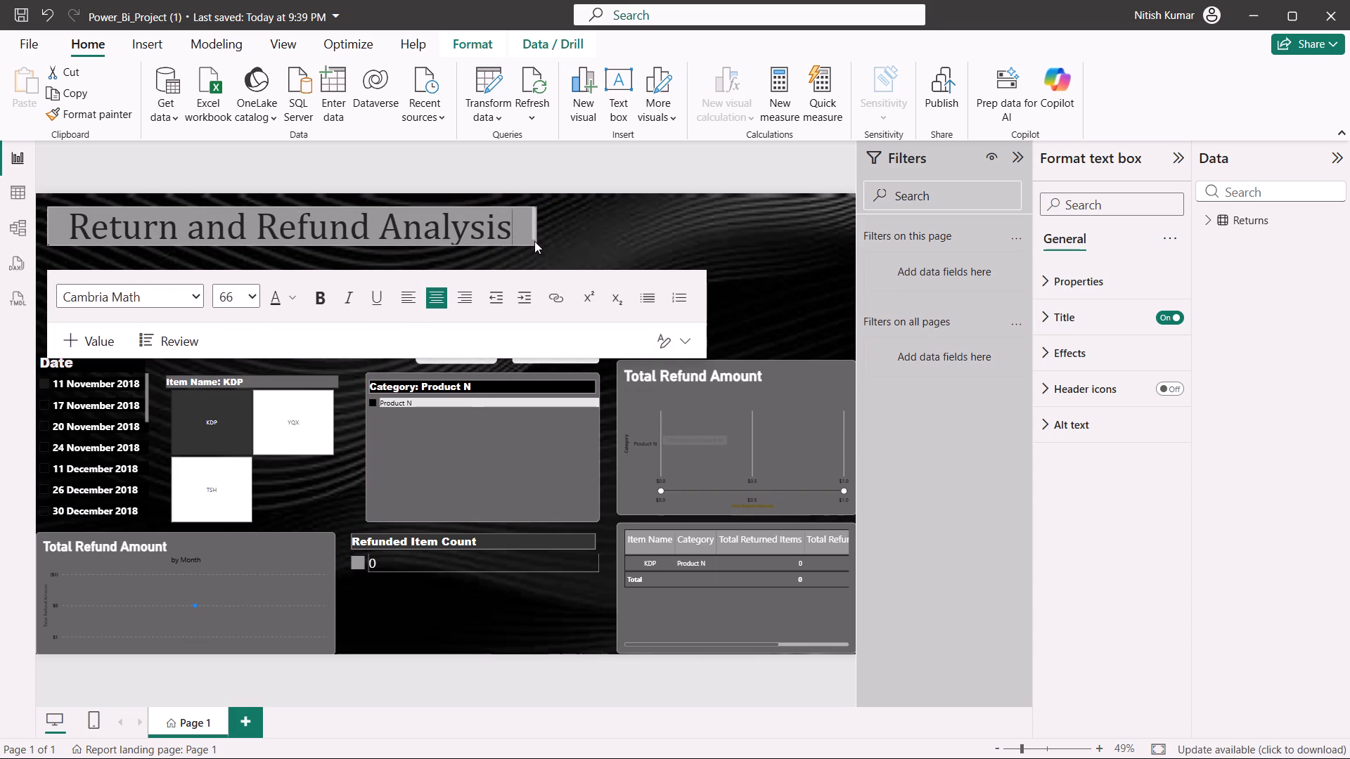
left_click_drag(534, 241, 518, 242)
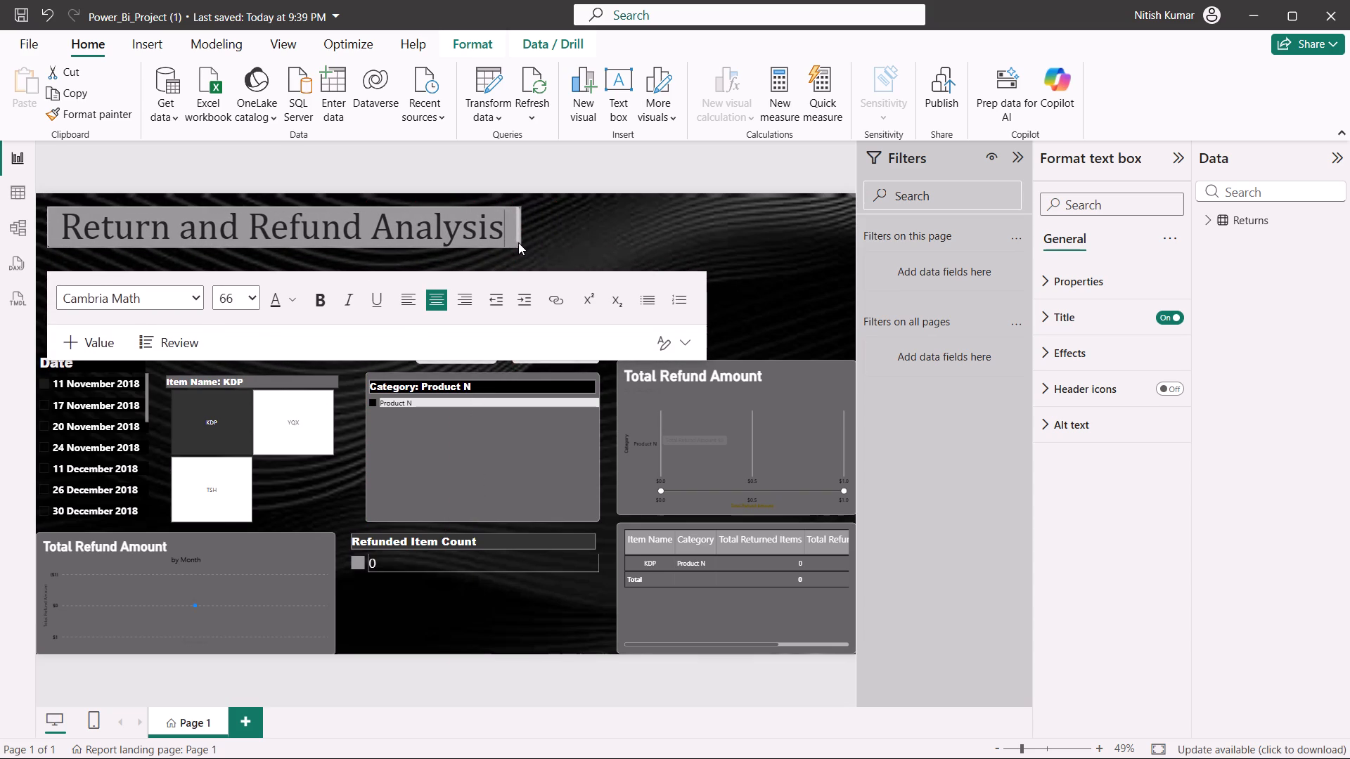
left_click_drag(518, 242, 519, 249)
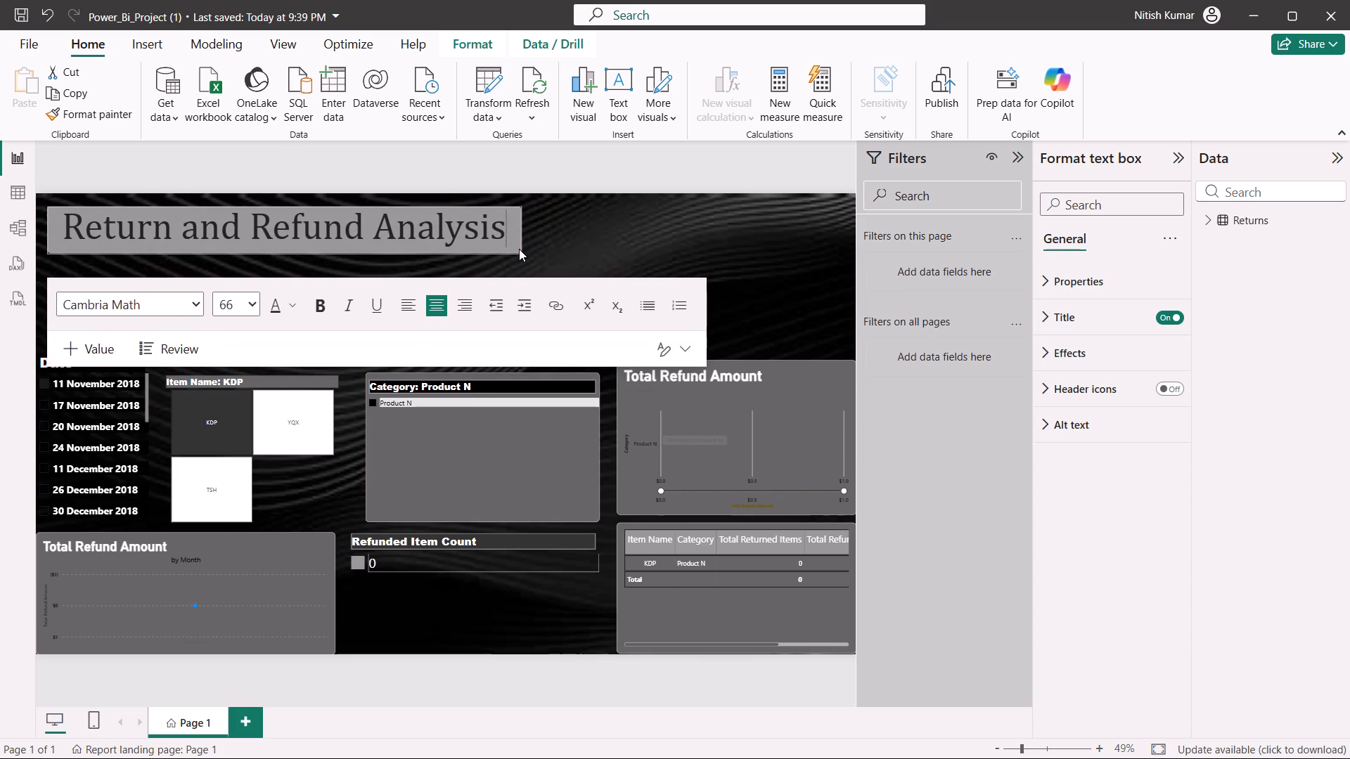
left_click_drag(519, 249, 519, 247)
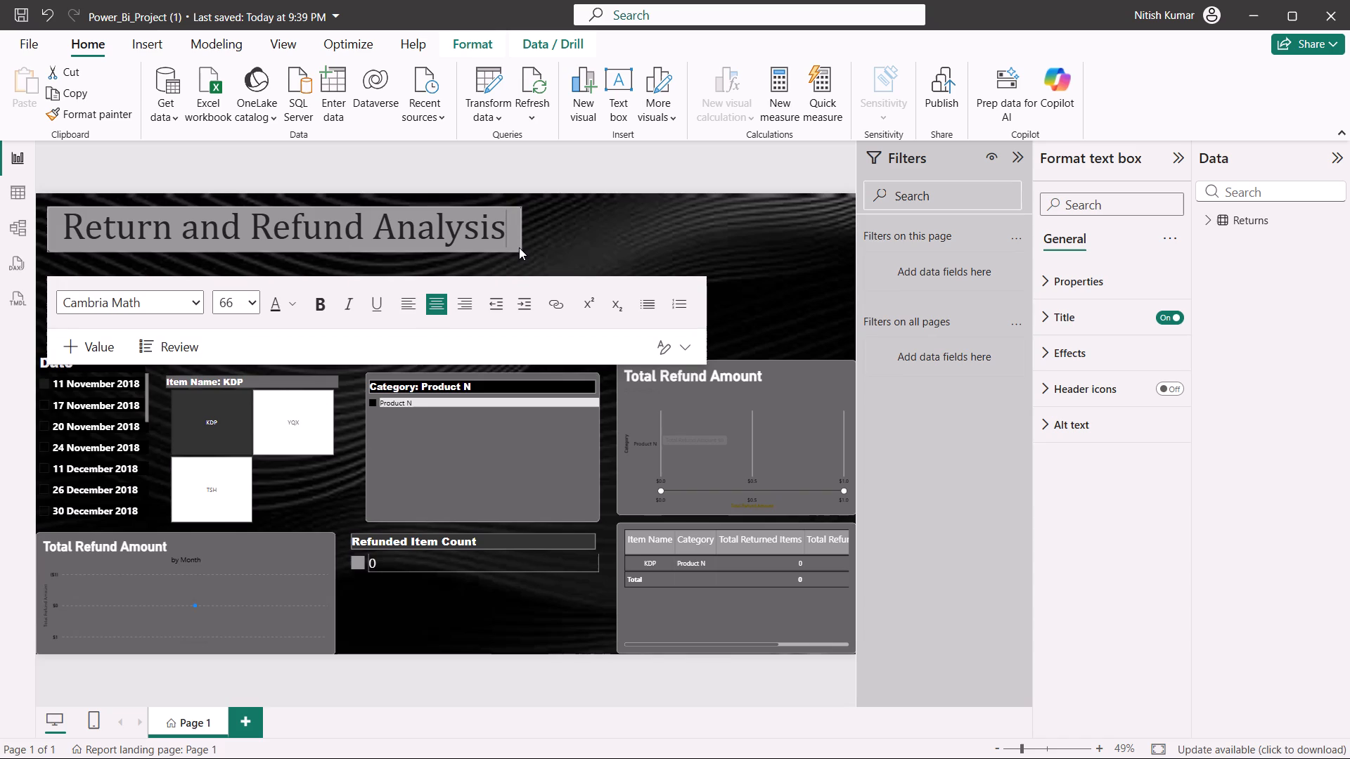
left_click_drag(519, 247, 520, 247)
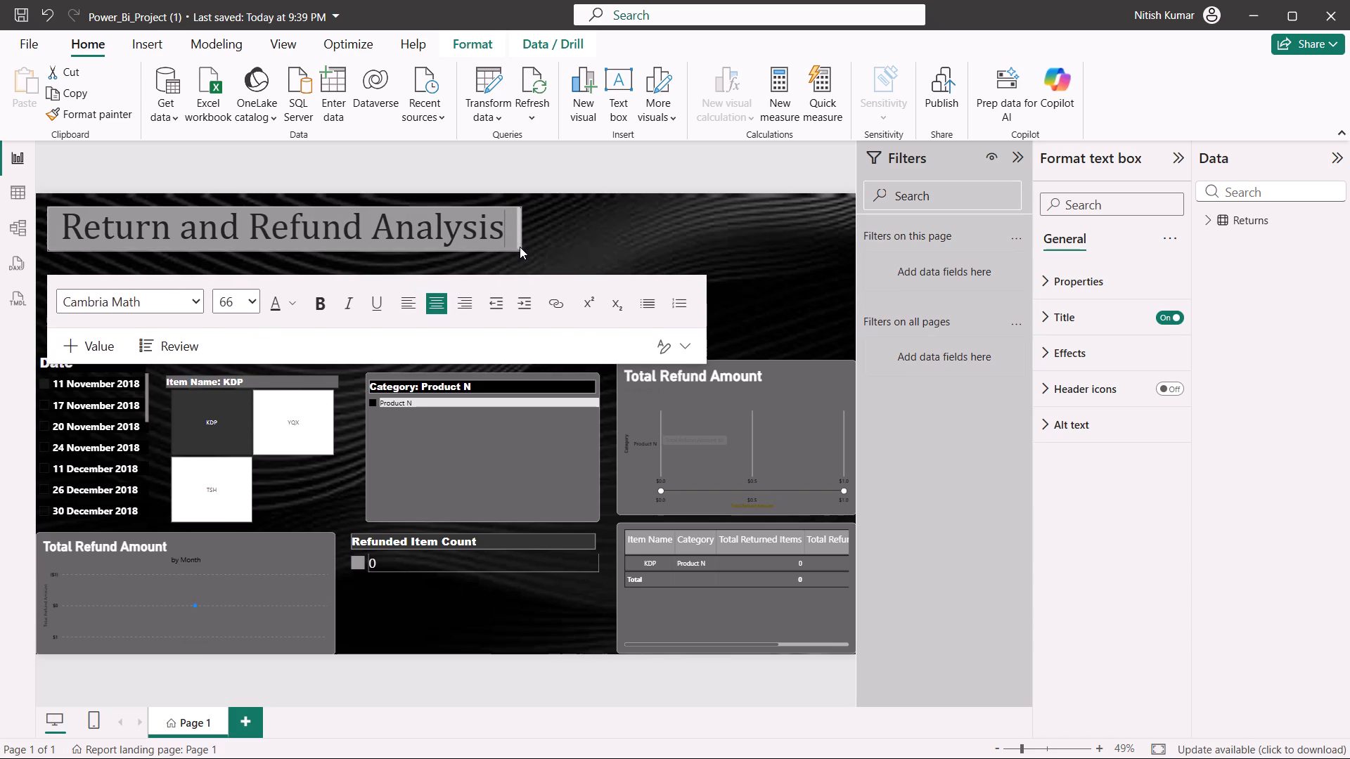
left_click_drag(520, 247, 520, 246)
left_click(597, 240)
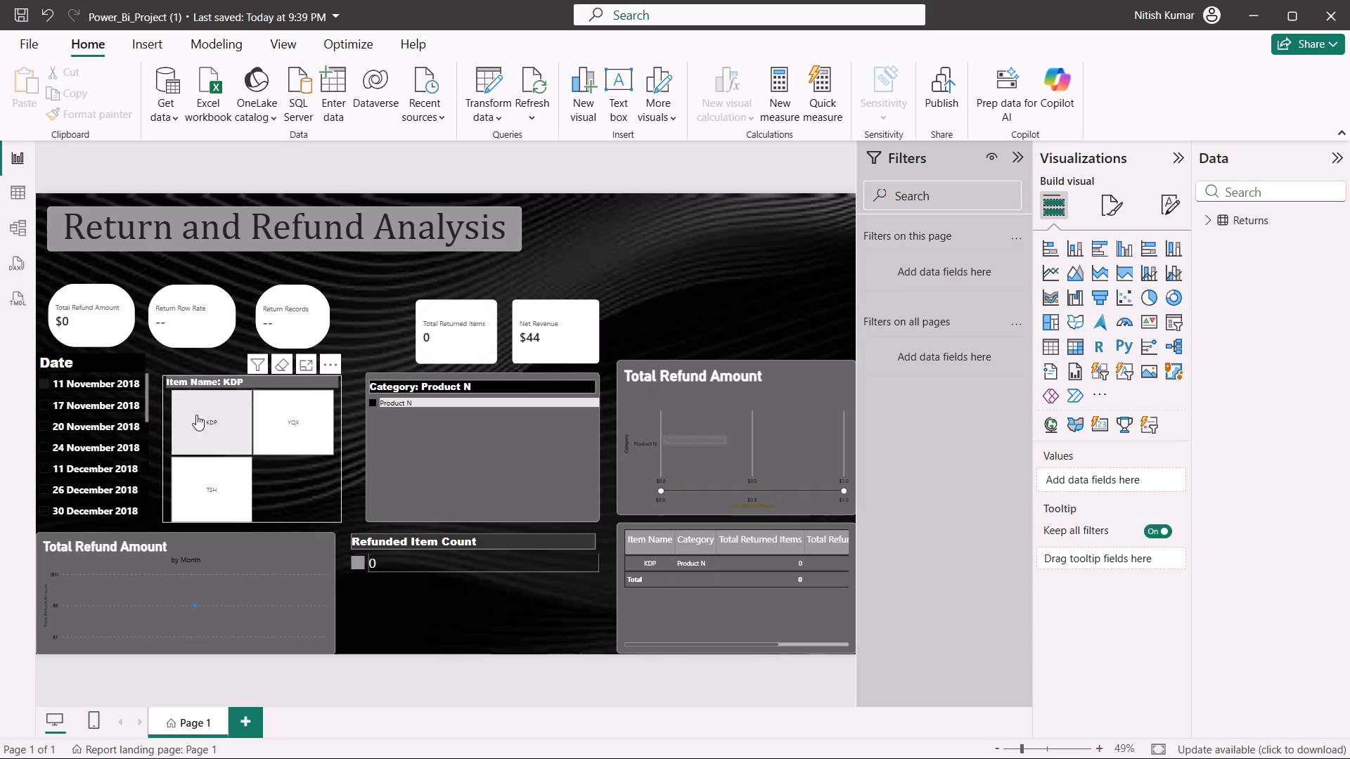
Move the Date slicer to the empty upper-right area of the report page, beside the title.
left_click_drag(109, 426, 279, 395)
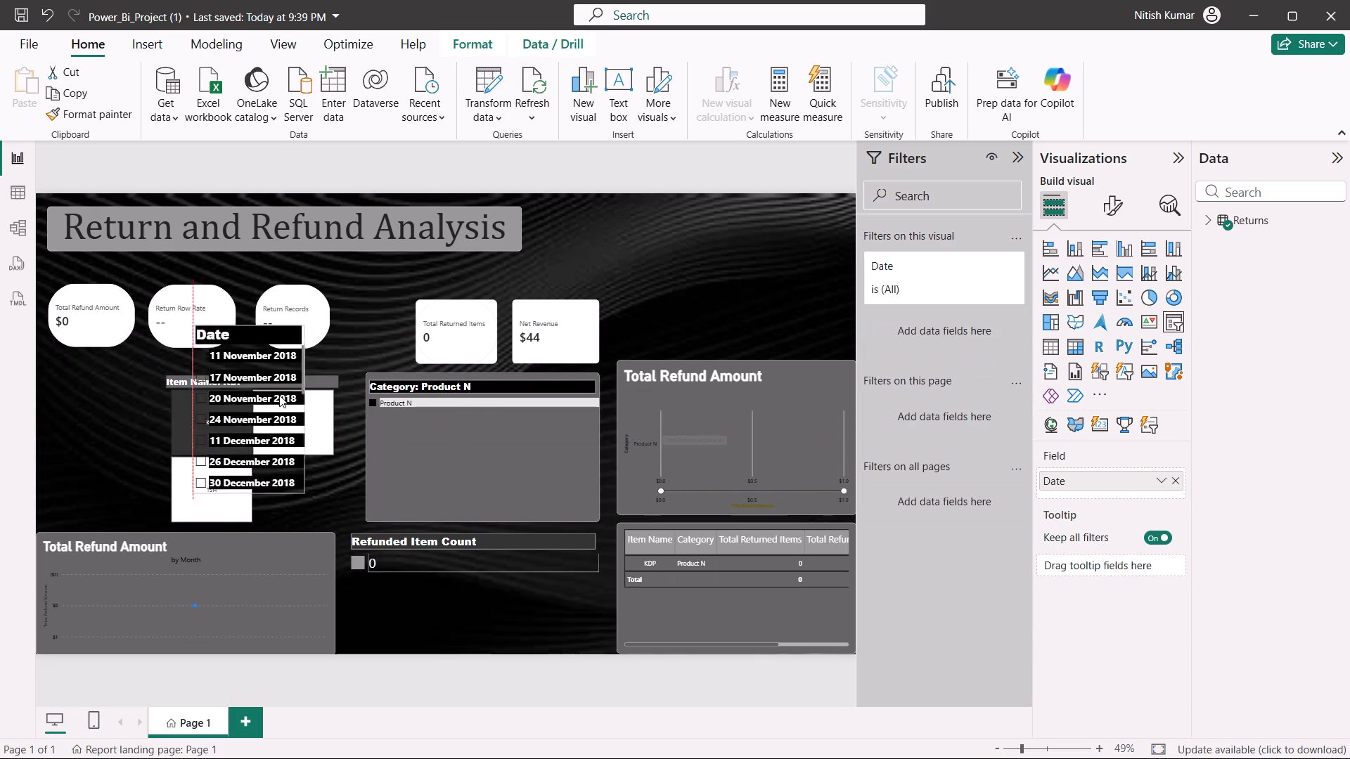
left_click_drag(279, 395, 788, 292)
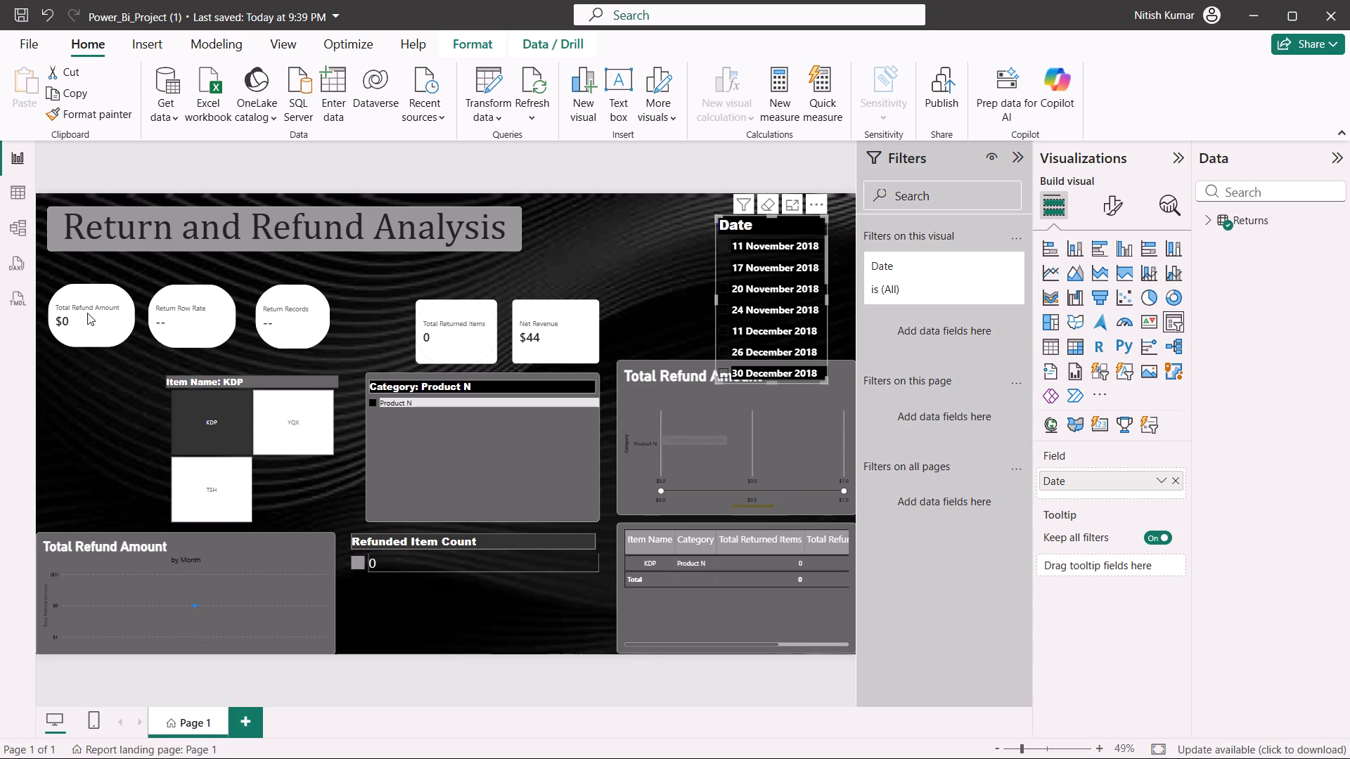
Enlarge the Total Refund Amount card slightly so its edge meets the Return Row Rate card.
left_click(107, 324)
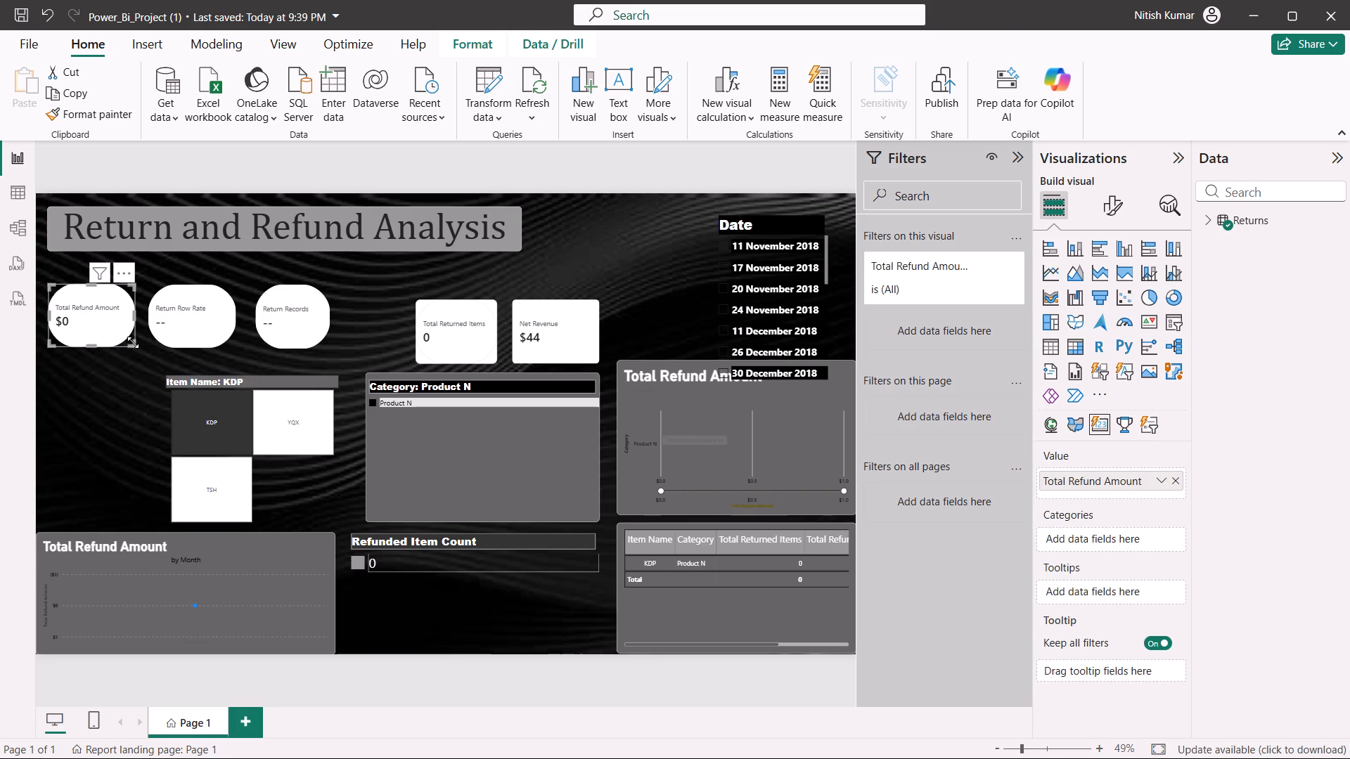
left_click_drag(133, 342, 160, 377)
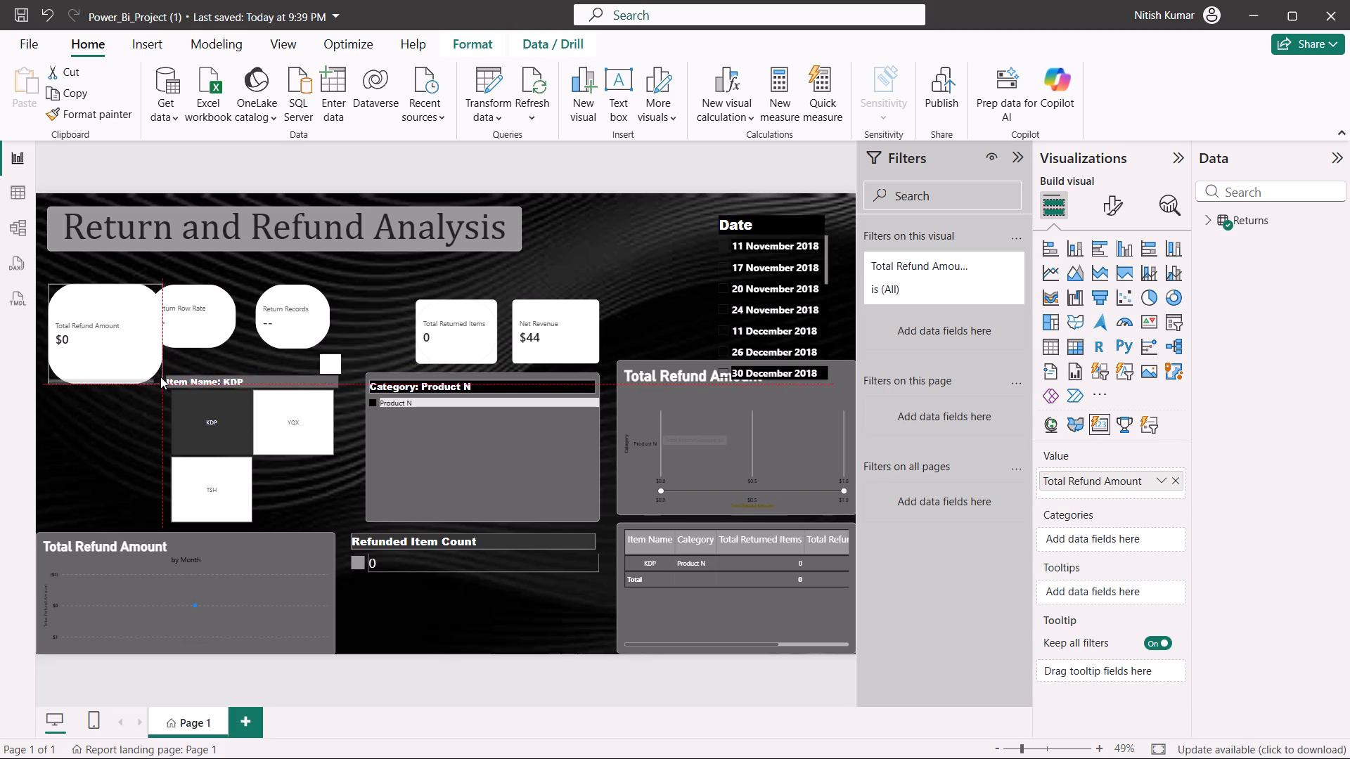
left_click_drag(160, 377, 145, 356)
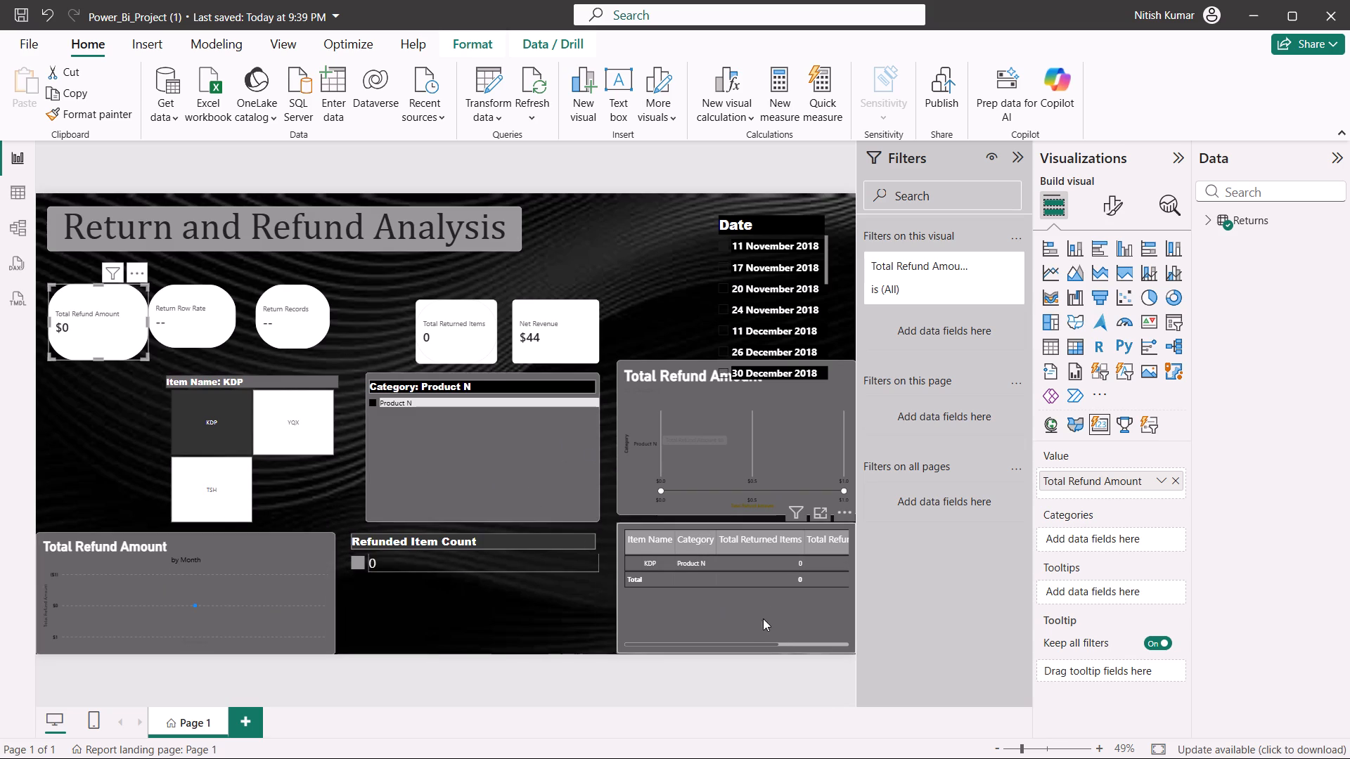
Remove the table of Item Name, Category, Total Returned Items, Total Refund Amount and Net Revenue from the report page.
left_click(703, 603)
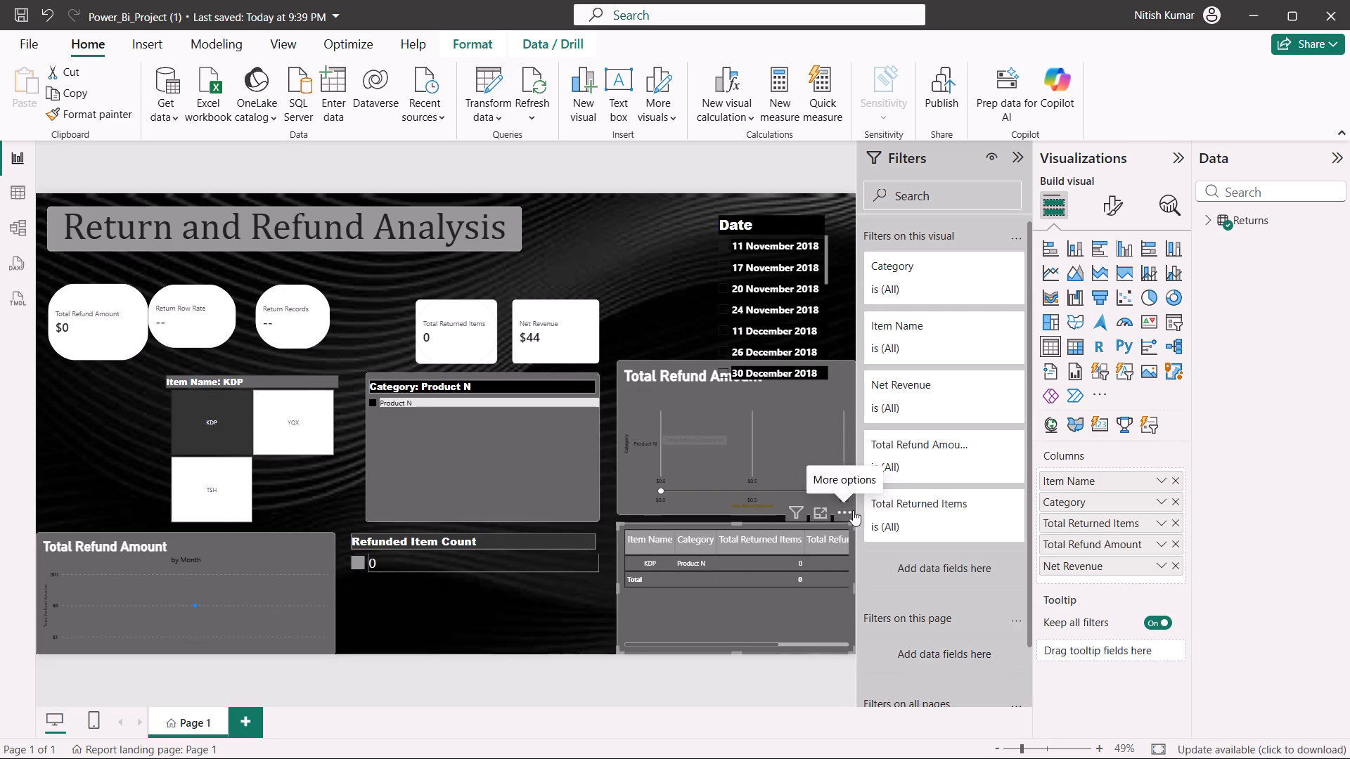
left_click(842, 514)
left_click(906, 576)
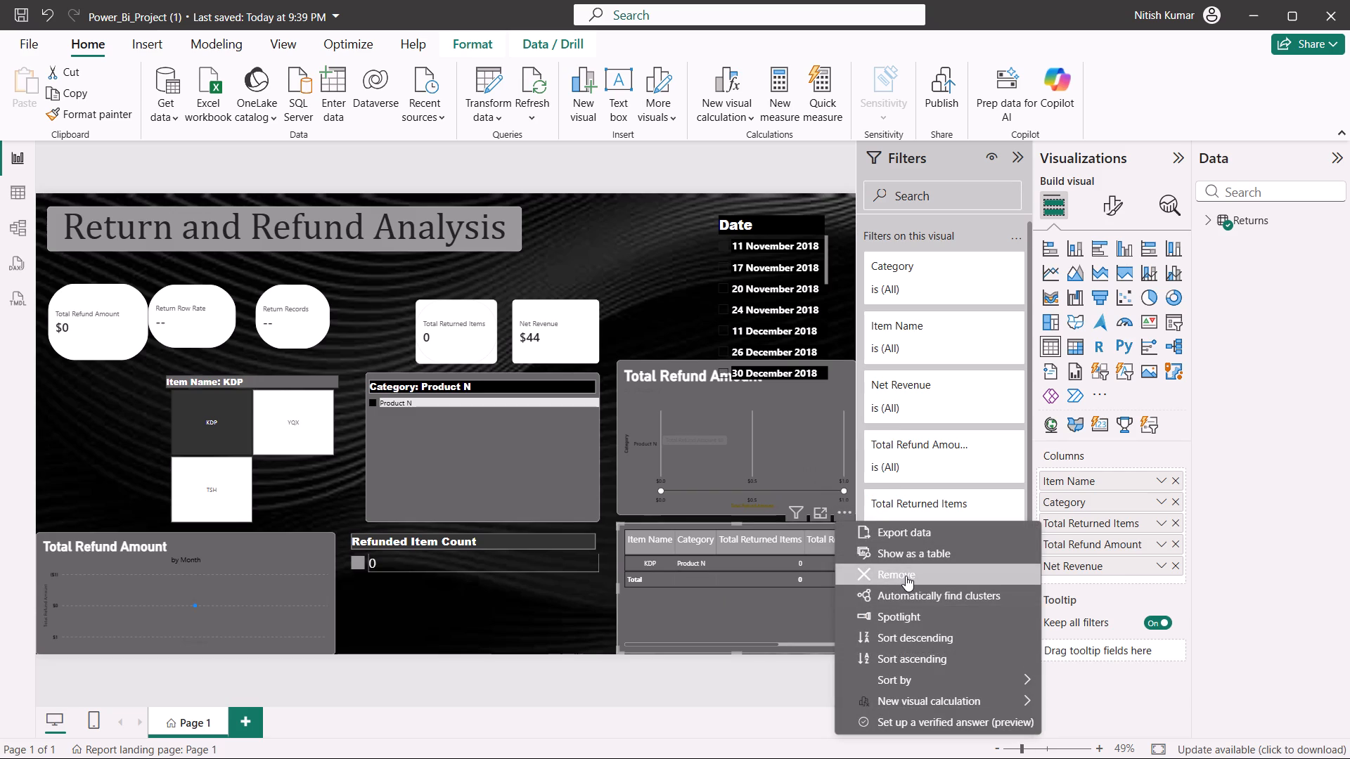
Move the Total Refund Amount by category bar chart into the bottom-right corner of the report page.
left_click_drag(776, 464, 768, 593)
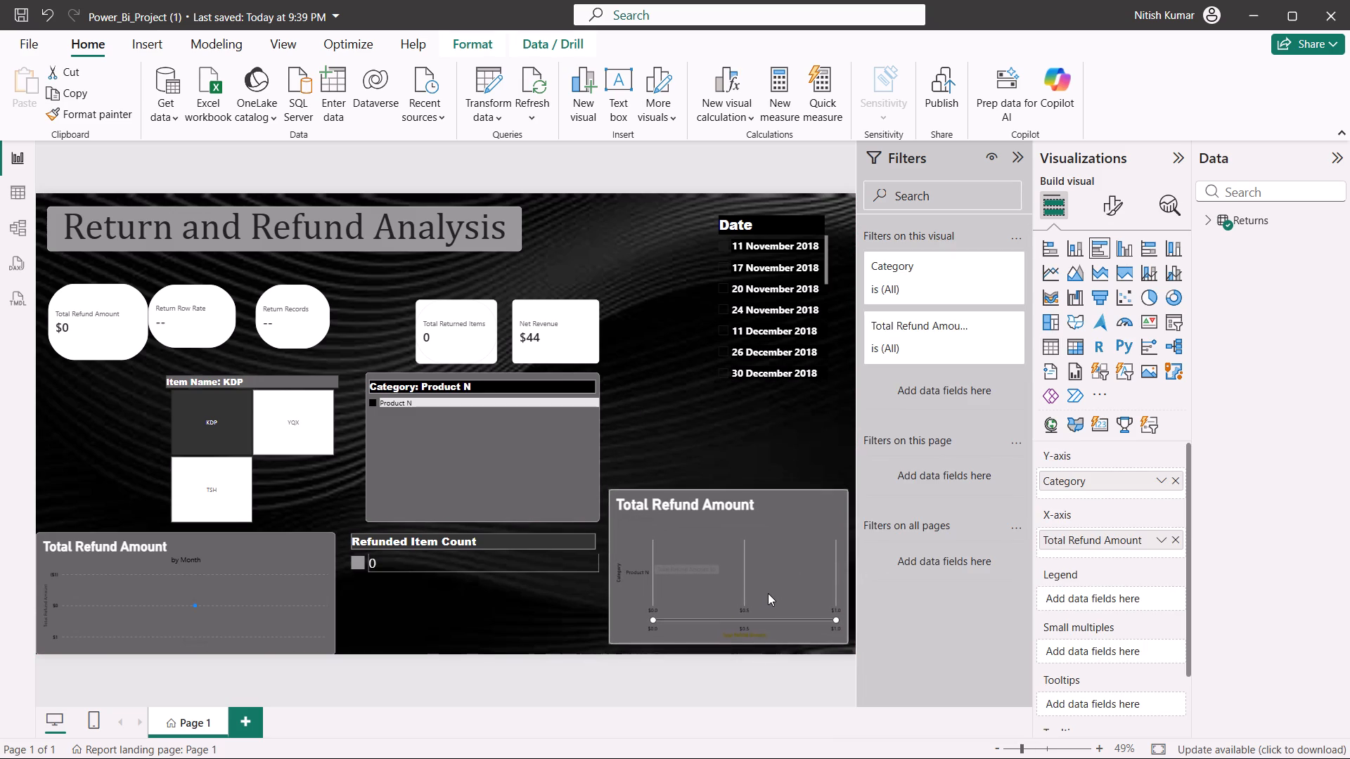
left_click_drag(768, 593, 772, 601)
left_click(651, 423)
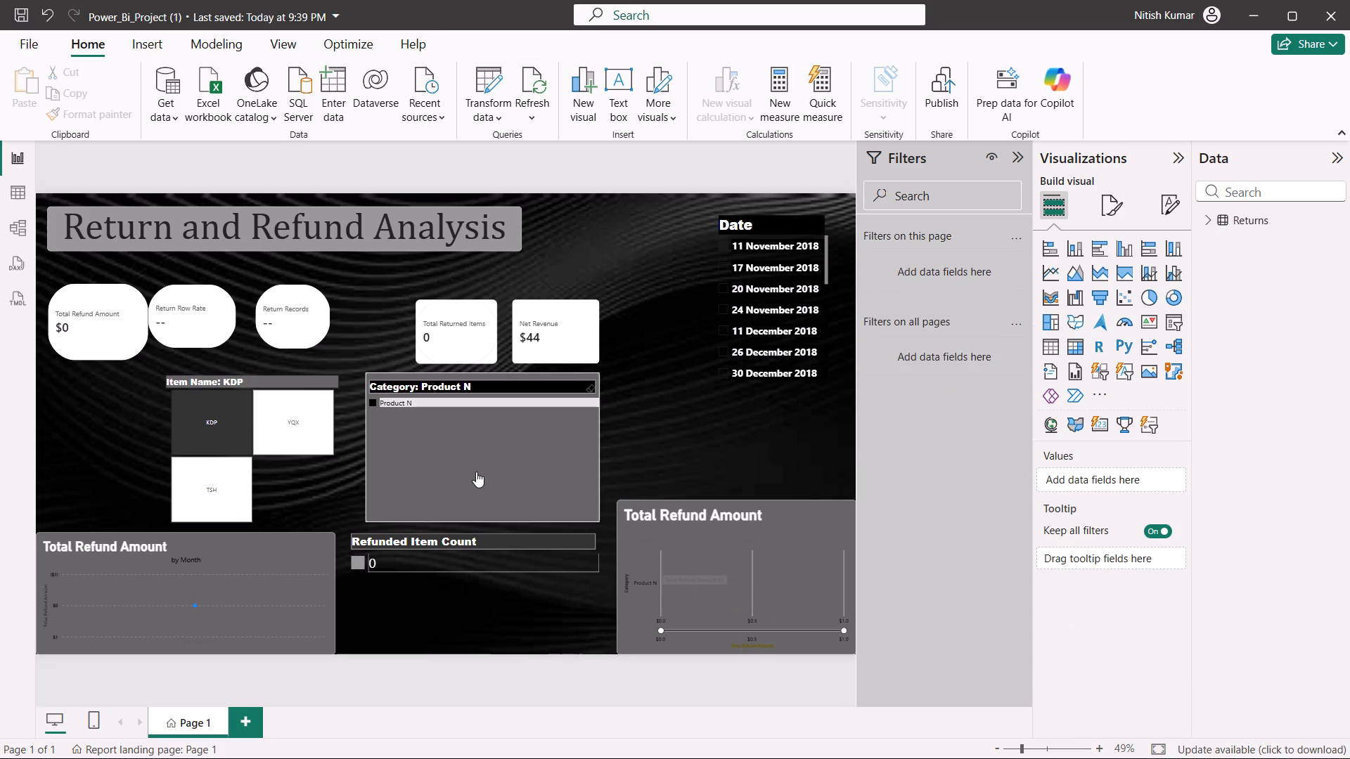
Try the YQX, TSH and KDP items in the Item Name slicer and leave the report filtered to TSH.
left_click(305, 427)
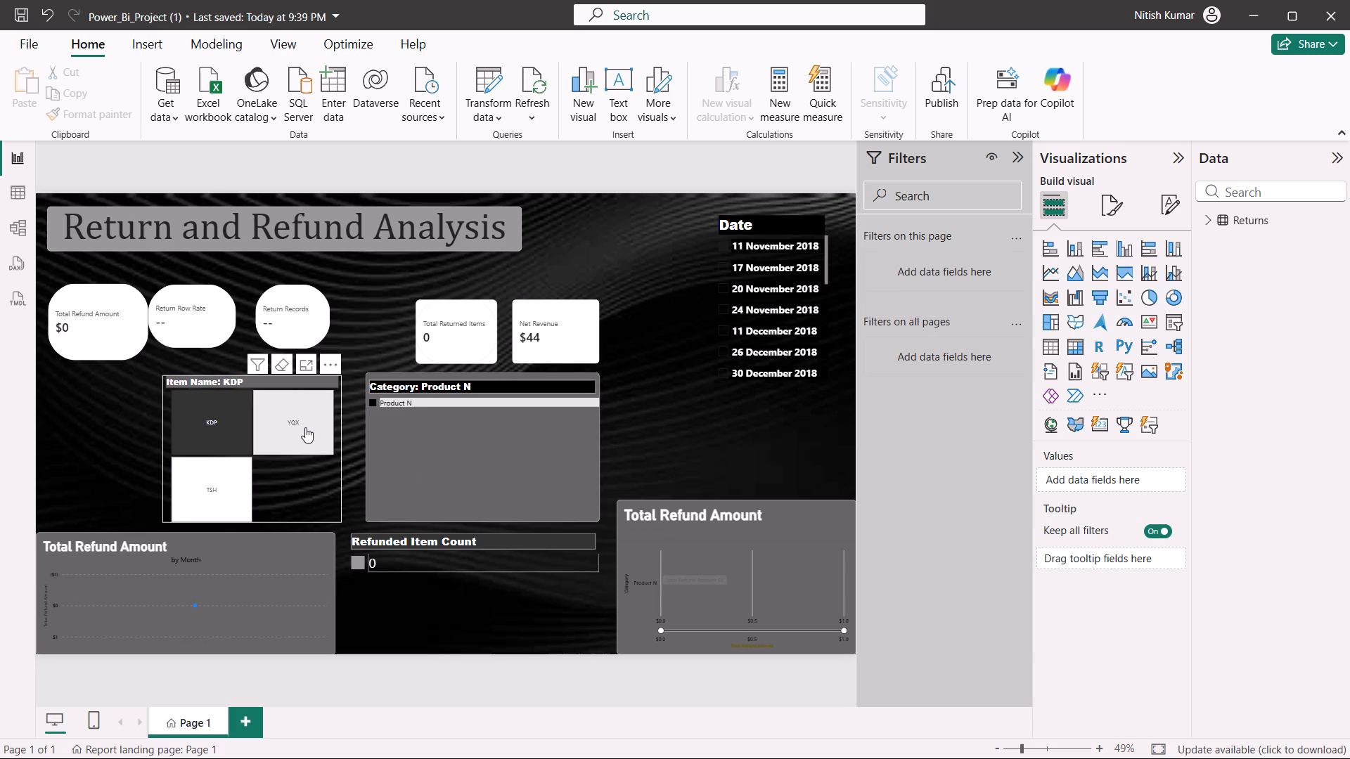
left_click(226, 473)
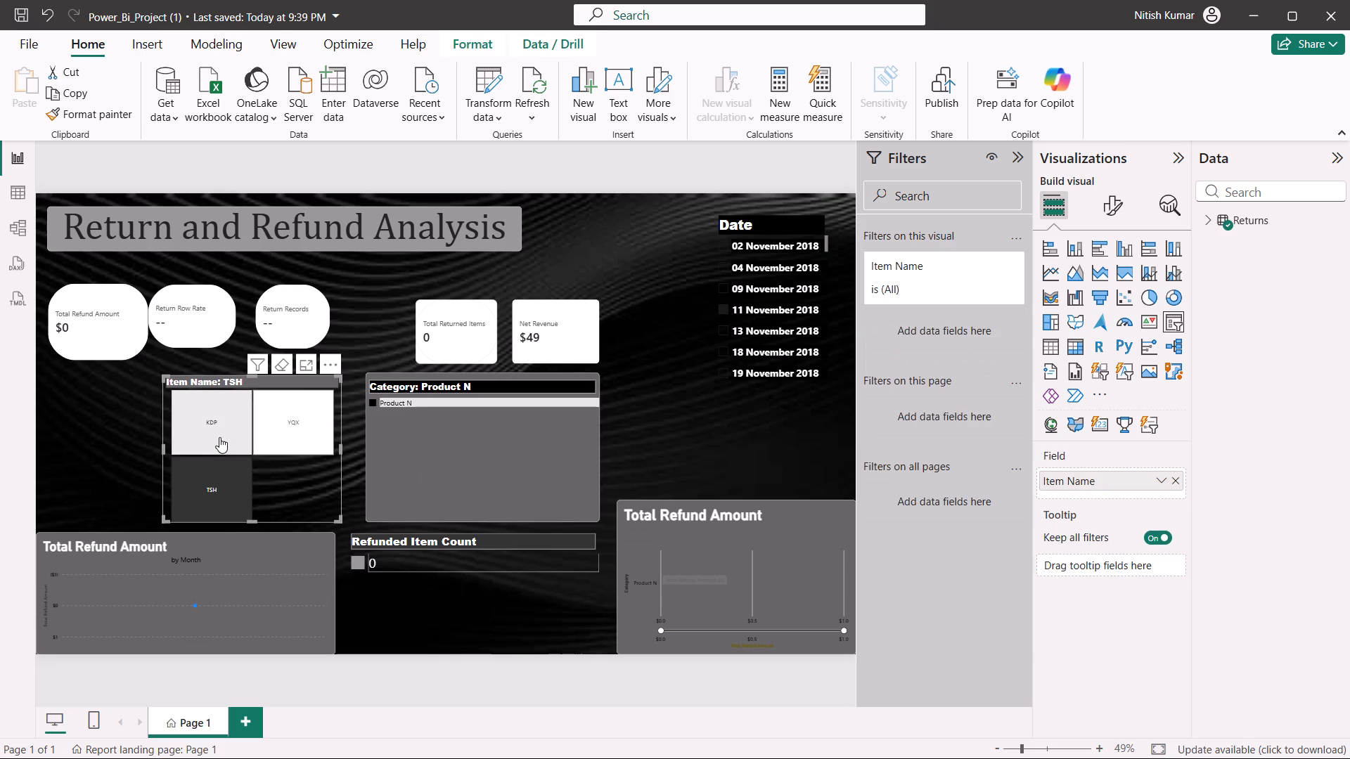
left_click(219, 437)
left_click(288, 420)
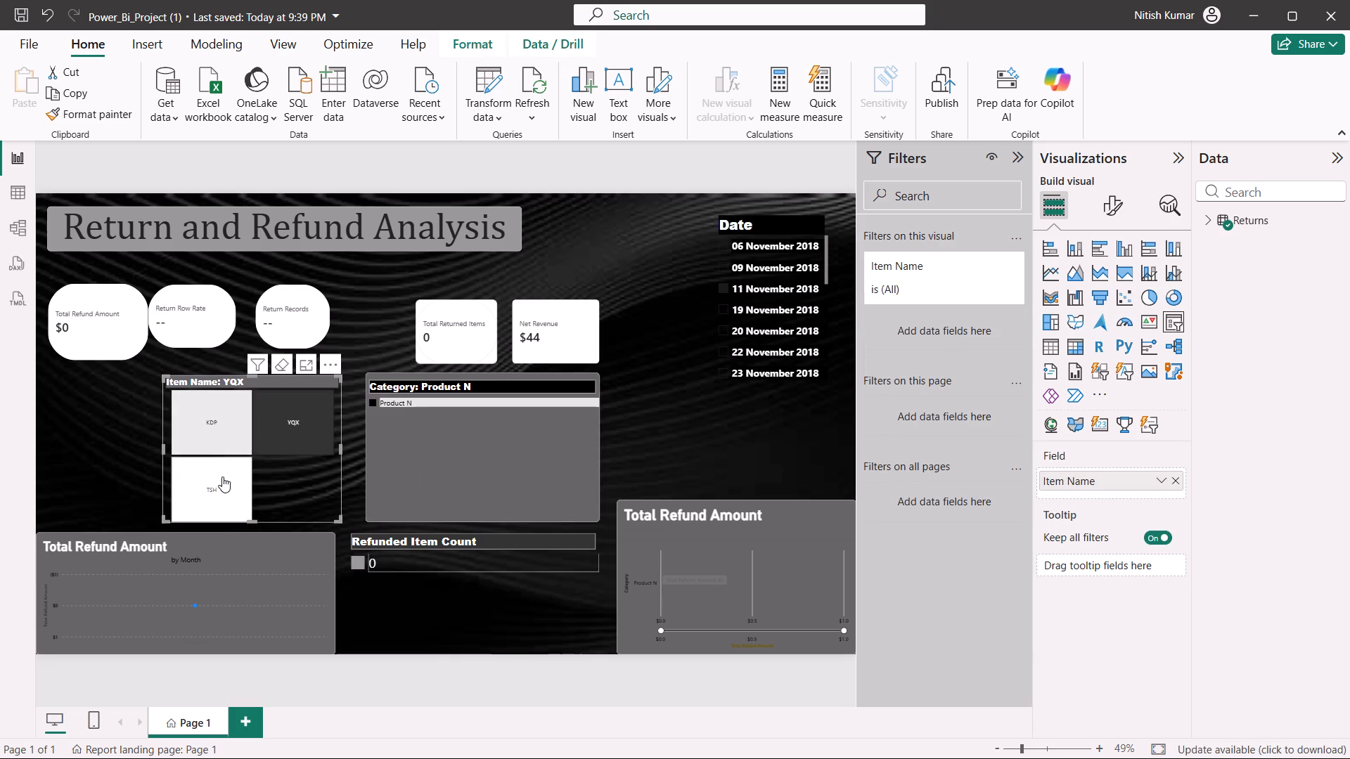
left_click(221, 479)
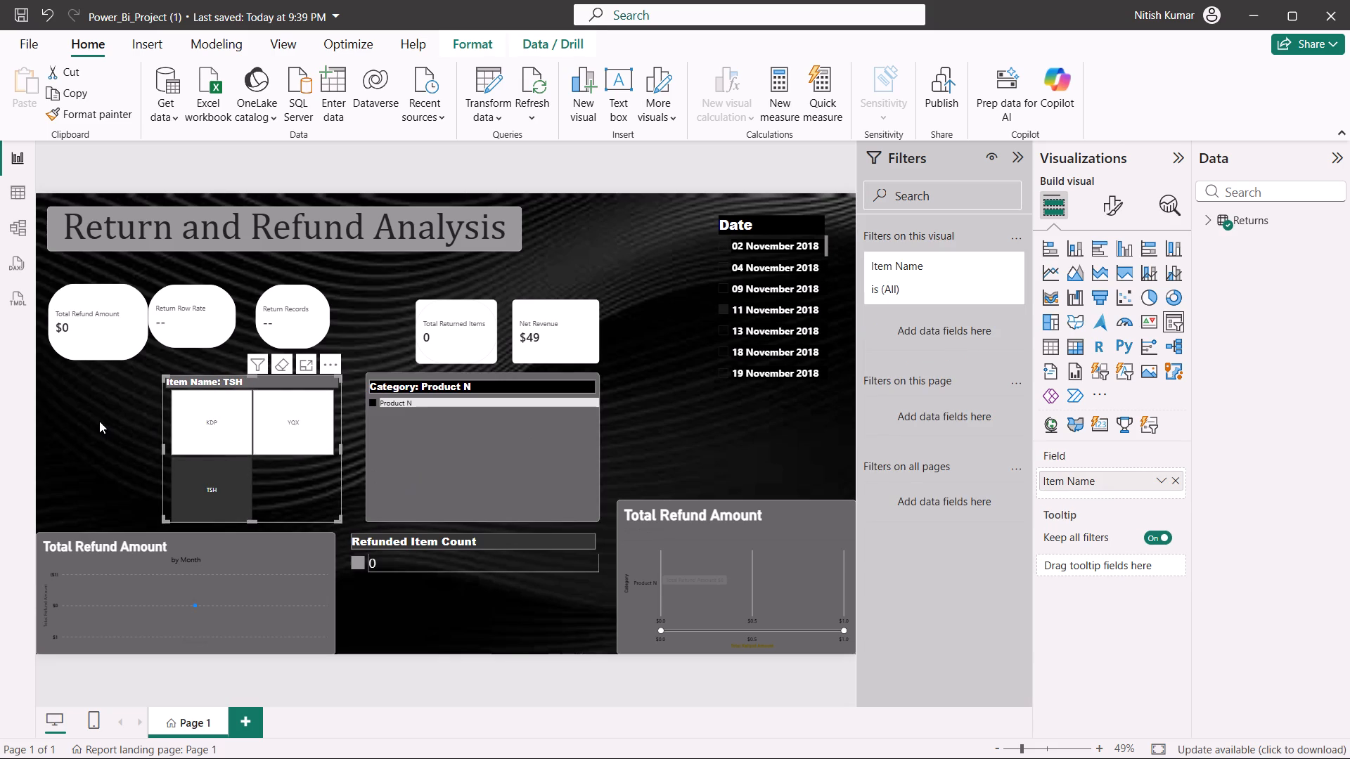
left_click(99, 421)
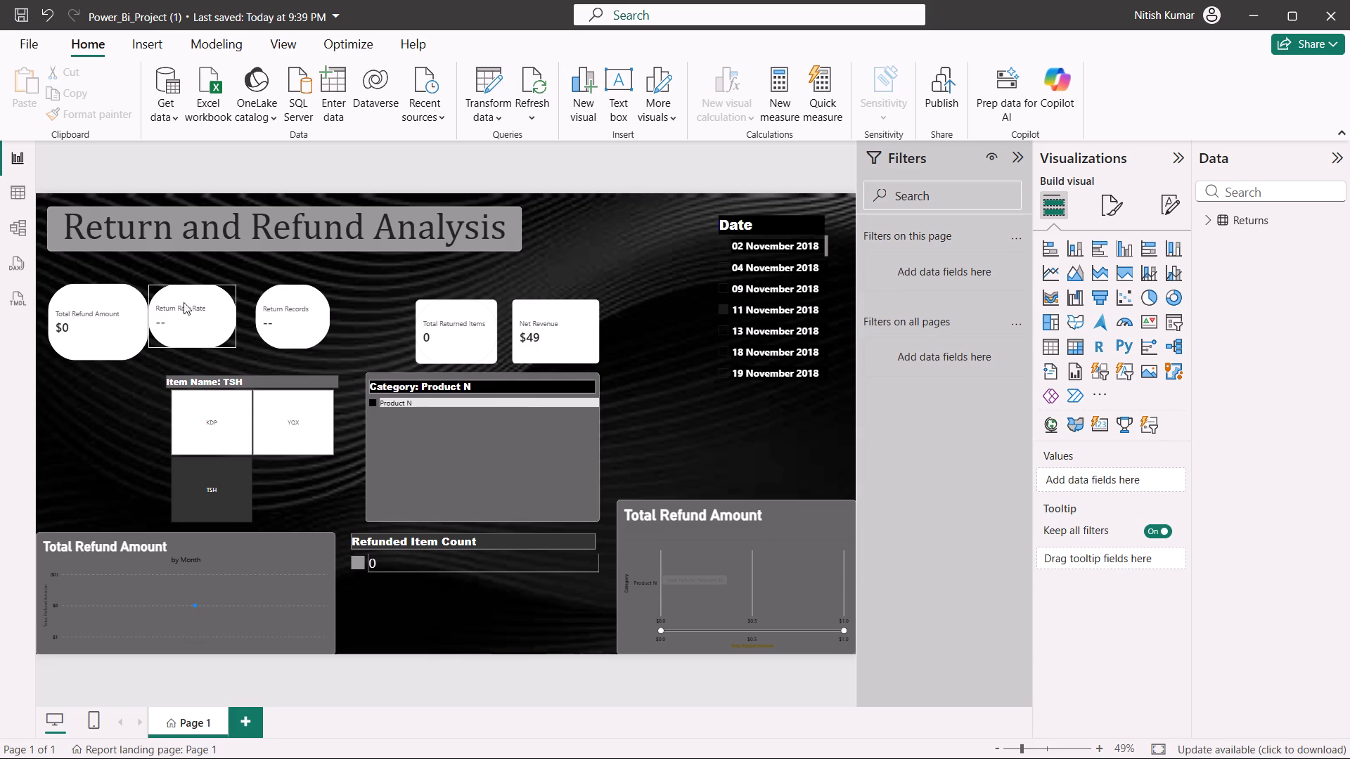
Inspect the Total Refund Amount card and the Net Revenue card.
left_click(79, 311)
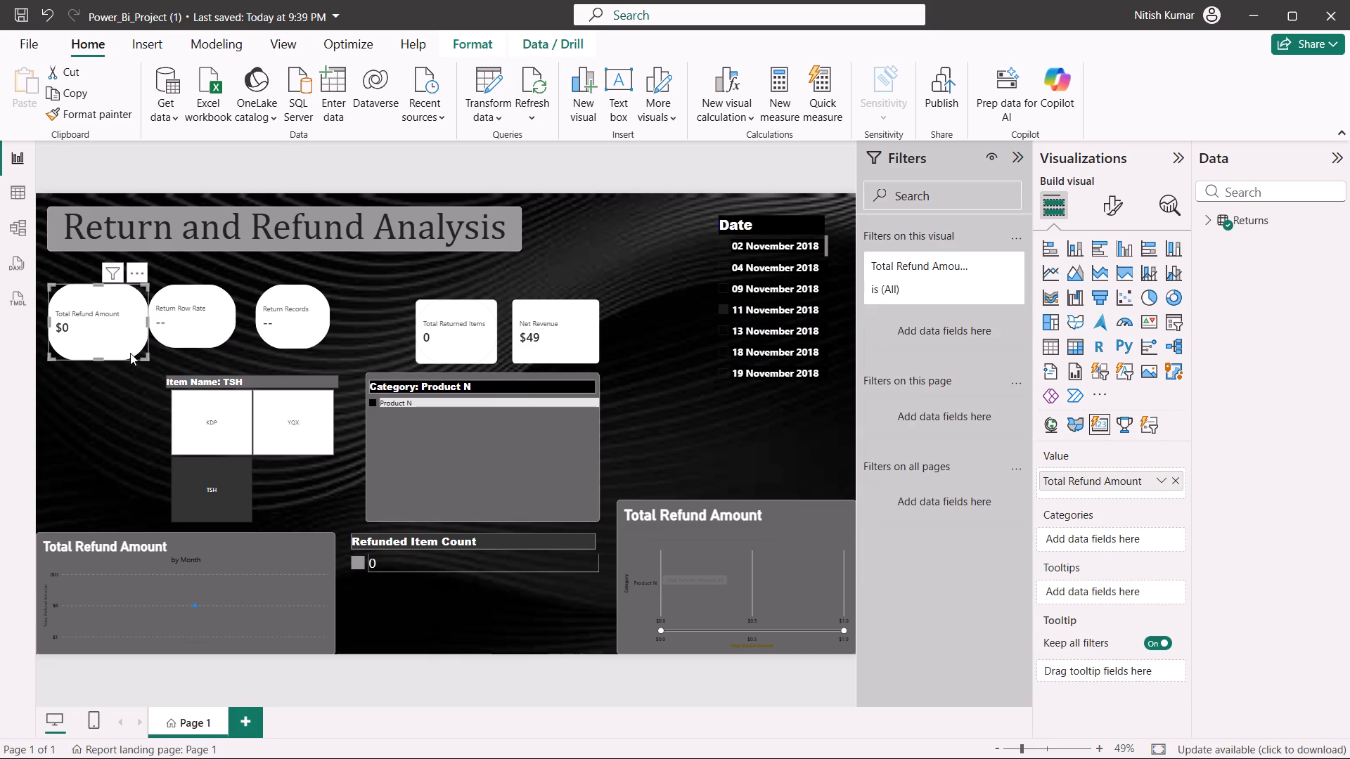
left_click(550, 339)
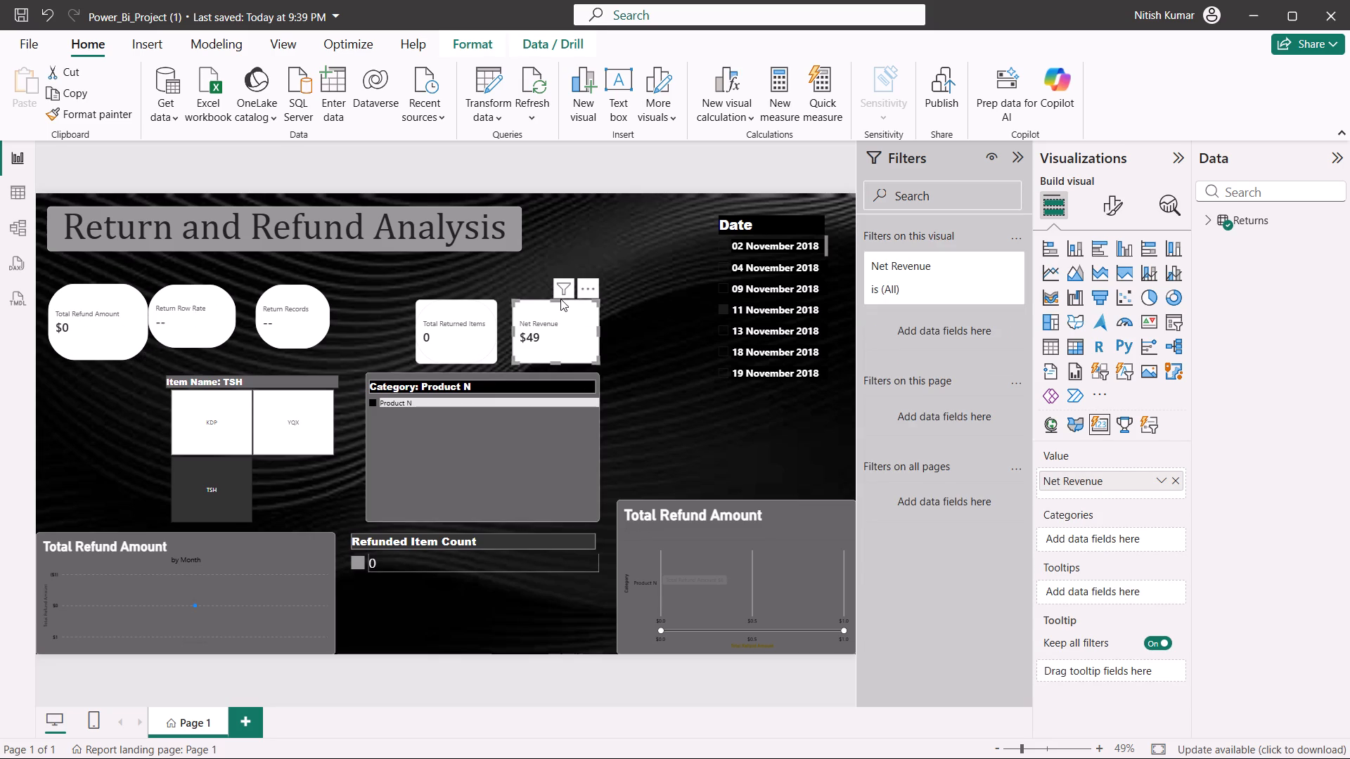
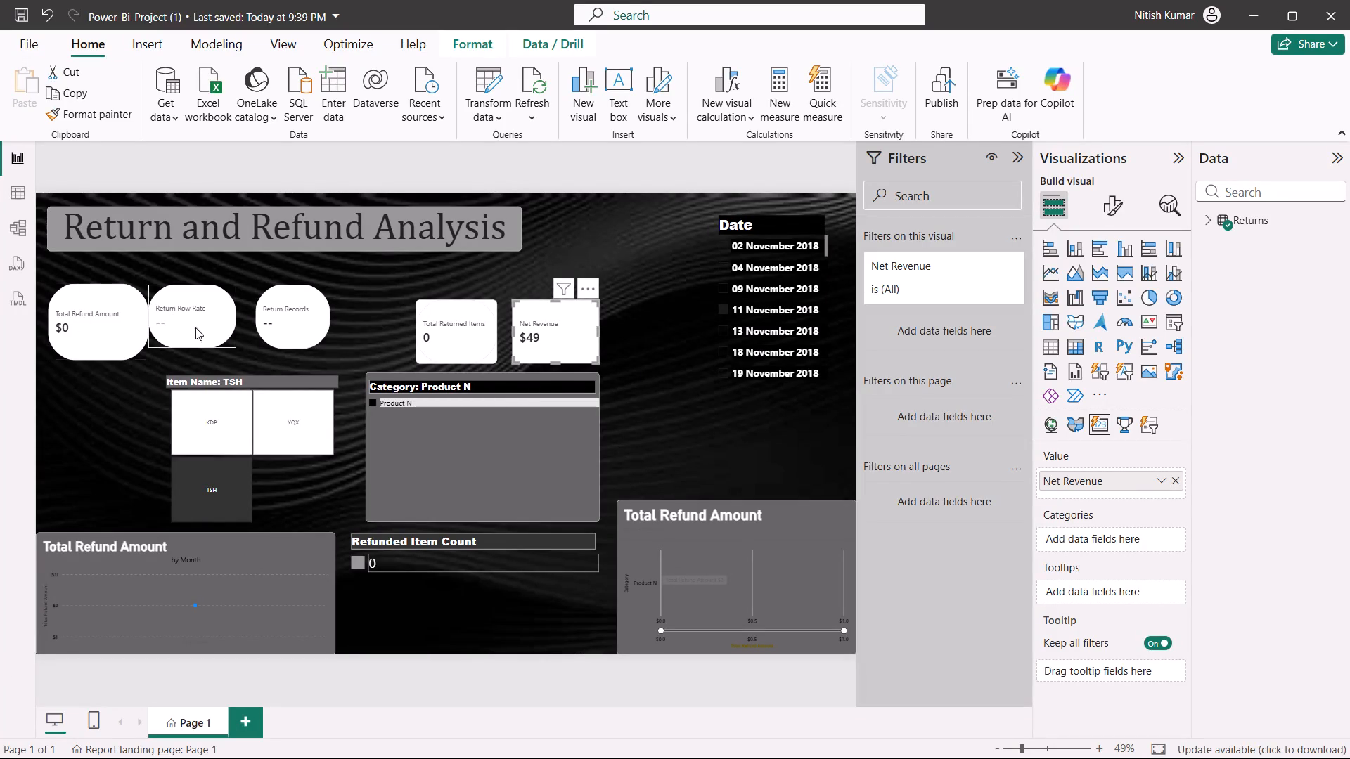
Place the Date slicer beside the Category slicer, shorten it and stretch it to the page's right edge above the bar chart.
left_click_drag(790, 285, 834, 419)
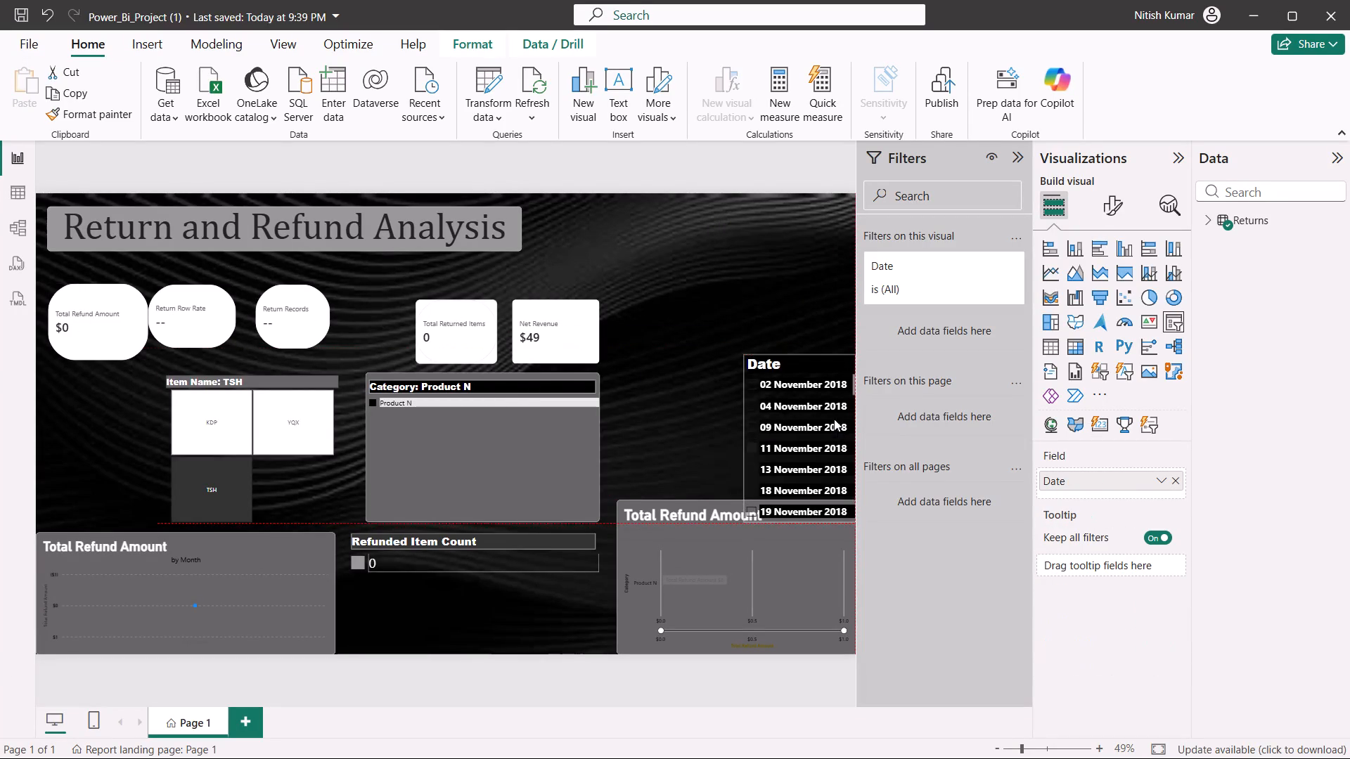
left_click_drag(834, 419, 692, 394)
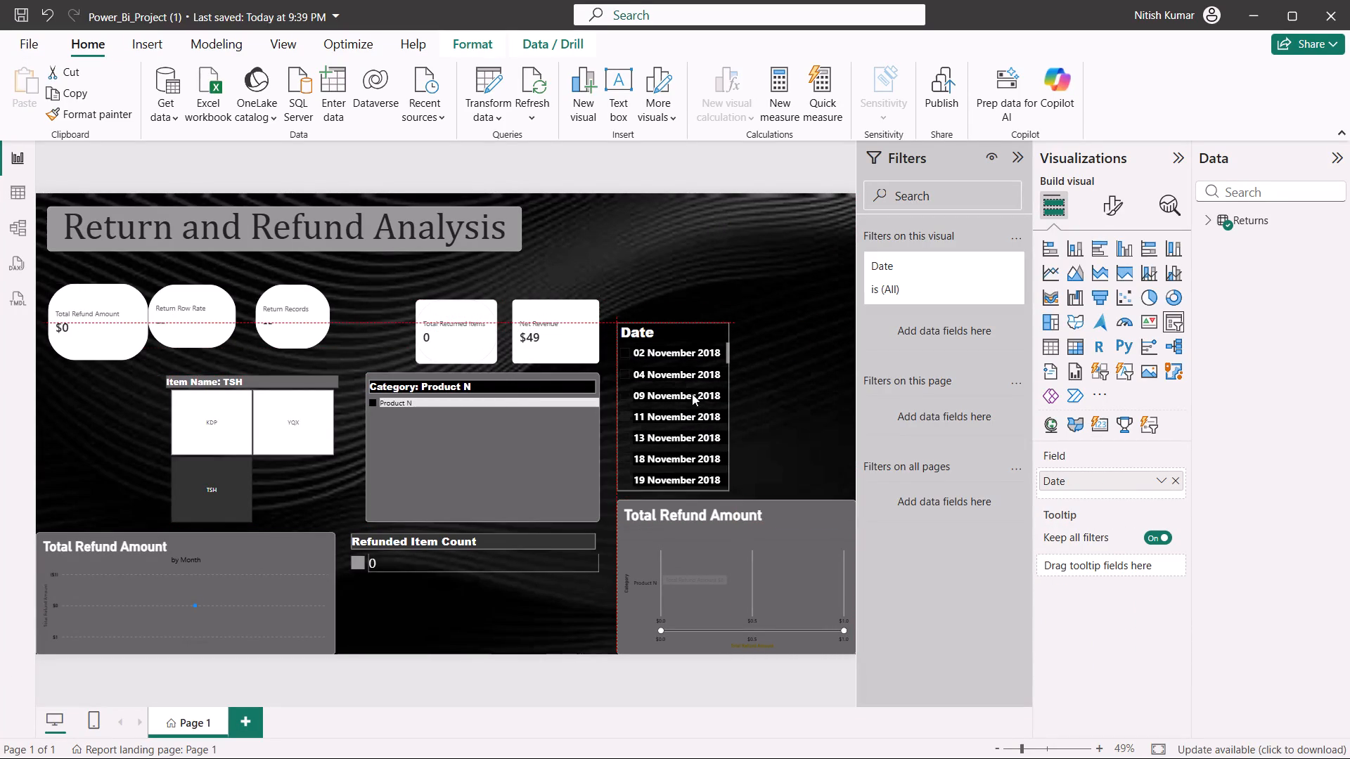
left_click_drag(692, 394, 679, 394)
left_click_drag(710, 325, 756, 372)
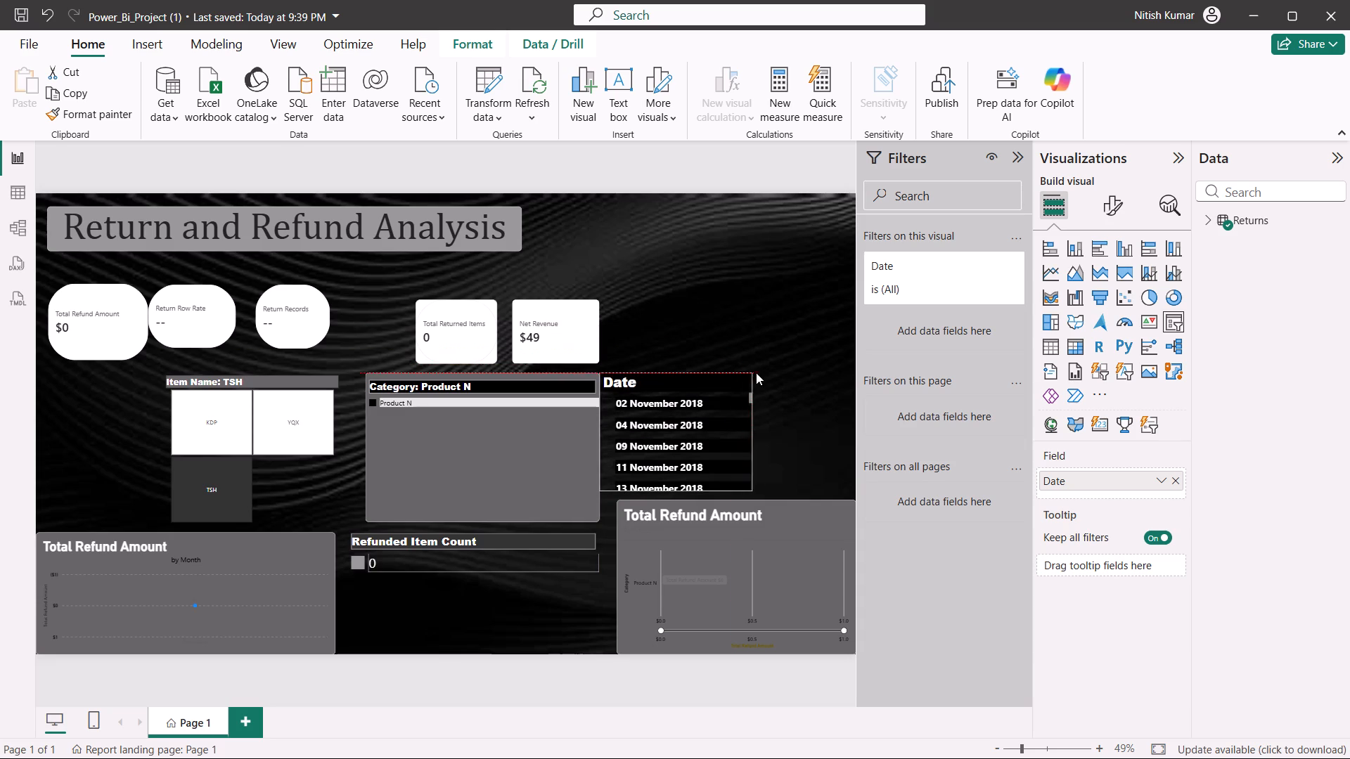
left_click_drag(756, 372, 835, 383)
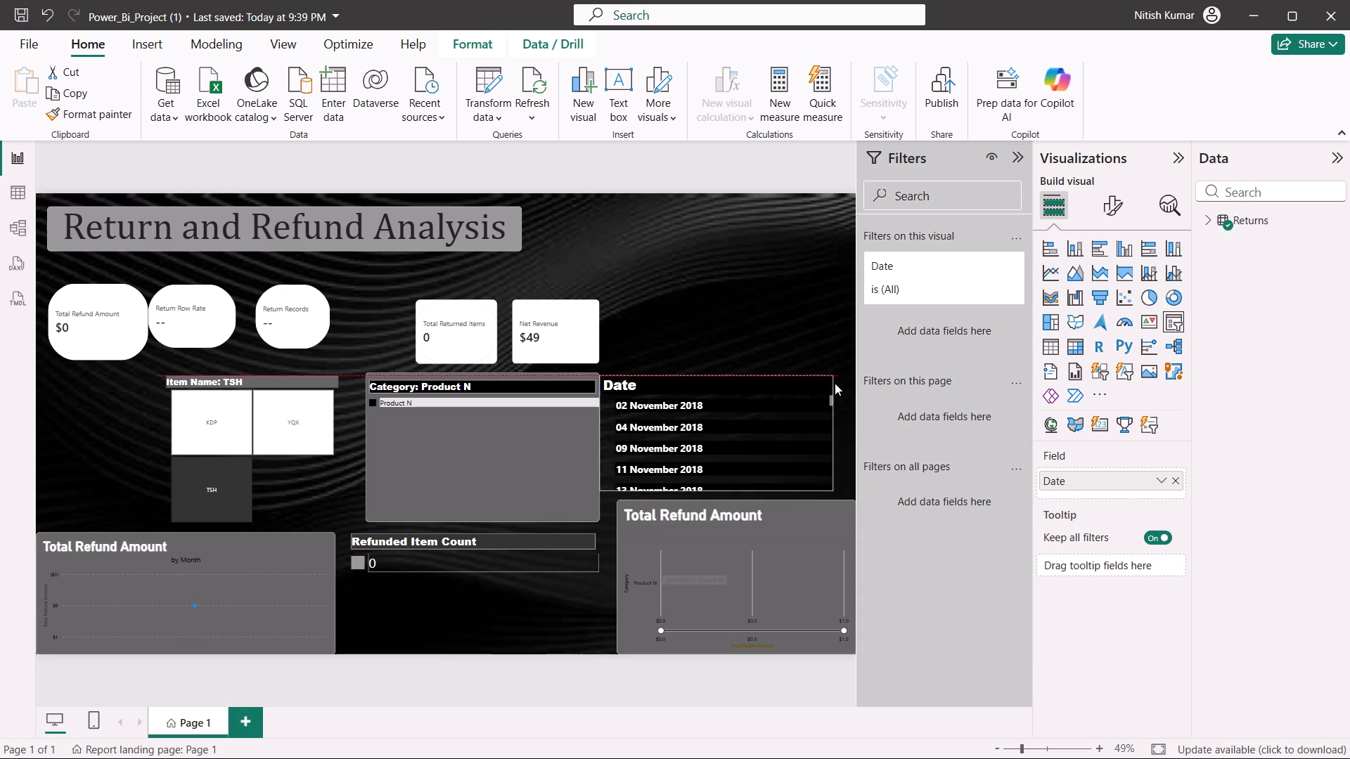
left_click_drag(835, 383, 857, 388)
Browse the list of dates in the Date slicer.
scroll(765, 438, "down", 5)
scroll(764, 438, "up", 6)
scroll(764, 438, "down", 3)
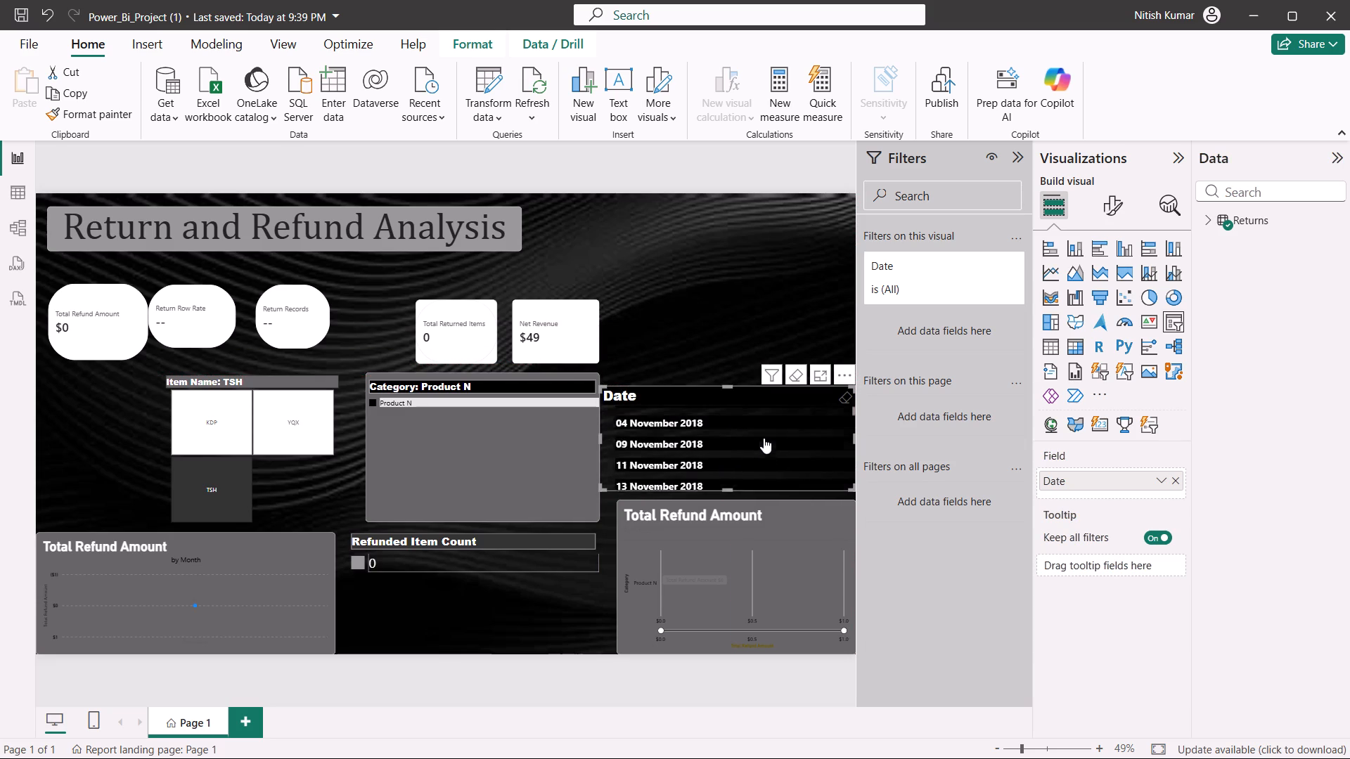
scroll(764, 438, "down", 4)
scroll(764, 438, "up", 7)
scroll(764, 438, "down", 6)
scroll(764, 438, "up", 6)
scroll(764, 438, "down", 2)
scroll(764, 438, "up", 14)
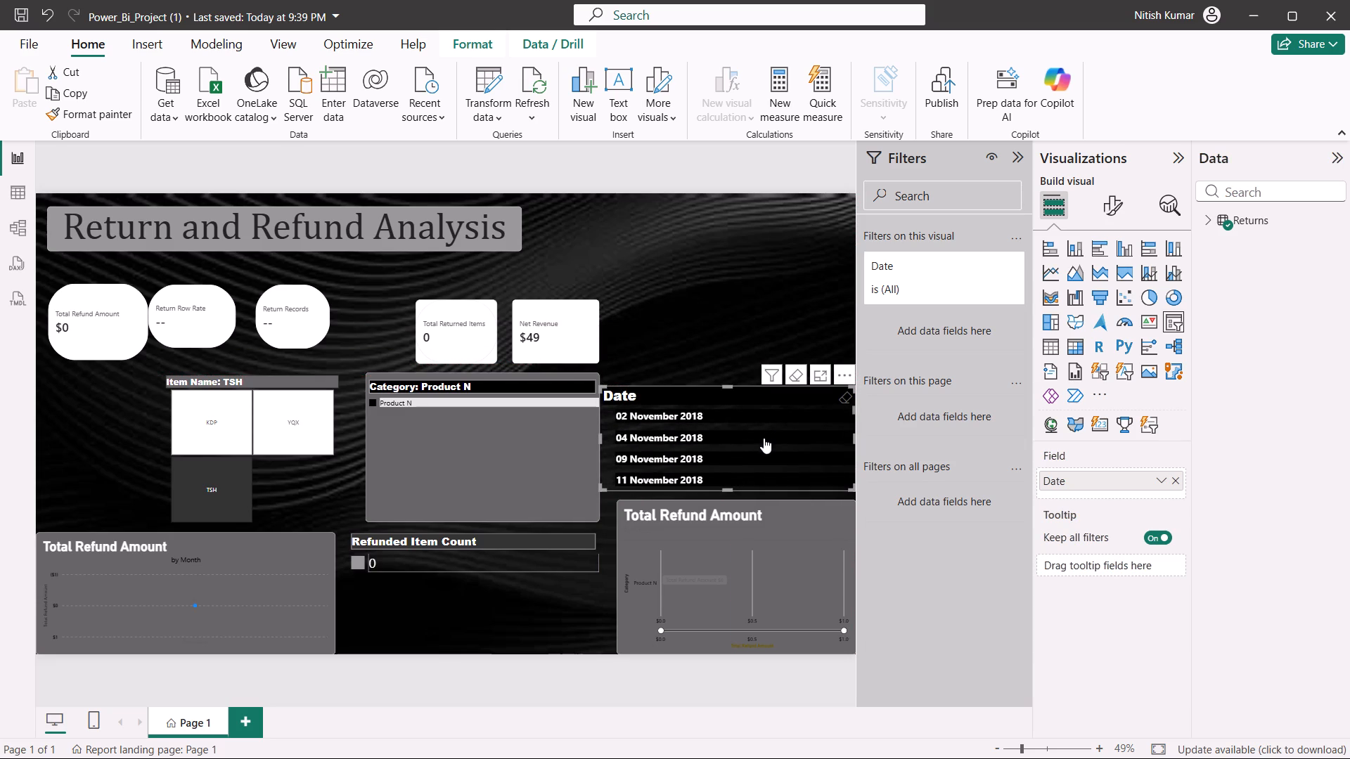
scroll(764, 438, "up", 5)
left_click(660, 331)
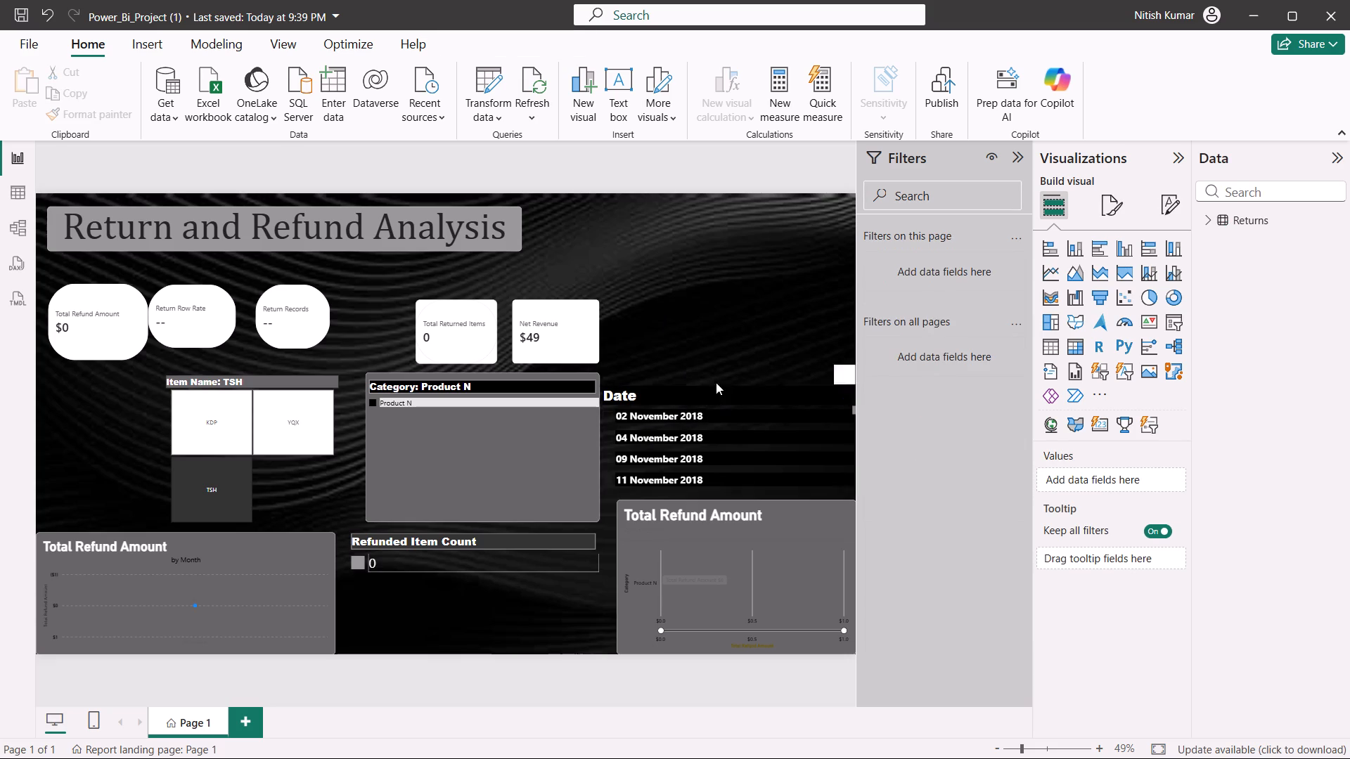
Make the Date slicer narrower and taller, and place it against the page's right edge directly above the Total Refund Amount bar chart.
left_click_drag(759, 420, 743, 319)
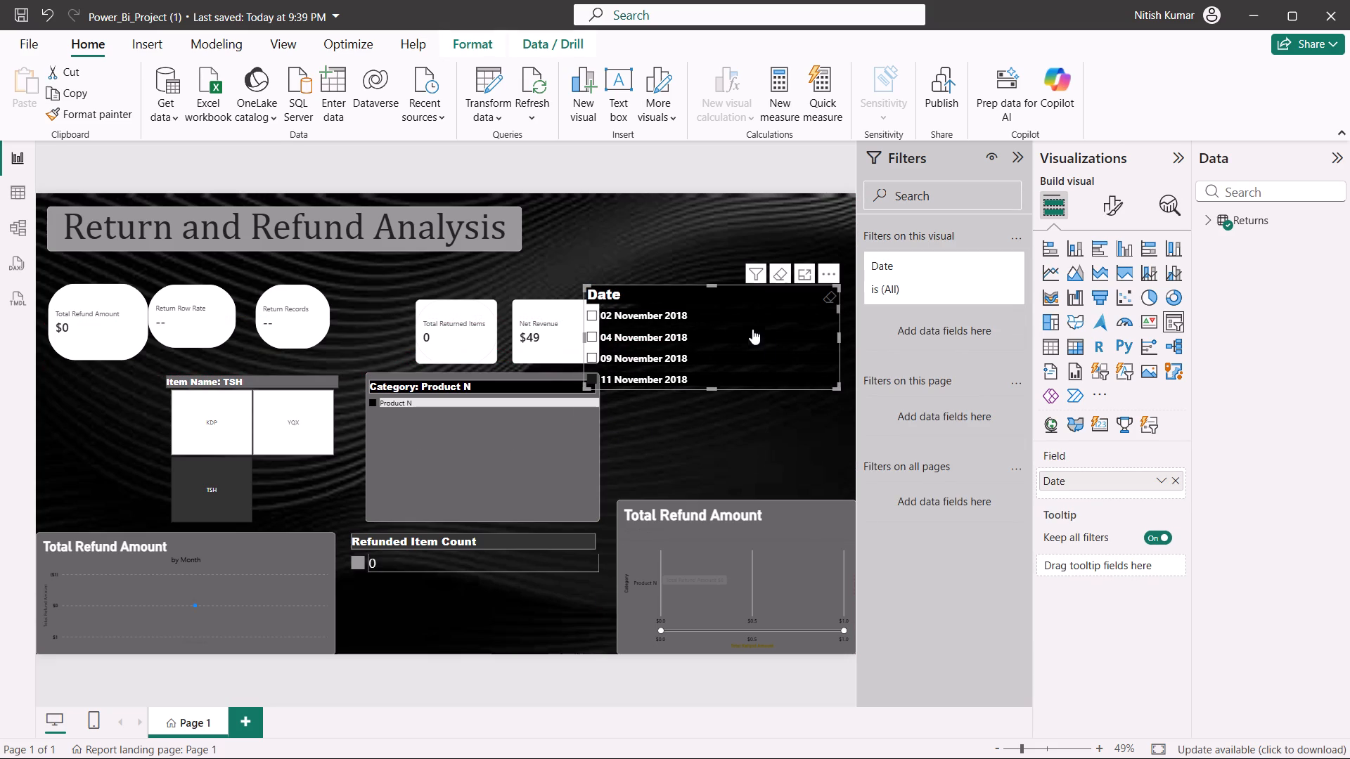
left_click_drag(838, 382, 774, 371)
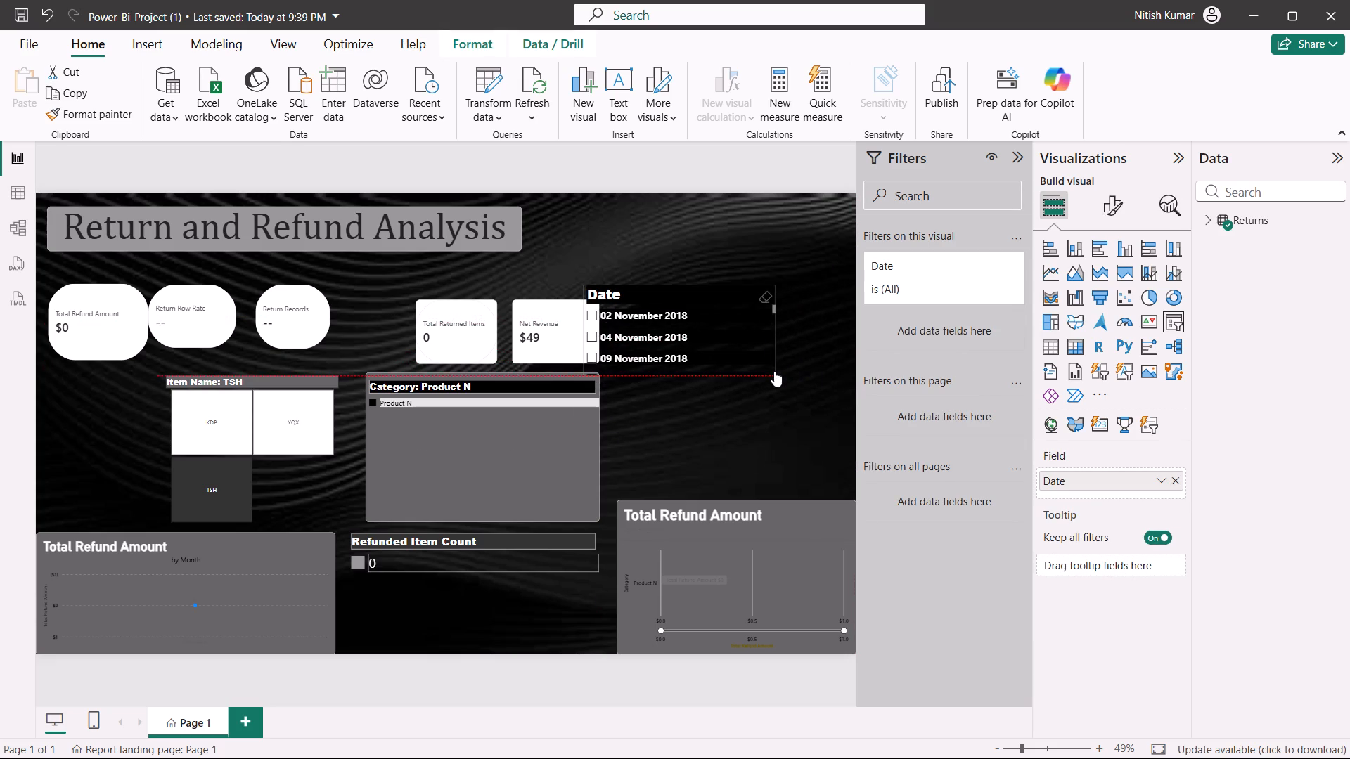
left_click_drag(774, 371, 750, 427)
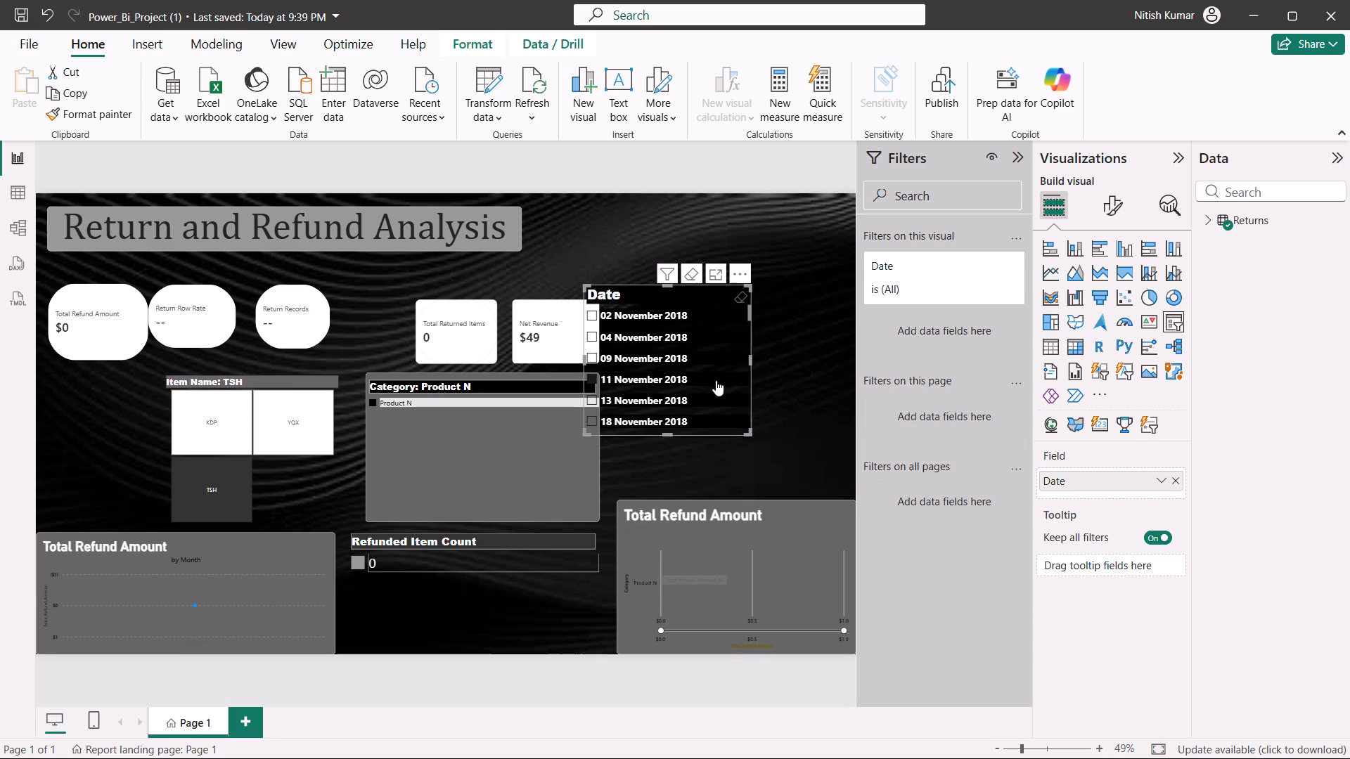
left_click_drag(700, 355, 809, 420)
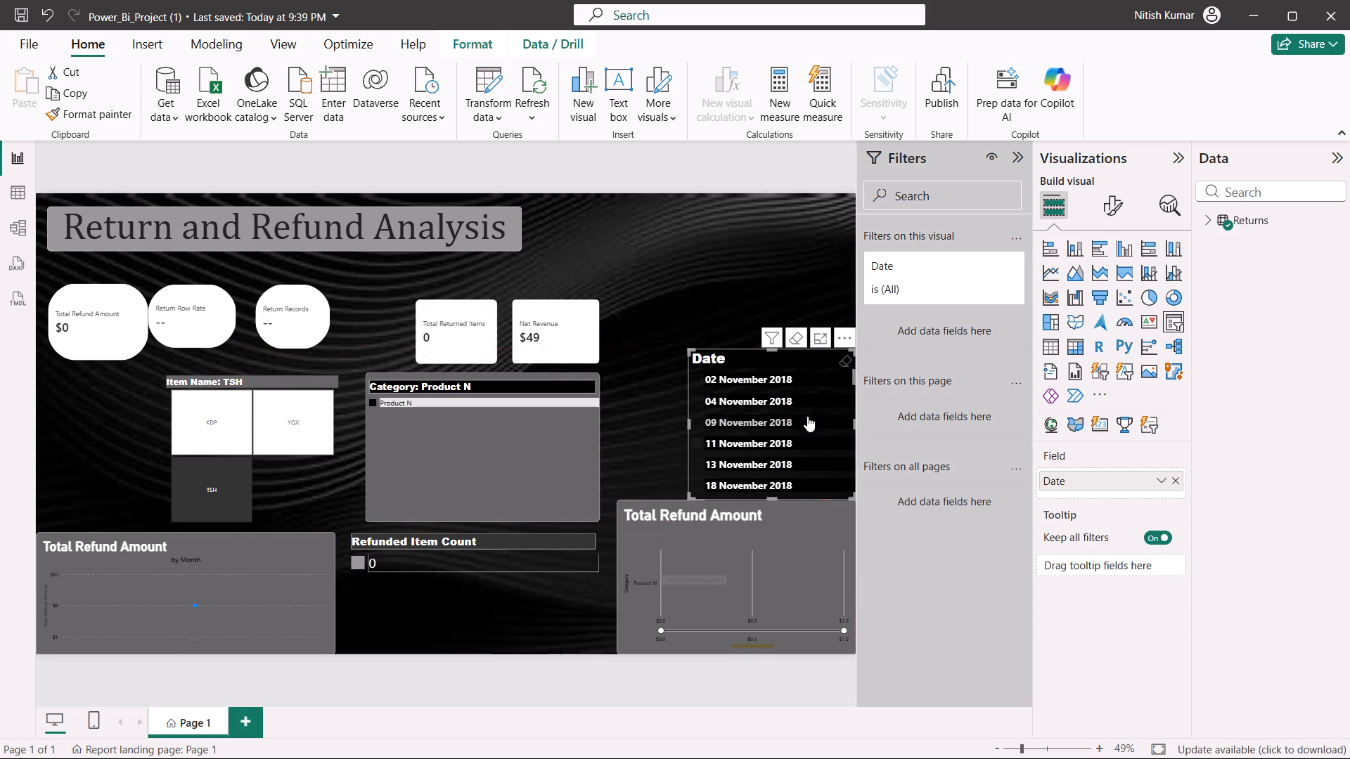
left_click(700, 275)
Try the 04, 09, 11 and 13 November 2018 dates in the Date slicer, ending on 02 November 2018.
left_click(763, 394)
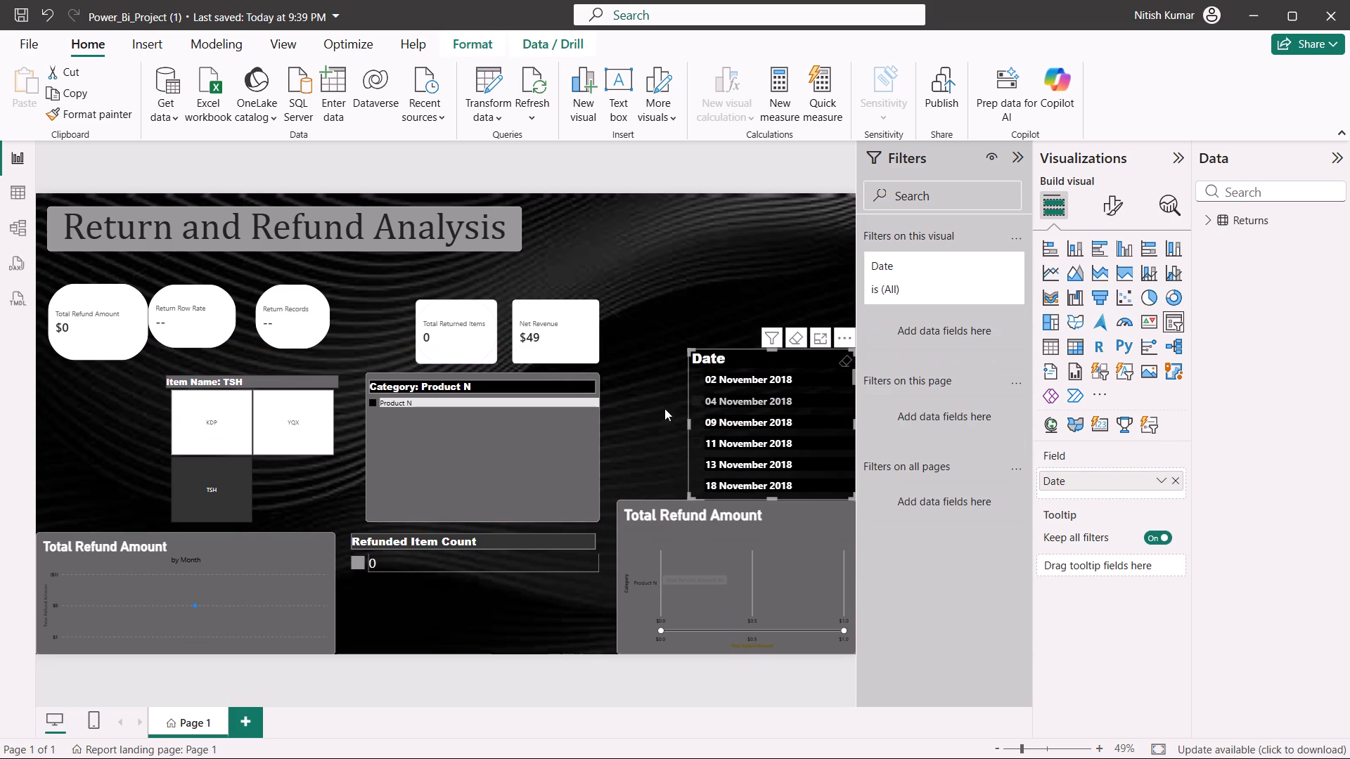
left_click(763, 424)
left_click(745, 436)
left_click(745, 457)
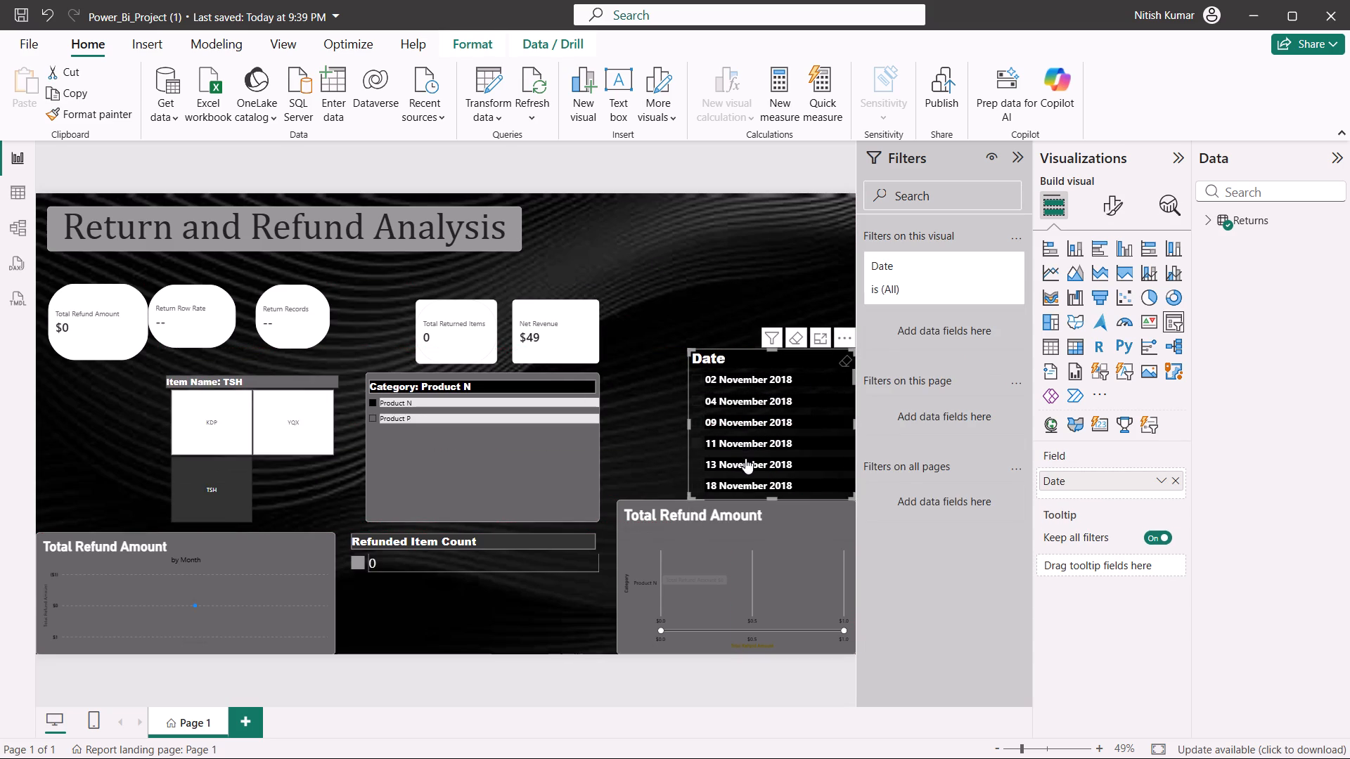
left_click(750, 416)
left_click(743, 397)
left_click(742, 372)
left_click(629, 368)
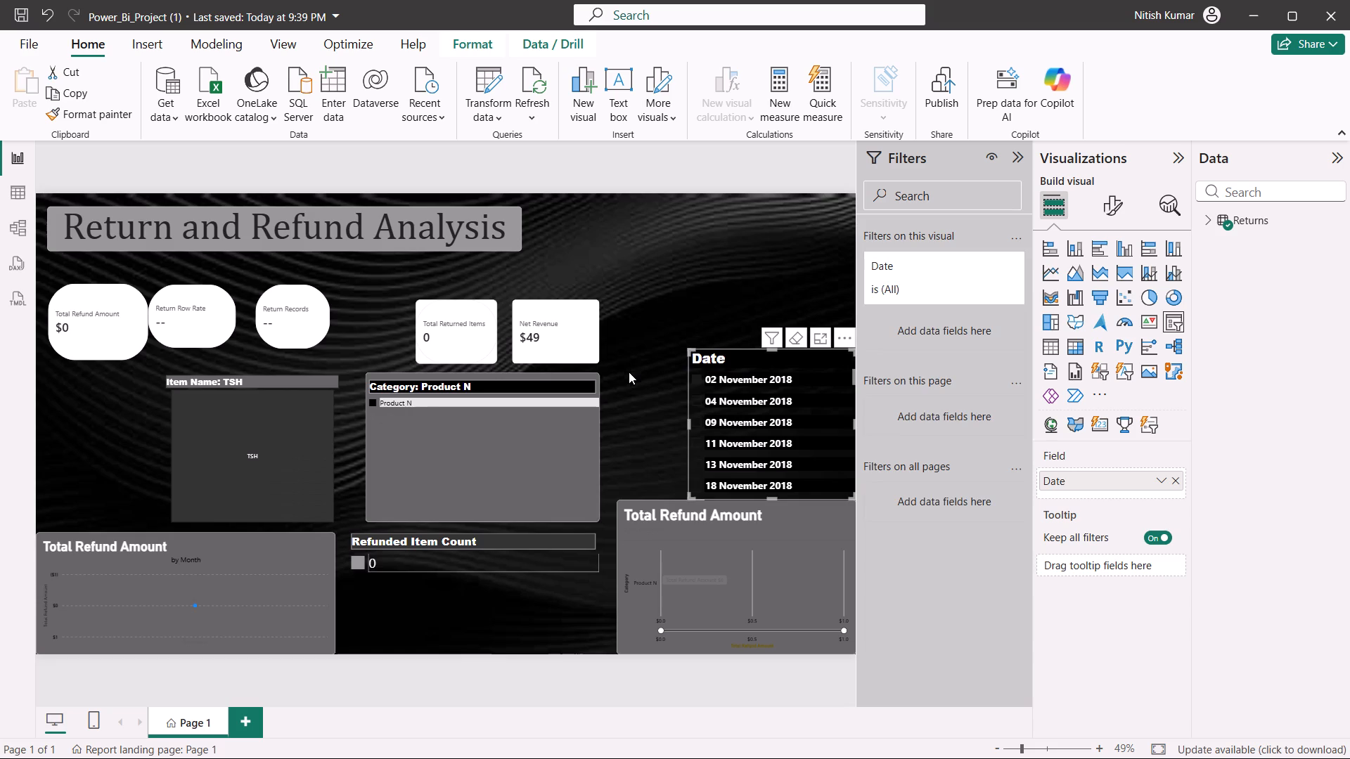
Move the Net Revenue card above the Date slicer and enlarge it to a slightly wider, taller card.
left_click_drag(551, 327, 660, 270)
left_click_drag(700, 302, 757, 344)
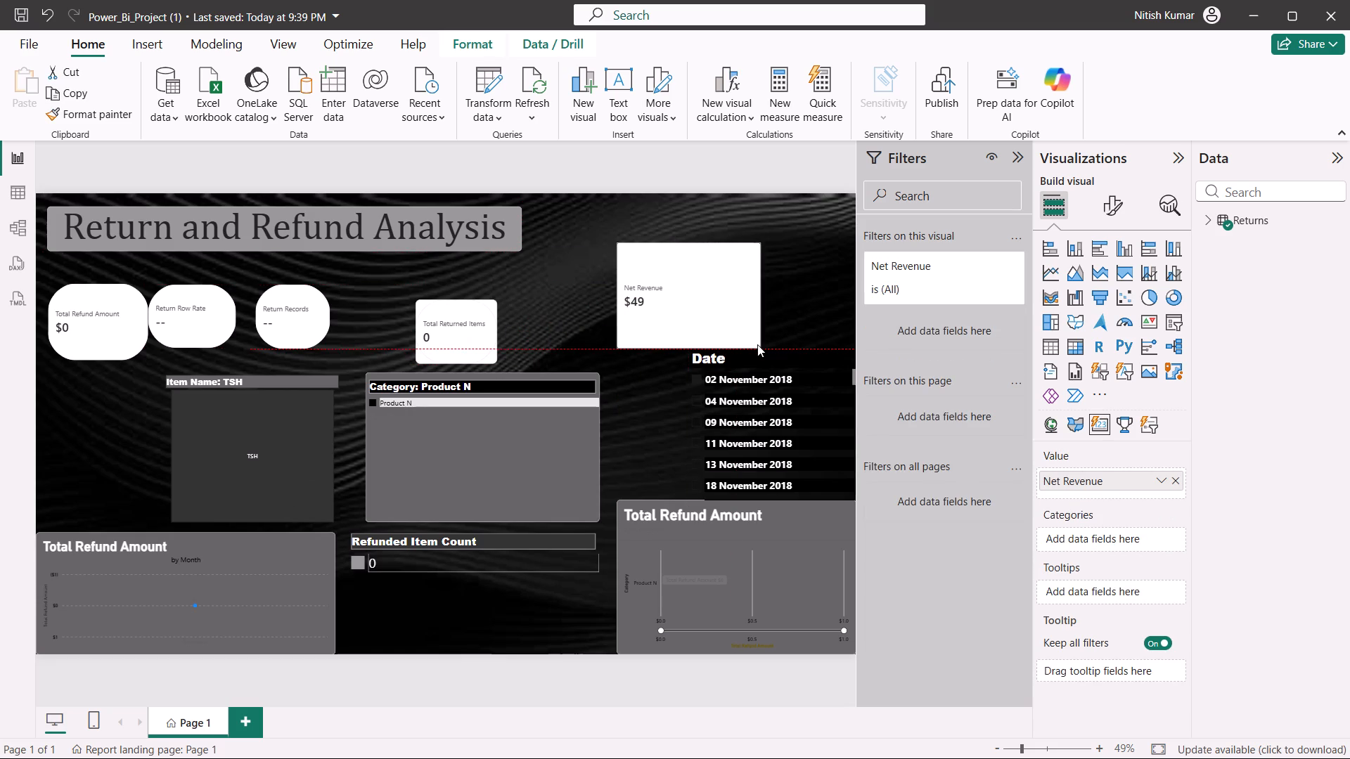
left_click_drag(757, 344, 697, 341)
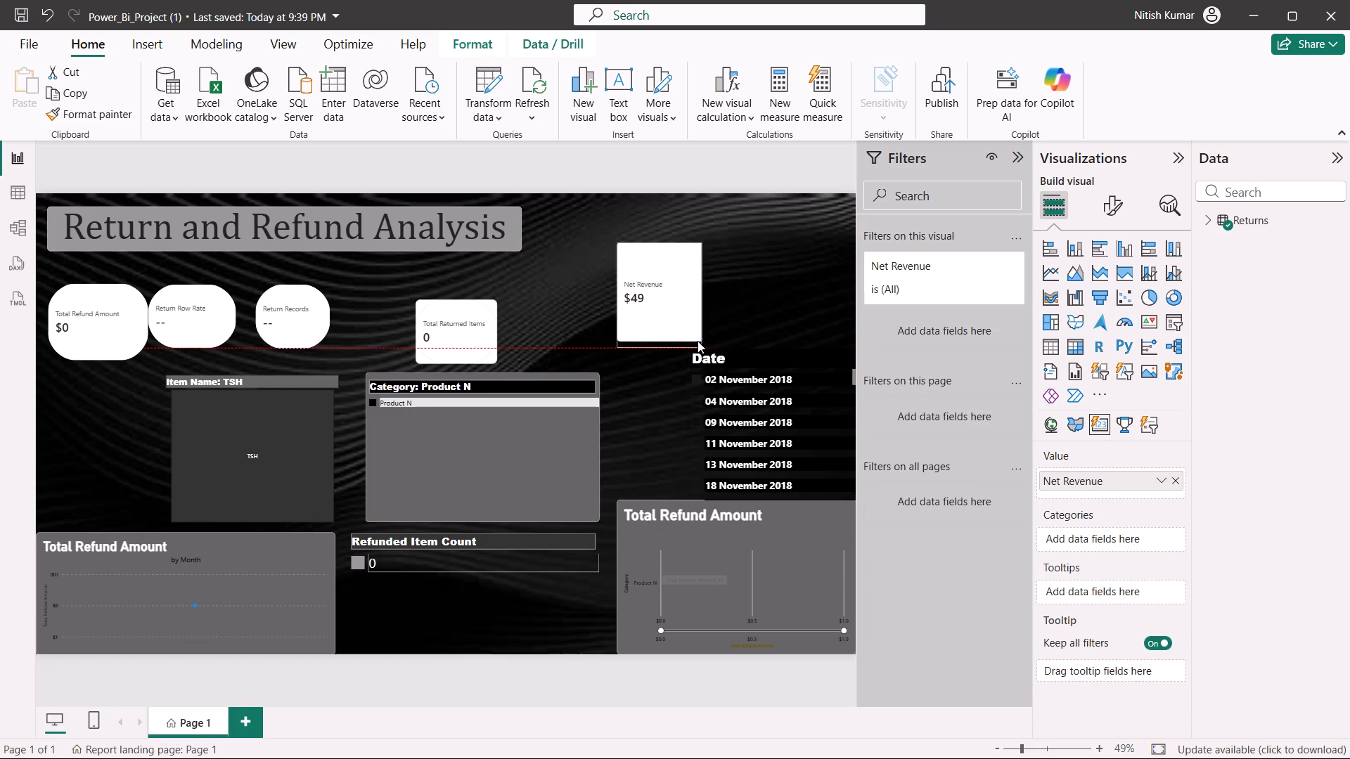
left_click_drag(697, 341, 706, 351)
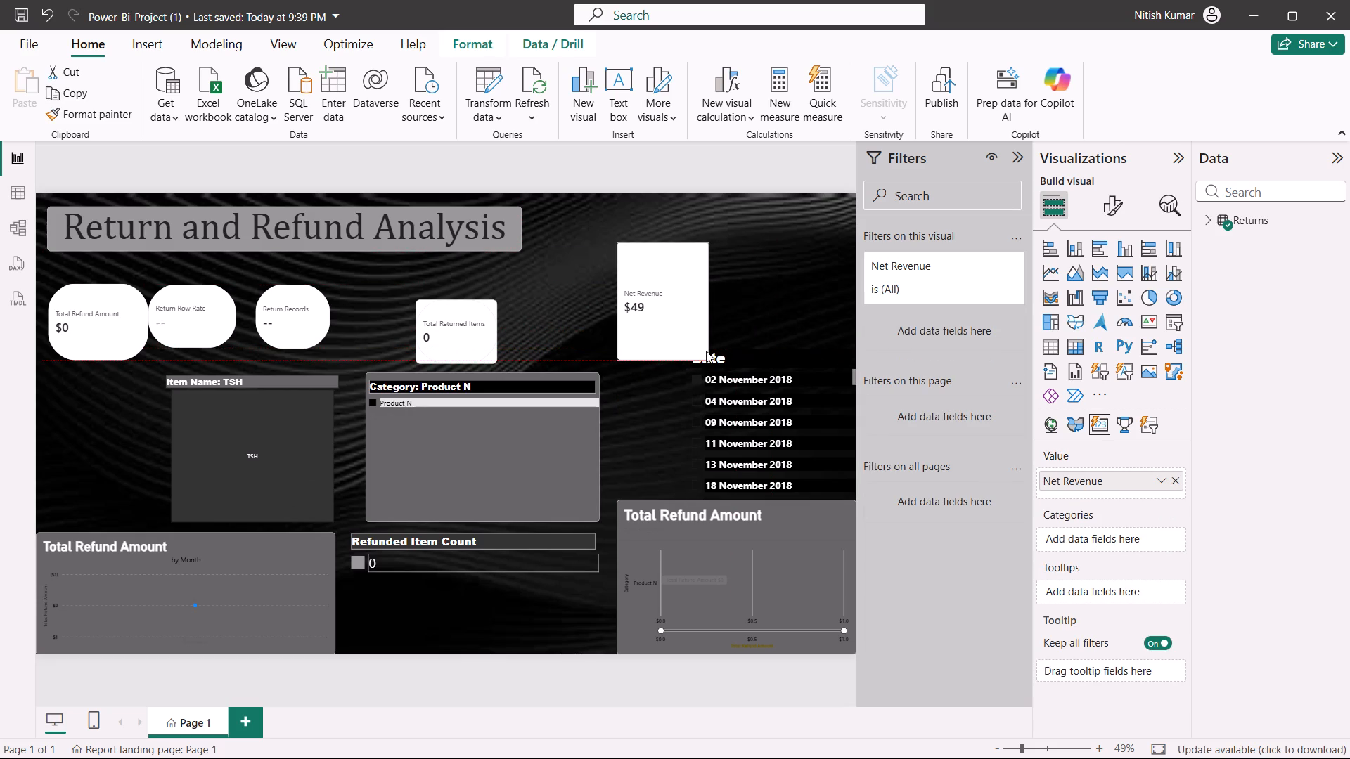
left_click_drag(706, 351, 717, 327)
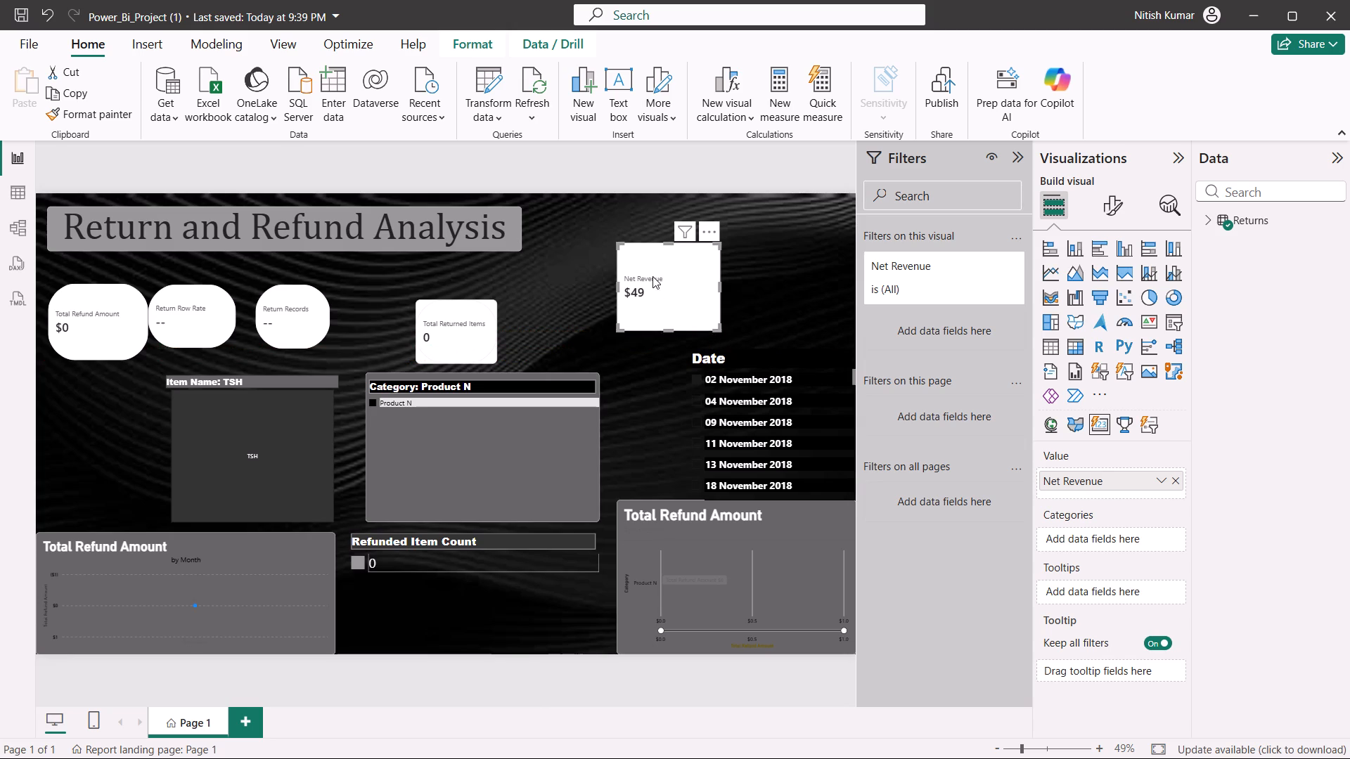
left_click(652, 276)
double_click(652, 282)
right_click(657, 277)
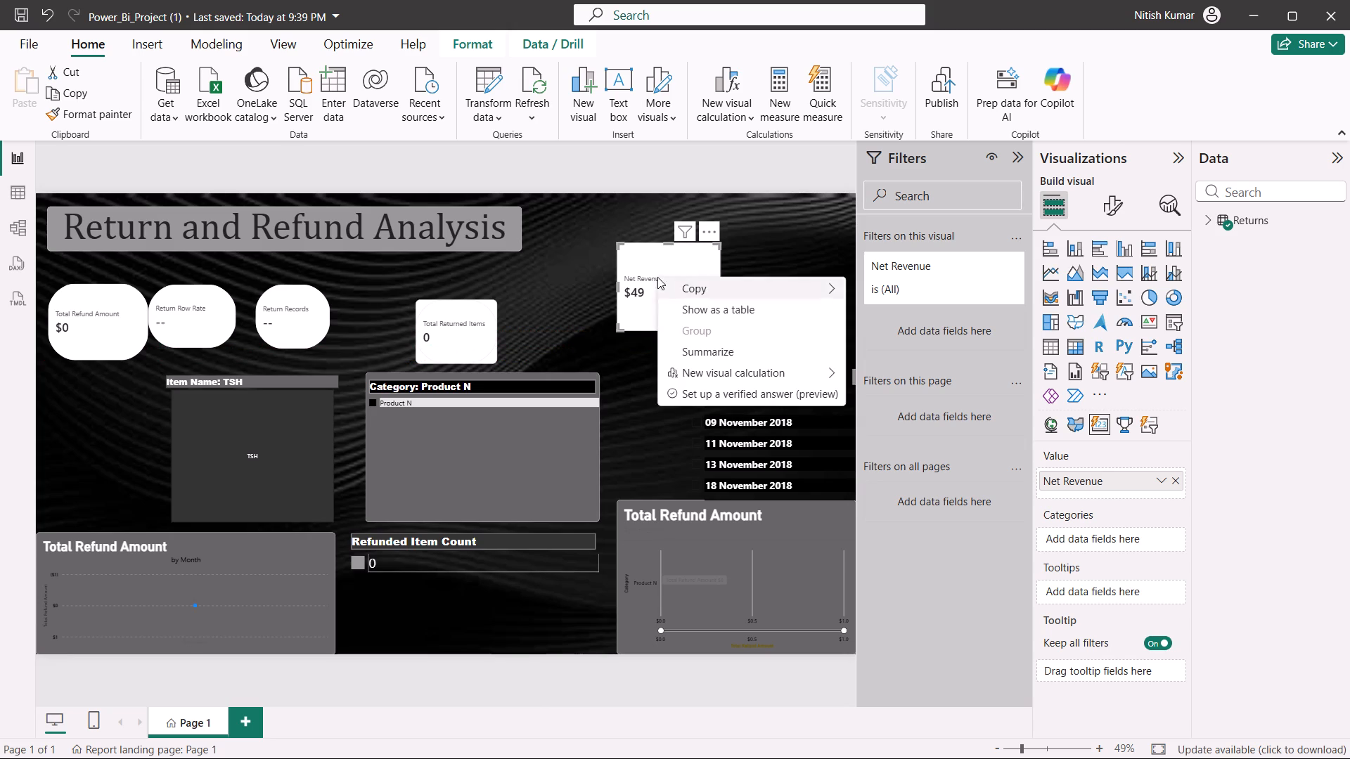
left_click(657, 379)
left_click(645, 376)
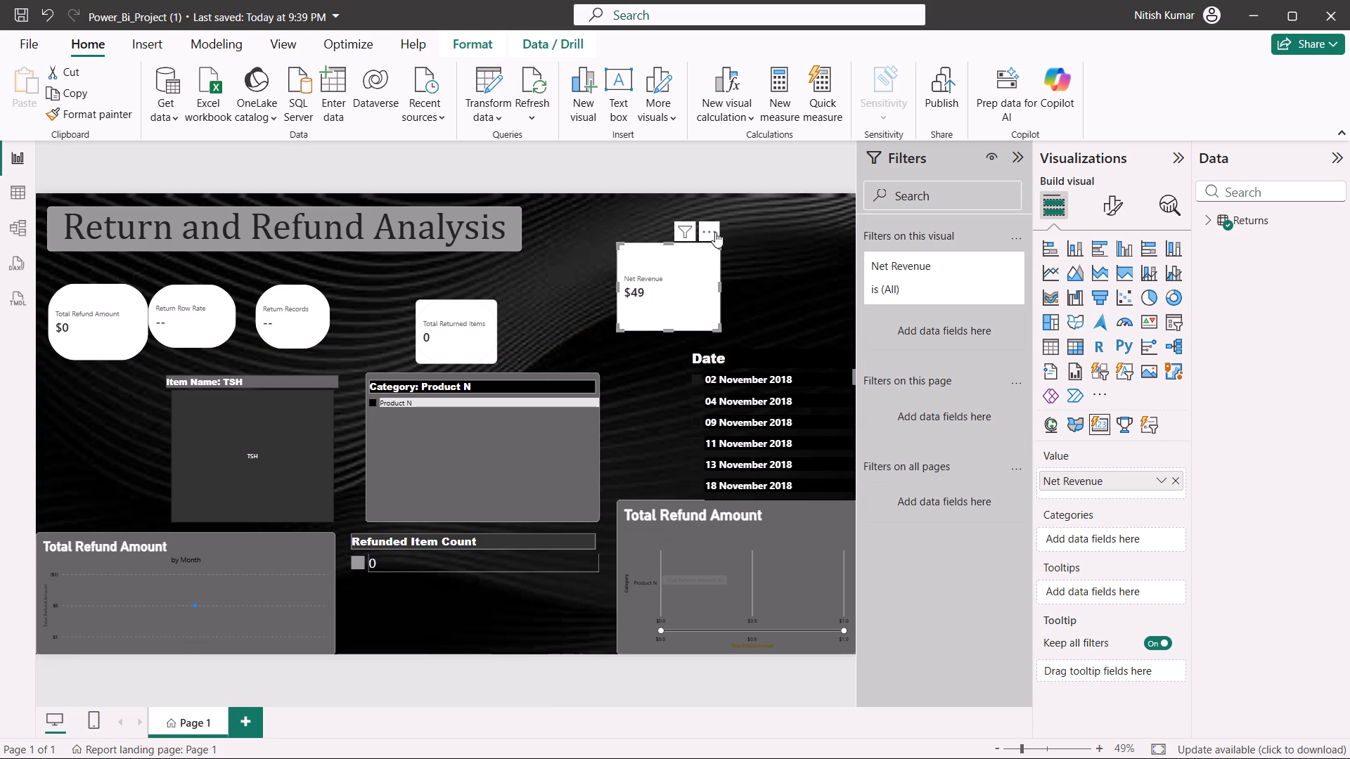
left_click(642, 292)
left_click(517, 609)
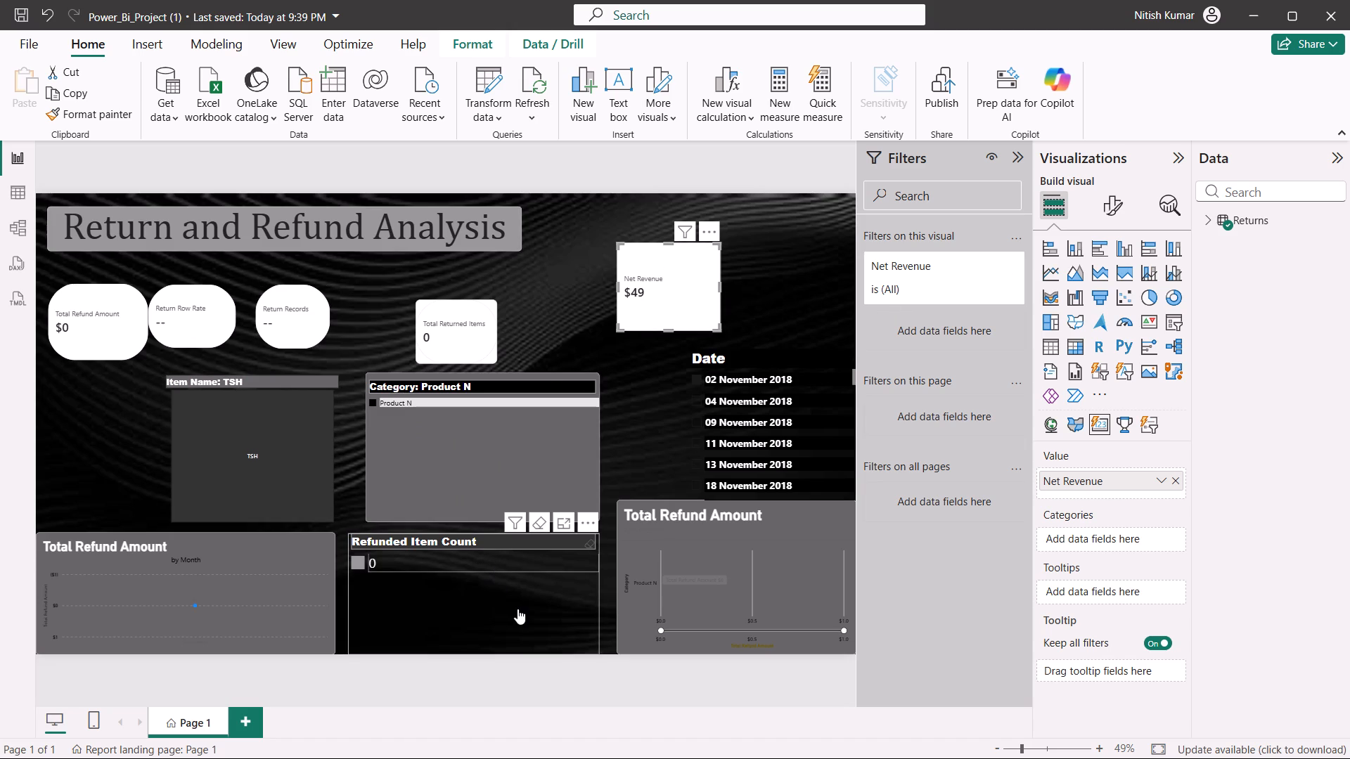
Narrow the Total Refund Amount by Month area chart from its right side, keeping its lower edge at the page bottom.
left_click(255, 597)
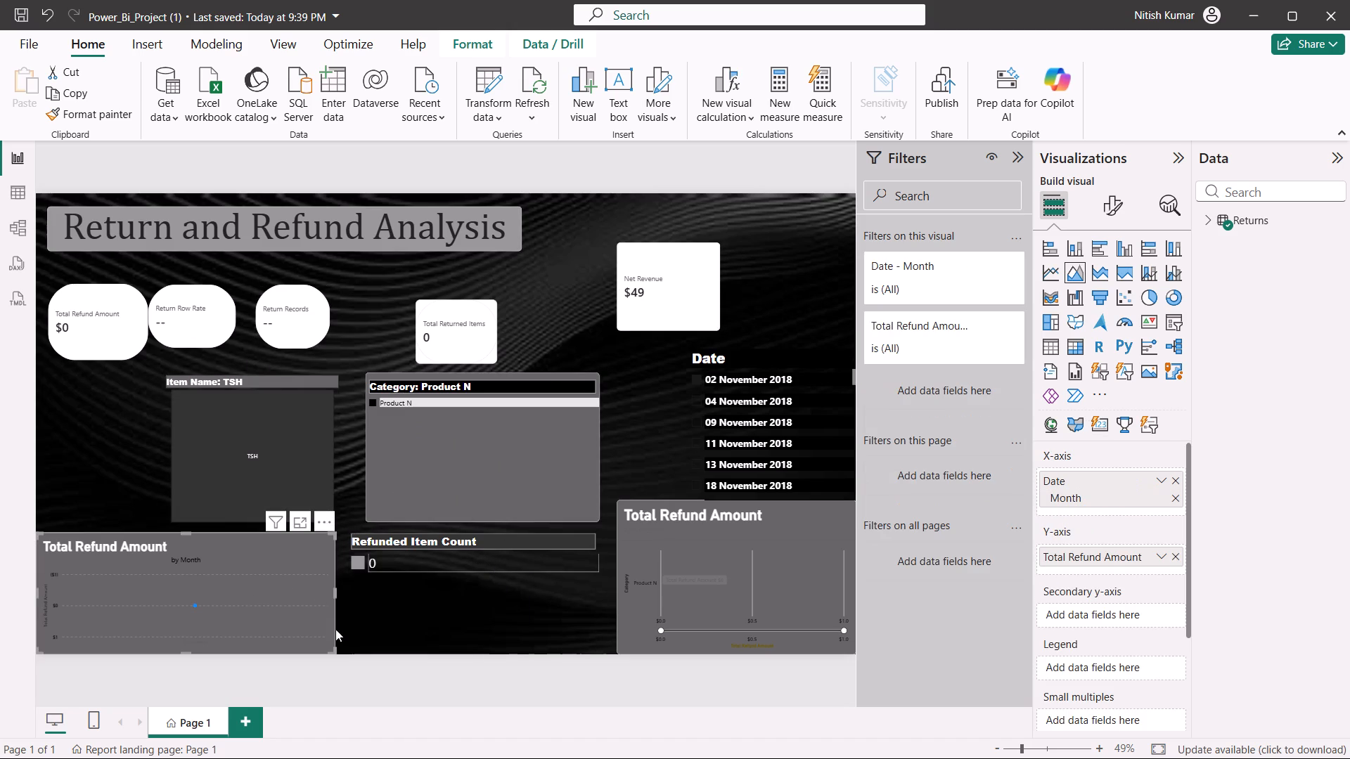
left_click_drag(330, 652, 207, 605)
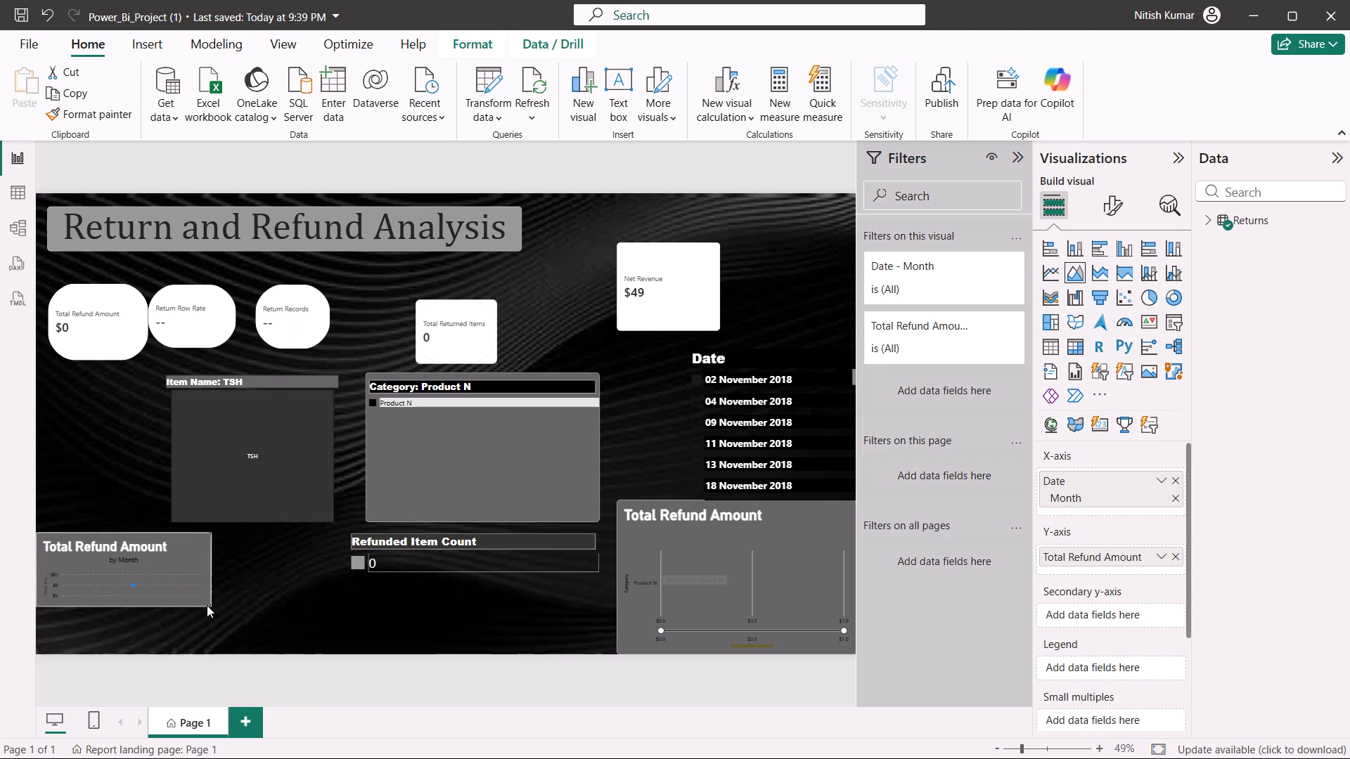
left_click_drag(207, 605, 214, 651)
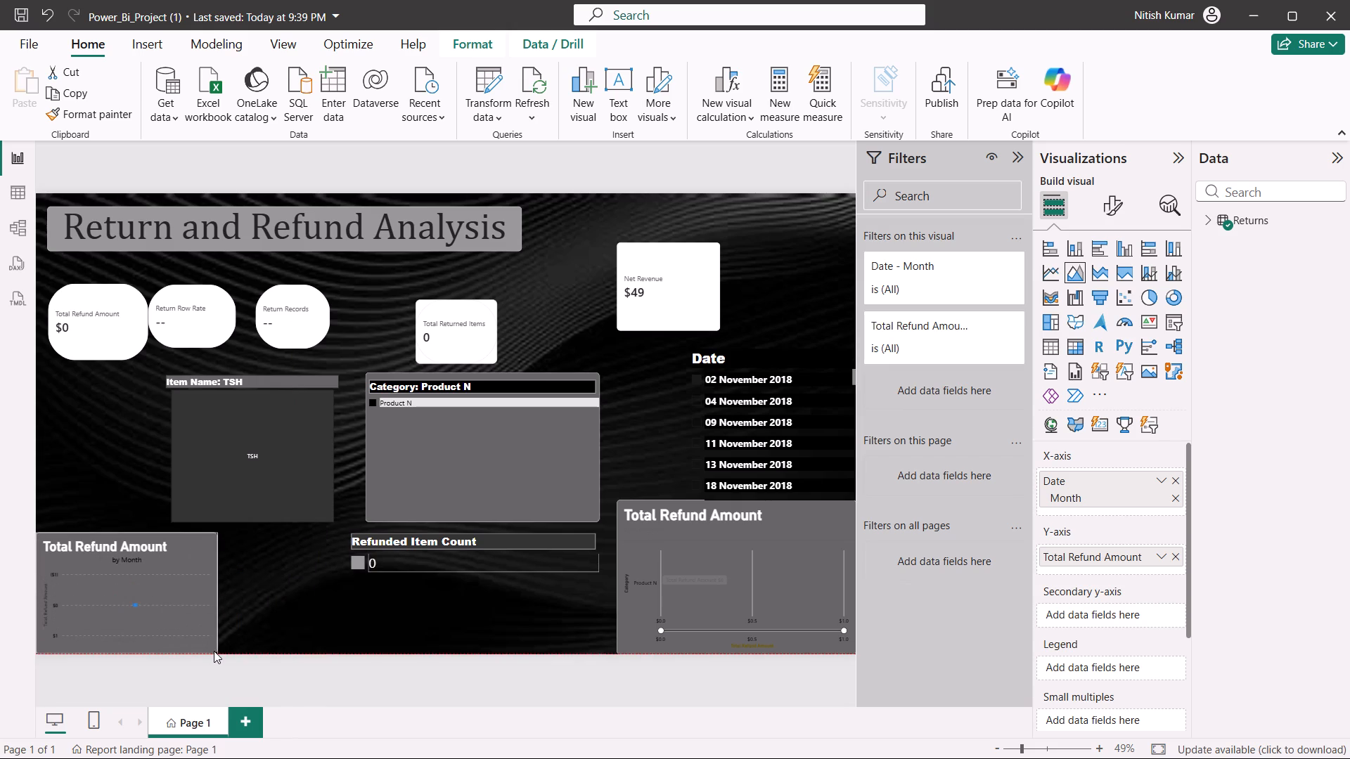
left_click_drag(214, 651, 278, 663)
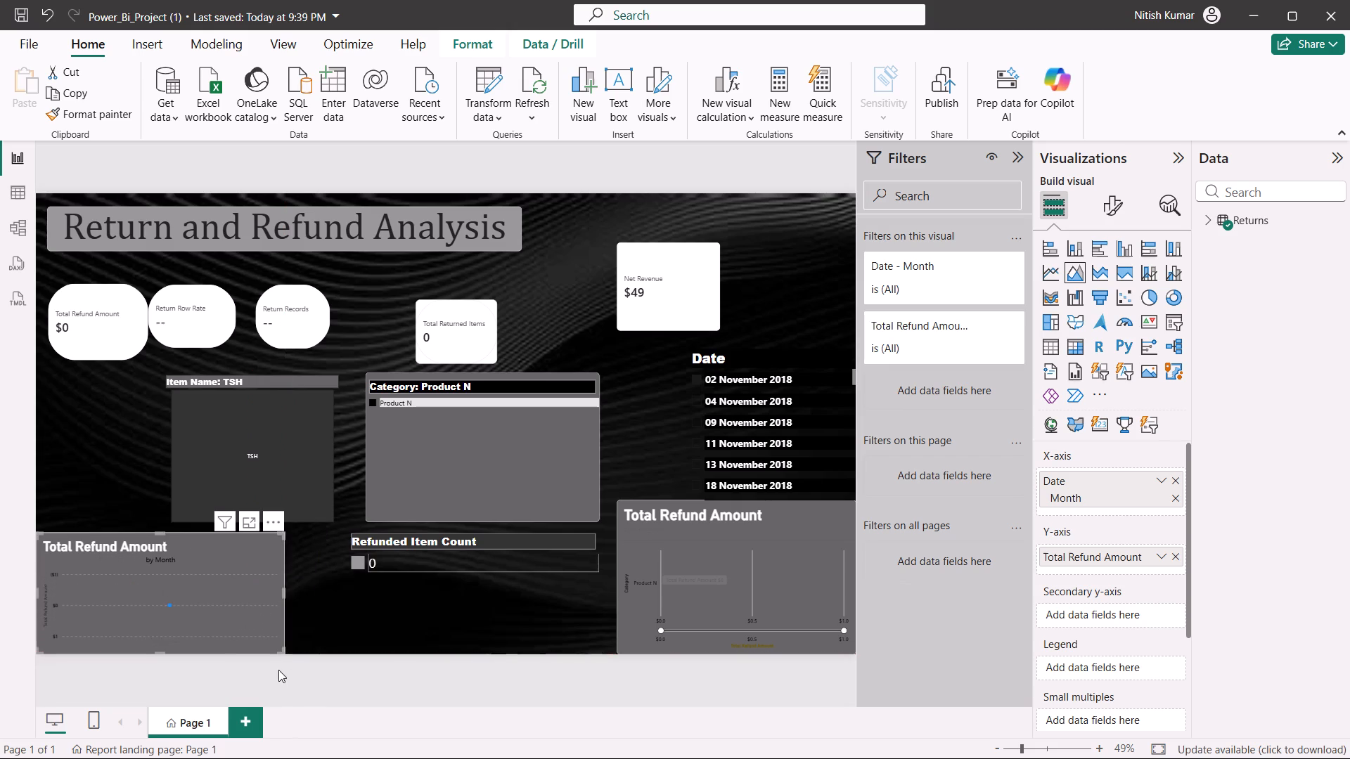
left_click(170, 603)
Stretch the Return and Refund Analysis title box across the full page width at the top edge and slightly reduce its height.
left_click(99, 213)
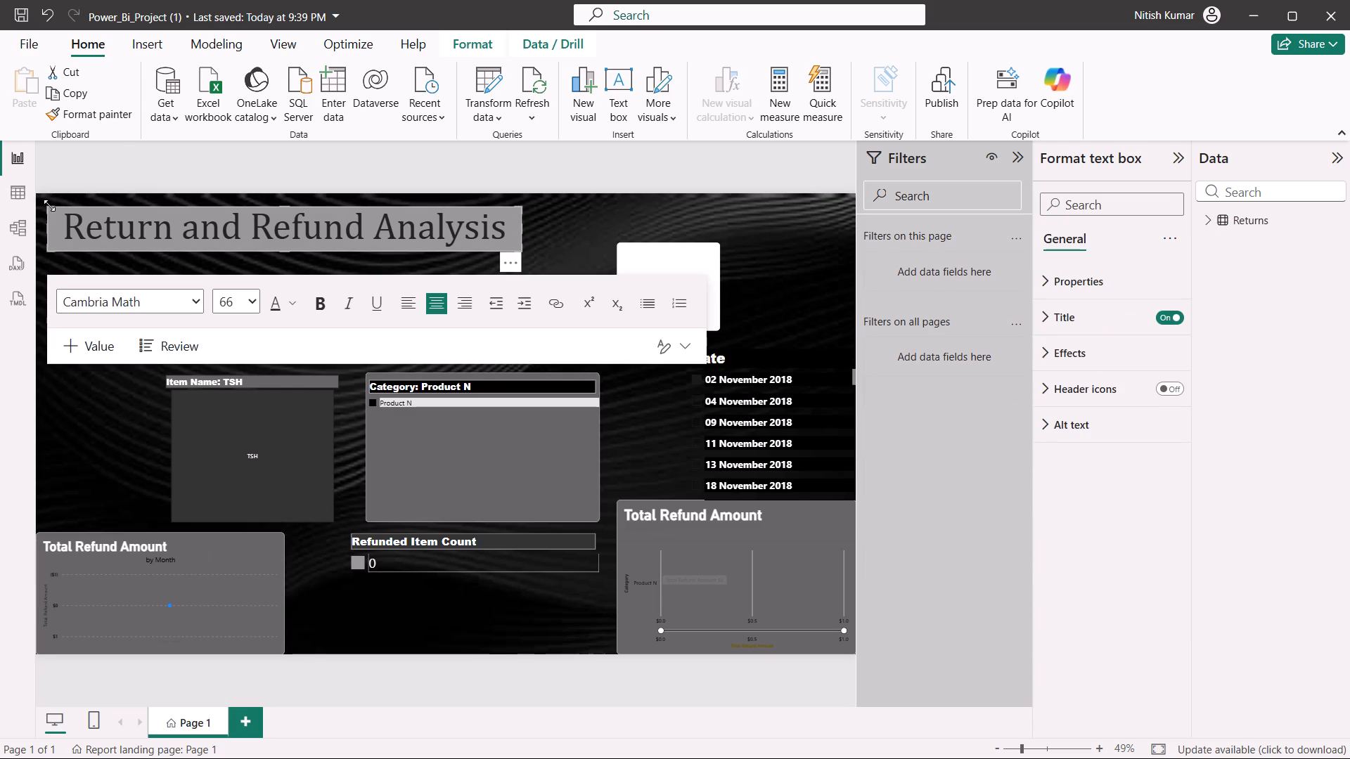
left_click_drag(49, 205, 37, 187)
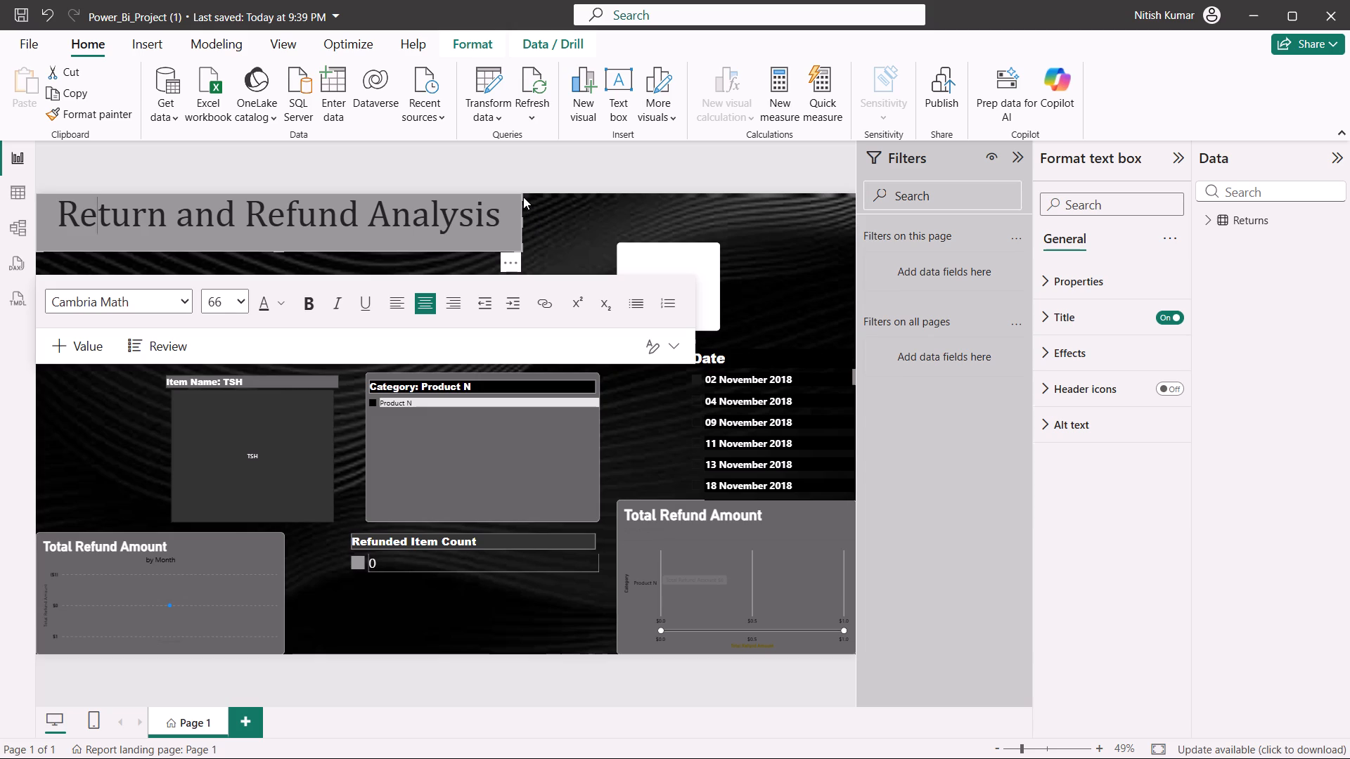
left_click_drag(519, 199, 790, 184)
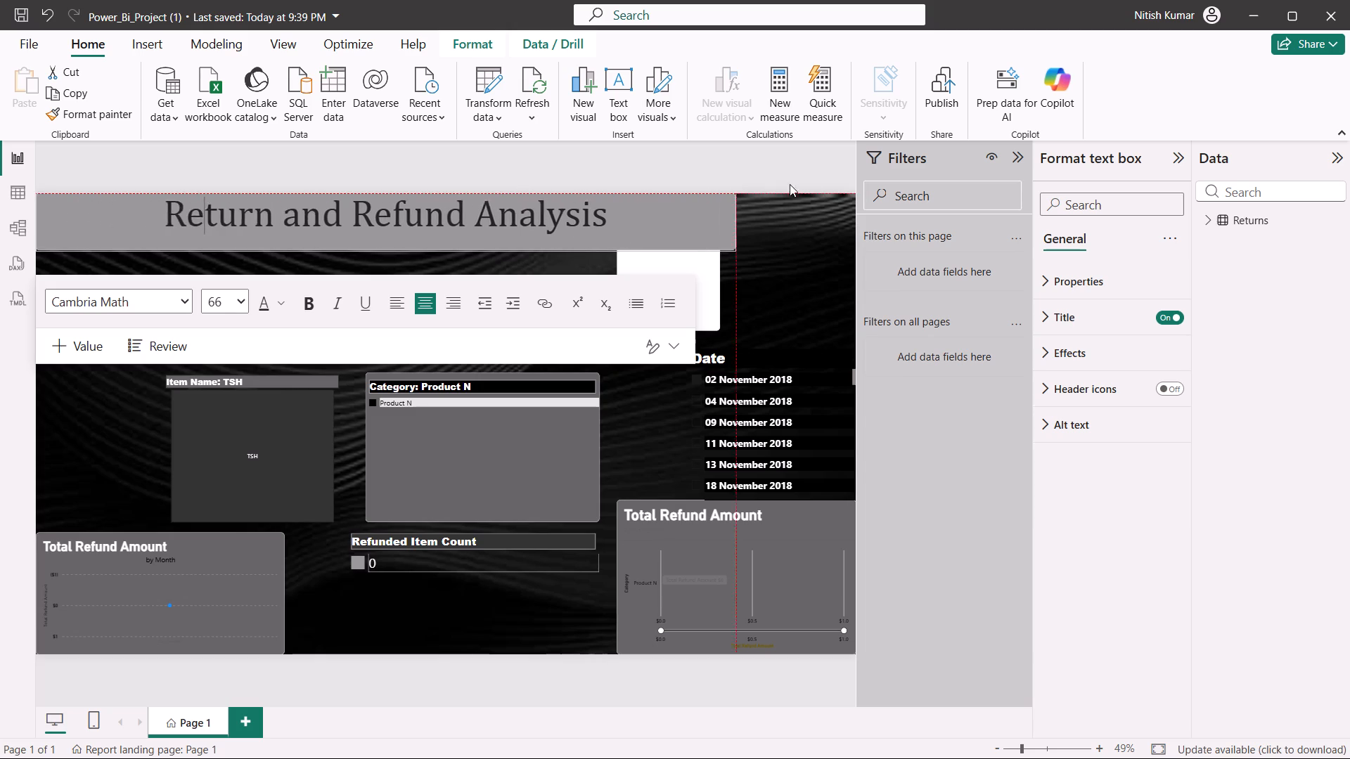
left_click_drag(790, 184, 854, 175)
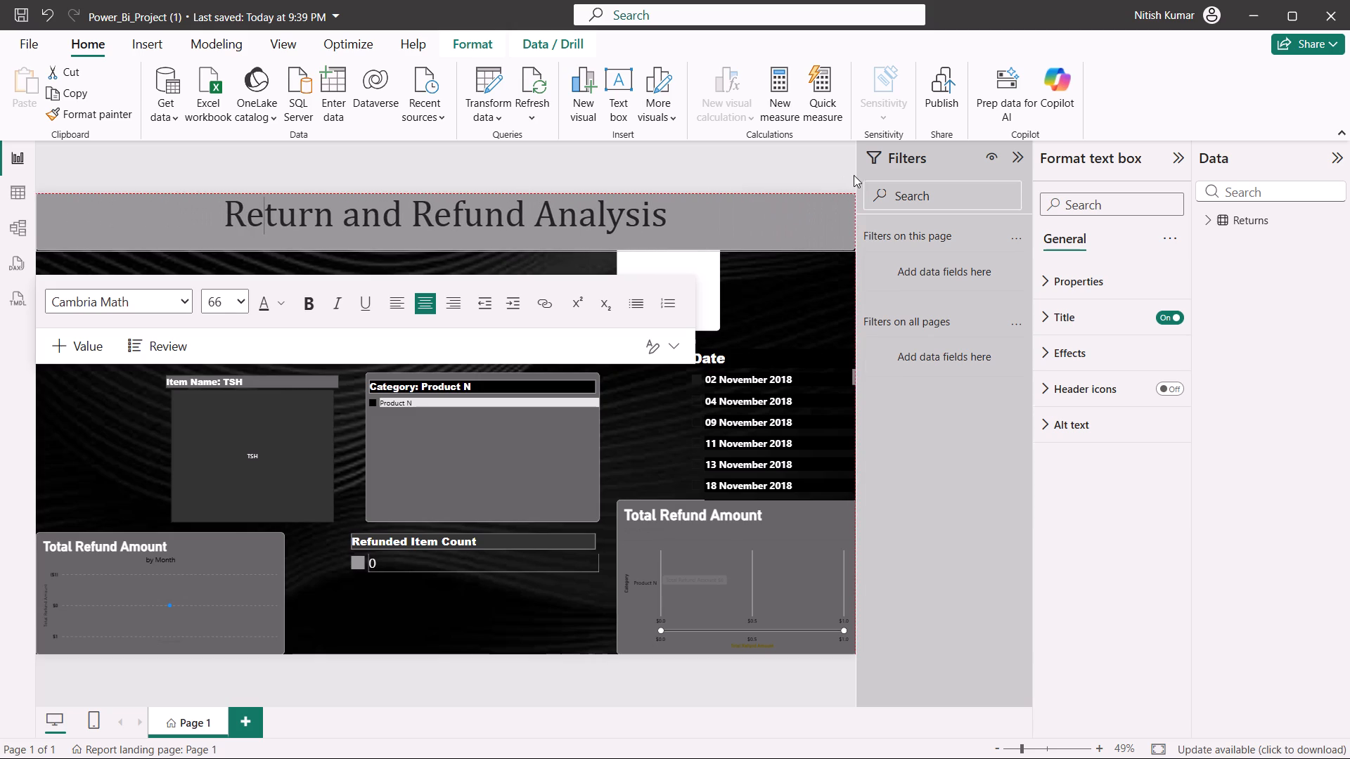
left_click_drag(854, 175, 853, 175)
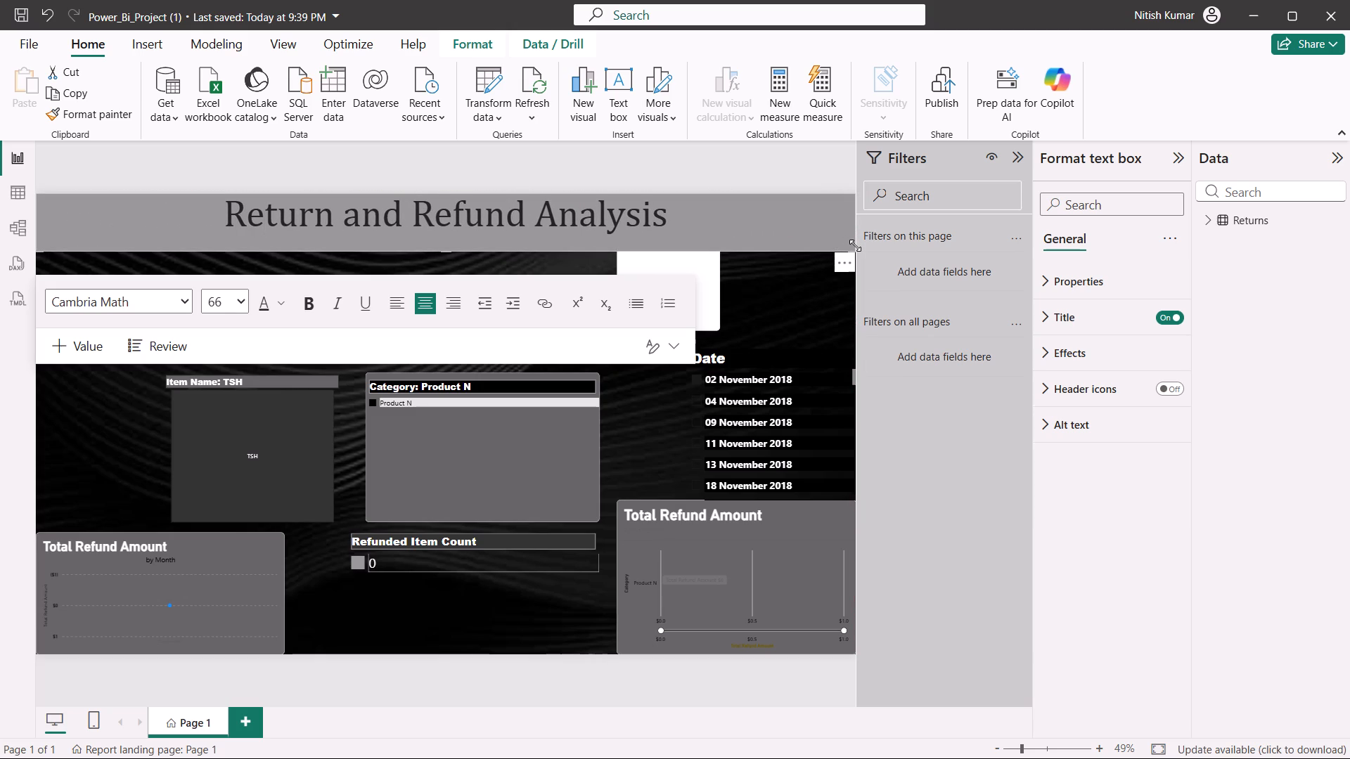
left_click_drag(855, 245, 859, 232)
left_click(774, 282)
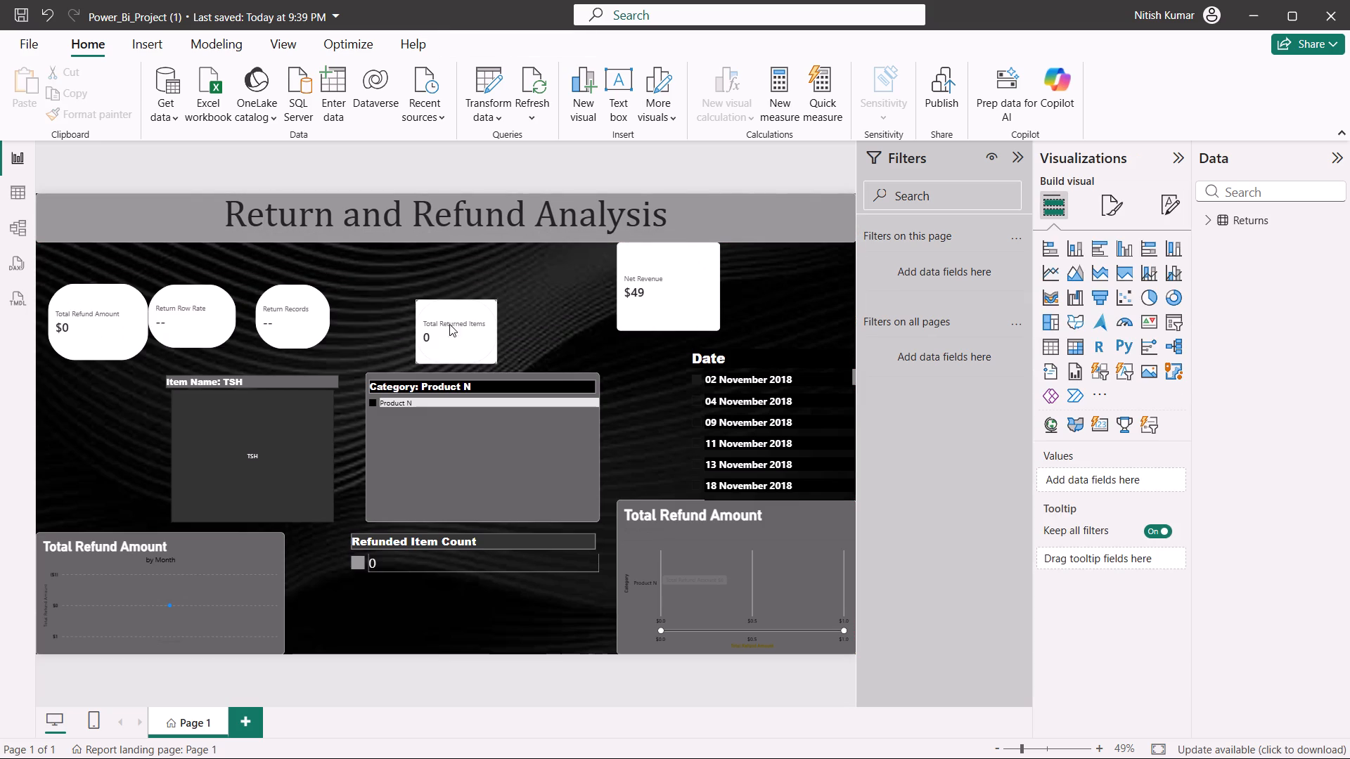
Move the Net Revenue card to the page's right edge, directly beneath the title banner.
left_click_drag(676, 271, 802, 275)
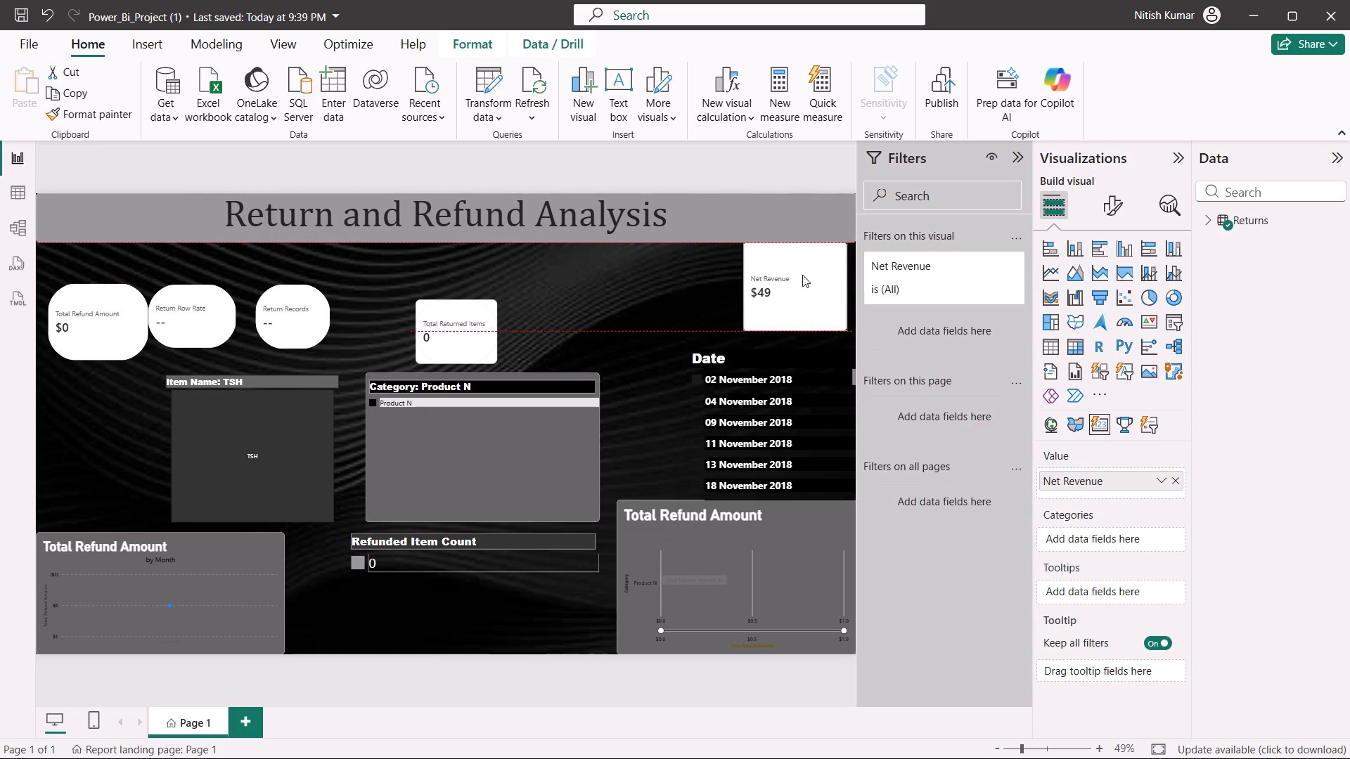
left_click_drag(802, 275, 811, 274)
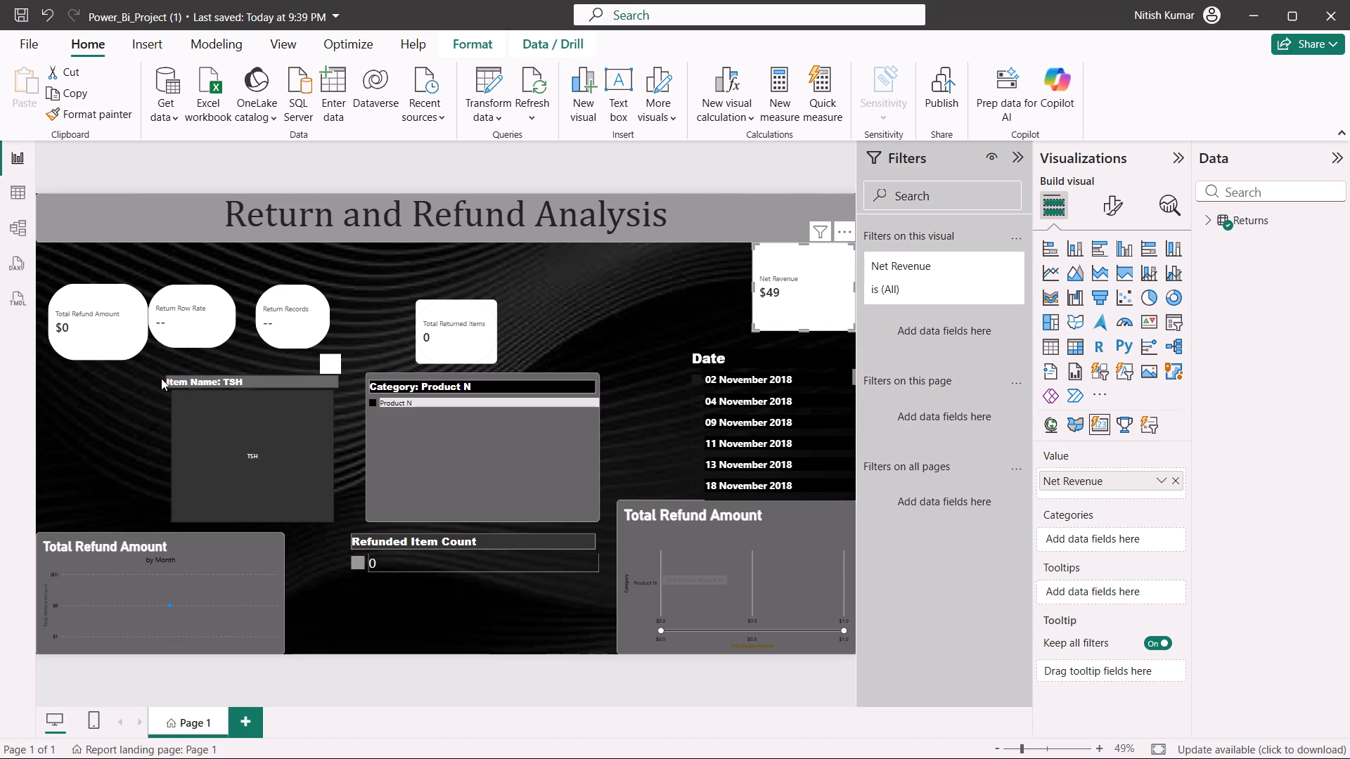
Clear the TSH selection and resize the Item Name slicer to sit at the page's left edge, directly above the area chart and about as wide.
left_click(179, 393)
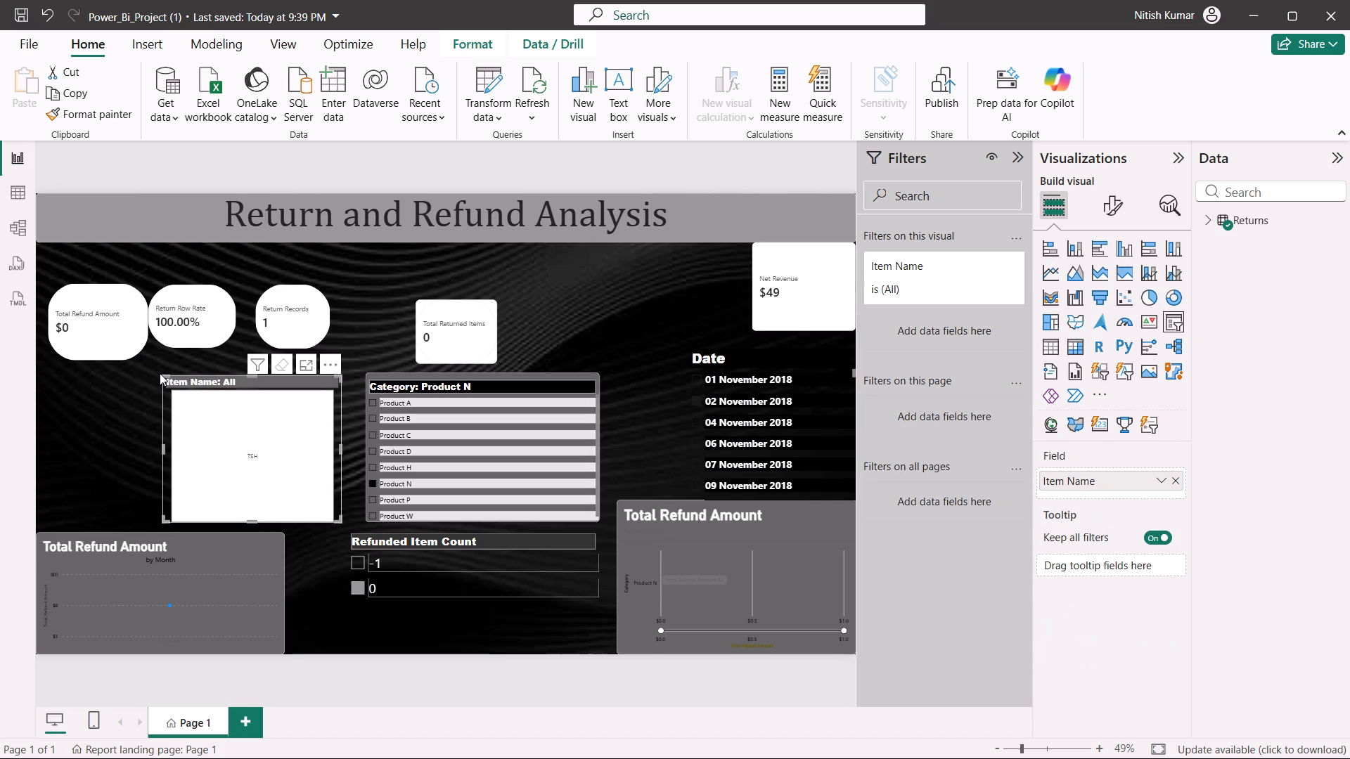
left_click(169, 374)
left_click_drag(165, 377, 2, 394)
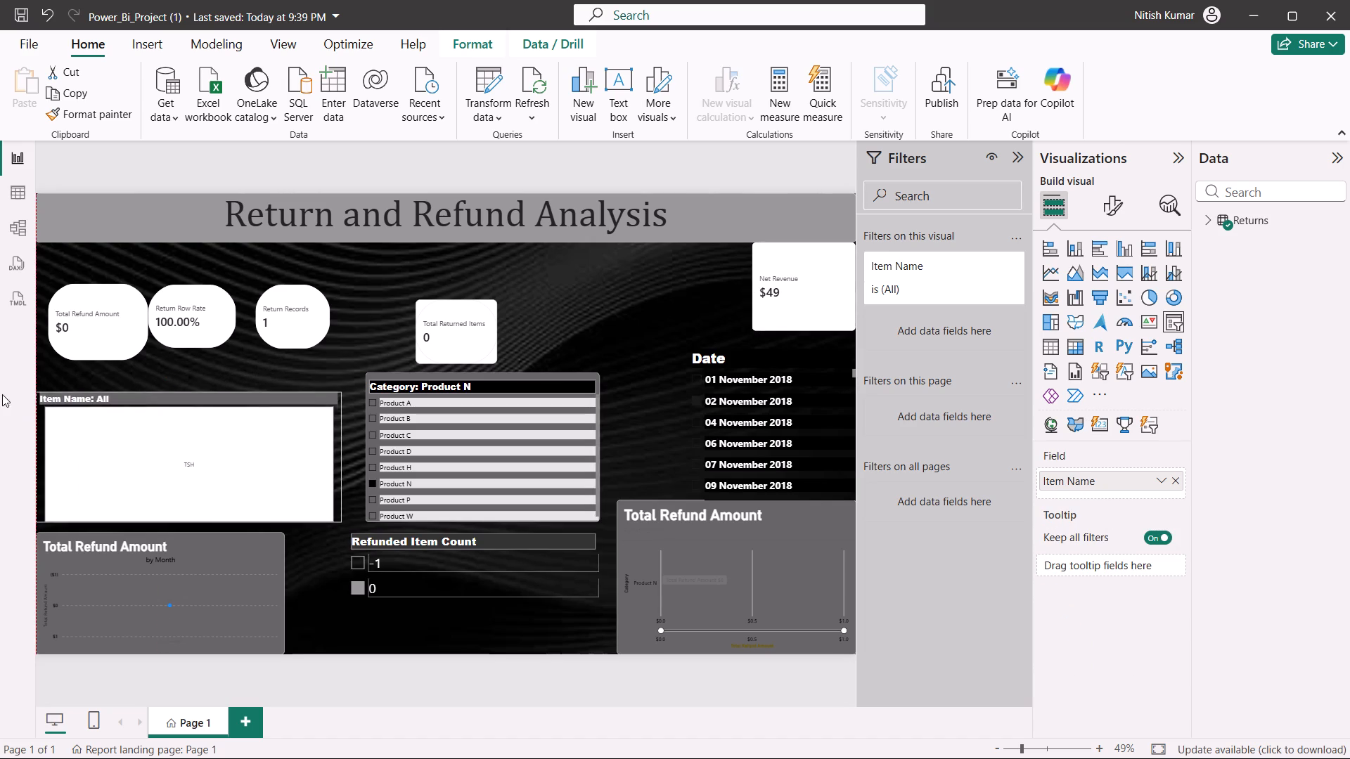
left_click_drag(2, 394, 1, 404)
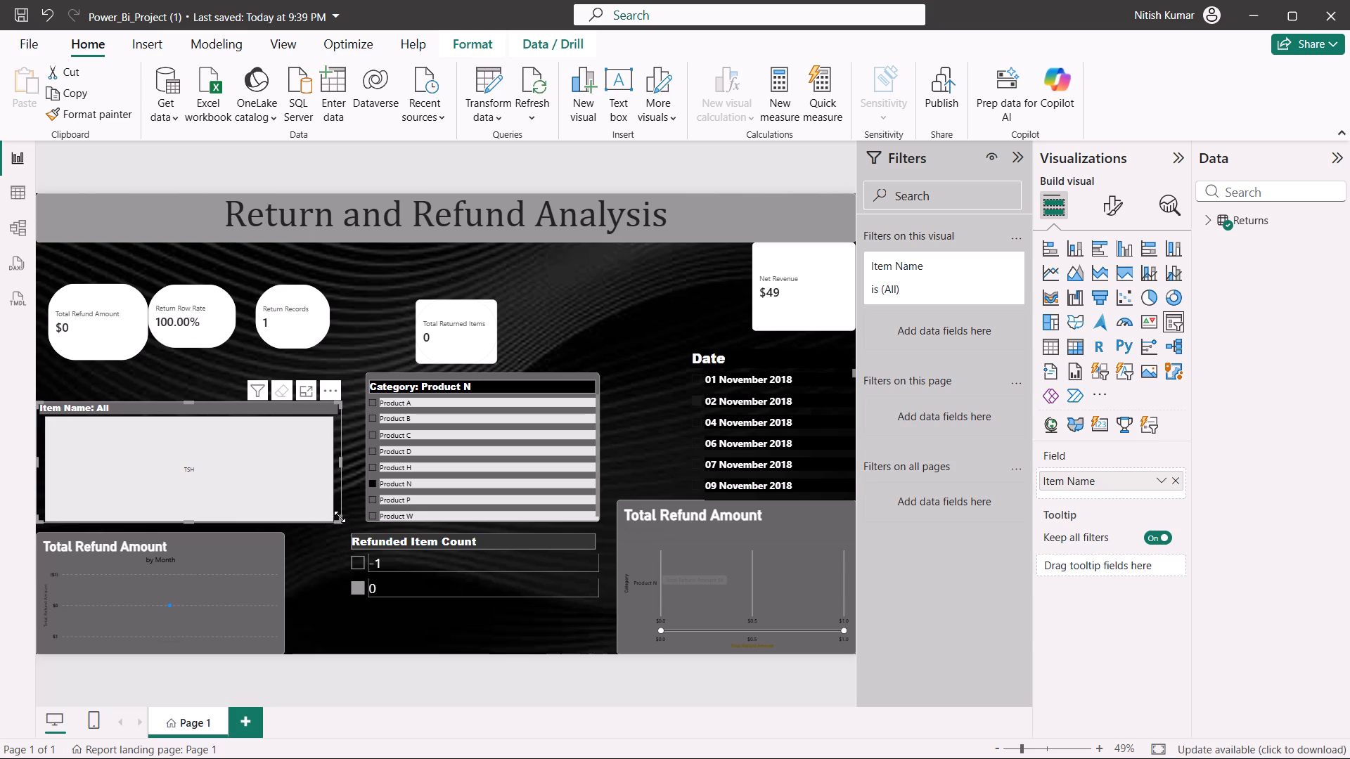
left_click_drag(337, 517, 174, 528)
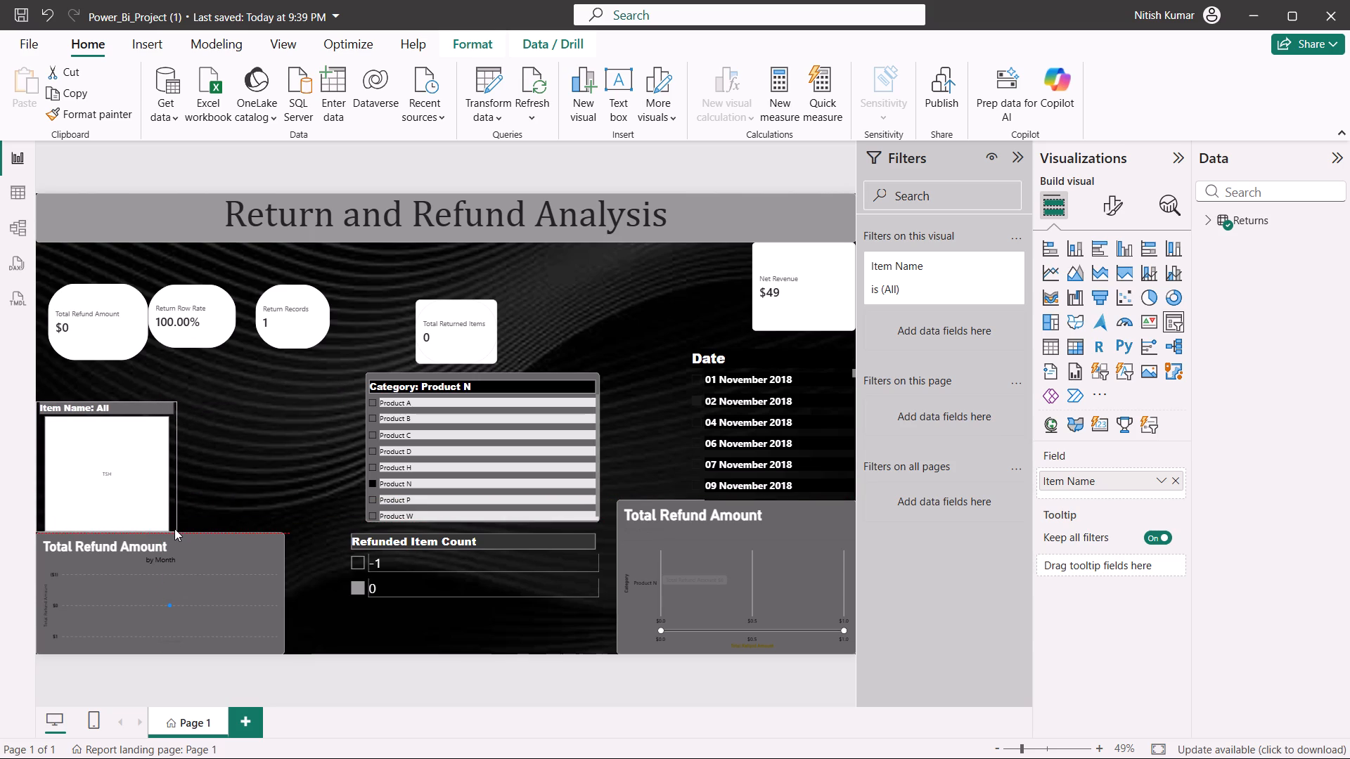
left_click_drag(174, 528, 274, 531)
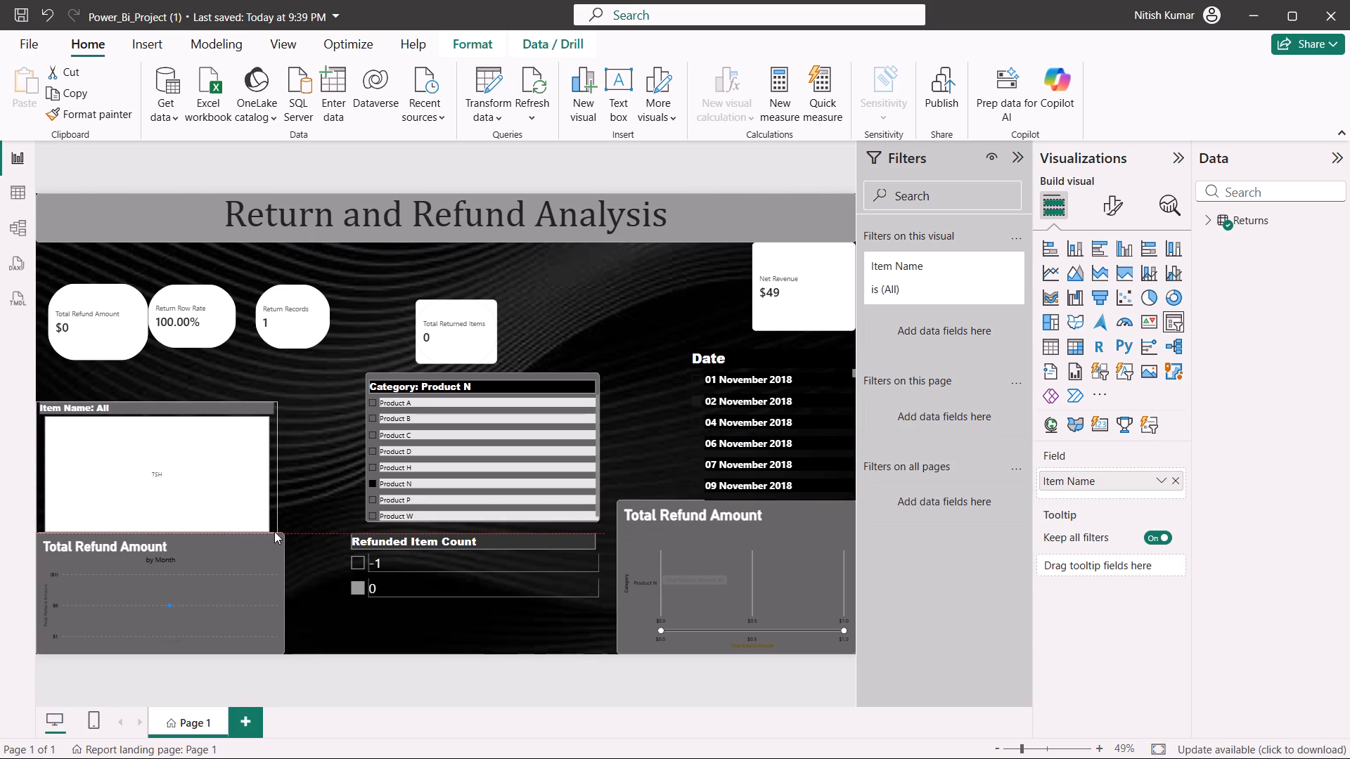
left_click_drag(274, 531, 285, 532)
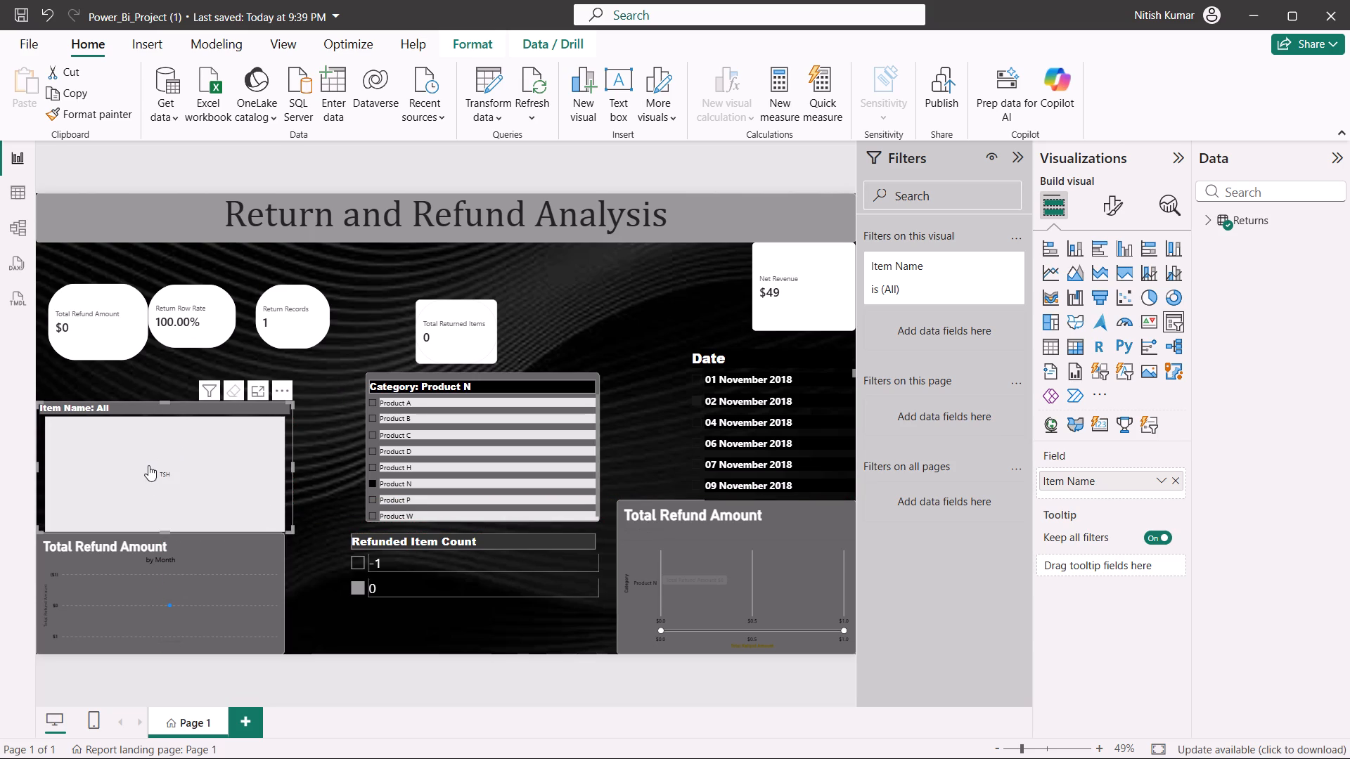
Nudge the Item Name slicer down, pull in its left side, raise its top edge and extend its right side over the Category slicer.
scroll(148, 477, "down", 4)
scroll(107, 502, "up", 6)
left_click_drag(184, 469, 171, 469)
left_click_drag(171, 469, 120, 476)
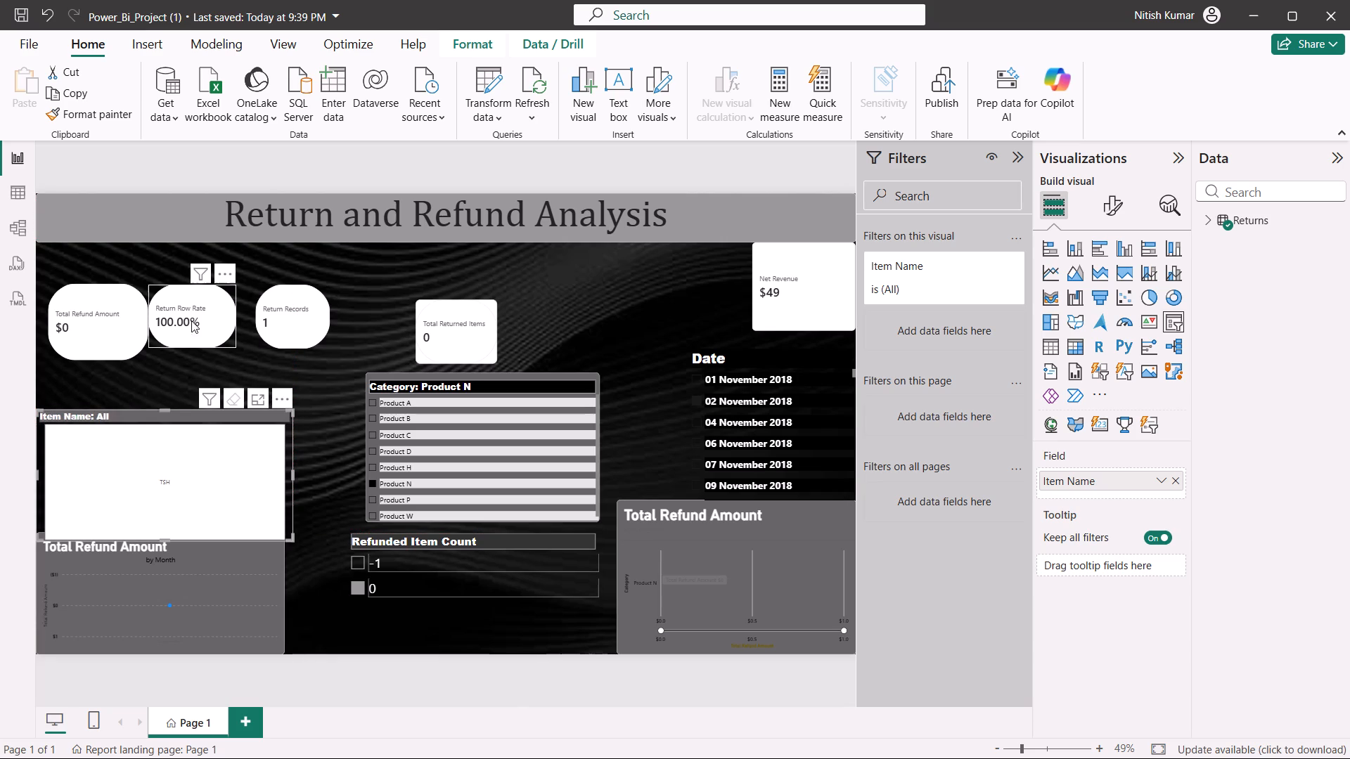
left_click_drag(36, 411, 27, 351)
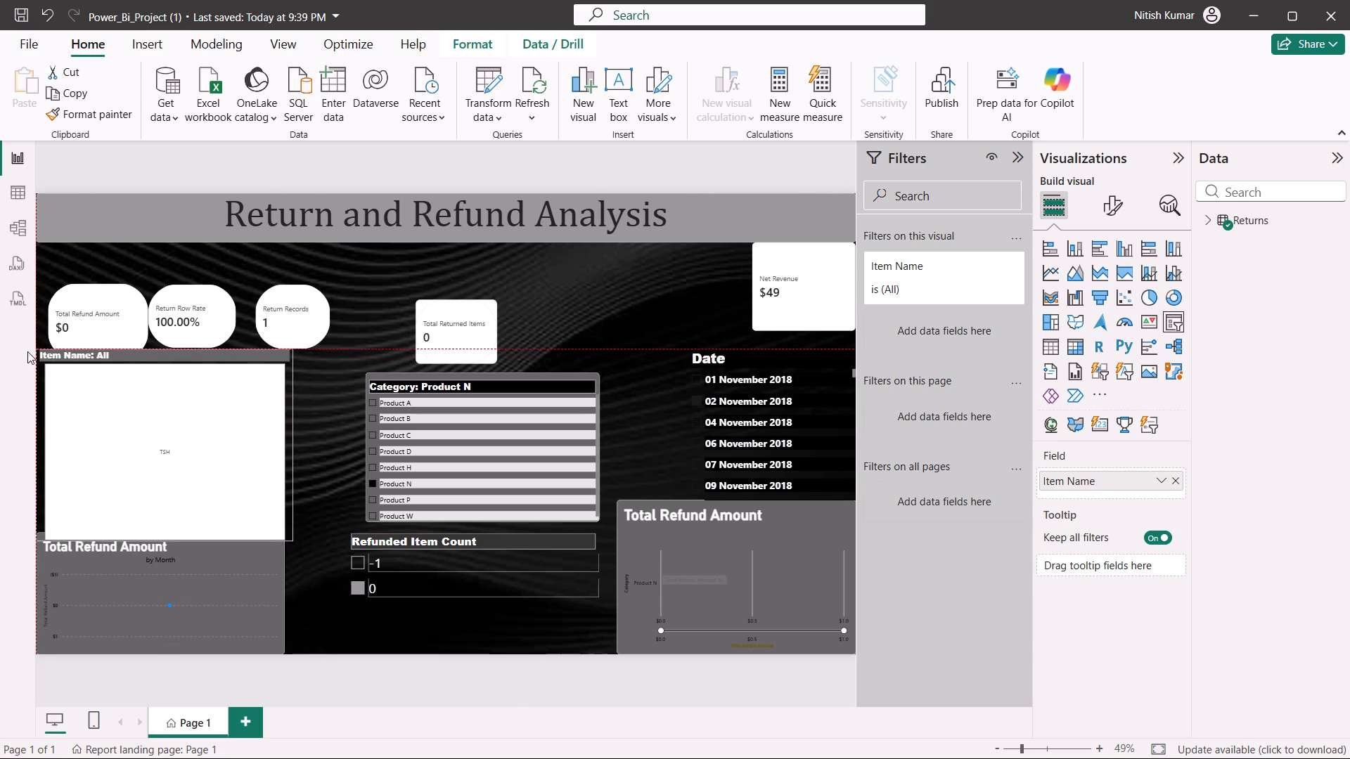
left_click_drag(27, 351, 124, 418)
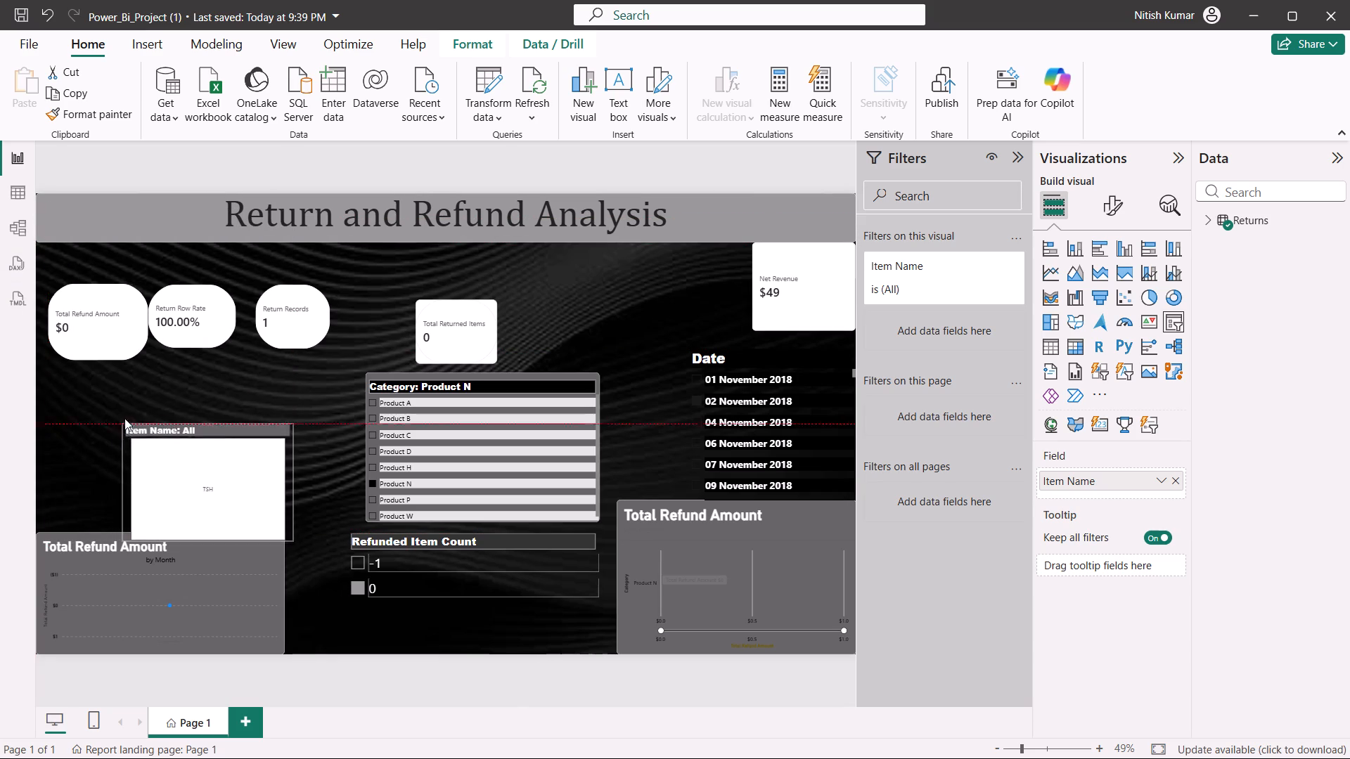
left_click_drag(124, 418, 146, 389)
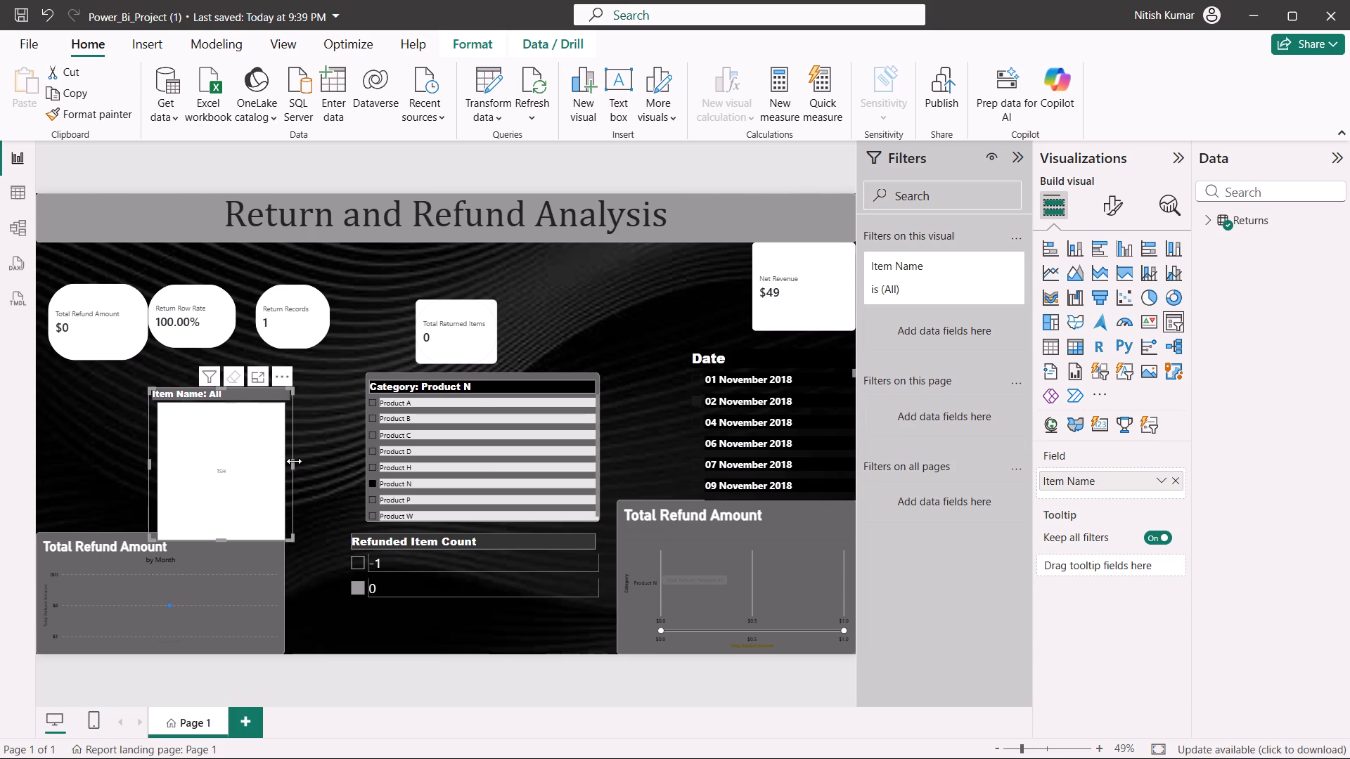
left_click_drag(294, 461, 483, 519)
scroll(381, 495, "up", 1)
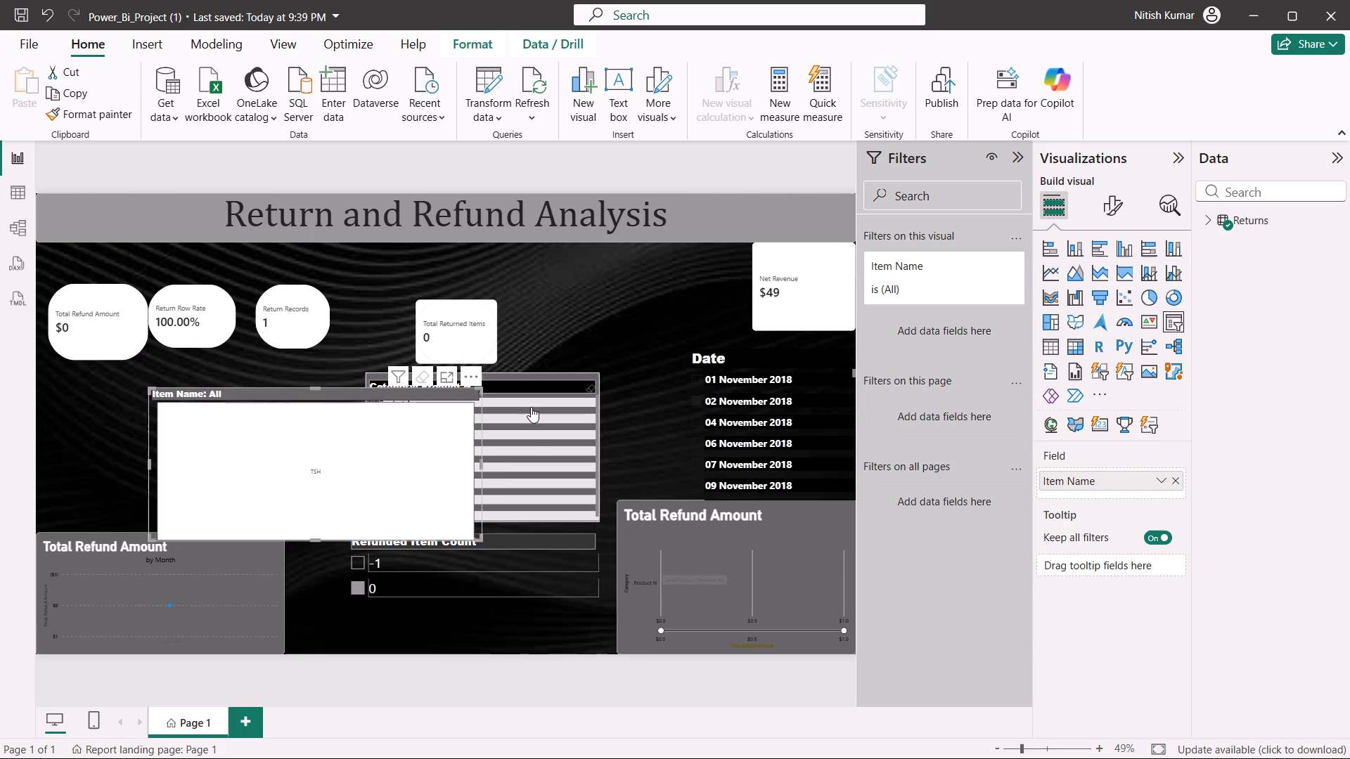
Test the Category slicer by choosing different products, including Product C and Product A, and end with Product D selected.
left_click(529, 440)
left_click(539, 465)
left_click(539, 486)
left_click(521, 430)
left_click(540, 379)
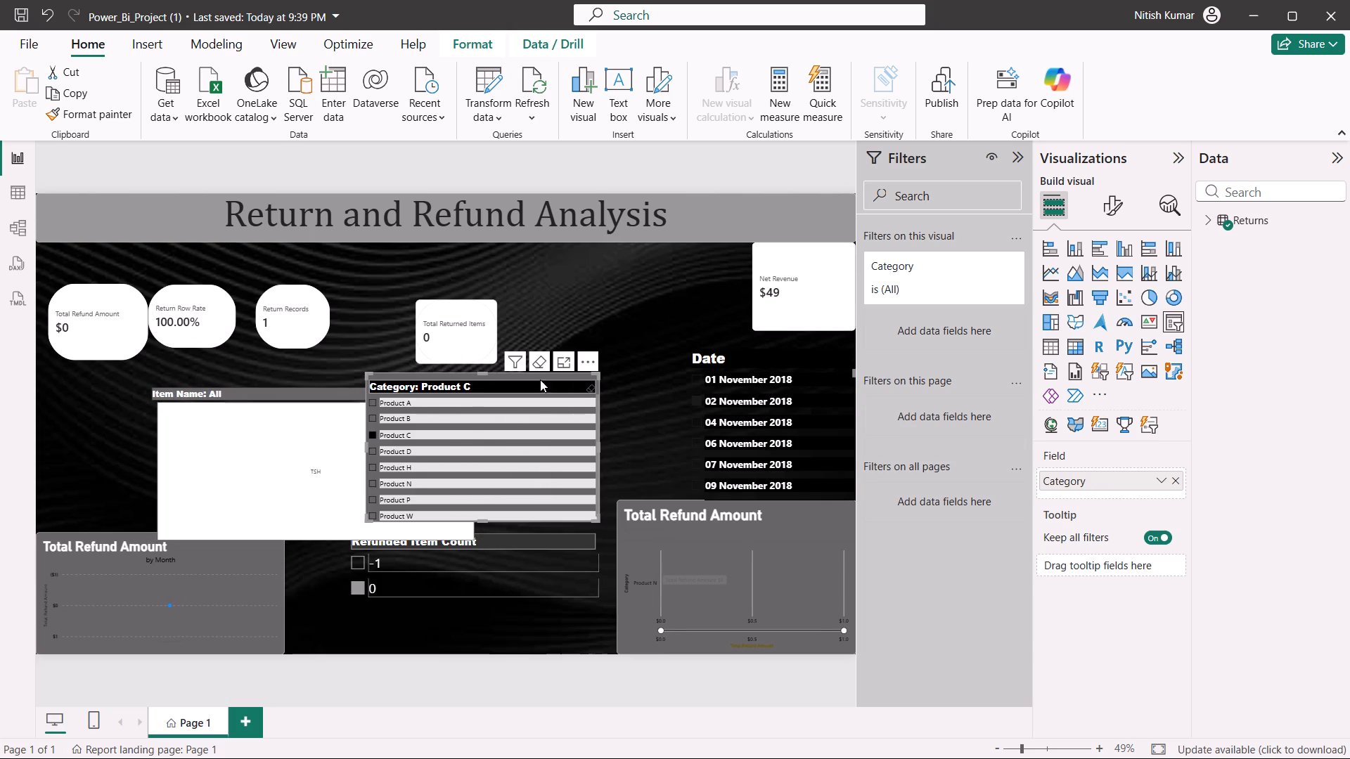
left_click(24, 592)
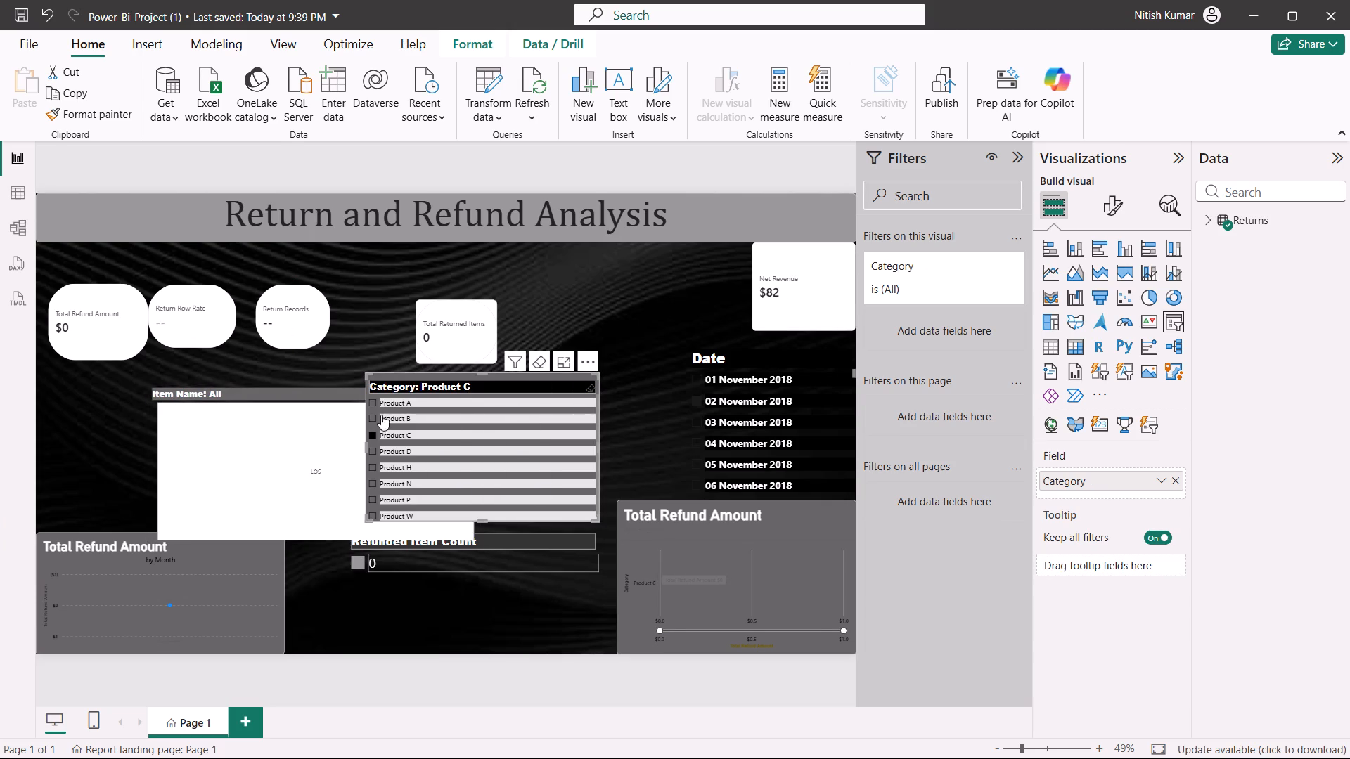
left_click(386, 422)
left_click(368, 407)
left_click(374, 427)
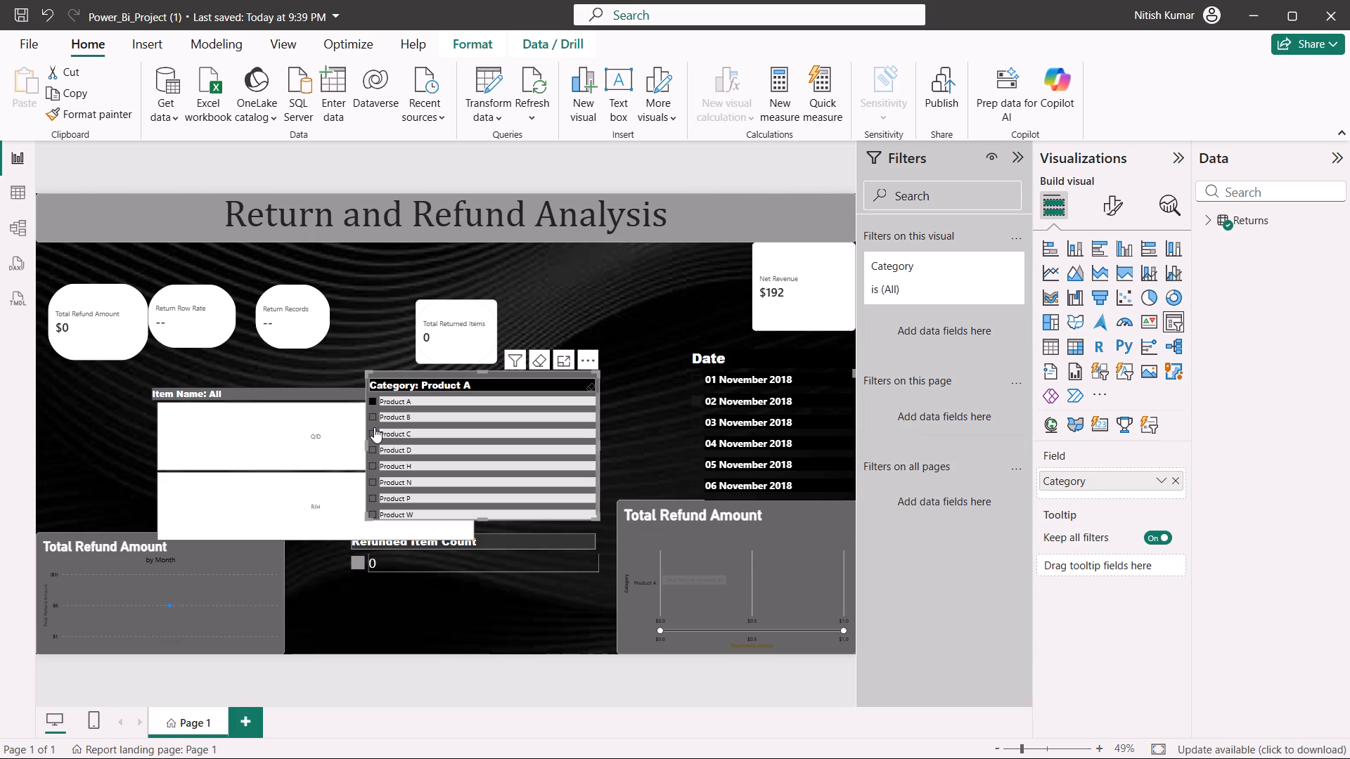
left_click(379, 413)
left_click(375, 450)
scroll(297, 485, "down", 2)
scroll(279, 495, "up", 3)
Test the Item Name slicer by choosing different item tiles, including NWB, and end with WHX selected.
left_click(279, 495)
left_click(255, 411)
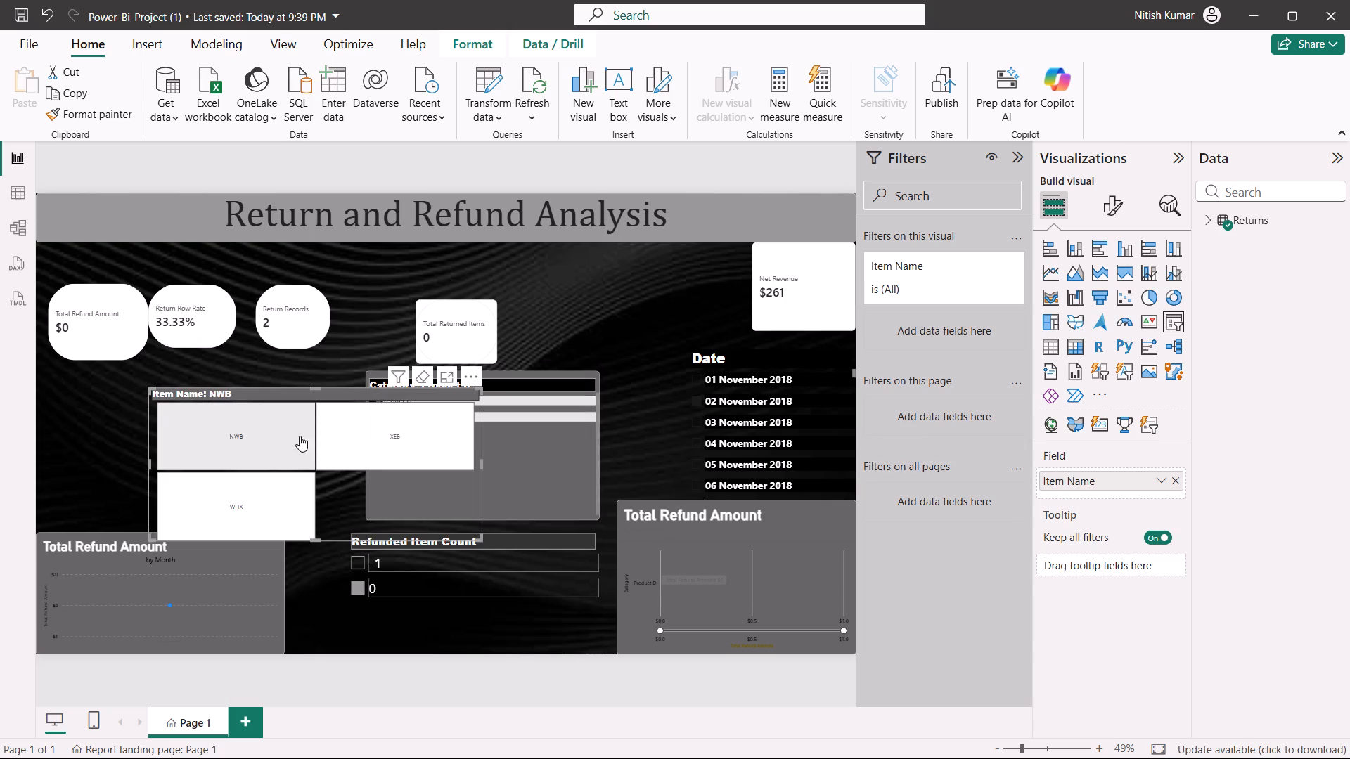
left_click(330, 446)
left_click(212, 445)
left_click(201, 487)
Move the Item Name slicer to the page's left edge, above the area chart and beside the Category slicer.
left_click_drag(411, 455, 424, 455)
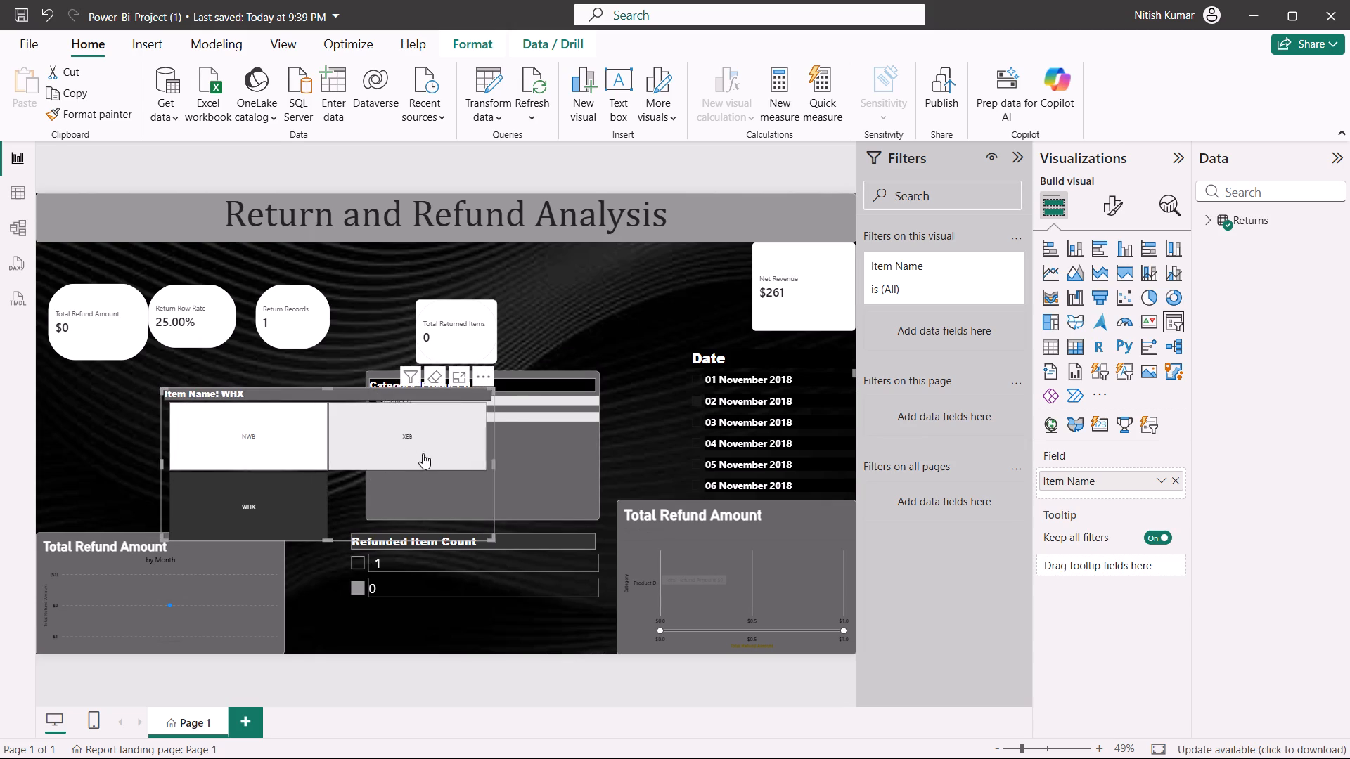
left_click(80, 419)
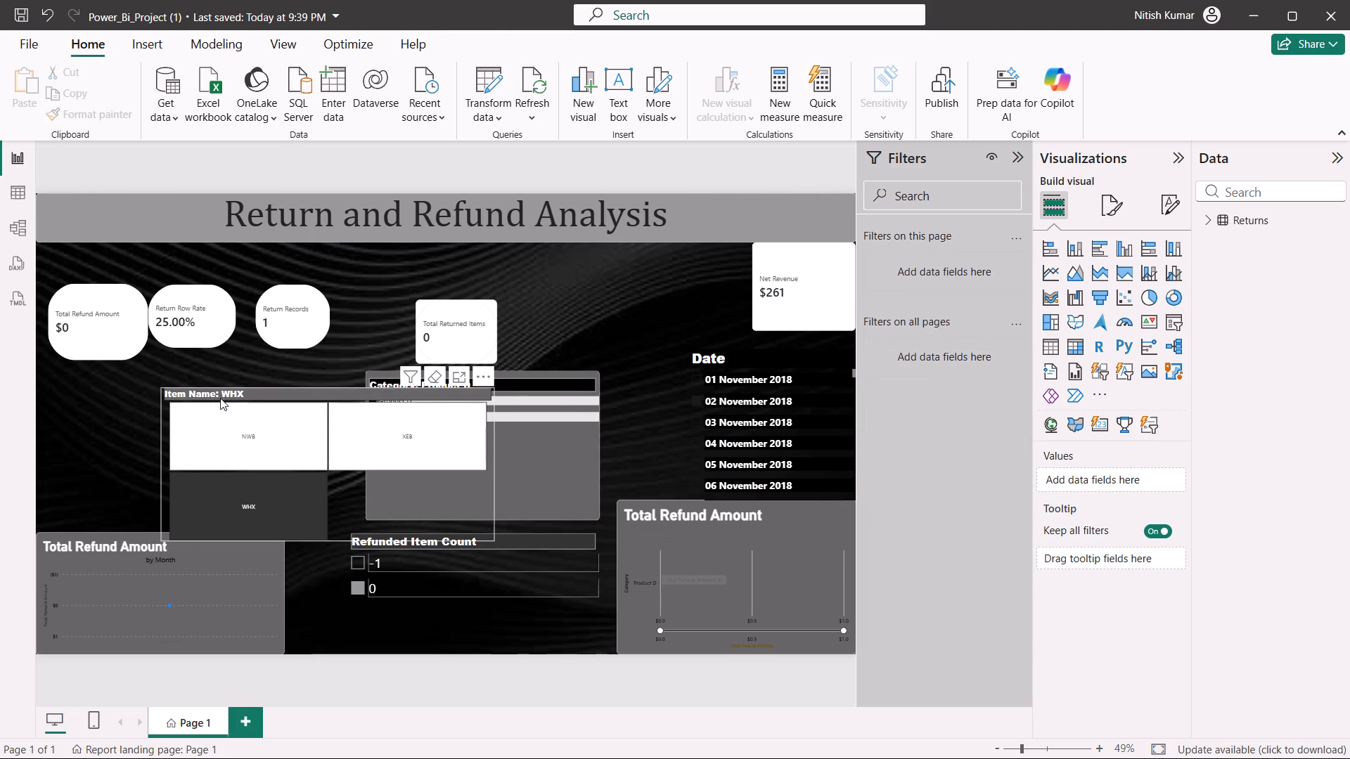
left_click_drag(240, 384, 127, 370)
left_click_drag(307, 397, 135, 393)
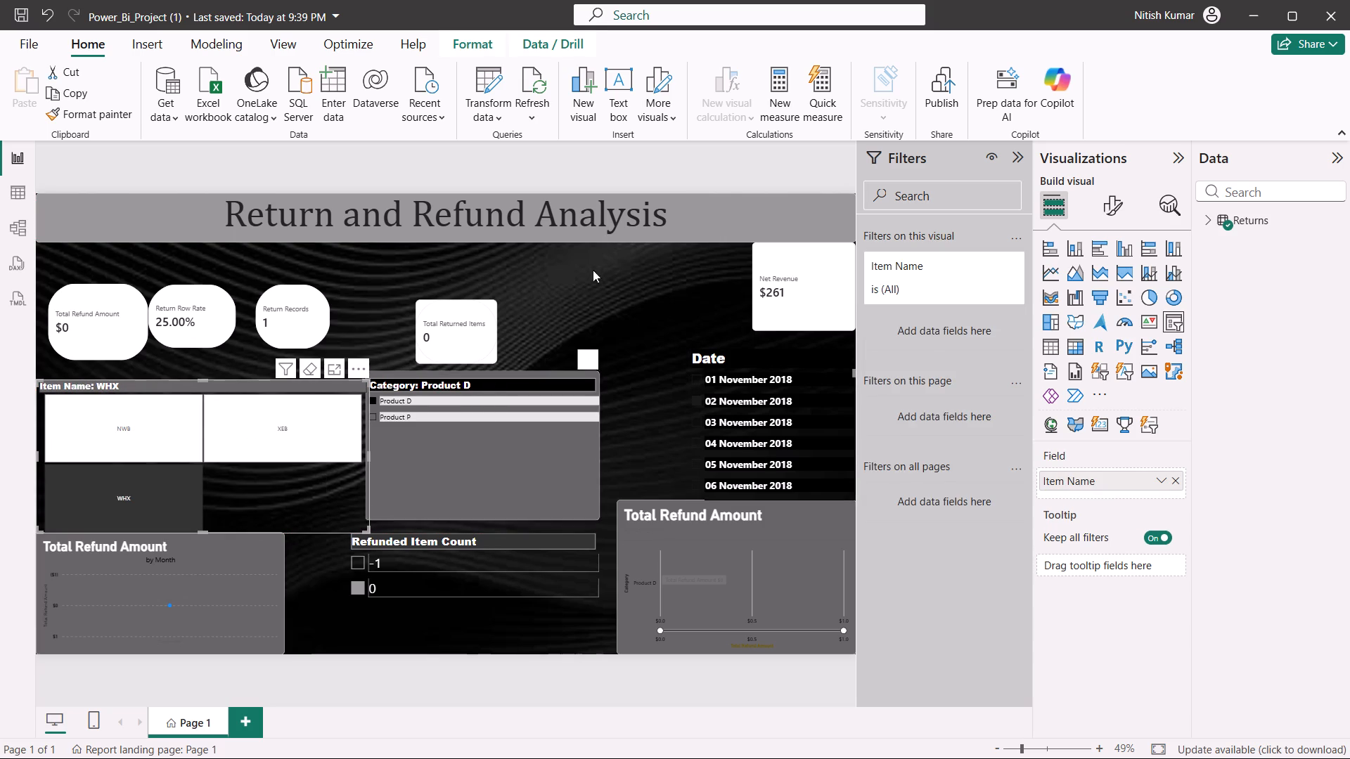
left_click(600, 259)
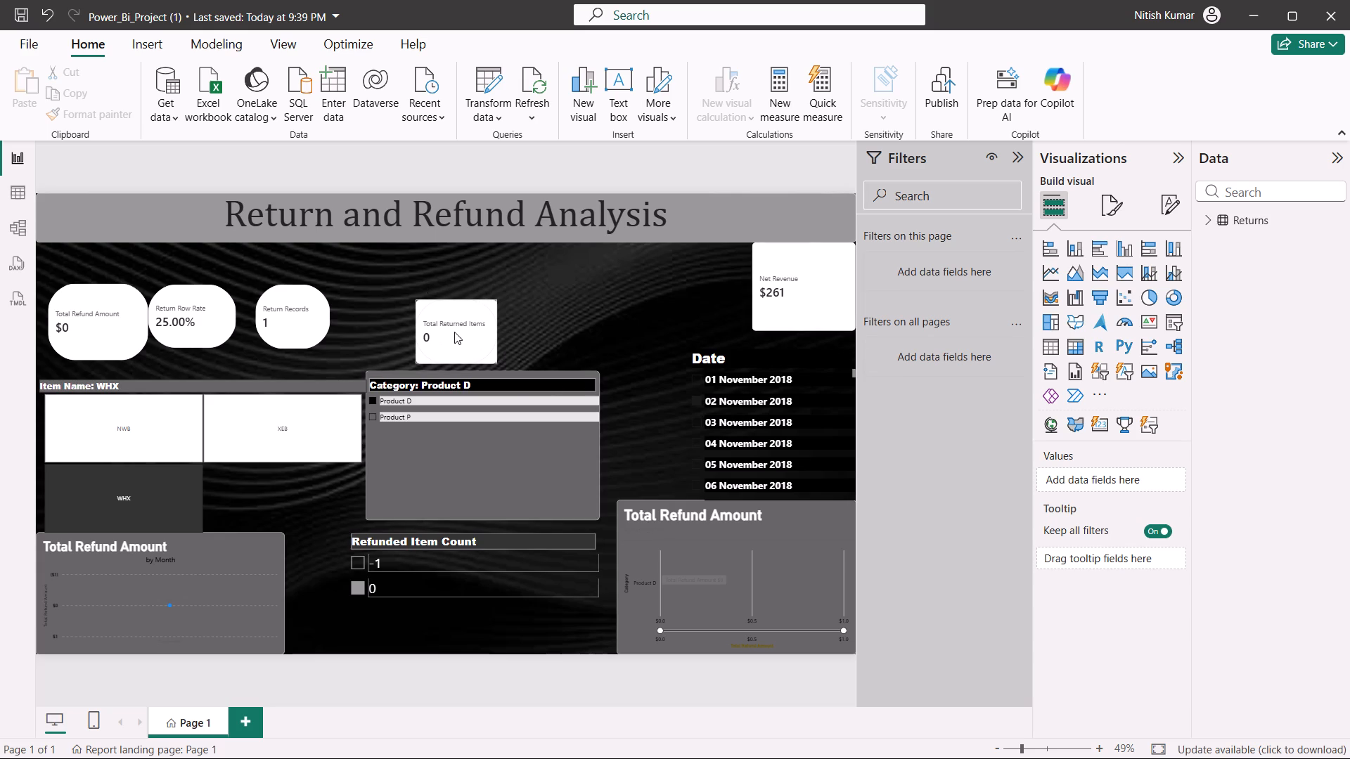
Move the Total Returned Items card under the title beside Net Revenue, enlarge it to the same height, and leave a narrow gap between them.
left_click_drag(457, 330, 616, 299)
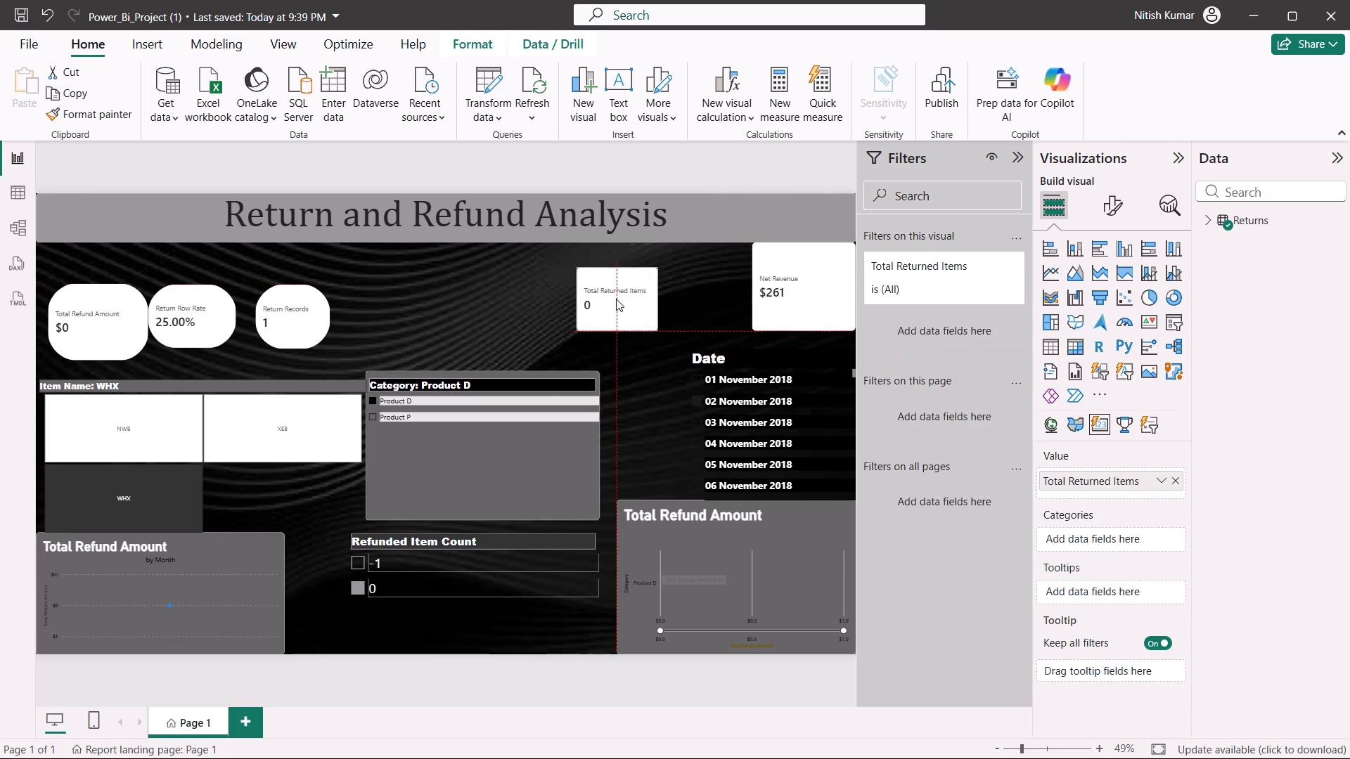
left_click_drag(616, 299, 615, 287)
left_click_drag(653, 323, 666, 329)
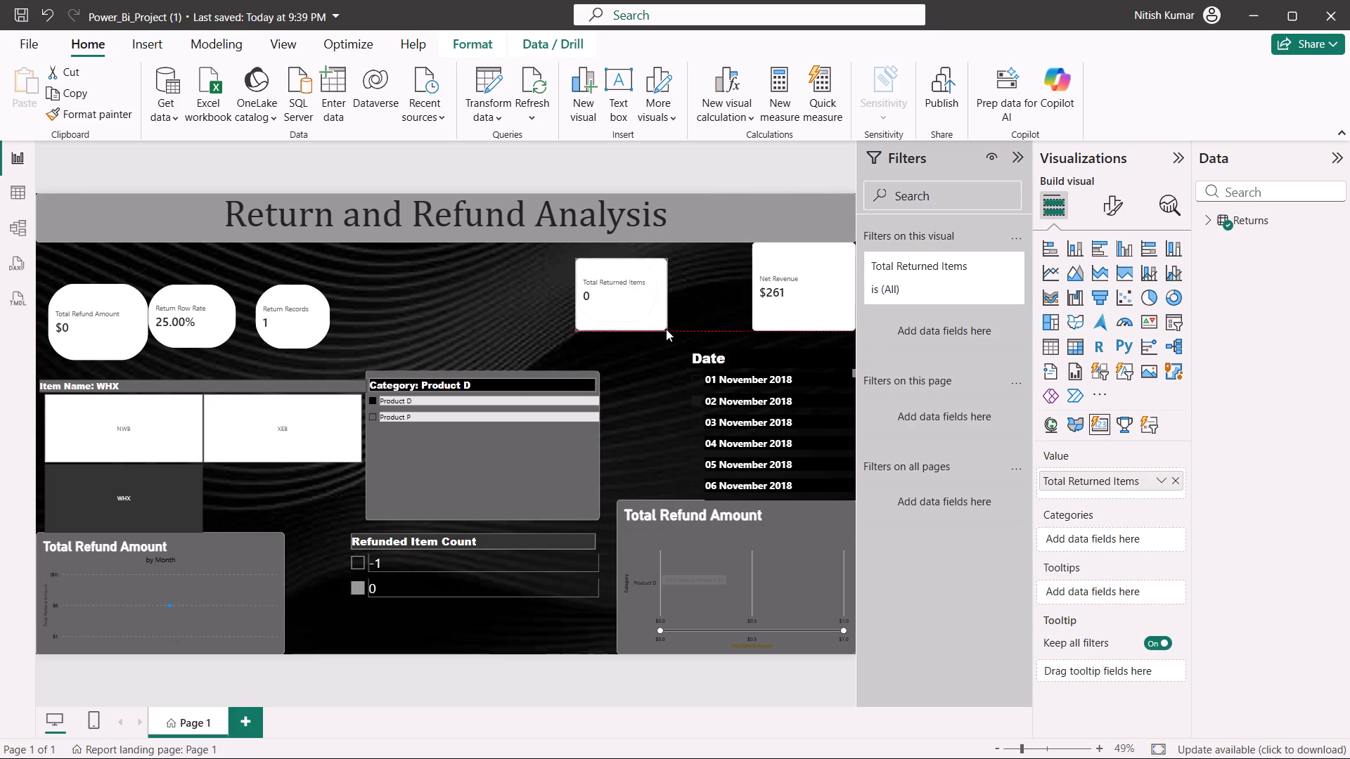
left_click_drag(666, 329, 696, 335)
left_click_drag(619, 292, 674, 274)
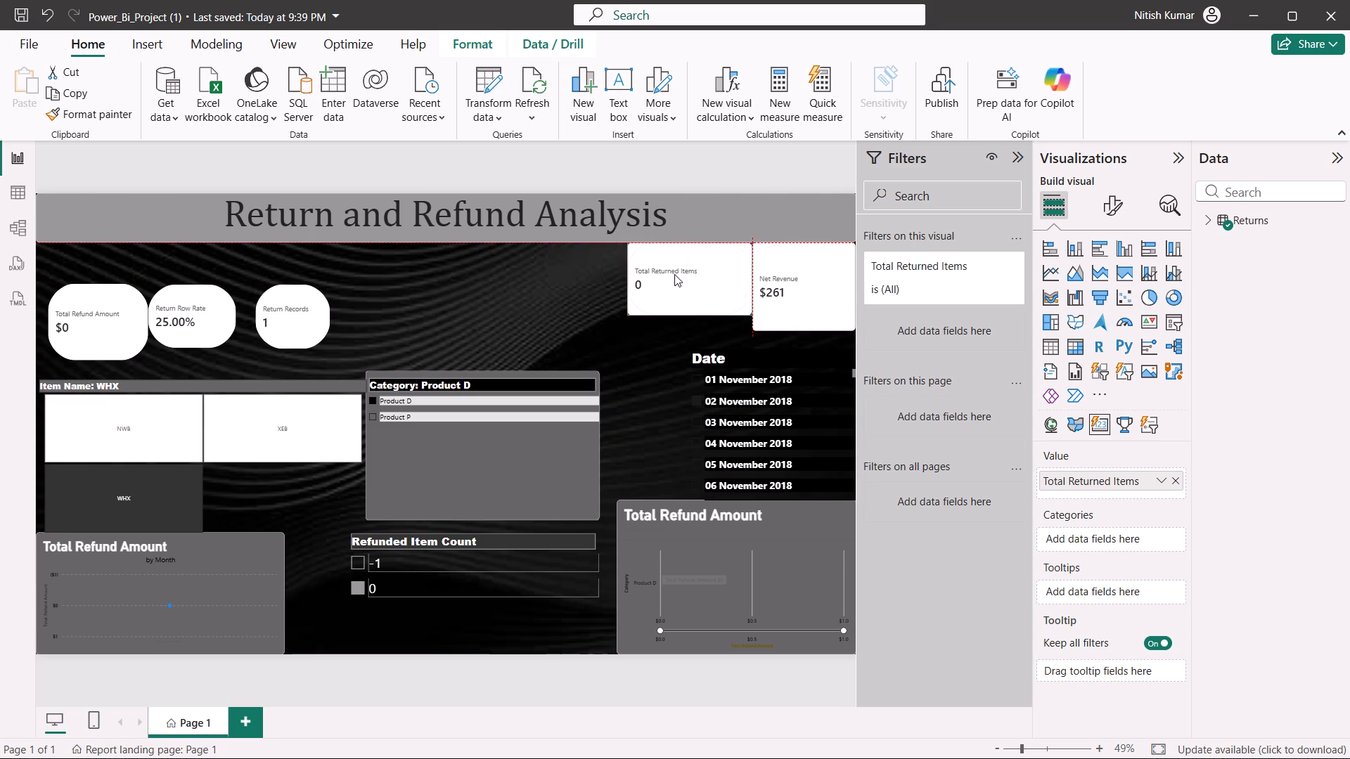
left_click_drag(674, 274, 674, 275)
left_click_drag(750, 310, 745, 329)
left_click(541, 275)
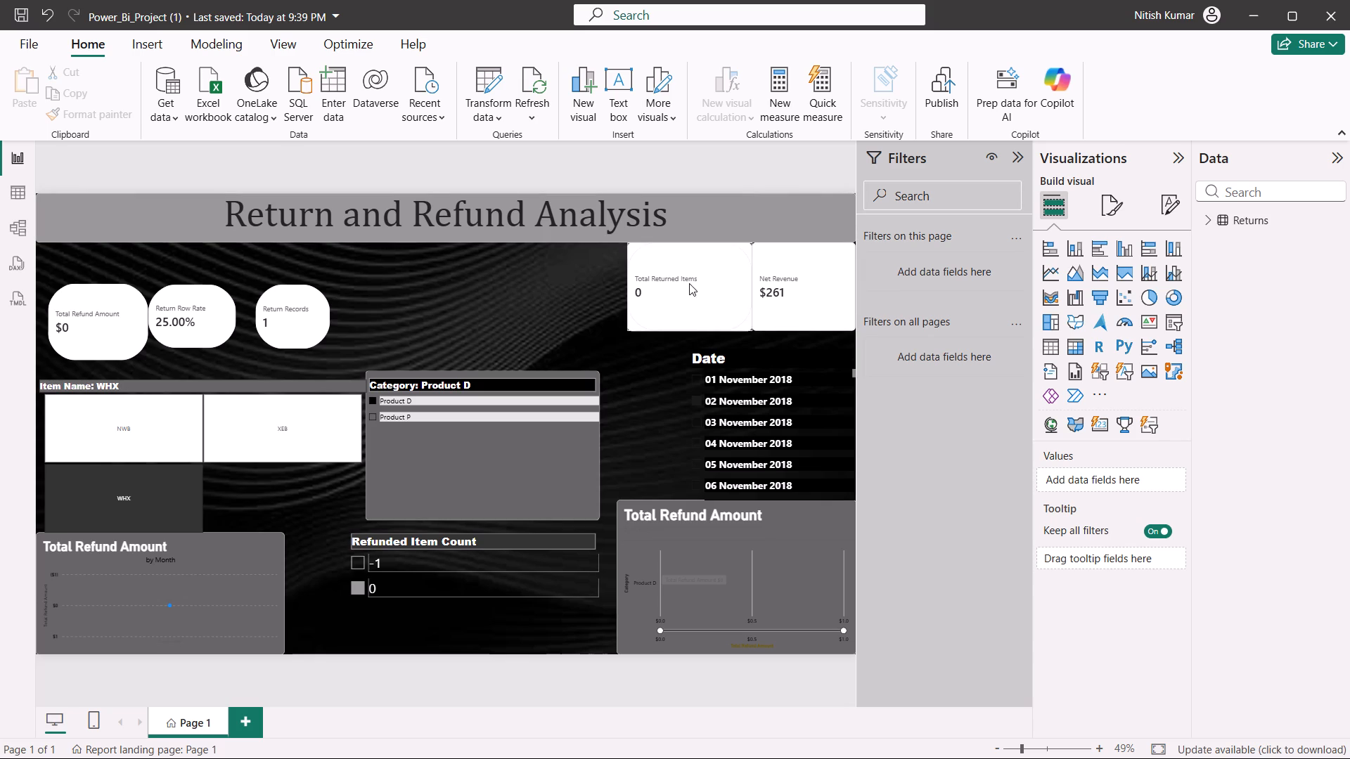
left_click(709, 290)
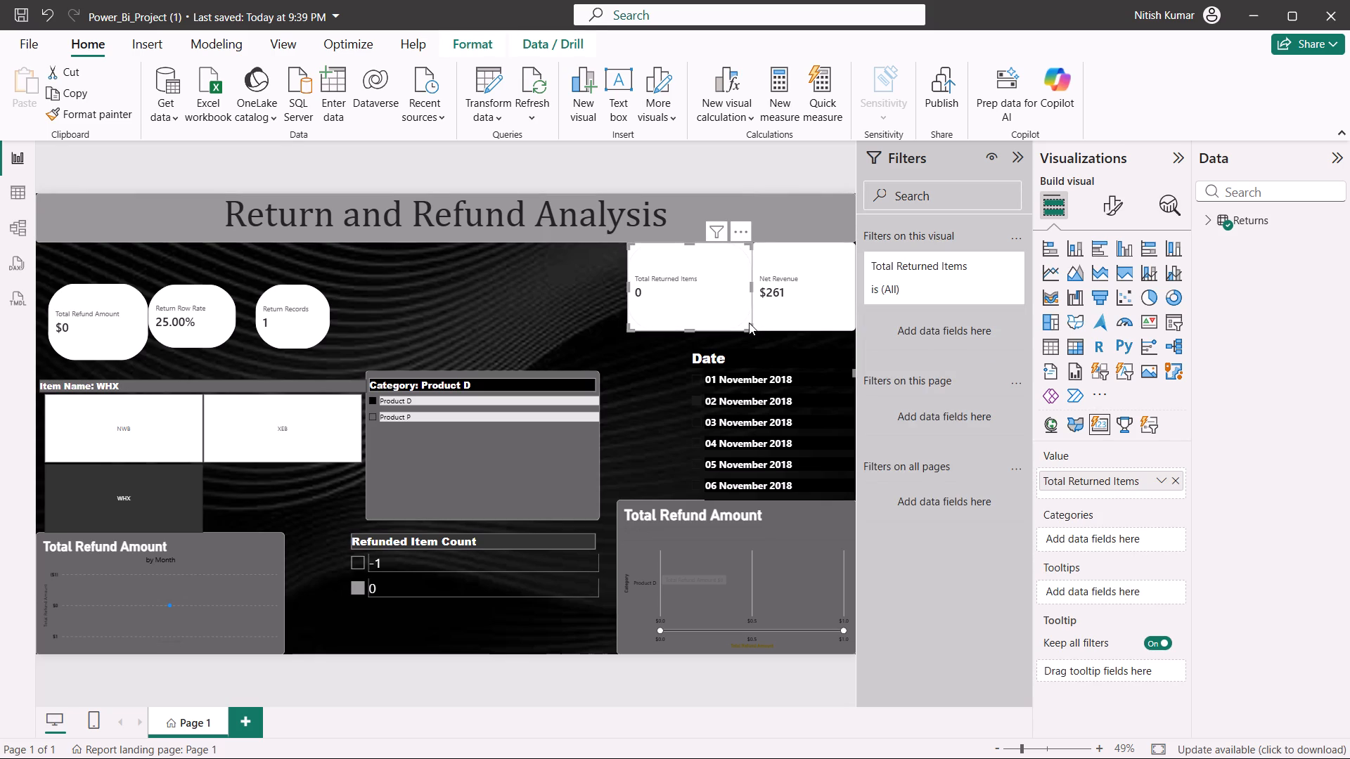
left_click_drag(747, 324, 733, 326)
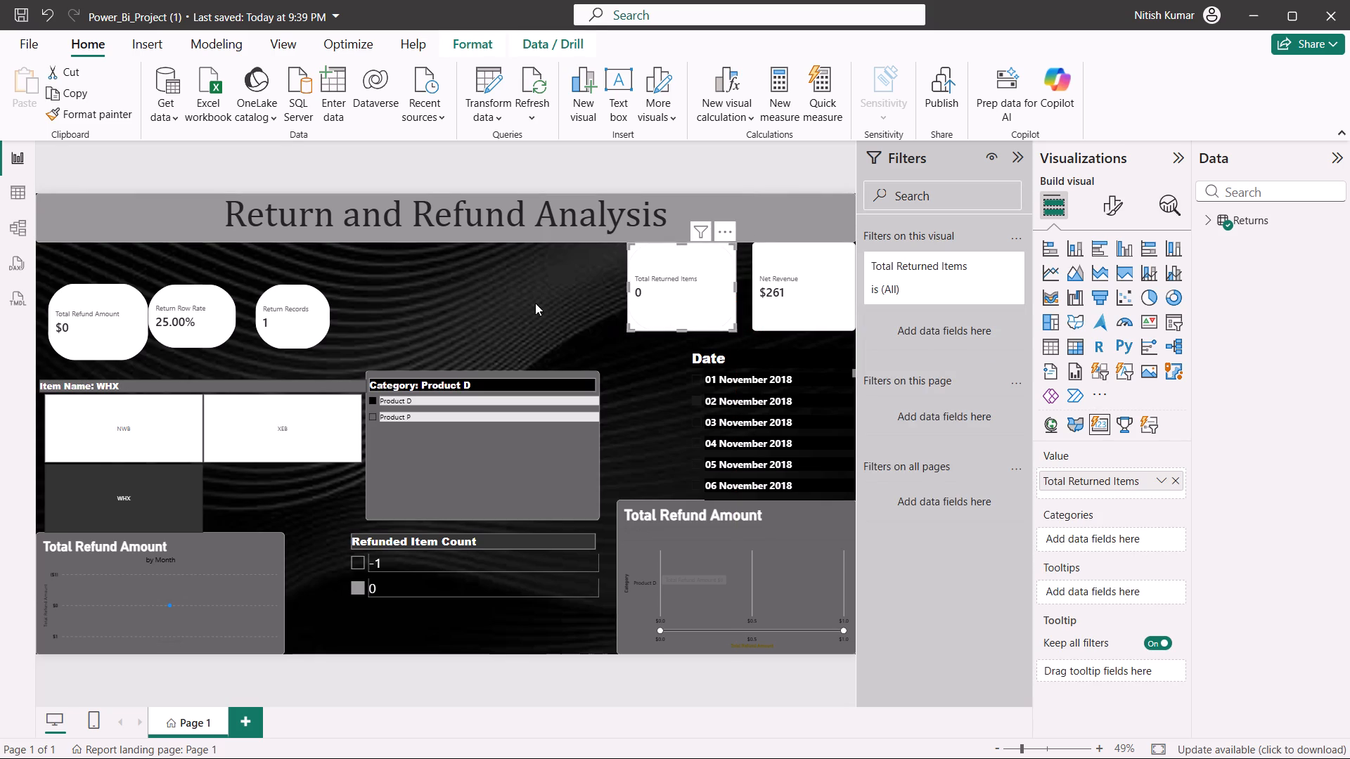
left_click(535, 302)
Stretch the Return Records card to the right into a long, slightly shorter pill shape above the Category slicer.
left_click(299, 308)
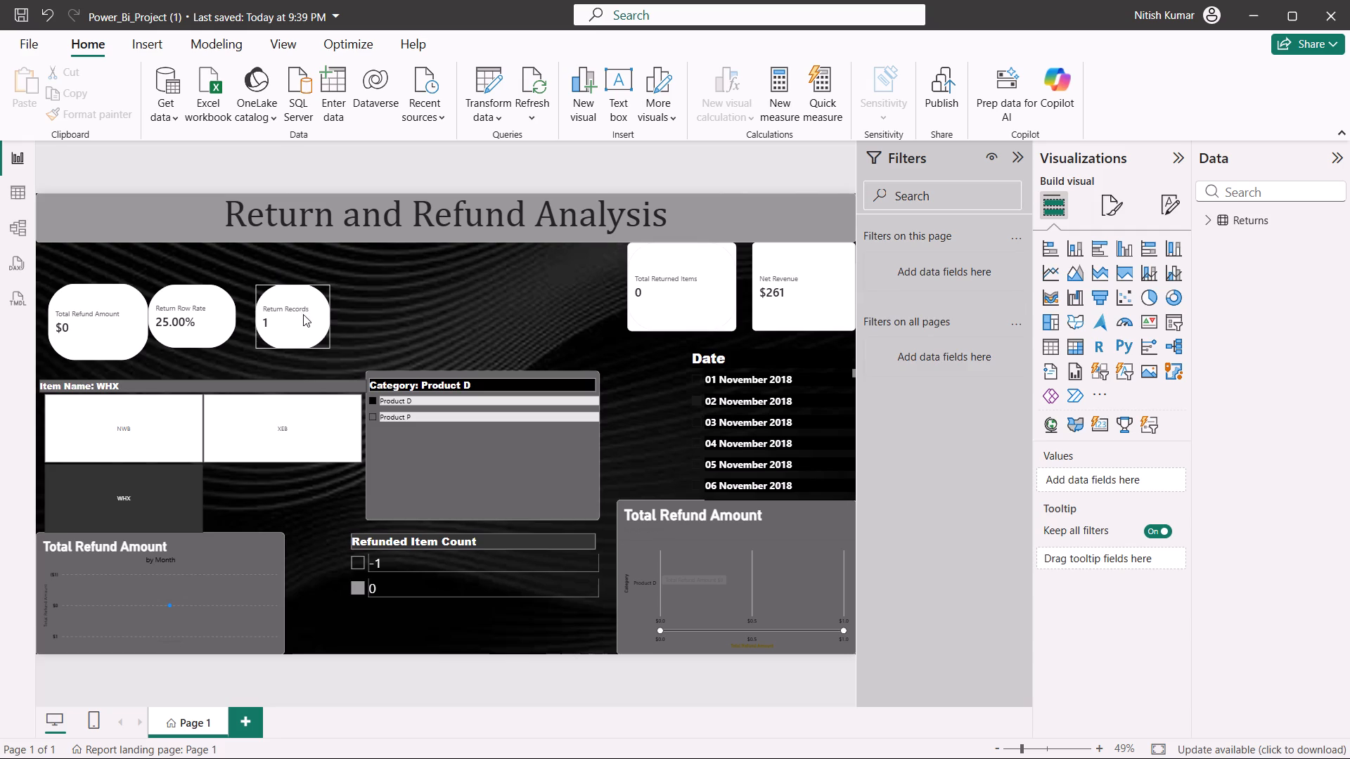
left_click_drag(326, 344, 327, 345)
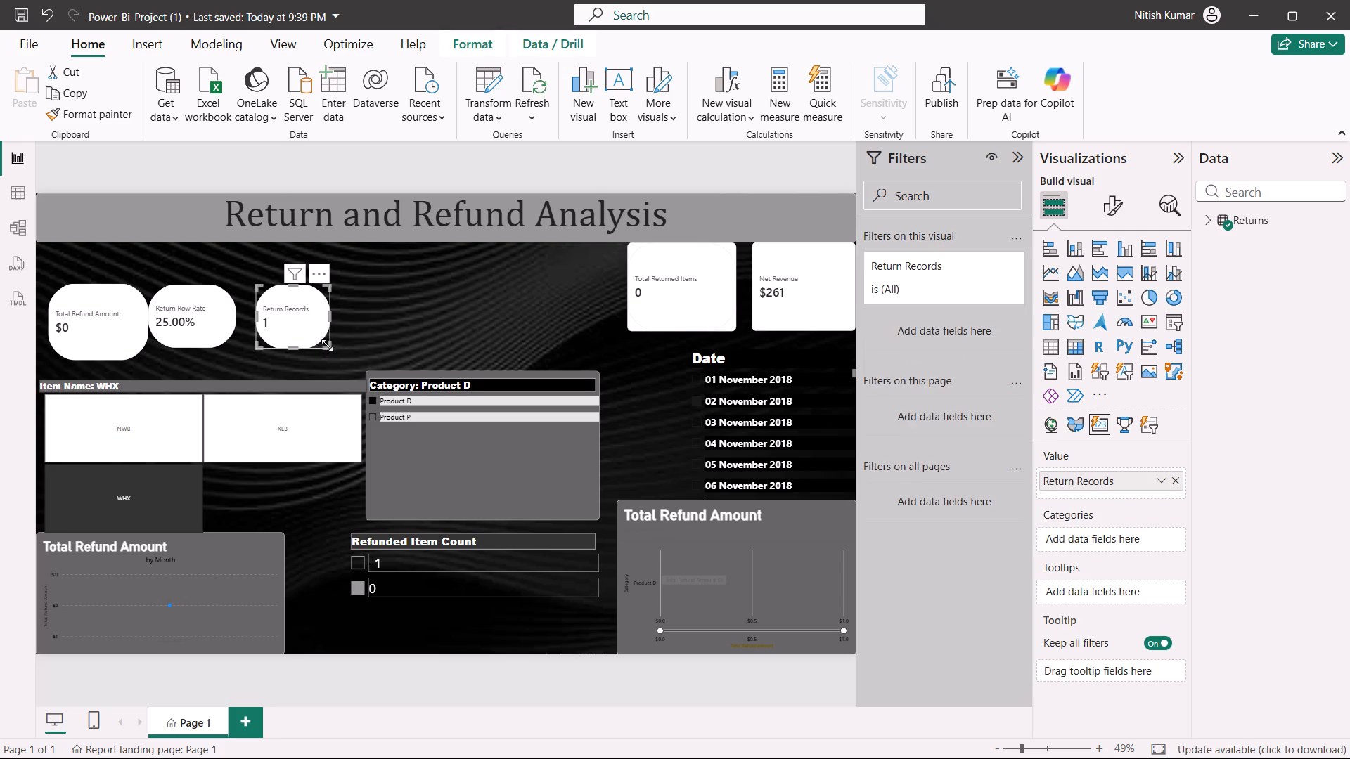
left_click_drag(327, 345, 560, 393)
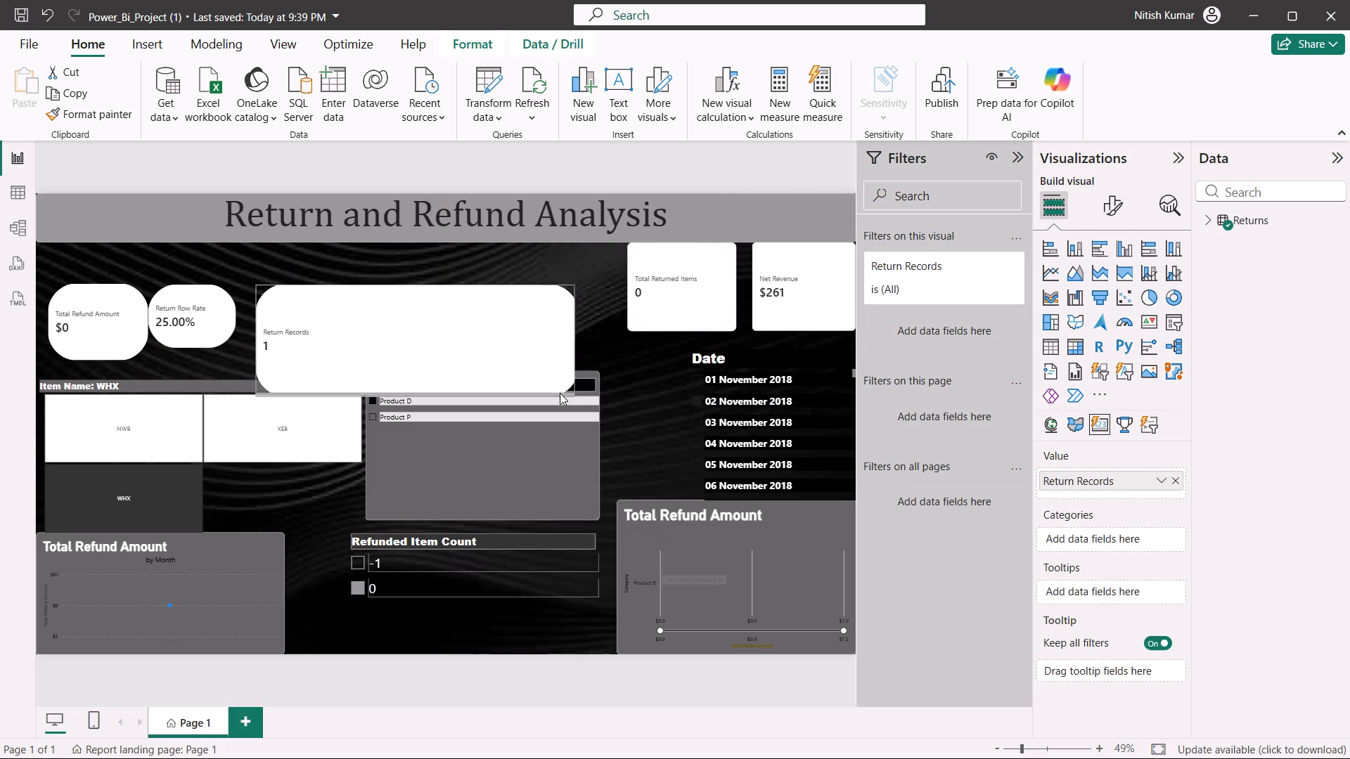
left_click_drag(560, 393, 522, 335)
left_click_drag(576, 315, 582, 320)
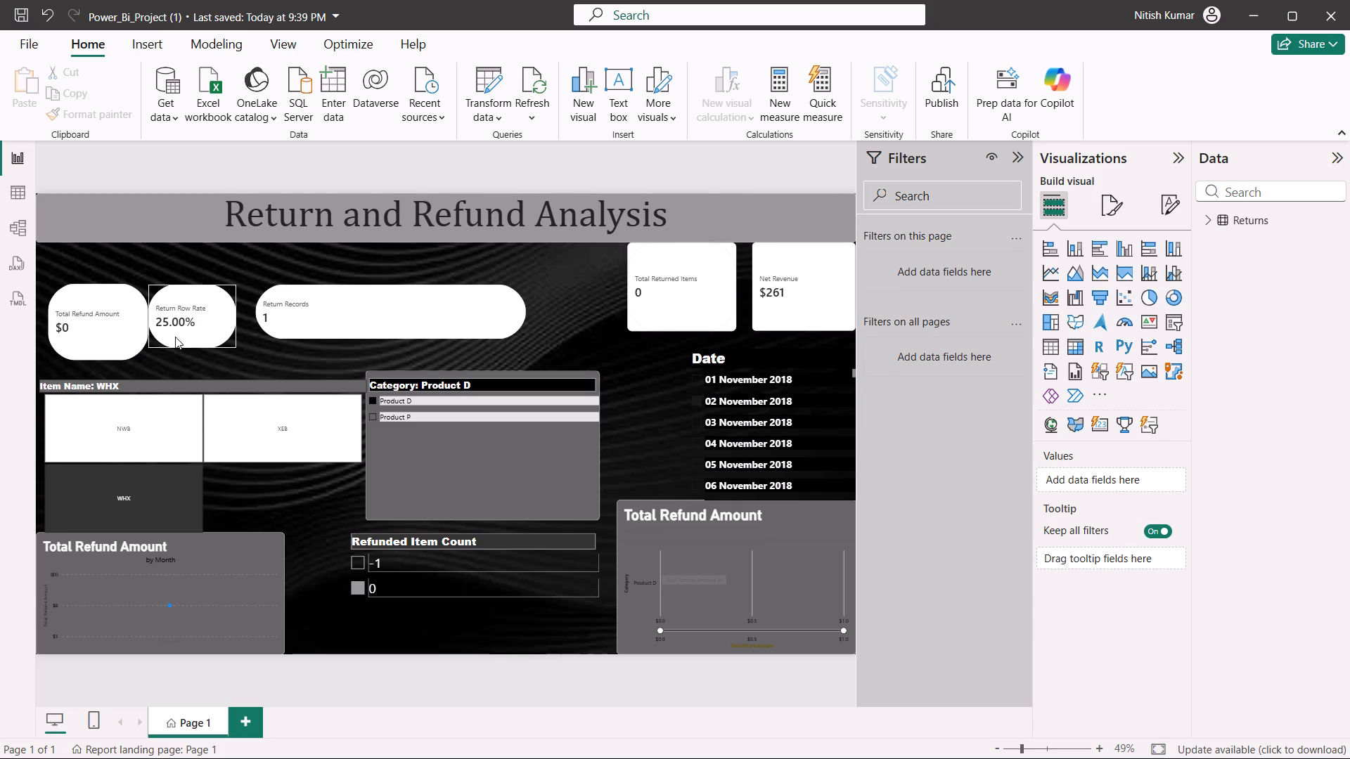
Move the Total Refund Amount card to the page's left edge, directly beneath the title banner.
left_click_drag(118, 314, 117, 279)
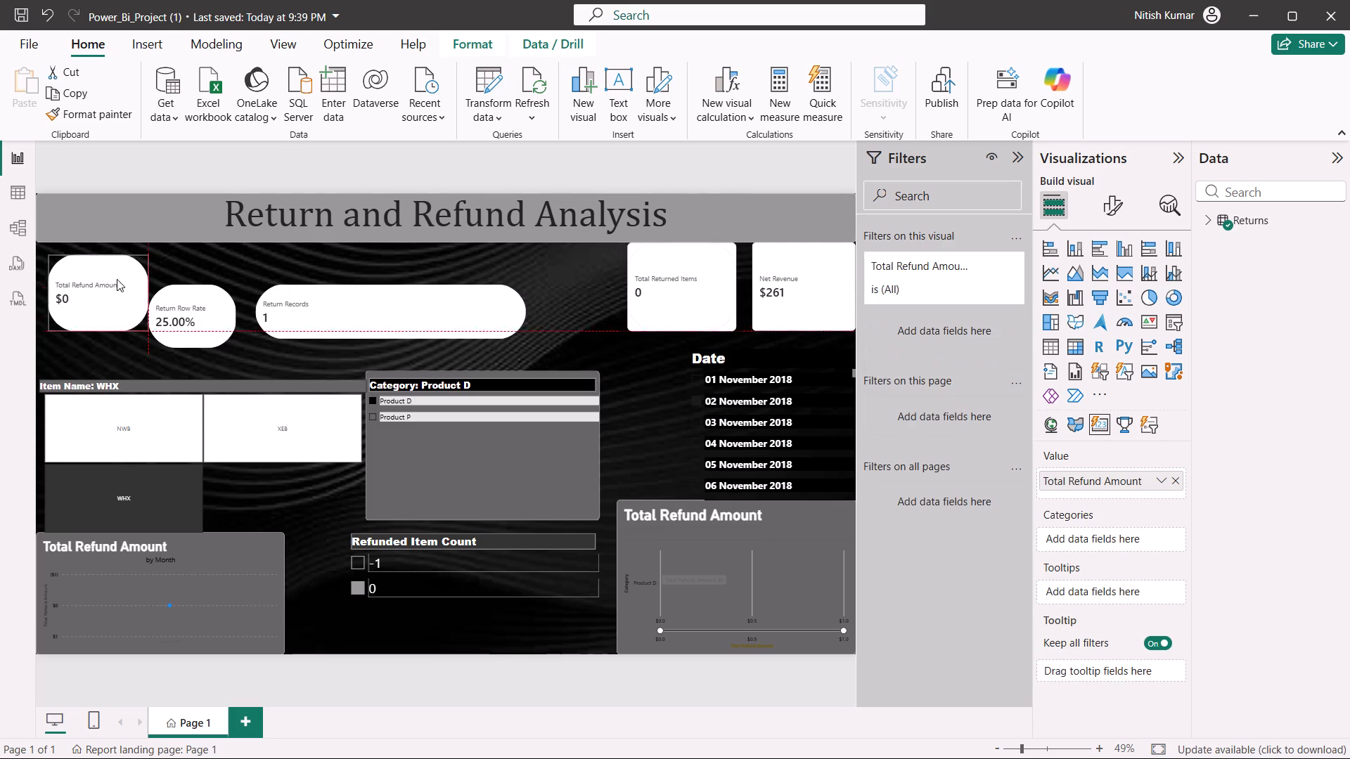
left_click_drag(117, 279, 108, 270)
Lower the Return Records card to just above the Category slicer and the Return Row Rate card to just above the Item Name slicer.
left_click_drag(364, 323, 368, 361)
left_click_drag(205, 302, 195, 345)
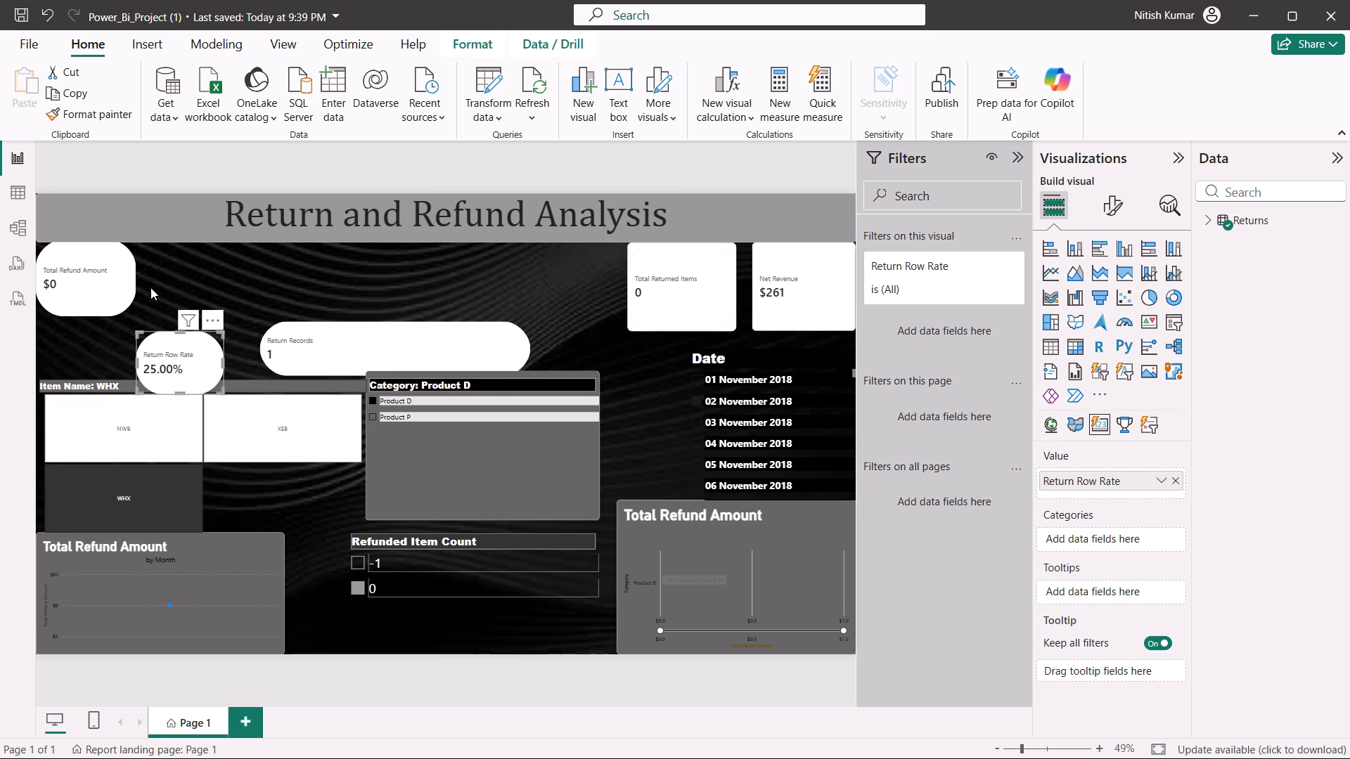
Stretch the Total Refund Amount card to about double its width and reduce its height to form a slim pill beneath the title.
left_click(118, 260)
left_click_drag(136, 273, 208, 274)
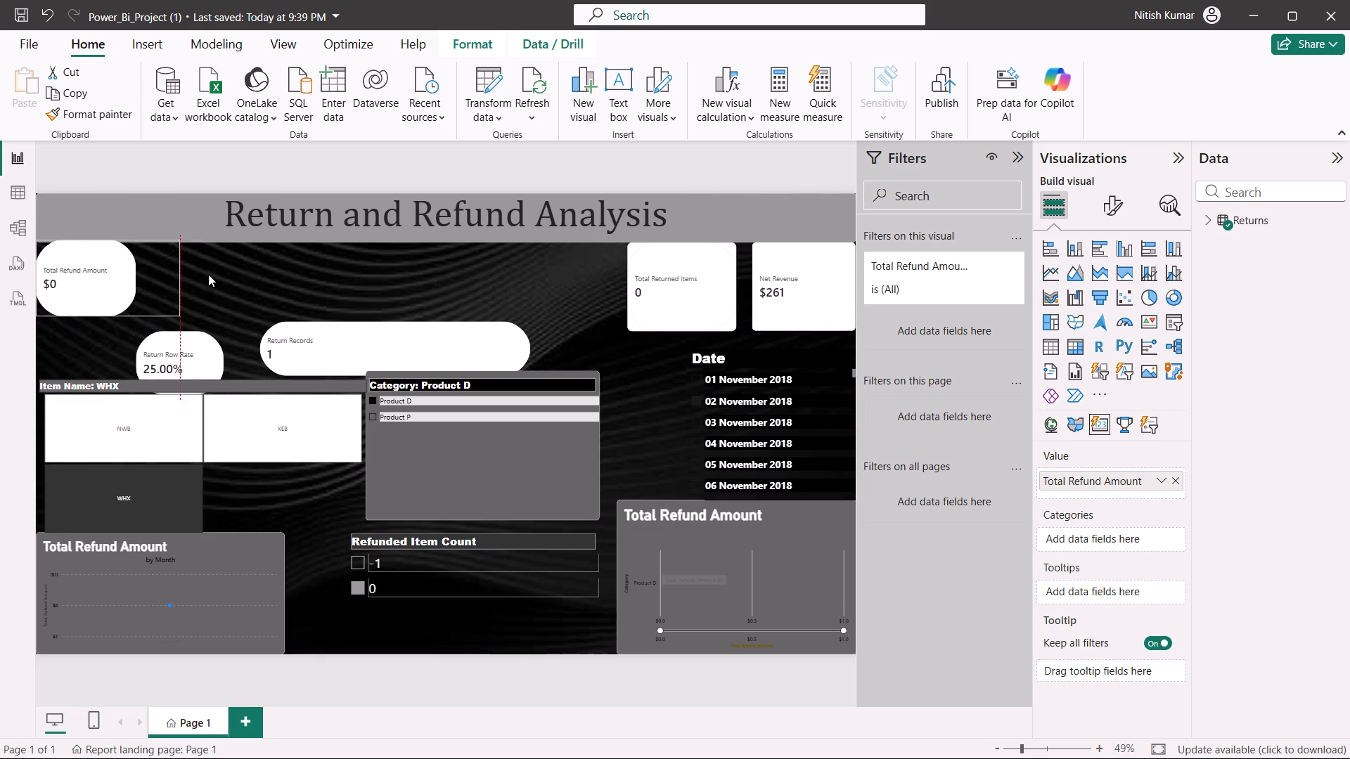
left_click_drag(208, 274, 236, 278)
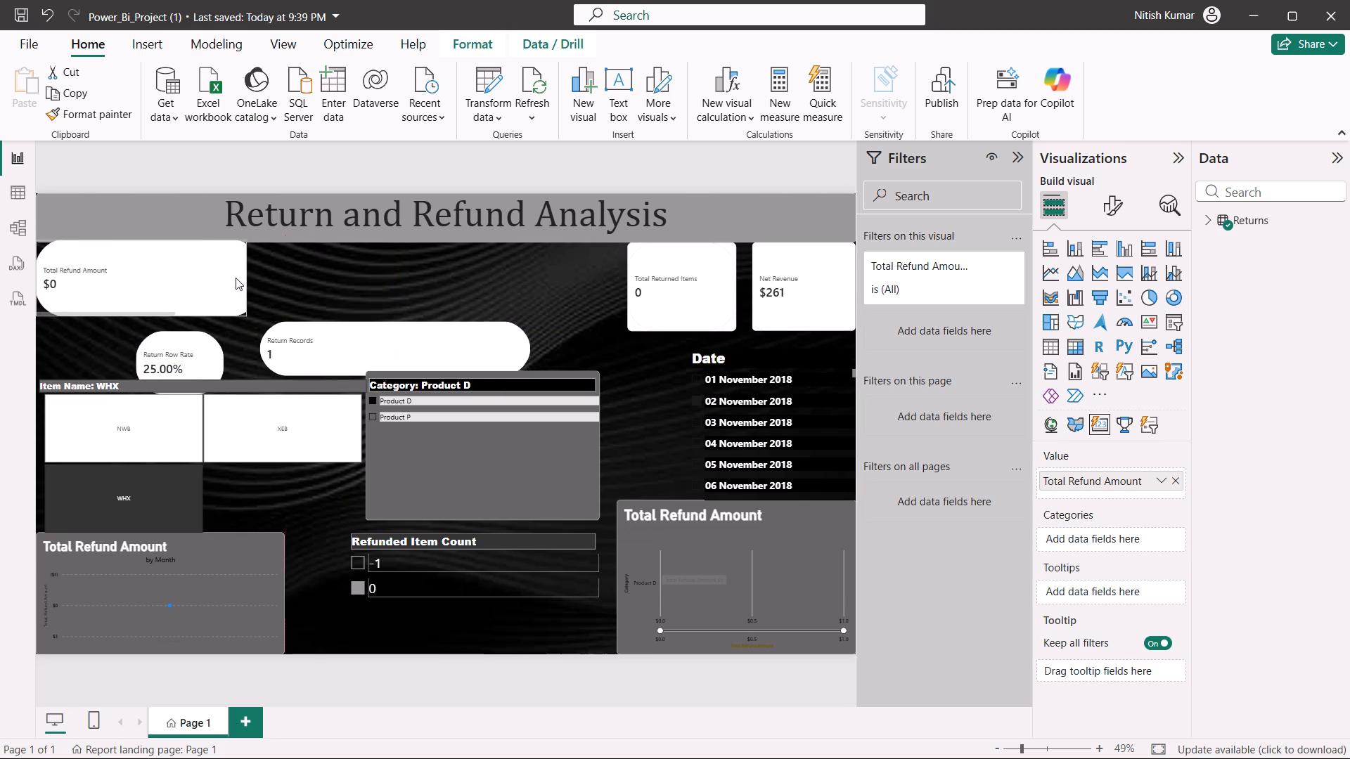
left_click_drag(236, 278, 252, 275)
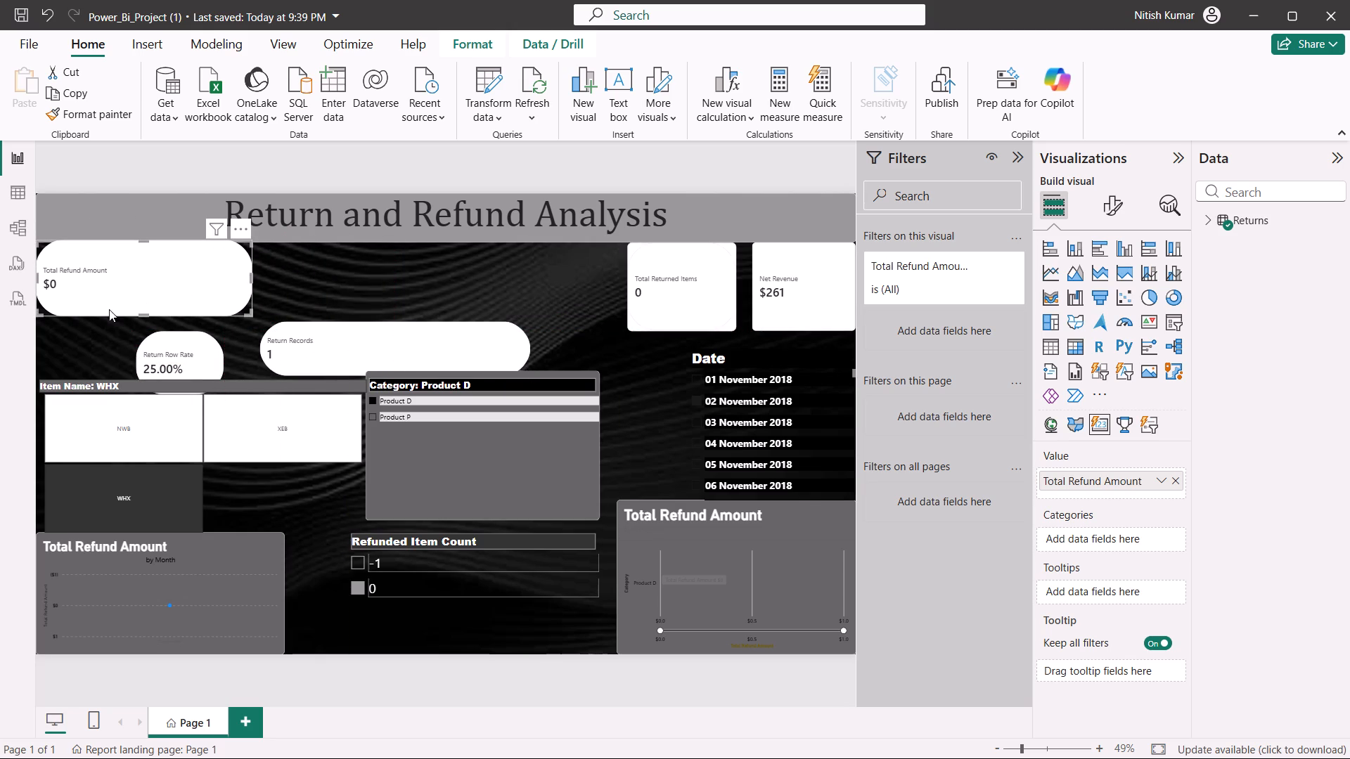
left_click_drag(146, 312, 143, 280)
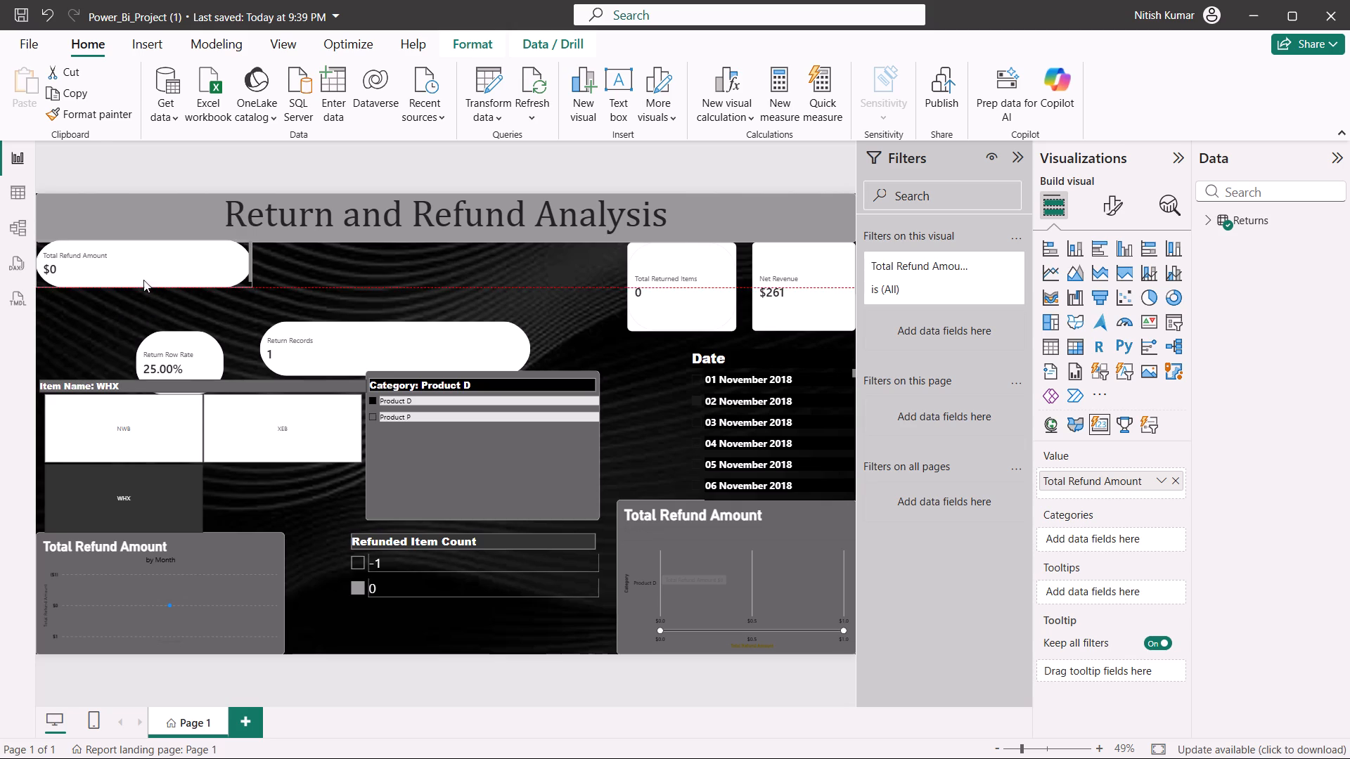
left_click_drag(143, 280, 152, 288)
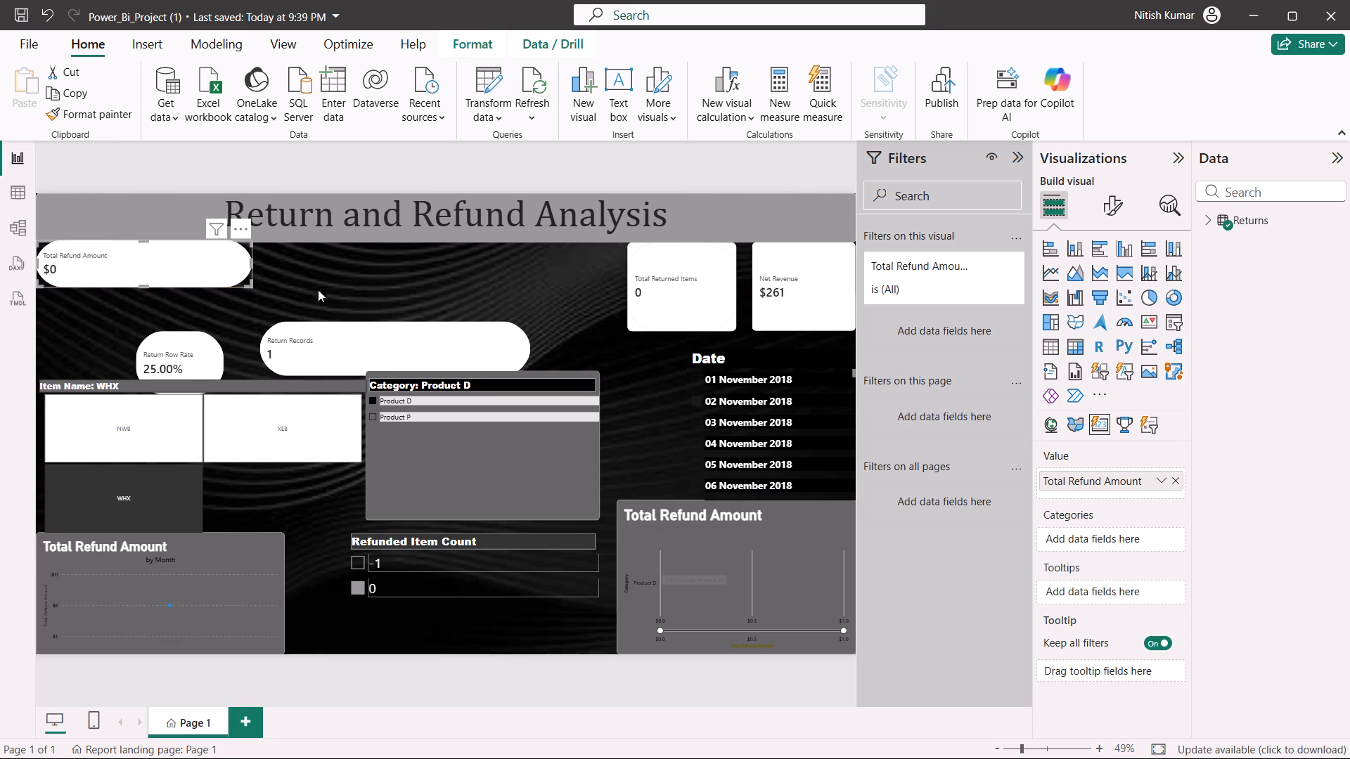
left_click(337, 288)
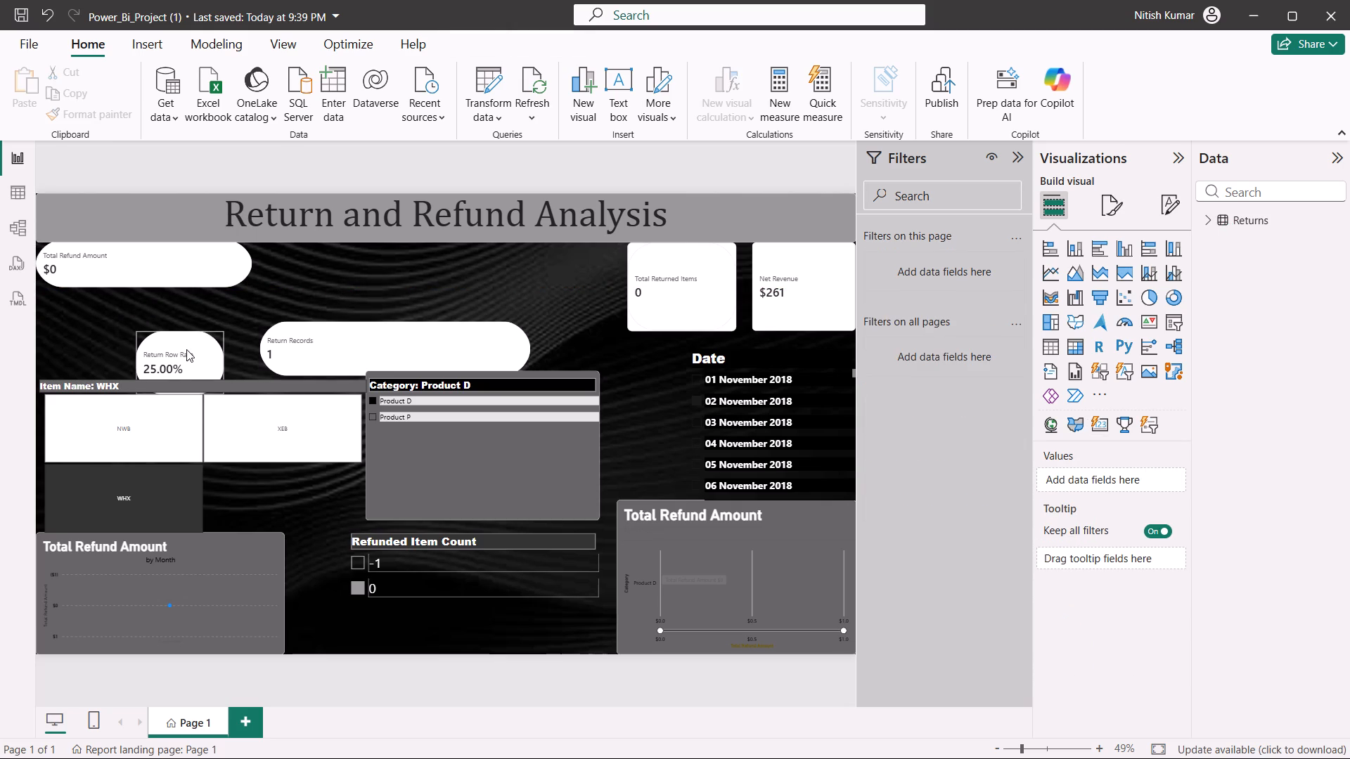
Move the Return Row Rate card directly beneath Total Refund Amount and resize it to a slim pill of the same width at the page's left edge.
left_click_drag(188, 349, 198, 347)
left_click_drag(211, 352, 184, 316)
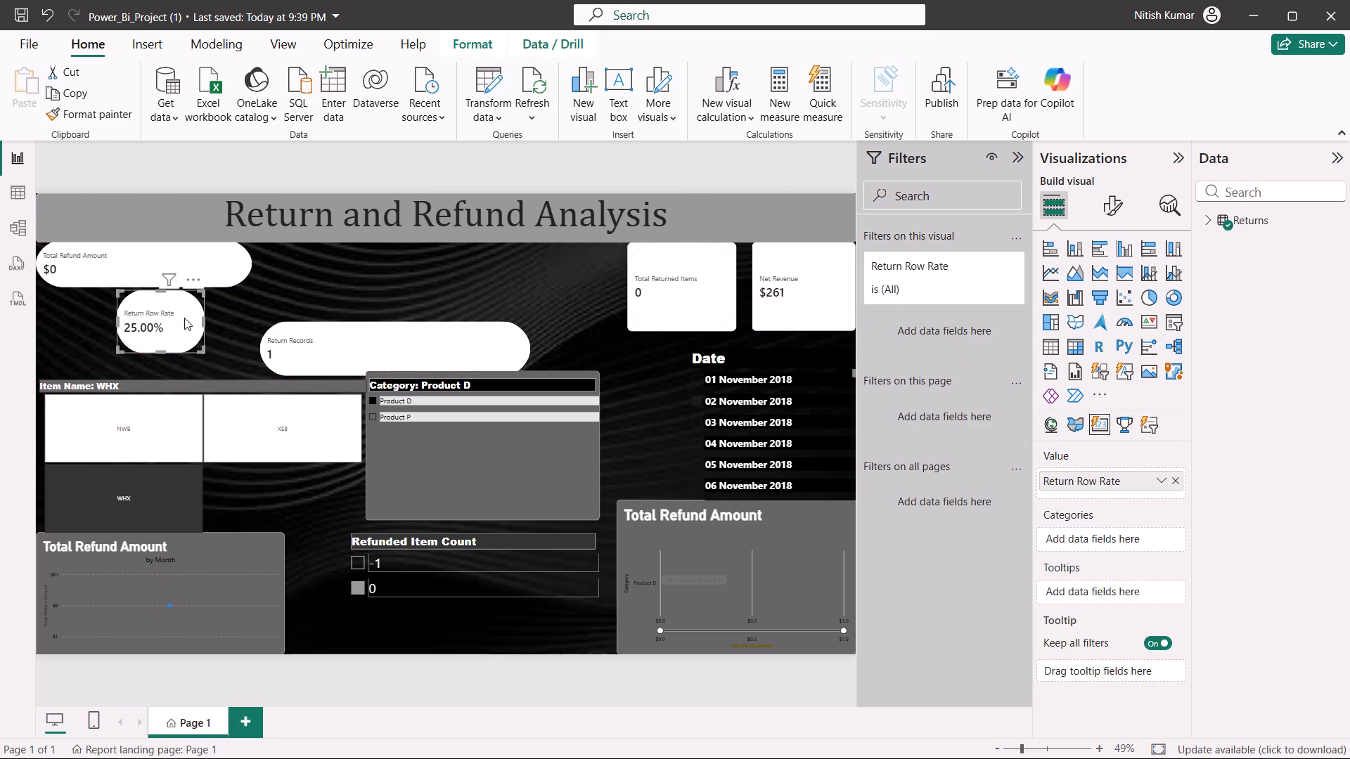
left_click_drag(205, 318, 330, 321)
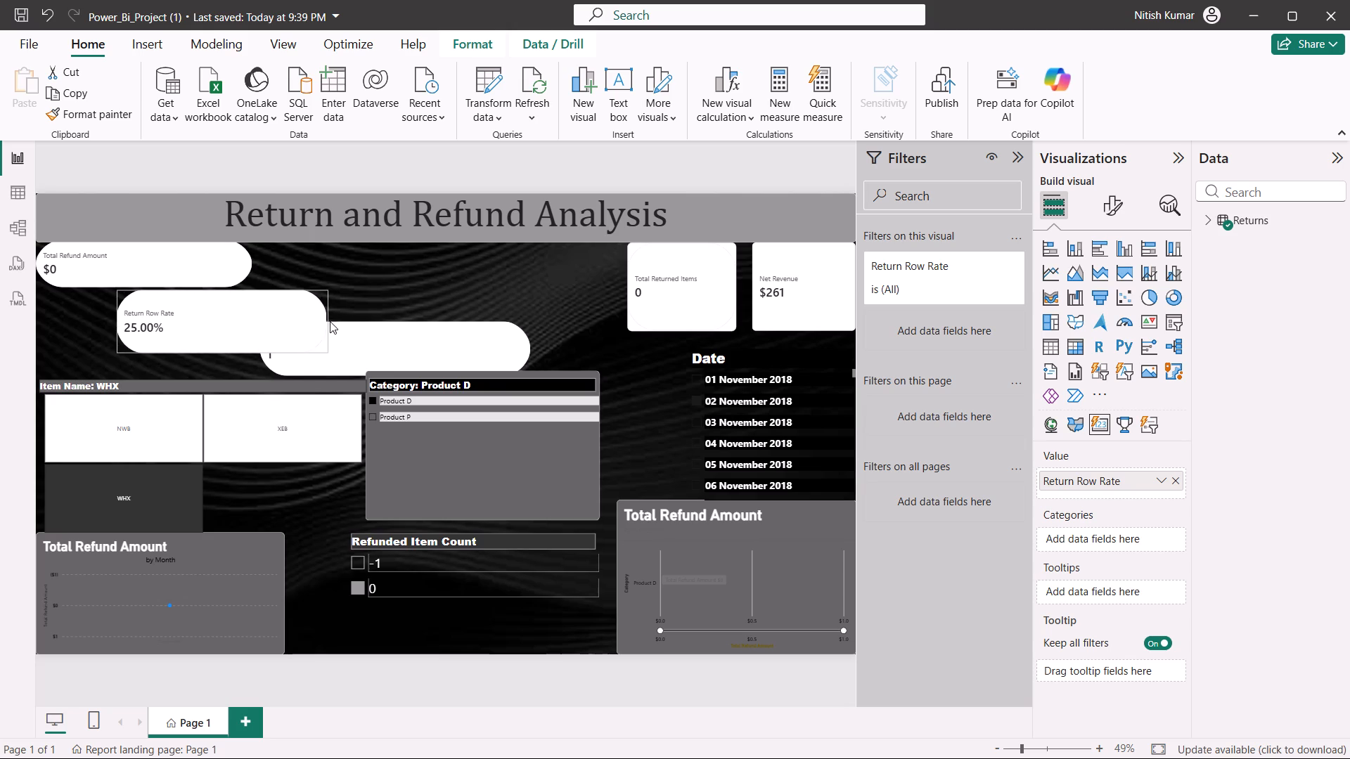
left_click_drag(330, 321, 332, 321)
left_click_drag(117, 319, 91, 313)
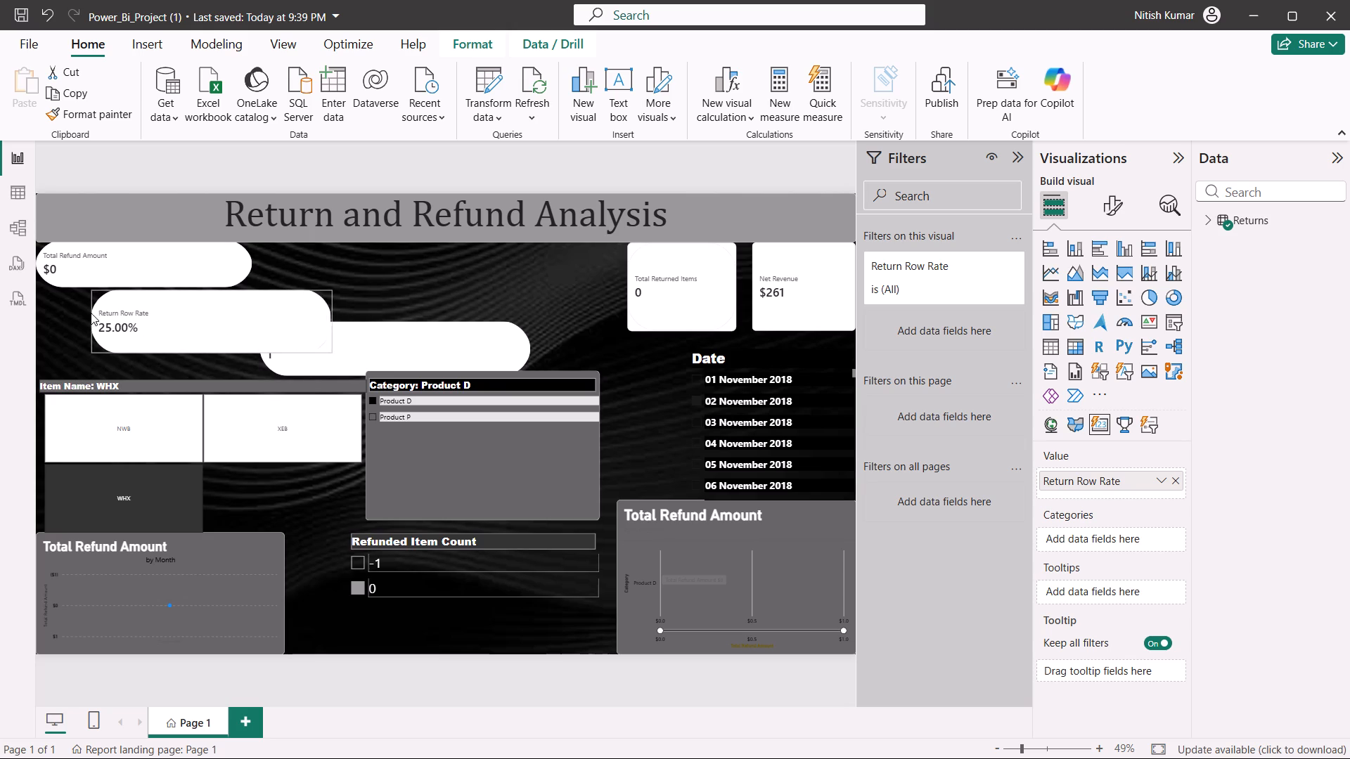
left_click_drag(91, 313, 37, 309)
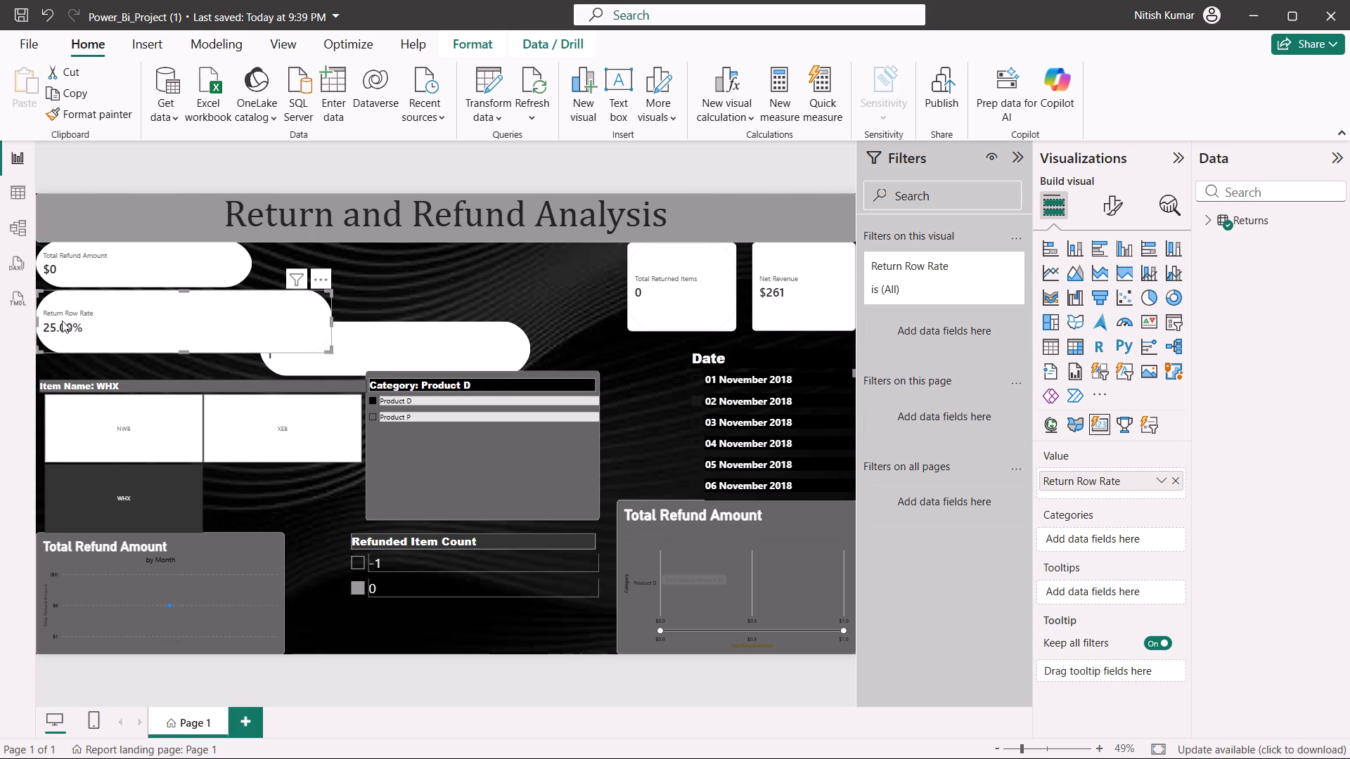
left_click_drag(182, 351, 167, 335)
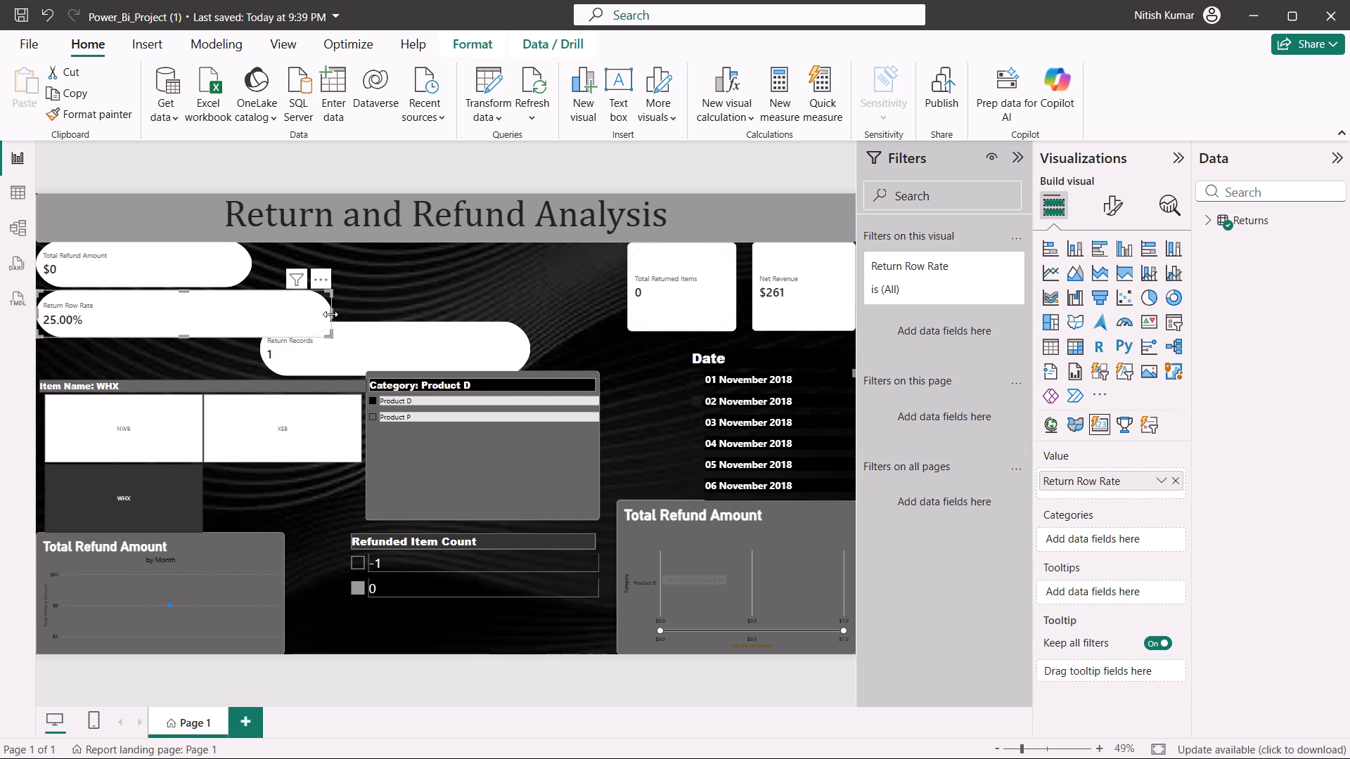
left_click_drag(330, 314, 250, 304)
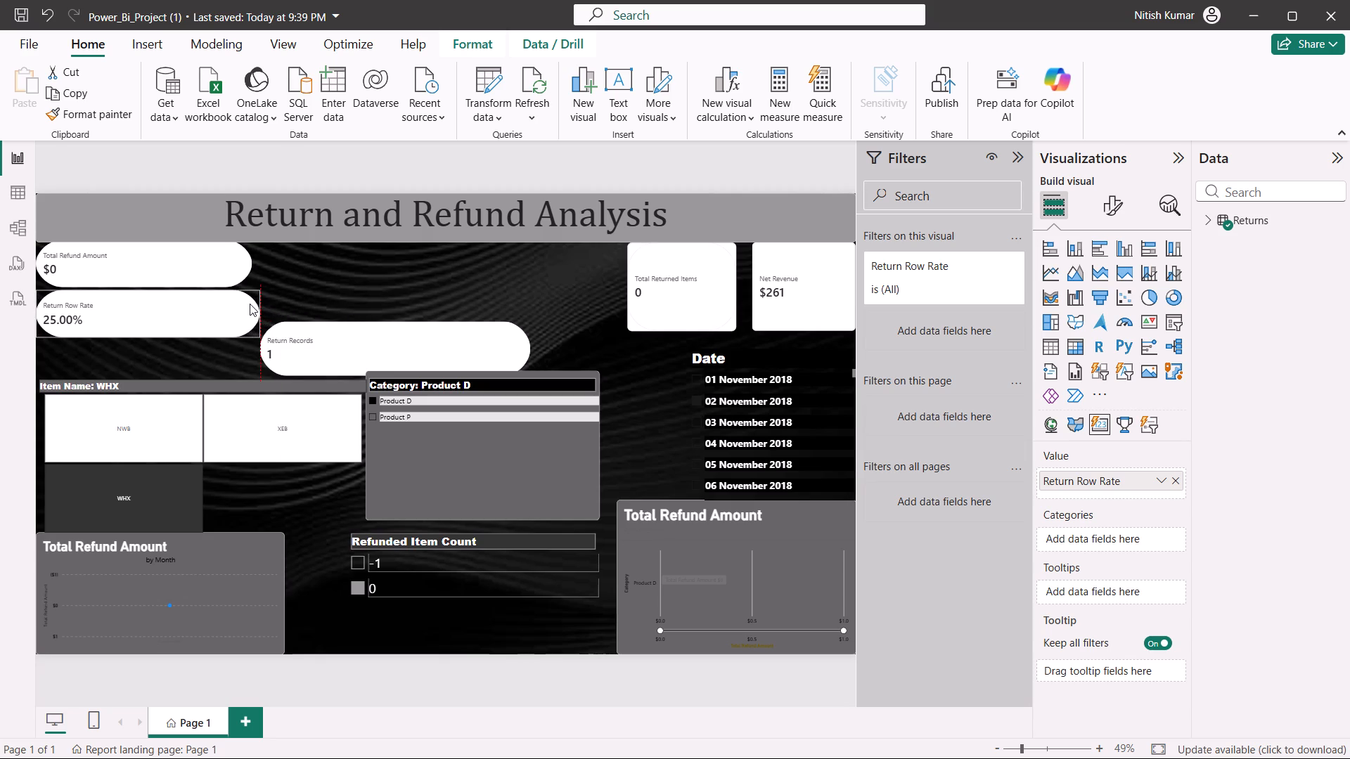
left_click_drag(250, 304, 250, 315)
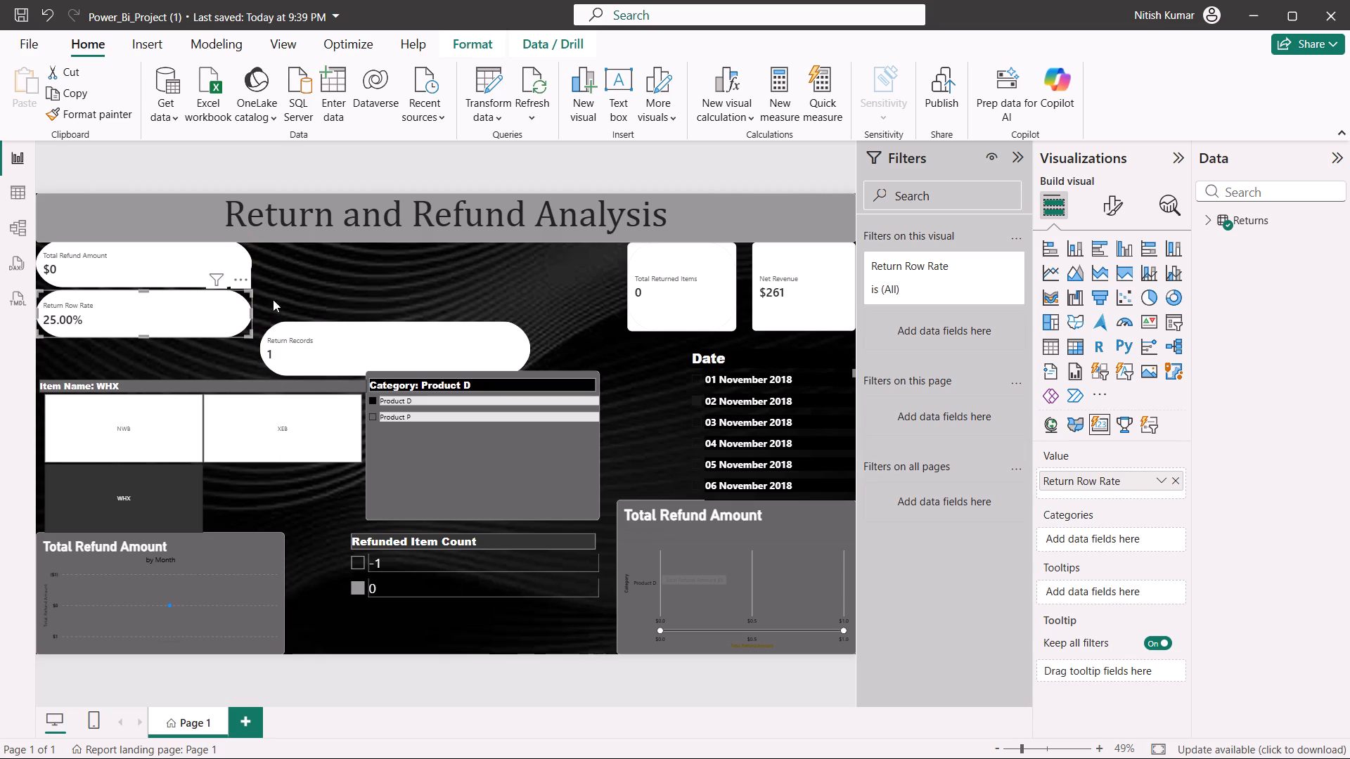
left_click(397, 275)
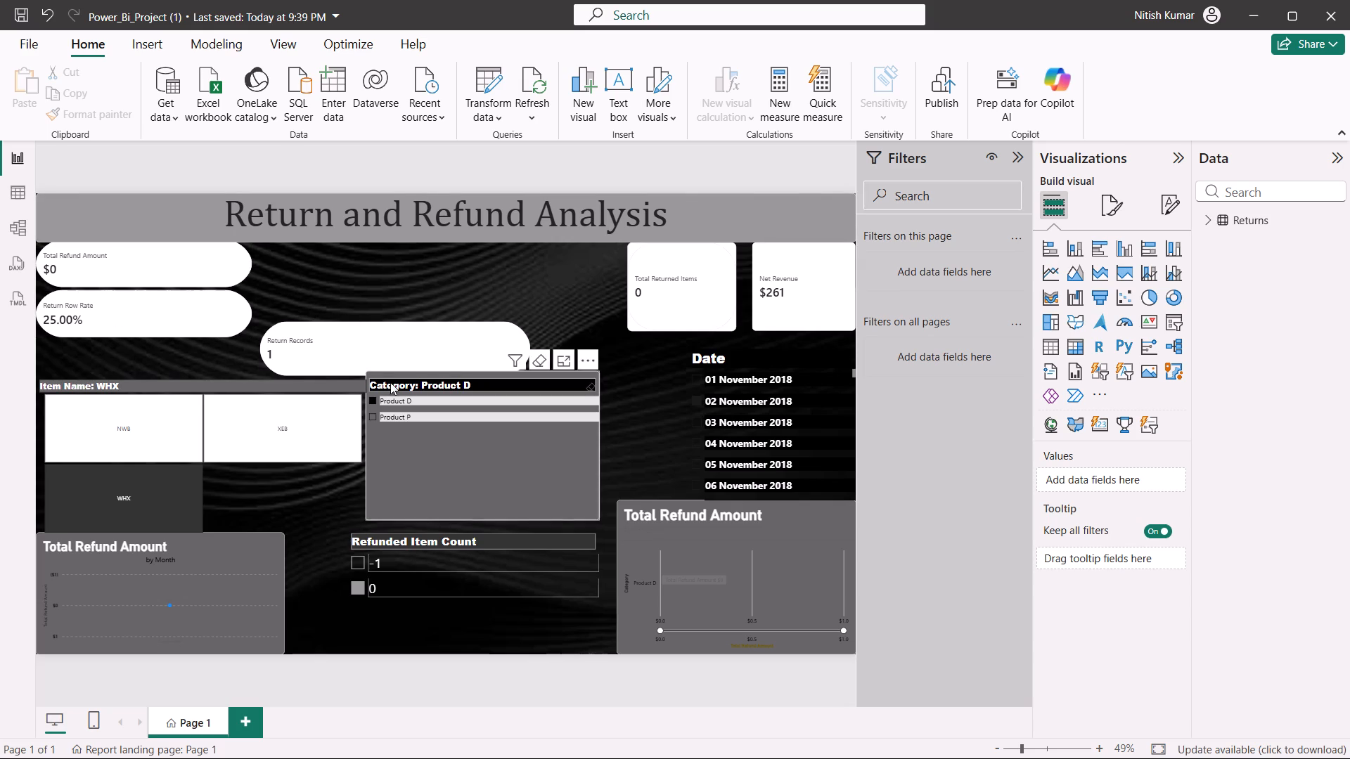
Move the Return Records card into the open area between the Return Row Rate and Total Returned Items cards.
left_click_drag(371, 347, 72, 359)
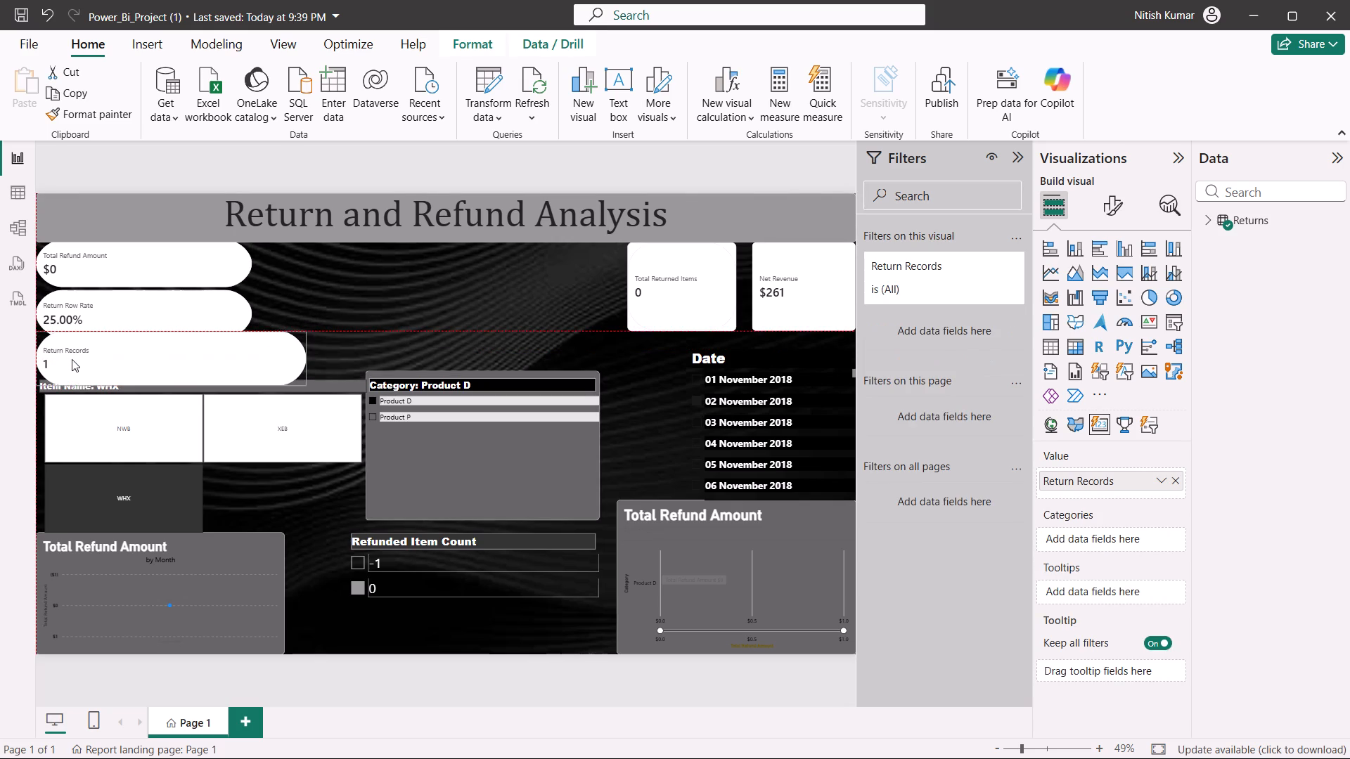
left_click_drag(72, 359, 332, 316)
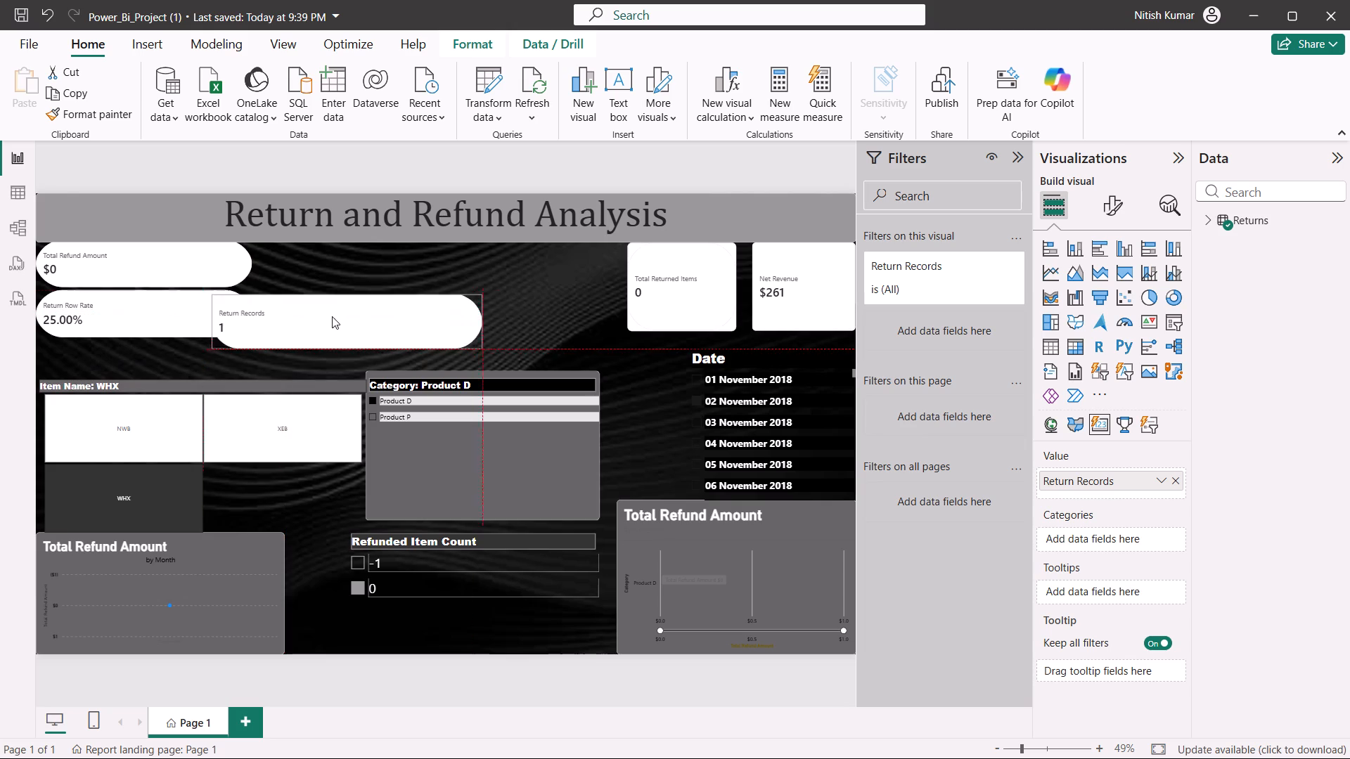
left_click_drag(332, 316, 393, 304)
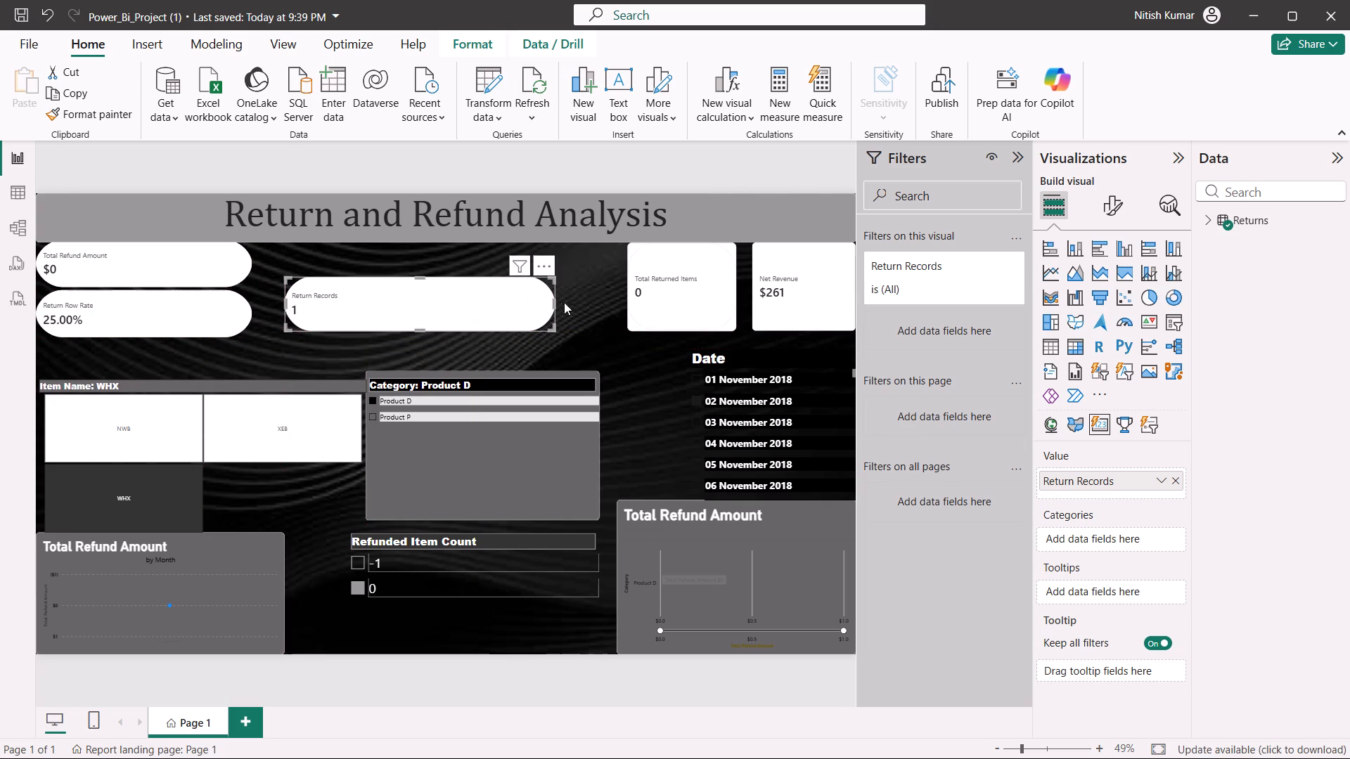
Move the Item Name slicer to the middle of the page, overlapping the Category and Refunded Item Count slicers.
left_click_drag(214, 439, 432, 478)
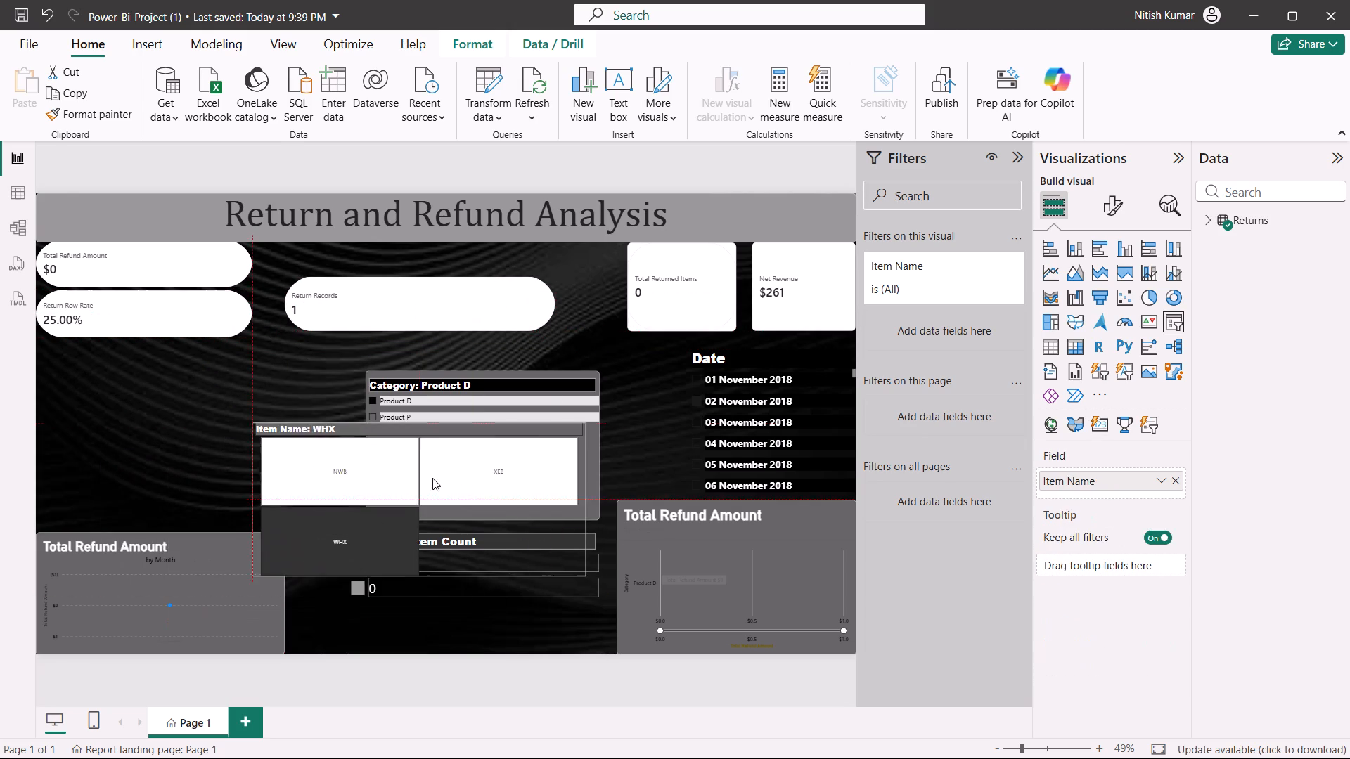
left_click_drag(432, 478, 435, 476)
Place the Return Records card beneath Return Row Rate at the page's left edge and narrow it to the same width.
left_click_drag(390, 298, 94, 363)
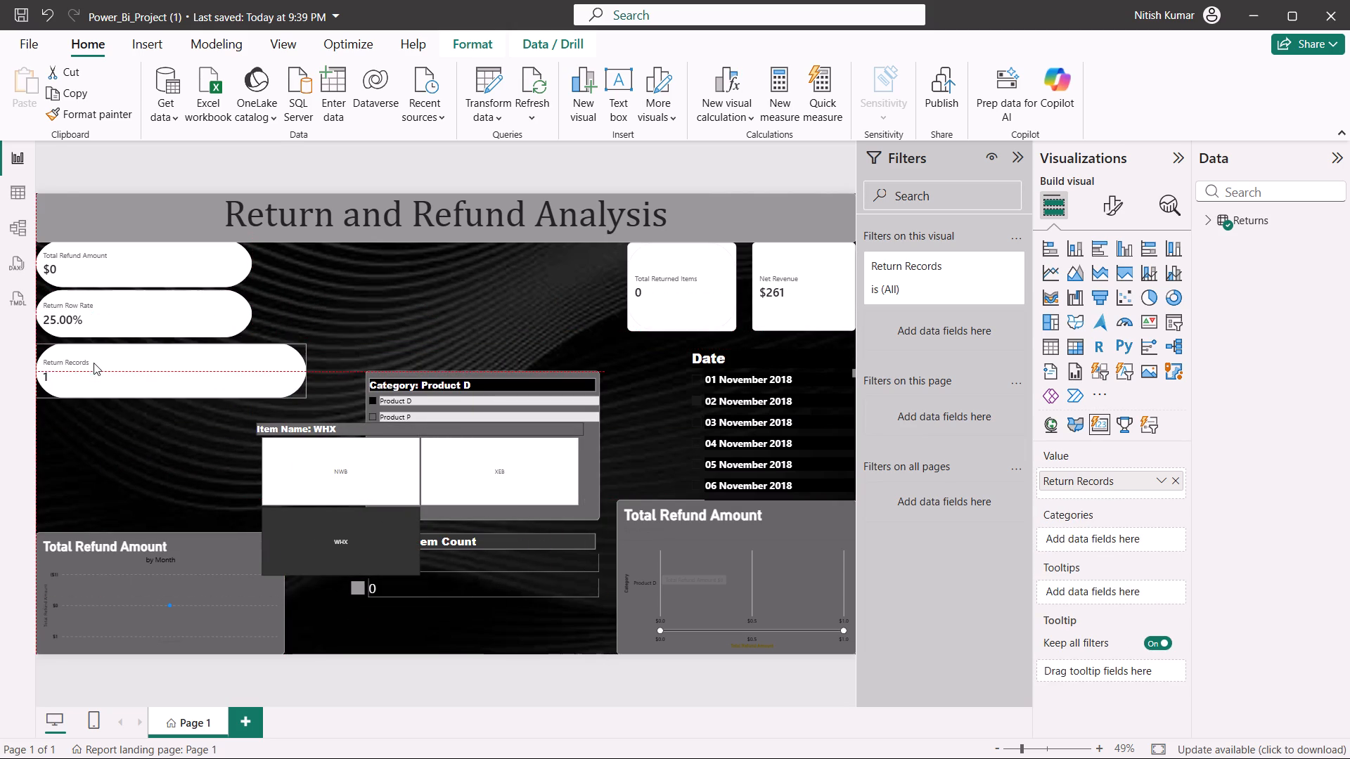
left_click_drag(94, 363, 94, 365)
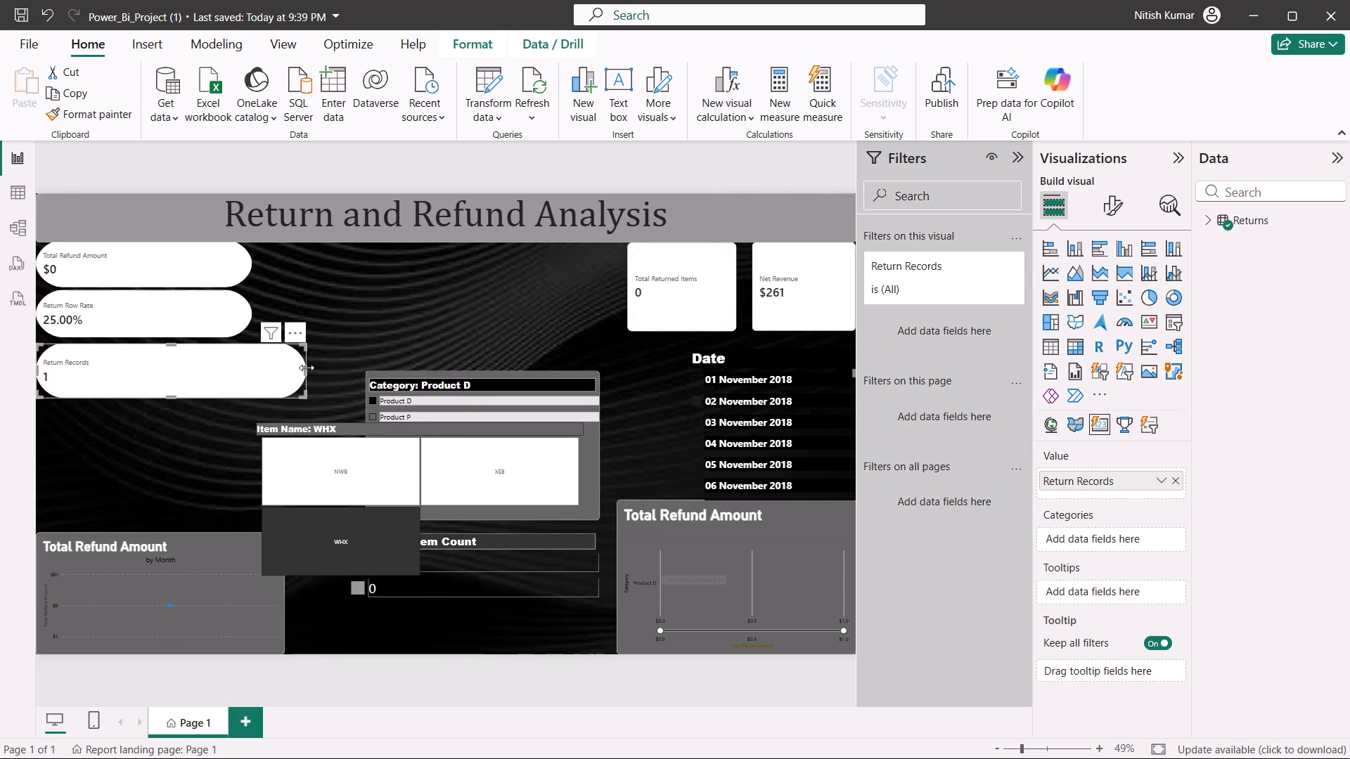
left_click_drag(307, 368, 252, 375)
left_click(375, 313)
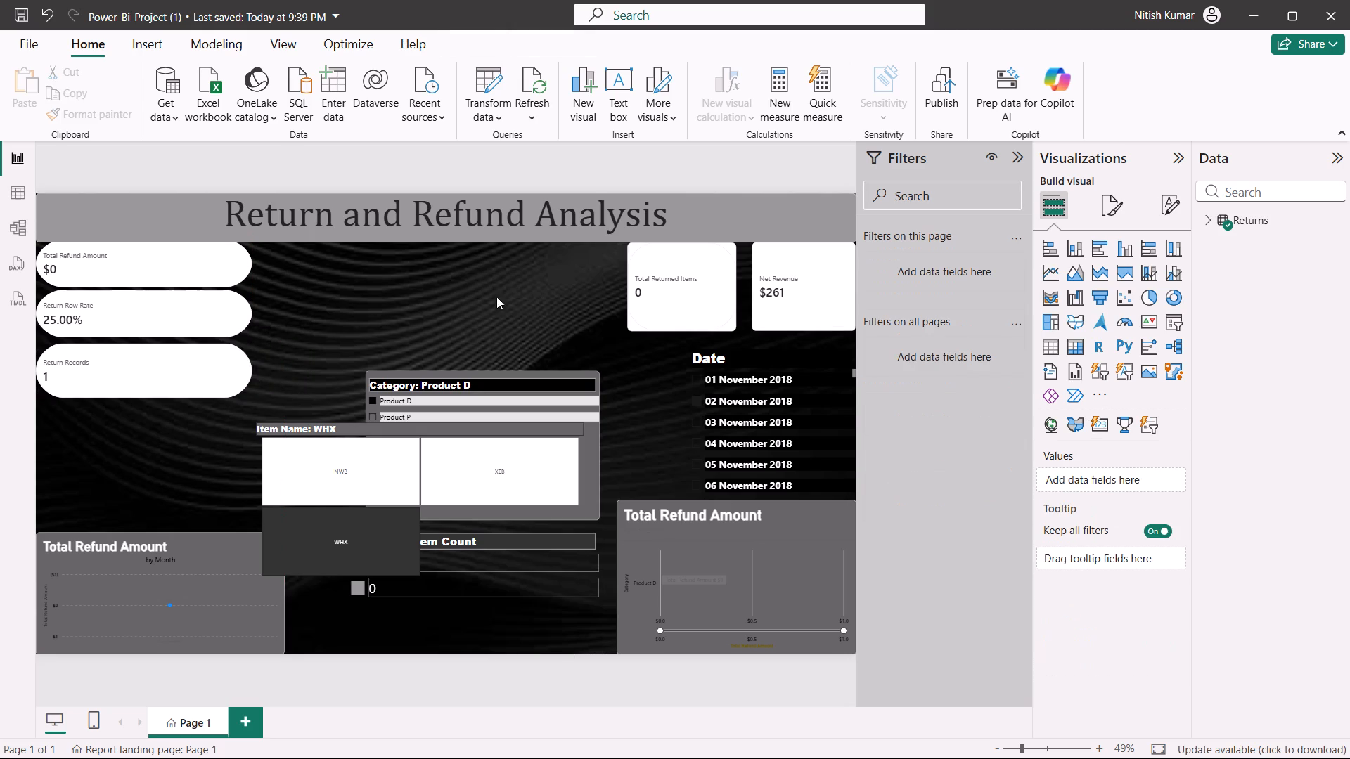
Change the Return Records card's multi-card layout style to Table.
left_click(72, 370)
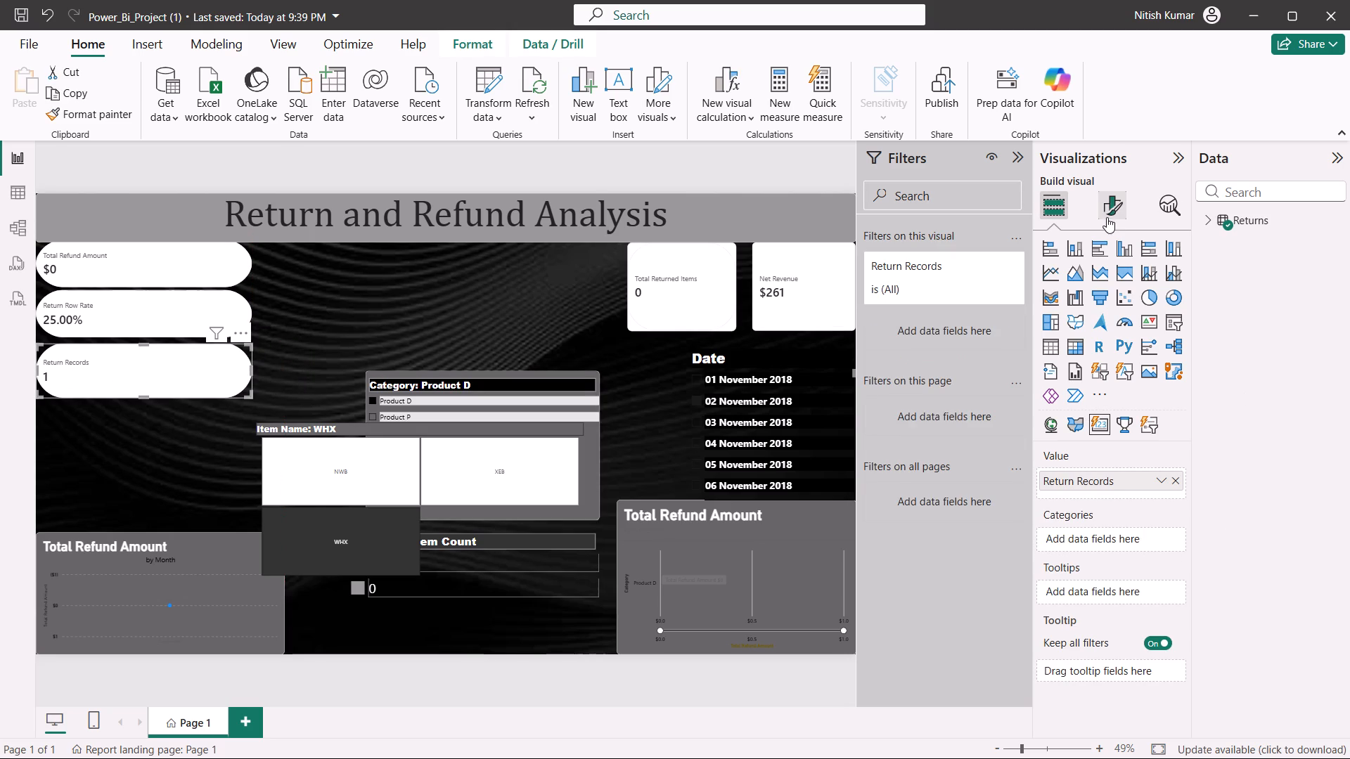
left_click(1107, 217)
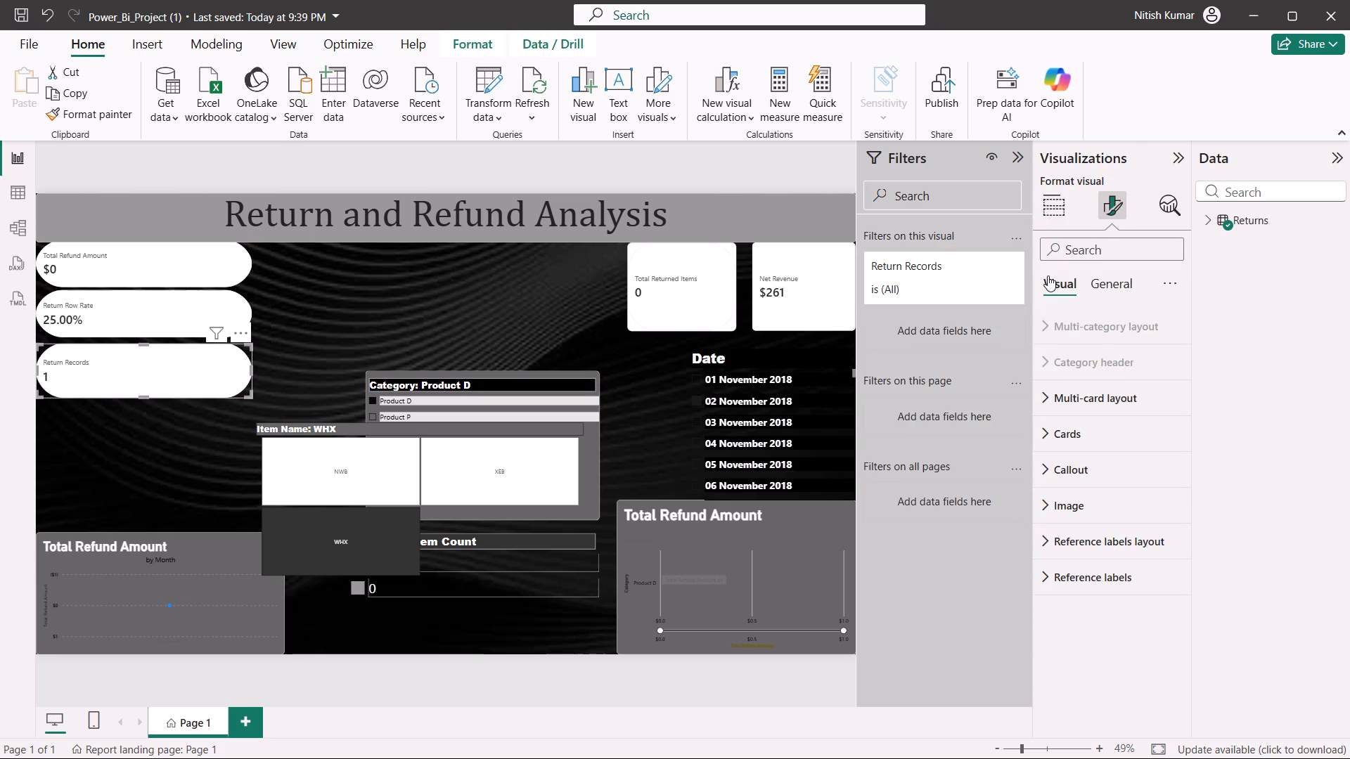
left_click(1124, 400)
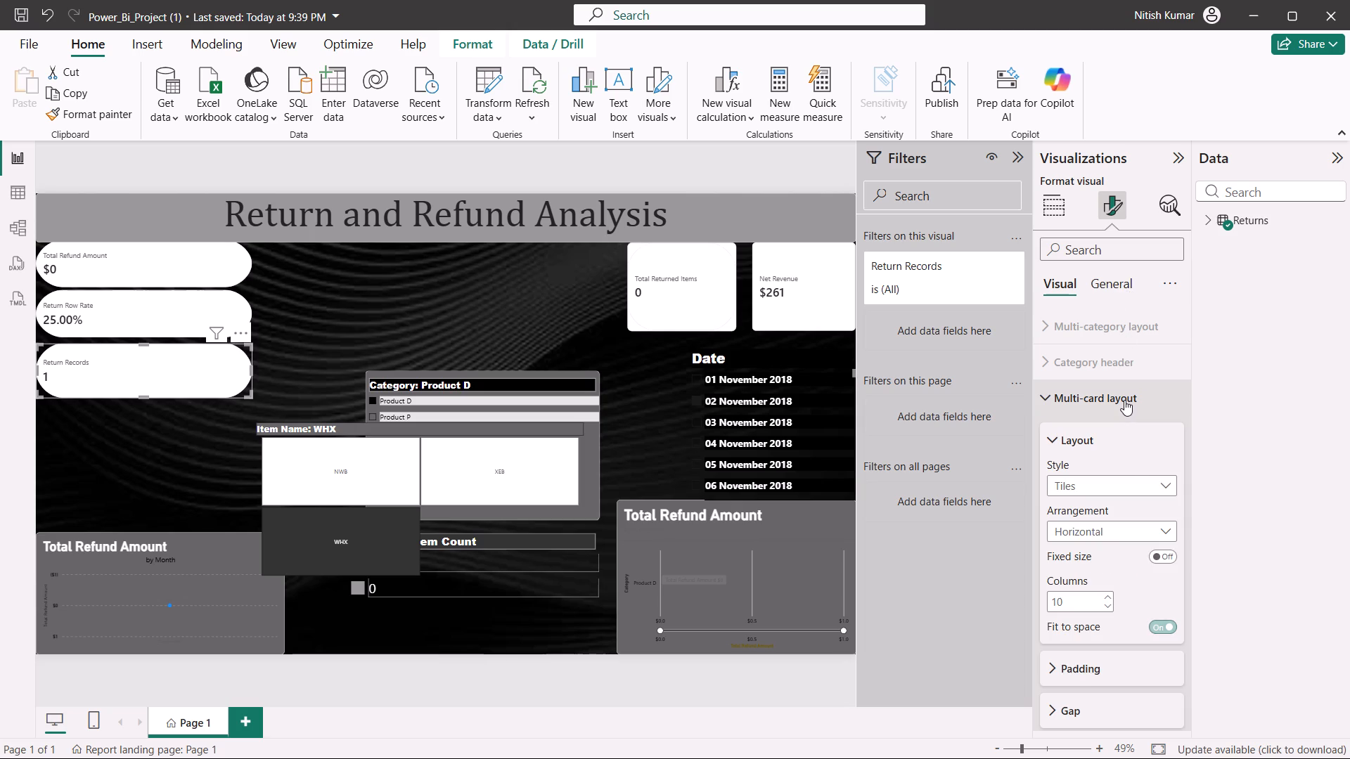
left_click(1123, 484)
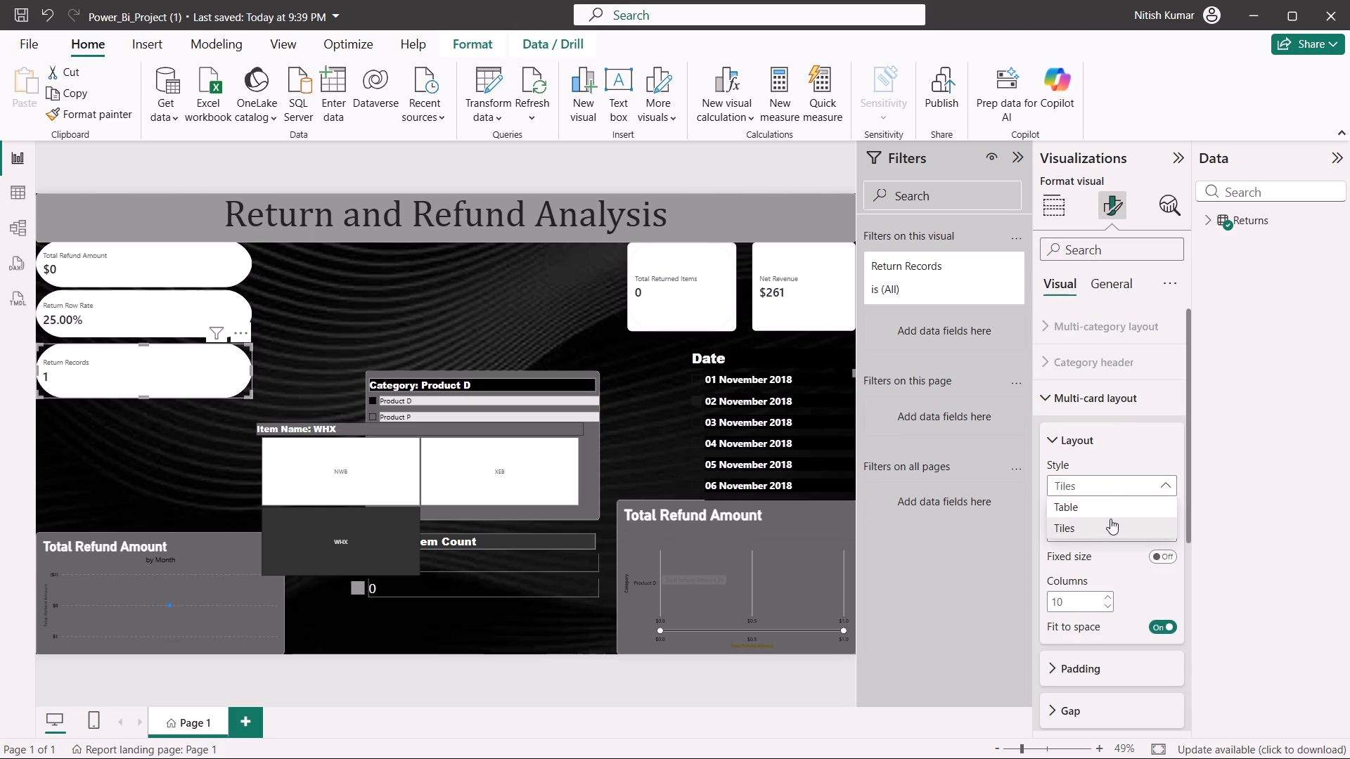
left_click(1095, 527)
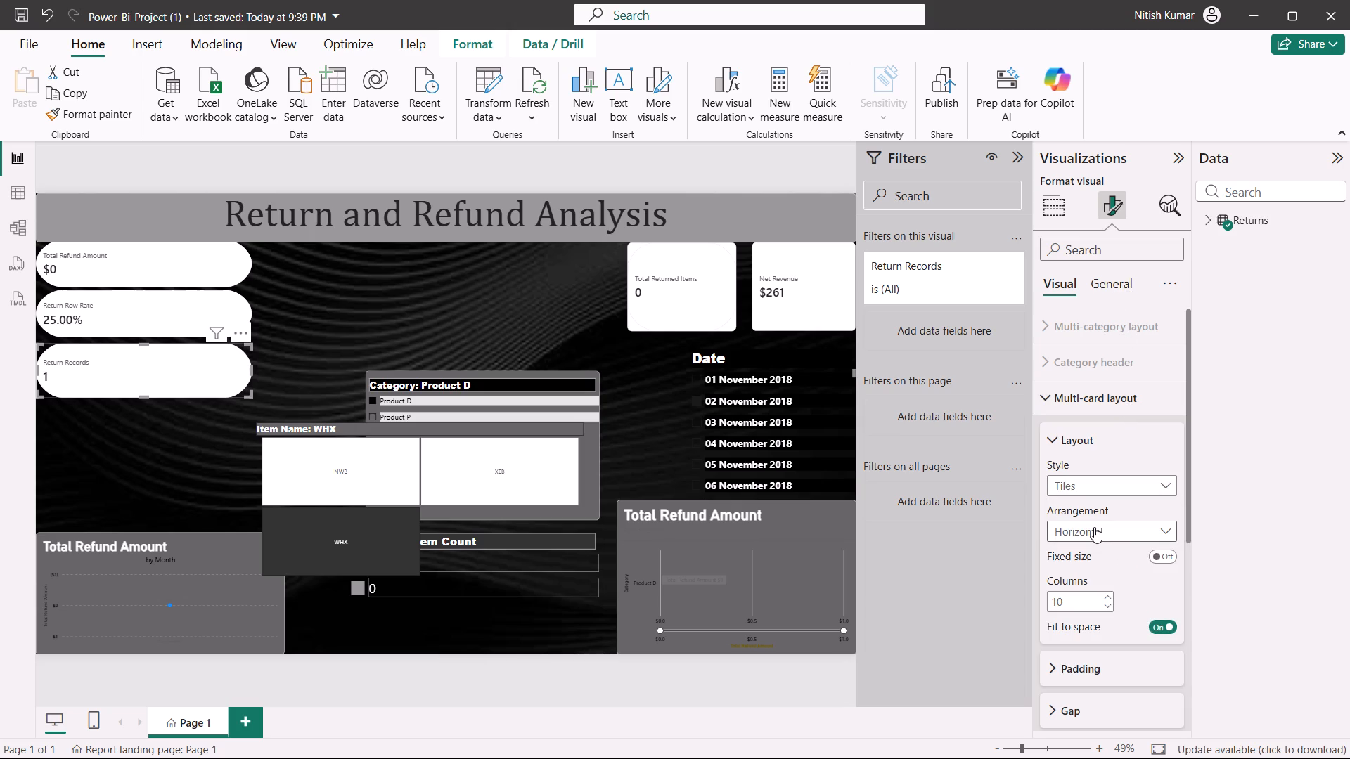
left_click(1107, 478)
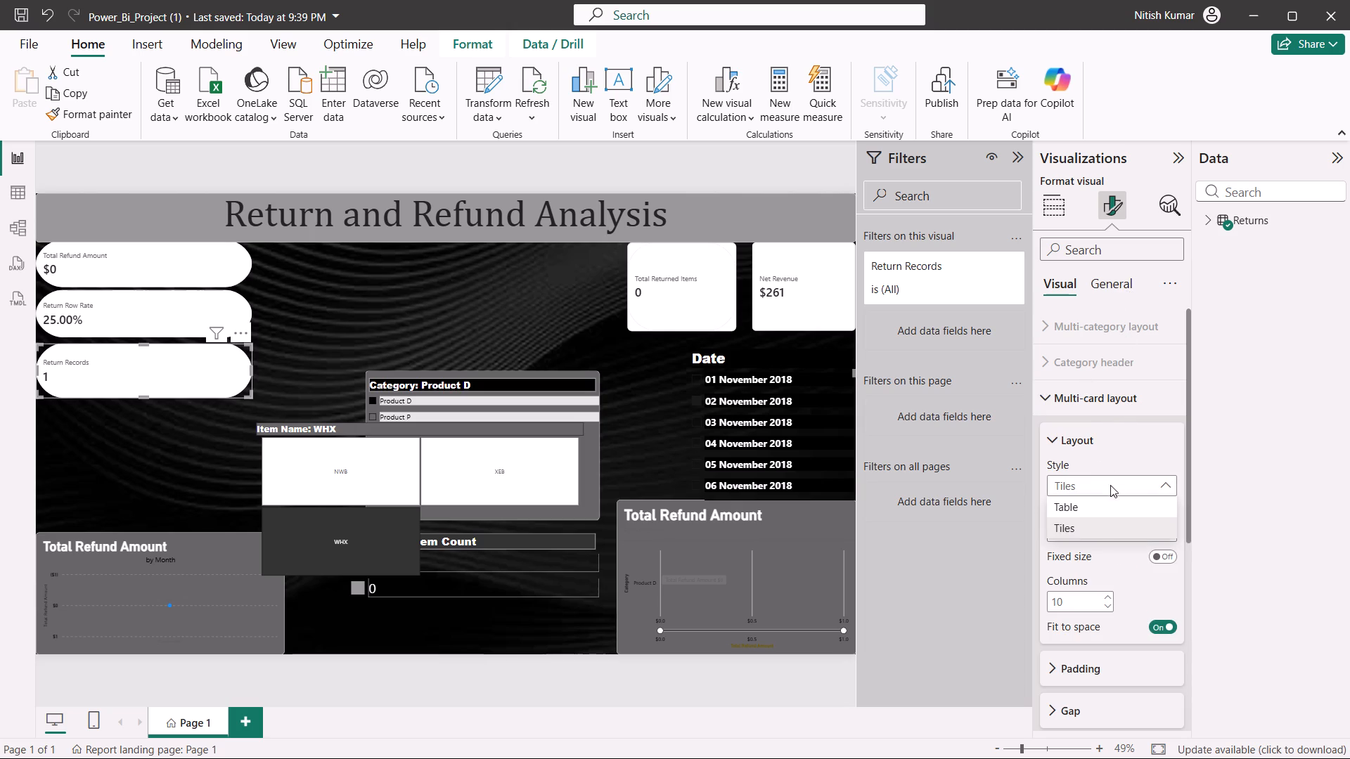
left_click(1110, 502)
scroll(1109, 489, "down", 2)
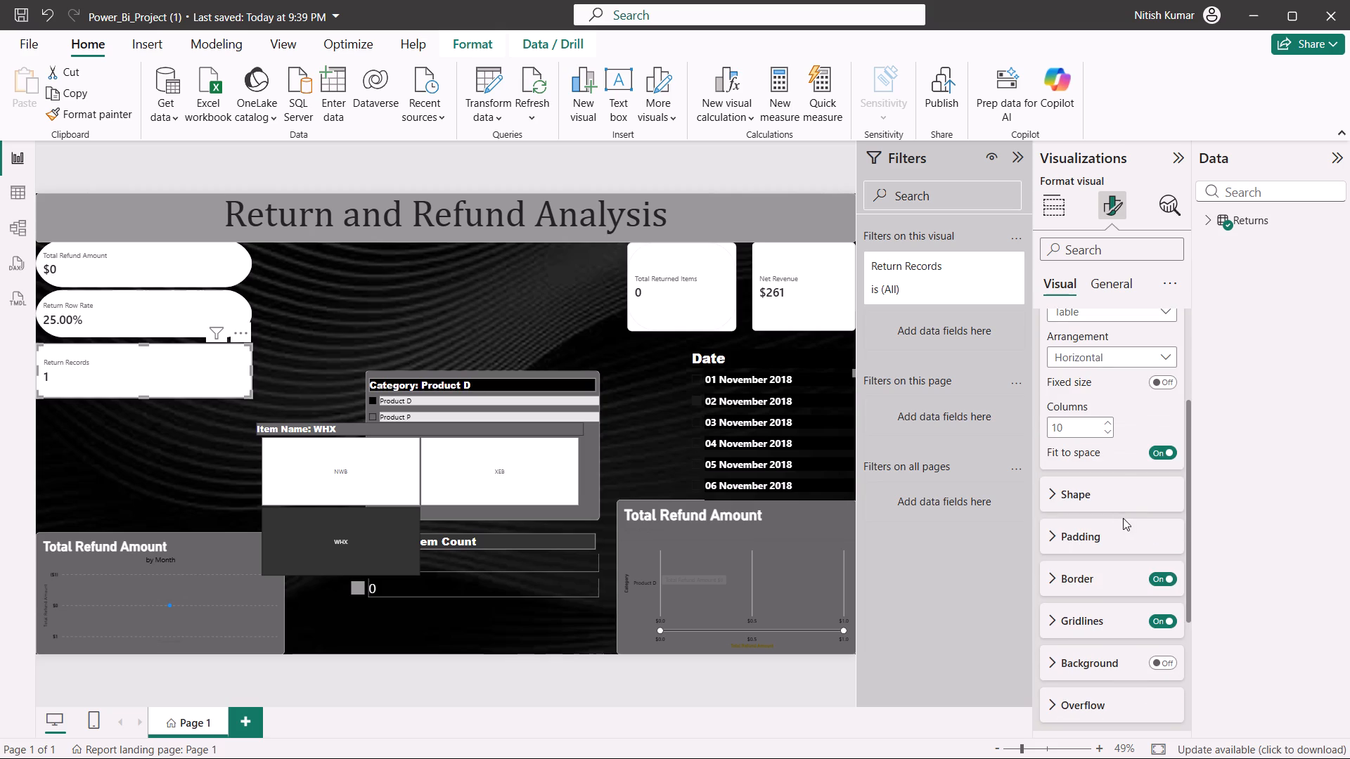
scroll(1115, 455, "down", 1)
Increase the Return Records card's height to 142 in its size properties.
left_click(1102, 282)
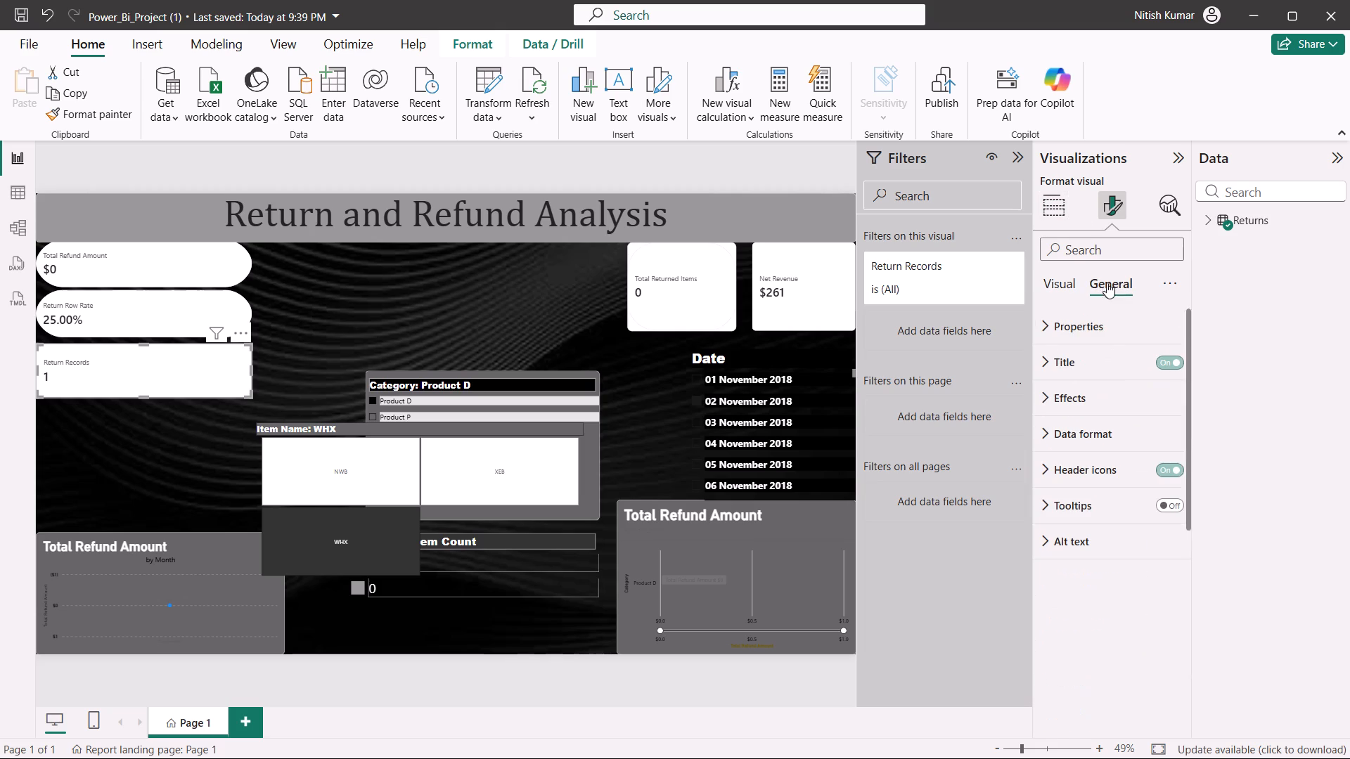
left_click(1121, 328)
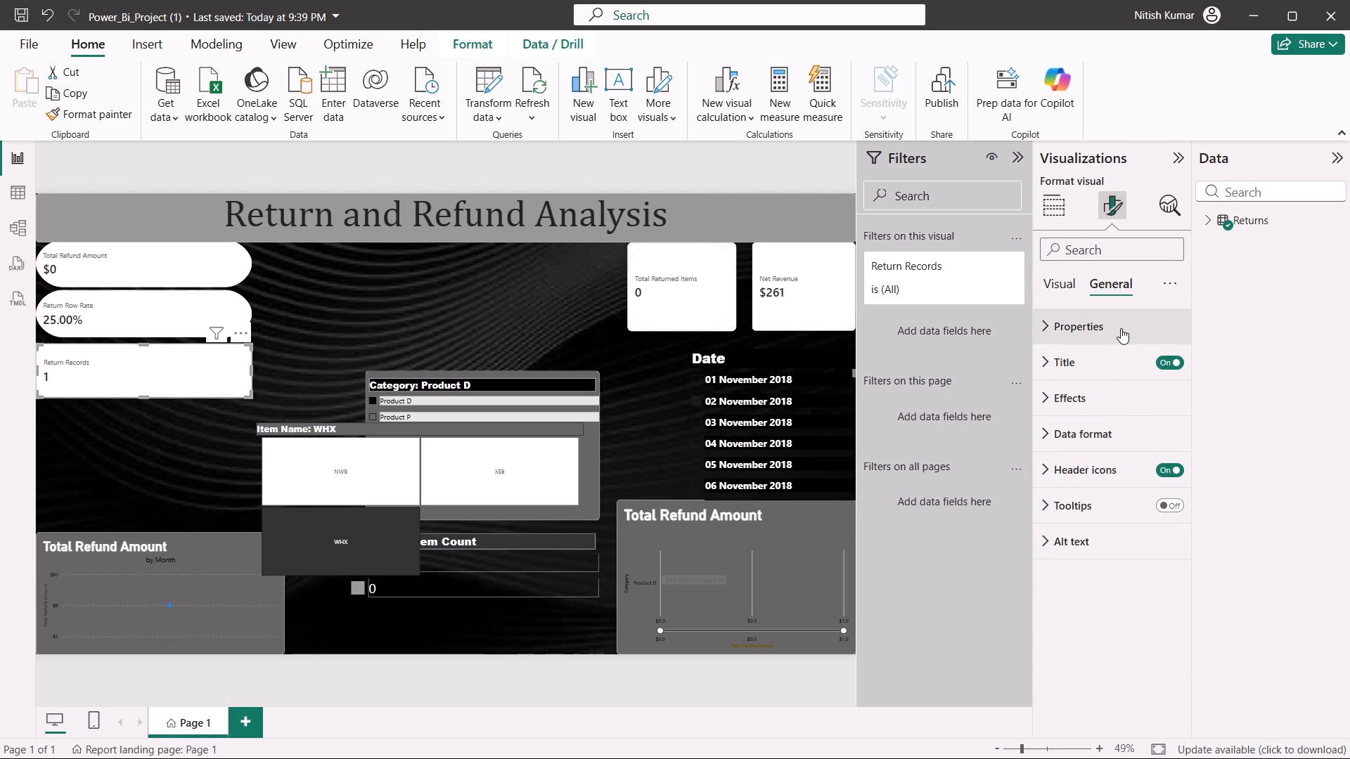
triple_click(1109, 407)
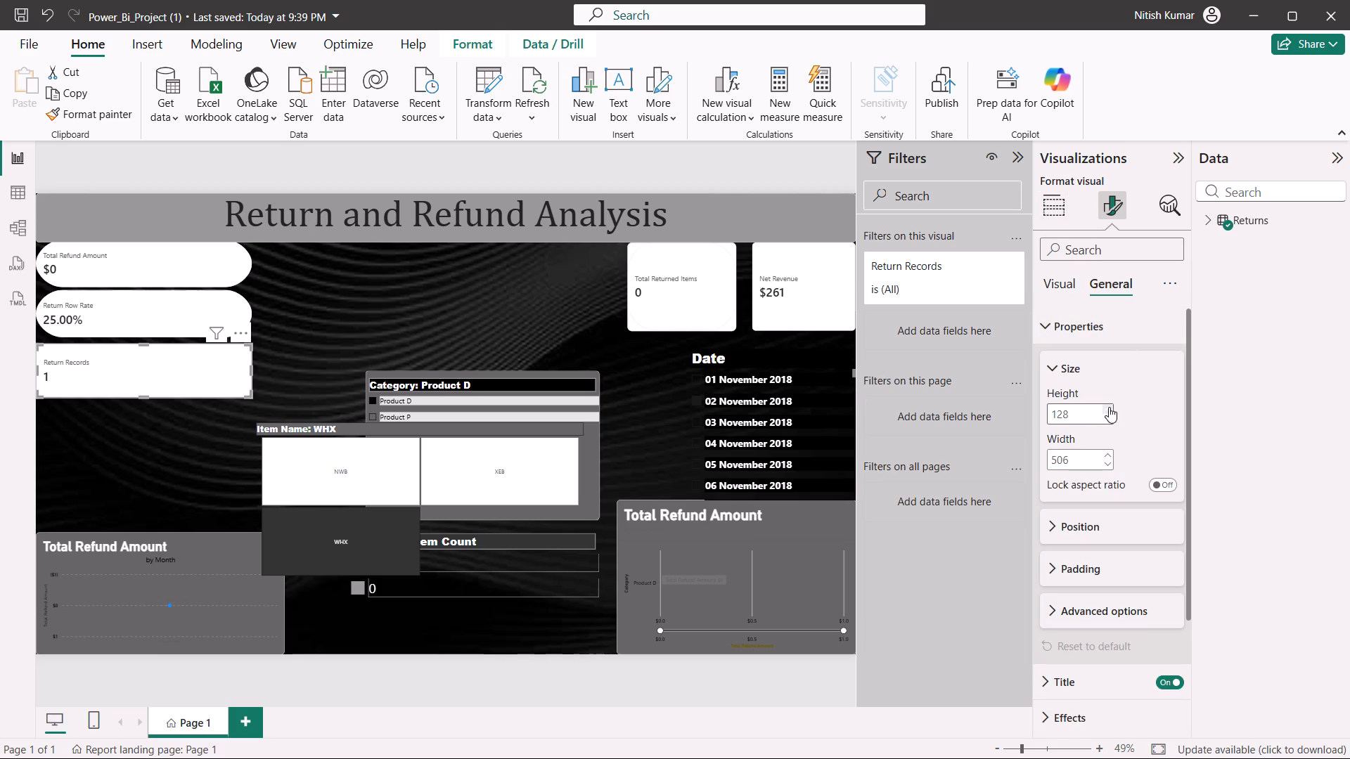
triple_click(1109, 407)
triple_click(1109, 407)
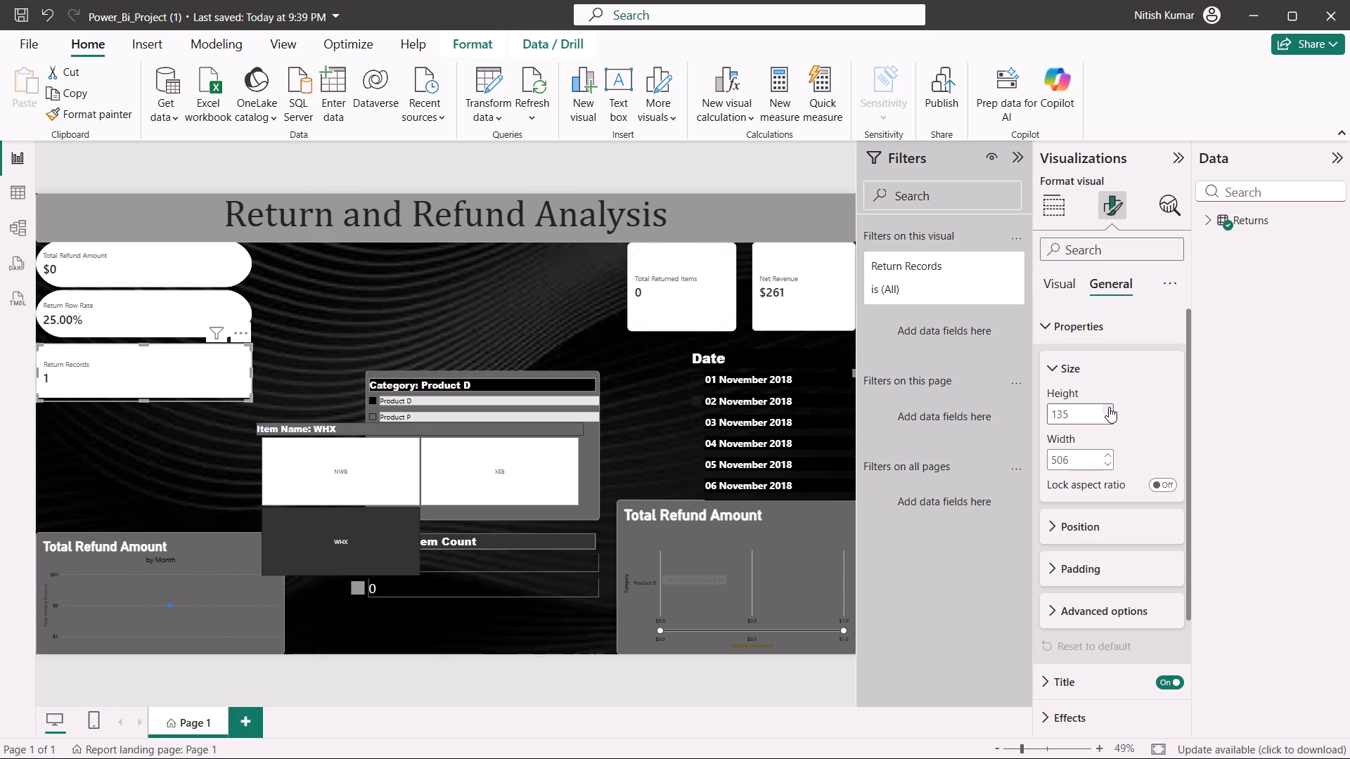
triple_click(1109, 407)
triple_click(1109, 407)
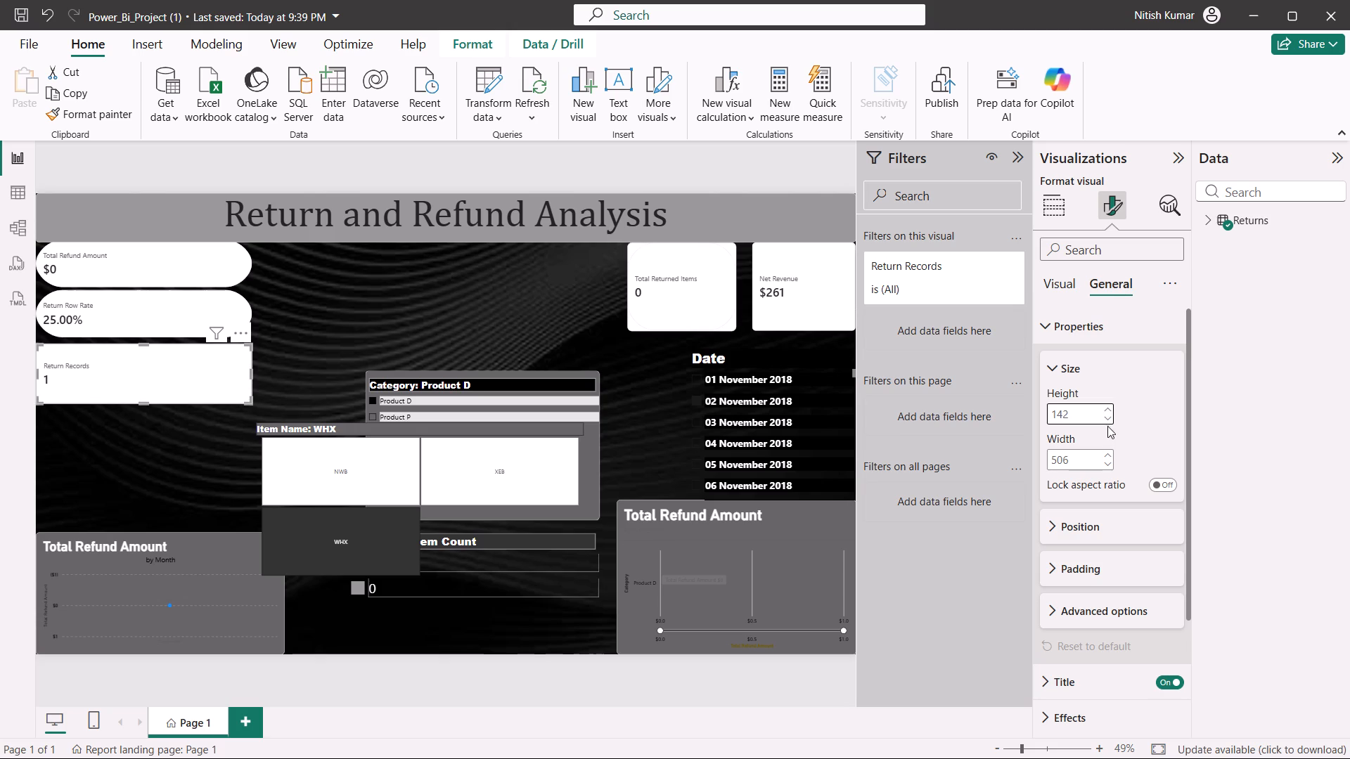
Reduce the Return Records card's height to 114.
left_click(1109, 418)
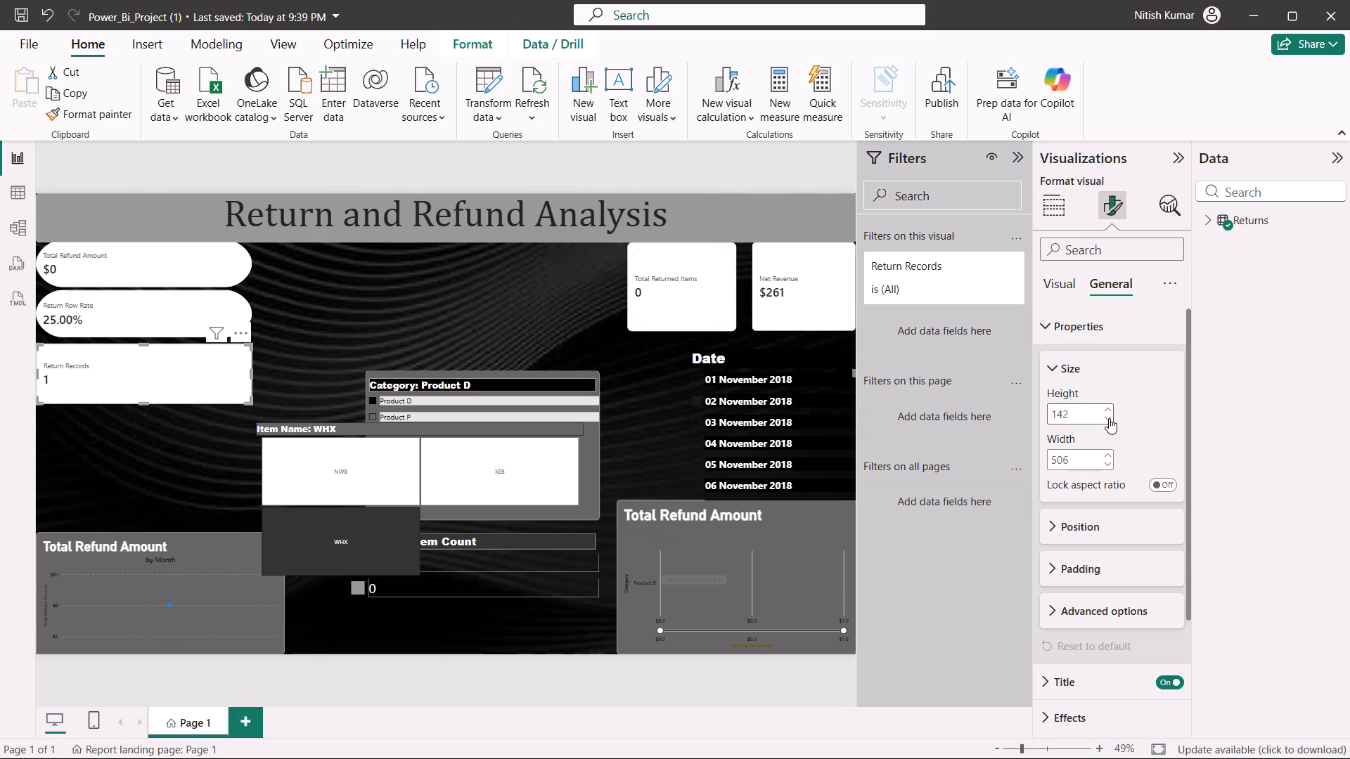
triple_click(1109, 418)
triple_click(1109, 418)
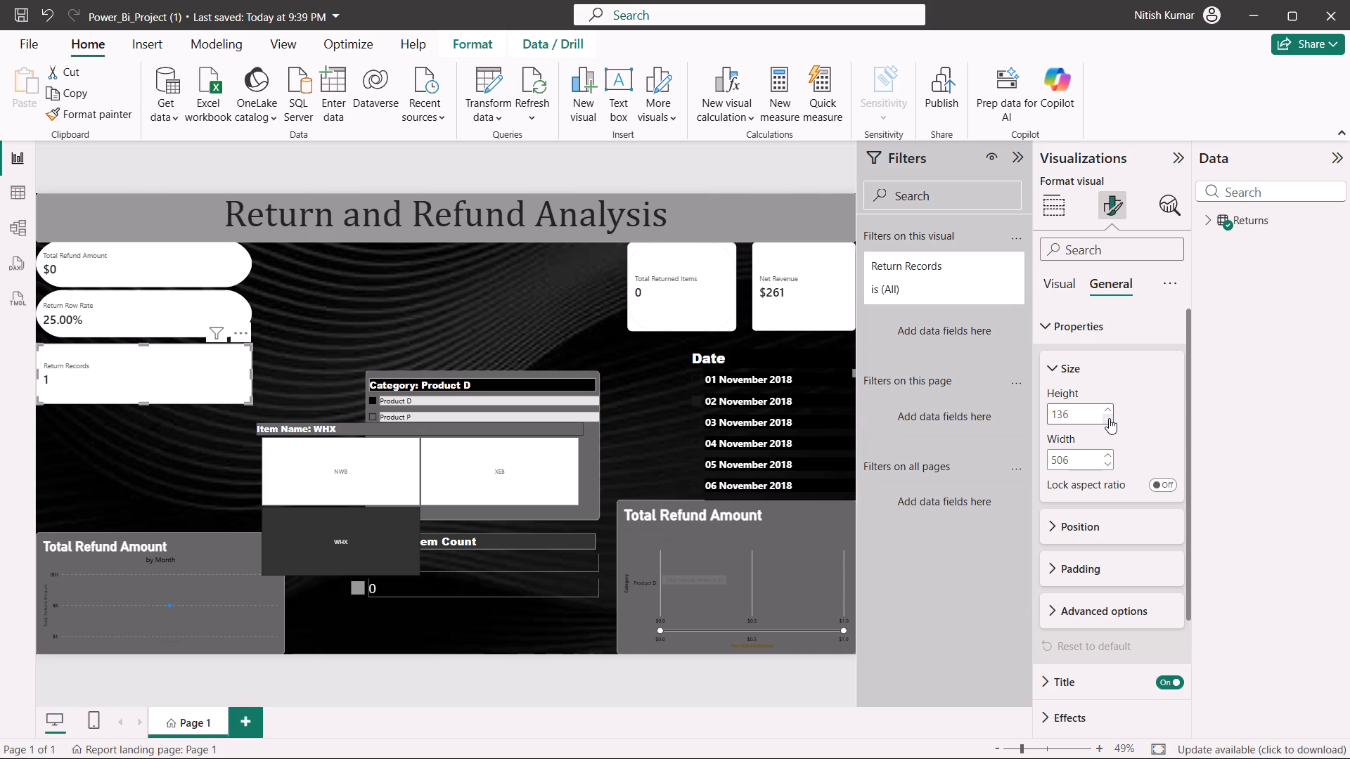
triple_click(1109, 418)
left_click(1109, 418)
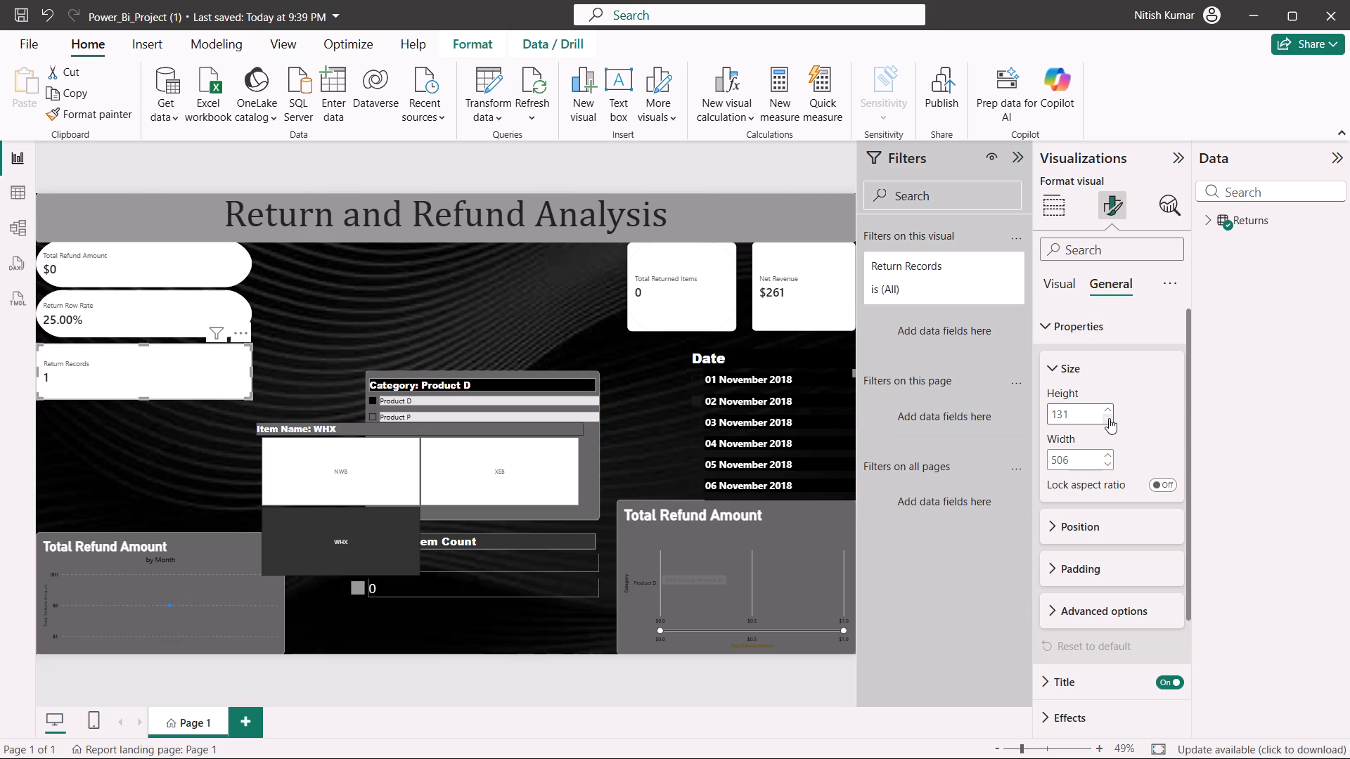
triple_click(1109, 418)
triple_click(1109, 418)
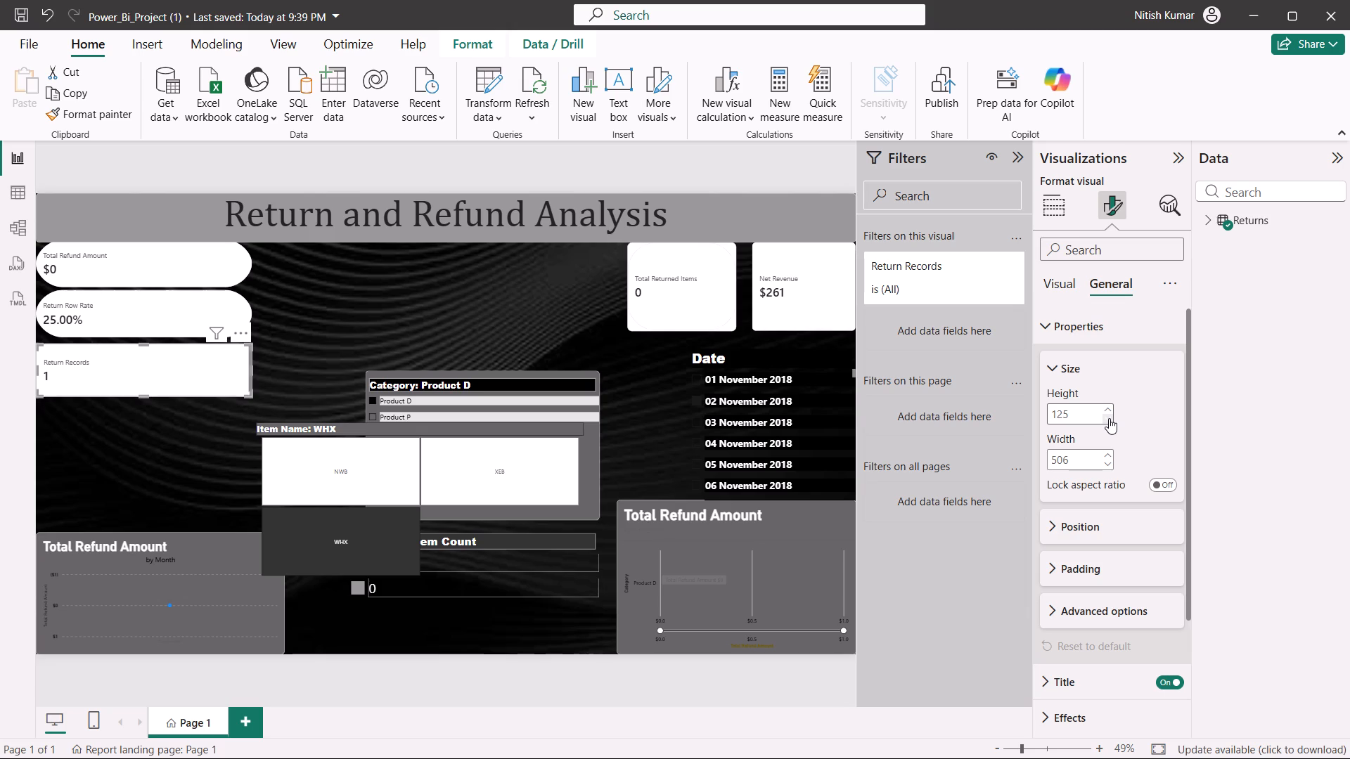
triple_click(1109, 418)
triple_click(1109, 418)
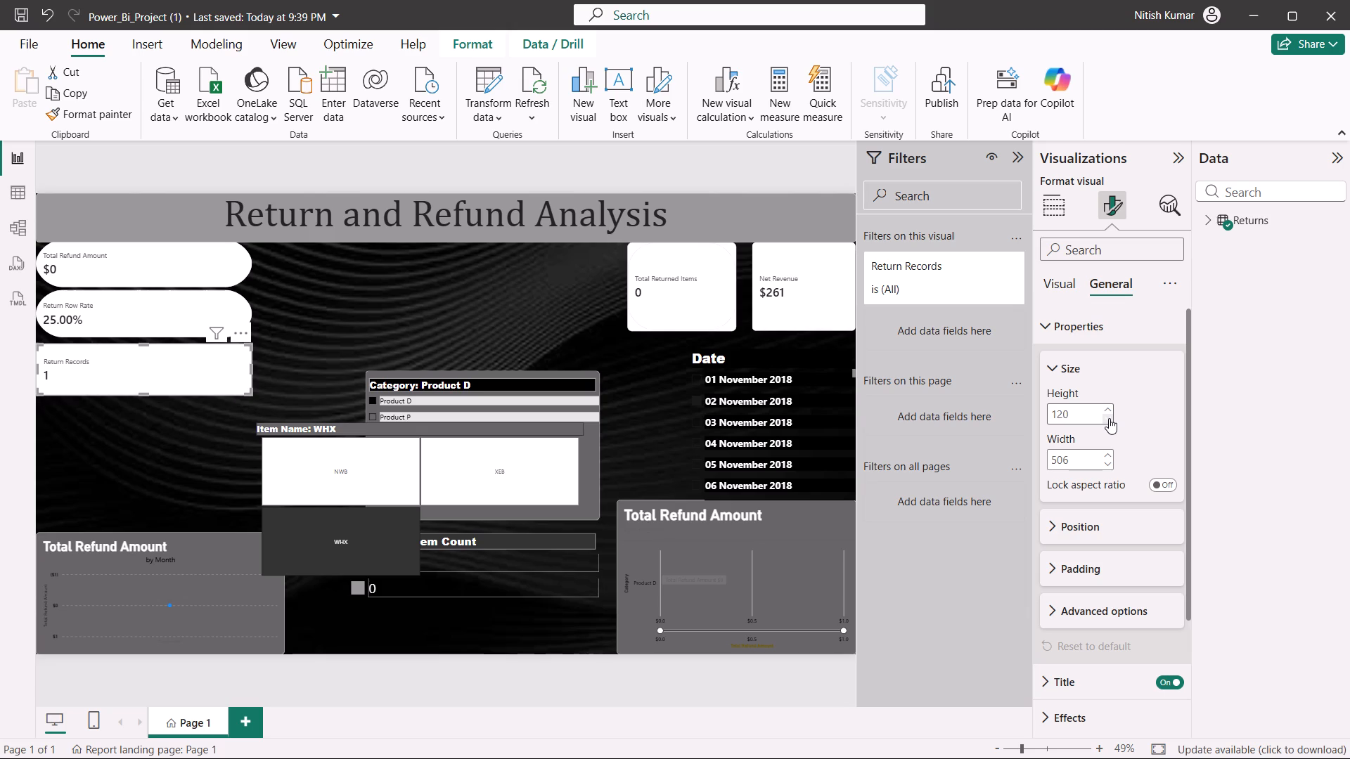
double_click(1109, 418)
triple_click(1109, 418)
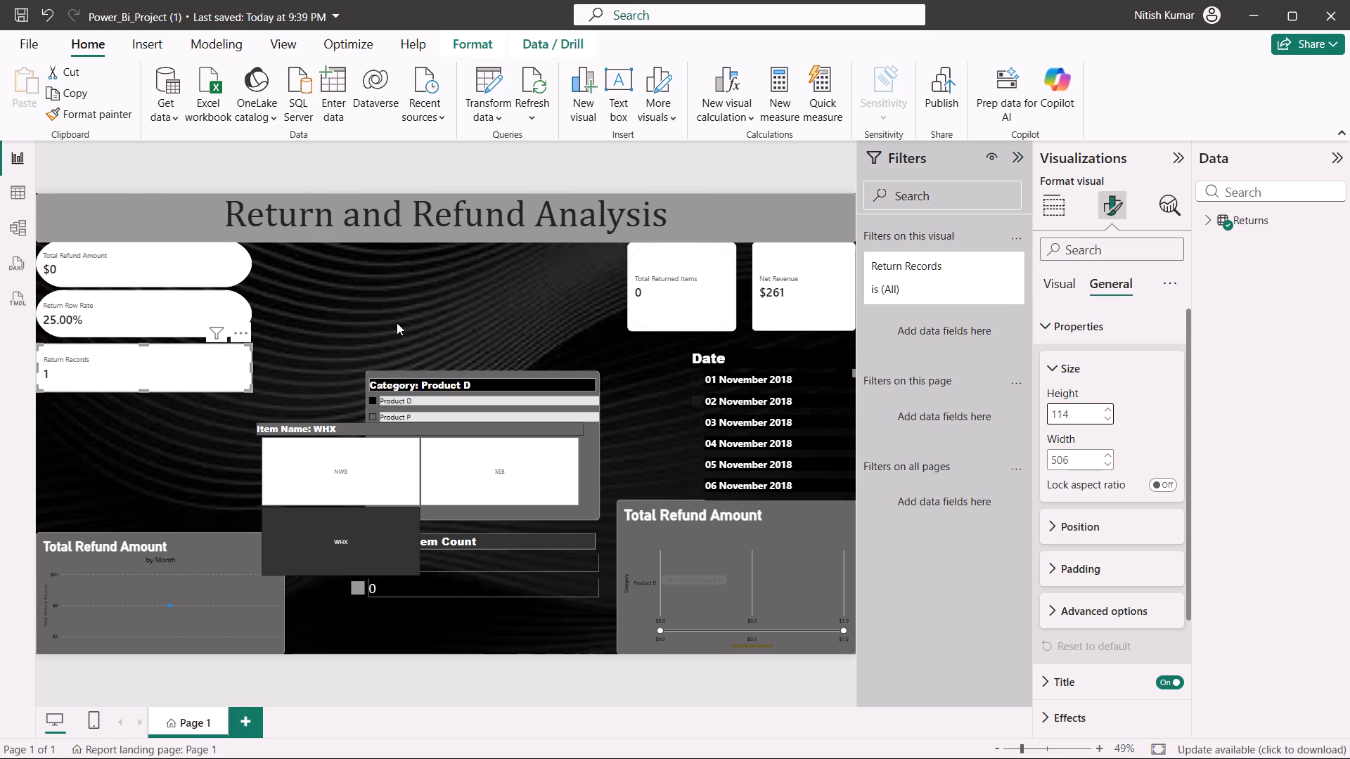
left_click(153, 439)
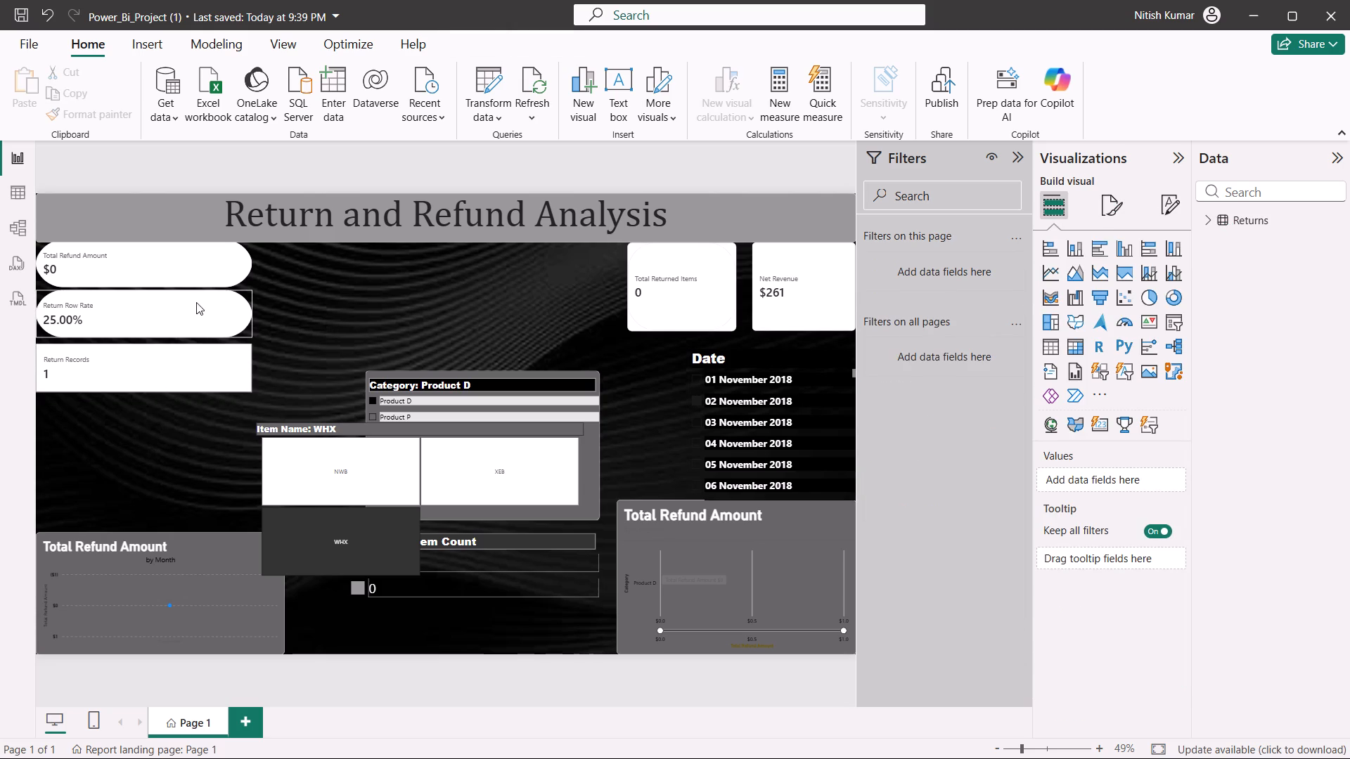
Undo the Return Records card's height changes and its Table layout style, restoring the rounded card shape.
left_click(196, 302)
left_click(223, 368)
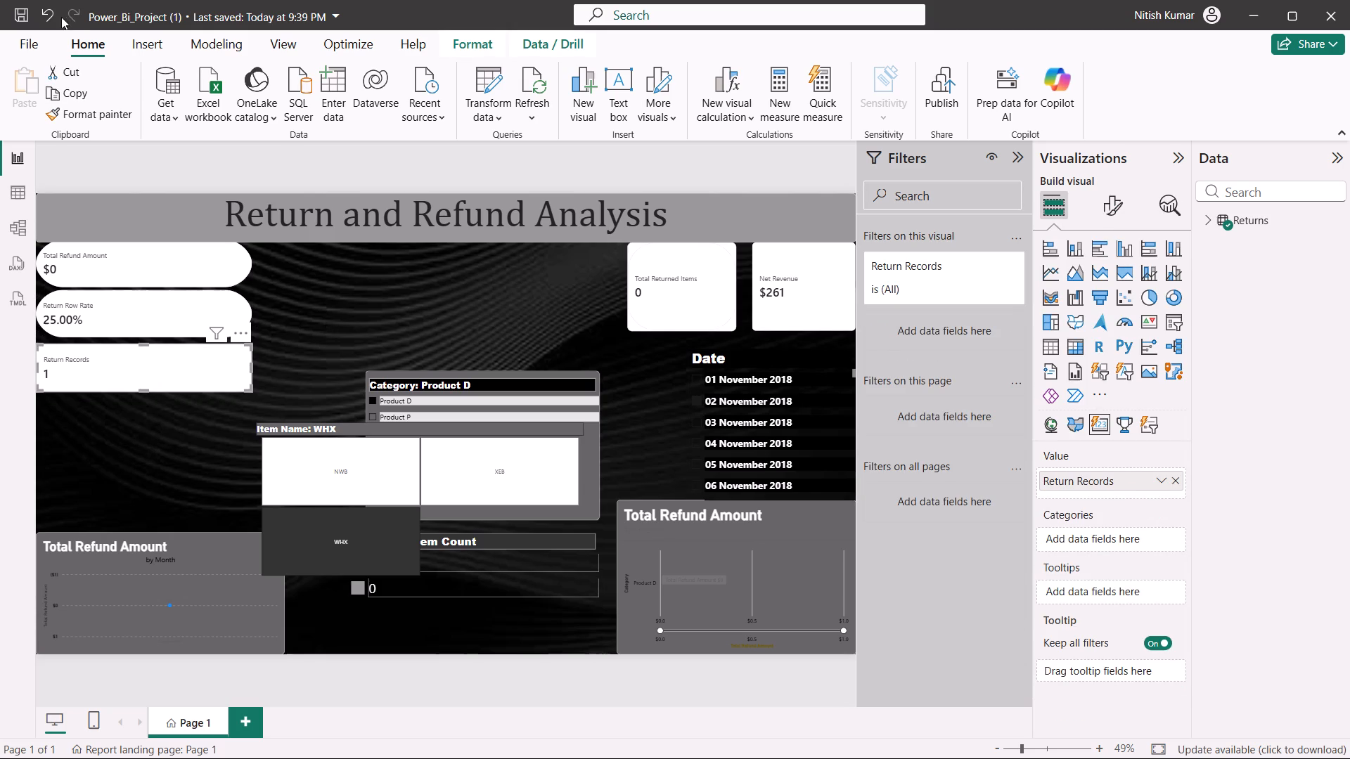
left_click(51, 17)
left_click(51, 17)
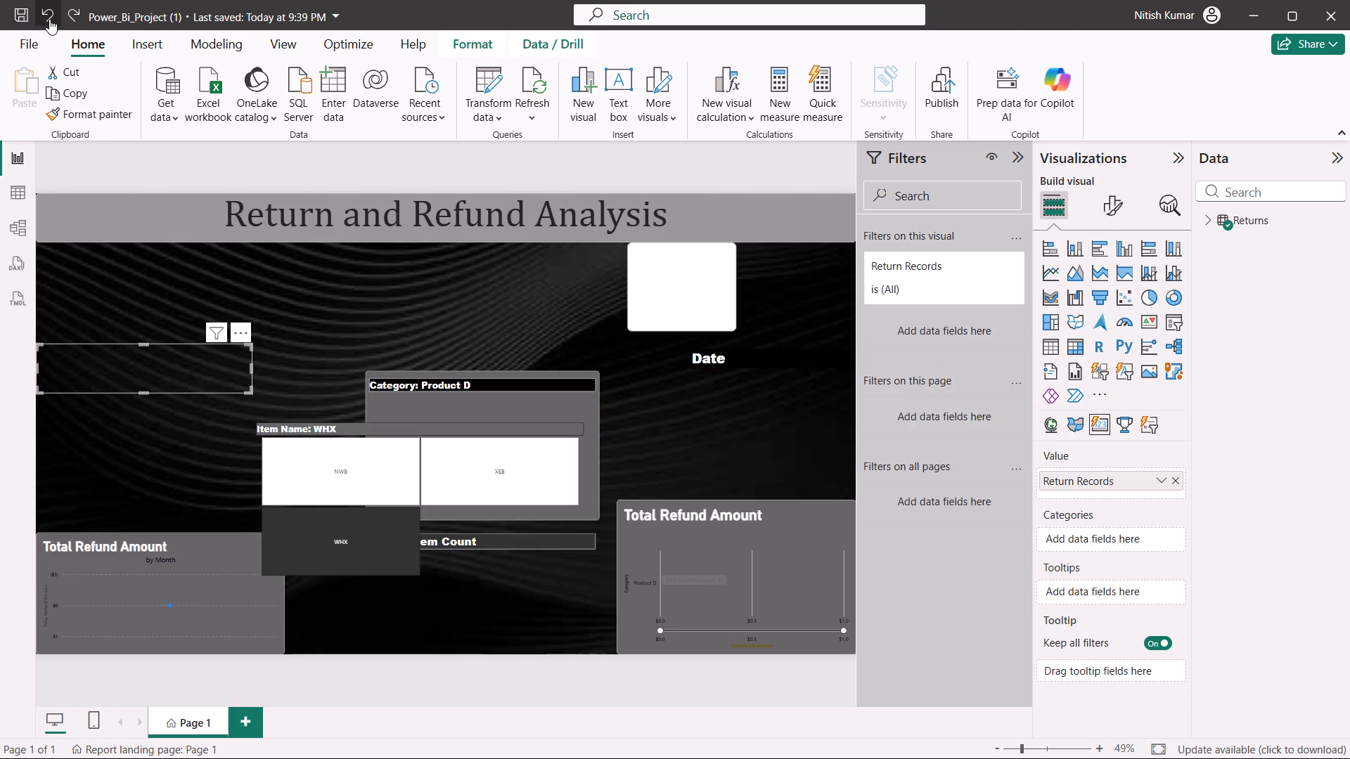
left_click(47, 20)
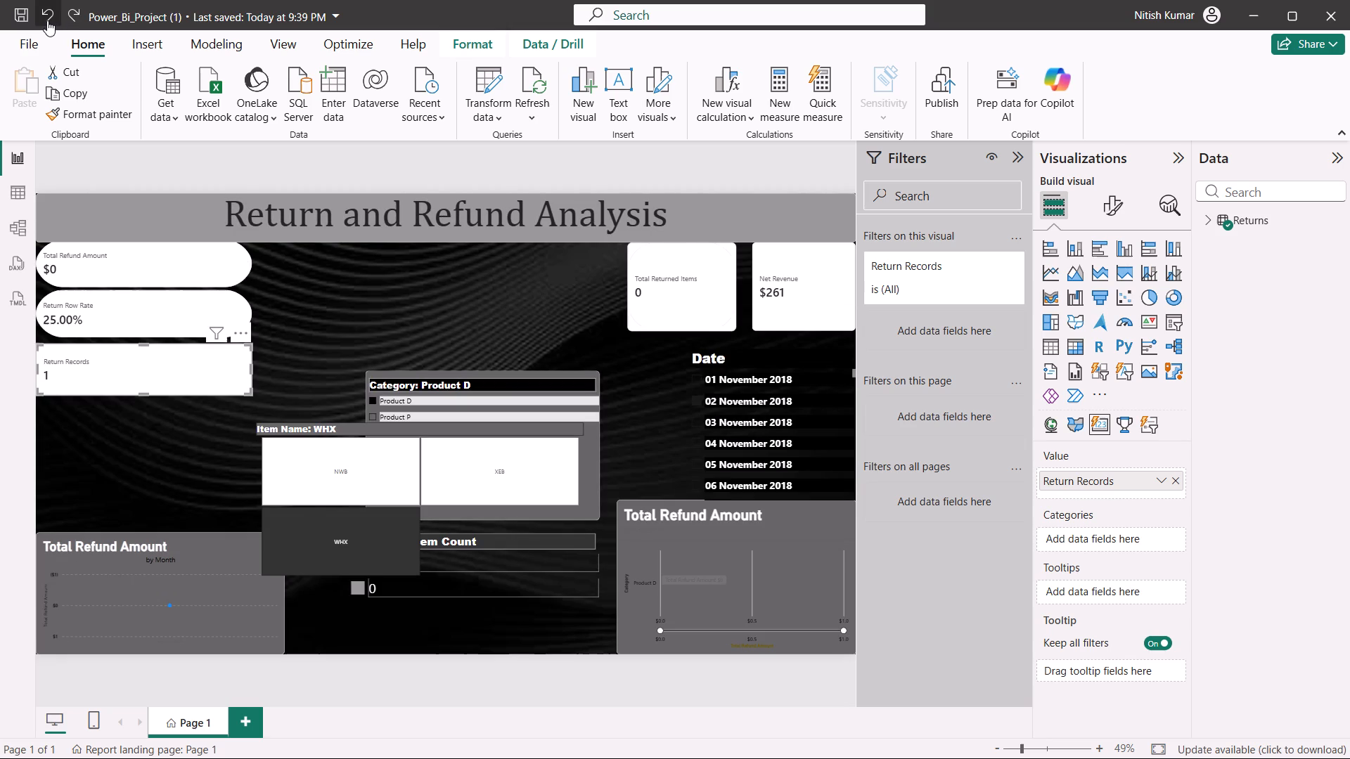
left_click(46, 20)
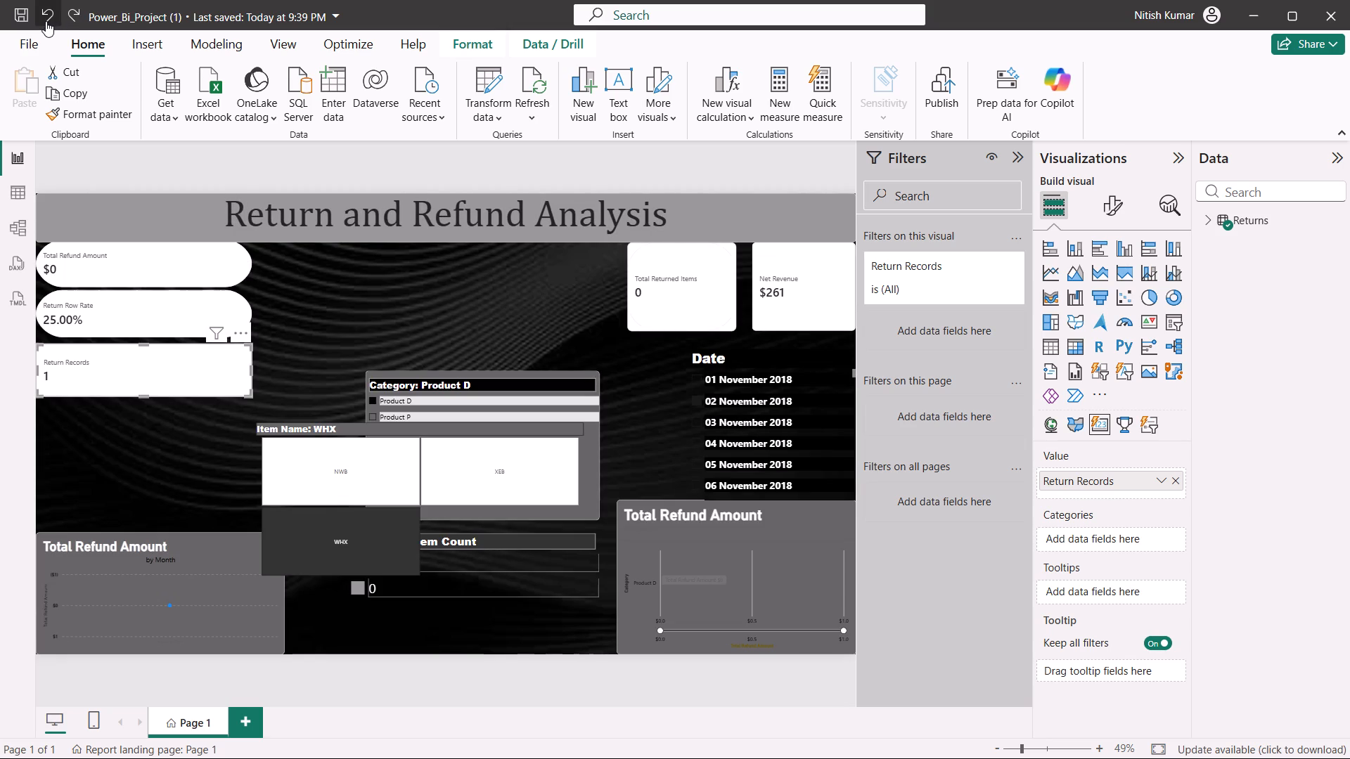
left_click(44, 21)
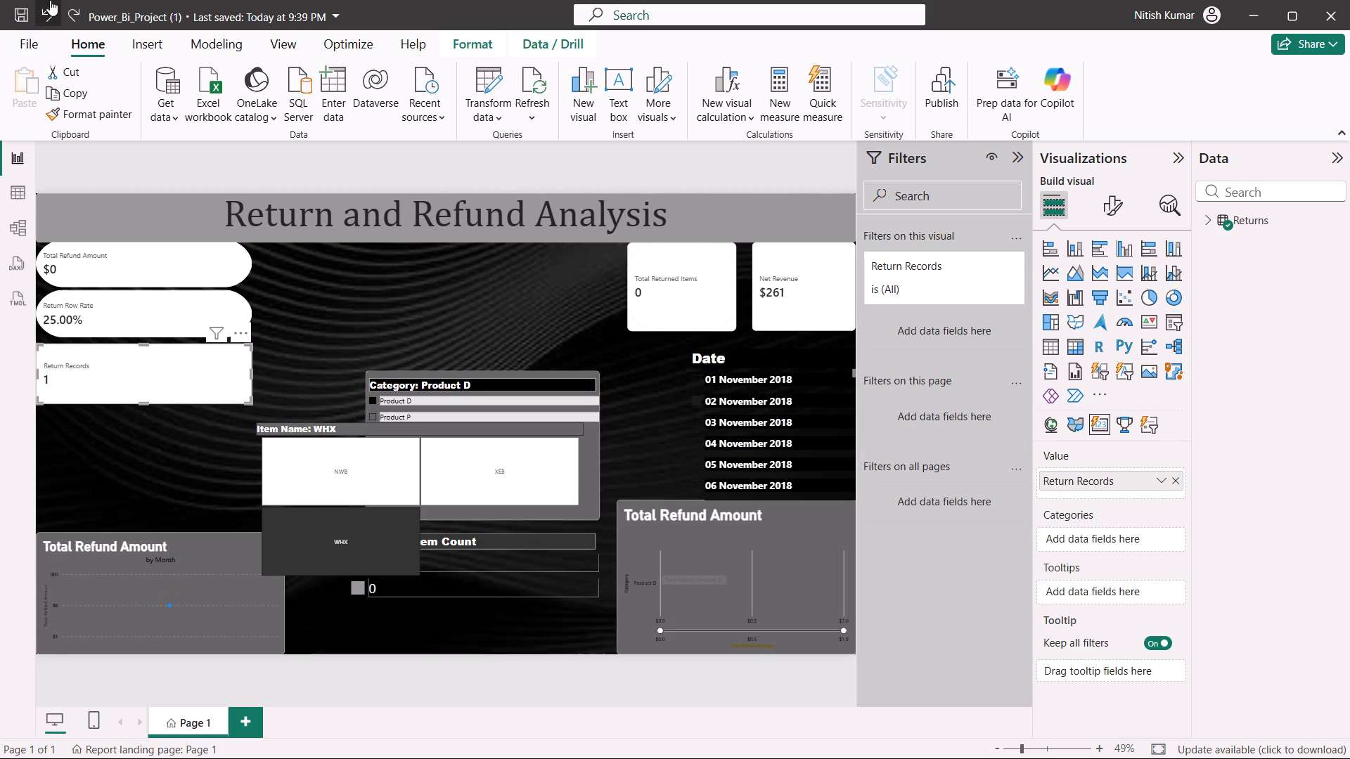
left_click(46, 18)
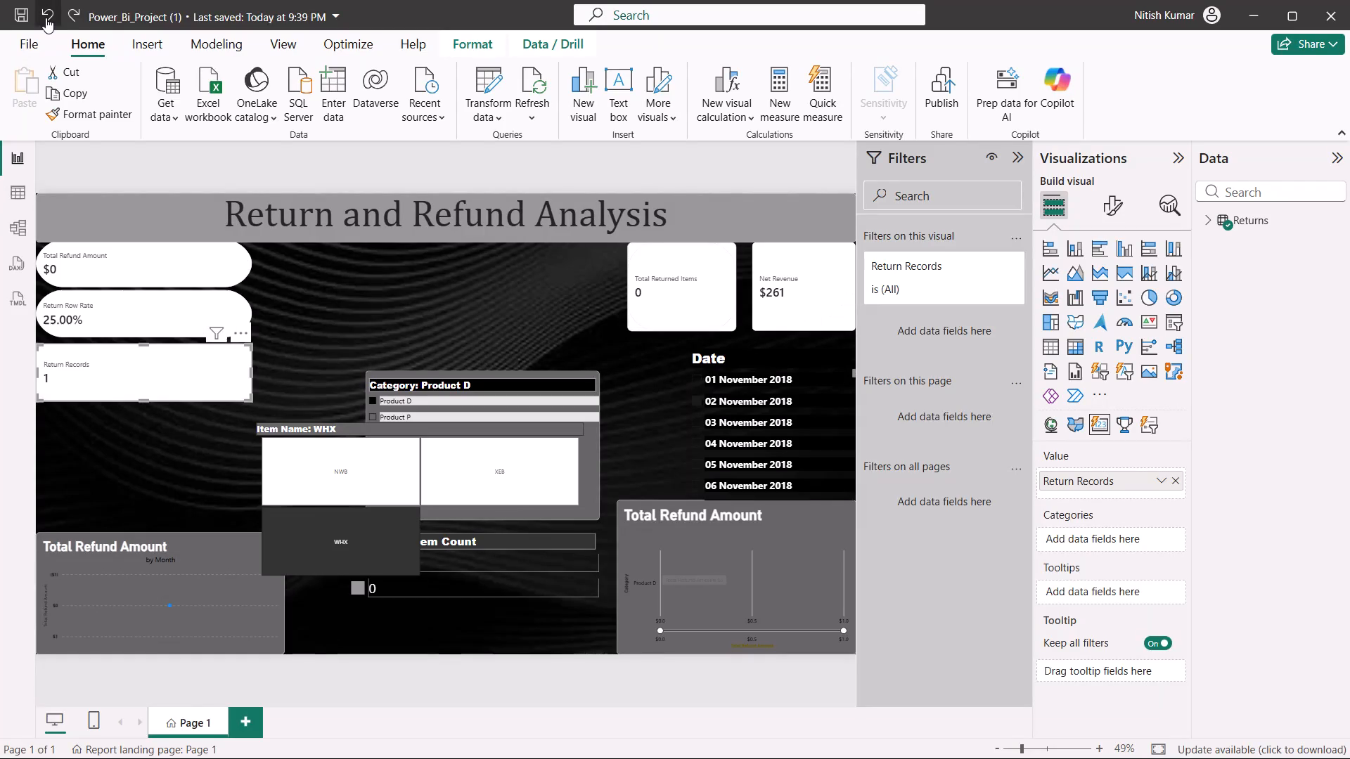
left_click(46, 18)
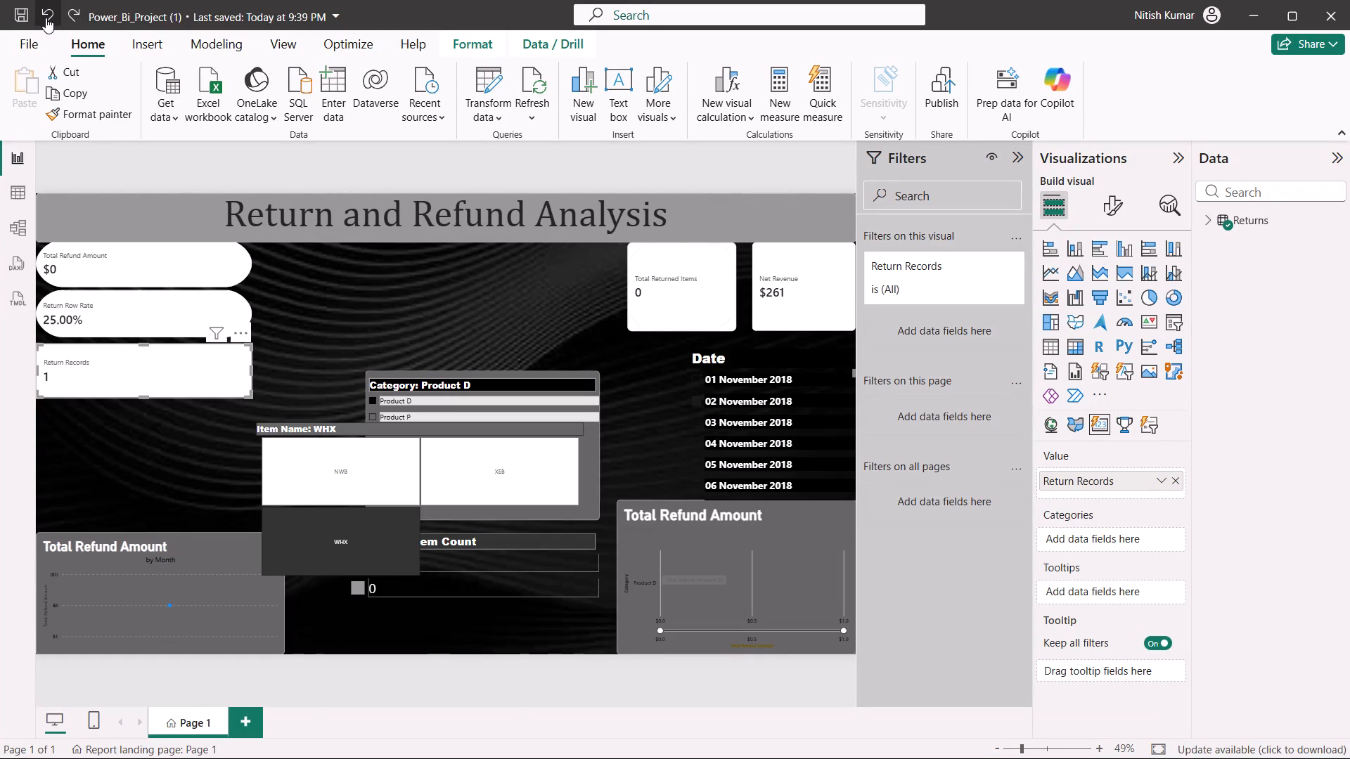
left_click(46, 18)
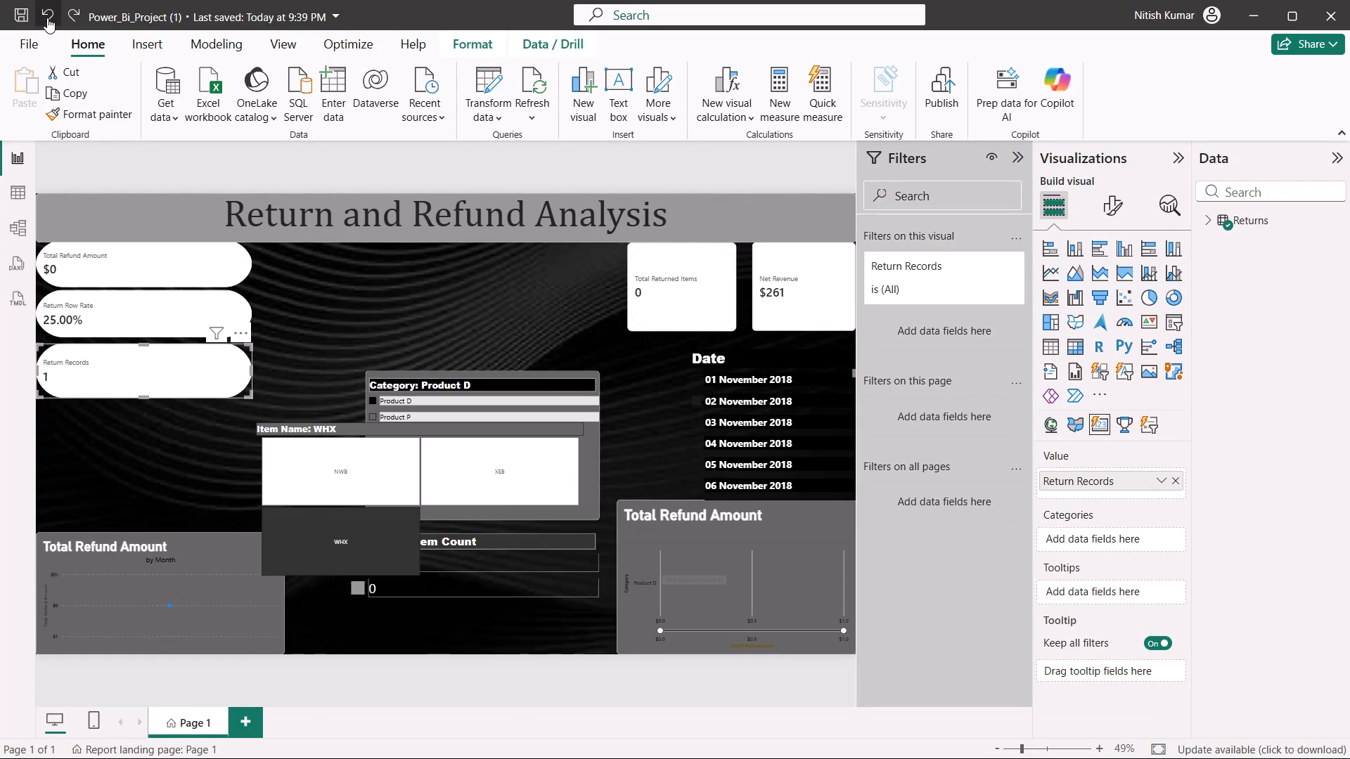
Set the Return Records card's vertical position to 350 in its position properties.
left_click(174, 457)
left_click(165, 384)
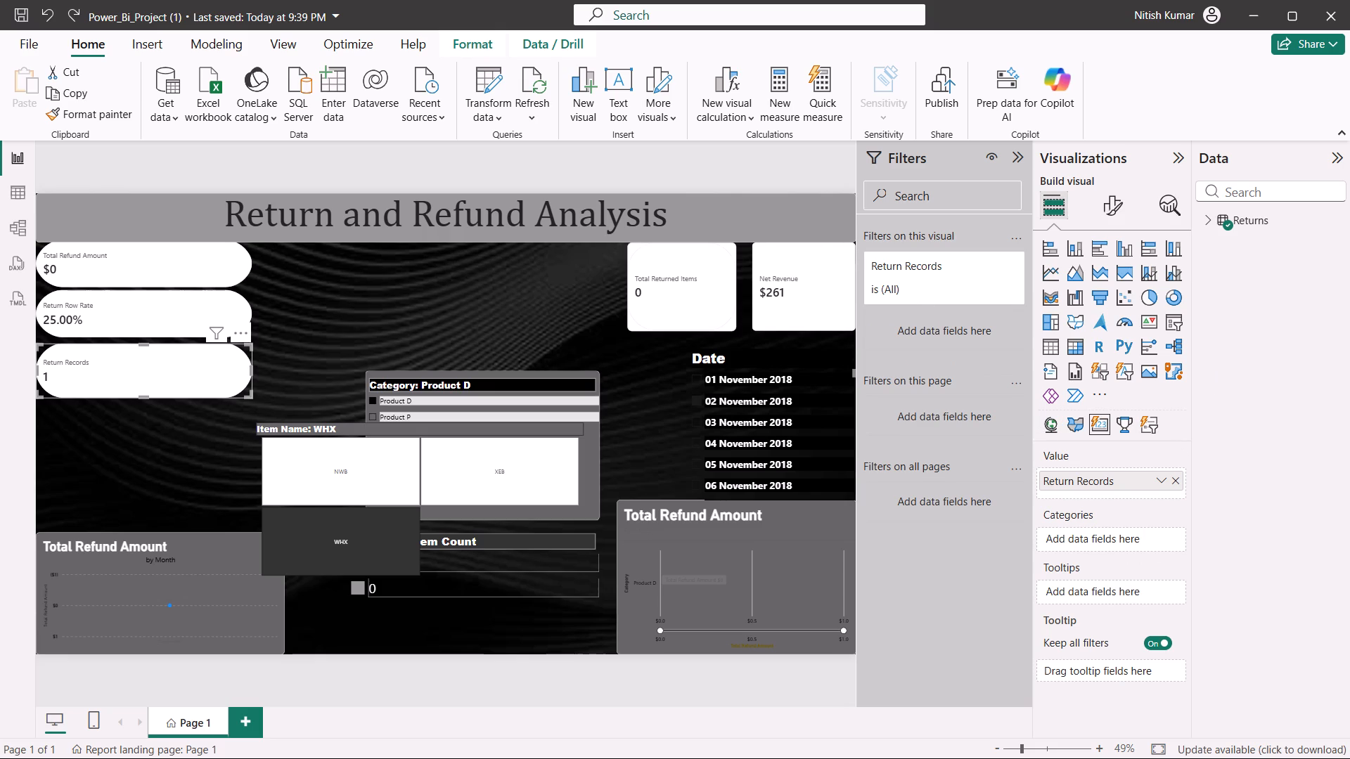
left_click(1112, 219)
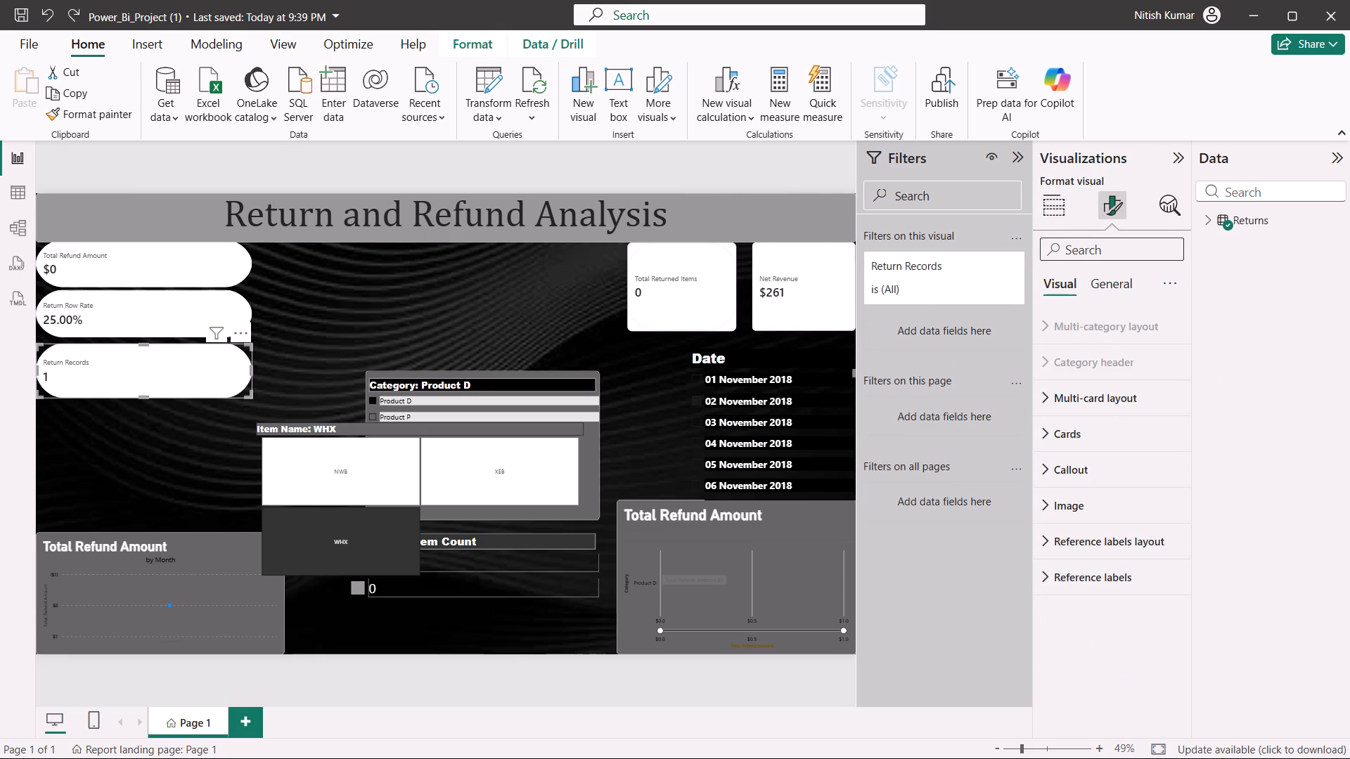
left_click(1113, 279)
left_click(1098, 330)
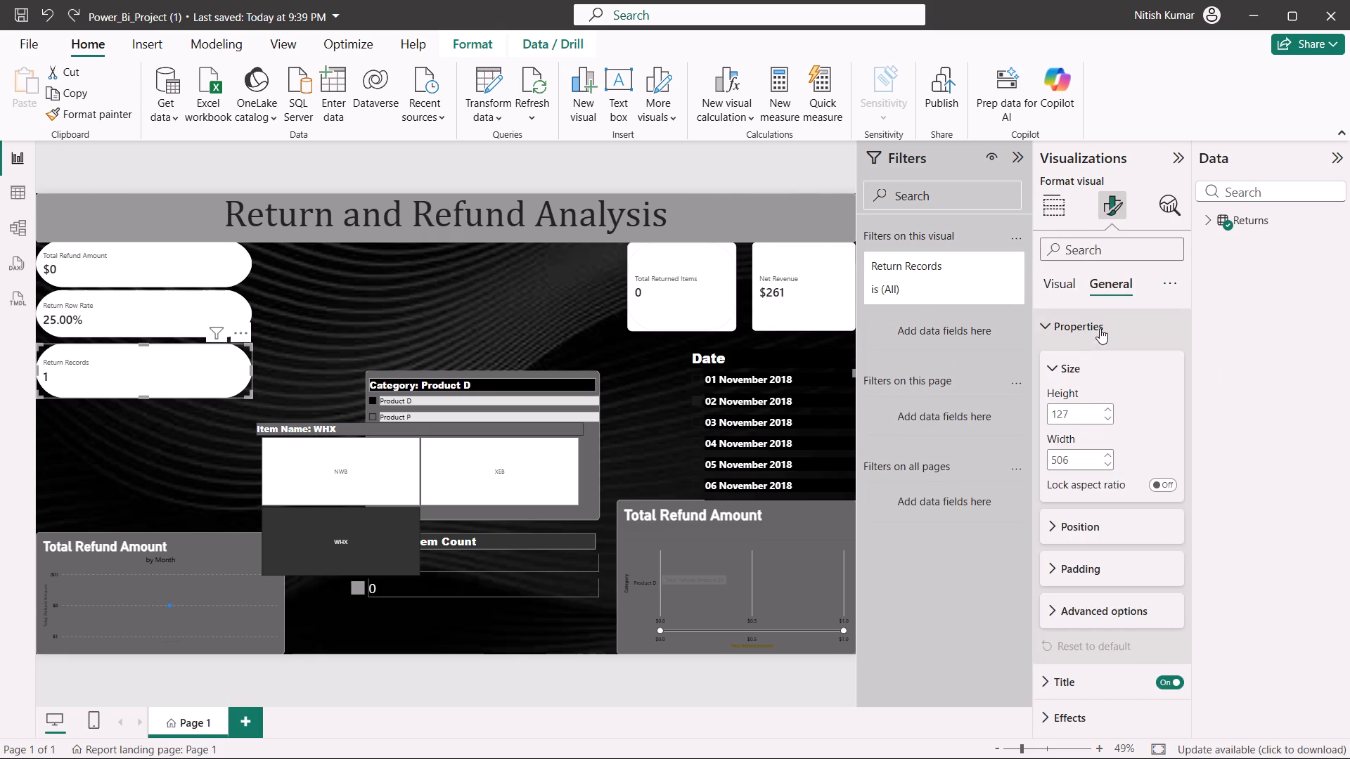
scroll(1101, 479, "down", 2)
scroll(1106, 510, "up", 2)
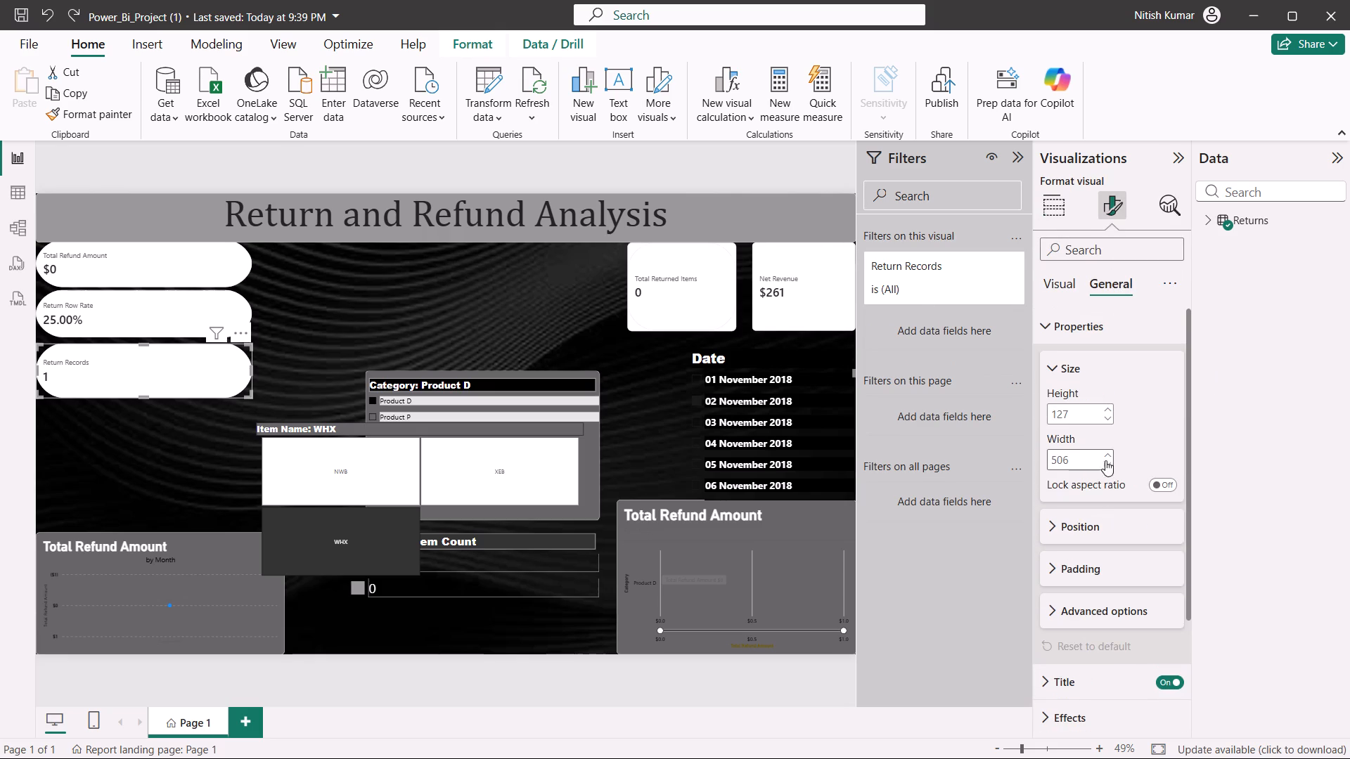
scroll(1121, 529, "down", 1)
left_click(1098, 421)
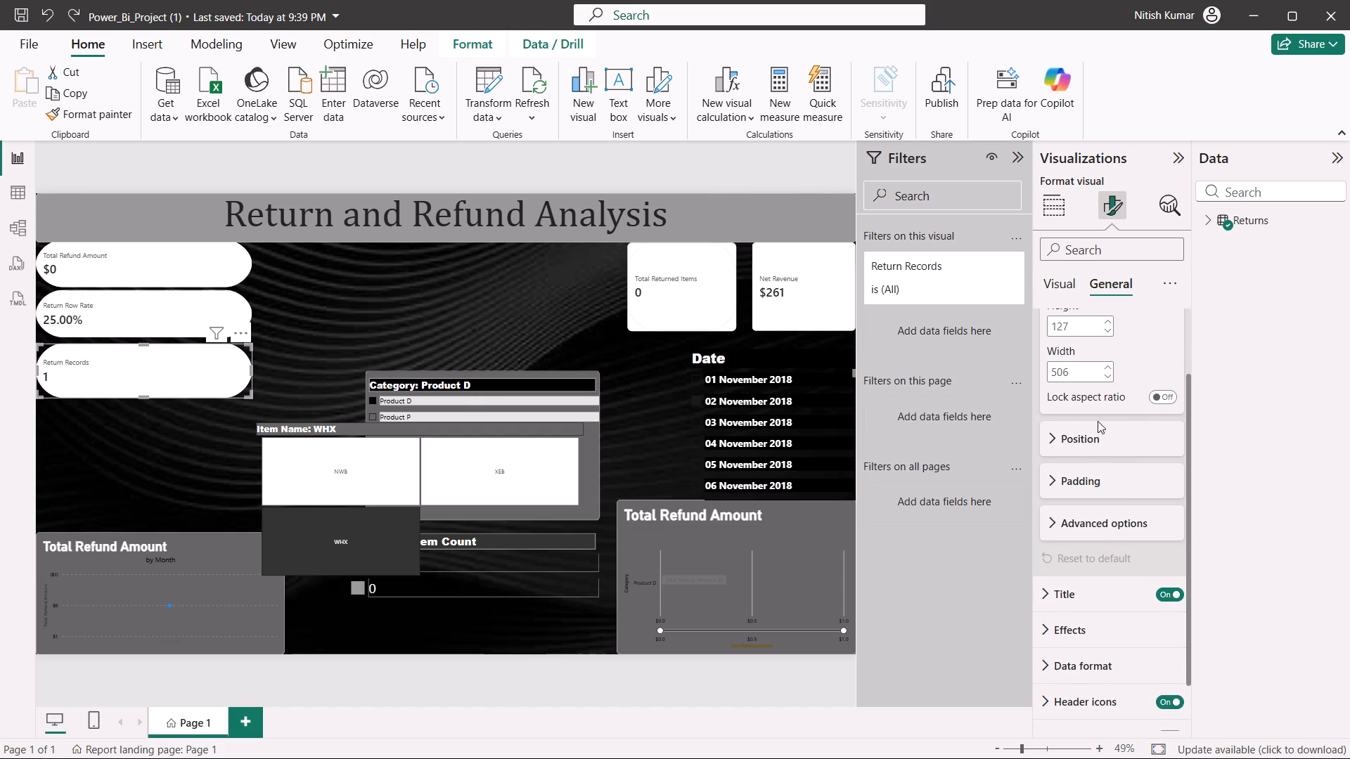
left_click(1095, 435)
scroll(1090, 511, "down", 2)
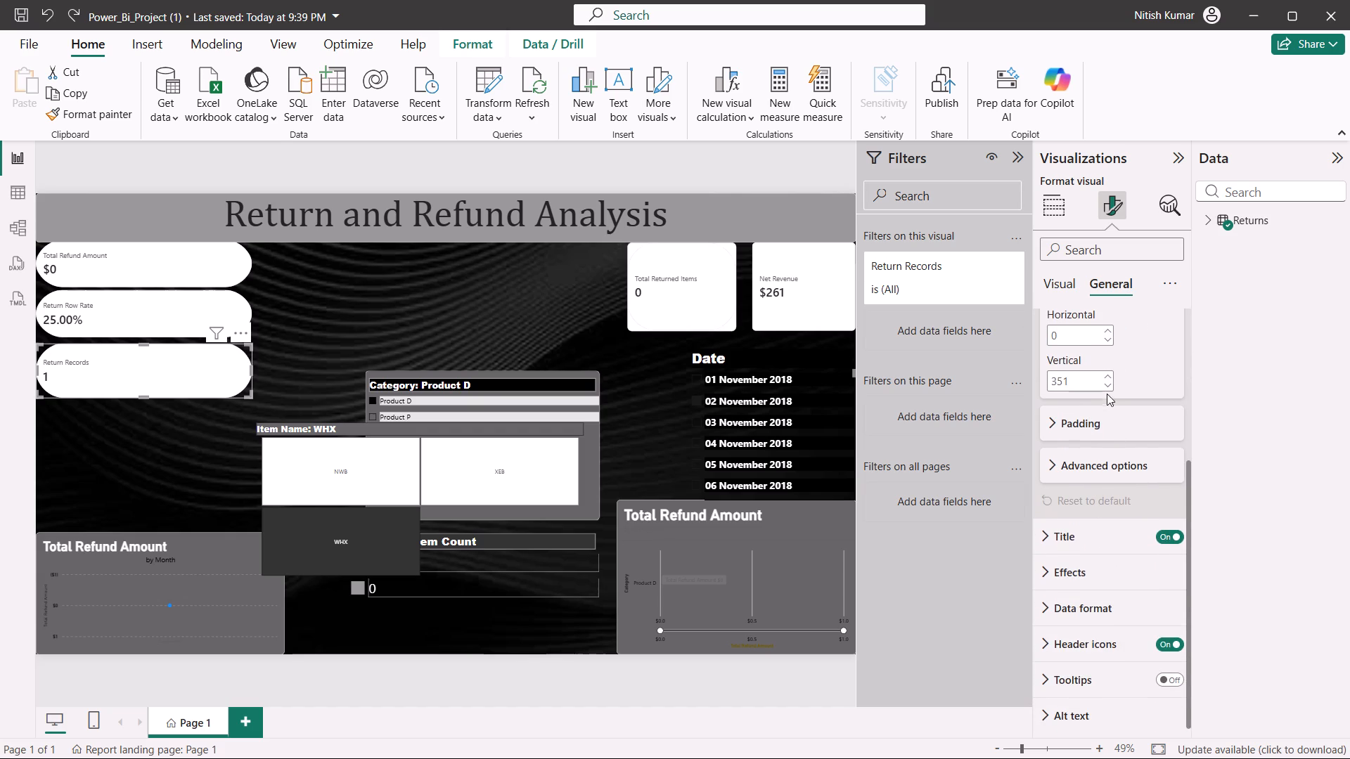
triple_click(1108, 370)
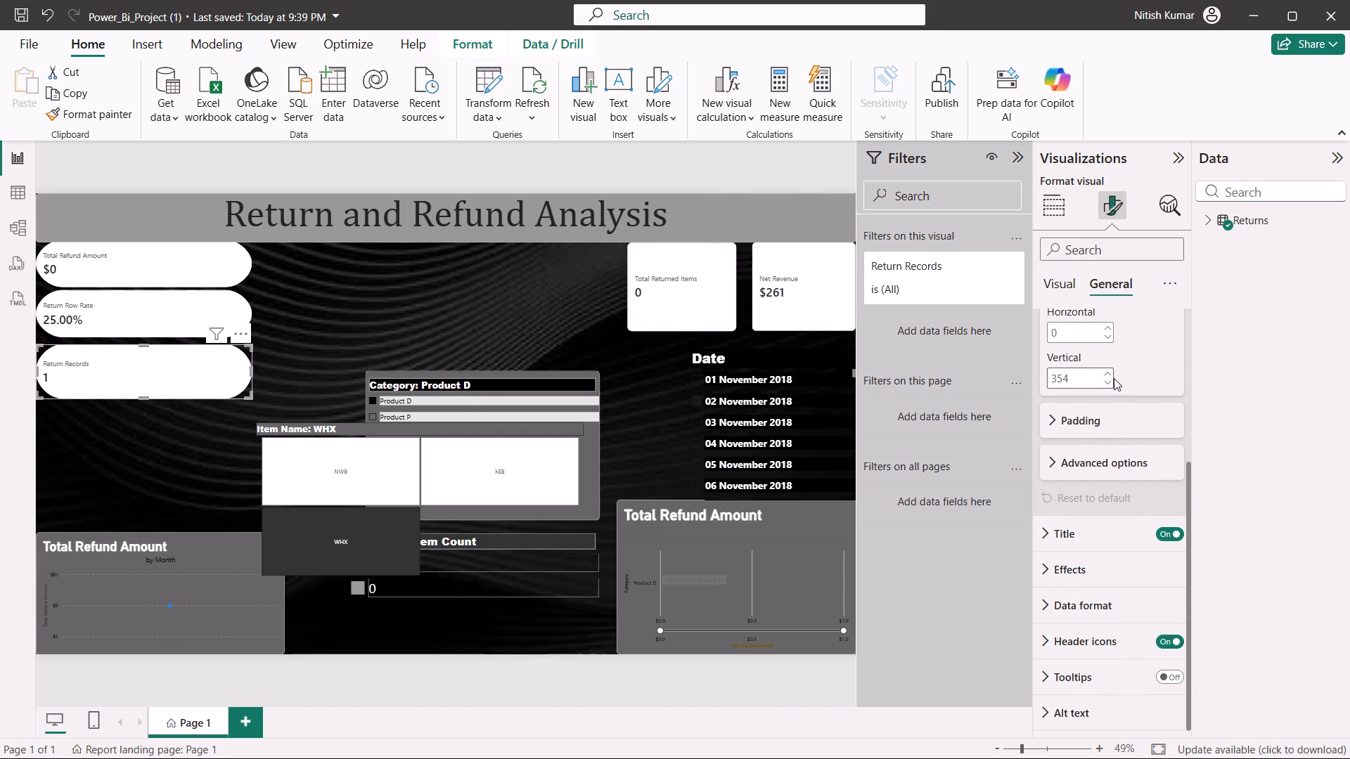
left_click(1114, 378)
double_click(1108, 382)
double_click(1108, 382)
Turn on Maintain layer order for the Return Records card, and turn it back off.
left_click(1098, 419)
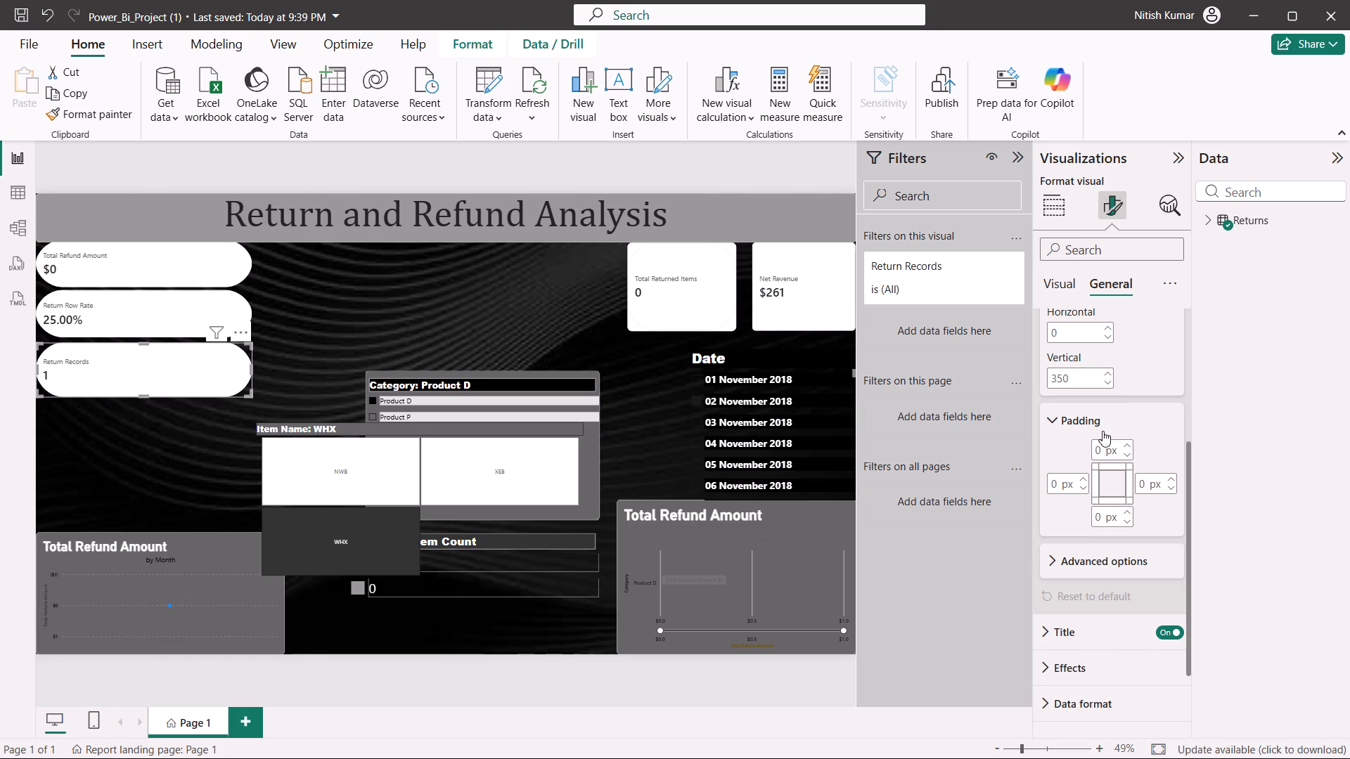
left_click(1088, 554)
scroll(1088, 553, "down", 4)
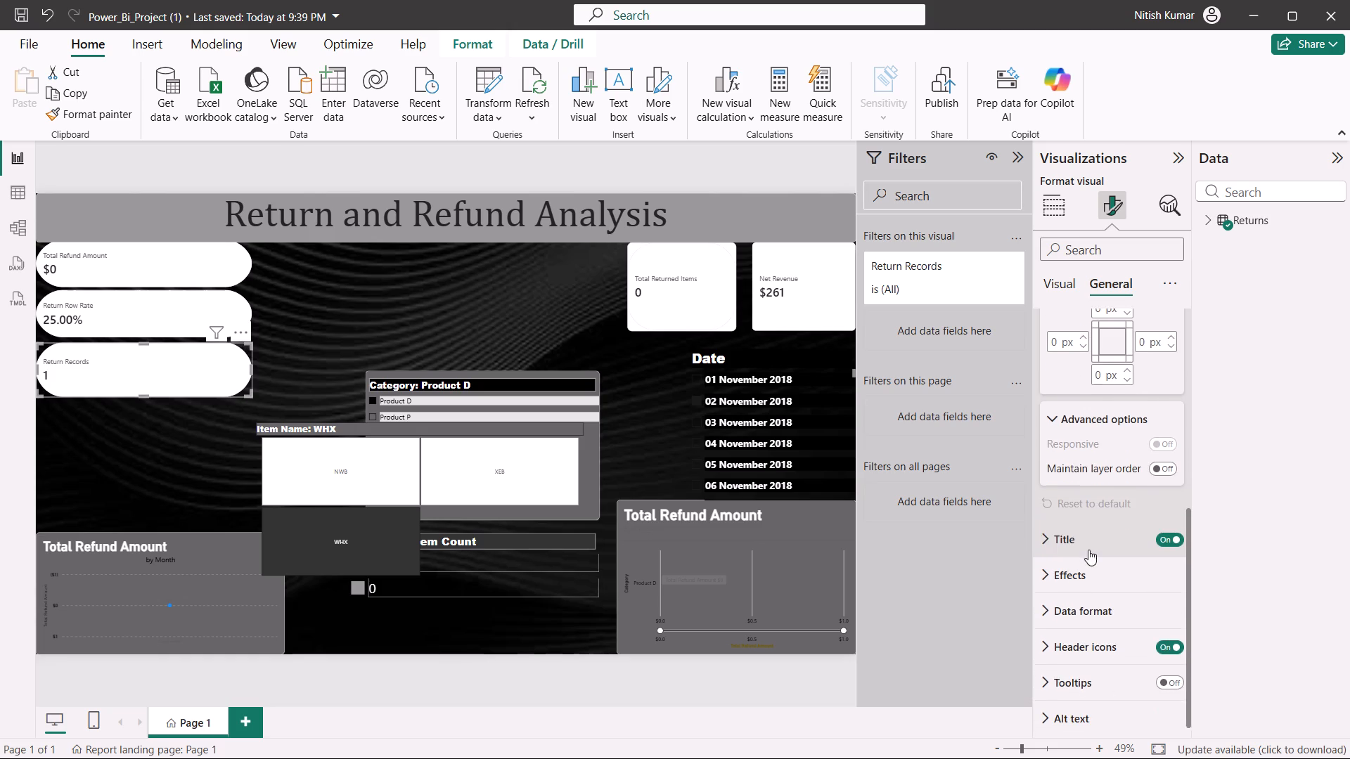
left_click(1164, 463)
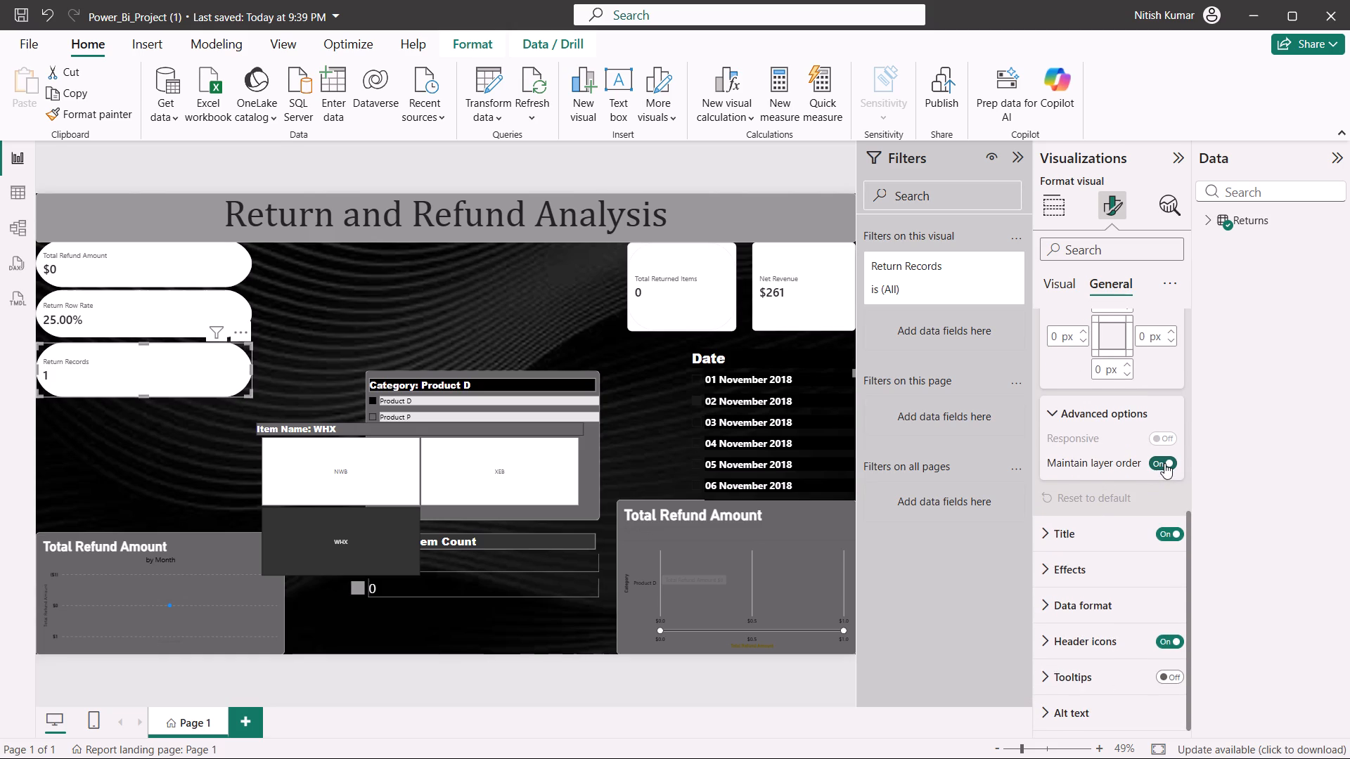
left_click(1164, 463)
Set the heading level of the Return Records card's title to Normal.
scroll(1084, 472, "down", 2)
left_click(1116, 536)
scroll(1114, 537, "down", 2)
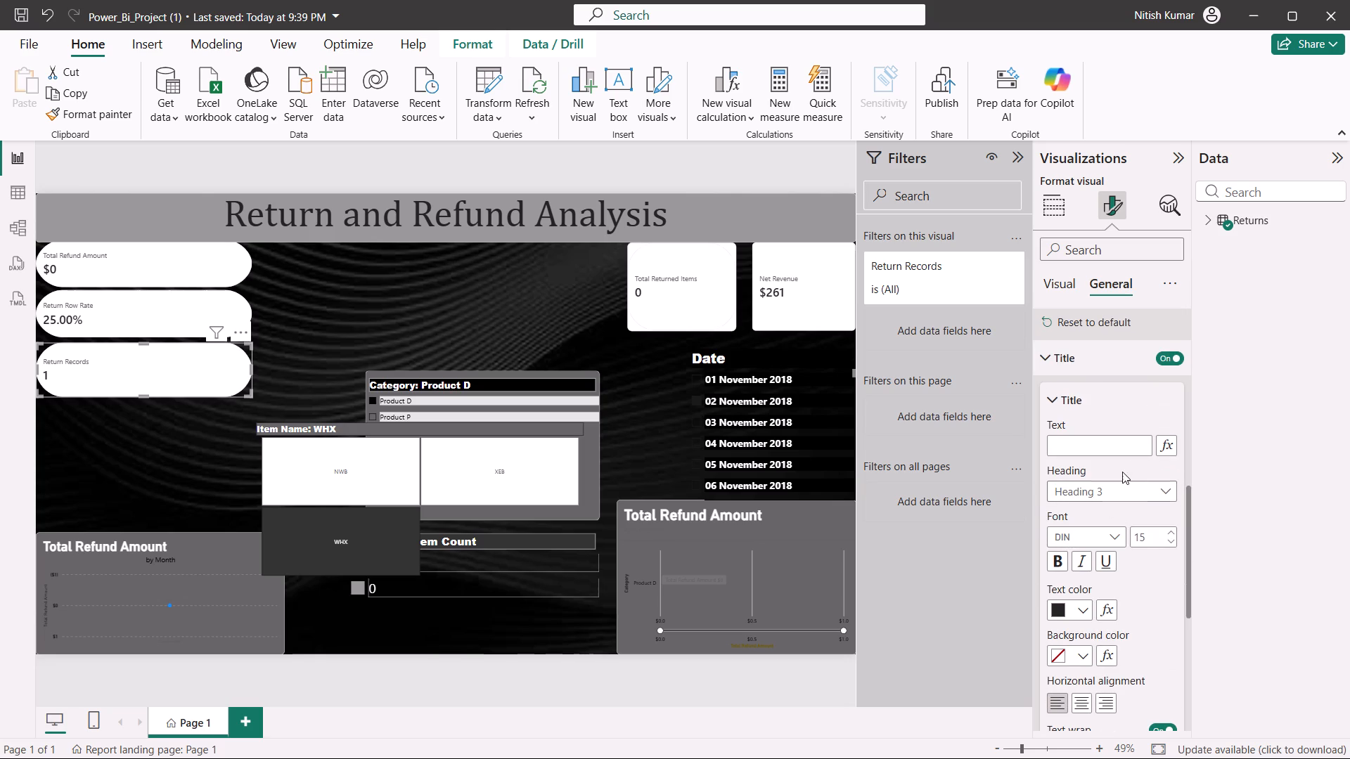
left_click(1133, 494)
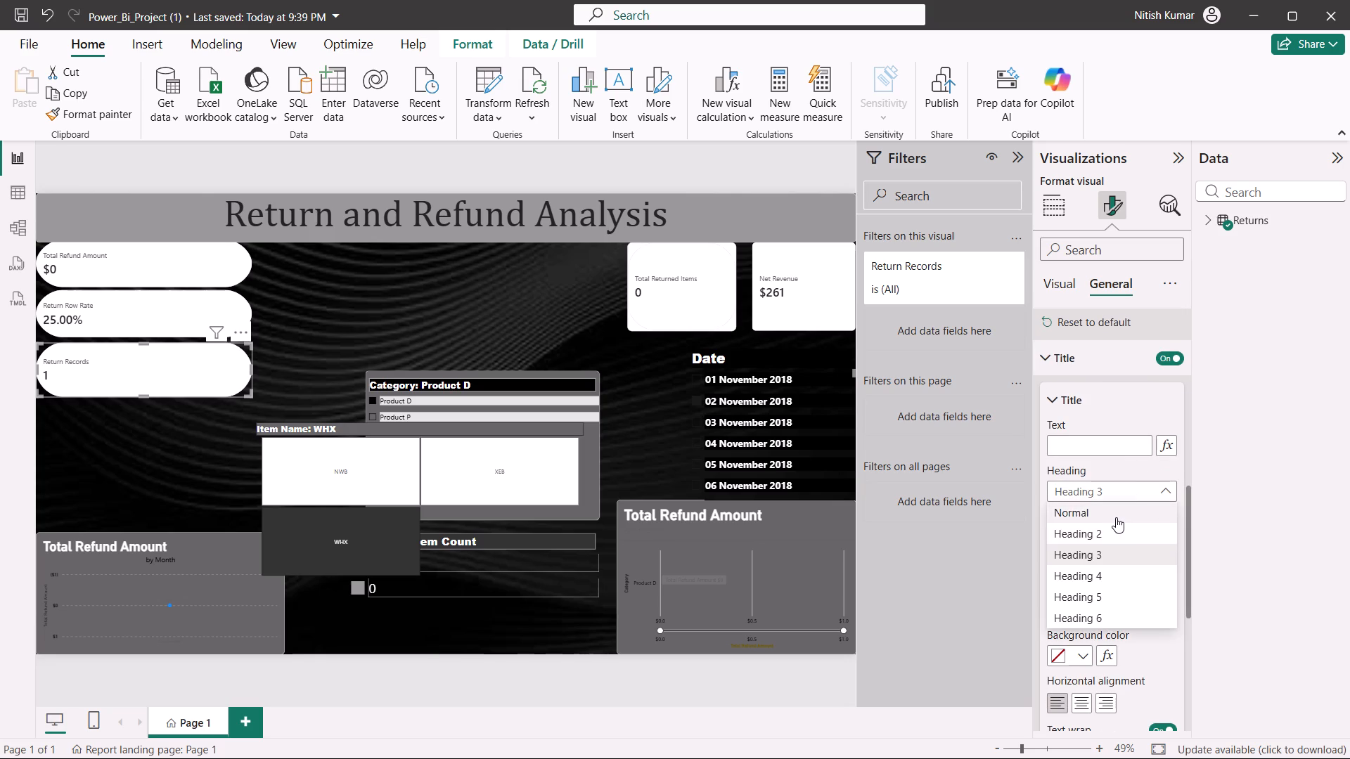
left_click(1116, 517)
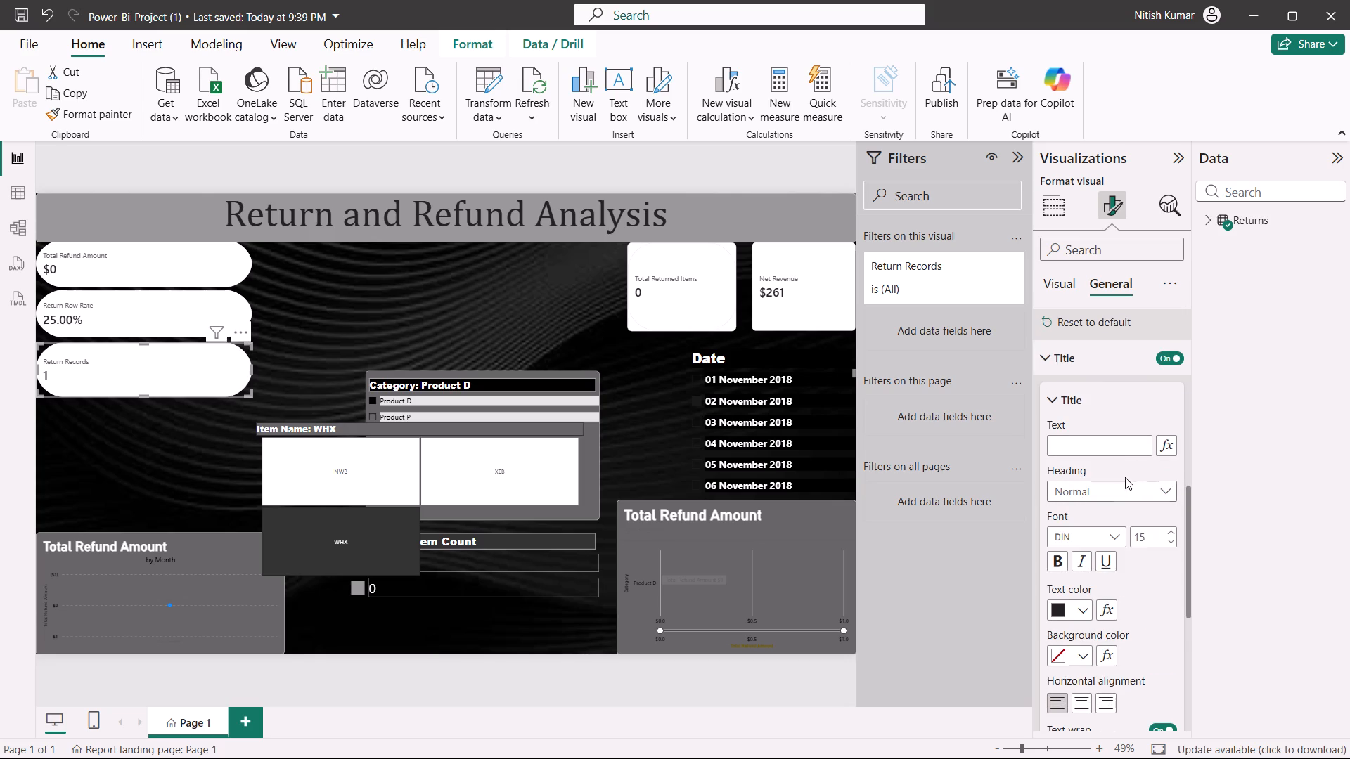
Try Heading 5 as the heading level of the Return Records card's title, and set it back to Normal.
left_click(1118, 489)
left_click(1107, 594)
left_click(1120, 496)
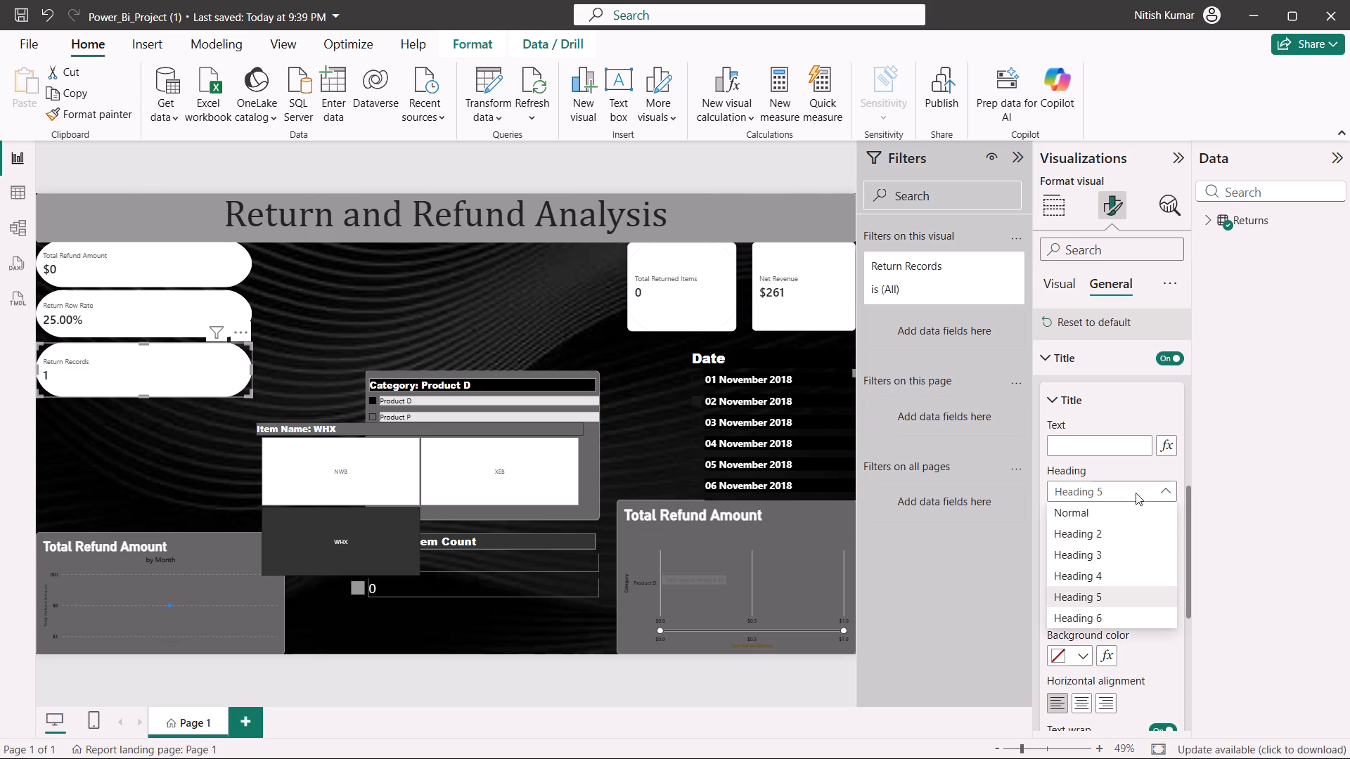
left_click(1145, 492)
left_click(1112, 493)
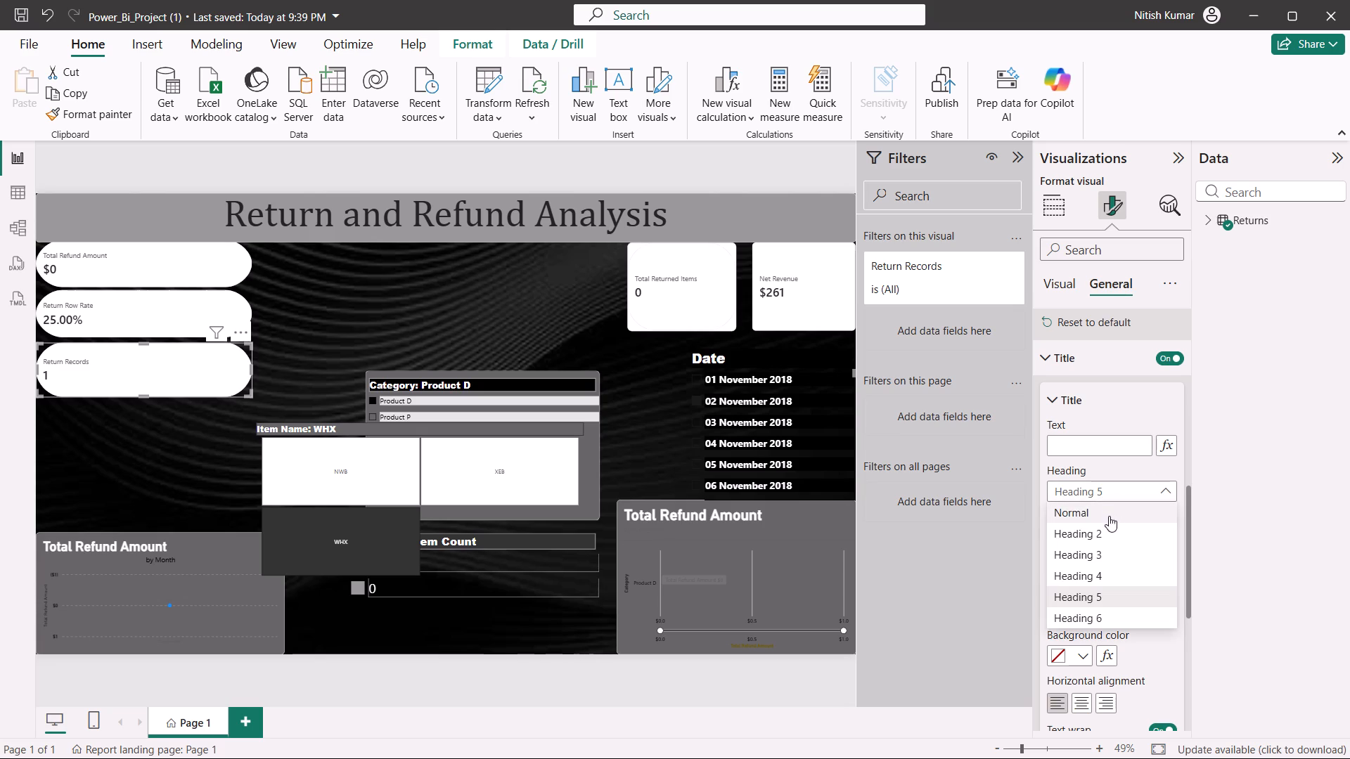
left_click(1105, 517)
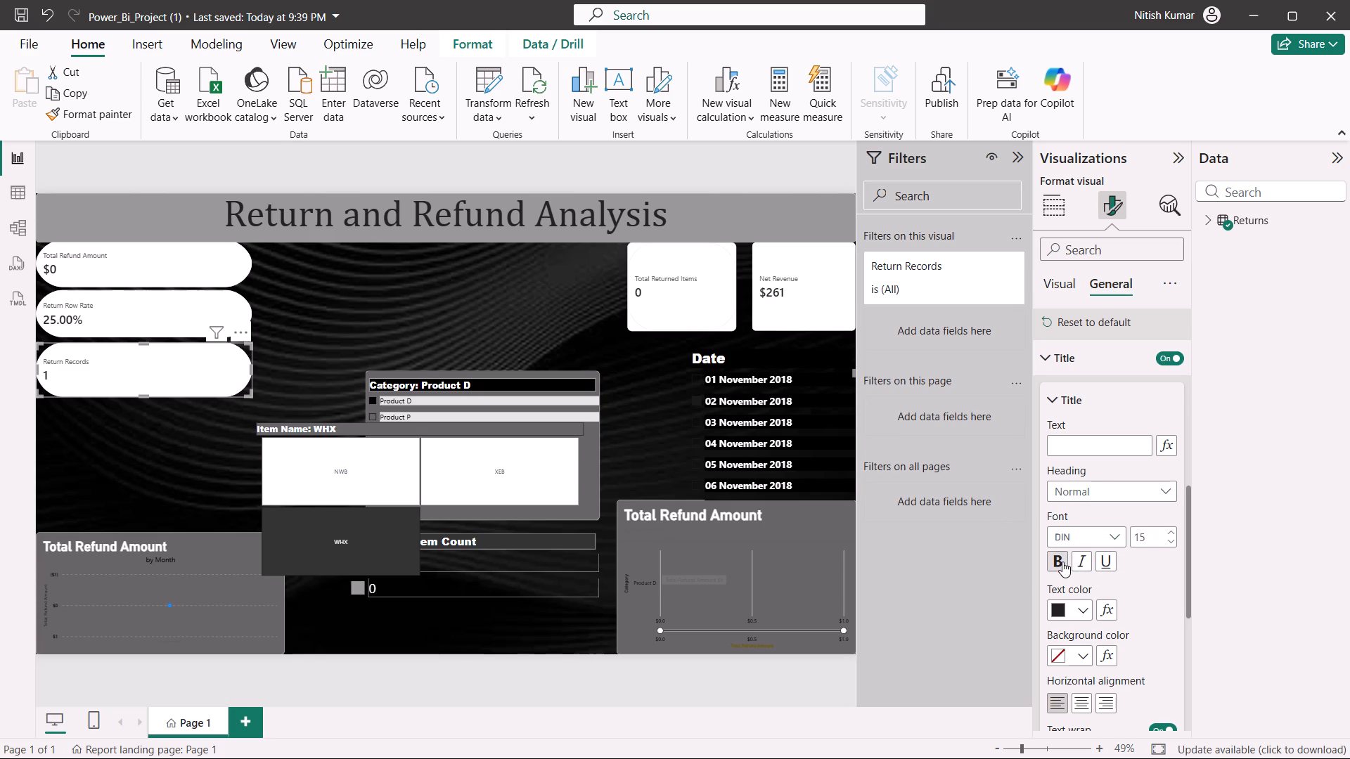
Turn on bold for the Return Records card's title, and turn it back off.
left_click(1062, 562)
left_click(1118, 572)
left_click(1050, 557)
Set the horizontal alignment of the Return Records card's title to Center.
scroll(1110, 567, "down", 1)
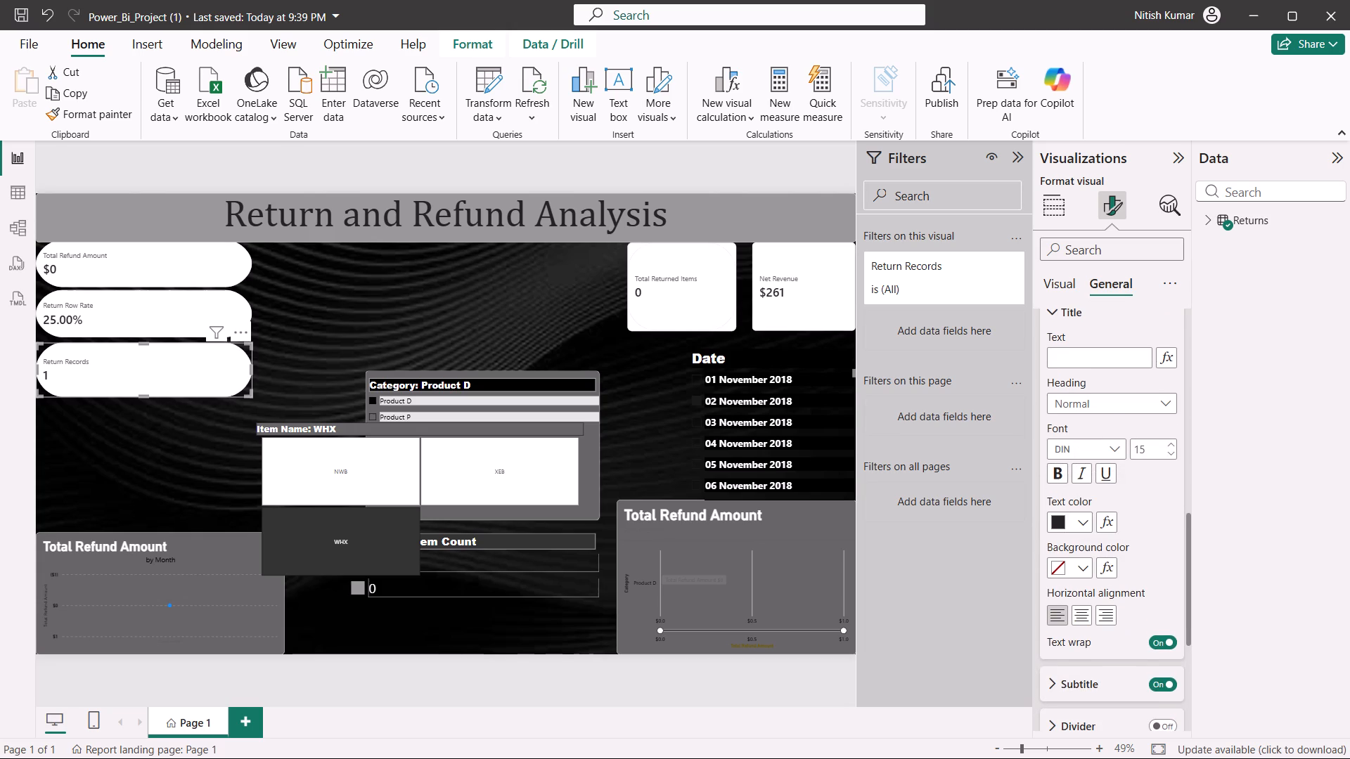
left_click(1079, 526)
left_click(1131, 528)
scroll(1072, 536, "down", 1)
left_click(1084, 522)
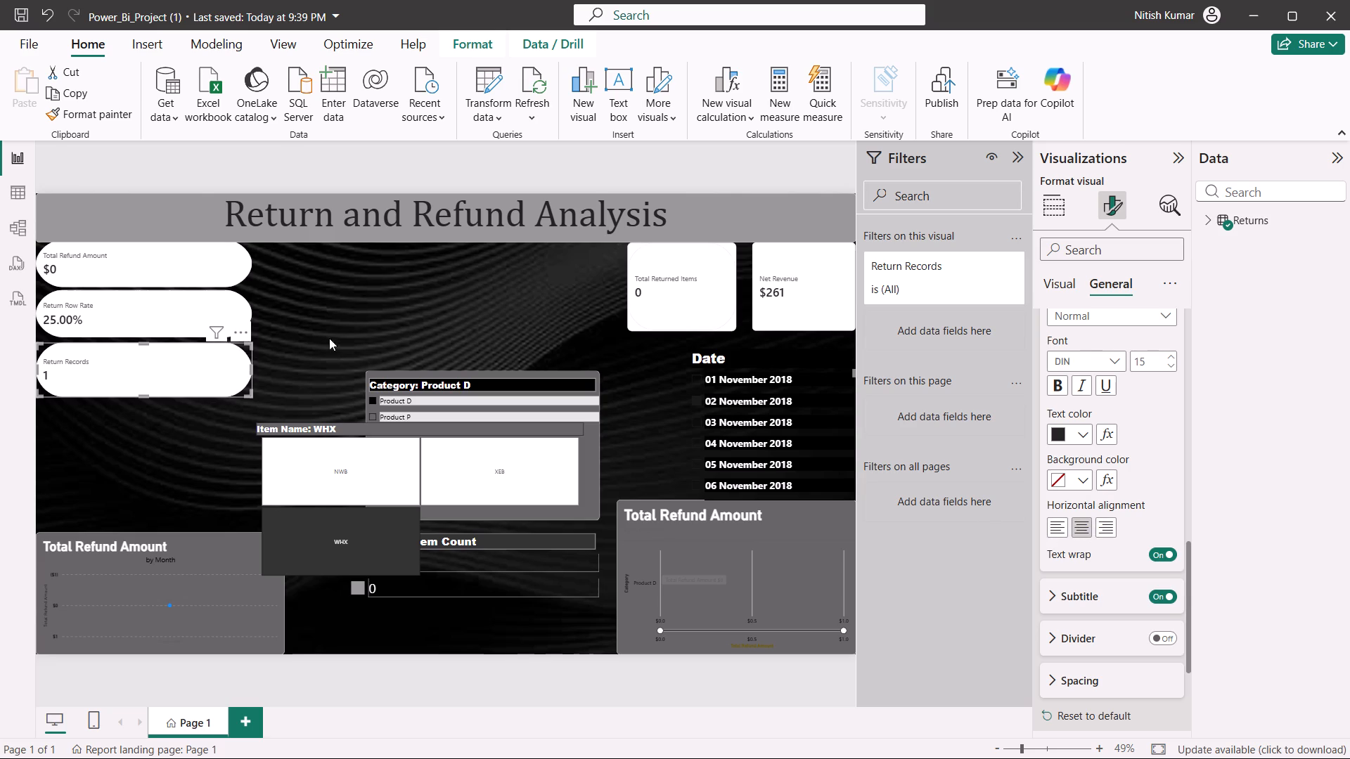
left_click(159, 379)
Set the horizontal alignment of the Return Records card's subtitle to Center.
scroll(1102, 520, "down", 2)
scroll(1067, 389, "up", 1)
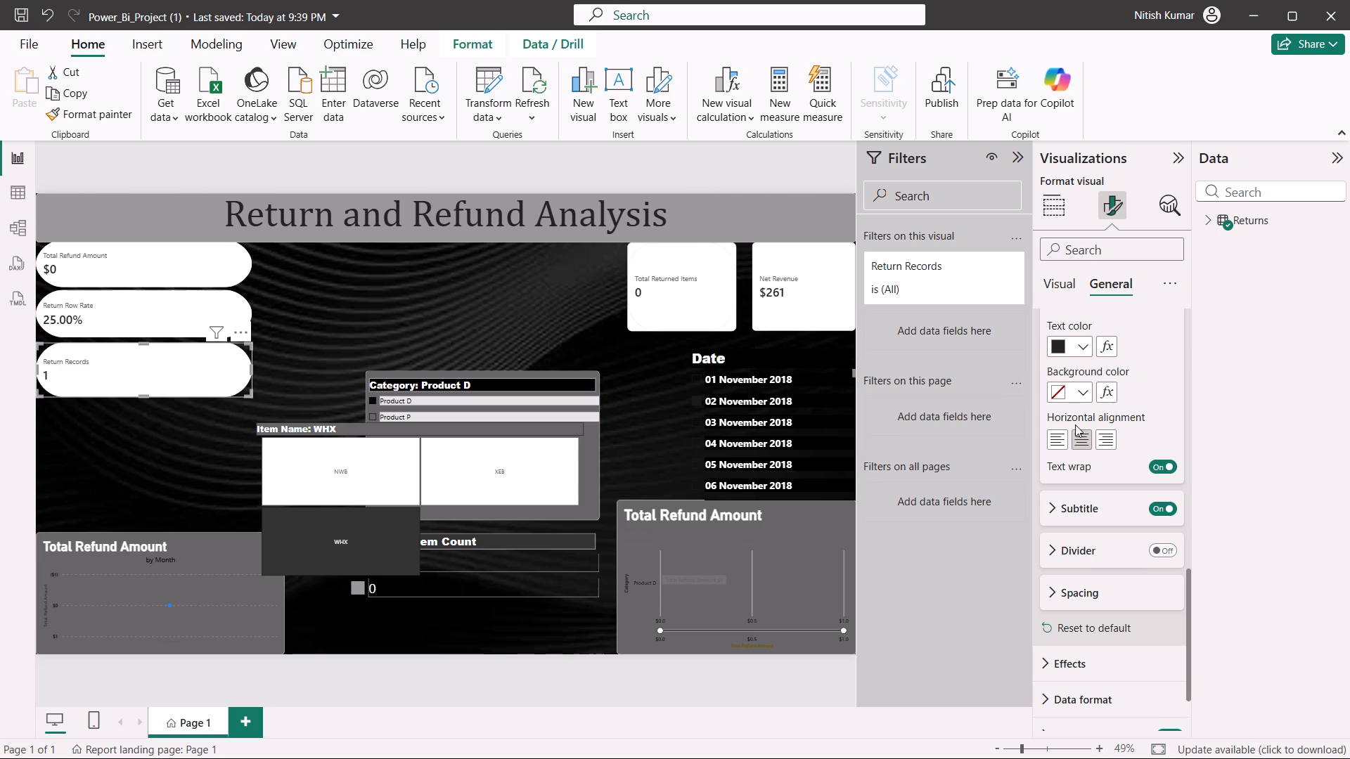
scroll(1074, 427, "down", 1)
left_click(1095, 418)
scroll(1107, 494, "down", 2)
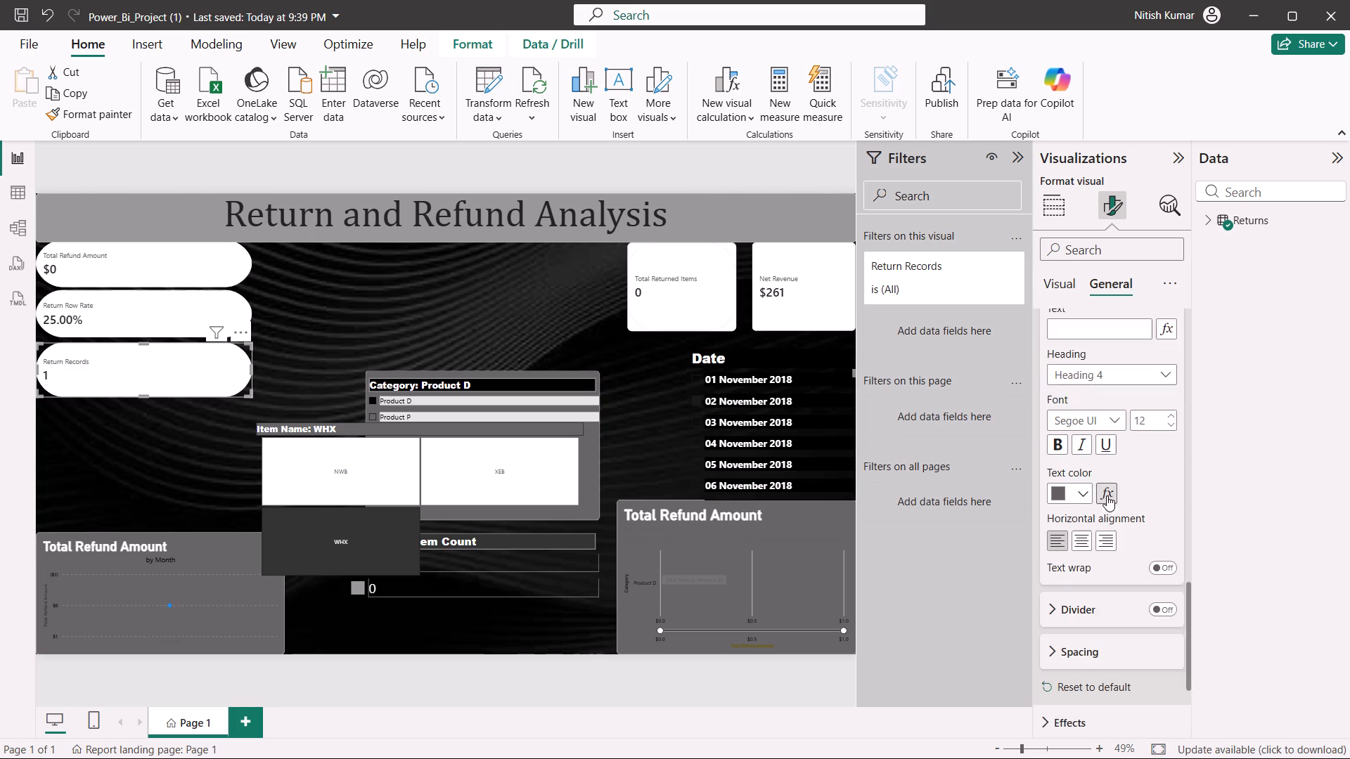
scroll(1107, 495, "down", 1)
left_click(1073, 415)
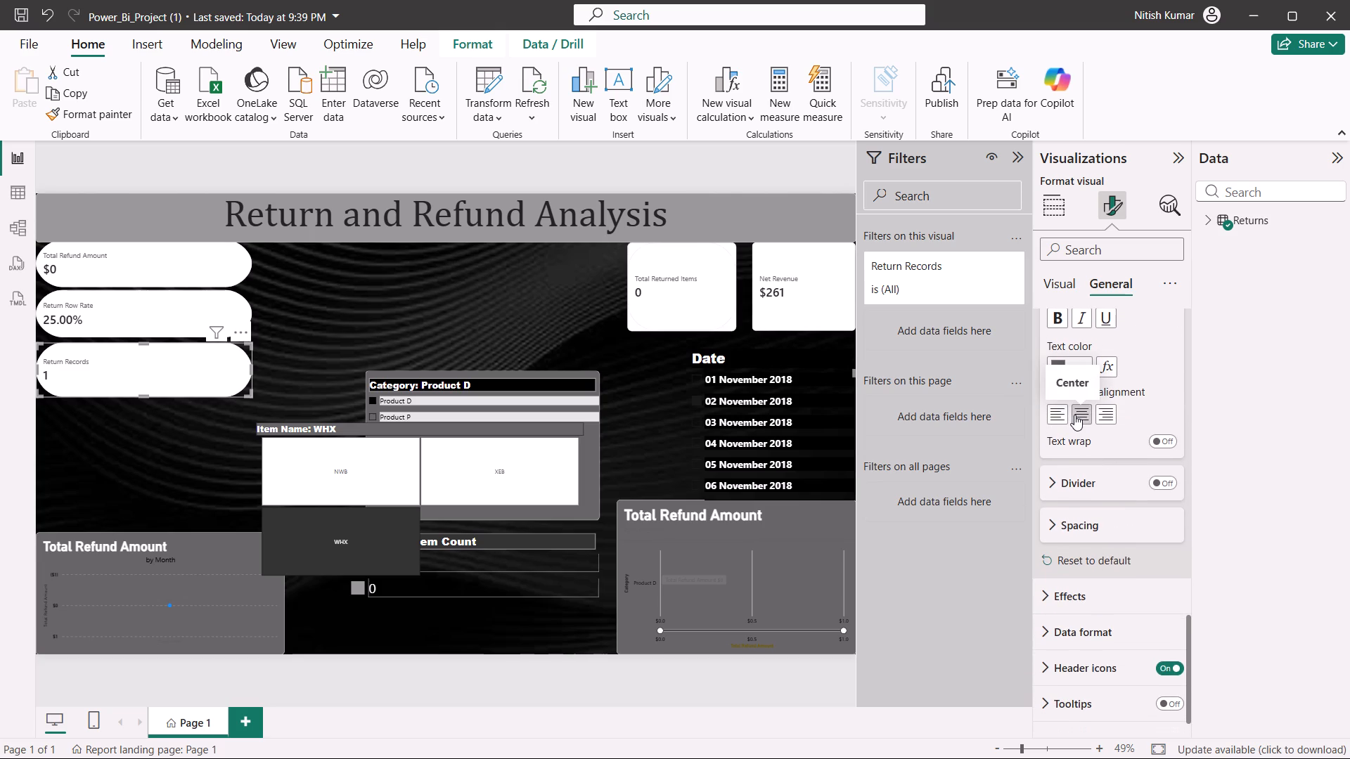
left_click(123, 372)
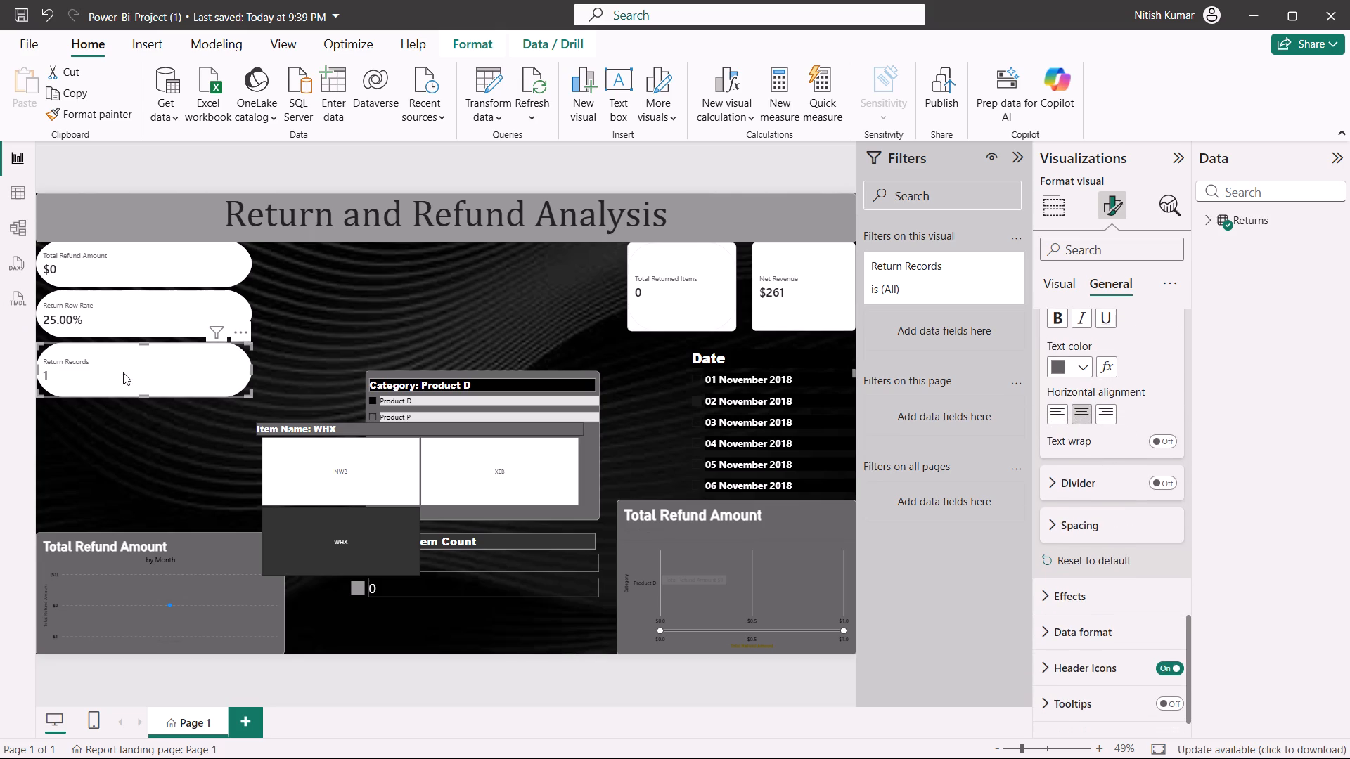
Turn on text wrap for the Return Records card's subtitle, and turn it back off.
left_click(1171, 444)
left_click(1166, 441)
Turn on the divider for the Return Records card.
scroll(1081, 455, "down", 1)
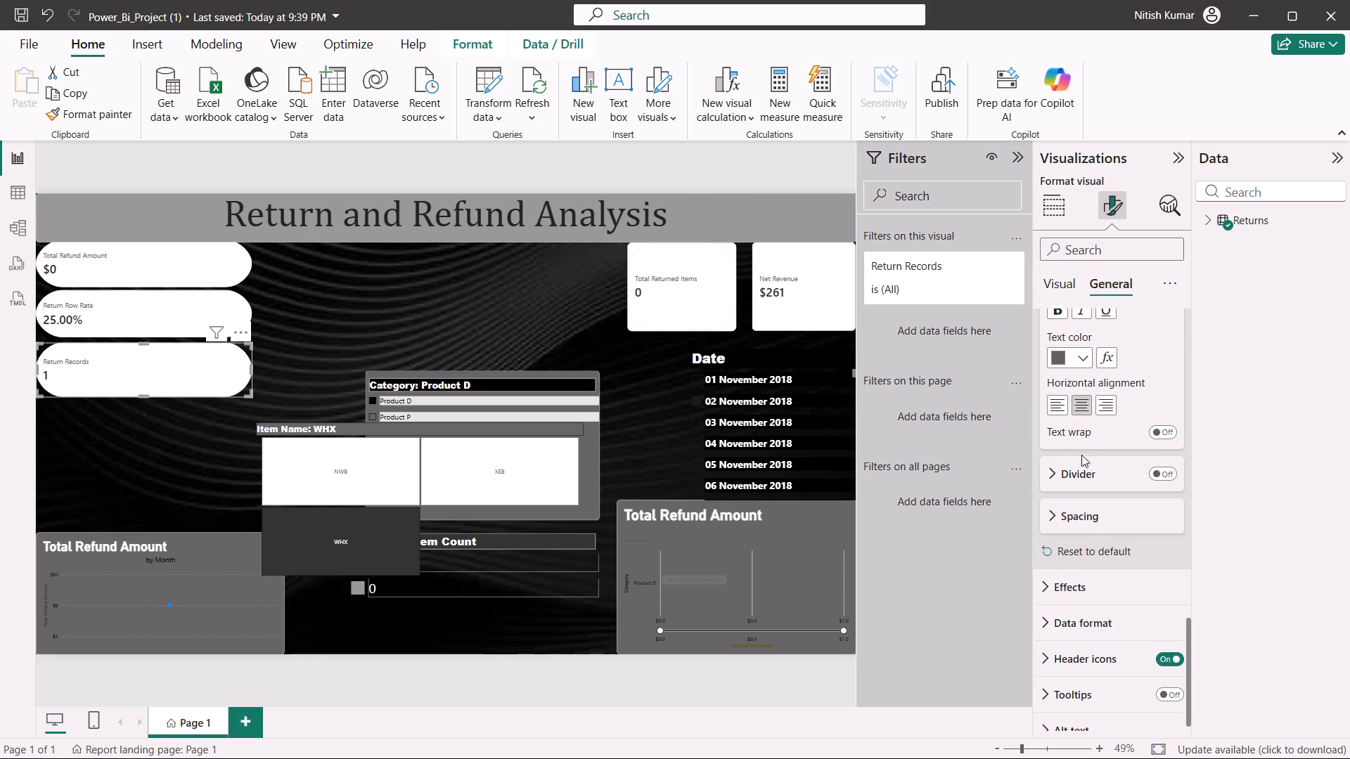
left_click(1081, 455)
scroll(1081, 455, "down", 1)
scroll(1105, 511, "down", 3)
scroll(1103, 512, "up", 3)
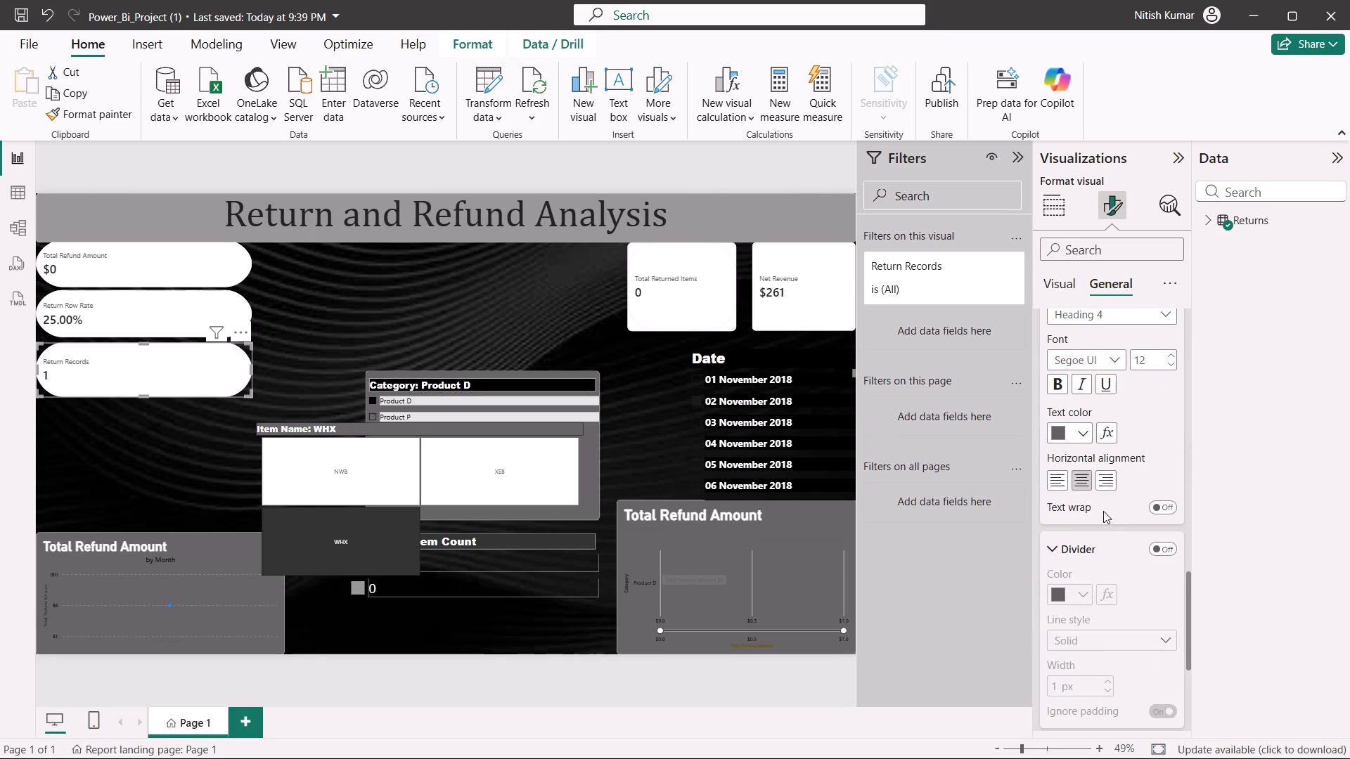
left_click(1162, 556)
left_click(1155, 557)
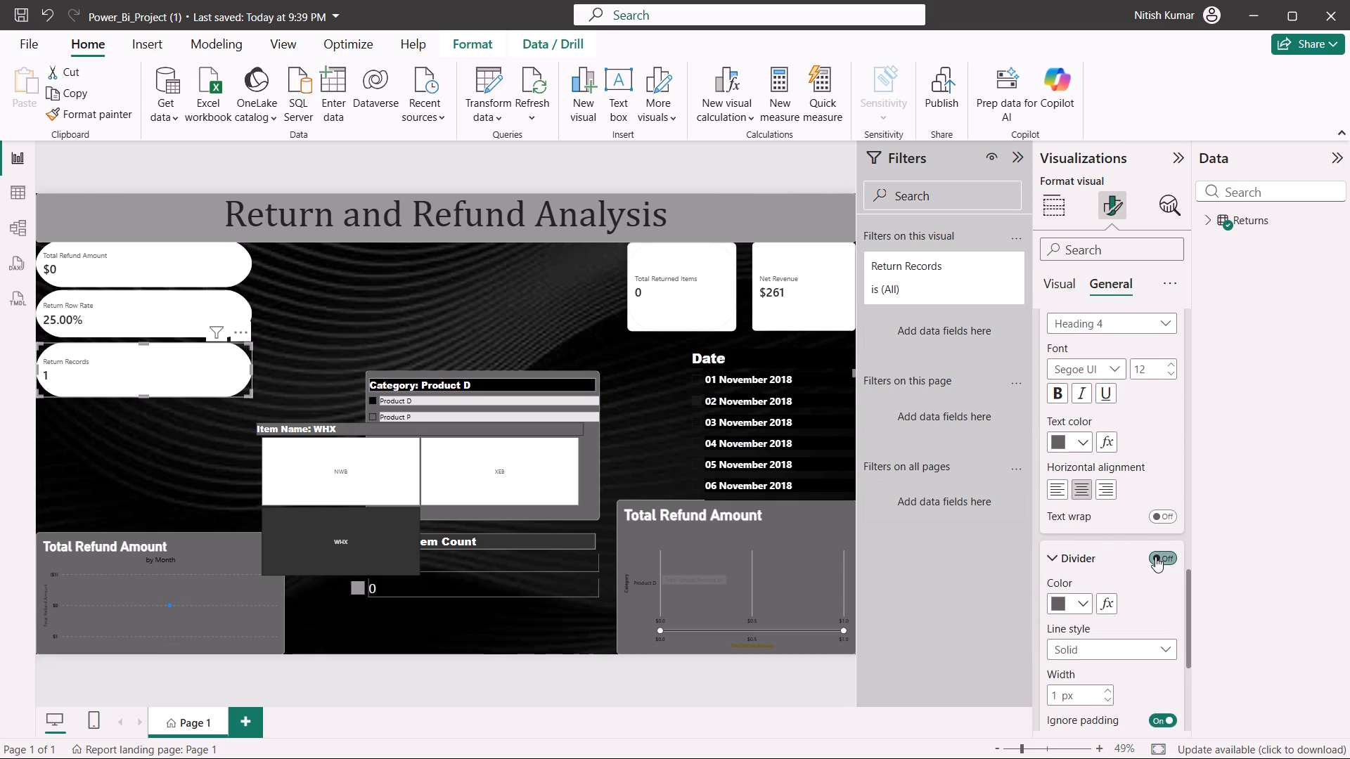
left_click(1155, 557)
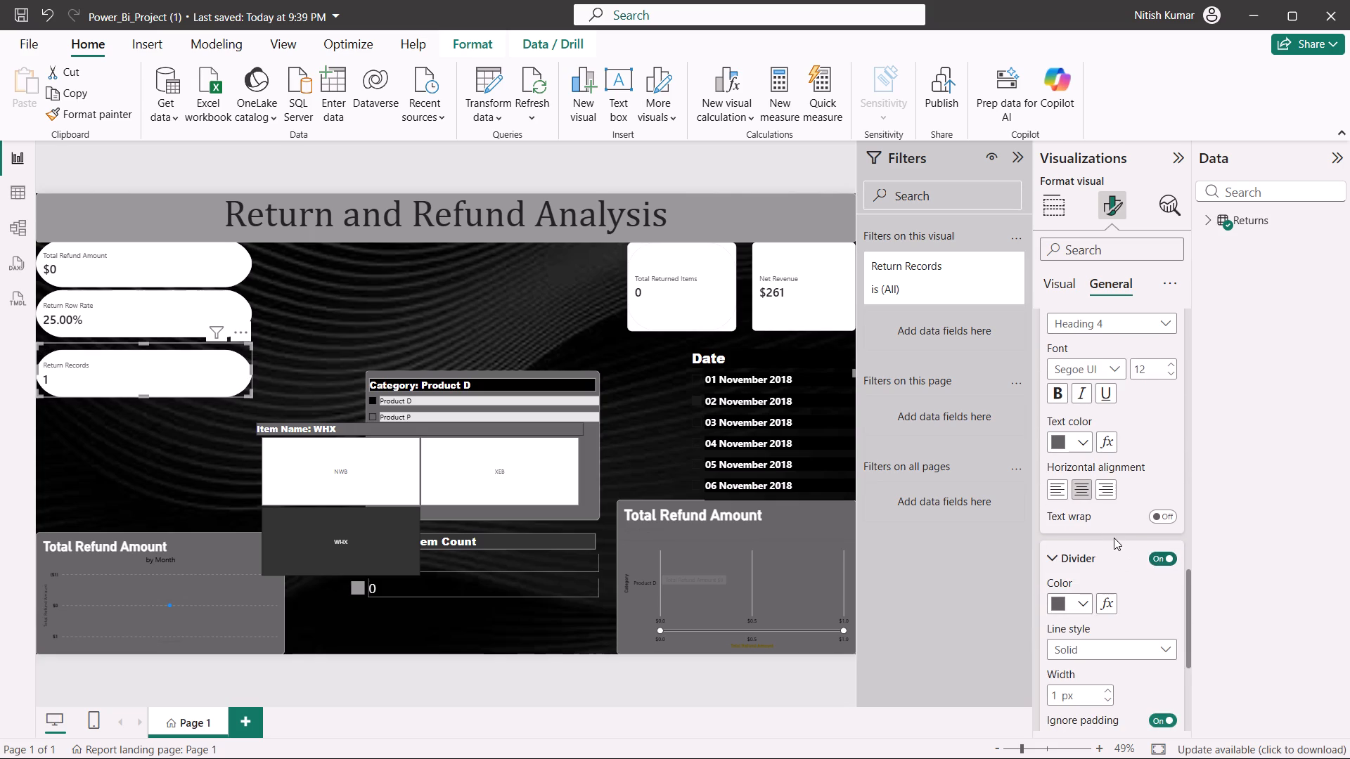
Try the Dashed line style for the Return Records card's divider, and settle on Dotted.
scroll(1114, 548, "down", 2)
left_click(1105, 474)
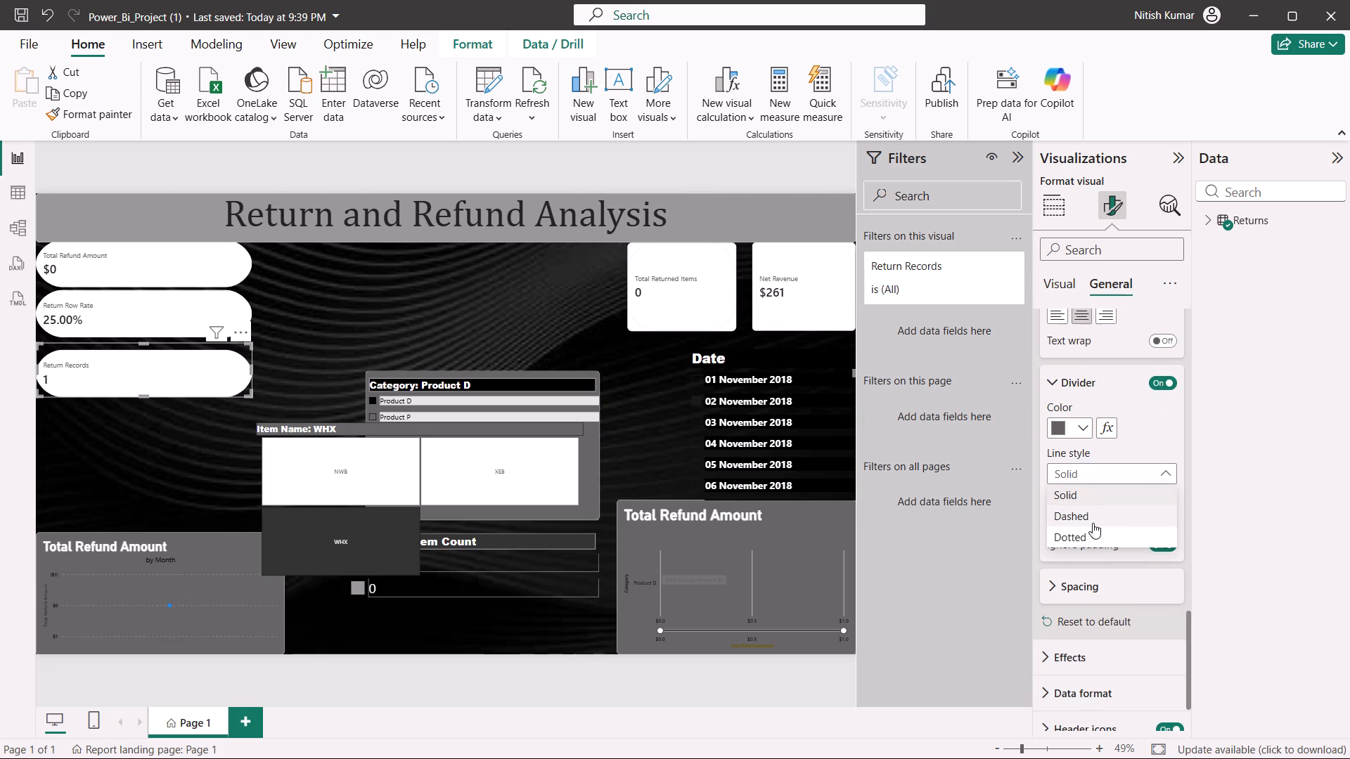
left_click(1091, 517)
left_click(1090, 474)
left_click(1091, 533)
Open the spacing settings below the Return Records card's divider options.
scroll(1103, 474, "down", 2)
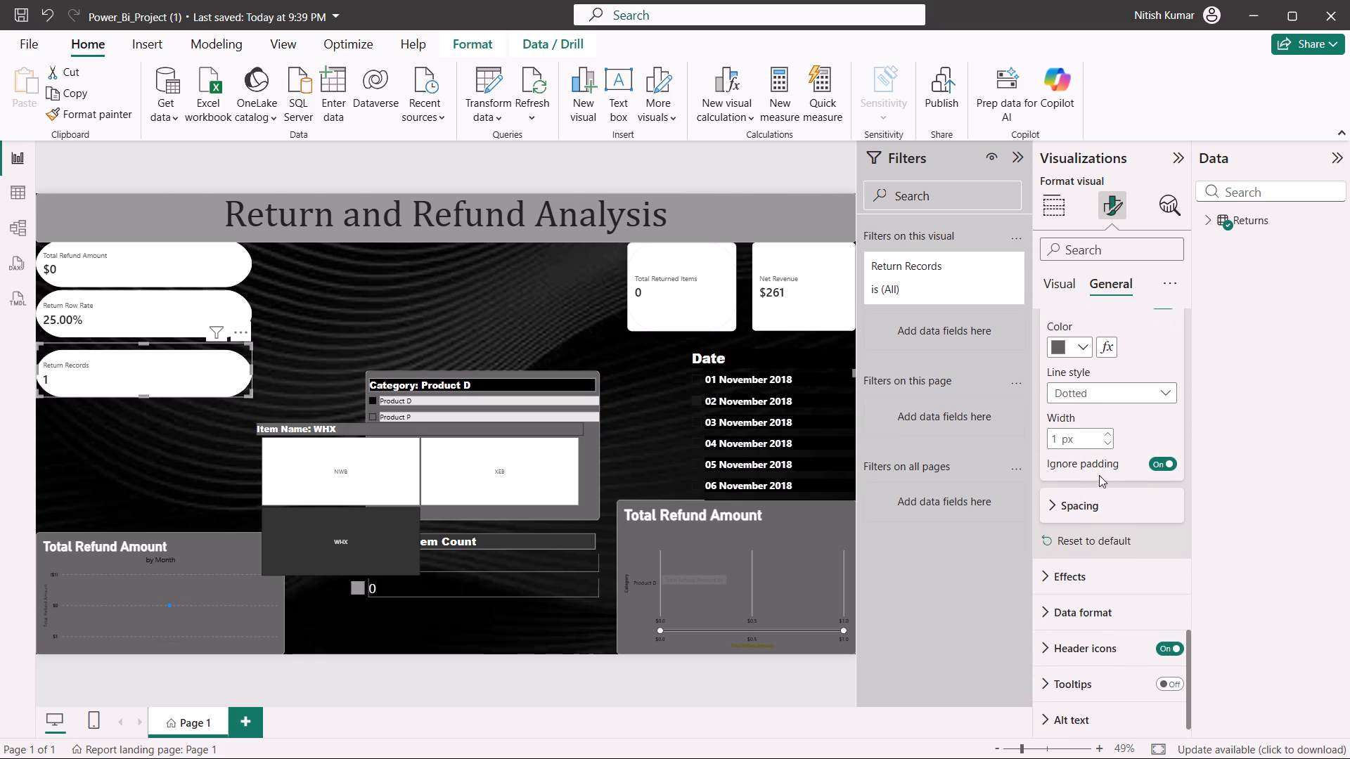
left_click(1078, 497)
scroll(1082, 502, "down", 2)
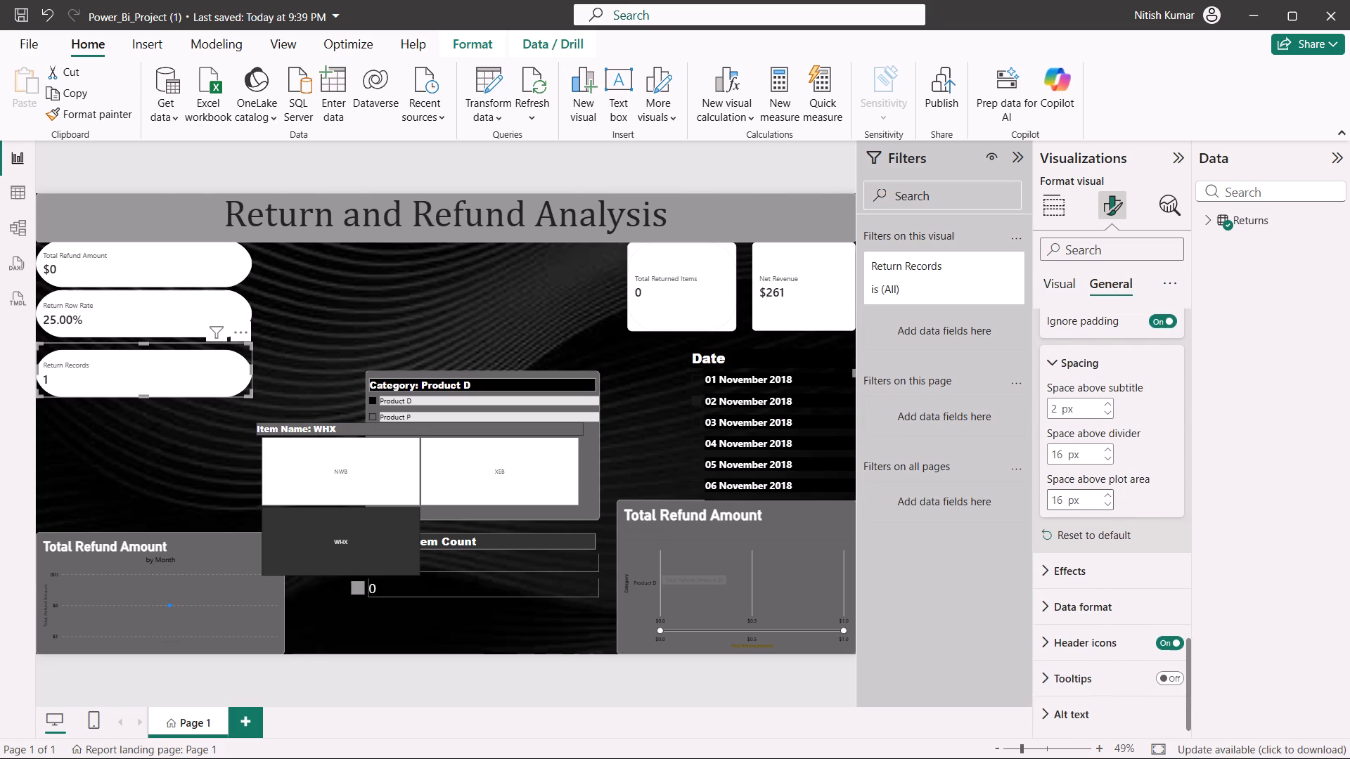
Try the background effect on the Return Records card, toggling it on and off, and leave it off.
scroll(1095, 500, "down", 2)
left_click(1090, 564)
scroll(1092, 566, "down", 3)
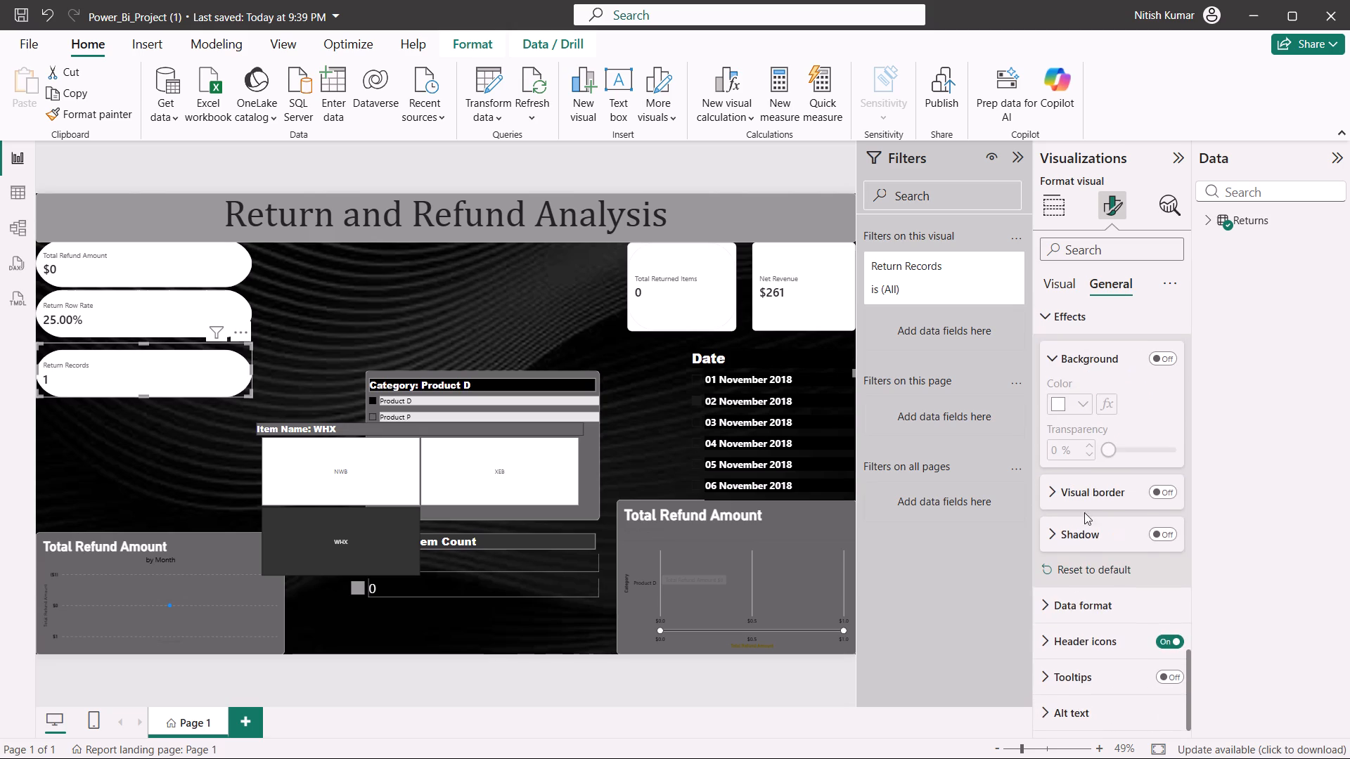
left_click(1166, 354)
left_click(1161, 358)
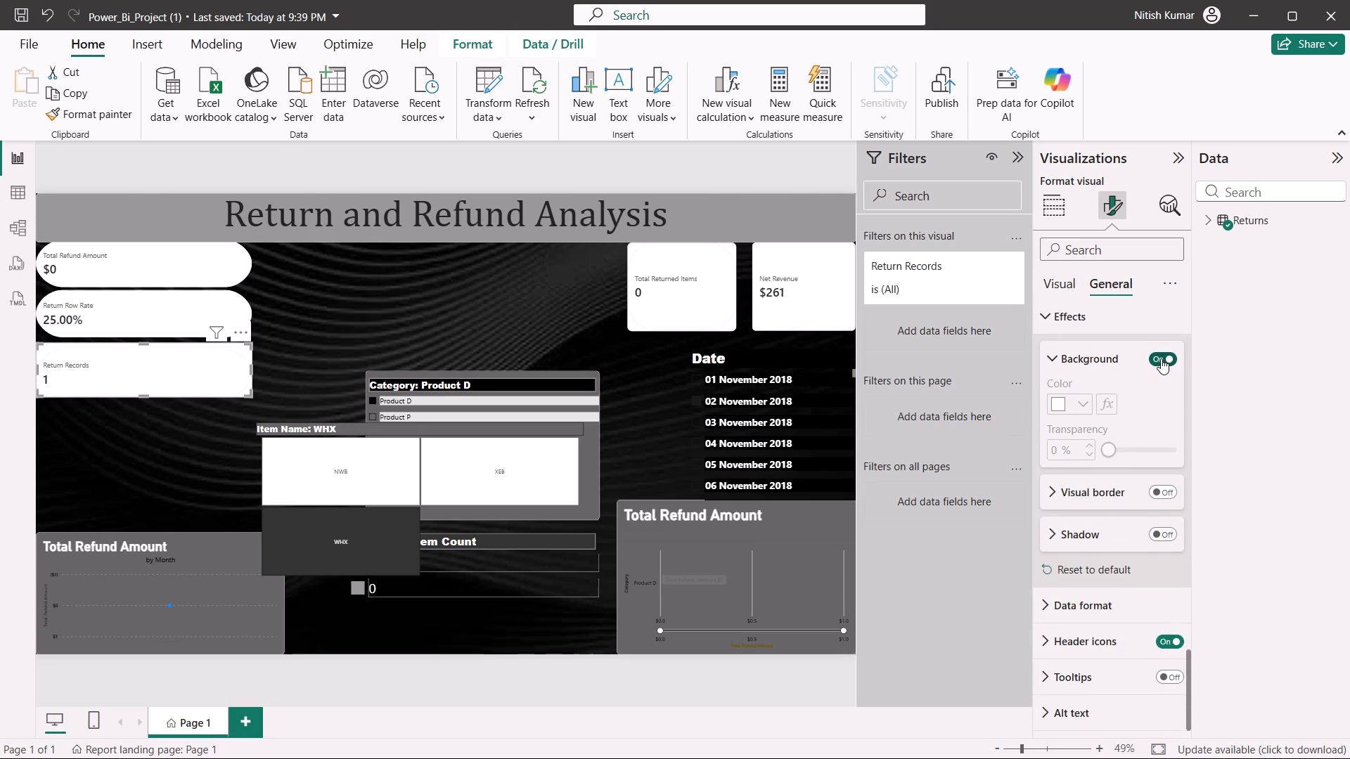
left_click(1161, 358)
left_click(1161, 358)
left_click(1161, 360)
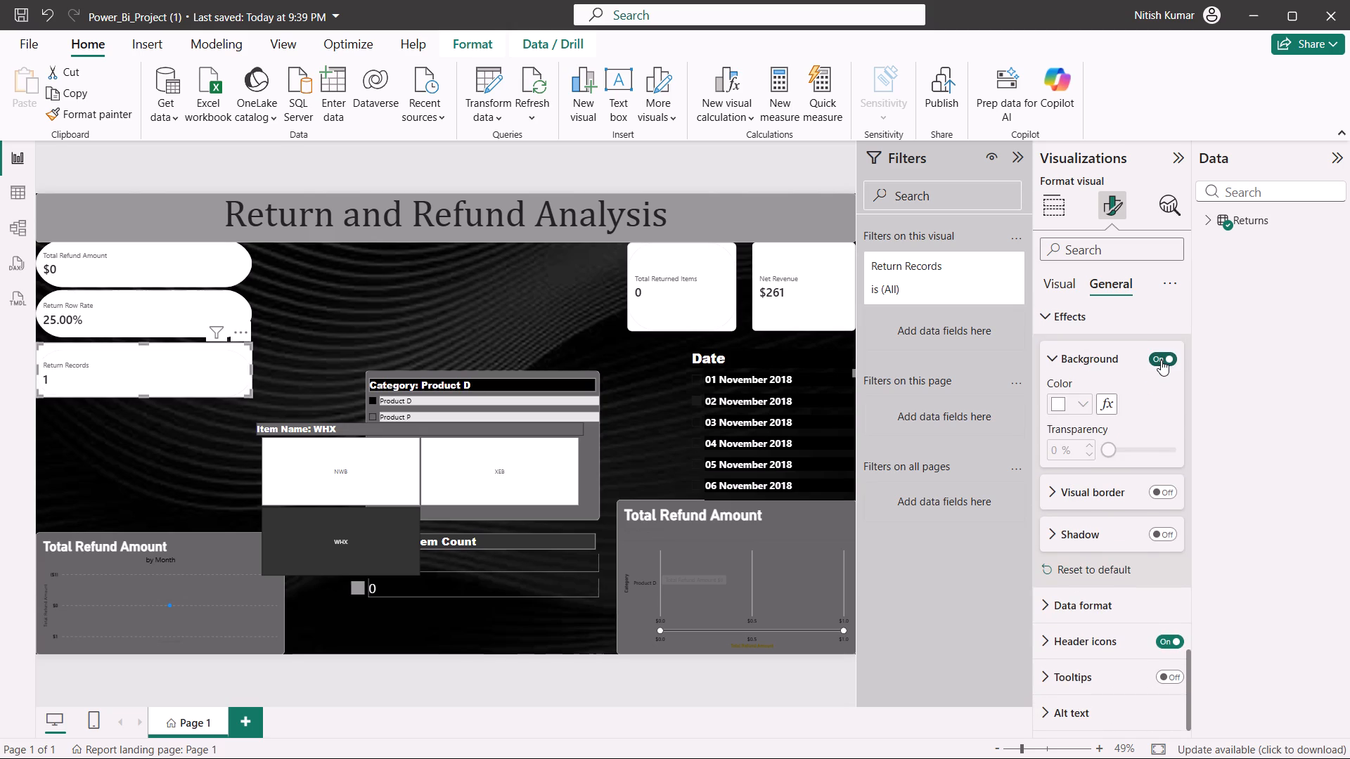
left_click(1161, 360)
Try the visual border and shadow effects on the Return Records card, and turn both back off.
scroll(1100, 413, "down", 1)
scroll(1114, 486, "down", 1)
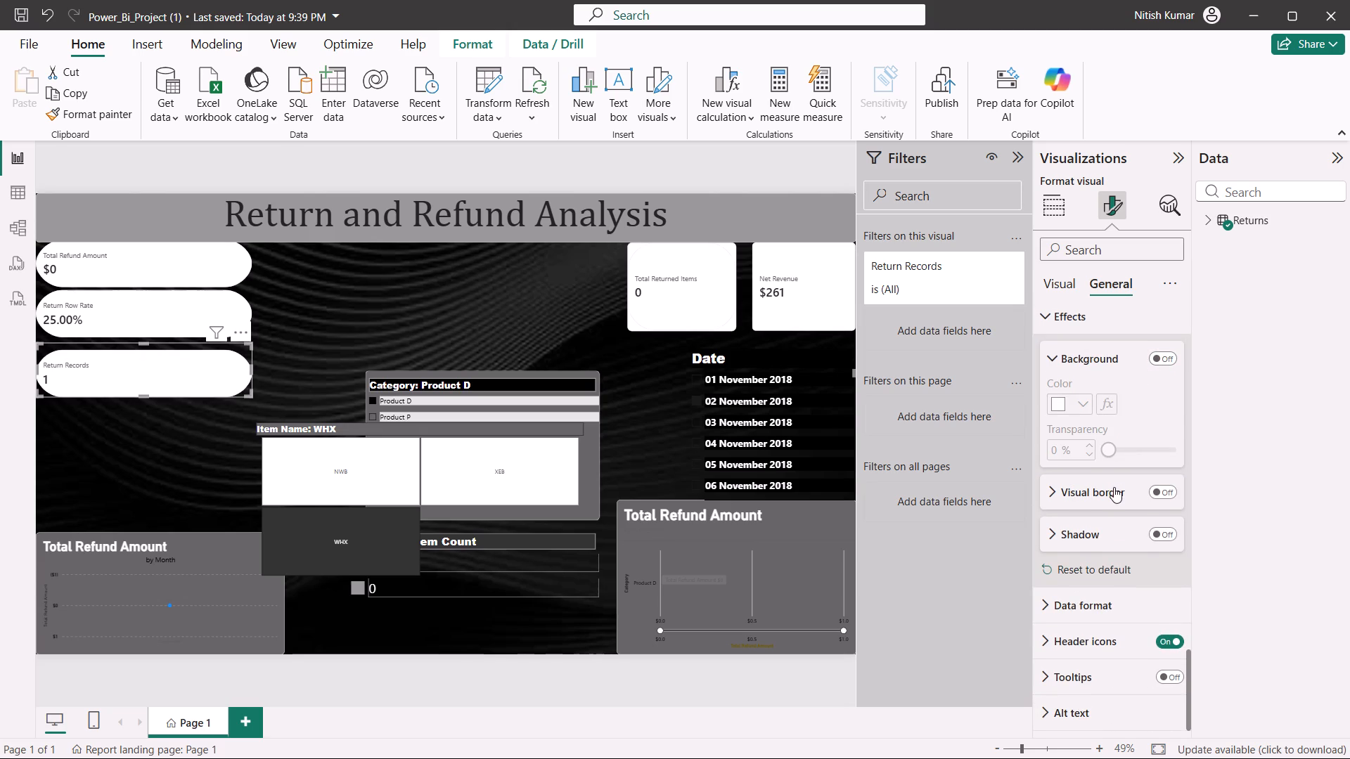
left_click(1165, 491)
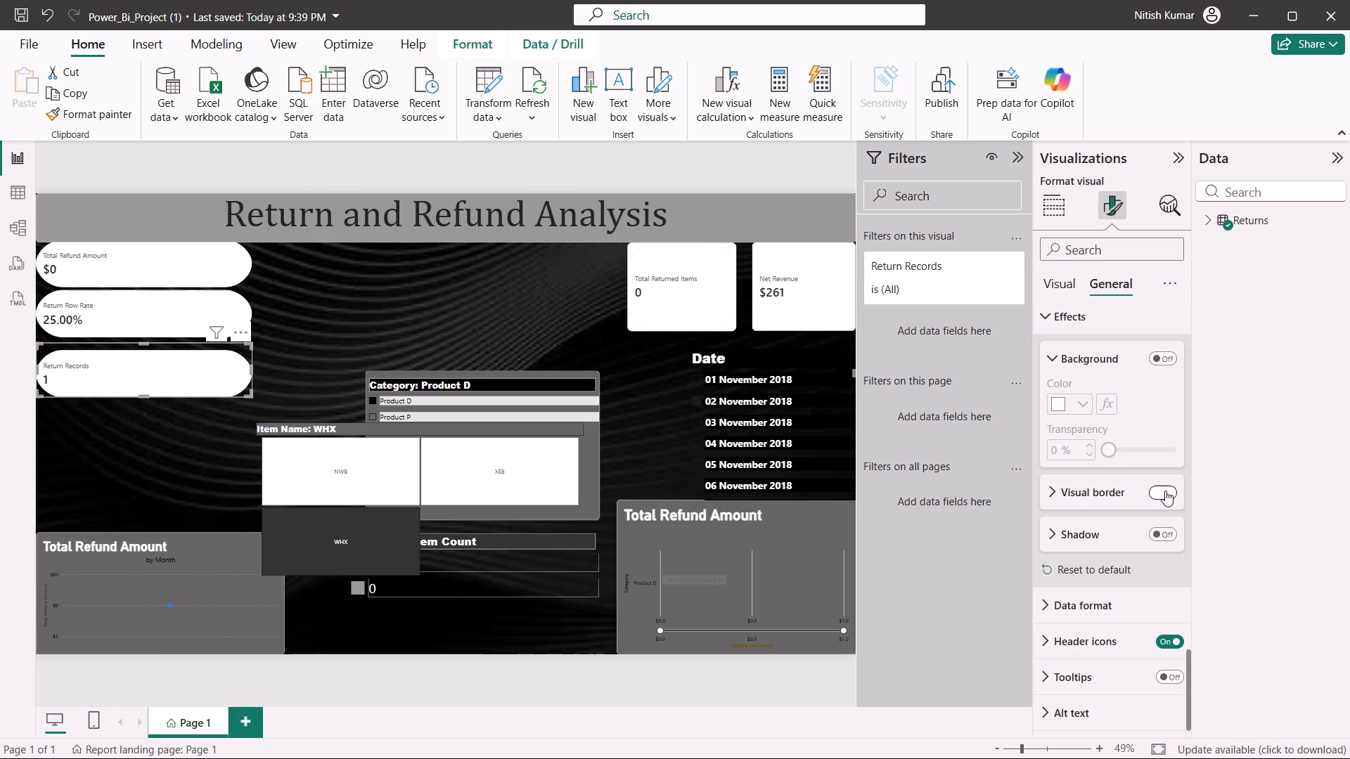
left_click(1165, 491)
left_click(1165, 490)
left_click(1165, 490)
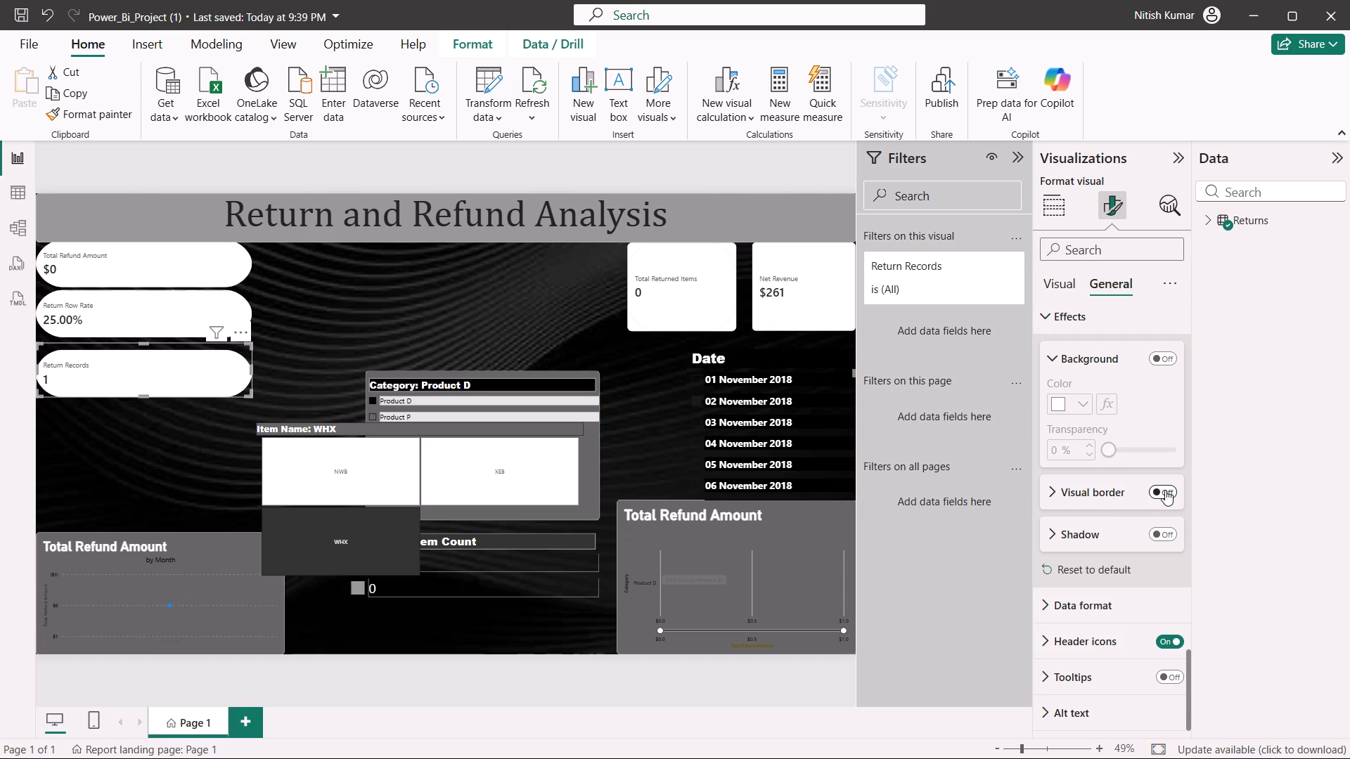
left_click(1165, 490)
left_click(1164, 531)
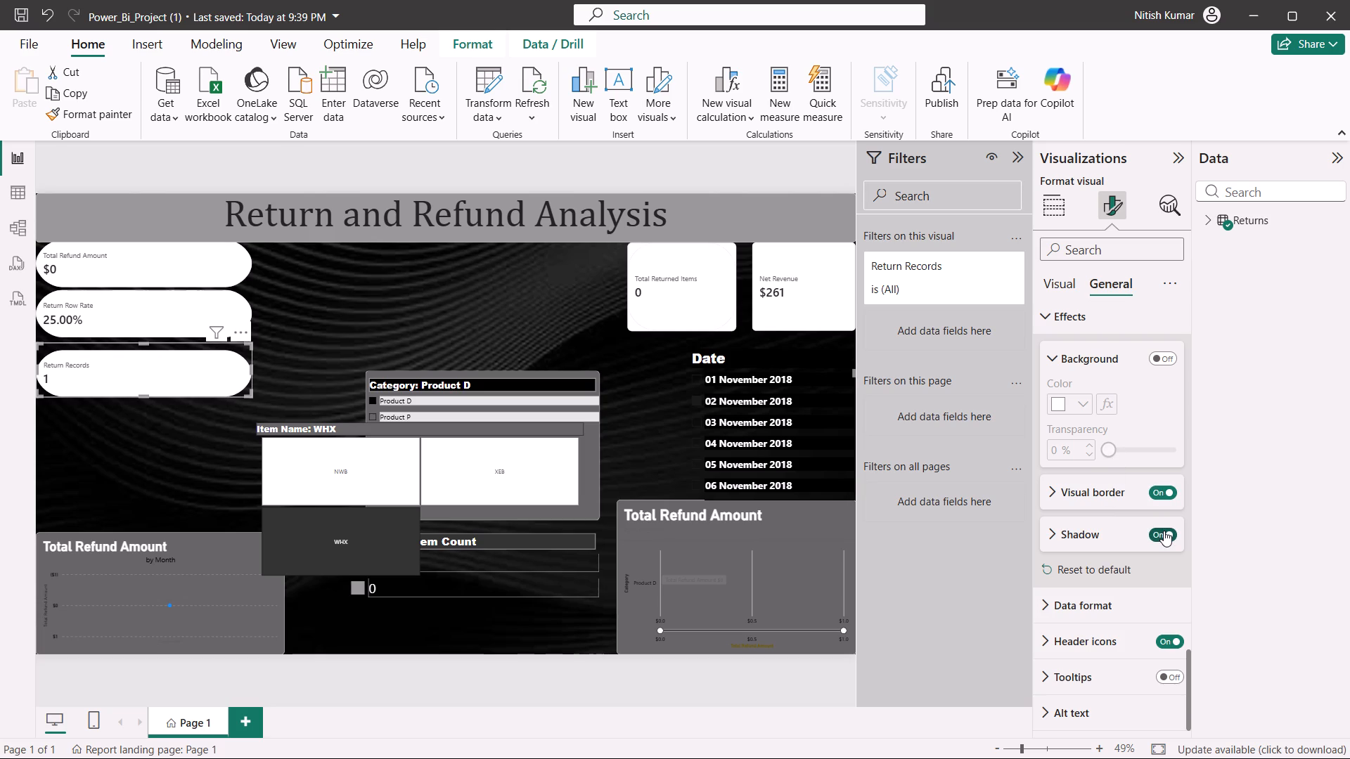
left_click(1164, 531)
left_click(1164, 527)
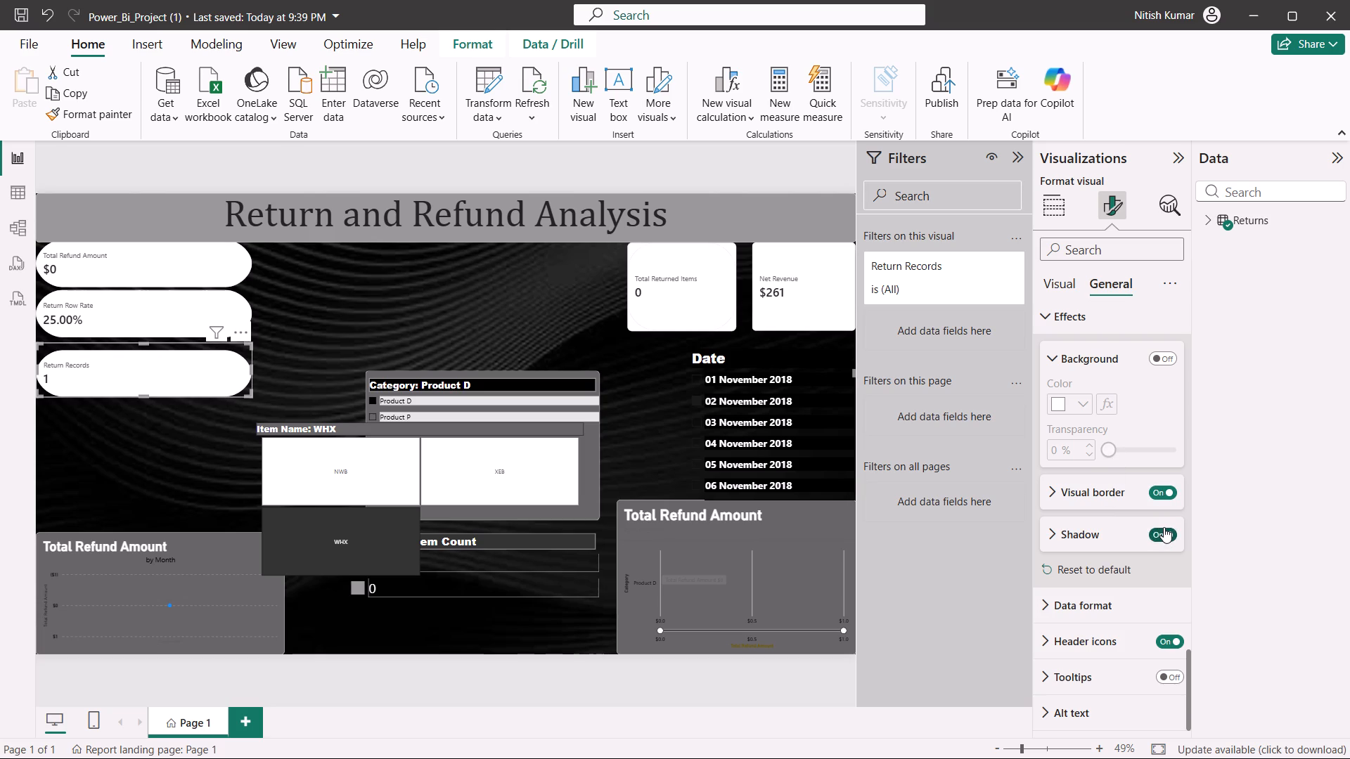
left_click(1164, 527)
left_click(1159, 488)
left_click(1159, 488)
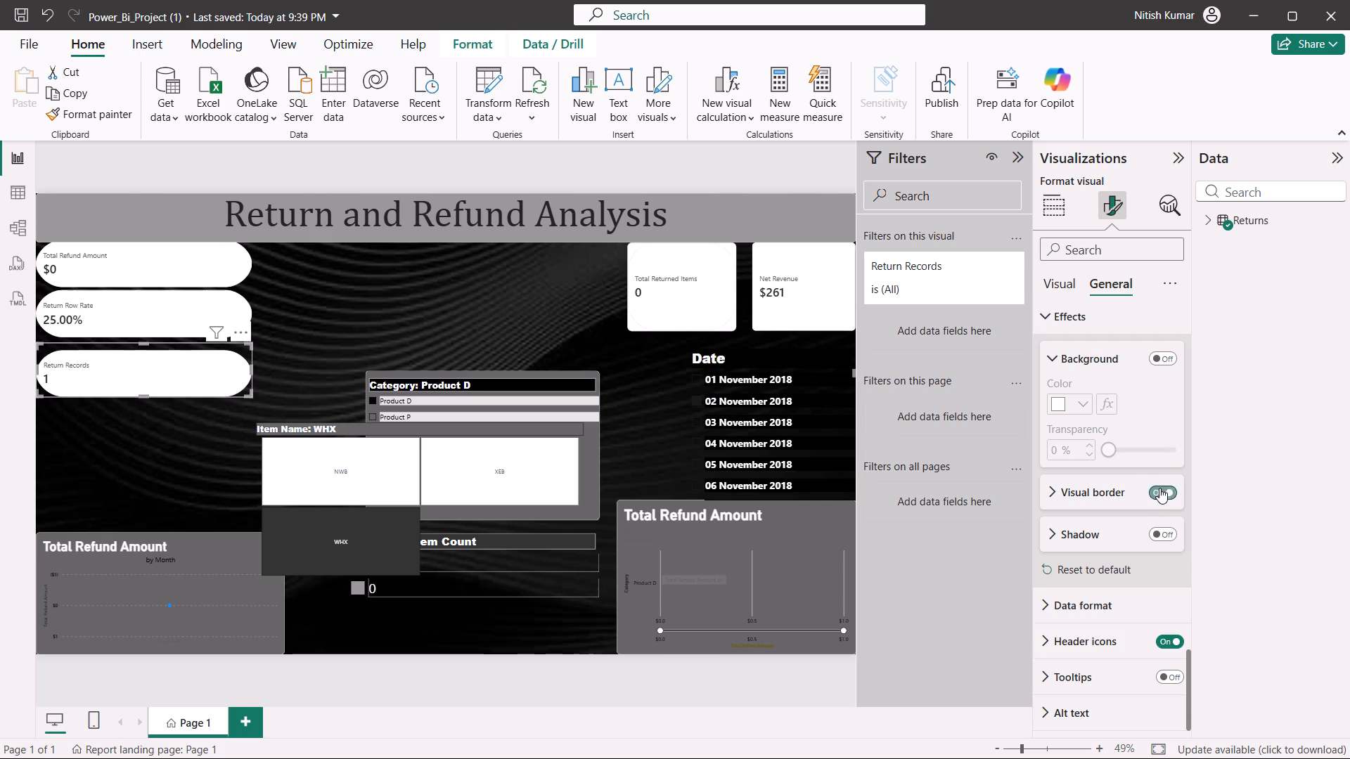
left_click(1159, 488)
Set the data format to Whole number for the Return Records field of the card.
scroll(1102, 521, "down", 3)
scroll(1110, 624, "down", 2)
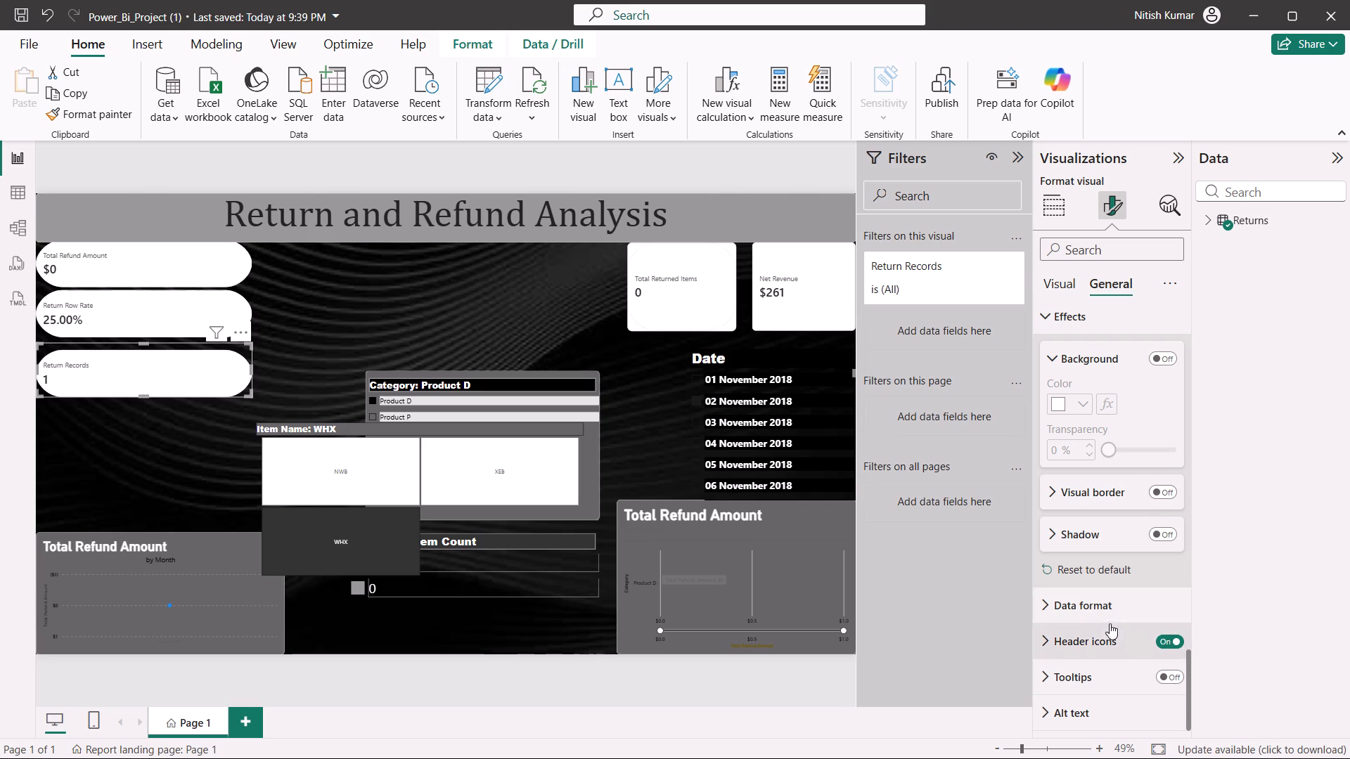
left_click(1087, 589)
scroll(1100, 606, "down", 2)
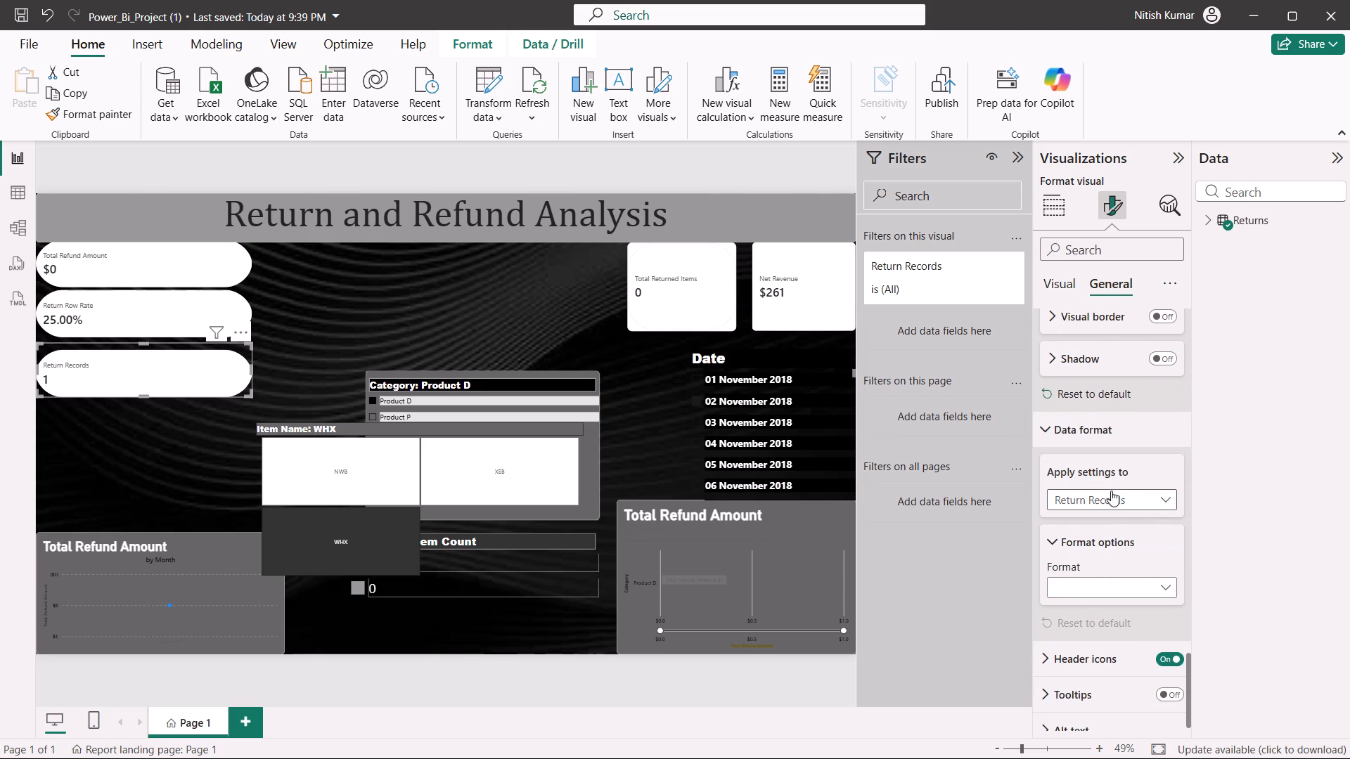
left_click(1112, 501)
left_click(1110, 517)
left_click(1113, 502)
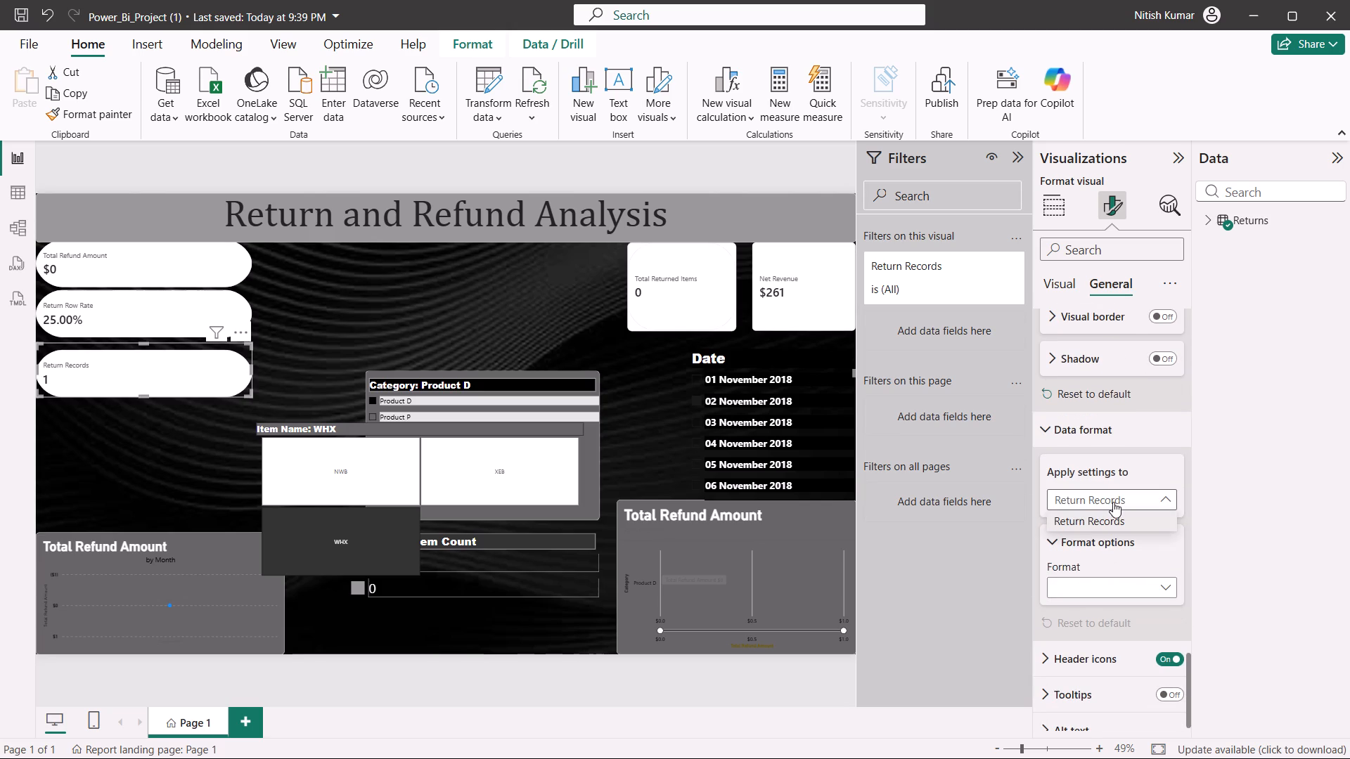
left_click(1113, 502)
scroll(1105, 536, "down", 1)
left_click(1110, 554)
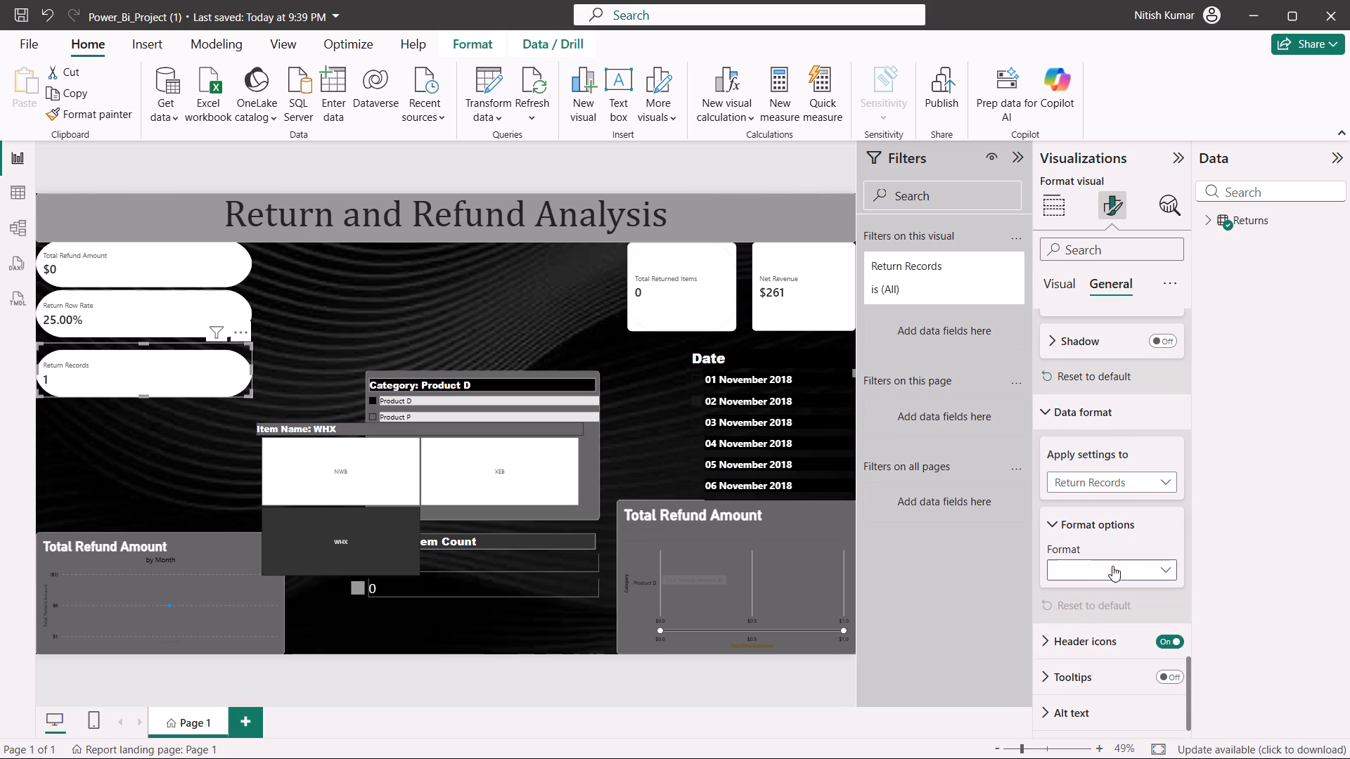
left_click(1112, 566)
left_click(1119, 619)
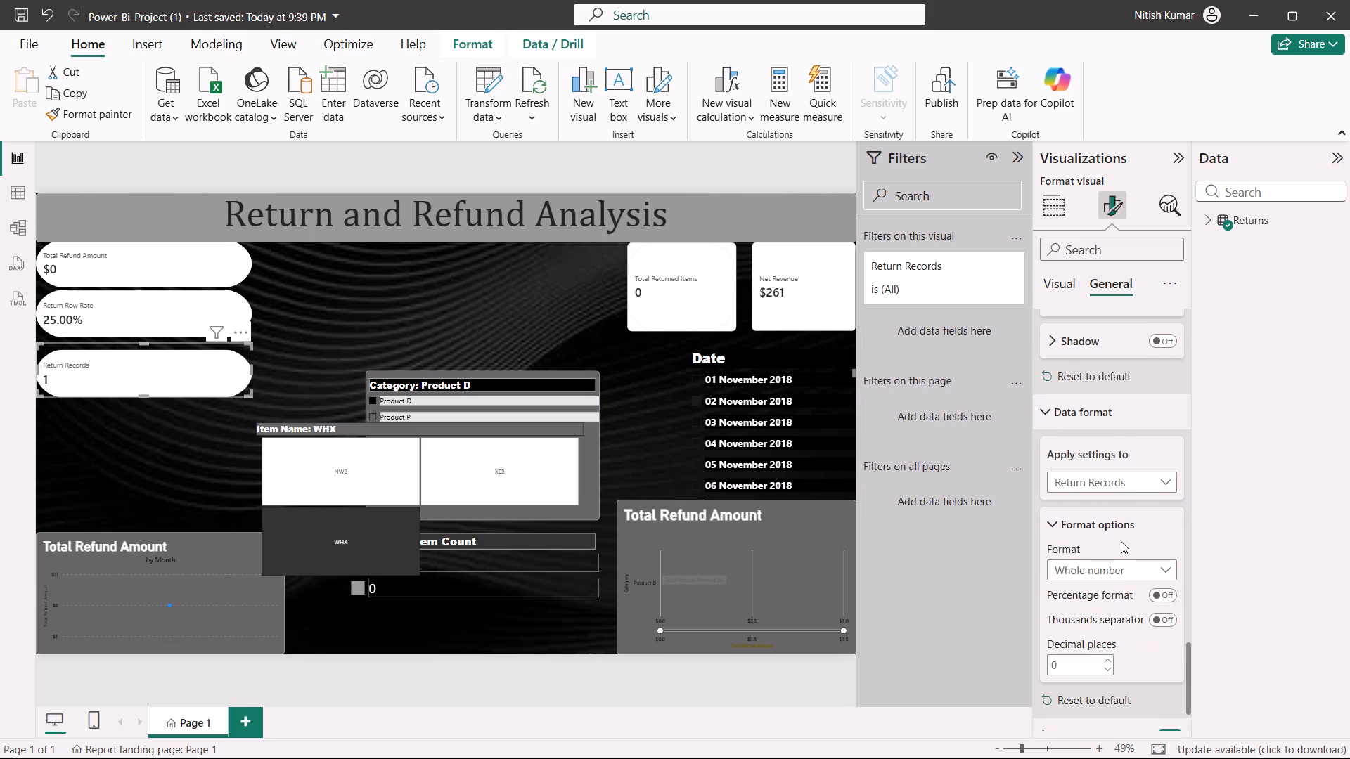
Turn on Percentage format in the Return Records card's data format options.
scroll(1105, 598, "down", 3)
left_click(1163, 498)
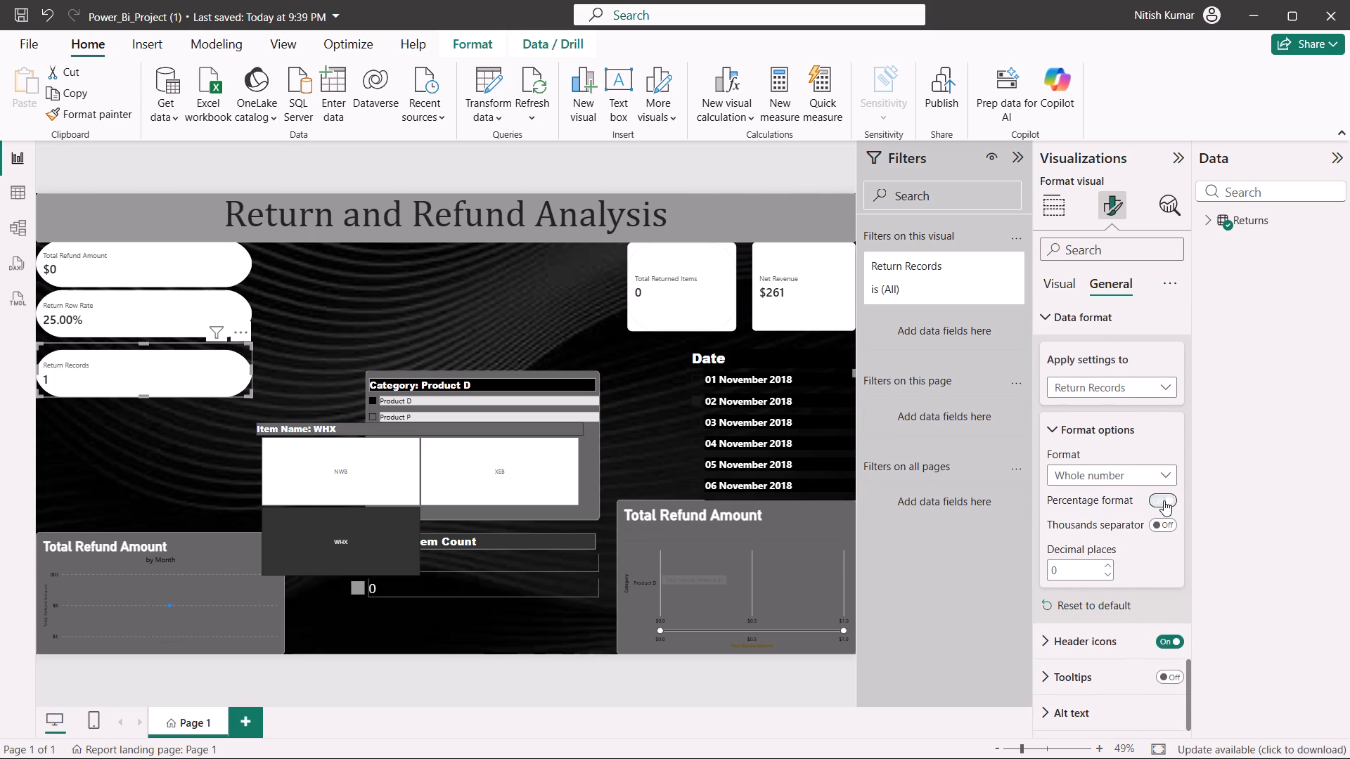
left_click(1162, 500)
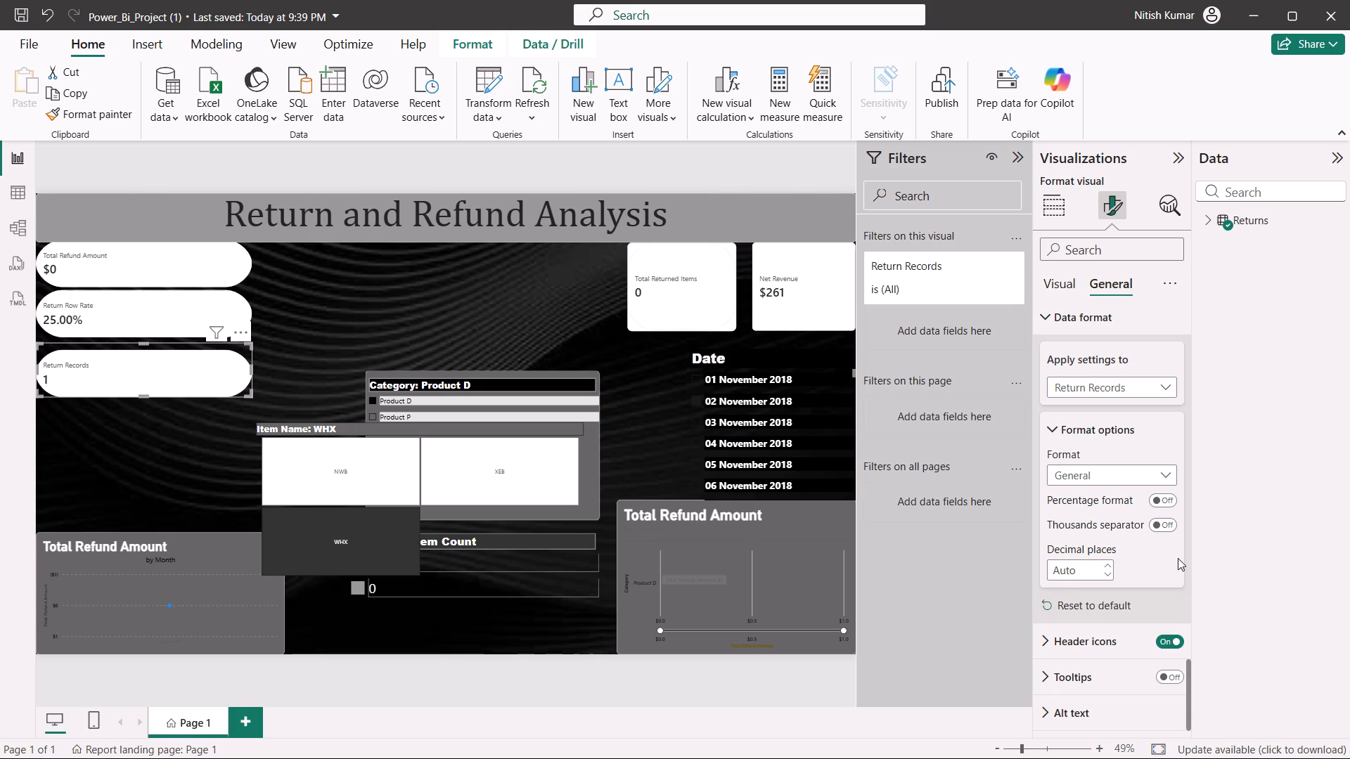
left_click(1160, 499)
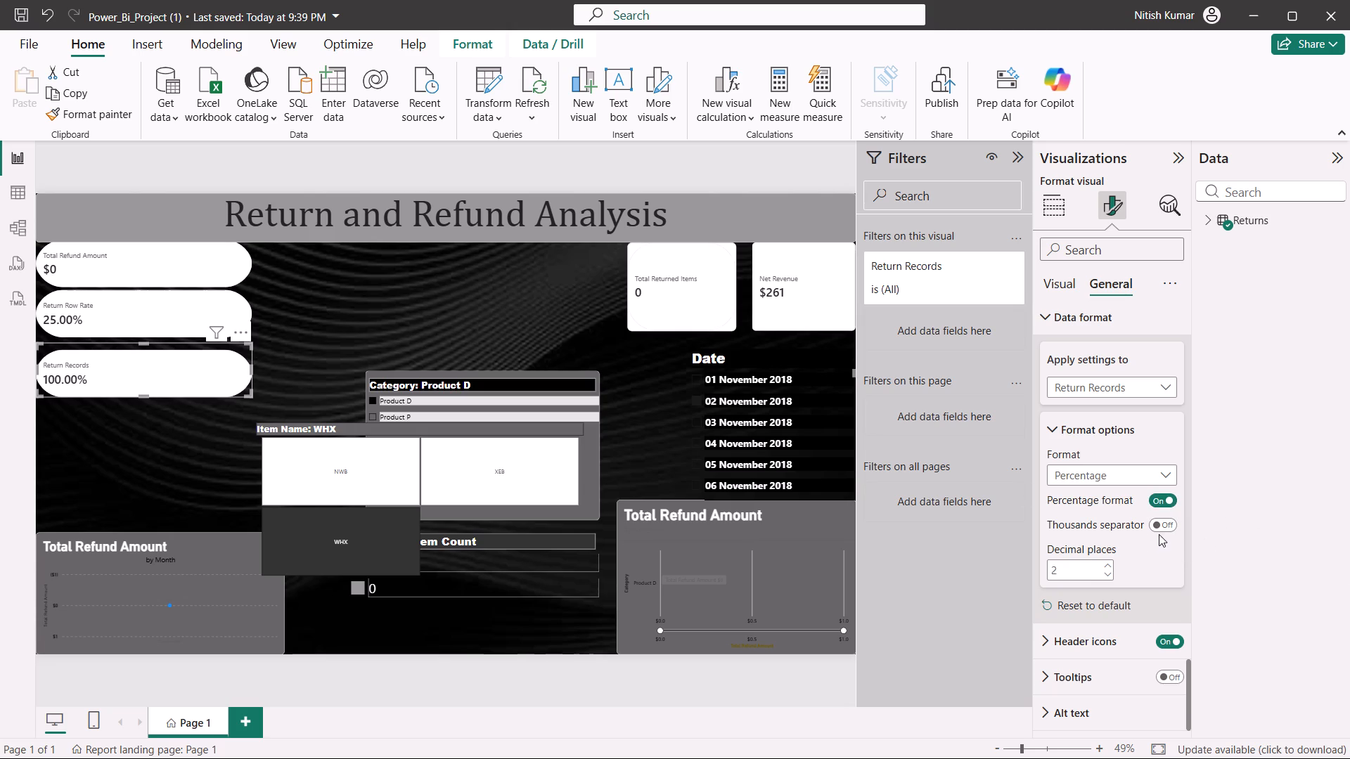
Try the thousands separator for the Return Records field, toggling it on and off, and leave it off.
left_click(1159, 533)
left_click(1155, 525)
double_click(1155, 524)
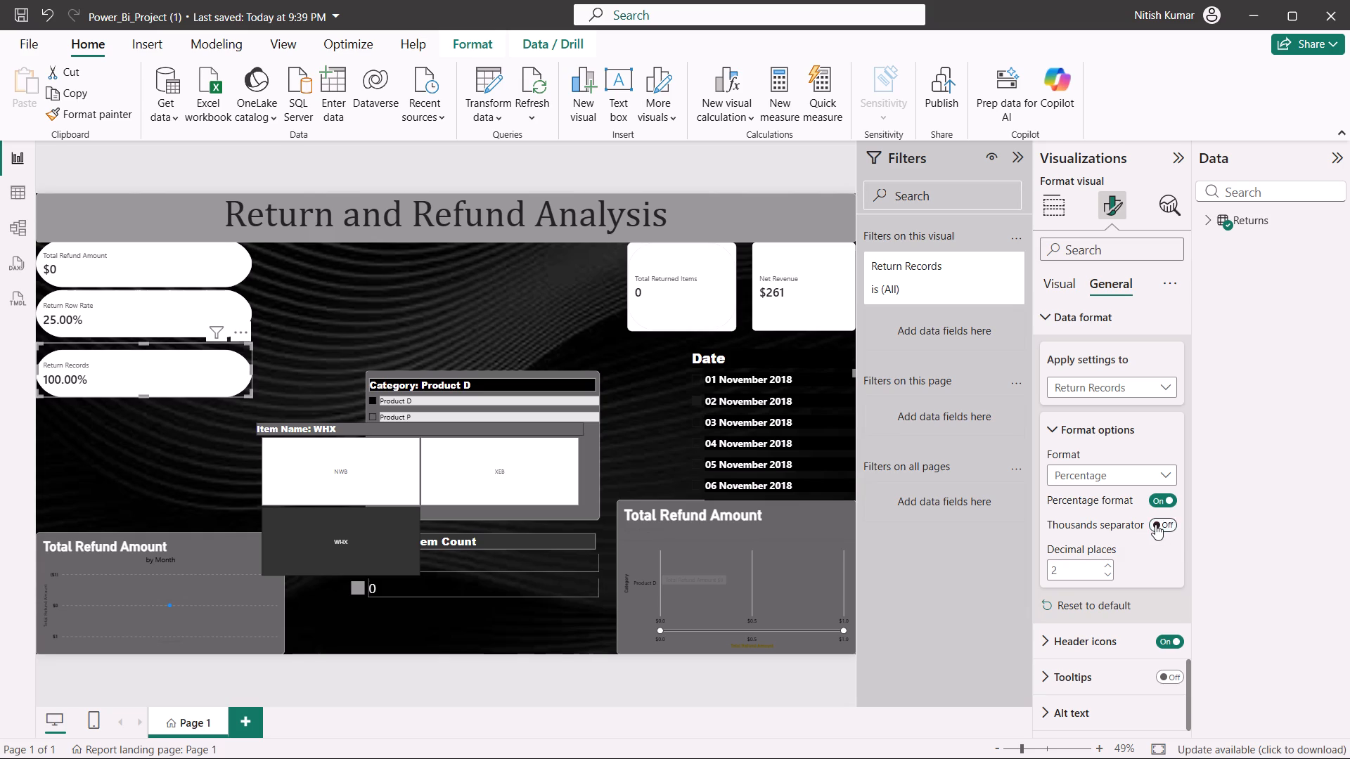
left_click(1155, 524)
Set the decimal places of the Return Records percentage format to 3.
left_click(1102, 574)
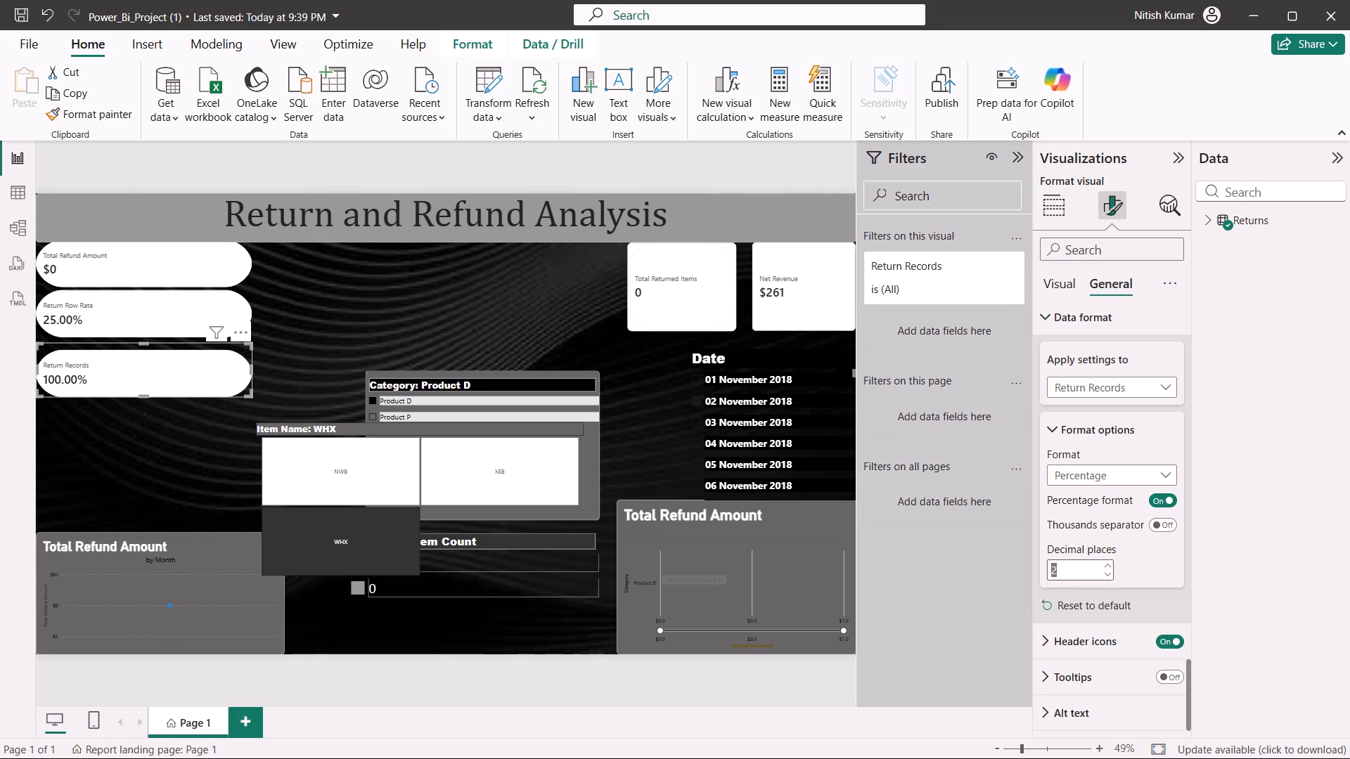
triple_click(1105, 573)
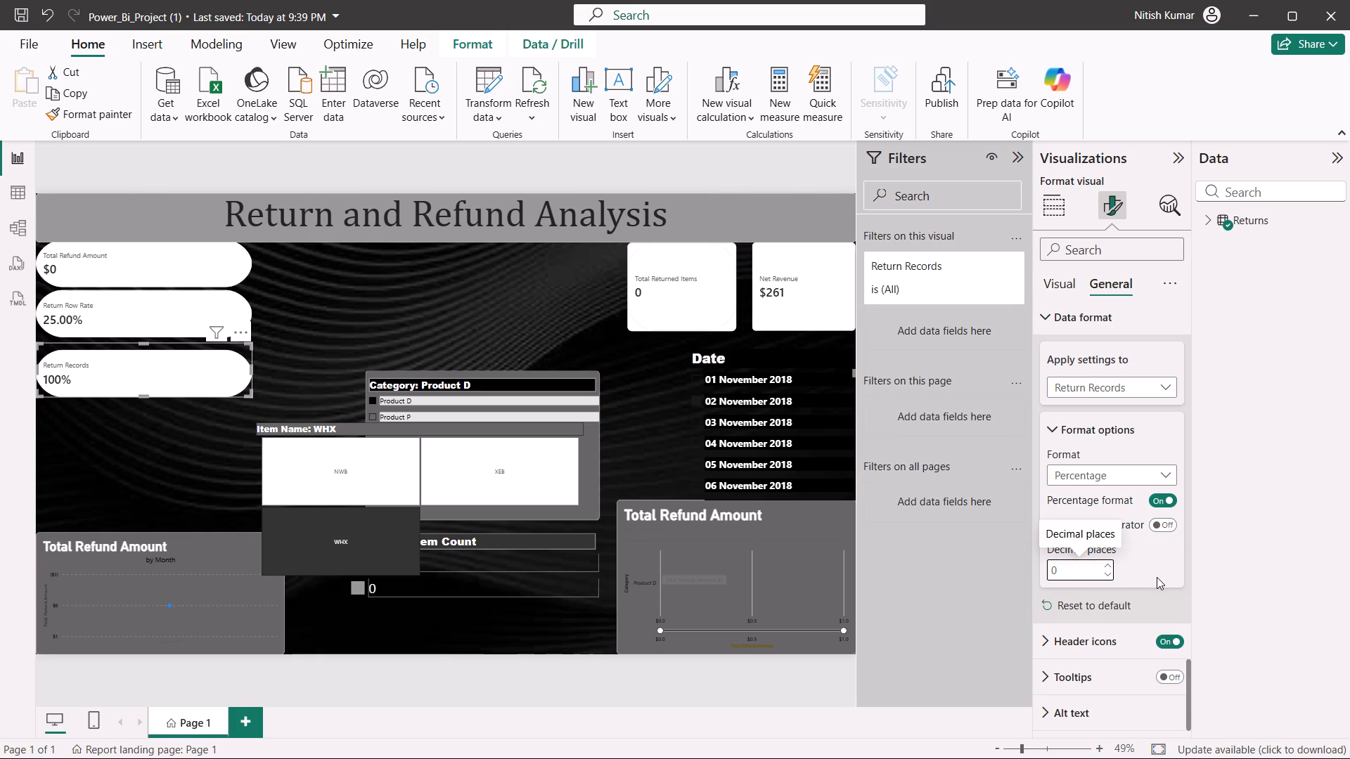
triple_click(1111, 566)
left_click(1111, 564)
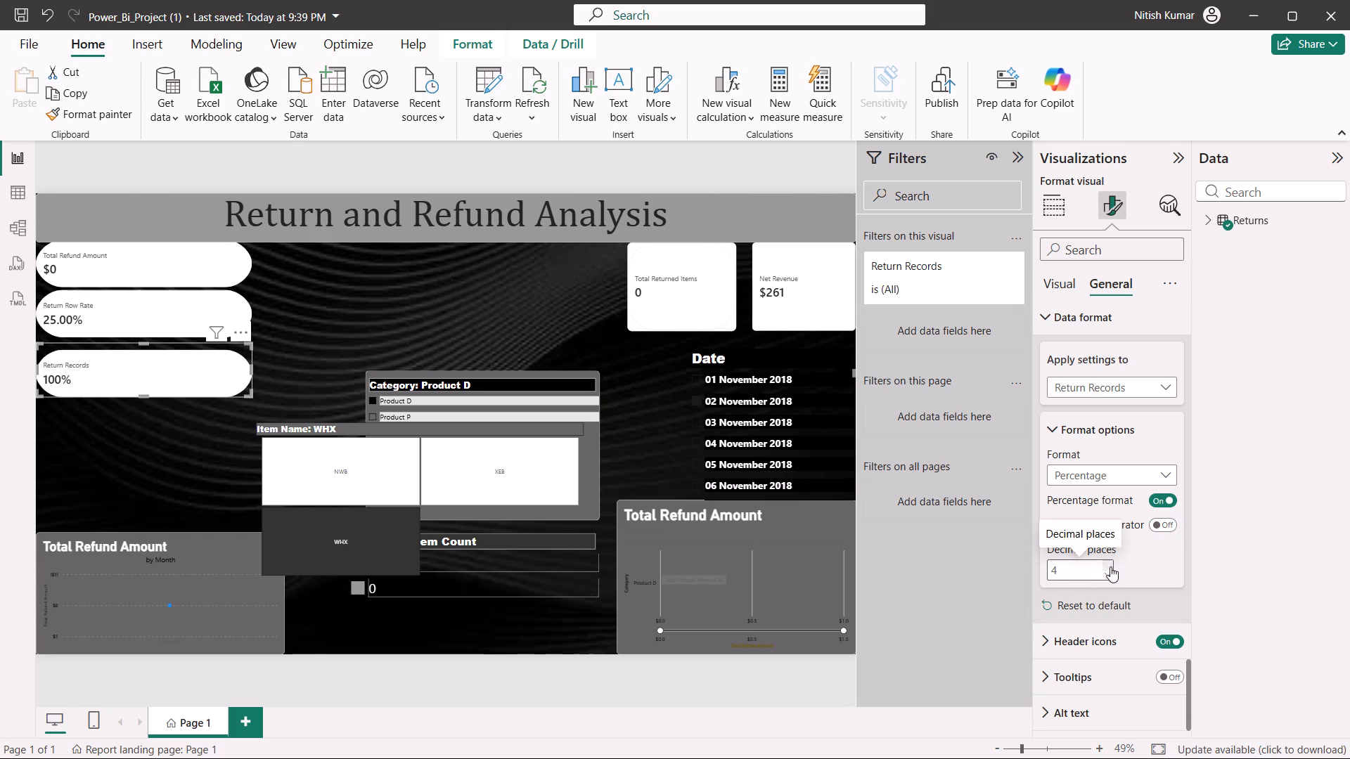
double_click(1106, 574)
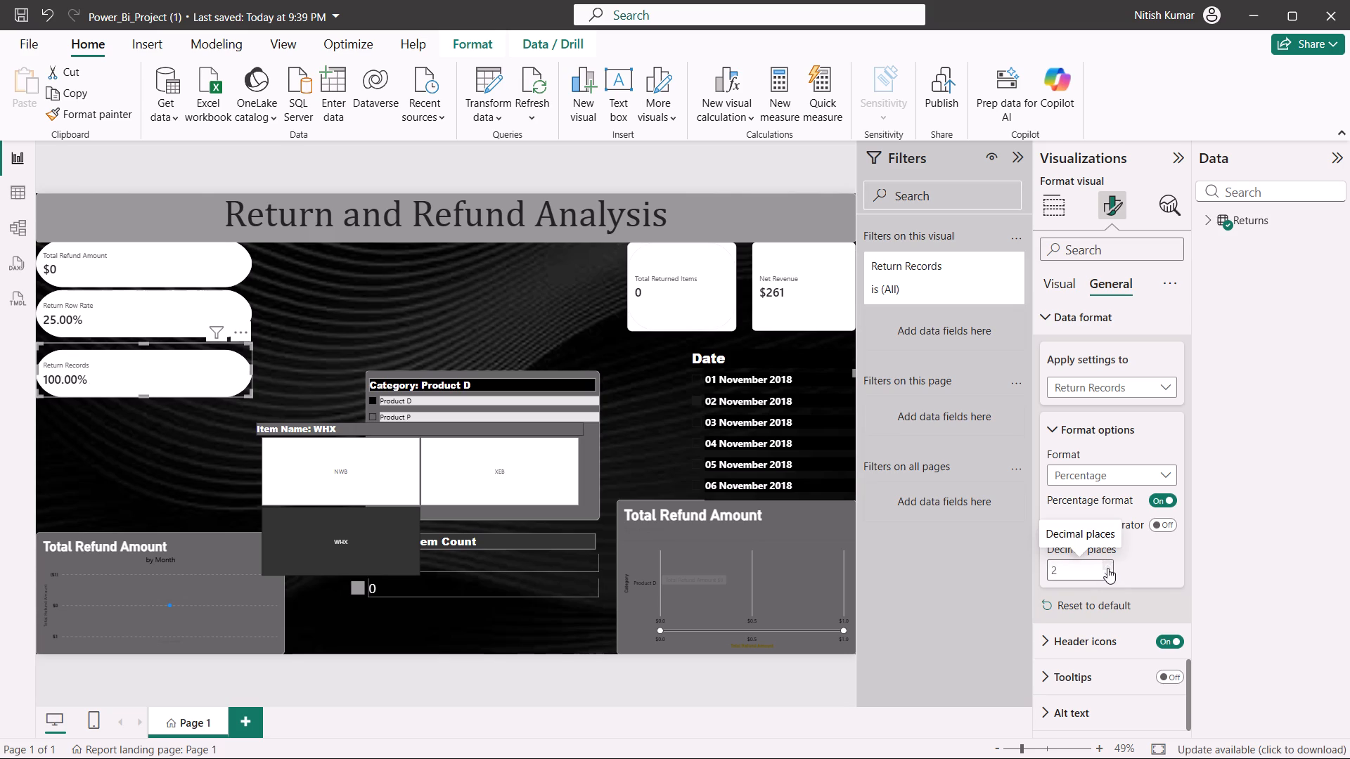
left_click(1107, 567)
left_click(1147, 569)
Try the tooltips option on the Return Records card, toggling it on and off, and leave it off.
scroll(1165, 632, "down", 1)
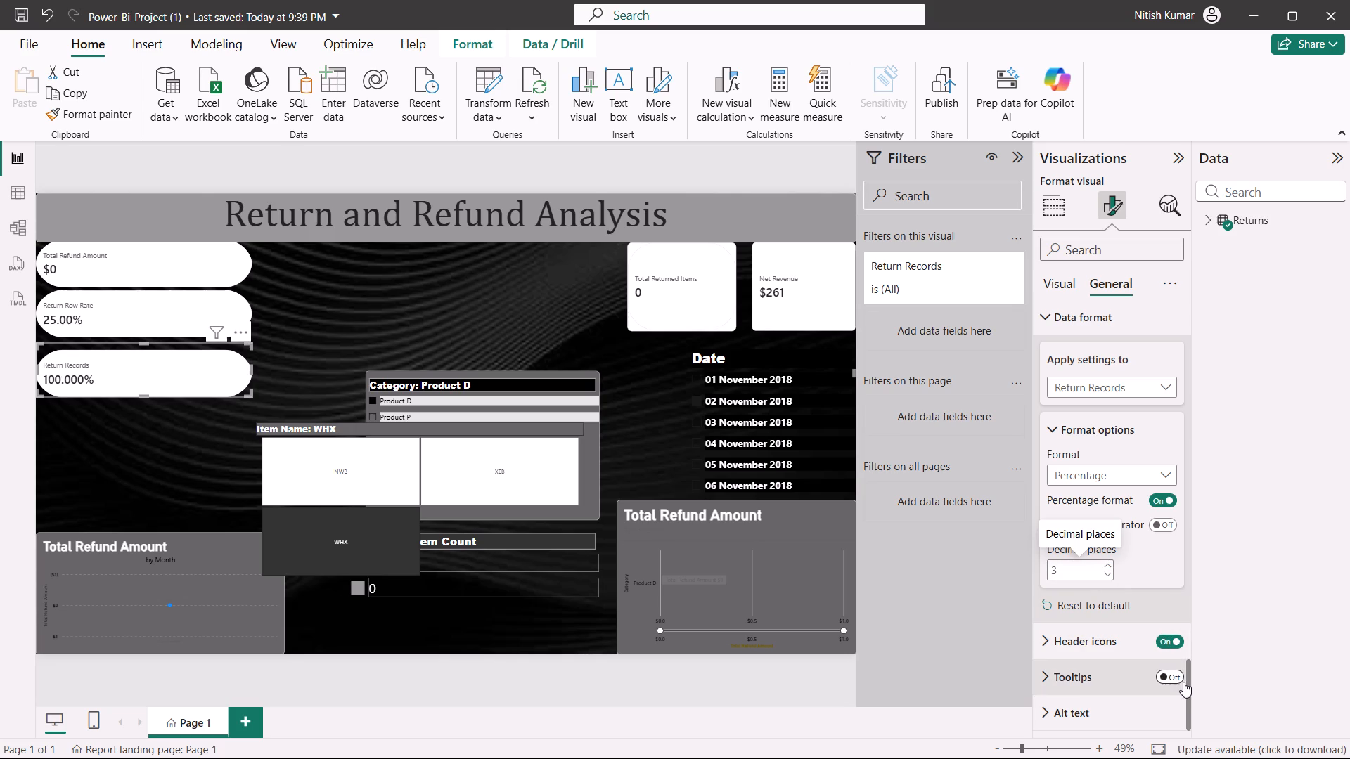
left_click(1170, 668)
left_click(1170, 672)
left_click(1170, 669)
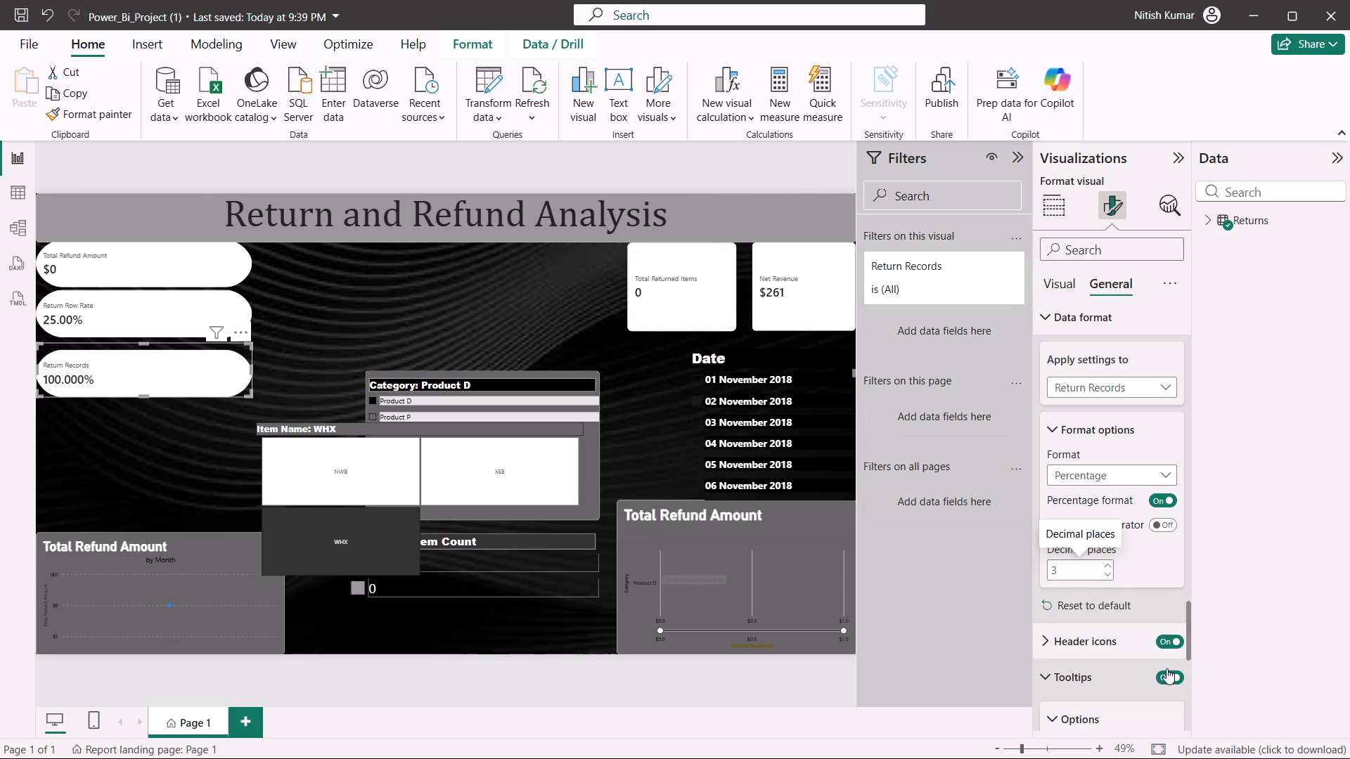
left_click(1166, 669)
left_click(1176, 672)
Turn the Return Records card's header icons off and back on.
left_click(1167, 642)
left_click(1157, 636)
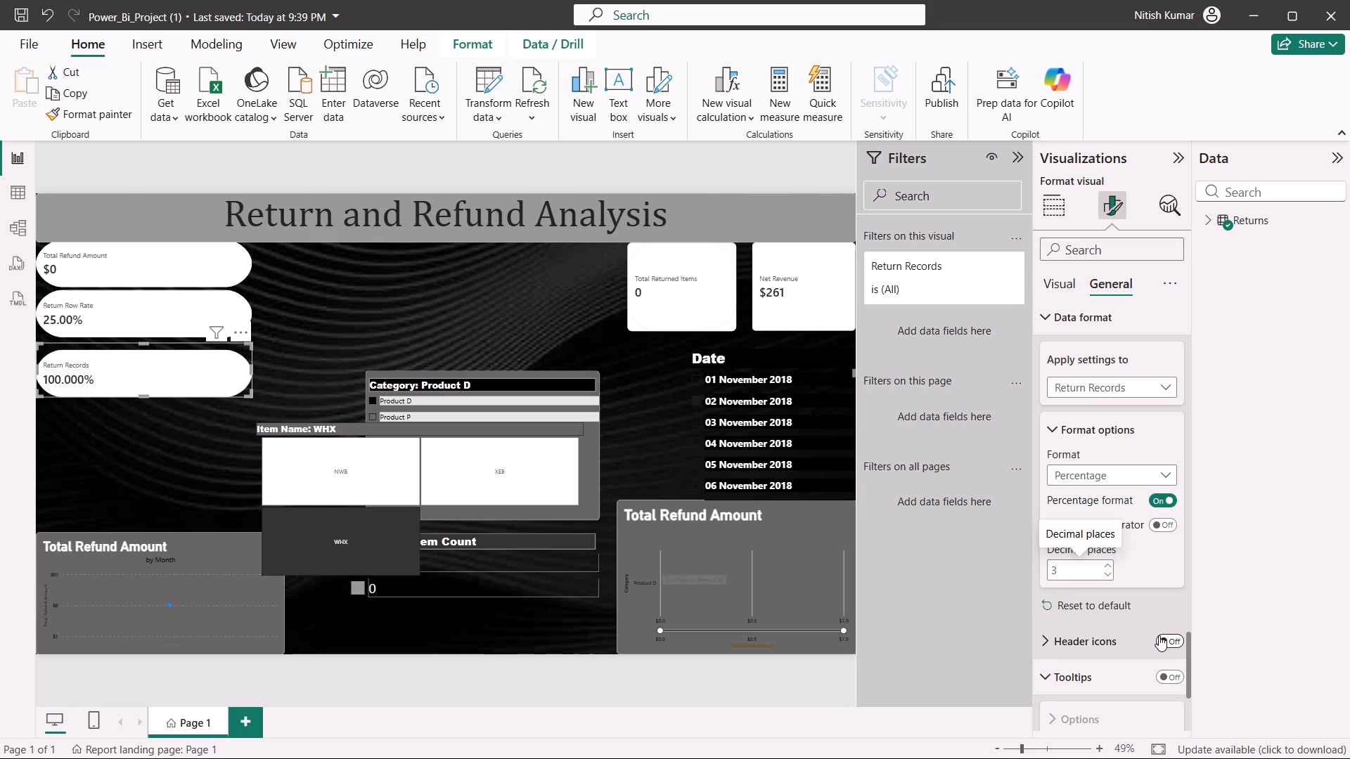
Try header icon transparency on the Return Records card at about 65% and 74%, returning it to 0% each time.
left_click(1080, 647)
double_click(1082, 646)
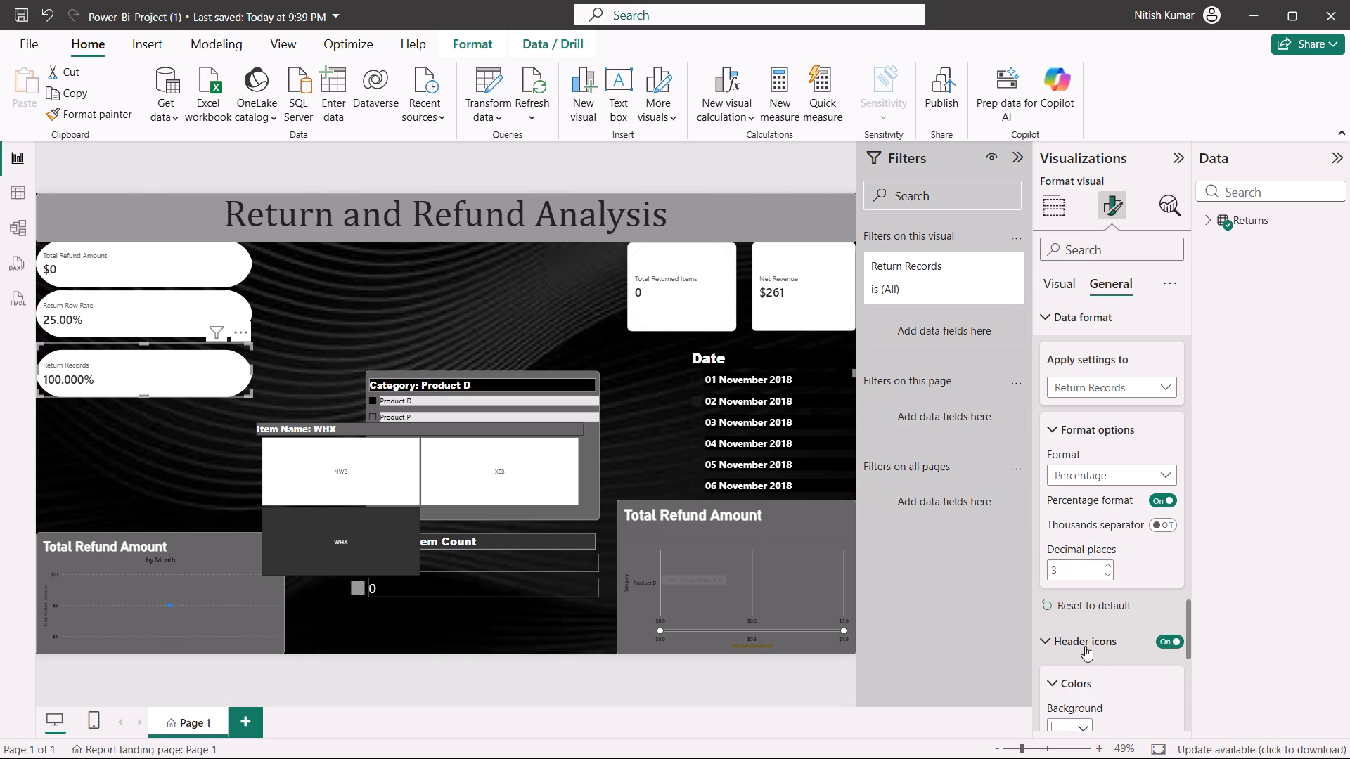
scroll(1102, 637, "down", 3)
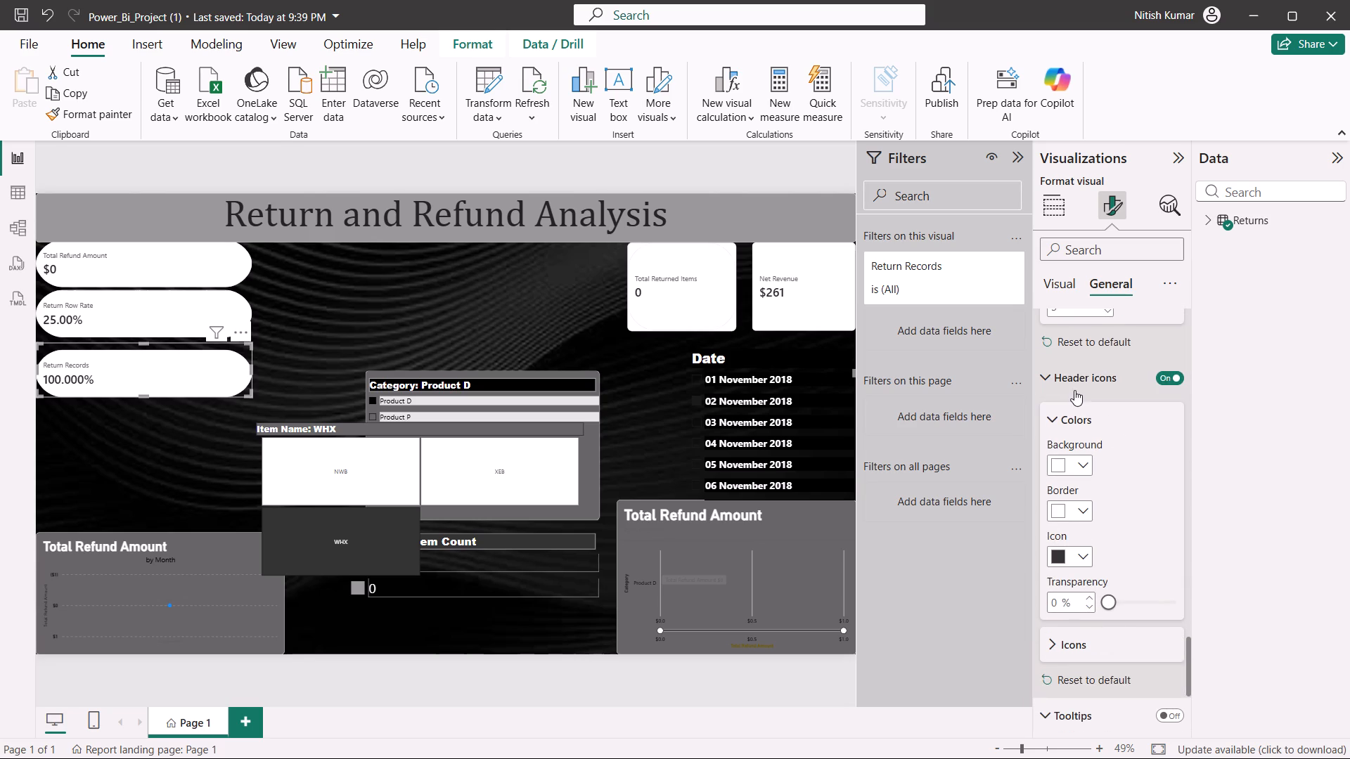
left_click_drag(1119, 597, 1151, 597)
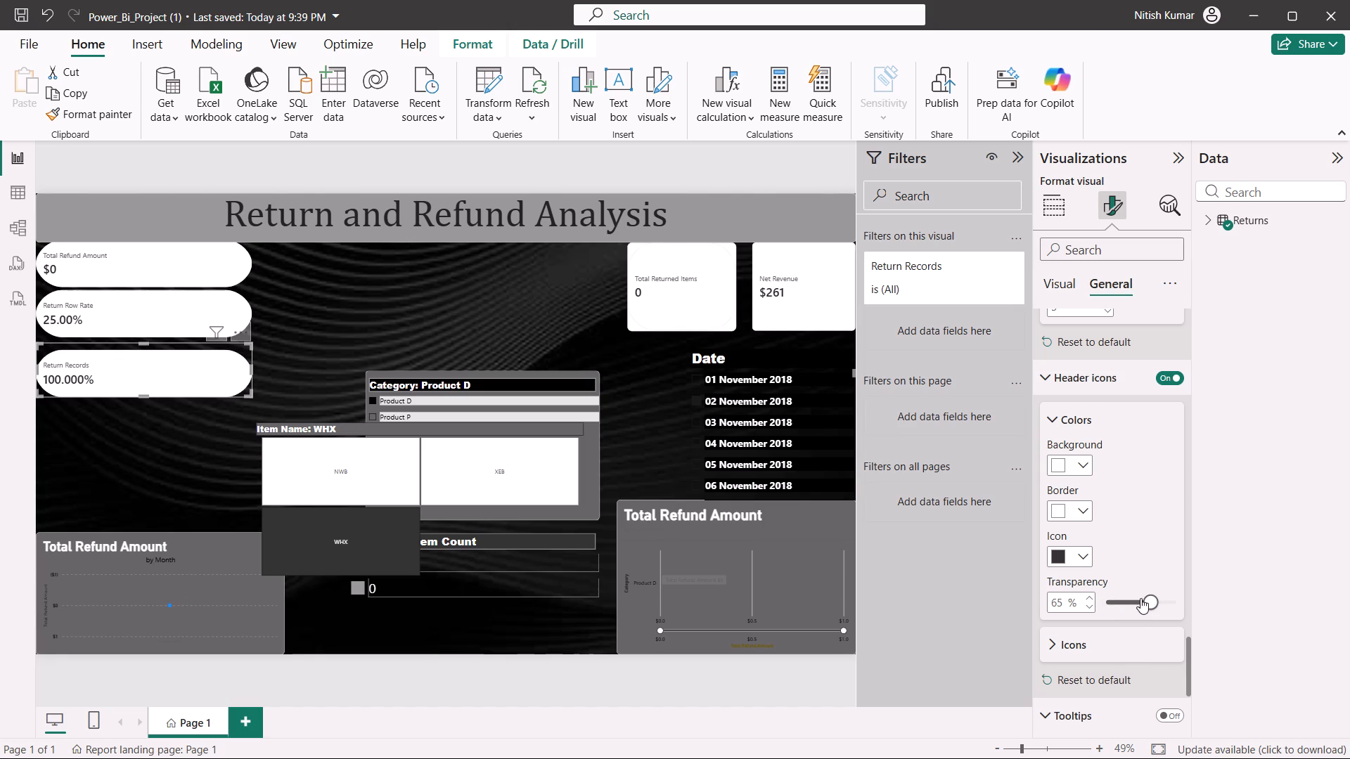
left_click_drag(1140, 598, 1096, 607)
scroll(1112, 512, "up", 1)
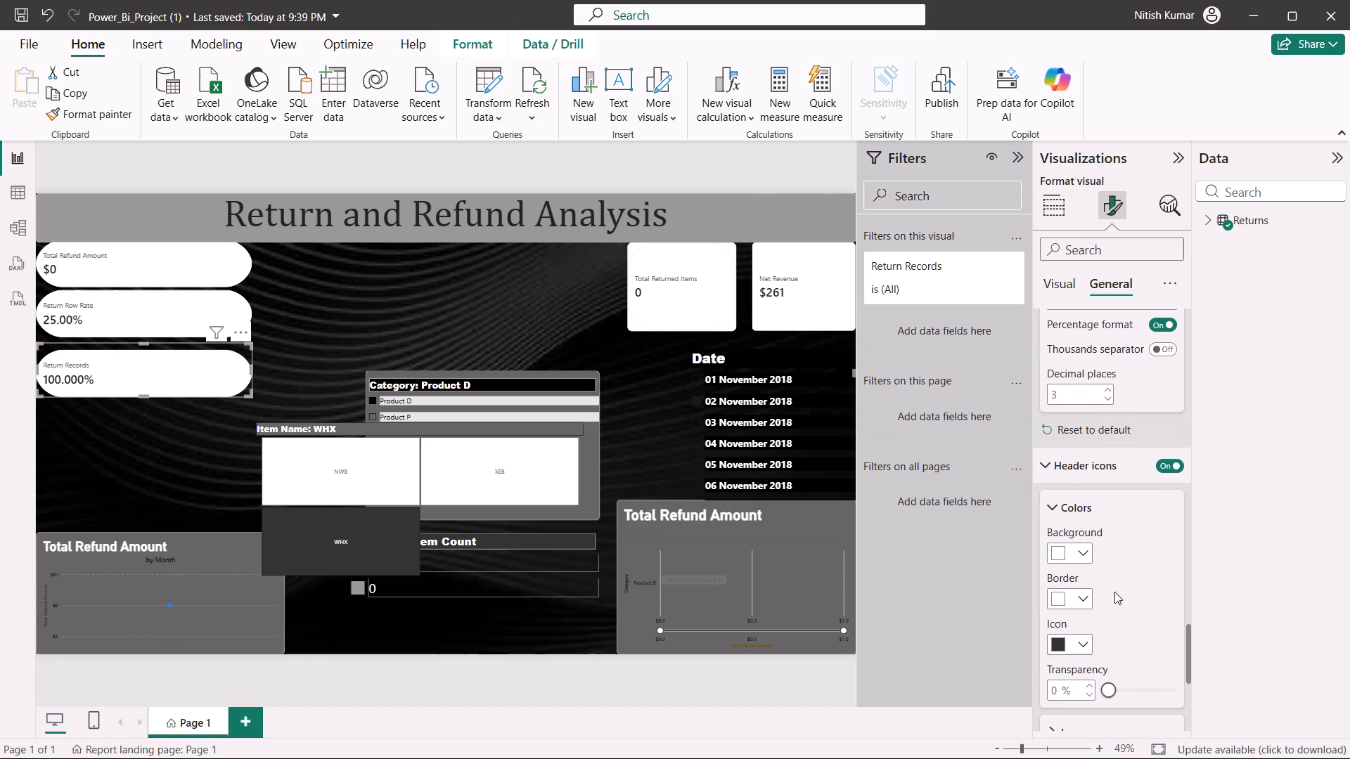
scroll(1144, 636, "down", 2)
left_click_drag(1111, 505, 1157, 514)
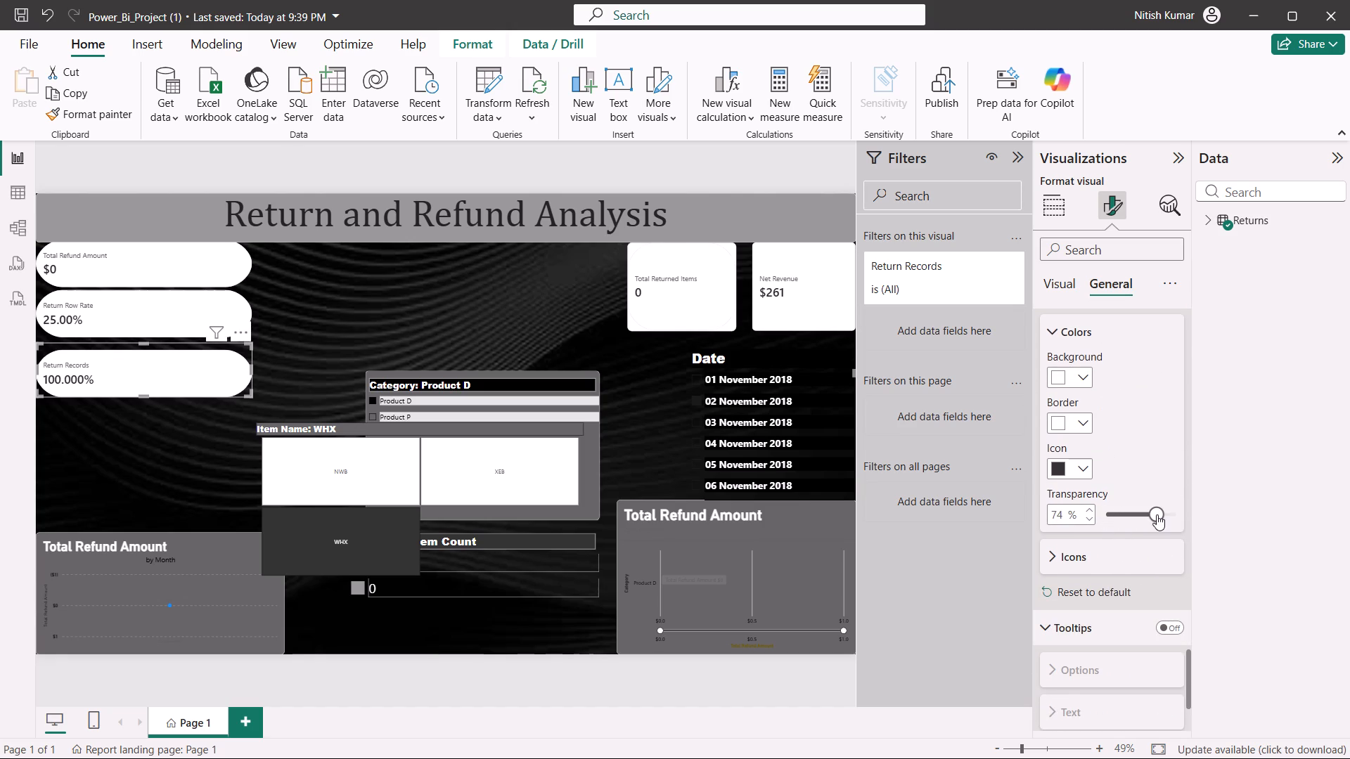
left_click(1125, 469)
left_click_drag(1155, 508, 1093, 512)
Expand the Icons options under the Return Records card's header icons and look through the individual icon settings.
left_click(1102, 561)
scroll(1100, 560, "down", 2)
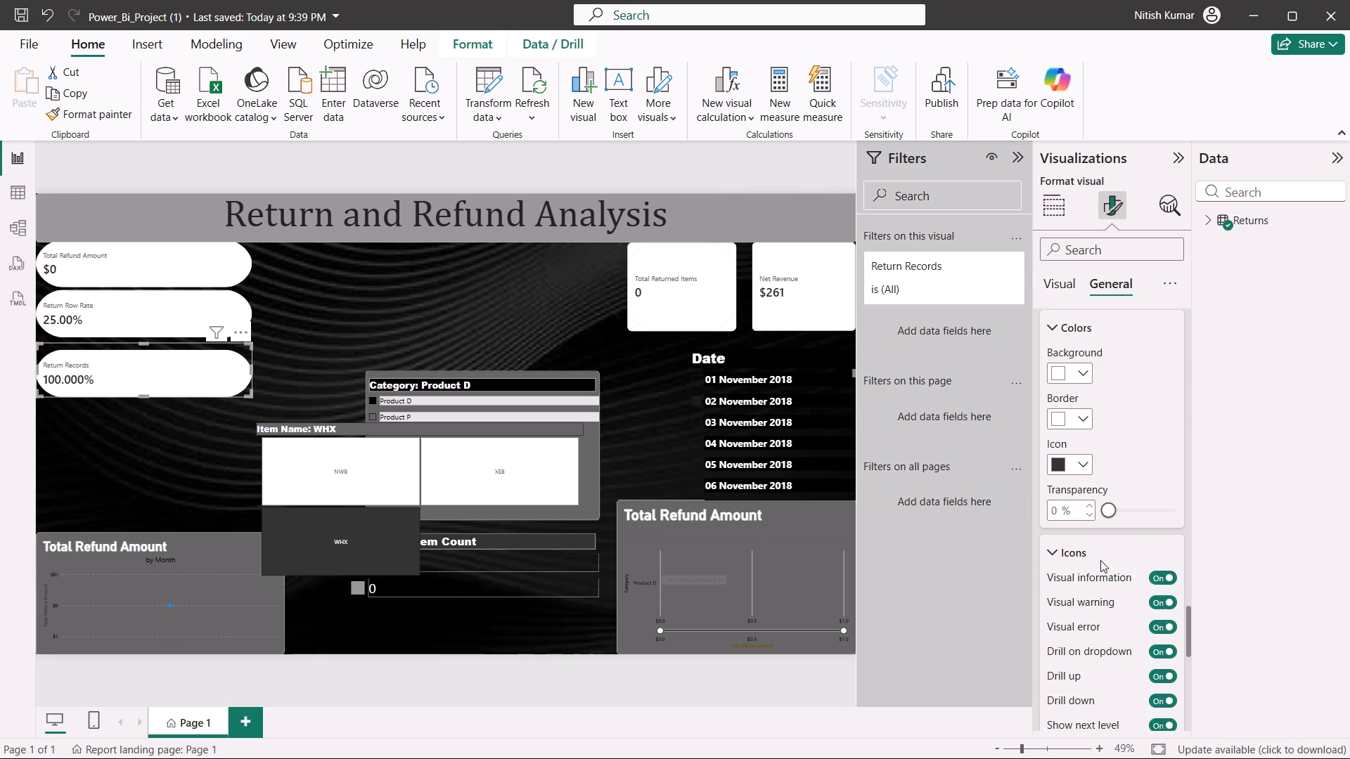
scroll(1093, 552, "down", 6)
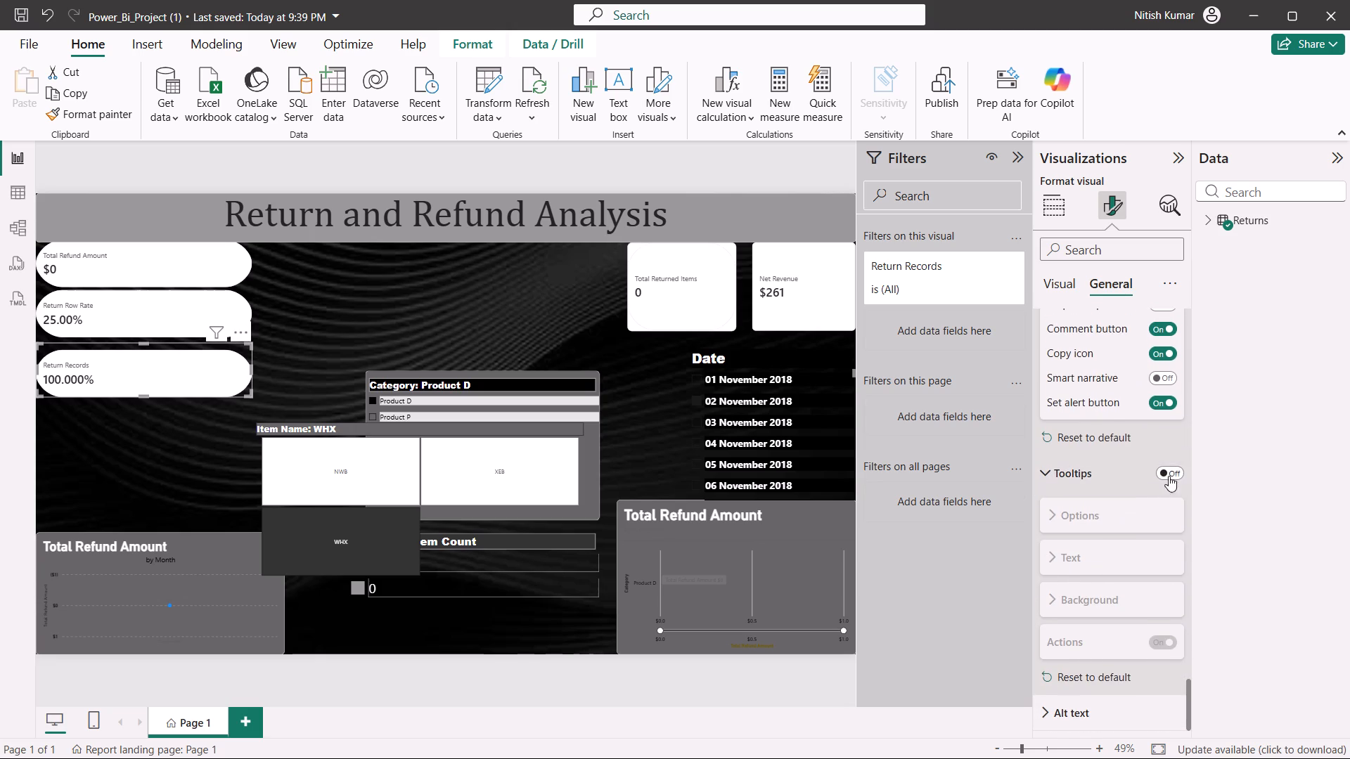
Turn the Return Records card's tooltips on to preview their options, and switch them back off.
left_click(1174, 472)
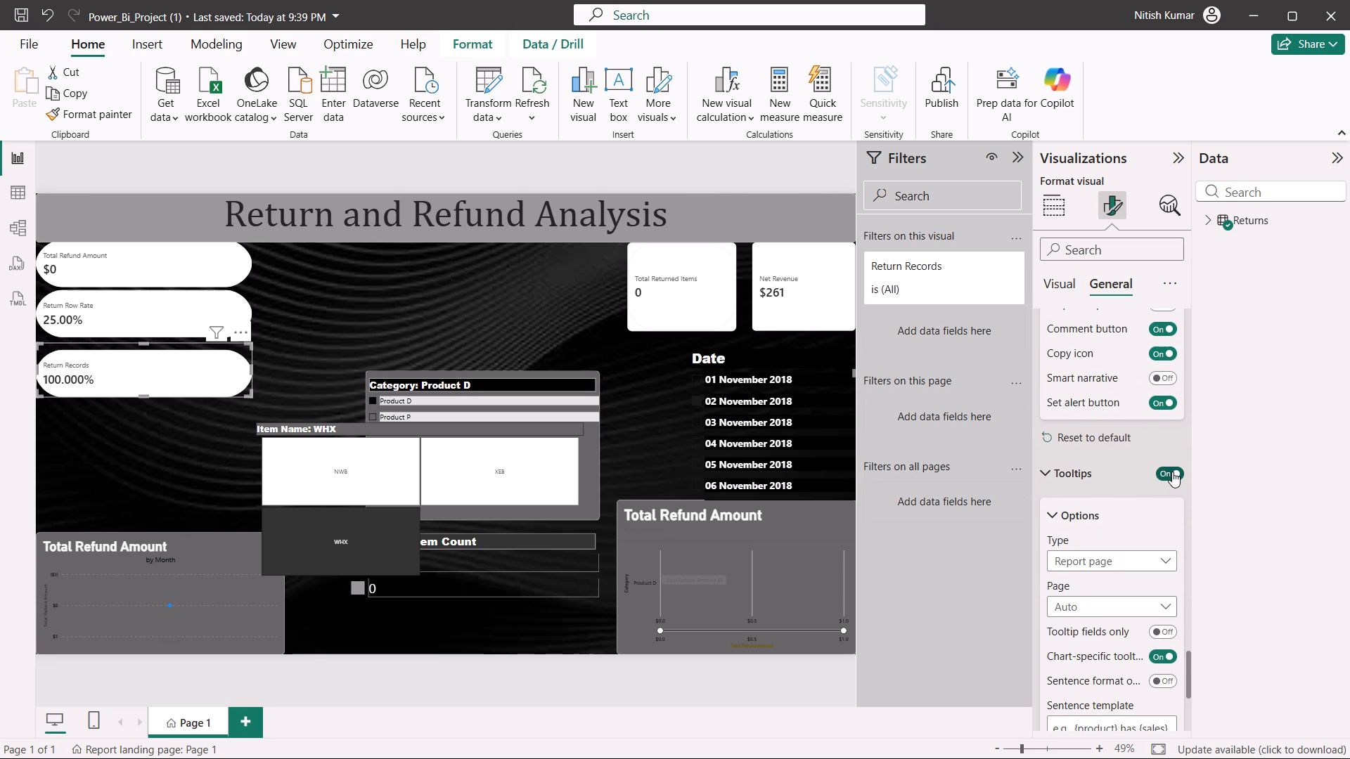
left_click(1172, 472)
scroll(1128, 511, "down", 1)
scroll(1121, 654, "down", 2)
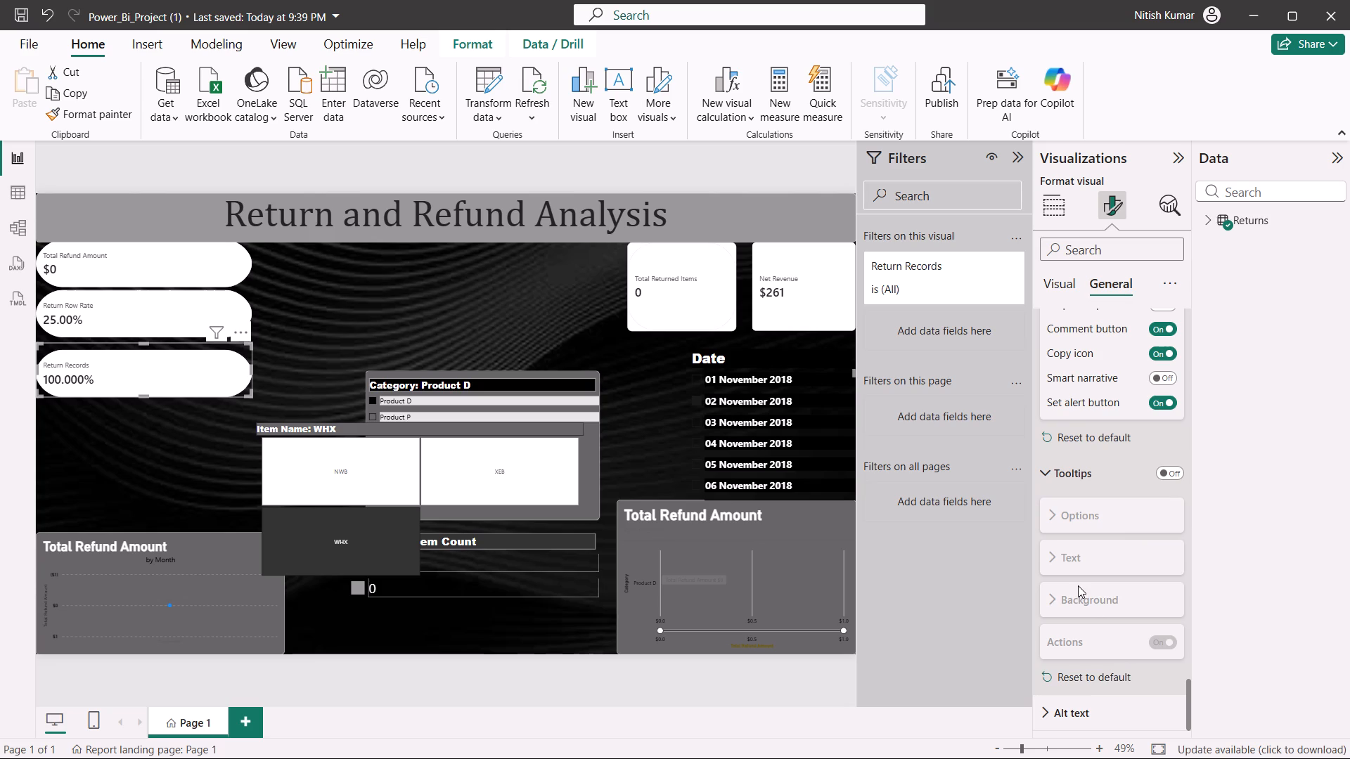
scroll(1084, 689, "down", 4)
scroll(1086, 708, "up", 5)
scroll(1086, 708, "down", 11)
Open the multi-card layout settings in the Return Records card's visual formatting and view the available layout styles.
left_click(1060, 280)
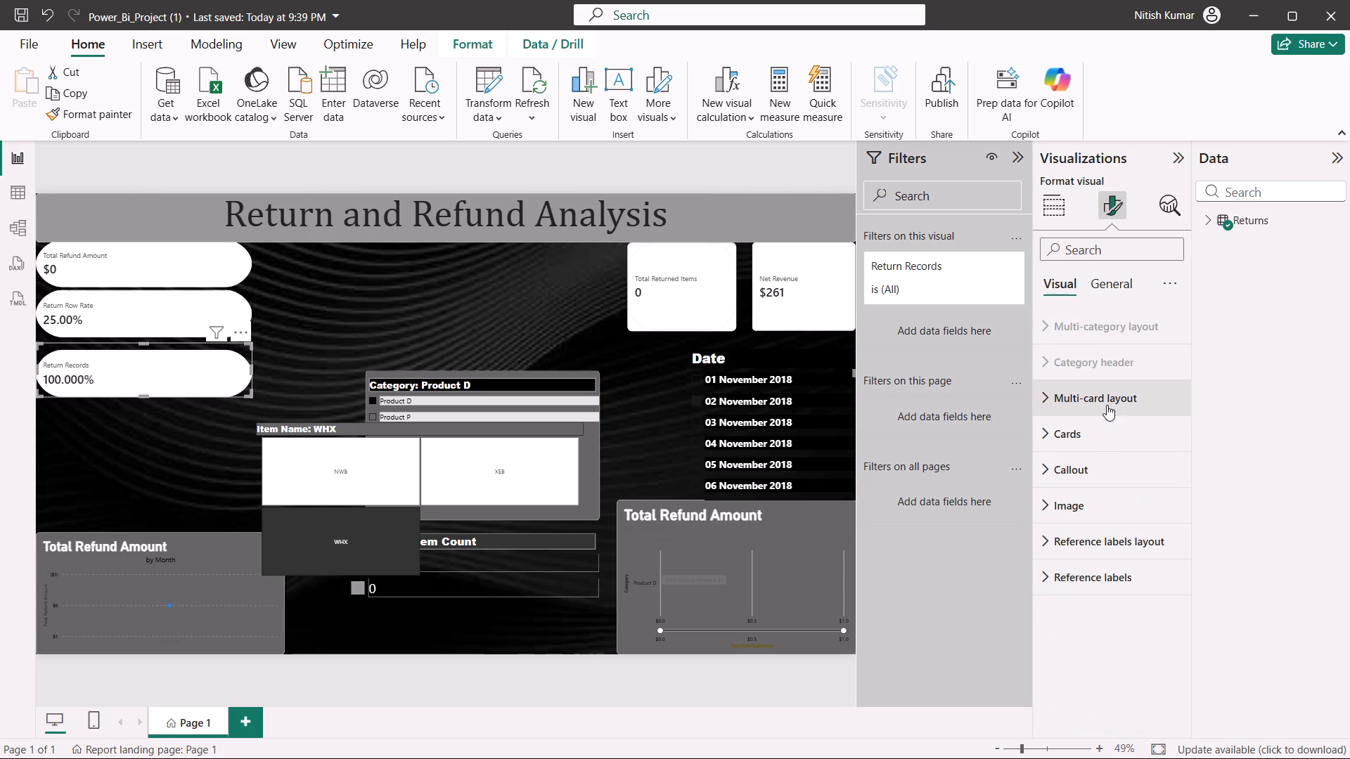
left_click(1039, 216)
left_click(1057, 215)
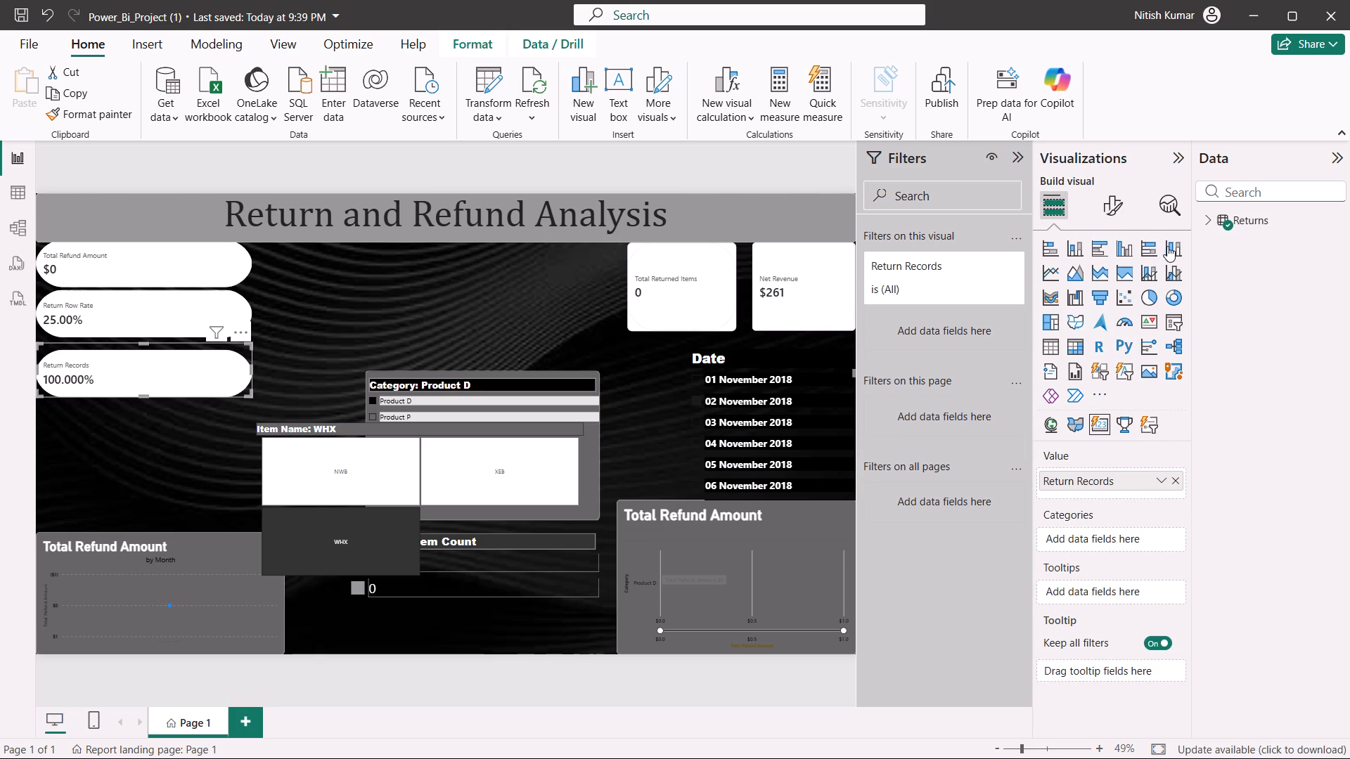
left_click(1122, 210)
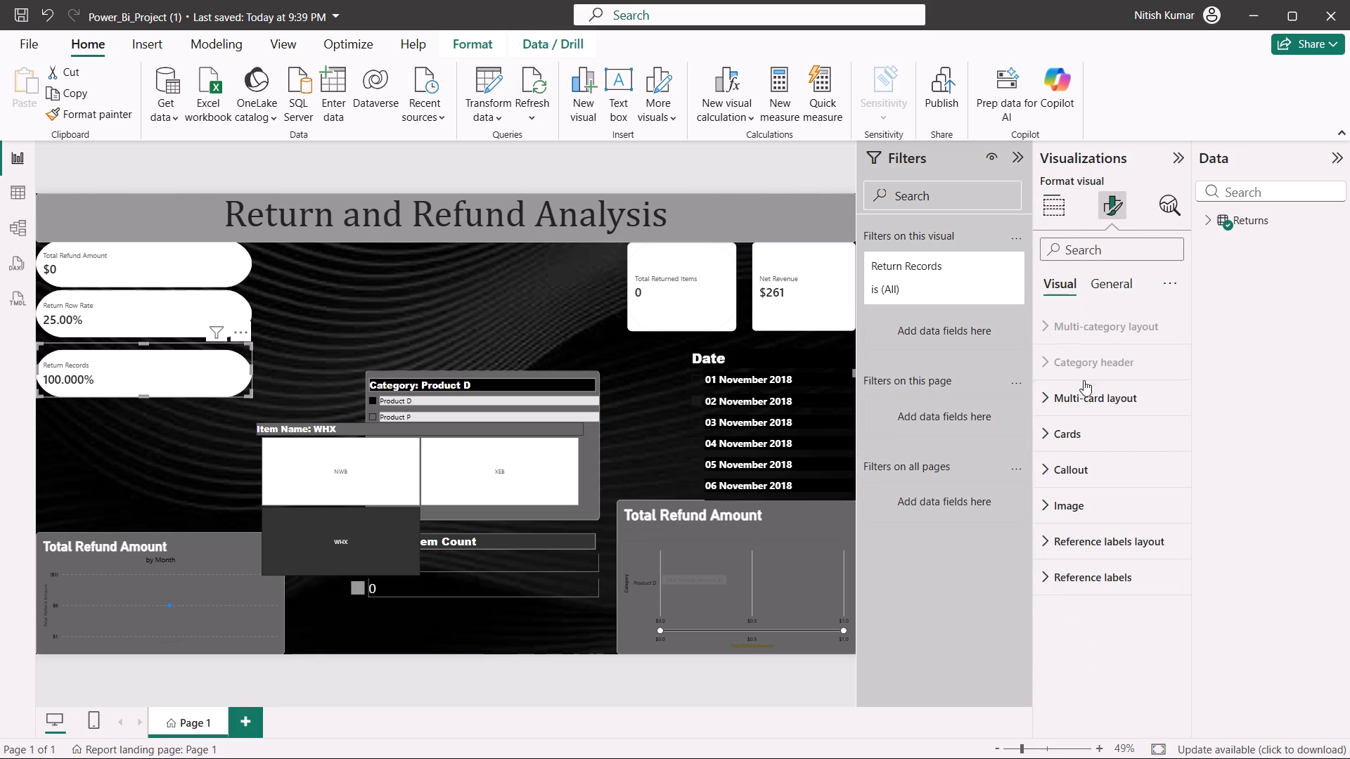
left_click(1092, 394)
scroll(1073, 534, "down", 2)
scroll(1084, 423, "up", 2)
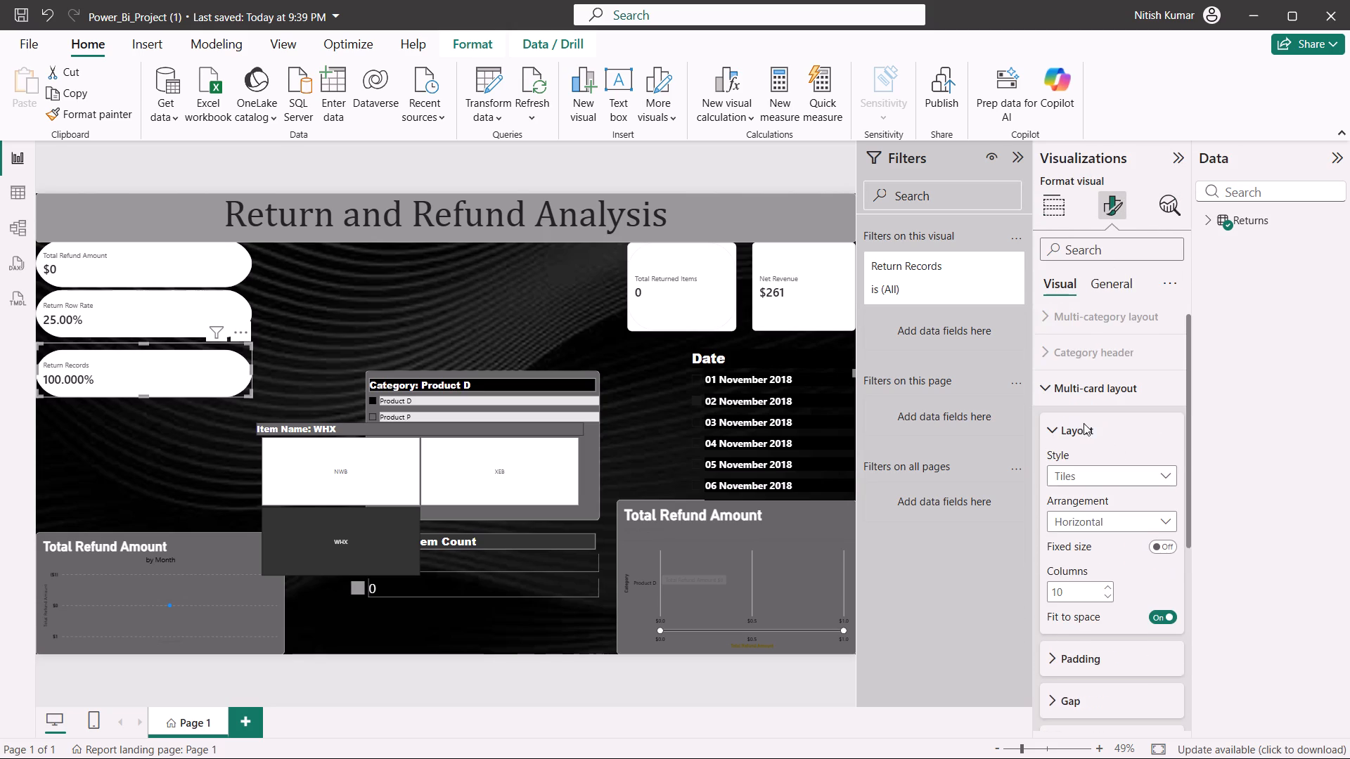
left_click(1107, 492)
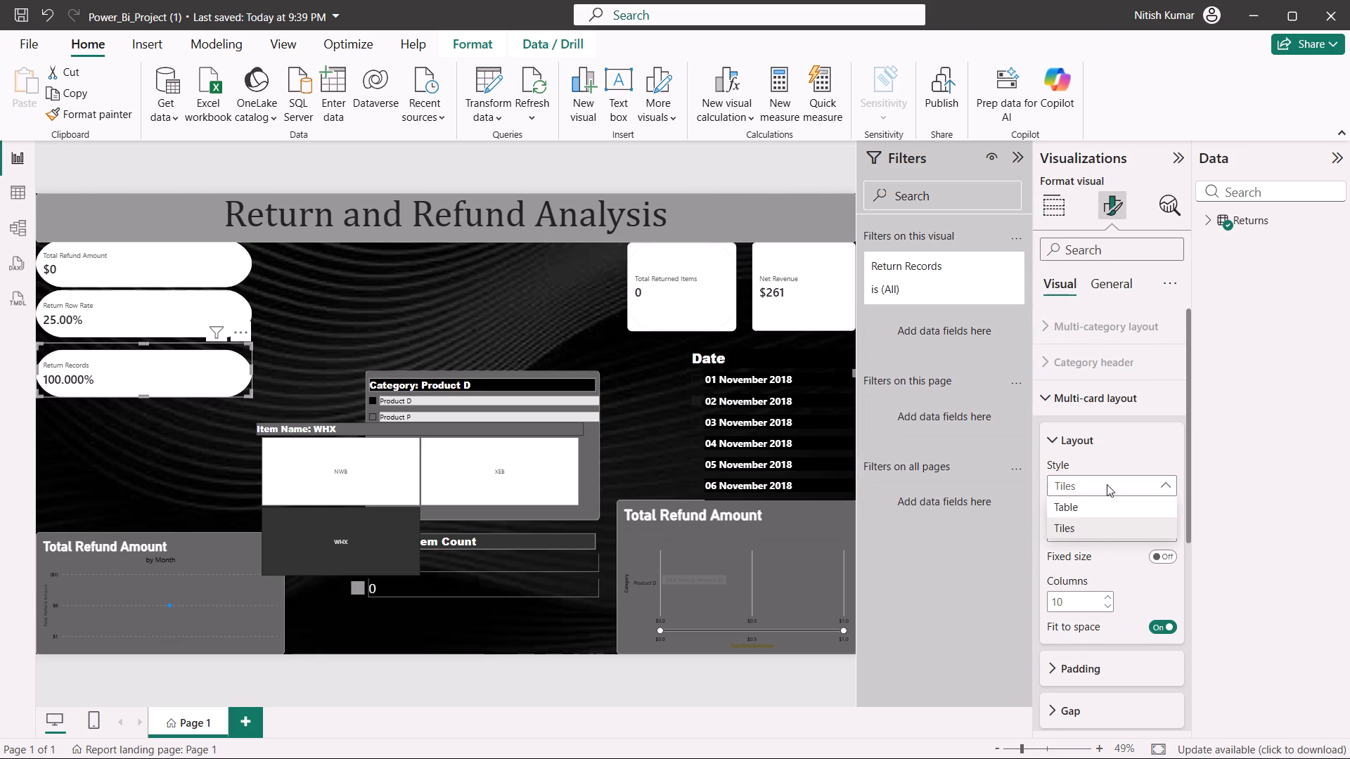
left_click(1106, 484)
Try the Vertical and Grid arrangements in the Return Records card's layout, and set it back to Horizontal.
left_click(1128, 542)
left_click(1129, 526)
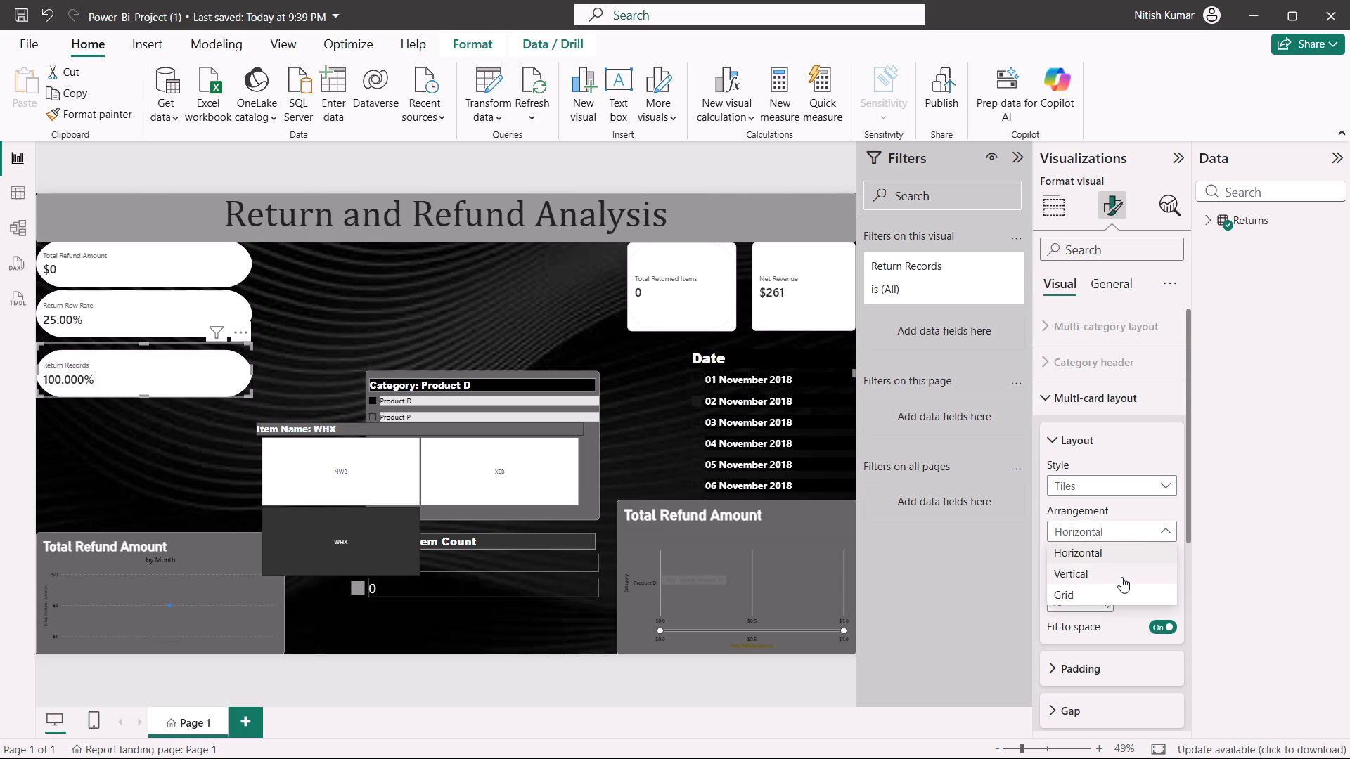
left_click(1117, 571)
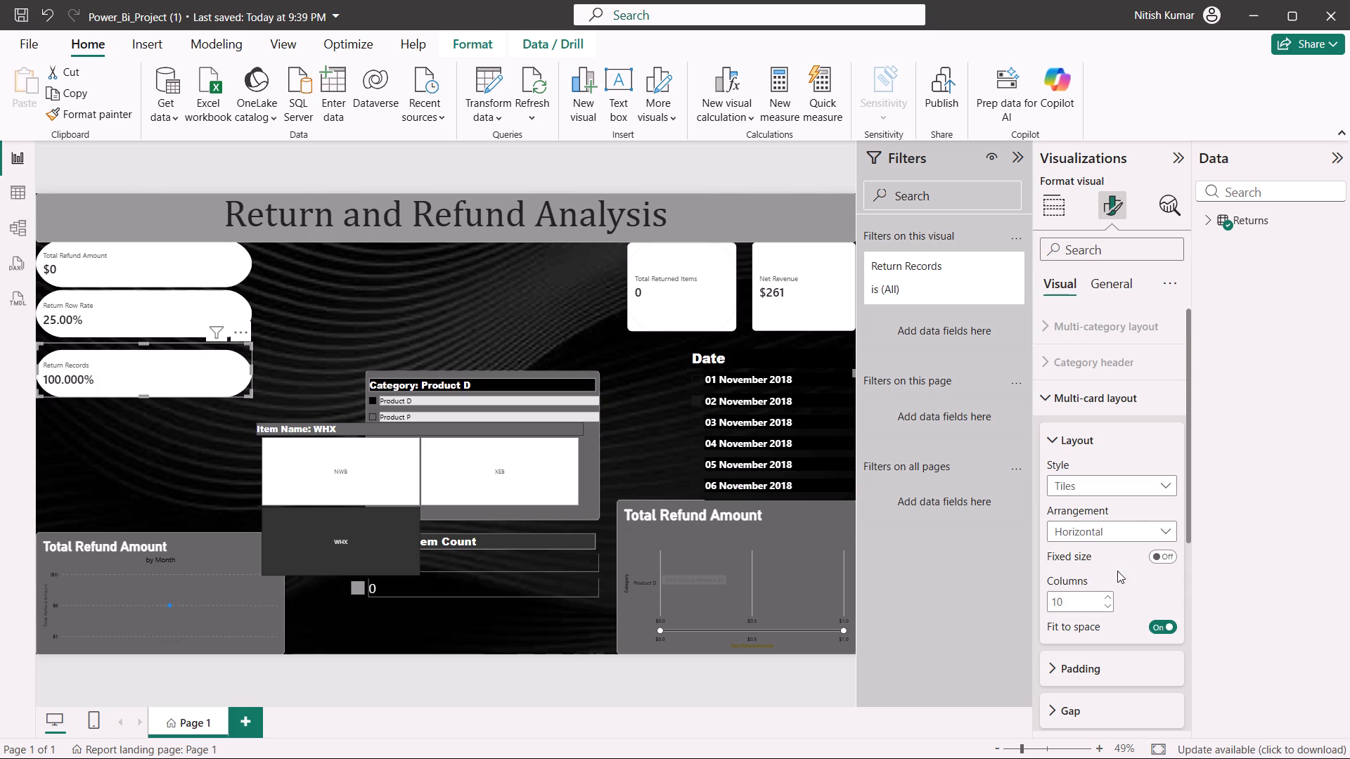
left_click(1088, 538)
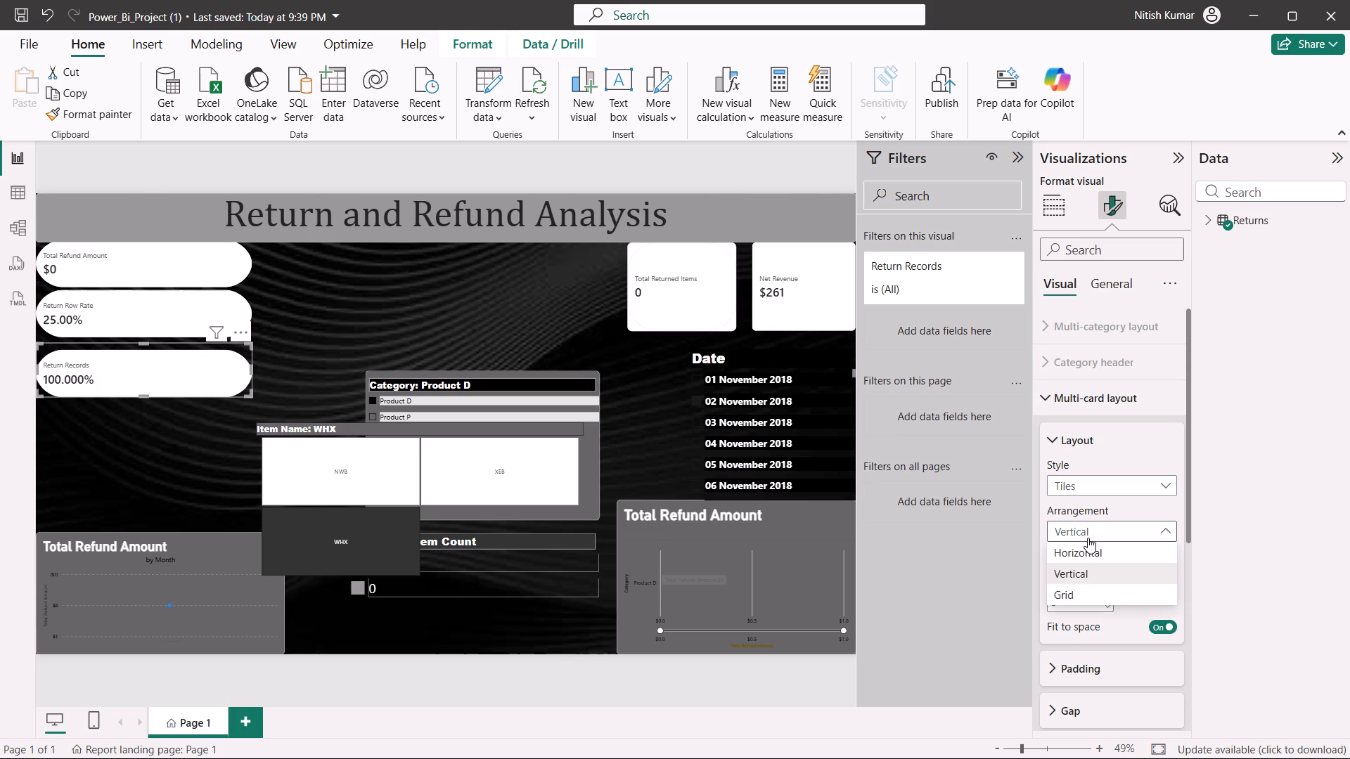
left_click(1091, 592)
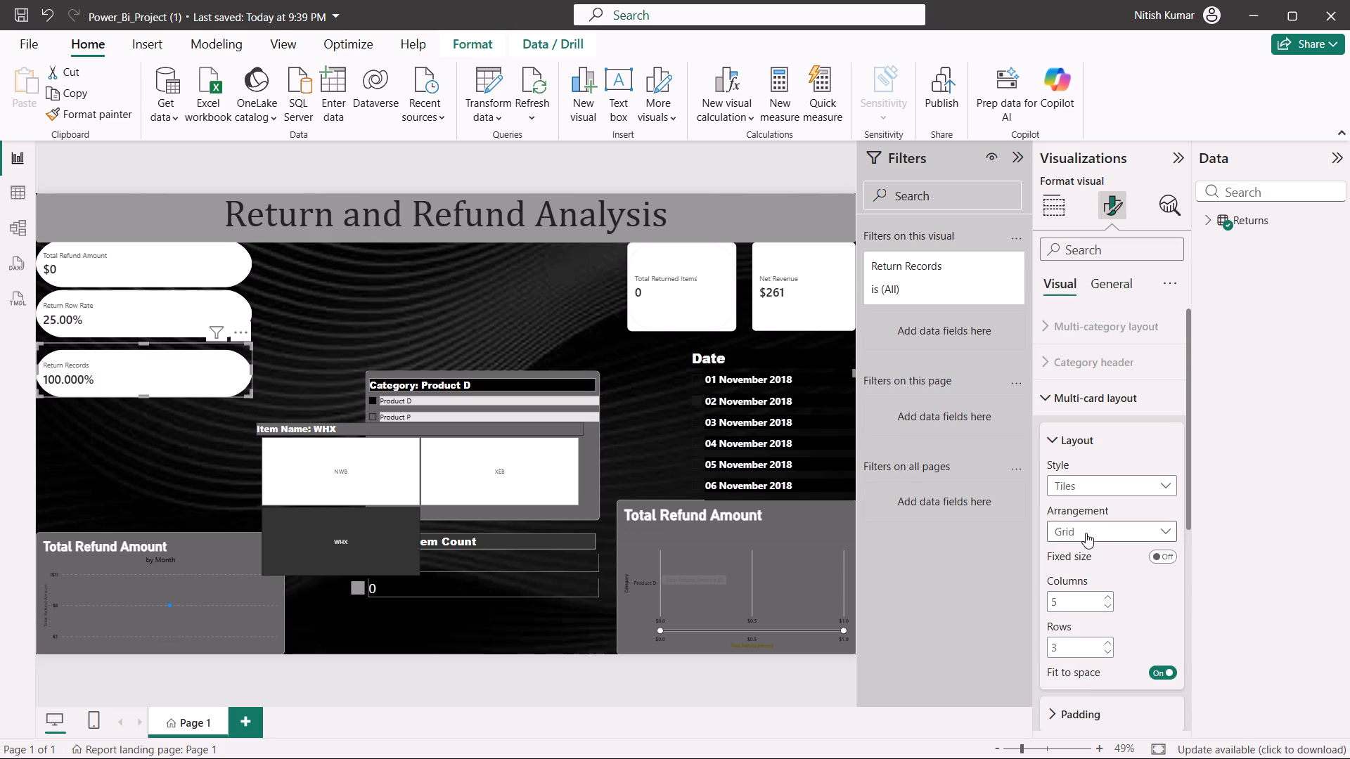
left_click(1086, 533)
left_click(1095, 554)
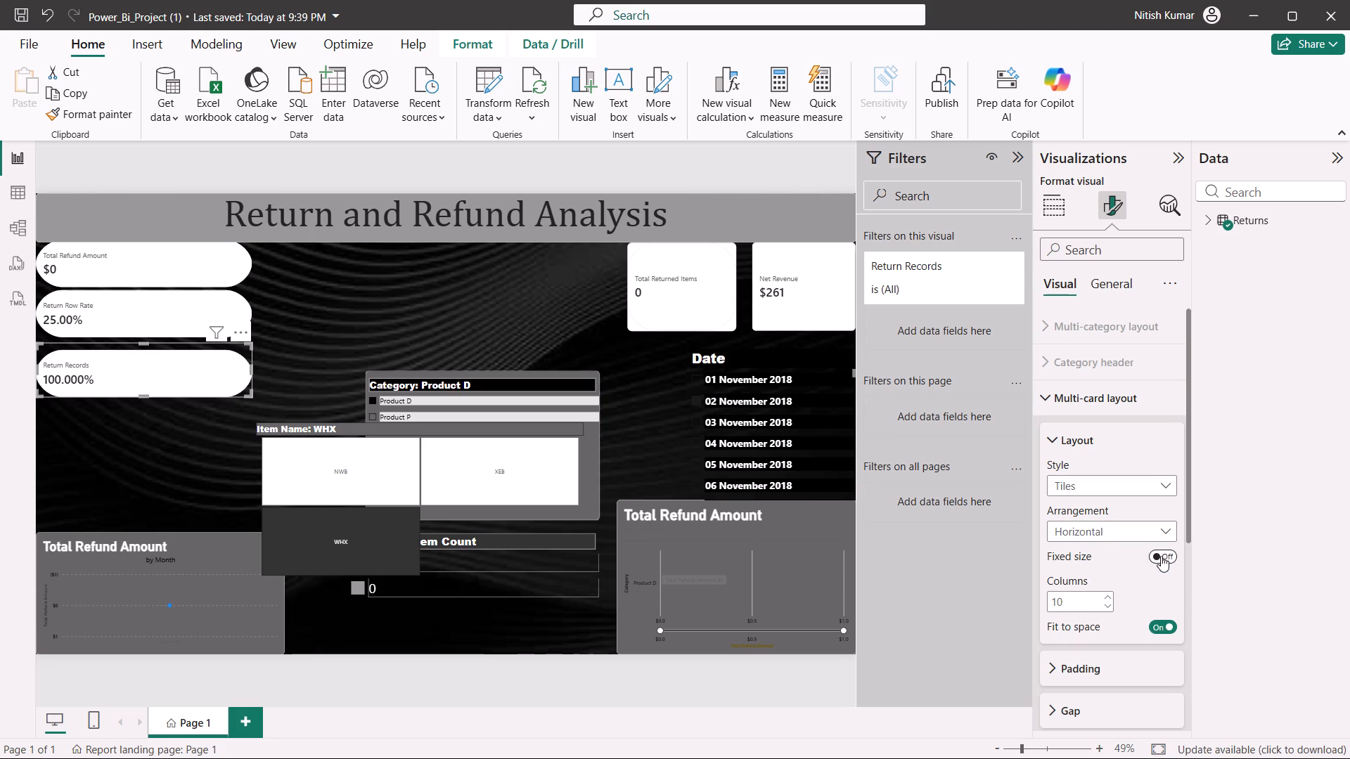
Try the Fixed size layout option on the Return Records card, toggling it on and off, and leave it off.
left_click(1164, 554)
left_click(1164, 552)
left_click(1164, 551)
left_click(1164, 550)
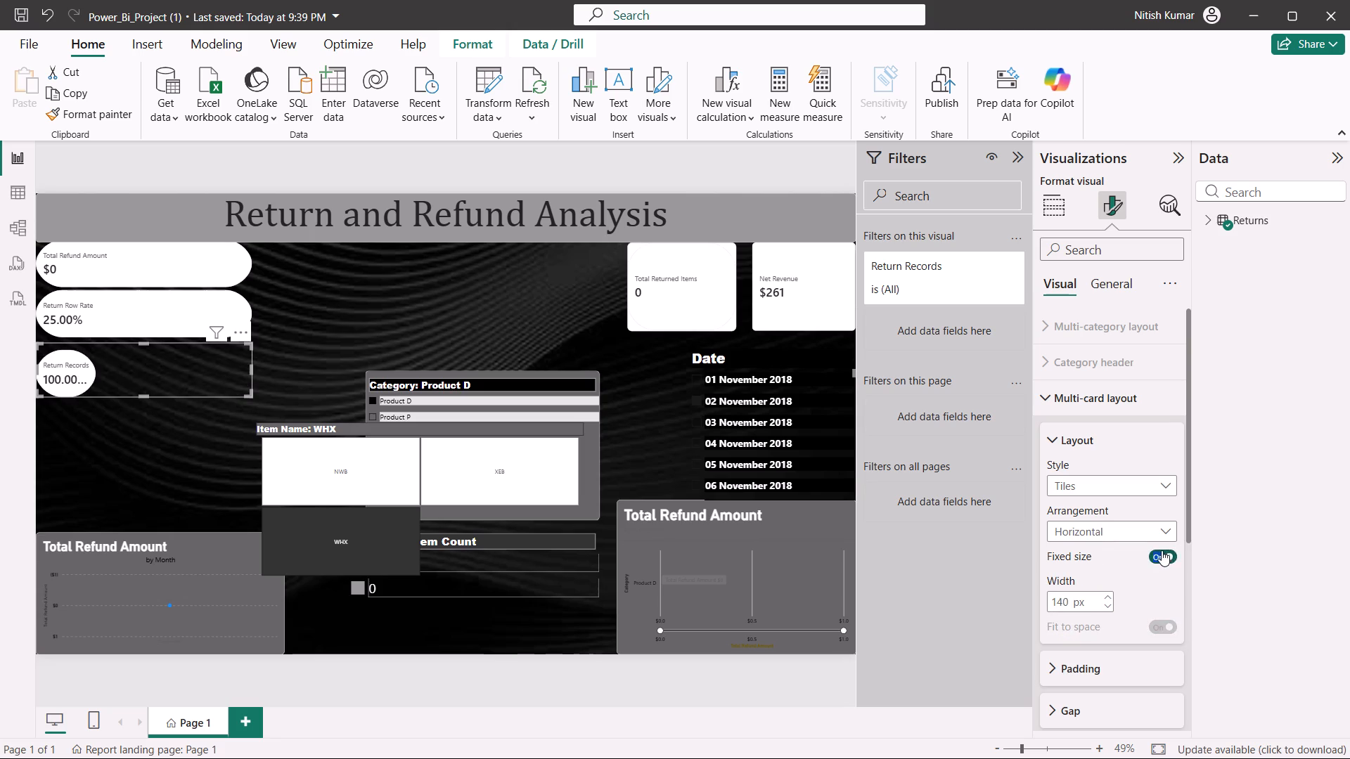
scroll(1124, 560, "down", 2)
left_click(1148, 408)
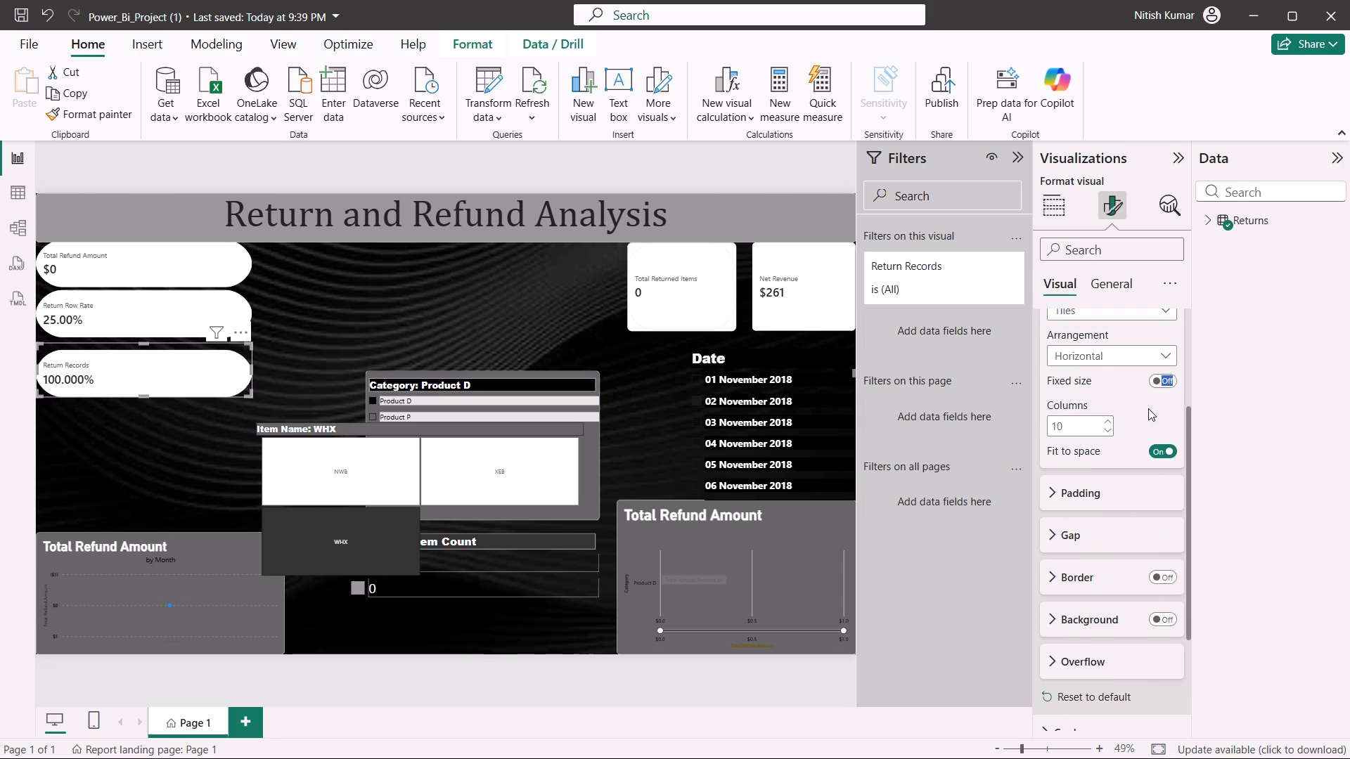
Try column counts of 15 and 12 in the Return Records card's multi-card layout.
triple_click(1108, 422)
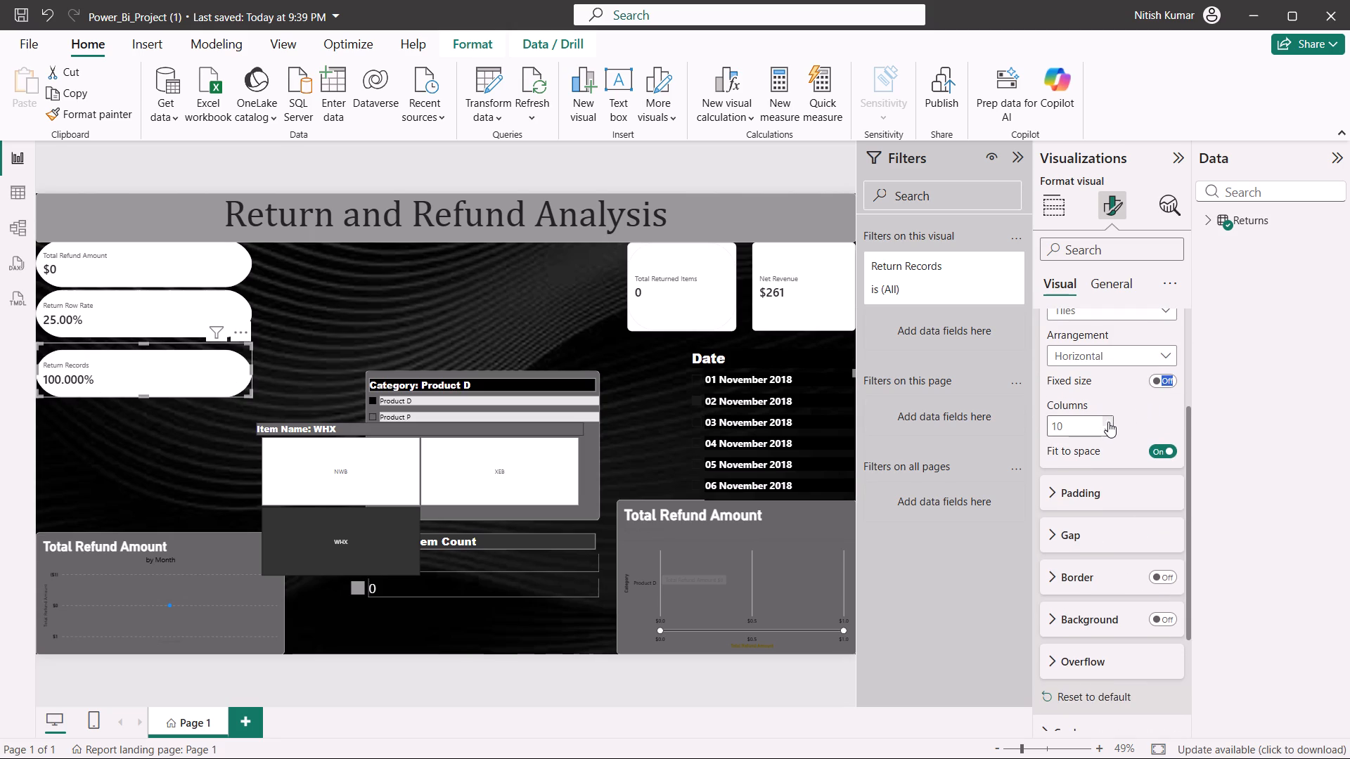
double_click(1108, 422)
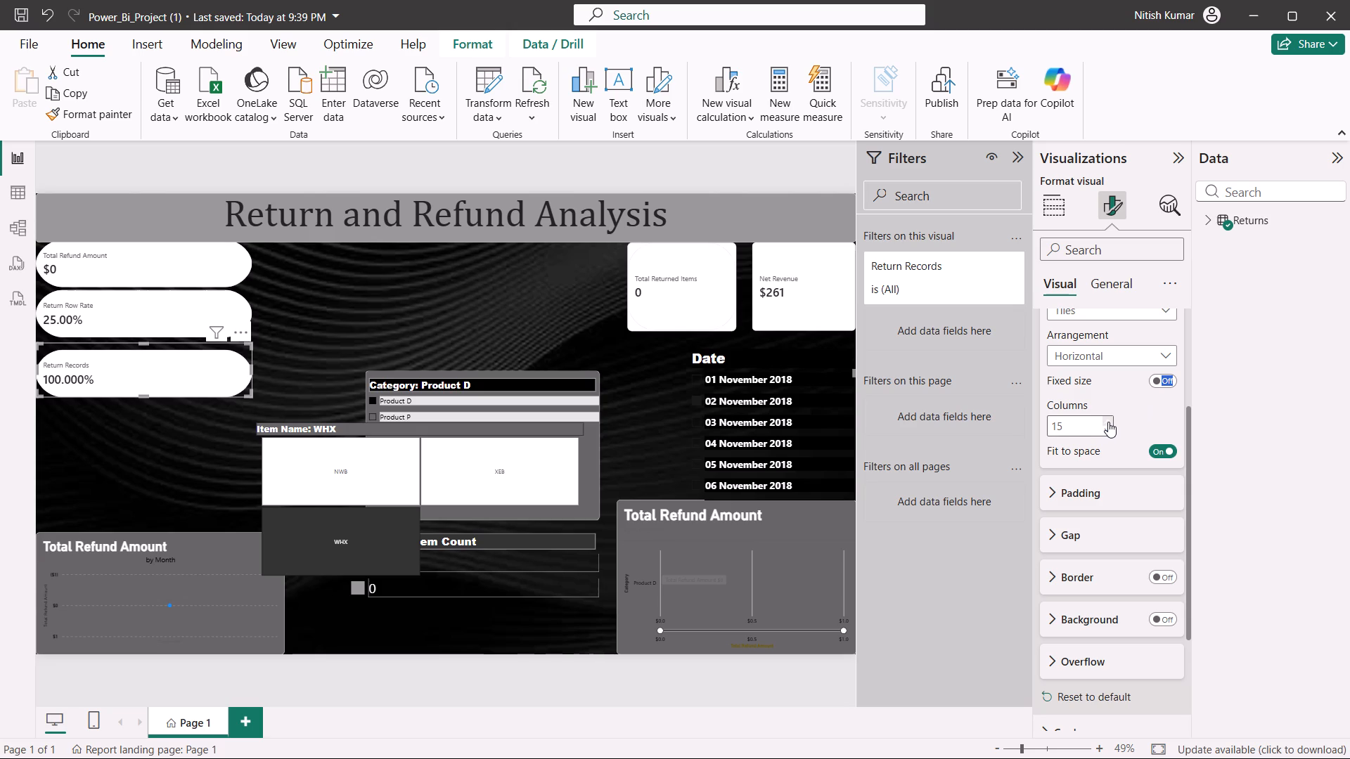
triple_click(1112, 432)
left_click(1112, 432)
Toggle Fit to space in the Return Records card's multi-card layout and leave it off, with columns on Auto.
left_click(1163, 450)
left_click(1163, 450)
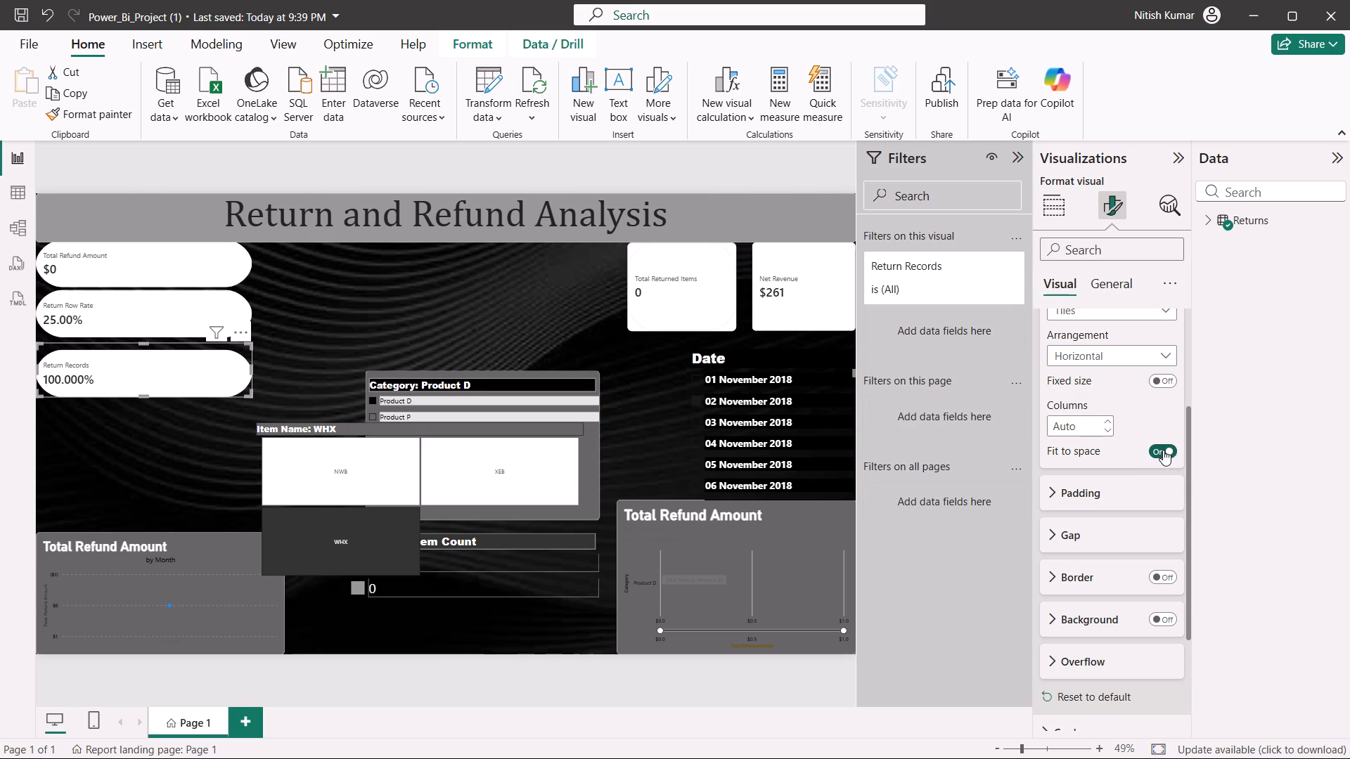
left_click(1163, 450)
Expand the padding and gap settings of the Return Records card's layout and set the horizontal gap to 22 px.
left_click(1104, 491)
scroll(1105, 490, "down", 2)
left_click(1125, 428)
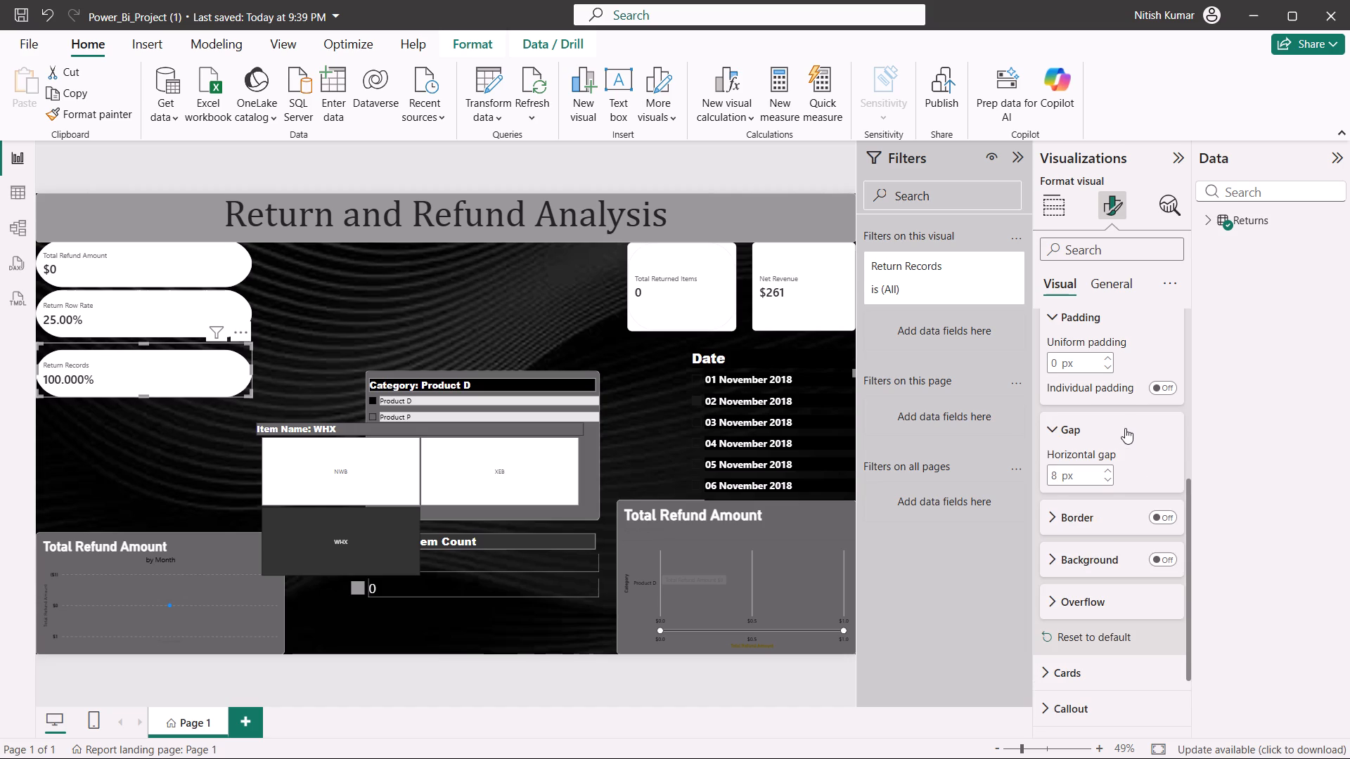
triple_click(1110, 468)
double_click(1110, 468)
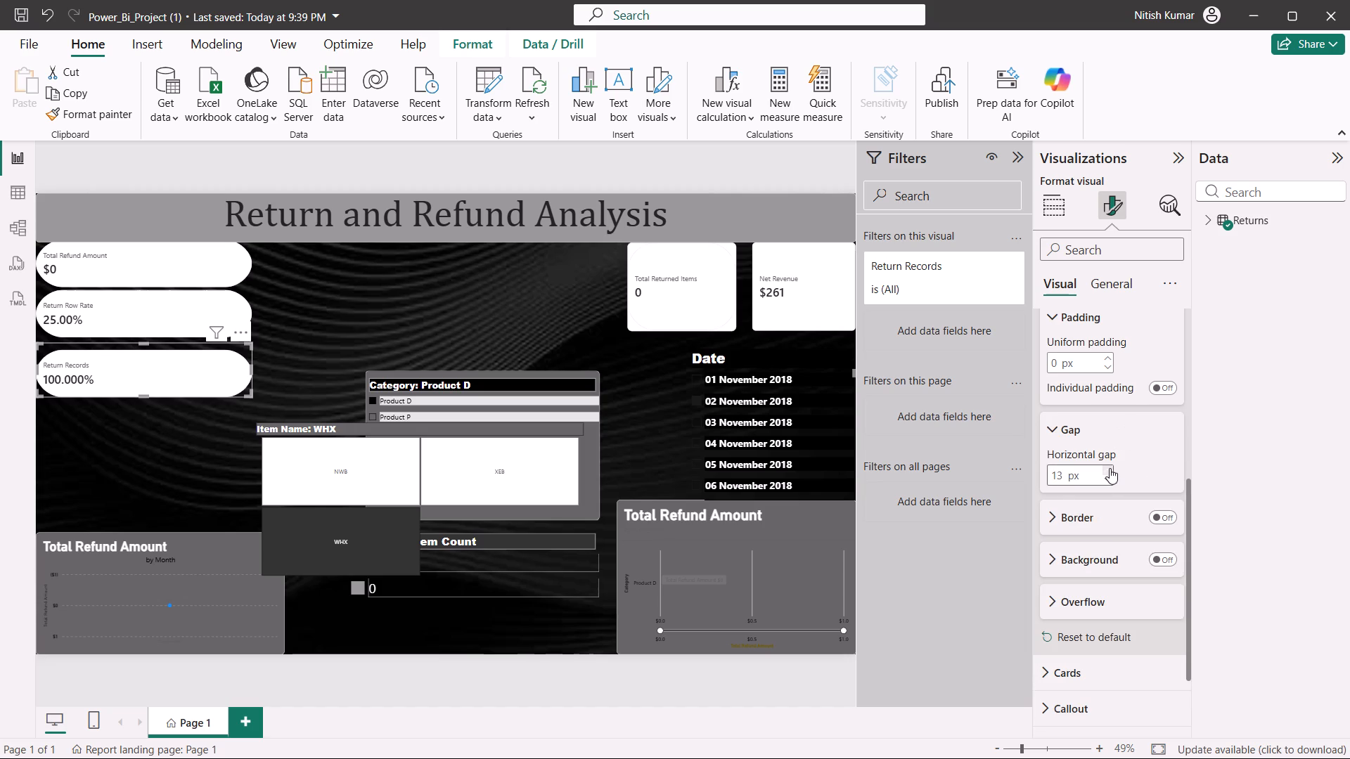
triple_click(1108, 468)
triple_click(1108, 468)
triple_click(1108, 468)
Turn on the border in the Return Records card's multi-card layout and set its color to black.
scroll(1144, 476, "down", 3)
scroll(1144, 474, "up", 2)
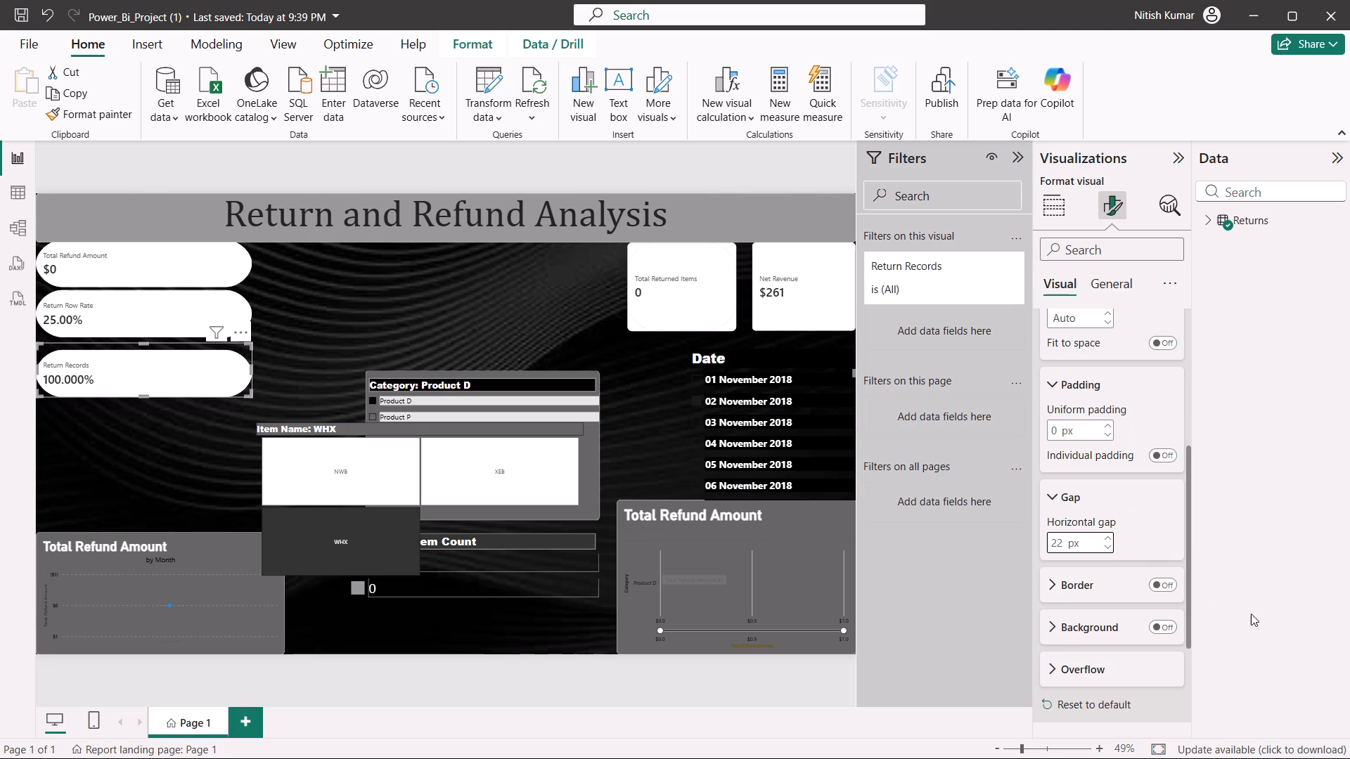
left_click(1174, 591)
scroll(1138, 571, "down", 2)
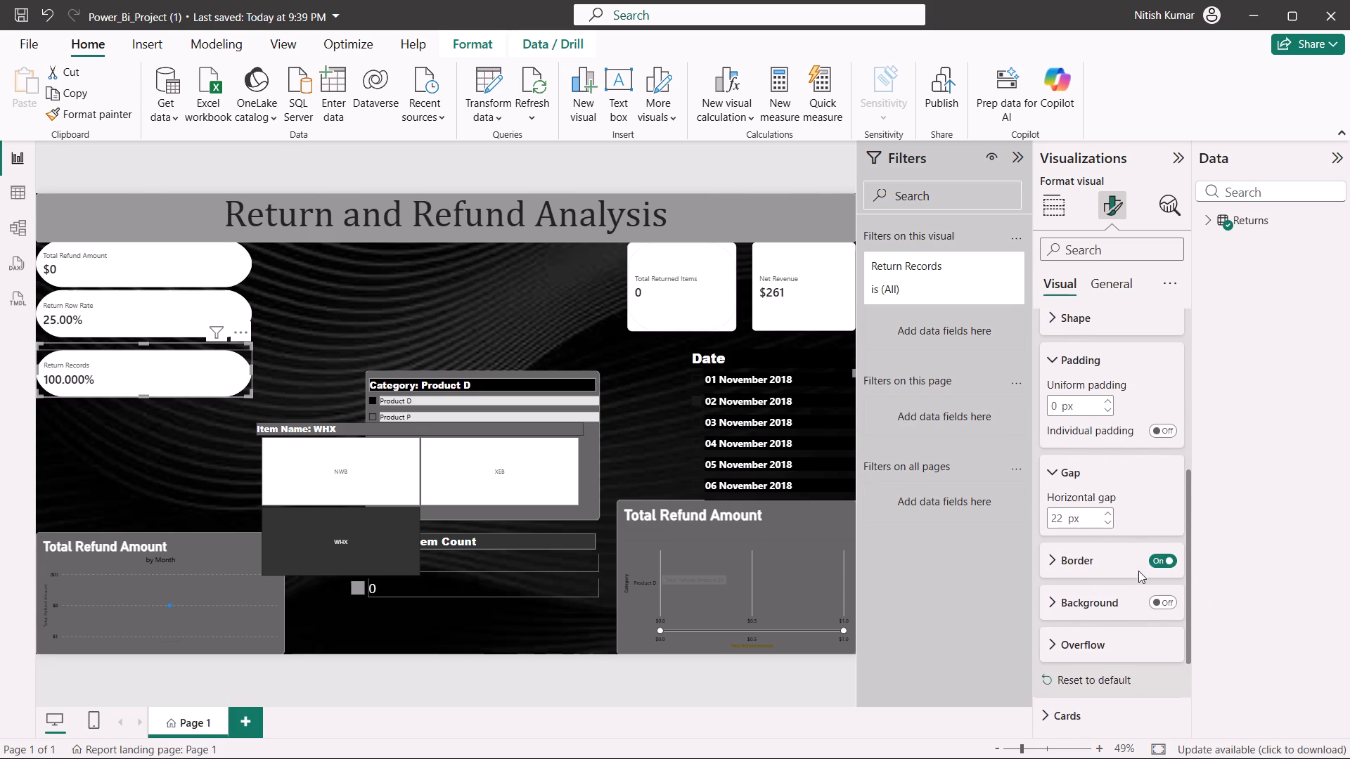
left_click(1138, 460)
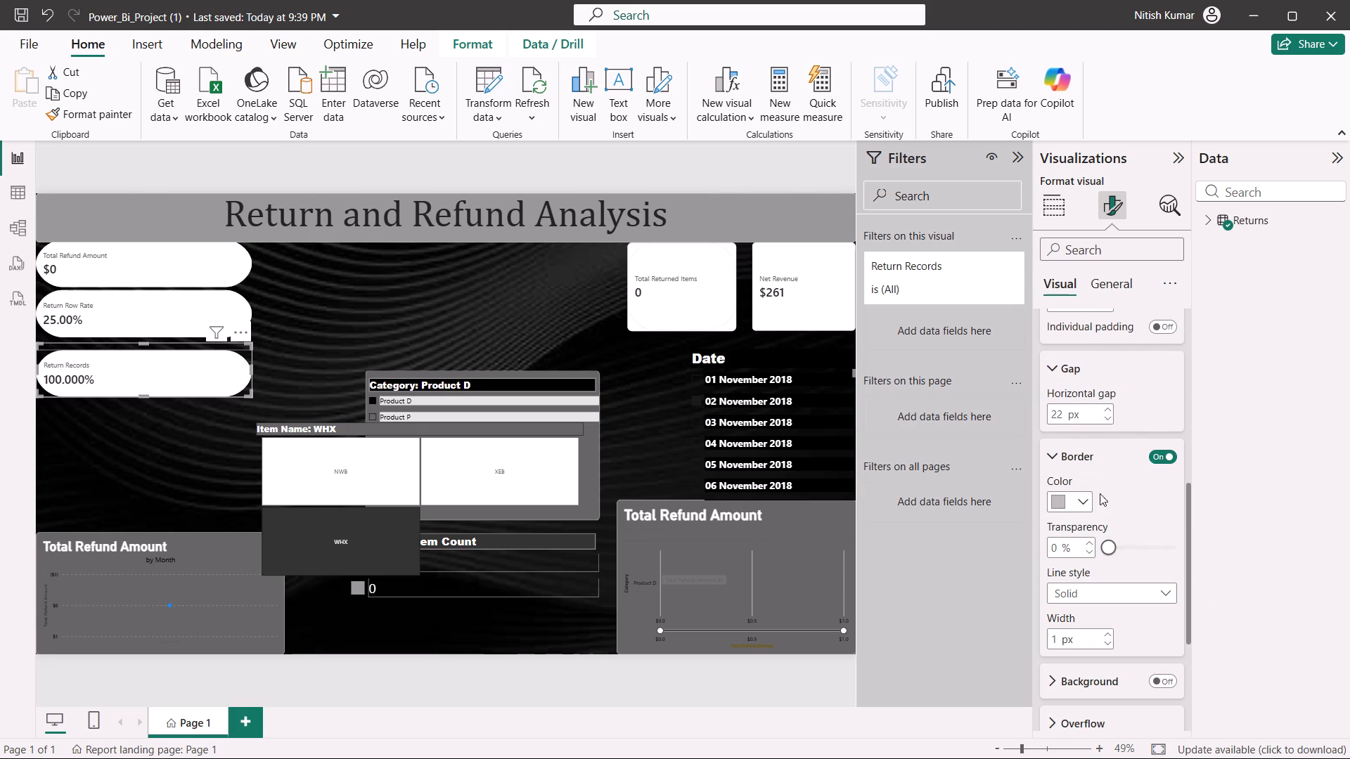
left_click(1081, 497)
left_click(1071, 391)
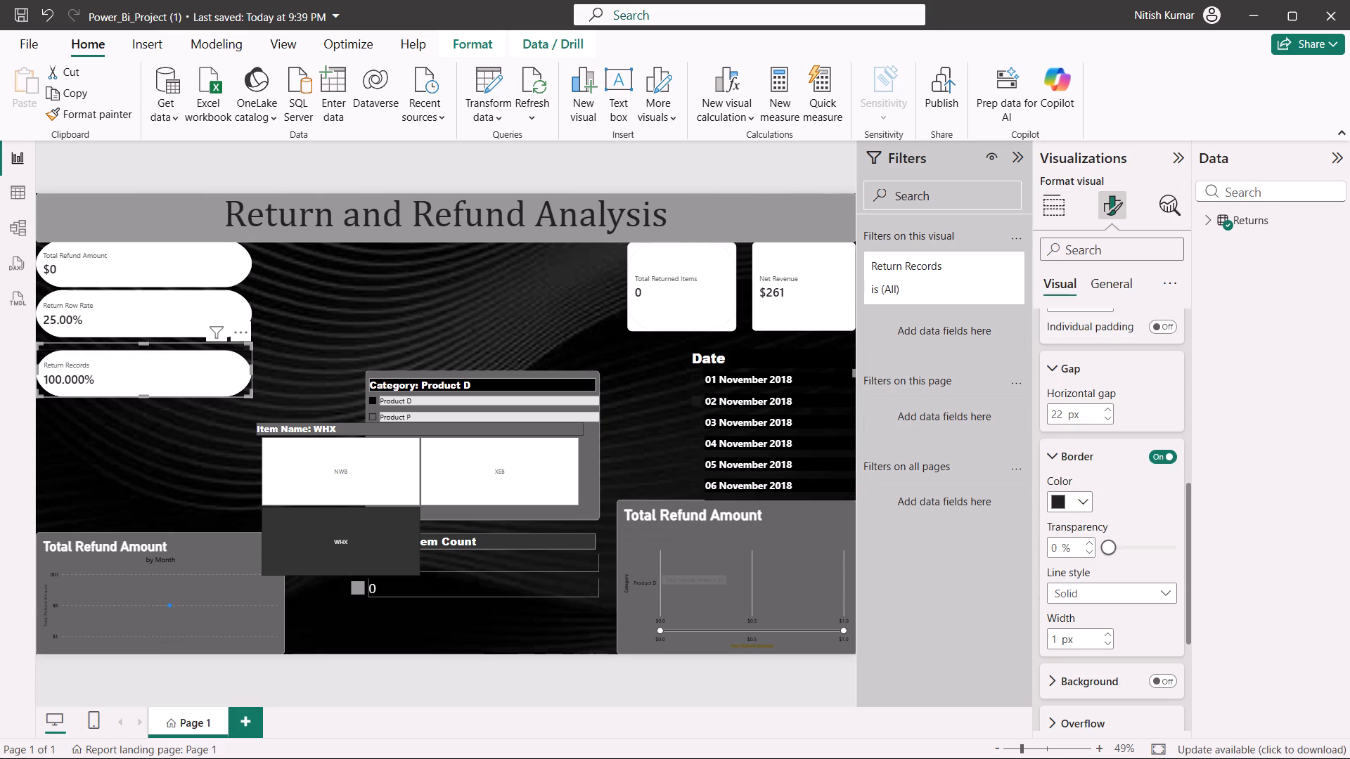
Set the layout border's transparency to 100% and its line style to Dashed.
left_click(1094, 544)
left_click(1088, 533)
left_click(1091, 545)
left_click(1094, 546)
left_click_drag(1121, 547, 1179, 556)
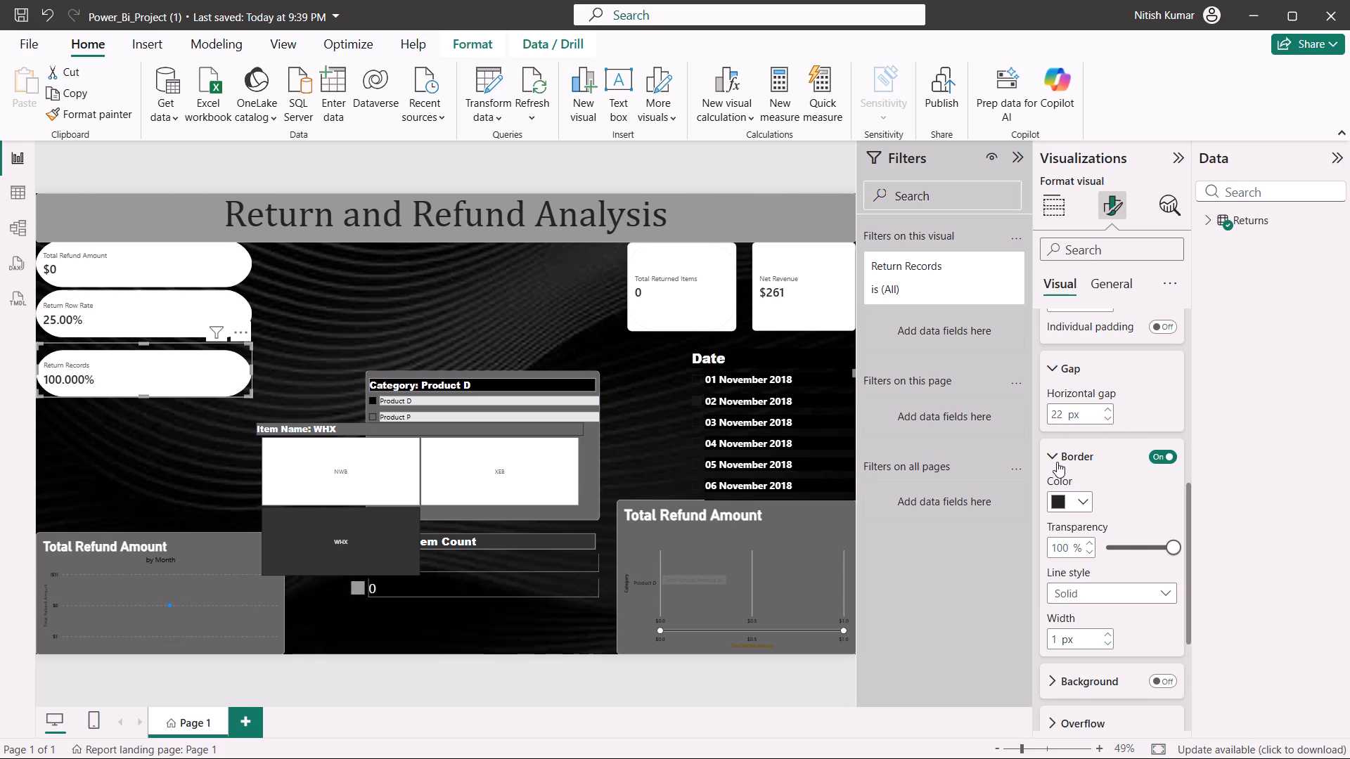
scroll(1125, 516, "down", 3)
left_click(1121, 365)
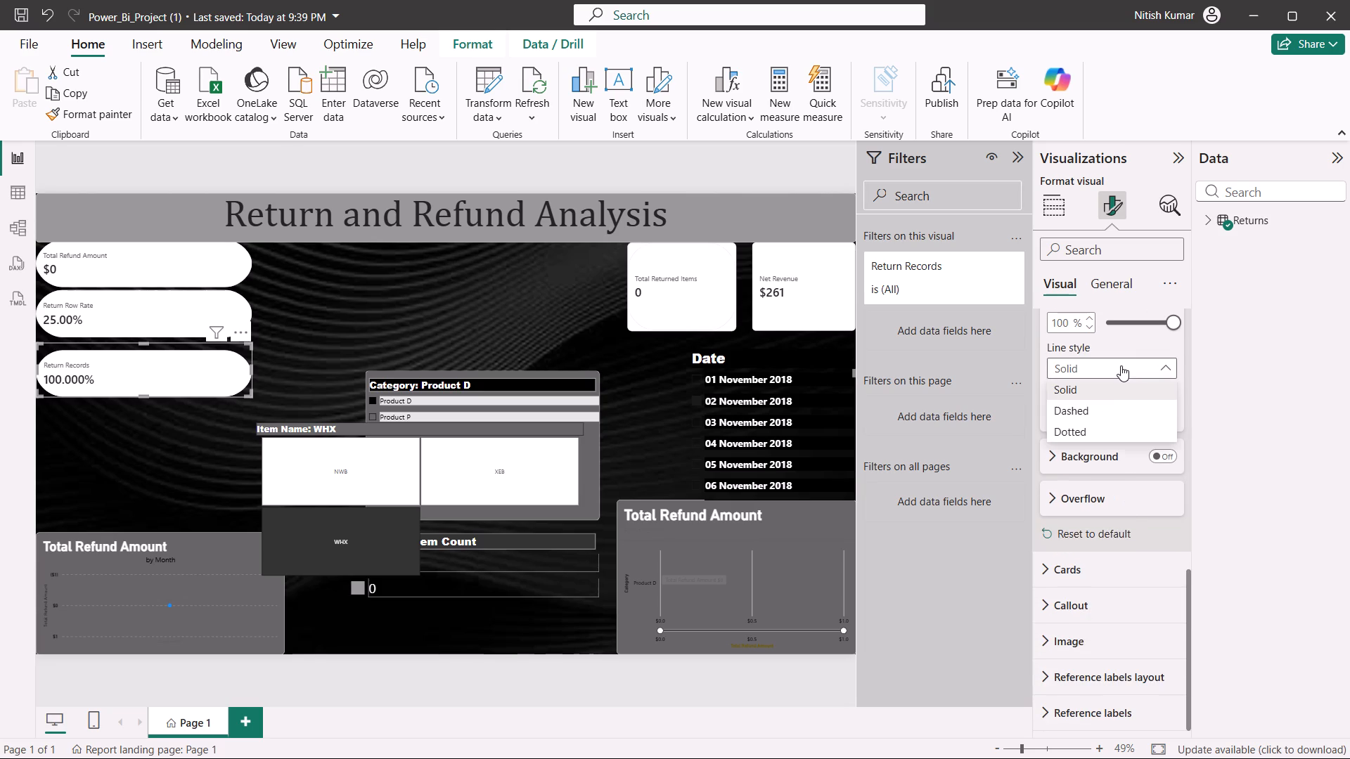
left_click(1100, 414)
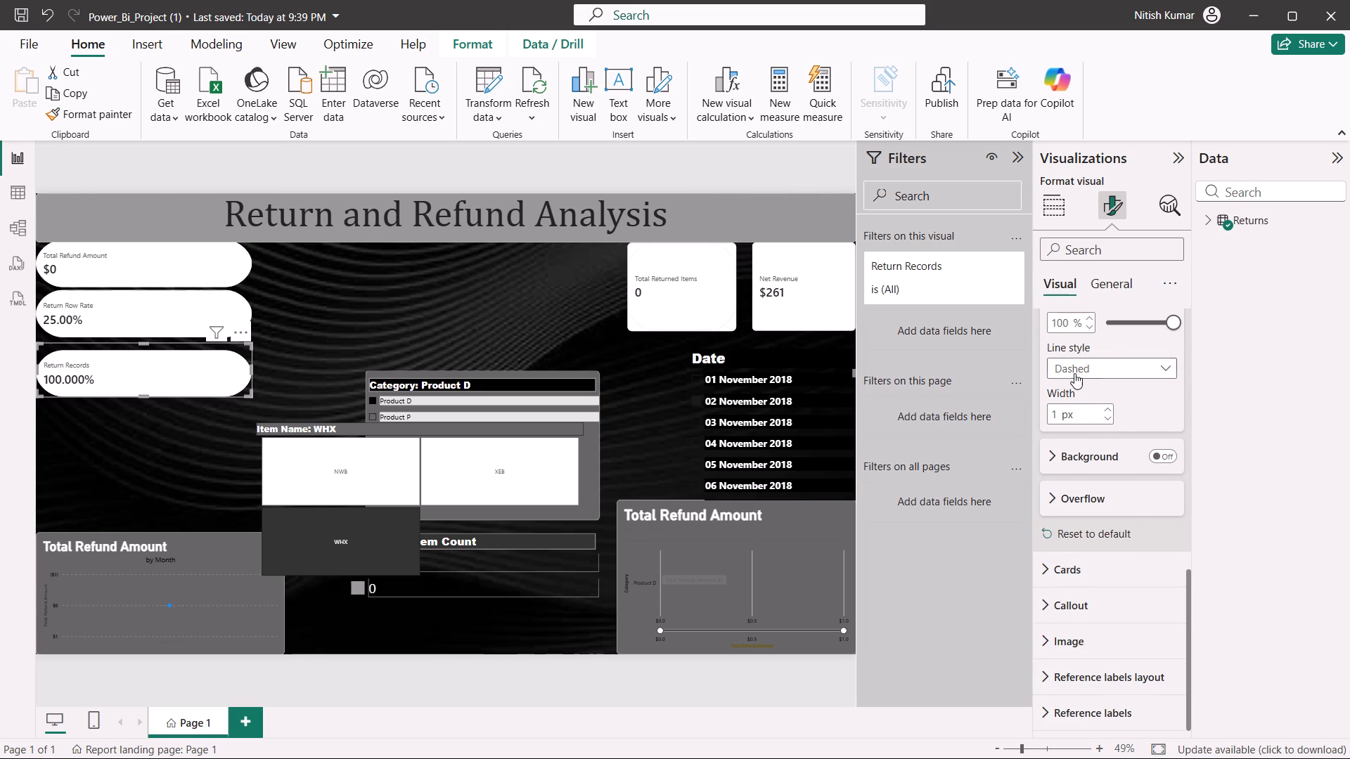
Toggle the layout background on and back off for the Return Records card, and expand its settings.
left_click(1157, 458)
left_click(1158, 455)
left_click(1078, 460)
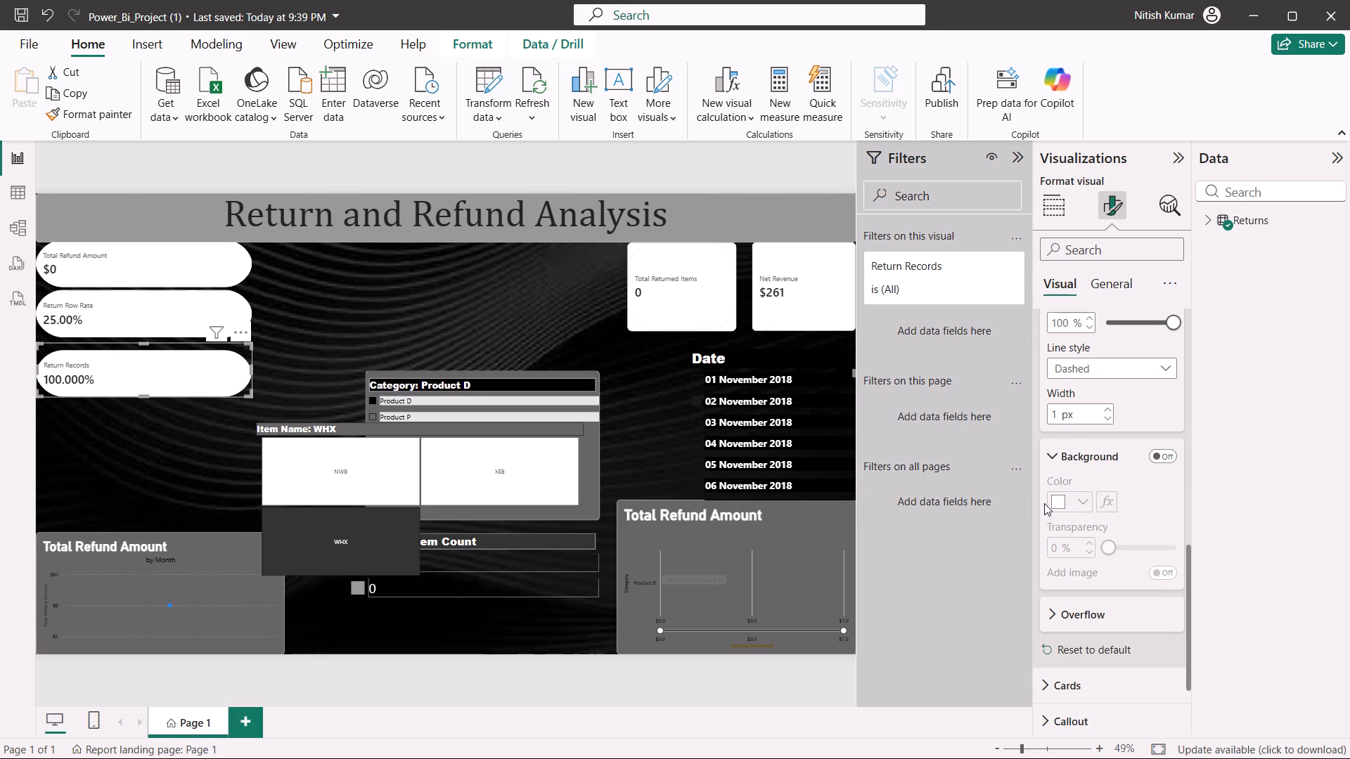
Set the overflow style of the Return Records card's multi-card layout to Paginated.
scroll(1107, 561, "down", 2)
left_click(1104, 502)
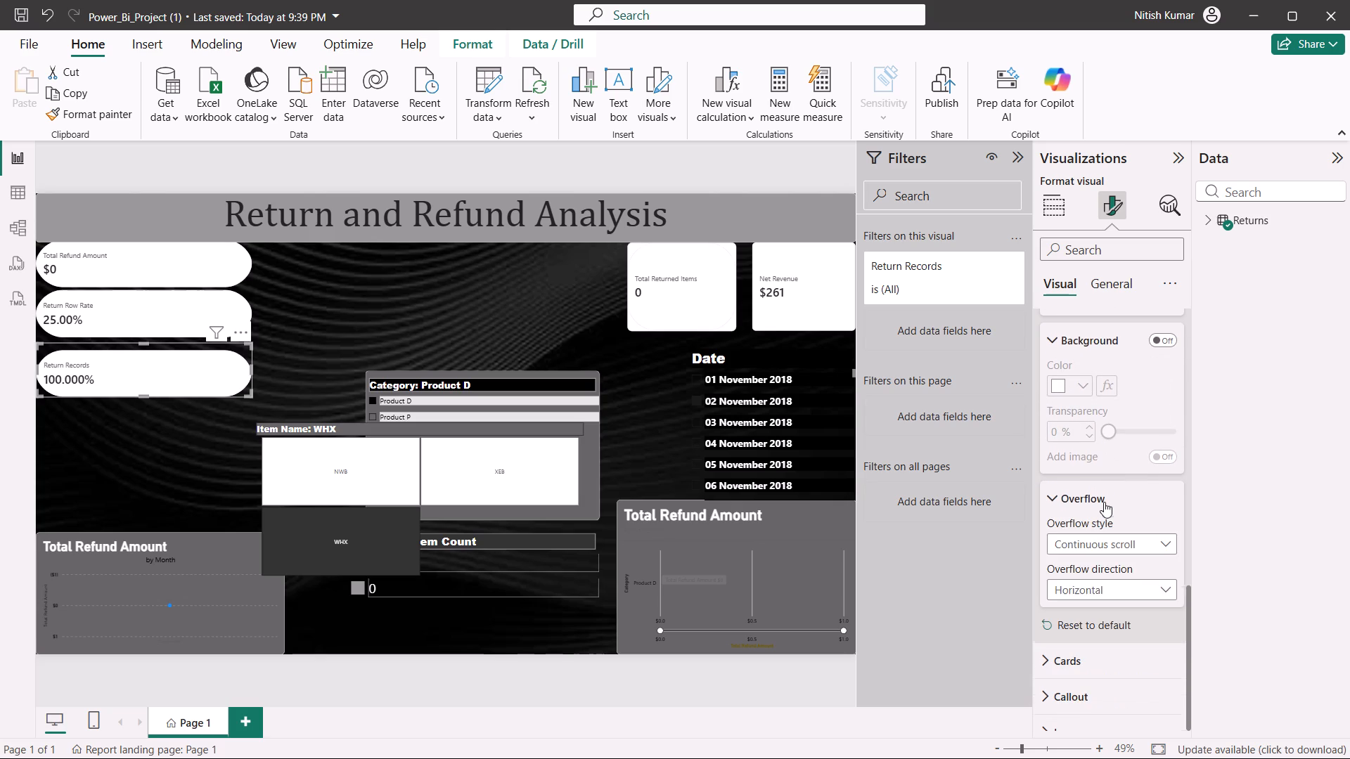
scroll(1102, 505, "down", 1)
left_click(1129, 461)
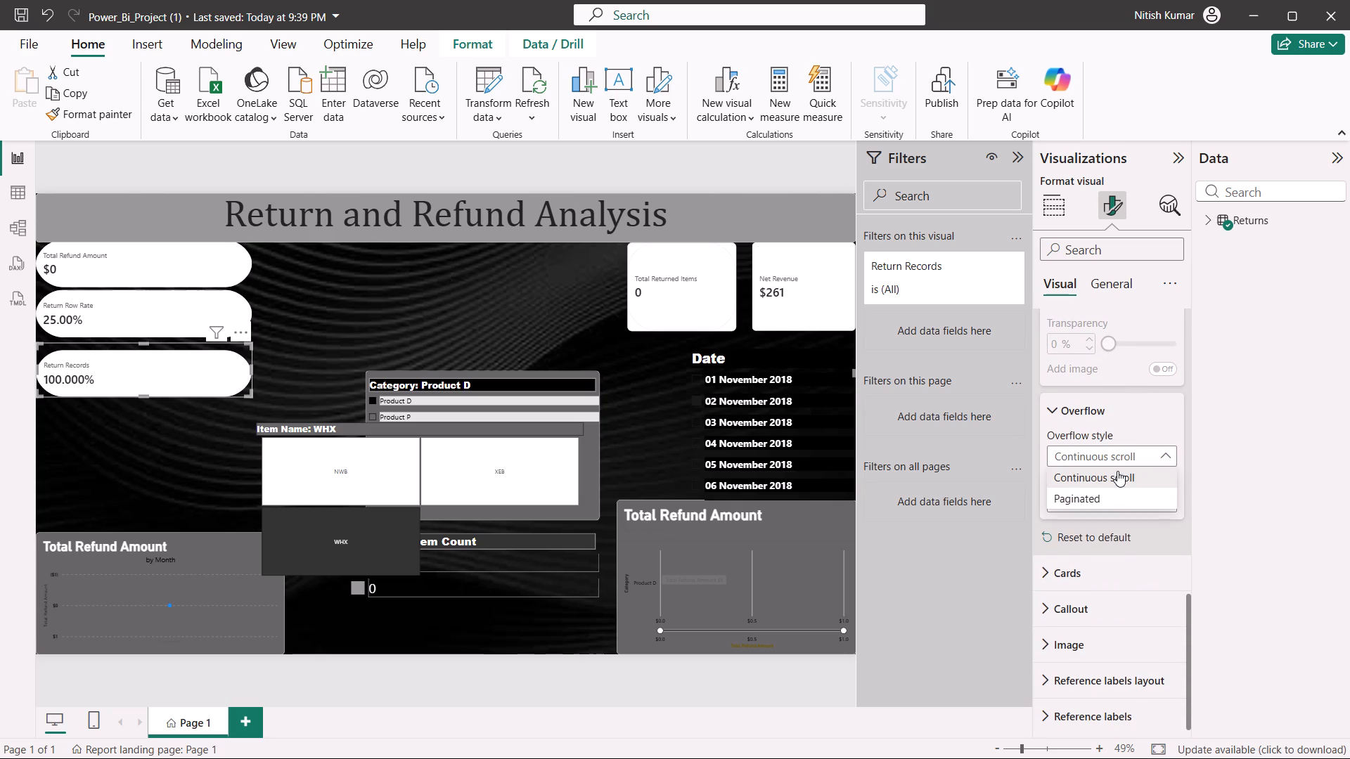
left_click(1117, 471)
left_click(1115, 452)
left_click(1108, 492)
left_click(1110, 453)
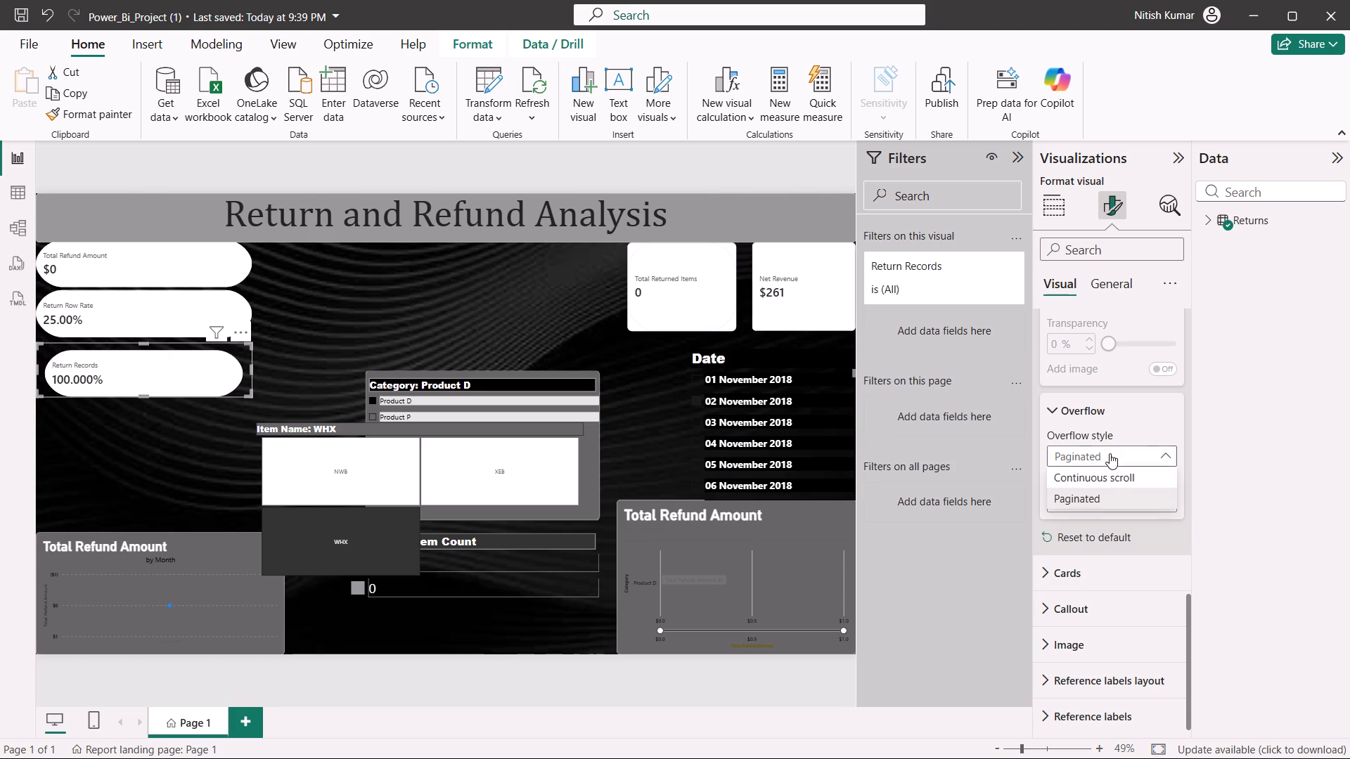
left_click(1107, 487)
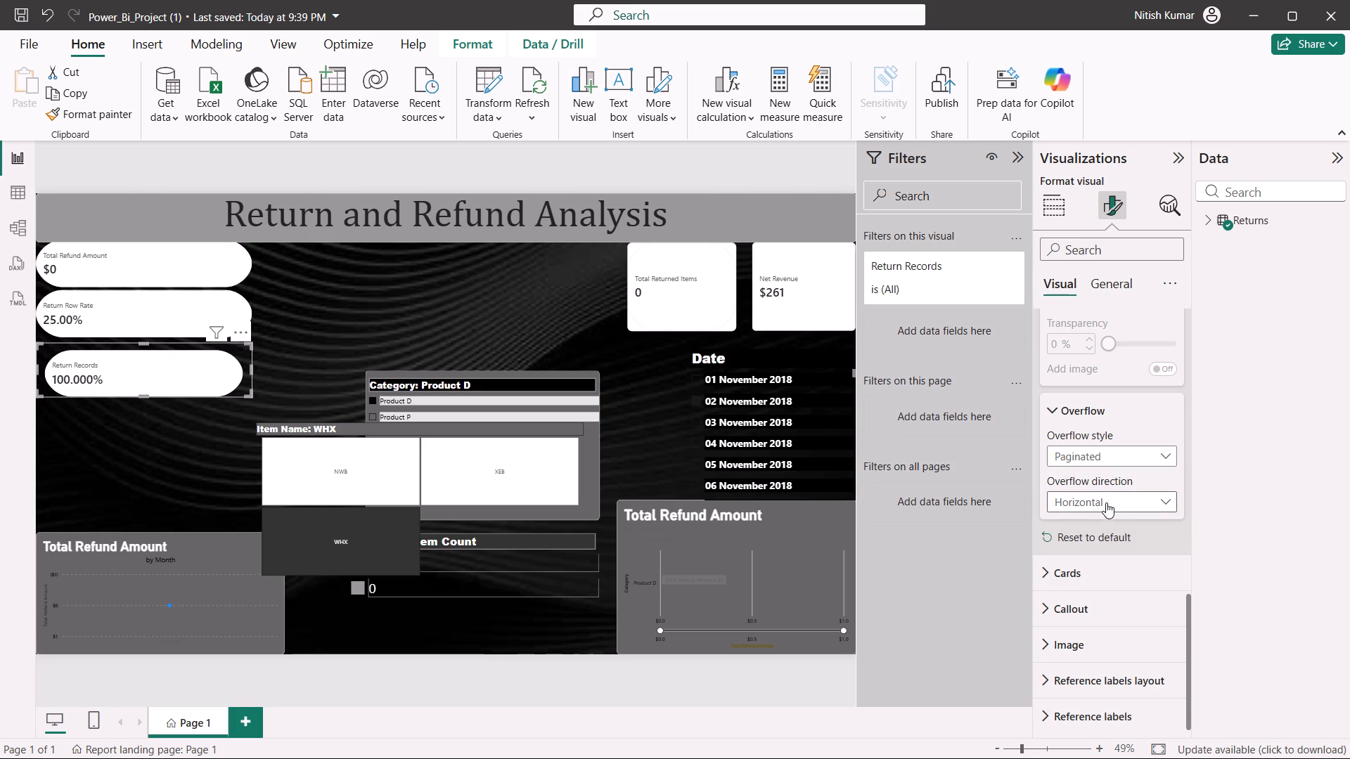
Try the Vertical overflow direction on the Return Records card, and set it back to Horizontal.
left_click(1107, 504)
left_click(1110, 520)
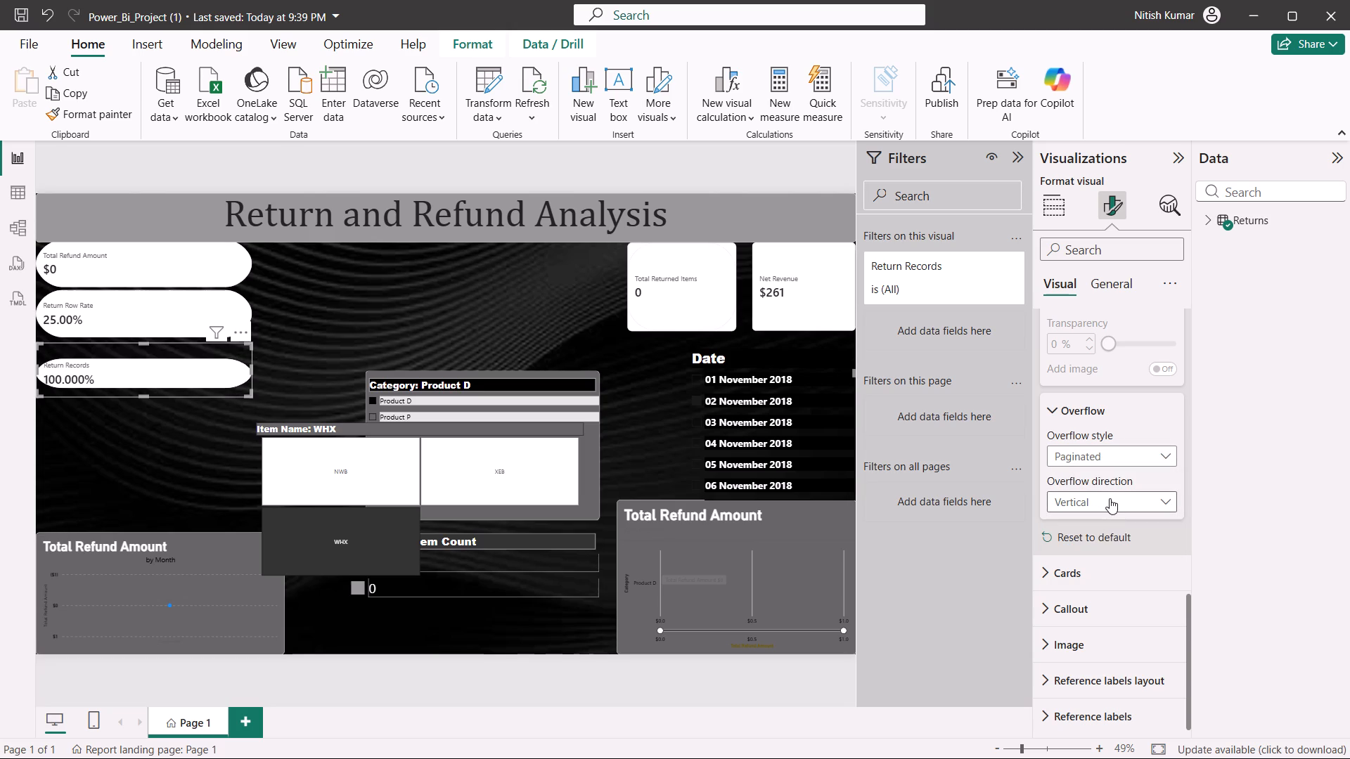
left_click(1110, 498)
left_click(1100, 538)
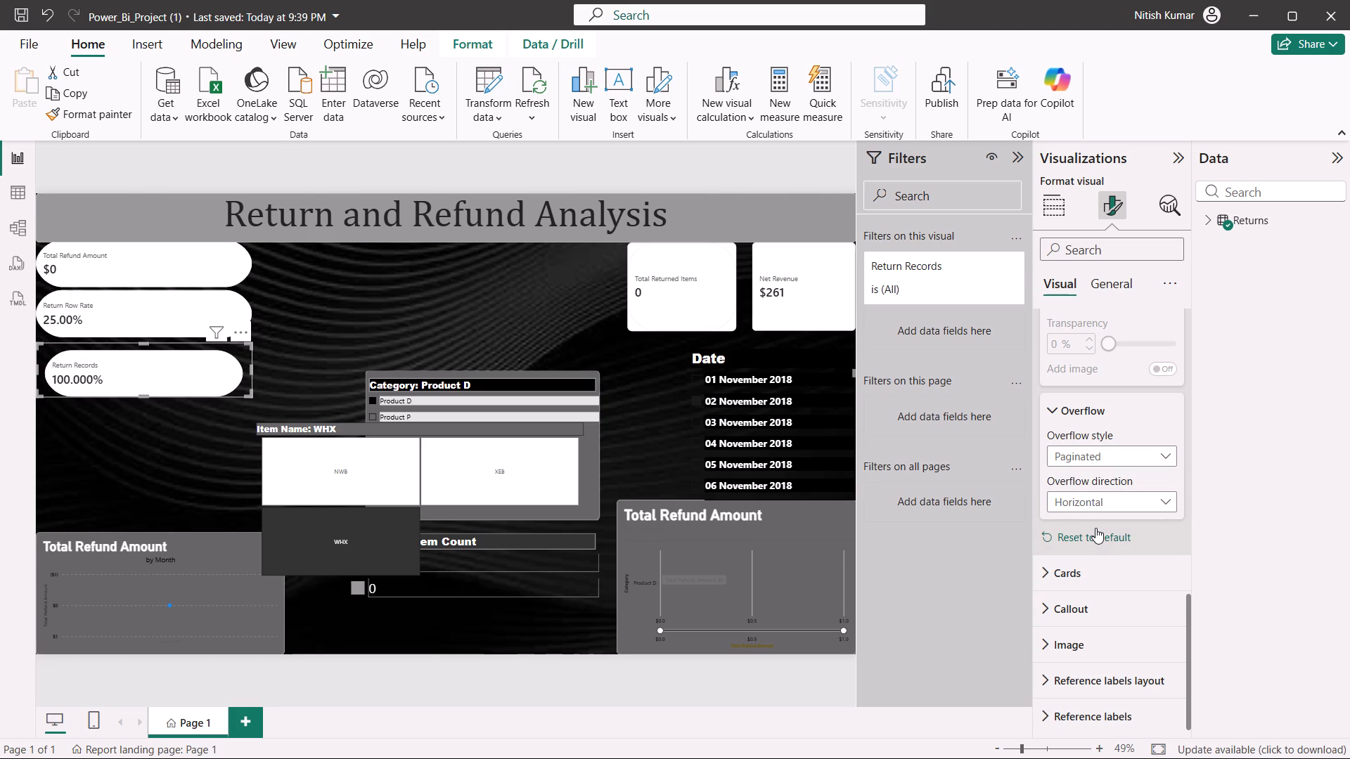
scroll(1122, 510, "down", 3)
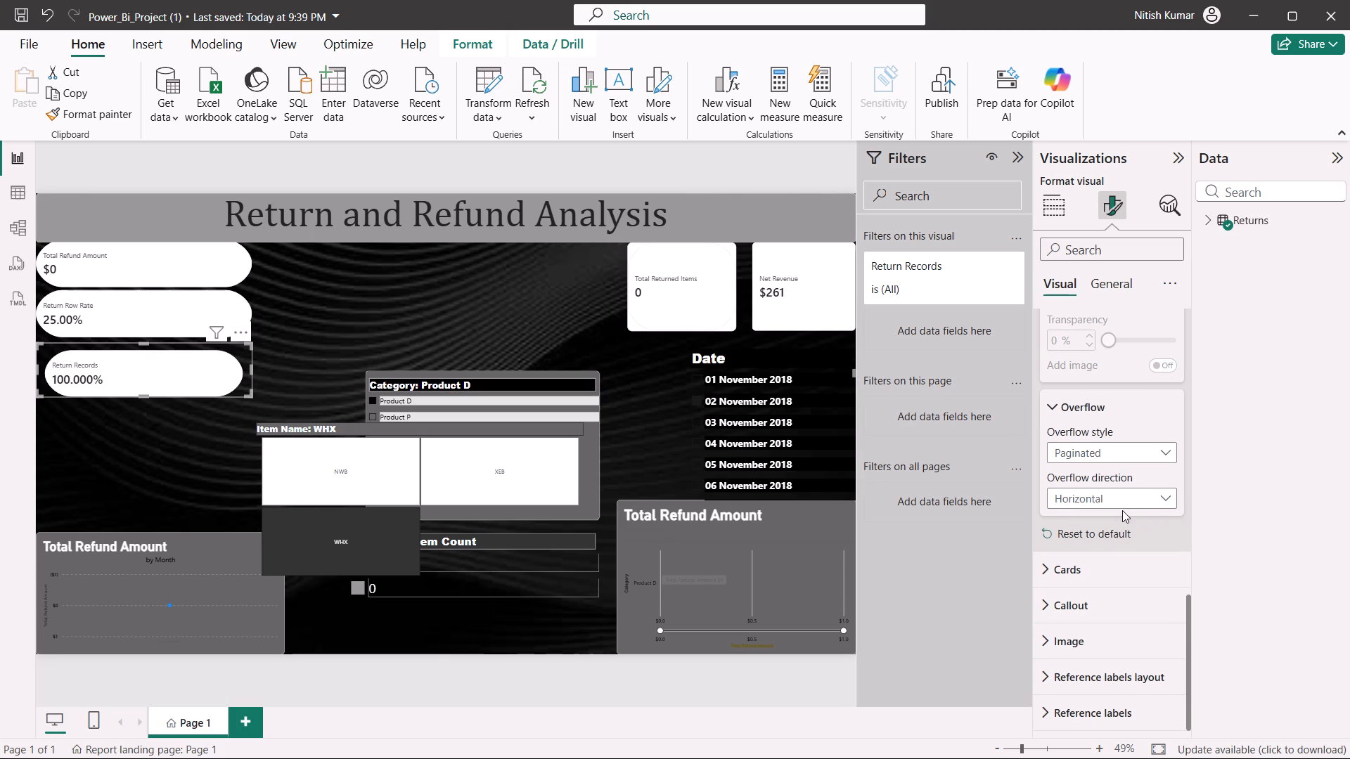
Resize the Return Records card from its upper-left corner, making it slightly taller just below the Return Row Rate card.
left_click_drag(40, 346, 40, 346)
left_click_drag(40, 346, 4, 316)
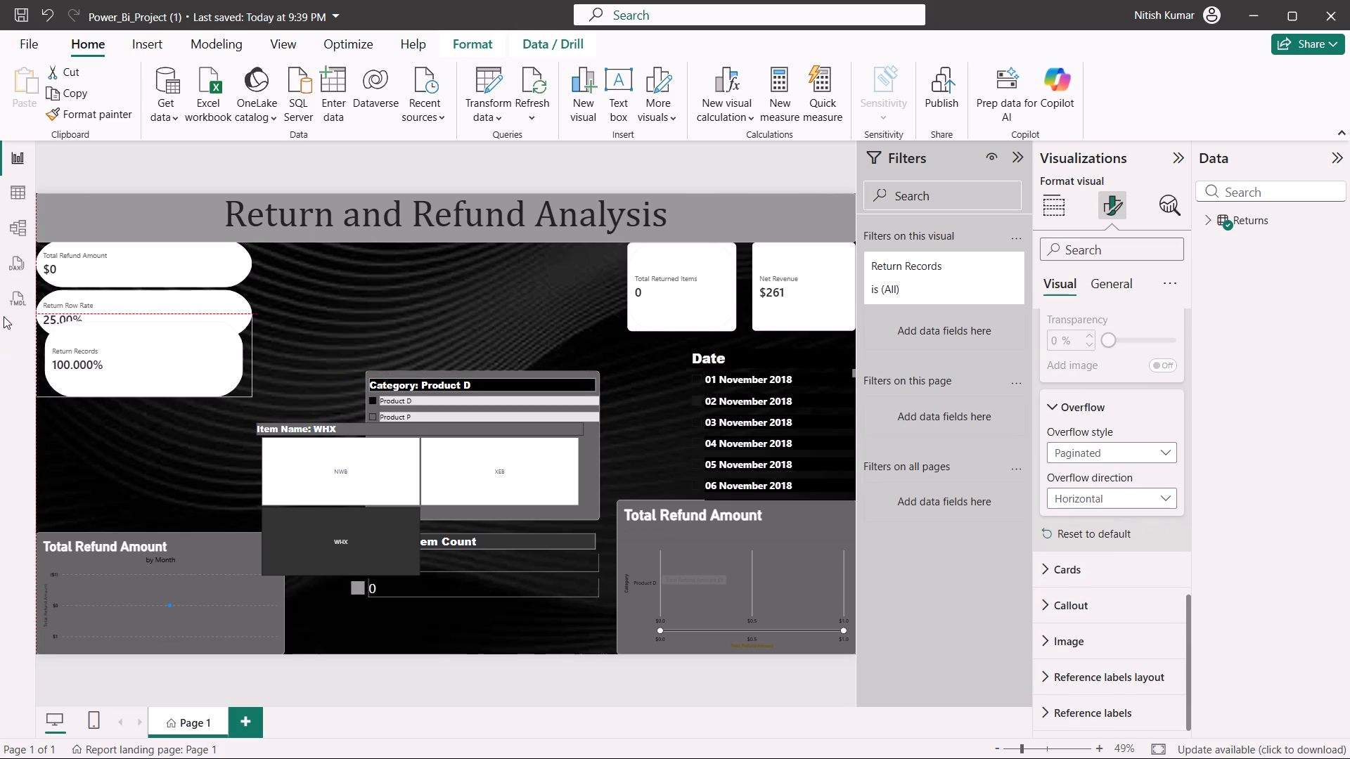
left_click_drag(4, 316, 10, 339)
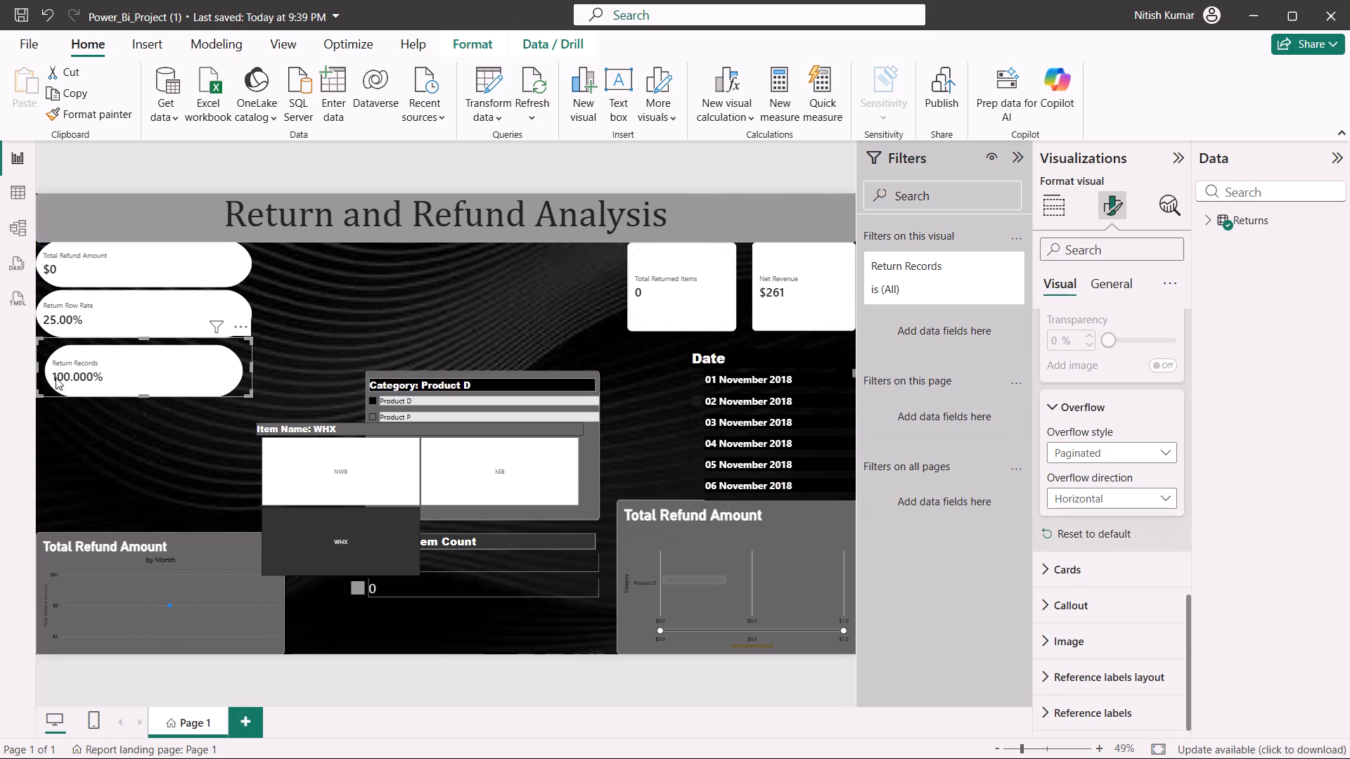
Narrow the Return Row Rate card so its right edge lines up with the Return Records card's rounded shape, and deselect it.
left_click(94, 307)
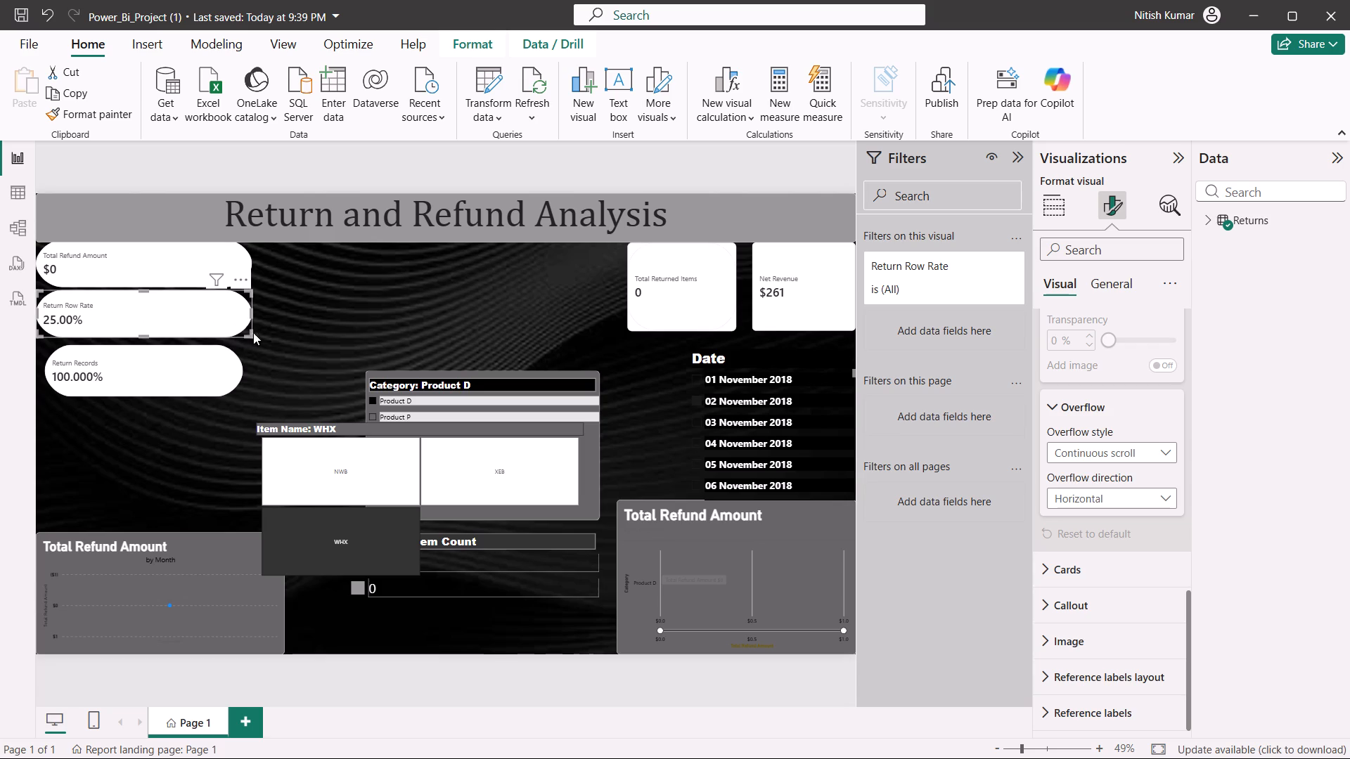
left_click_drag(247, 336, 237, 335)
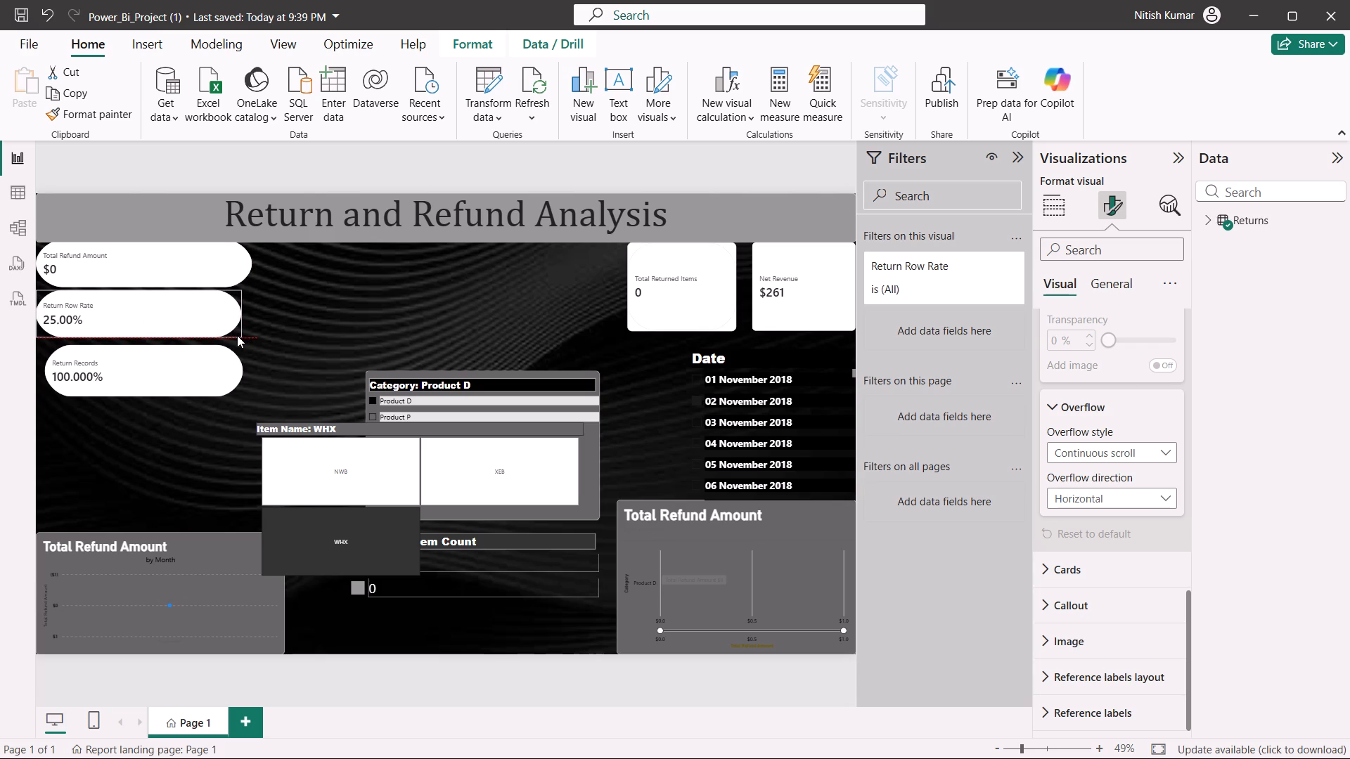
left_click_drag(237, 335, 240, 335)
left_click(359, 310)
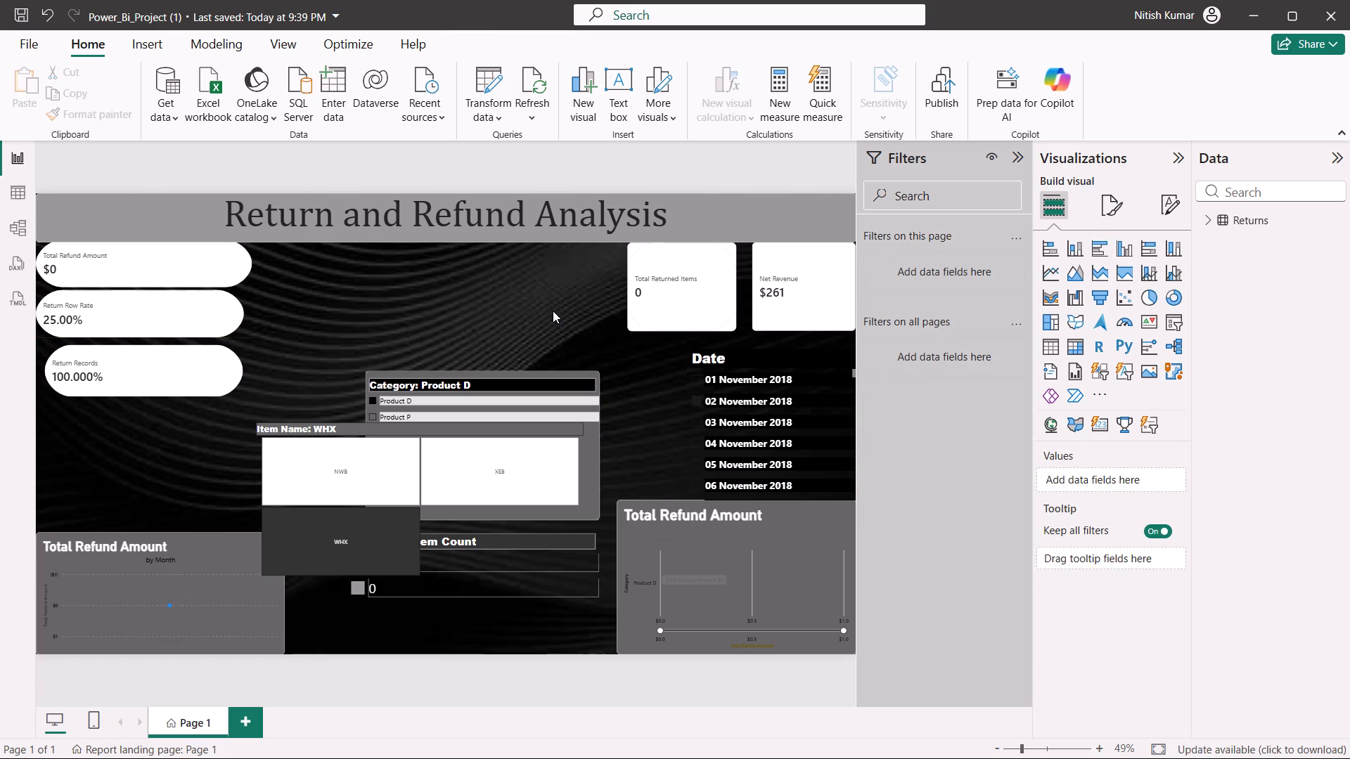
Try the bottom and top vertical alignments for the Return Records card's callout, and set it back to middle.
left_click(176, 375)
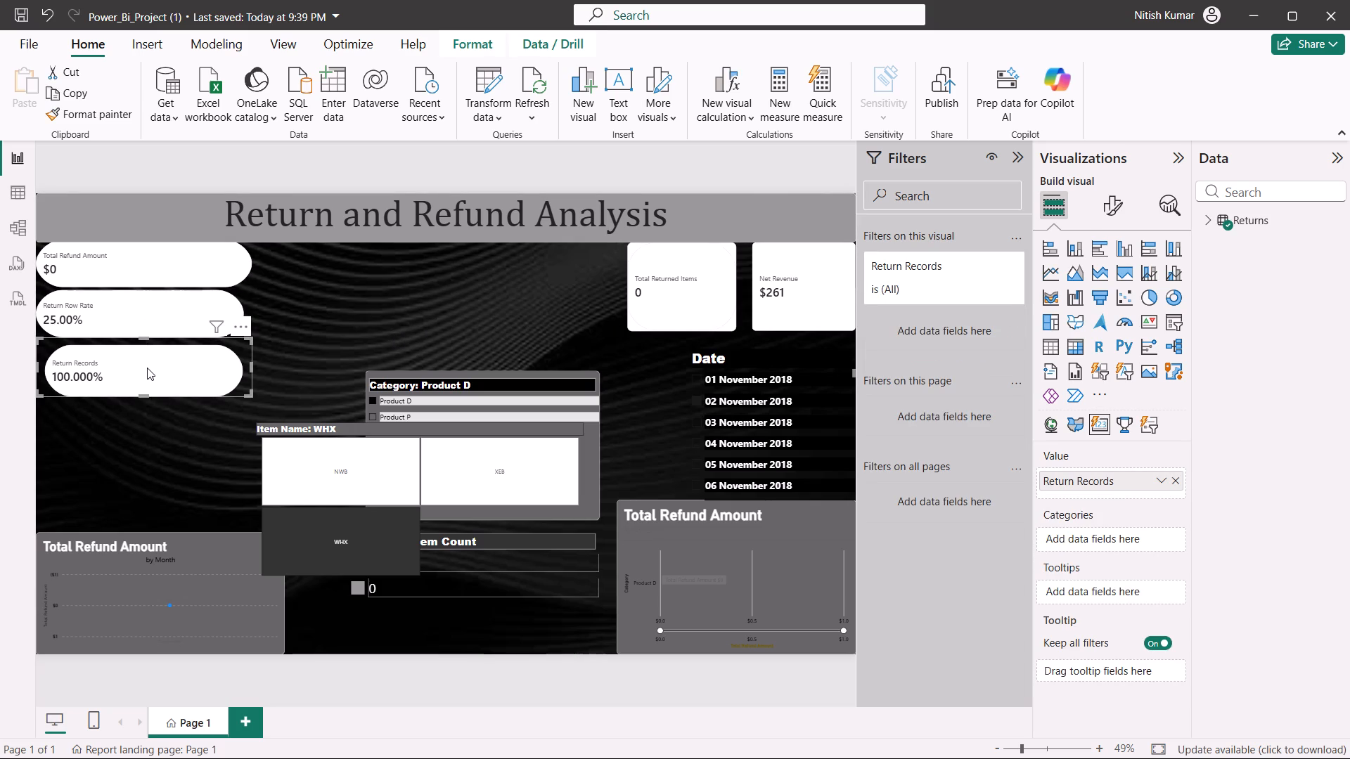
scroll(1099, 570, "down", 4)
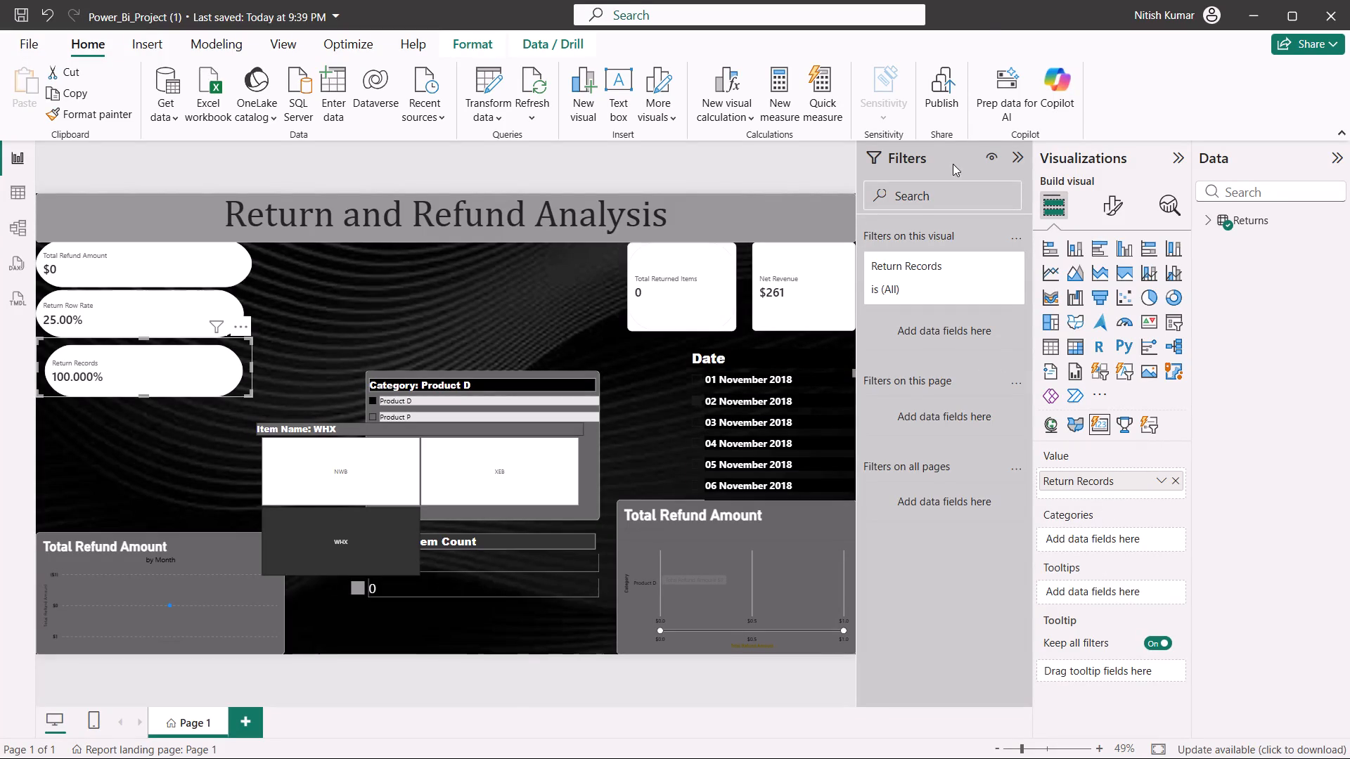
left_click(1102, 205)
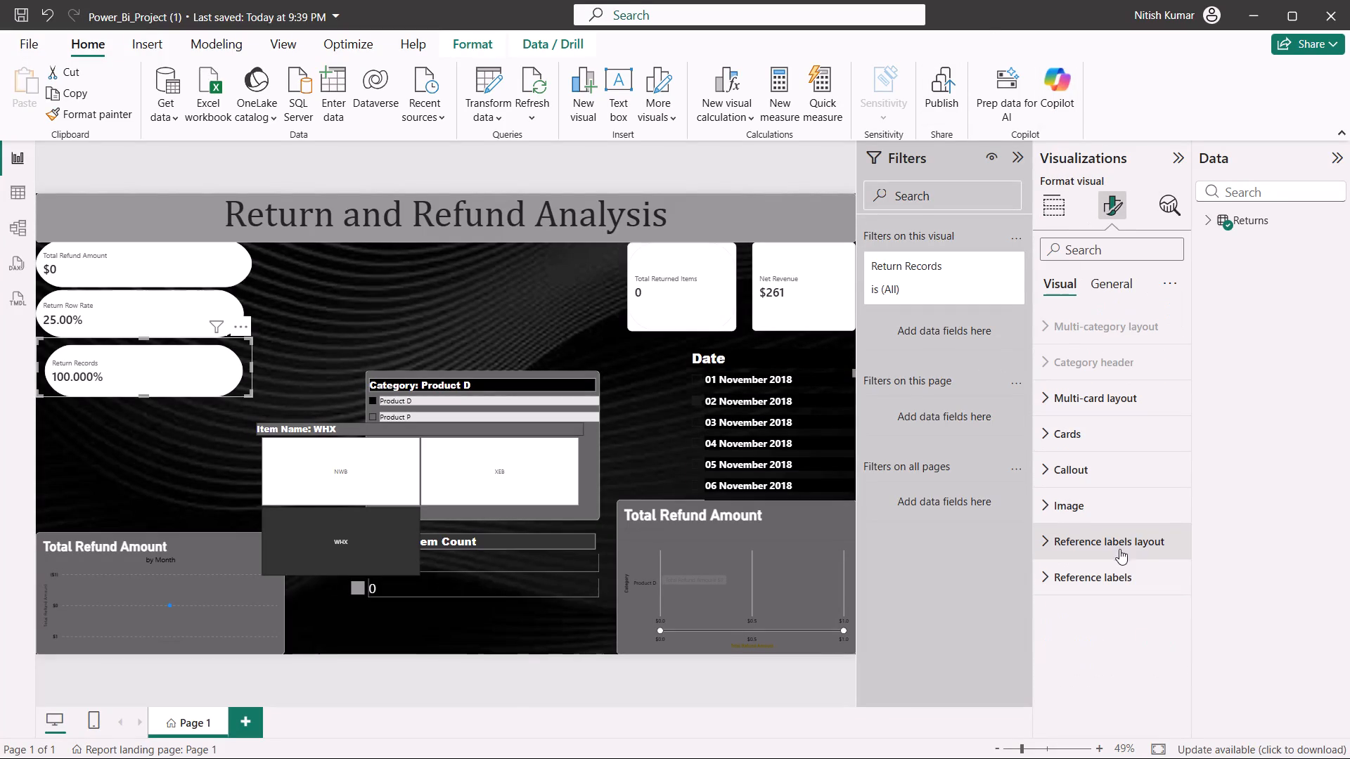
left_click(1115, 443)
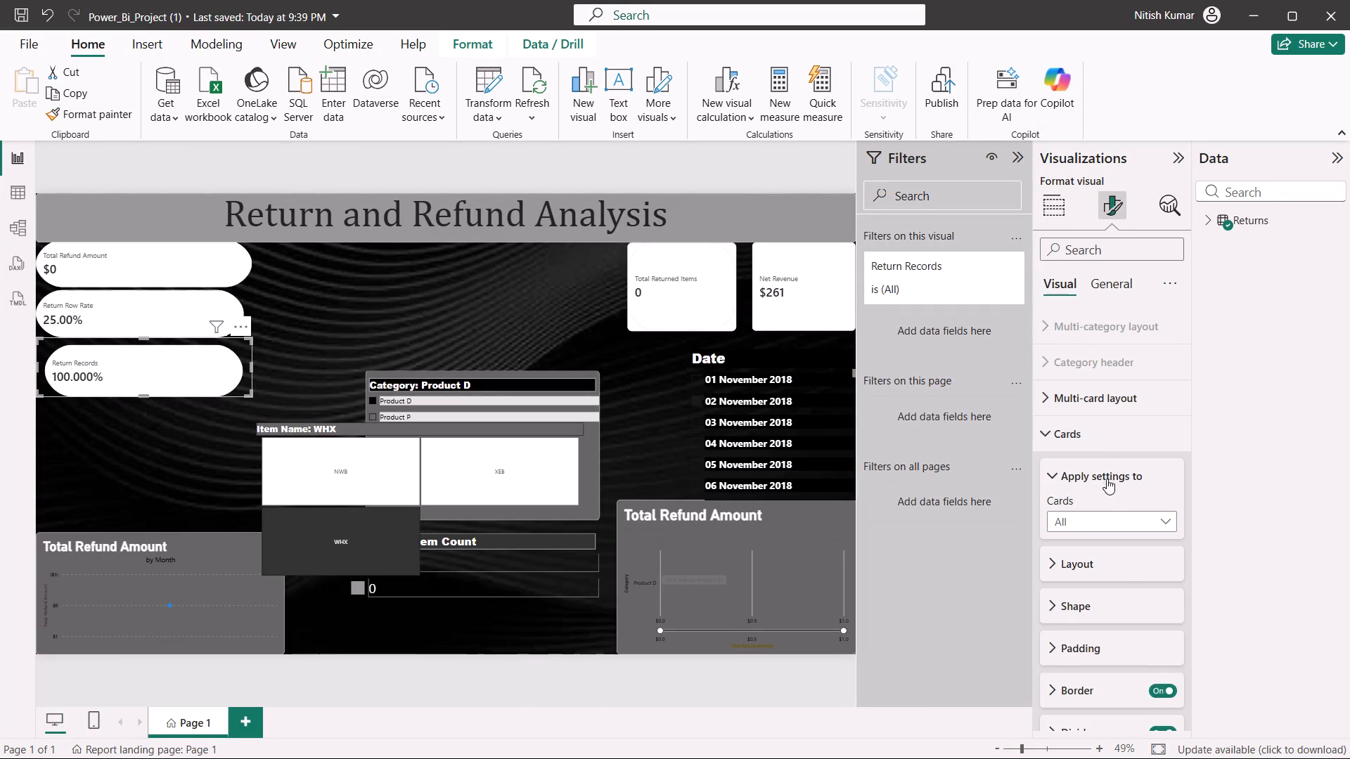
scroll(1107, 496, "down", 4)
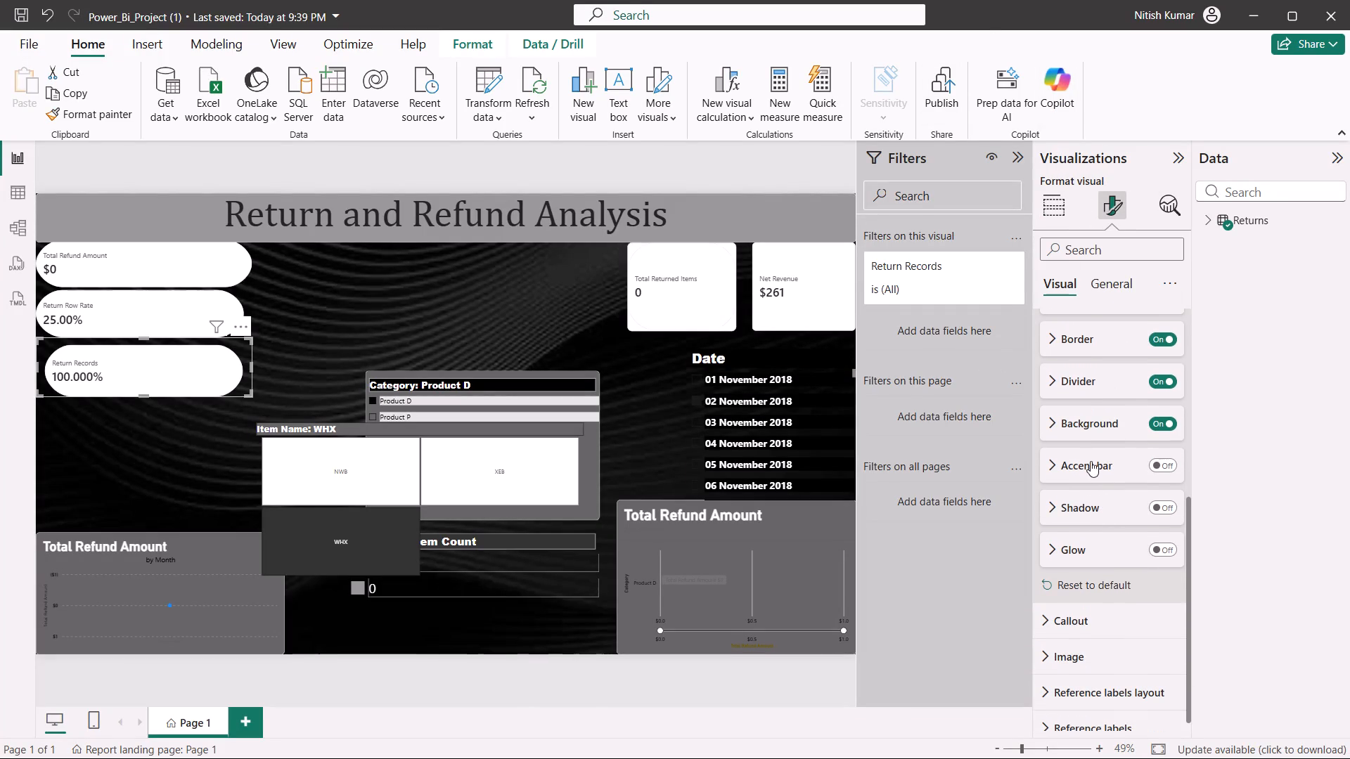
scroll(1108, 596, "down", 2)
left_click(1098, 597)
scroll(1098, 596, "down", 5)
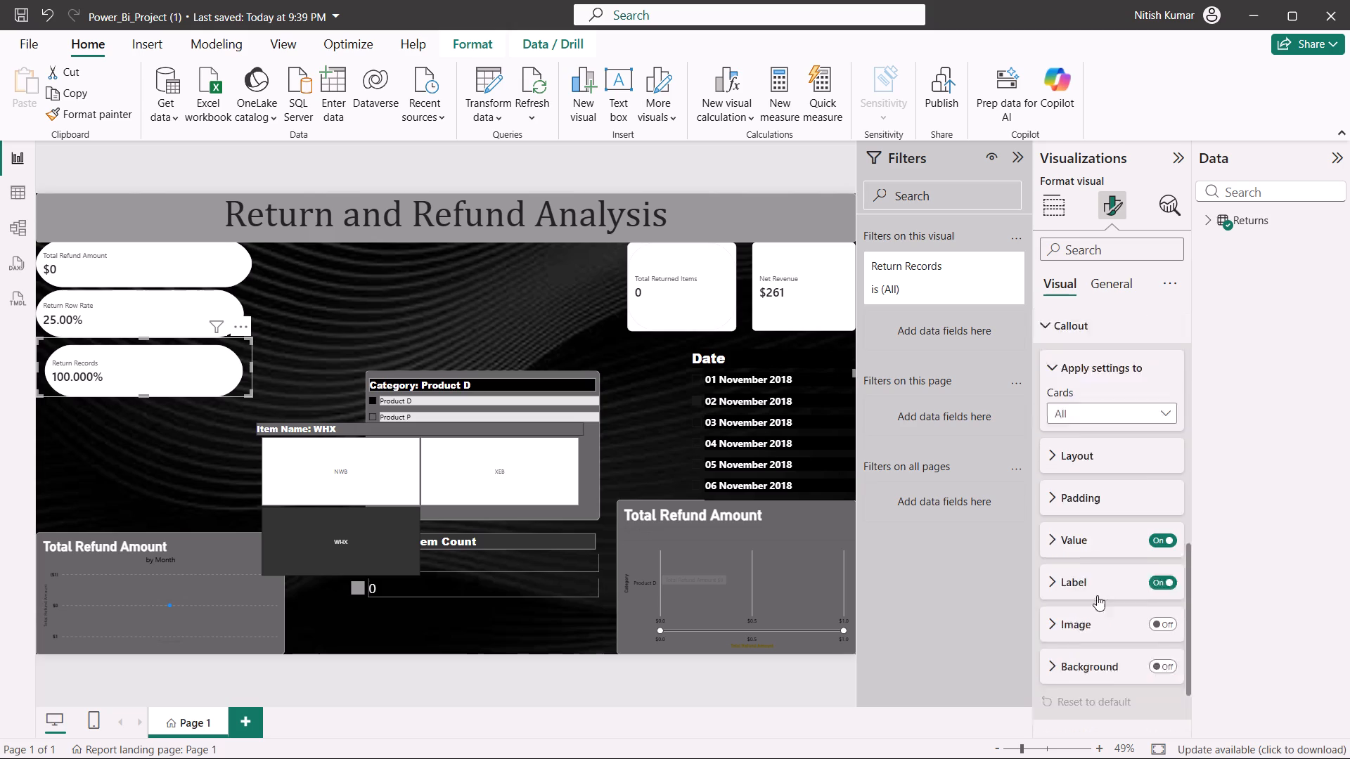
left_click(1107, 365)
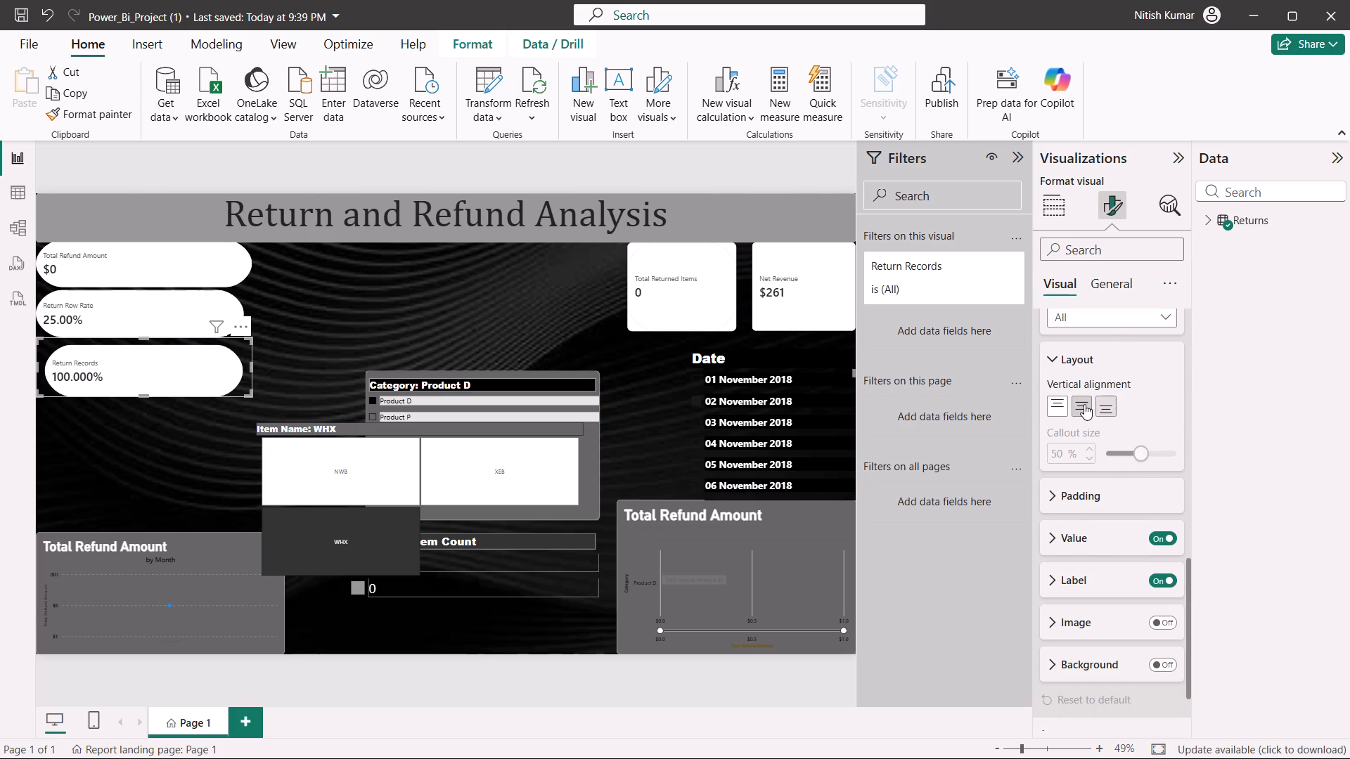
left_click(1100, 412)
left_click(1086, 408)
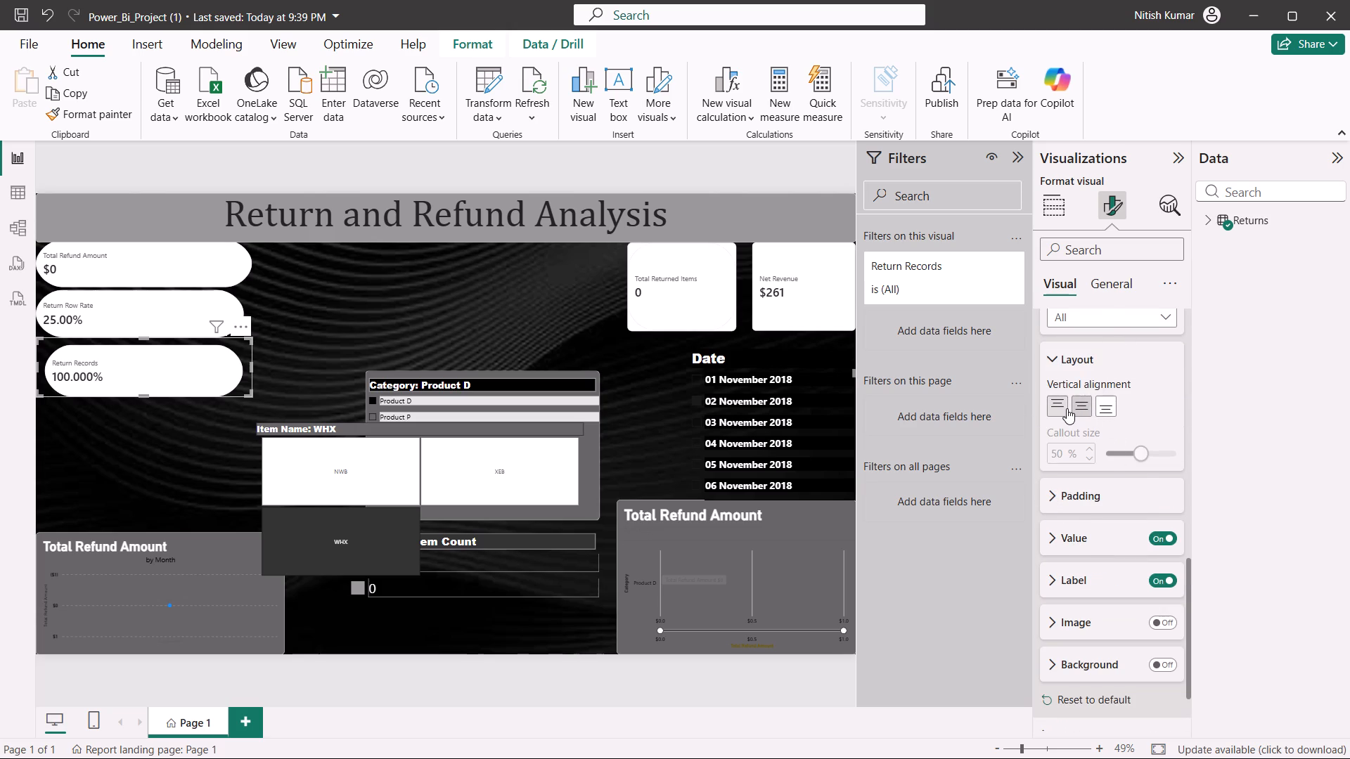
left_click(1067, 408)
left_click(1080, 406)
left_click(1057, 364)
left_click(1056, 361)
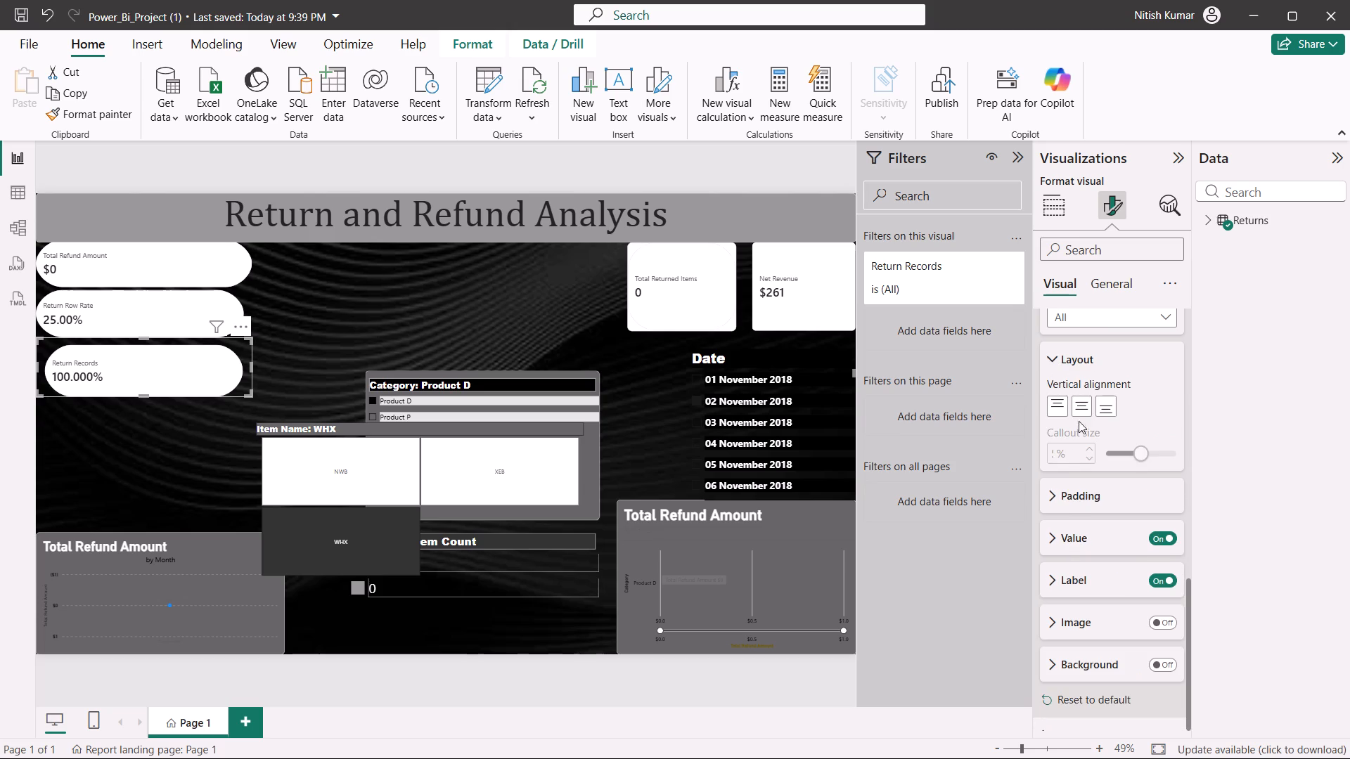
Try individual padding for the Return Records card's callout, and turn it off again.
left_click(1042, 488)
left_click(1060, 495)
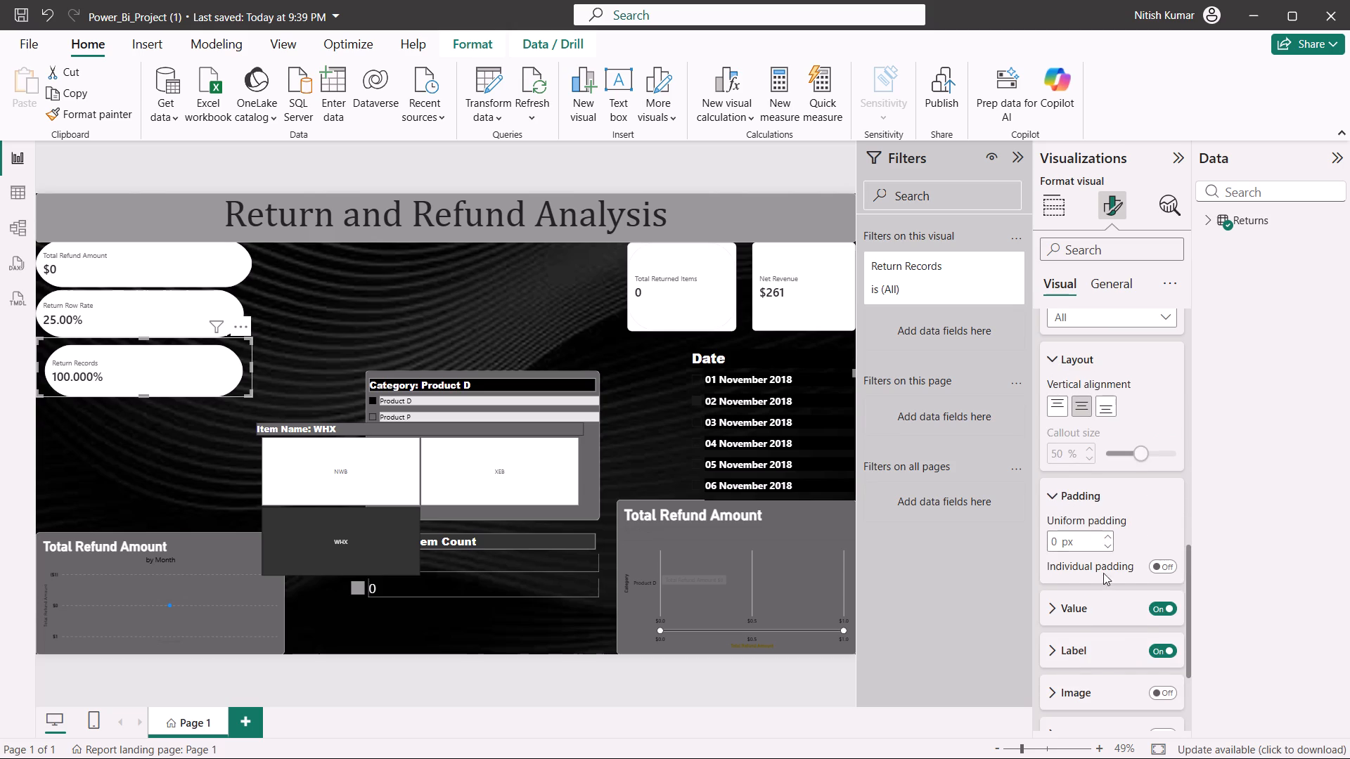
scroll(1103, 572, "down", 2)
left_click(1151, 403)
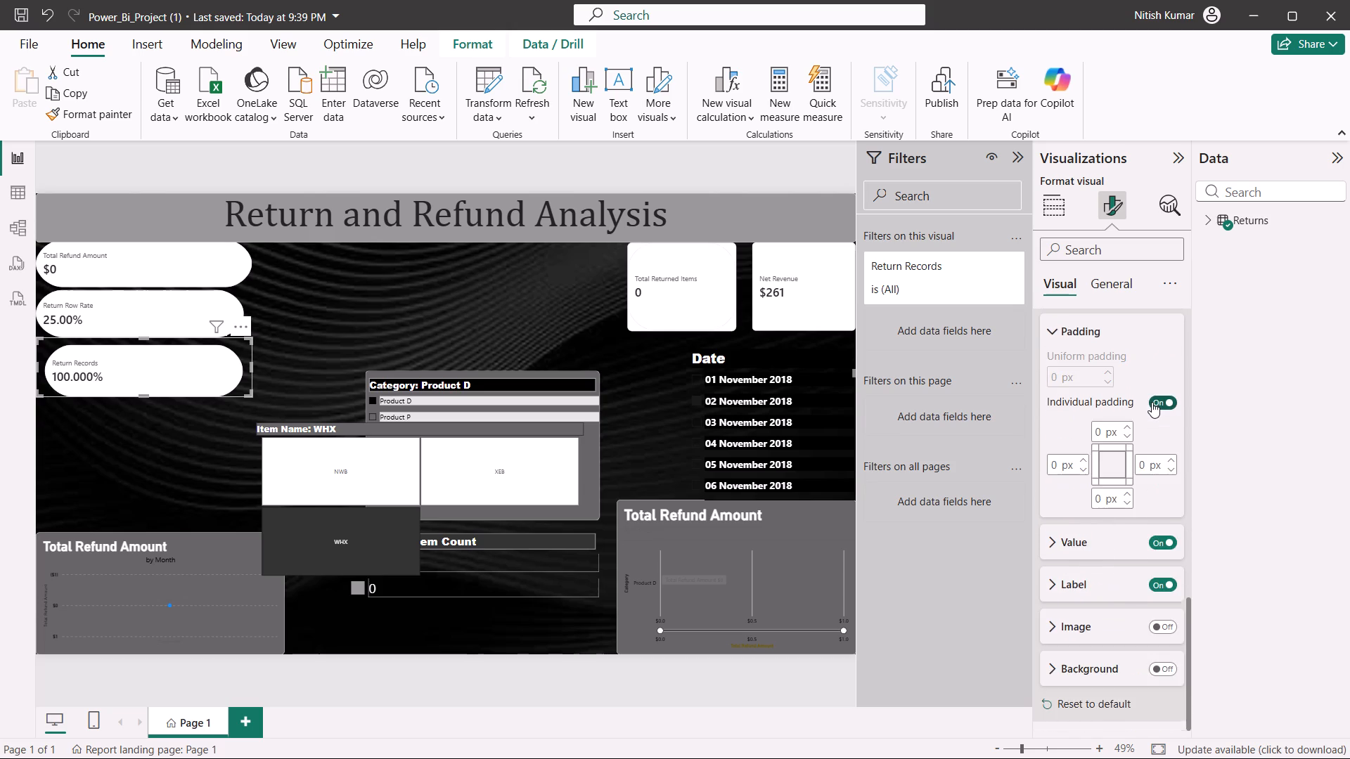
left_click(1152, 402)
Center the callout value of the Return Records card horizontally.
left_click(1112, 438)
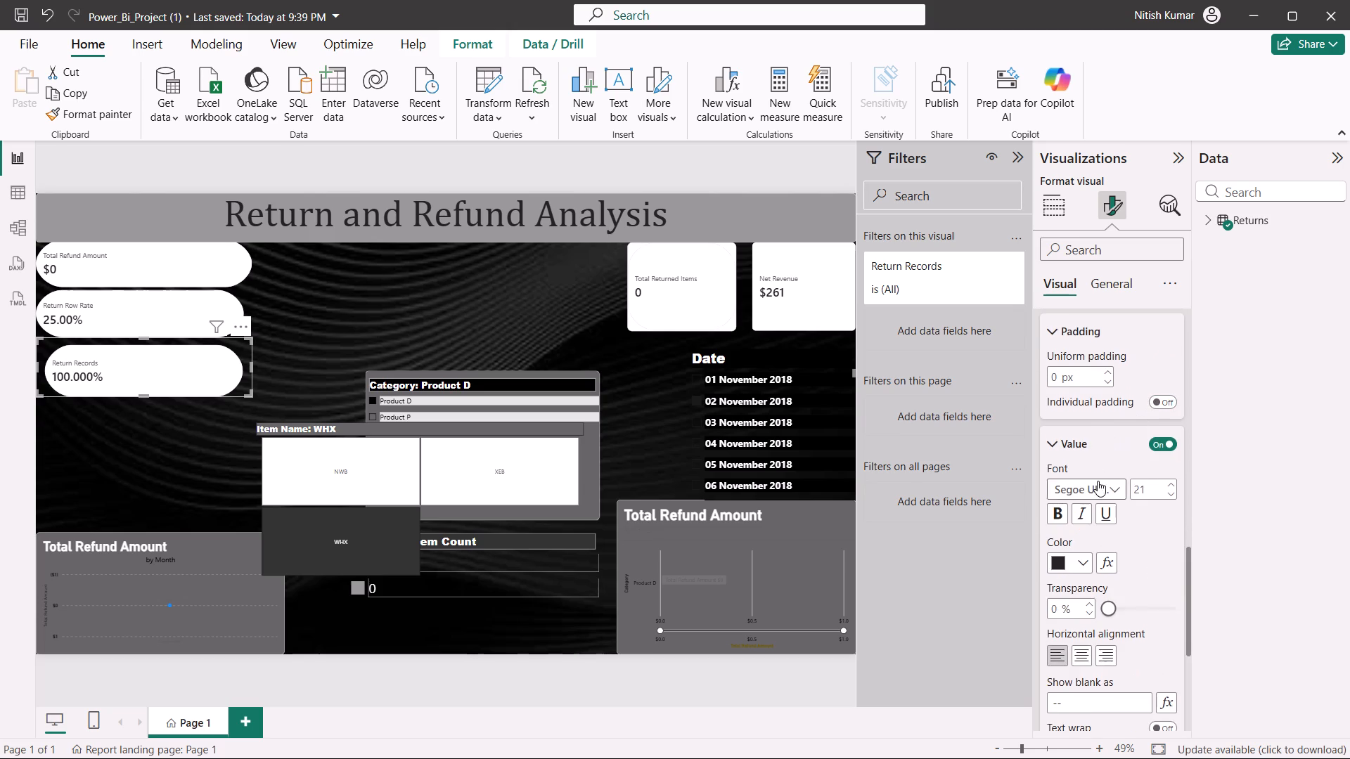
scroll(1098, 482, "down", 1)
left_click(1086, 573)
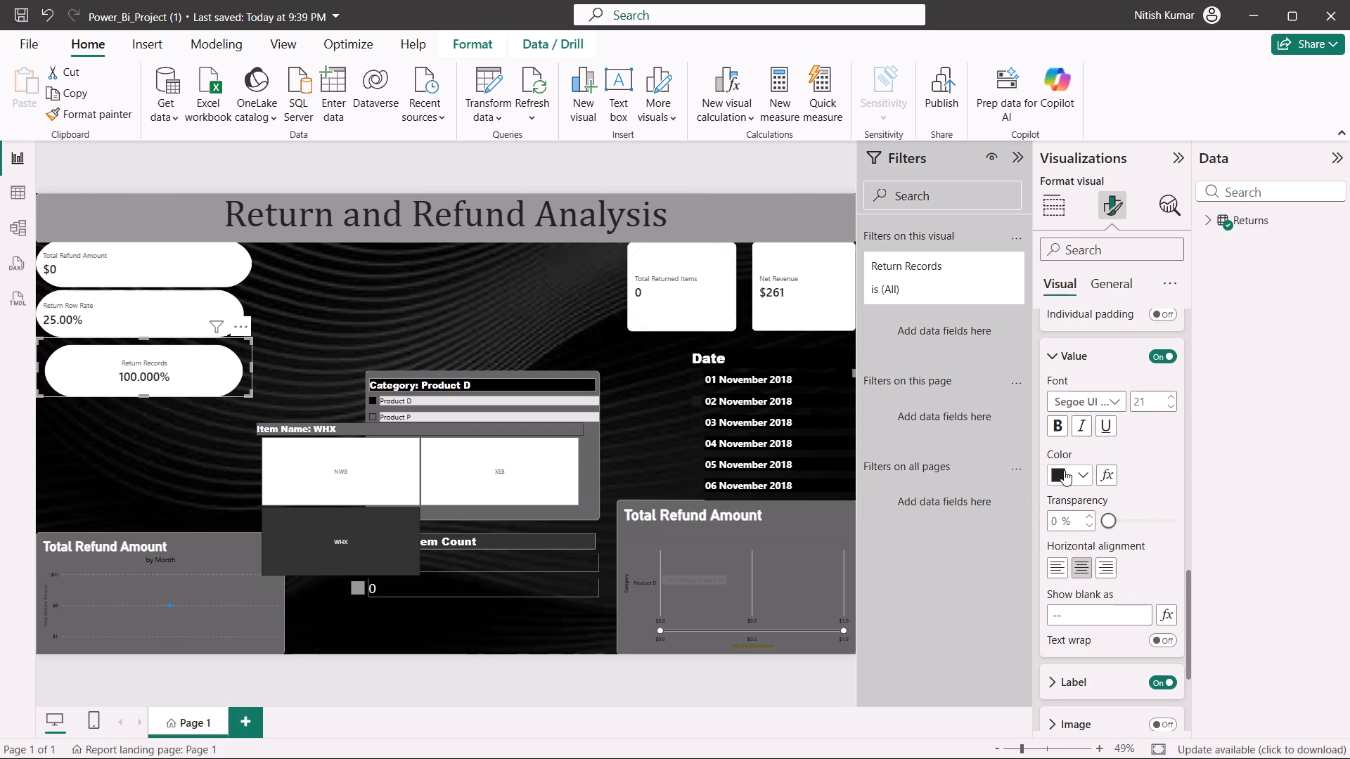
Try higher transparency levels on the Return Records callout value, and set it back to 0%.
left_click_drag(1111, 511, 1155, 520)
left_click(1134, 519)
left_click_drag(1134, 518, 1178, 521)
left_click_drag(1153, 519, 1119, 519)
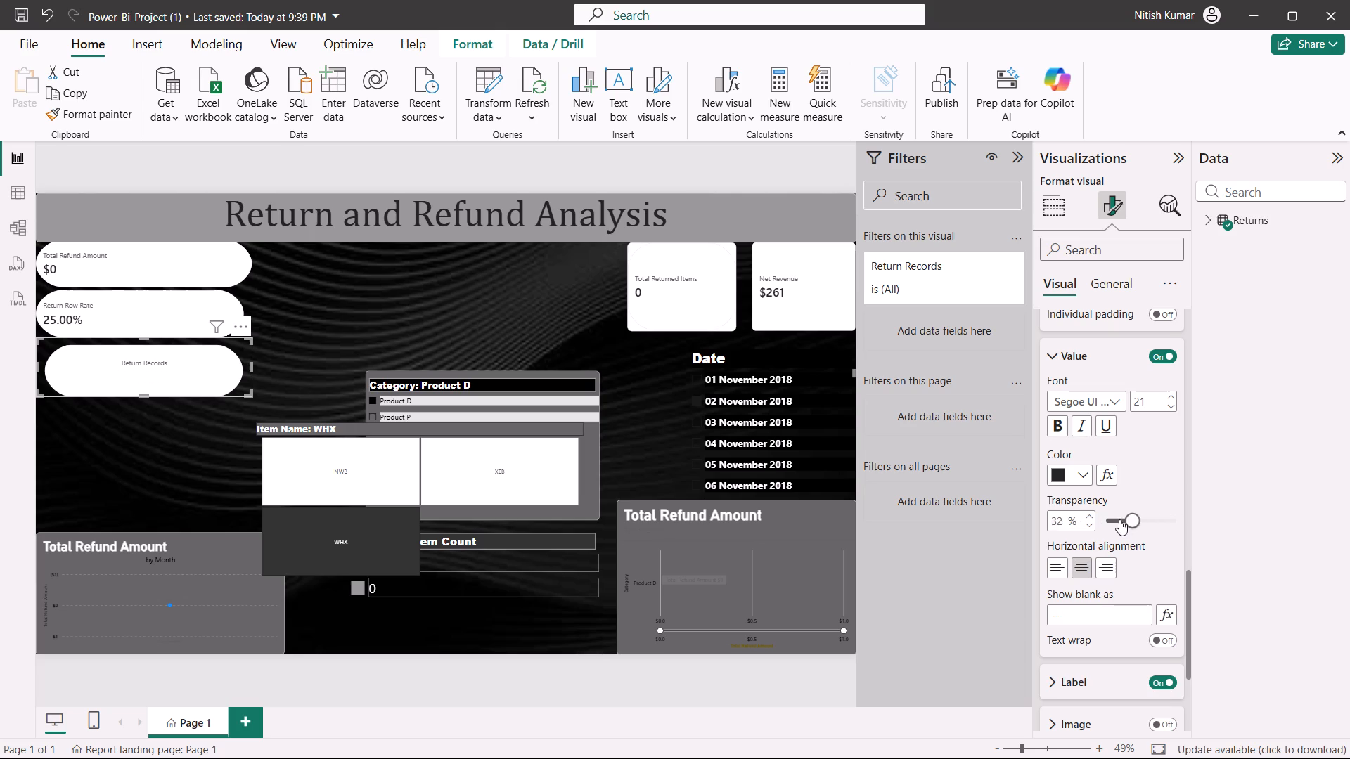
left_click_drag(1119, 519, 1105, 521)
Increase the font size of the Return Records callout value to 31.
scroll(1111, 443, "up", 1)
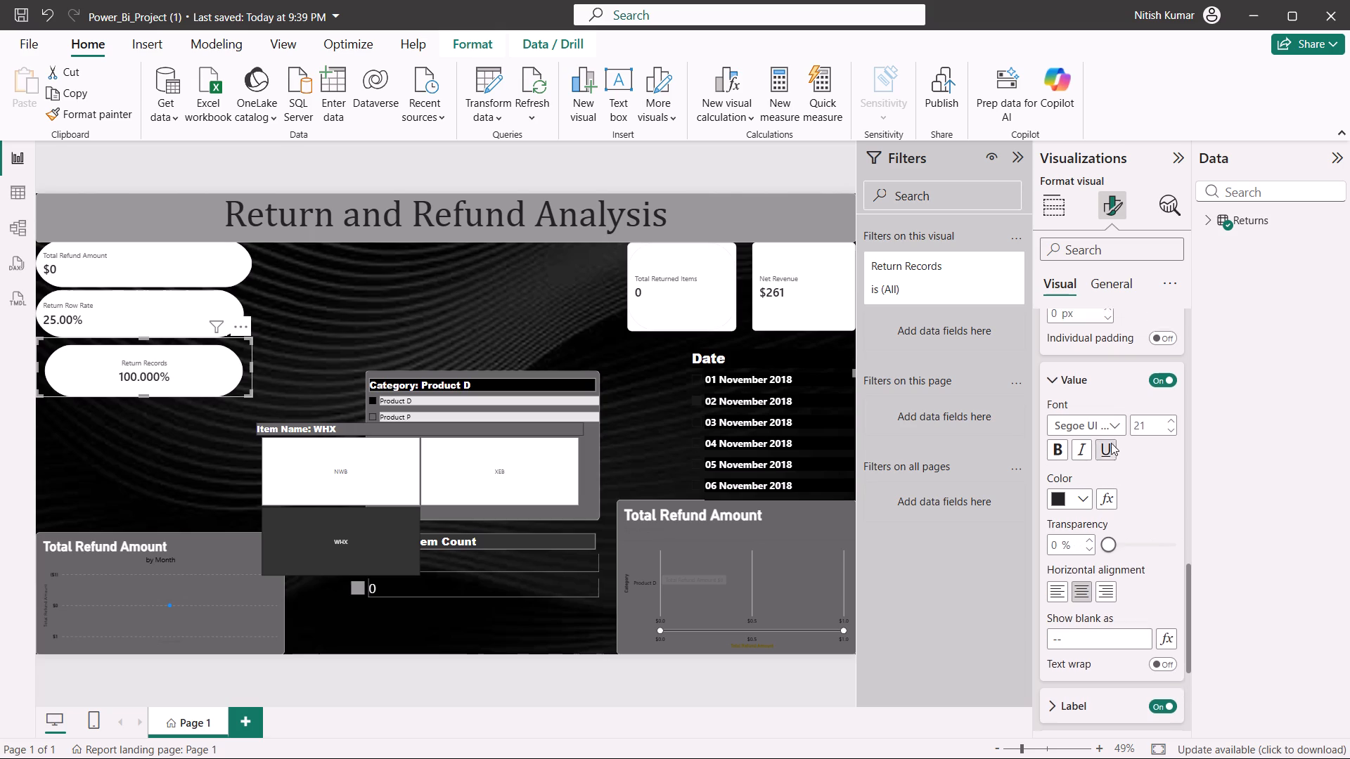
scroll(1111, 443, "up", 1)
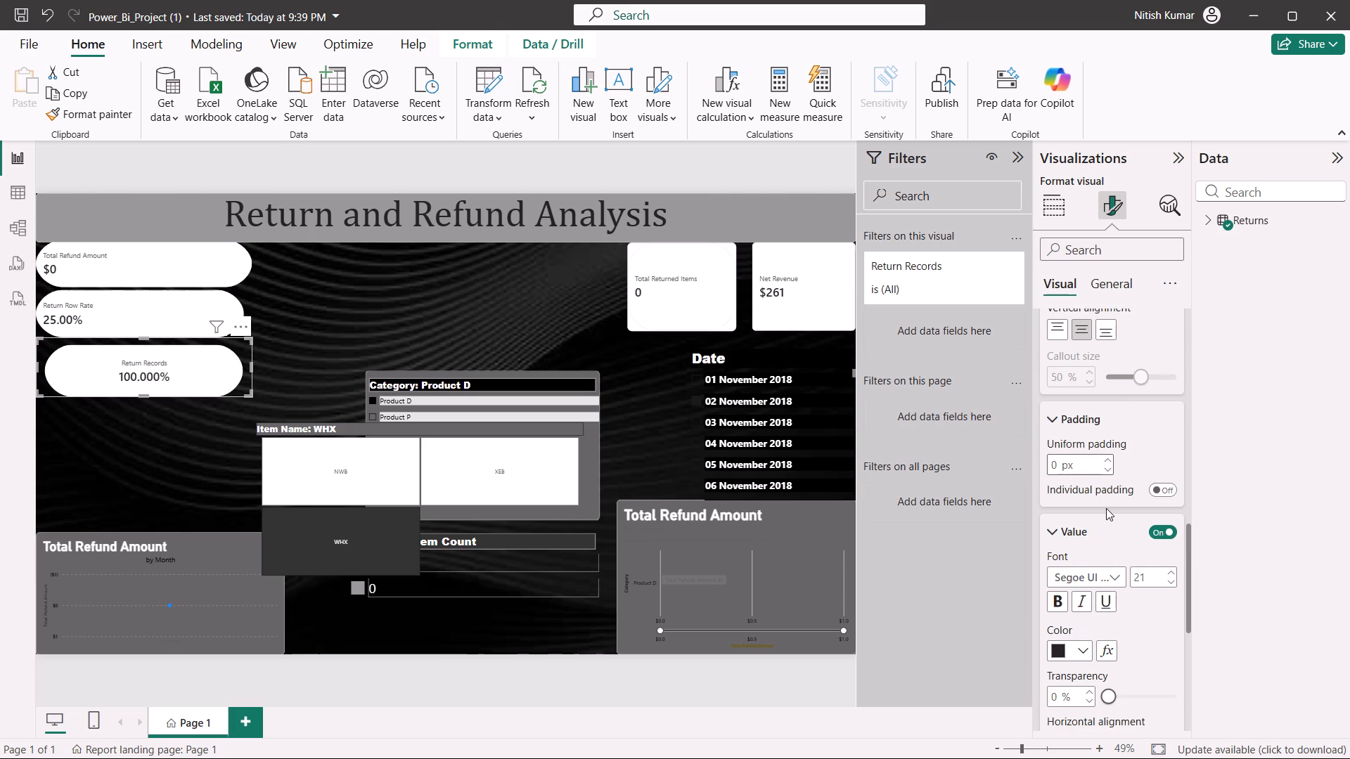
scroll(1098, 547, "down", 1)
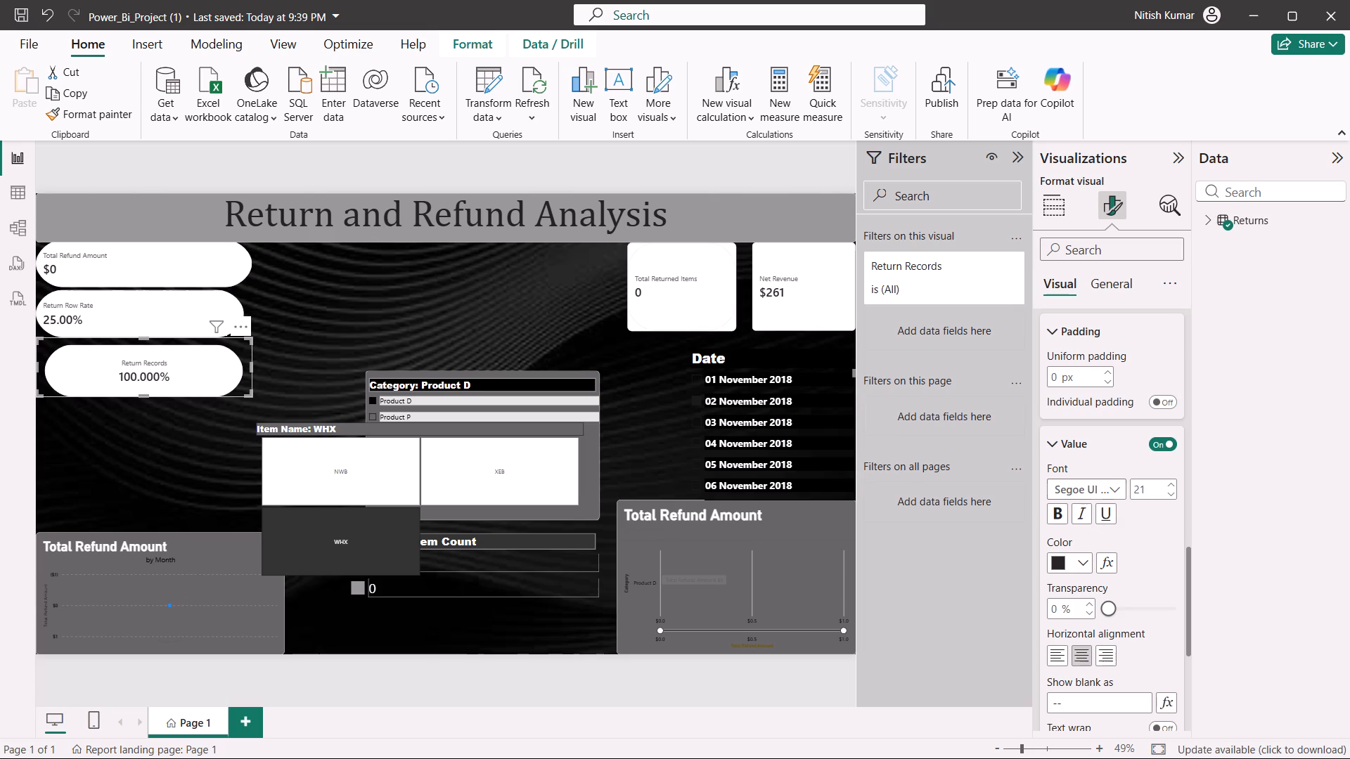
left_click(1172, 483)
triple_click(1172, 483)
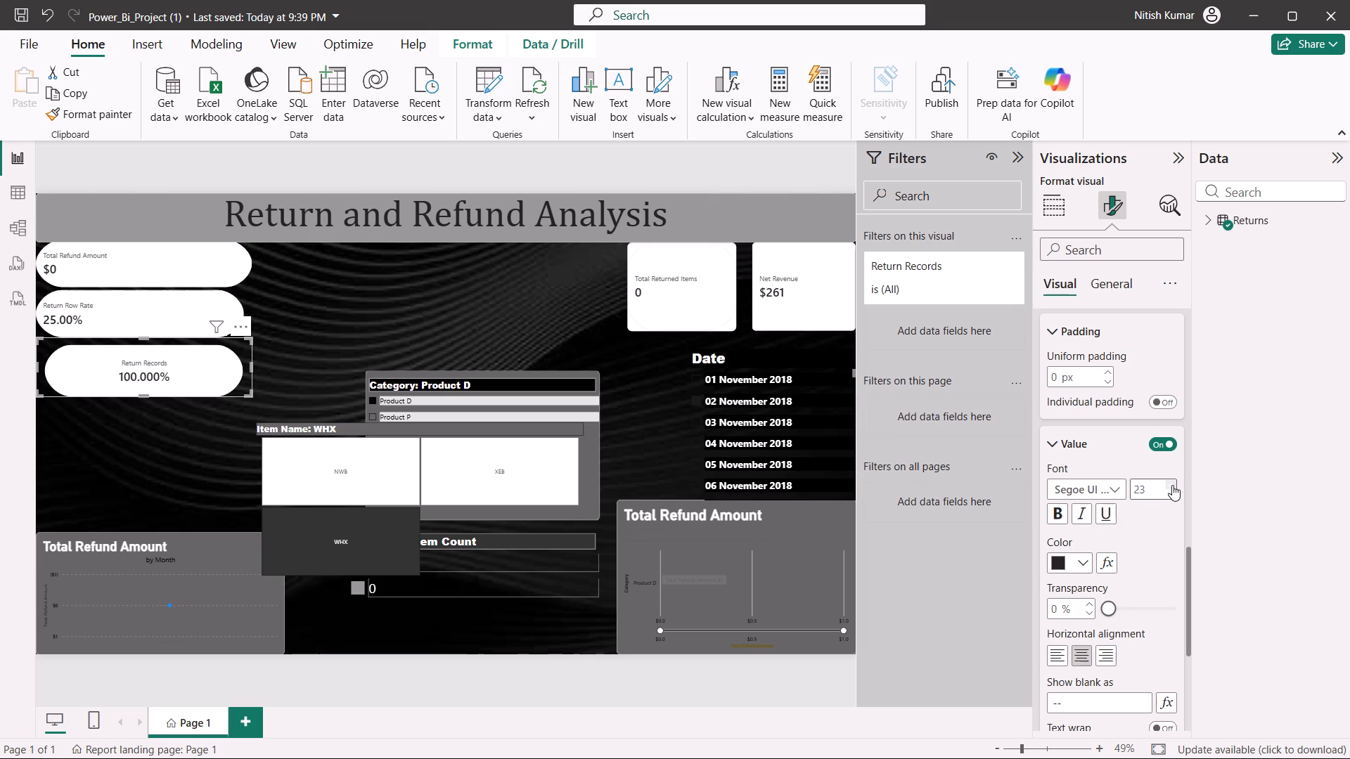
double_click(1171, 486)
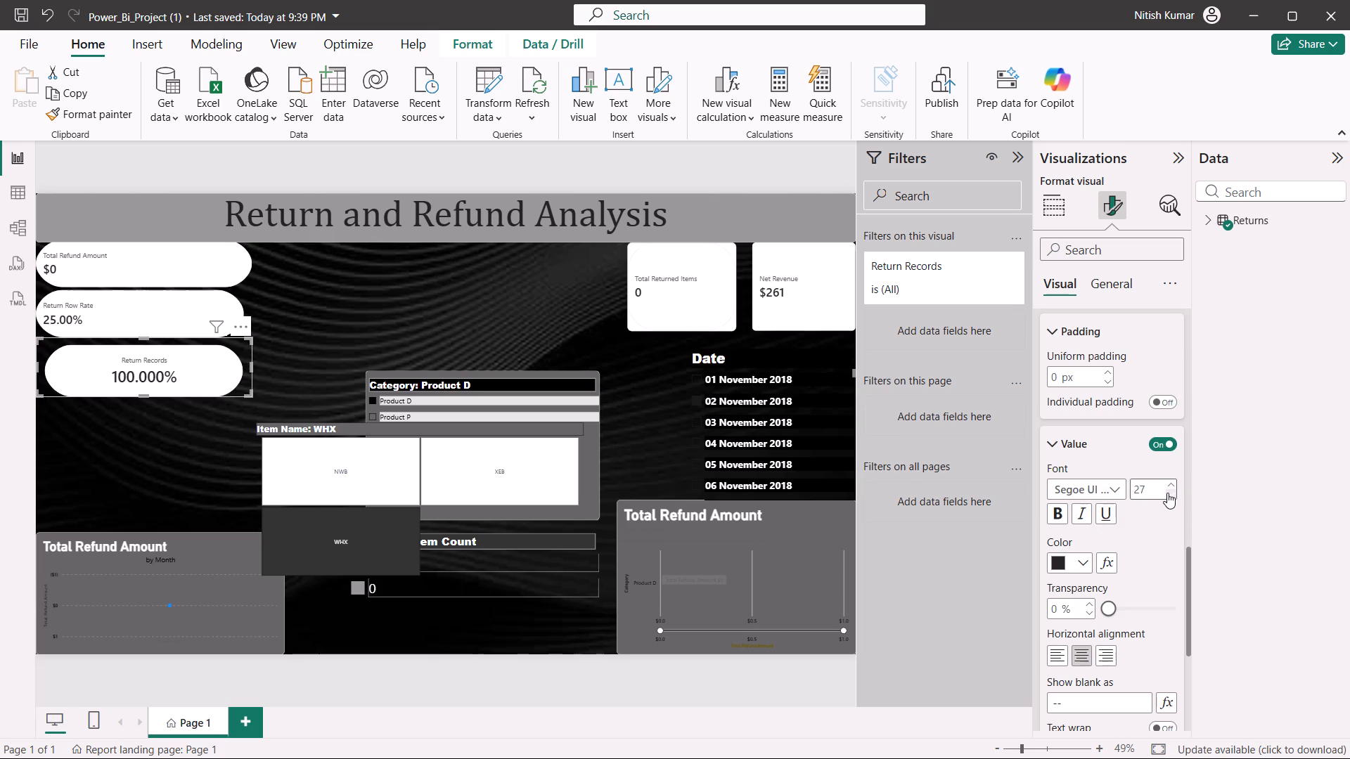
triple_click(1173, 485)
left_click(1173, 485)
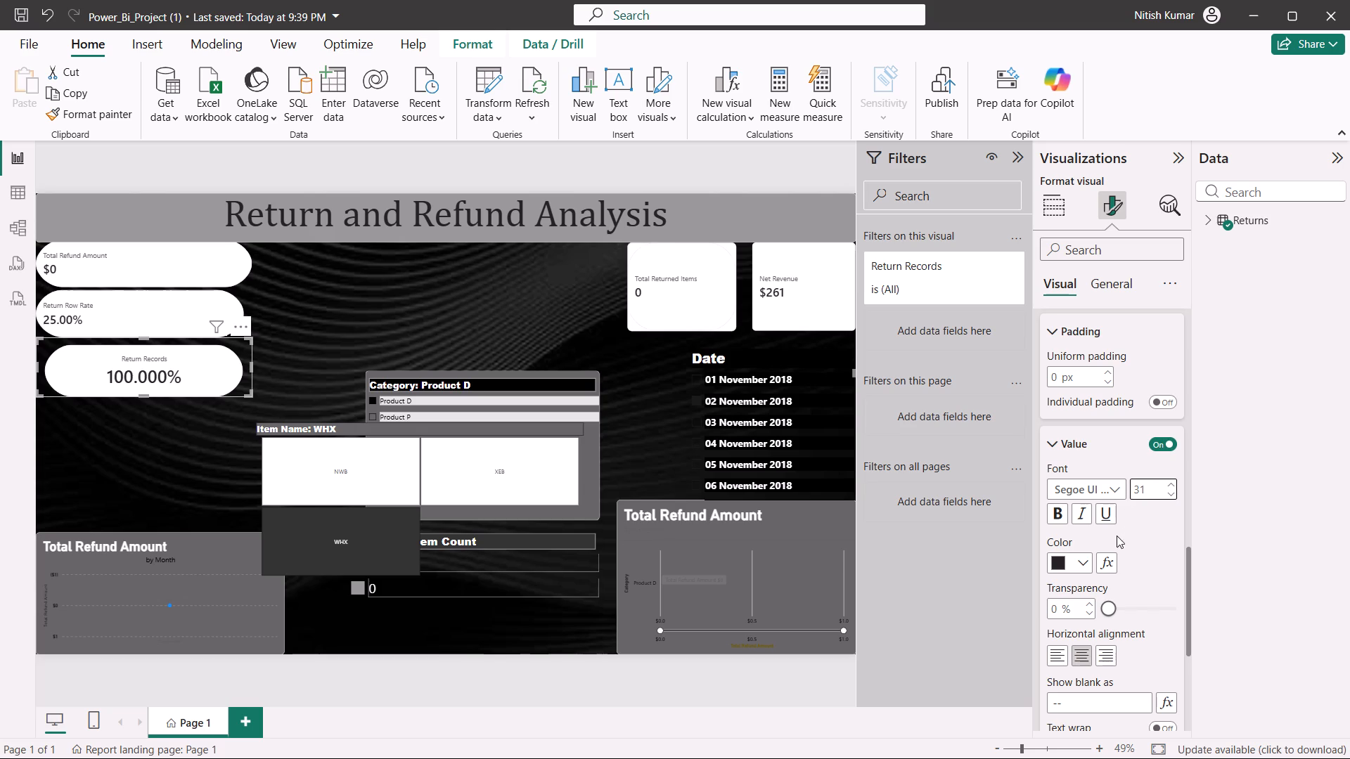
Set the font of the Return Records callout value to Segoe UI Bold.
left_click(1115, 483)
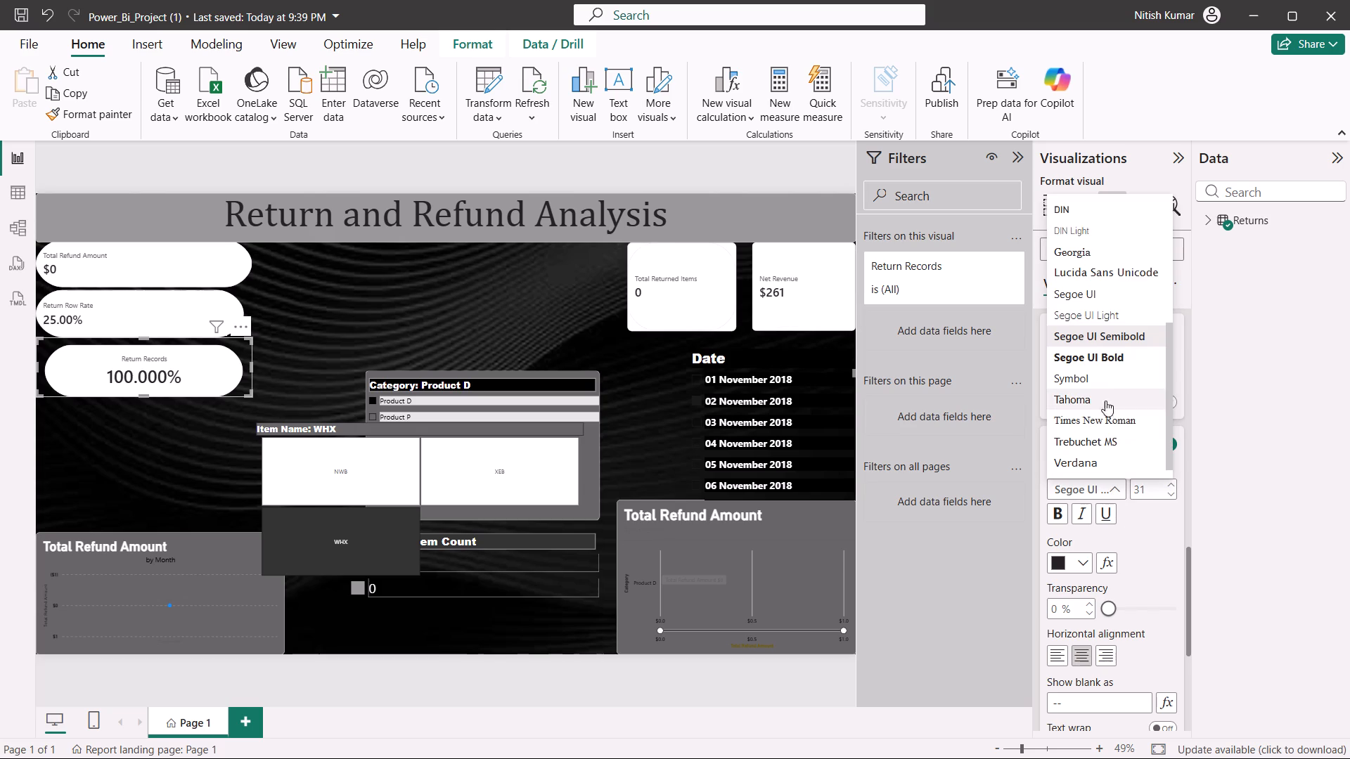
left_click(1090, 351)
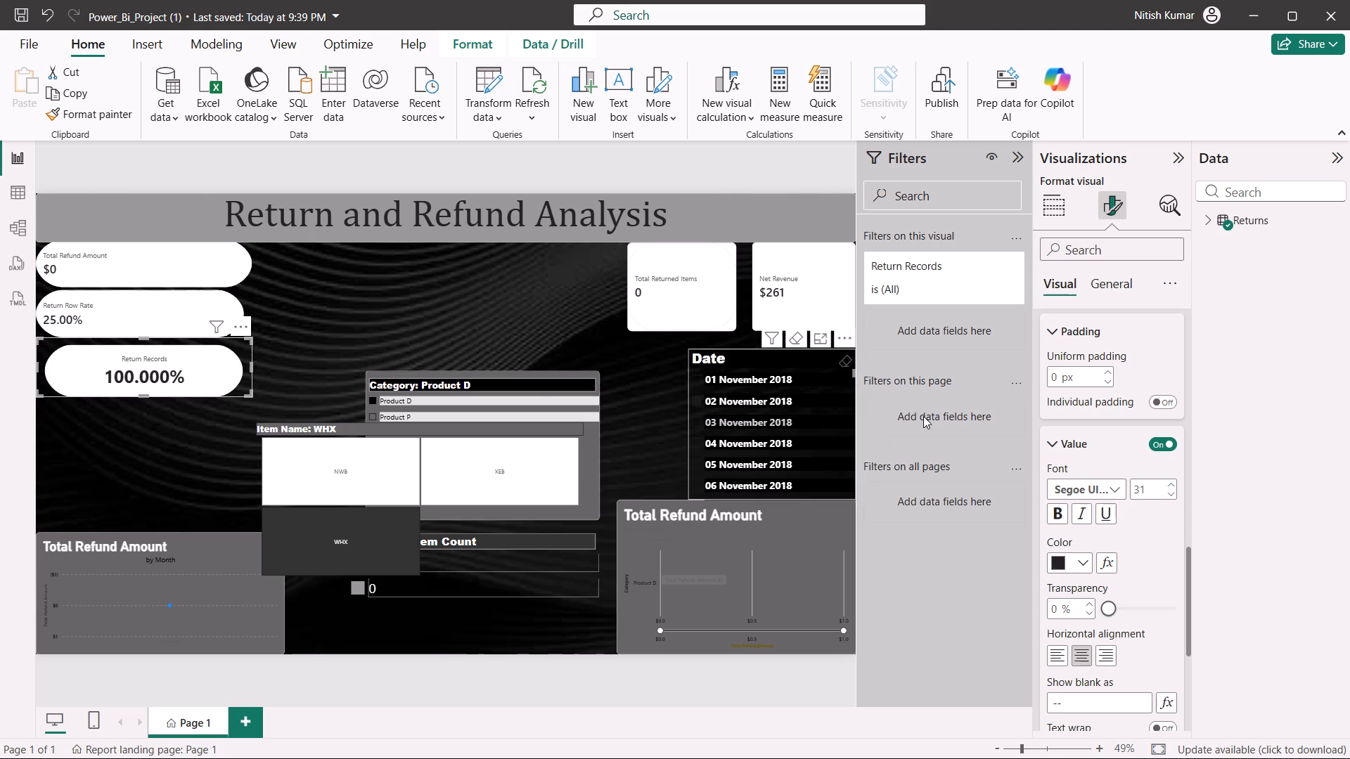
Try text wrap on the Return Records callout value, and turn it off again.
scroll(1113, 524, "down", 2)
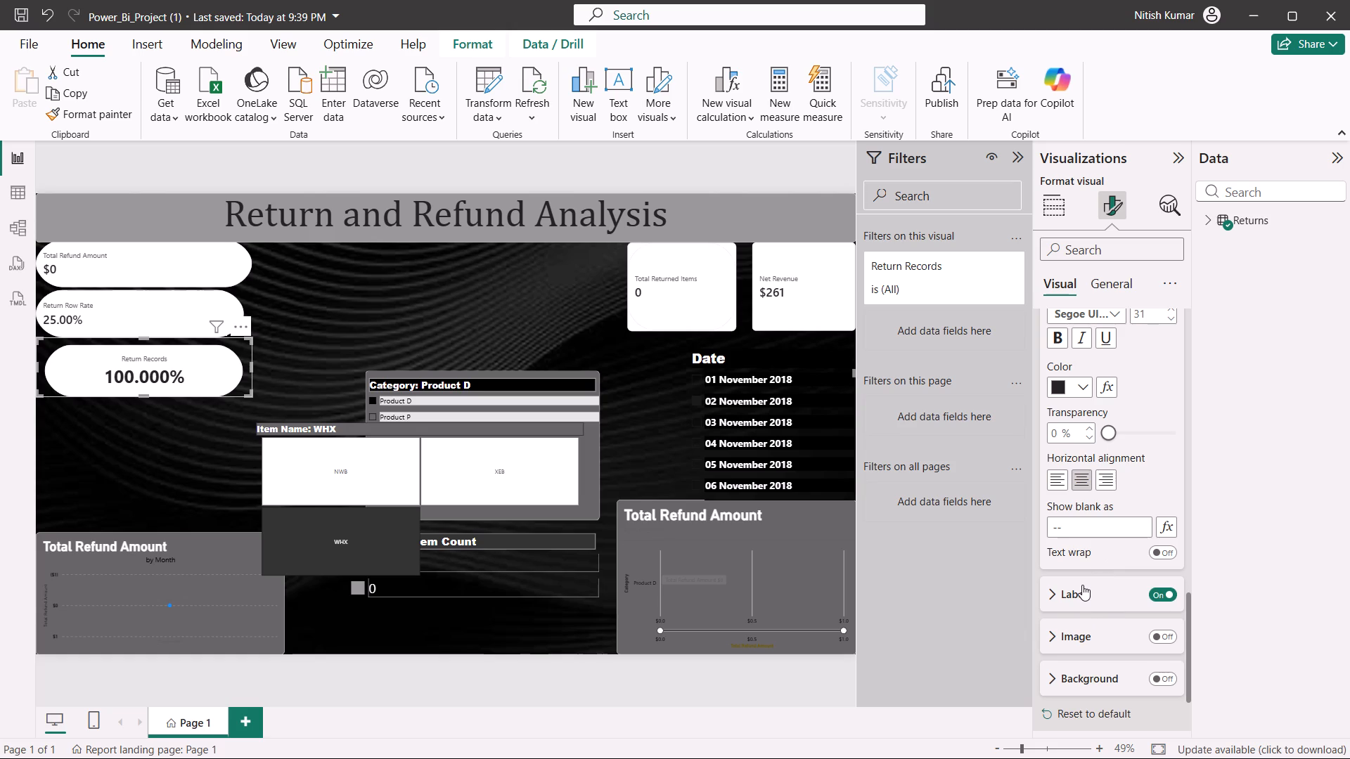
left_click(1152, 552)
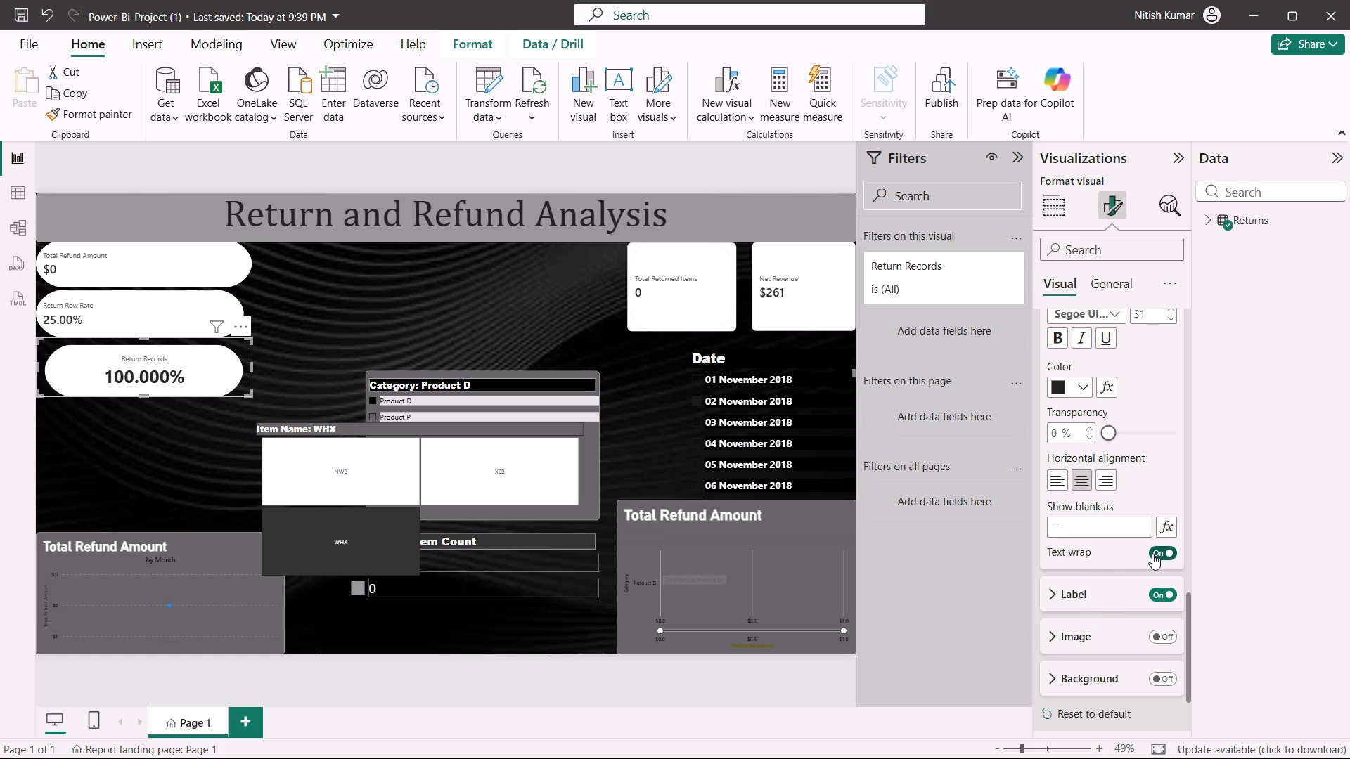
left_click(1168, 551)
Set the horizontal gap in the Return Records card's multi-card layout to 20 px.
scroll(1114, 479, "up", 4)
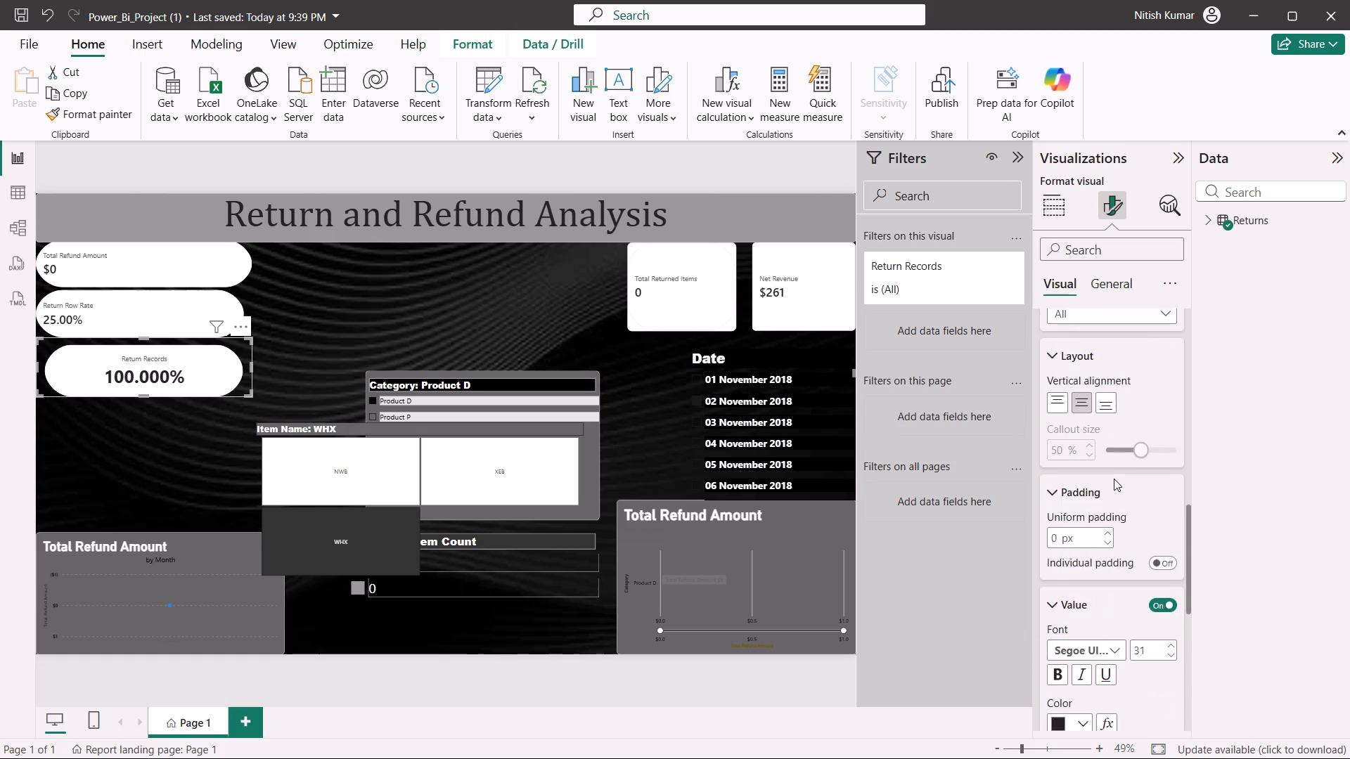
scroll(1114, 479, "up", 12)
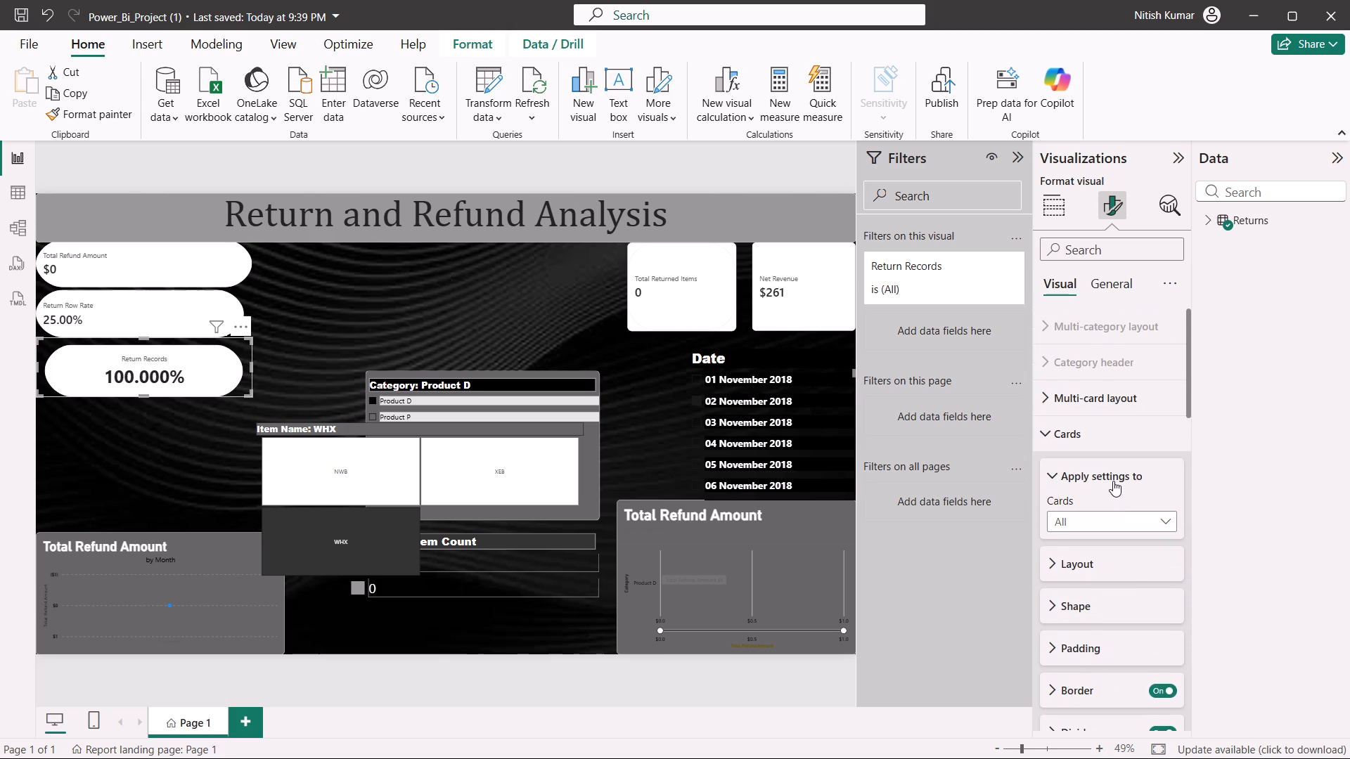
scroll(1113, 481, "up", 3)
left_click(1098, 396)
scroll(1117, 473, "down", 1)
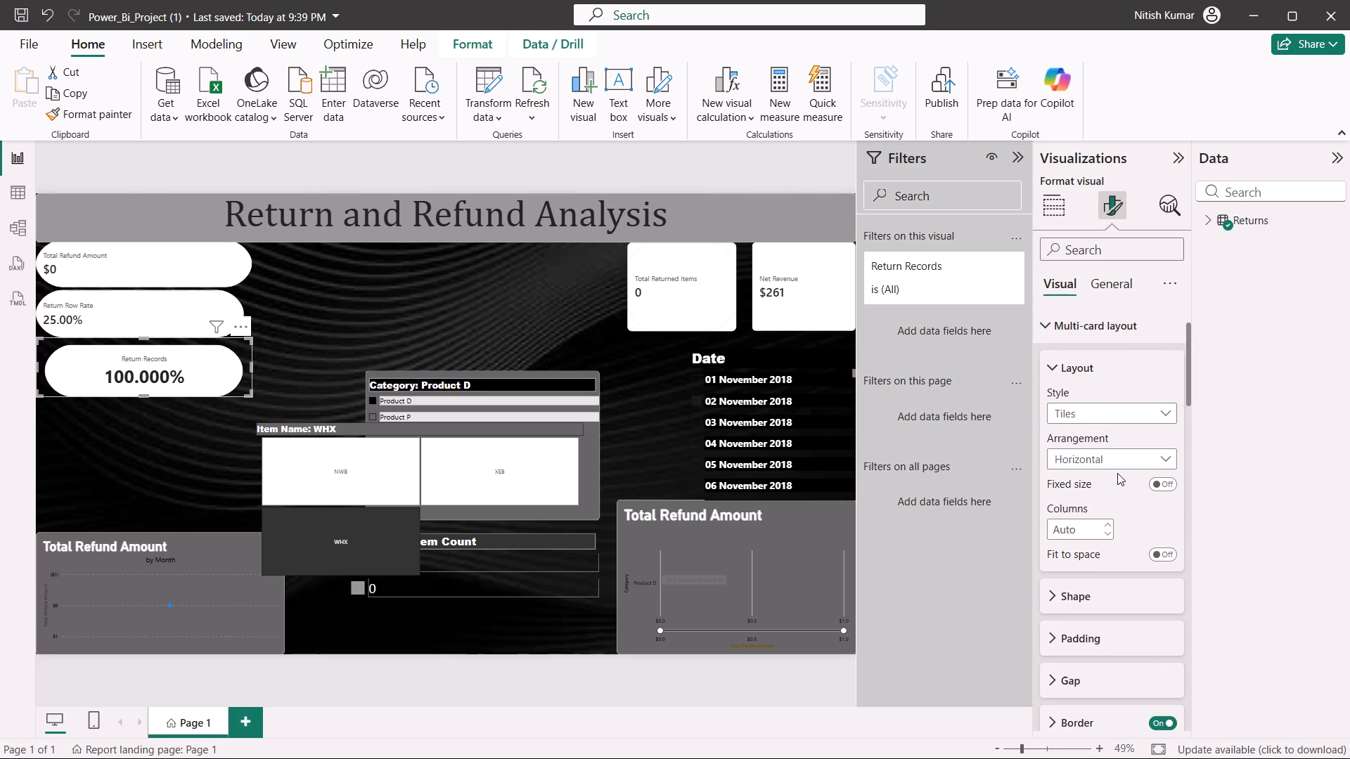
scroll(1117, 473, "down", 2)
scroll(1117, 470, "up", 1)
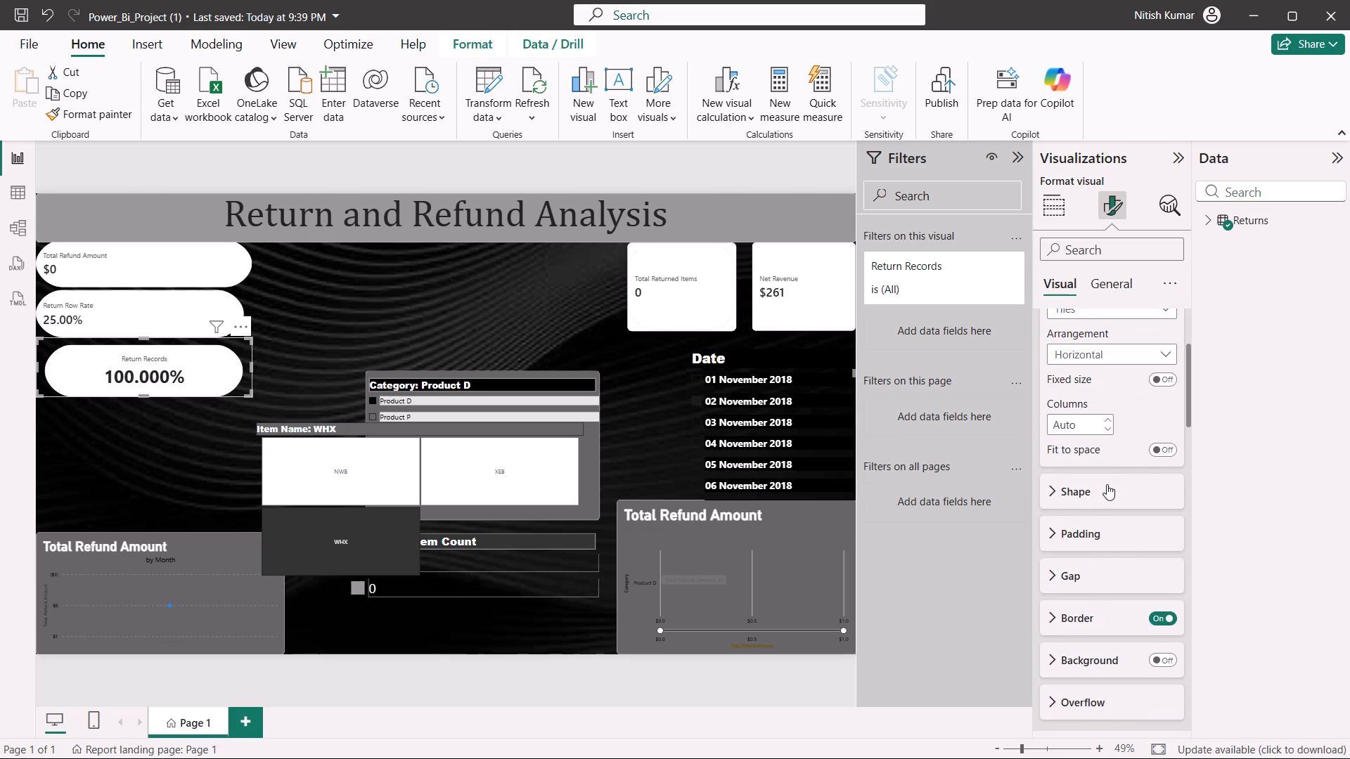
left_click(1107, 485)
scroll(1107, 485, "down", 2)
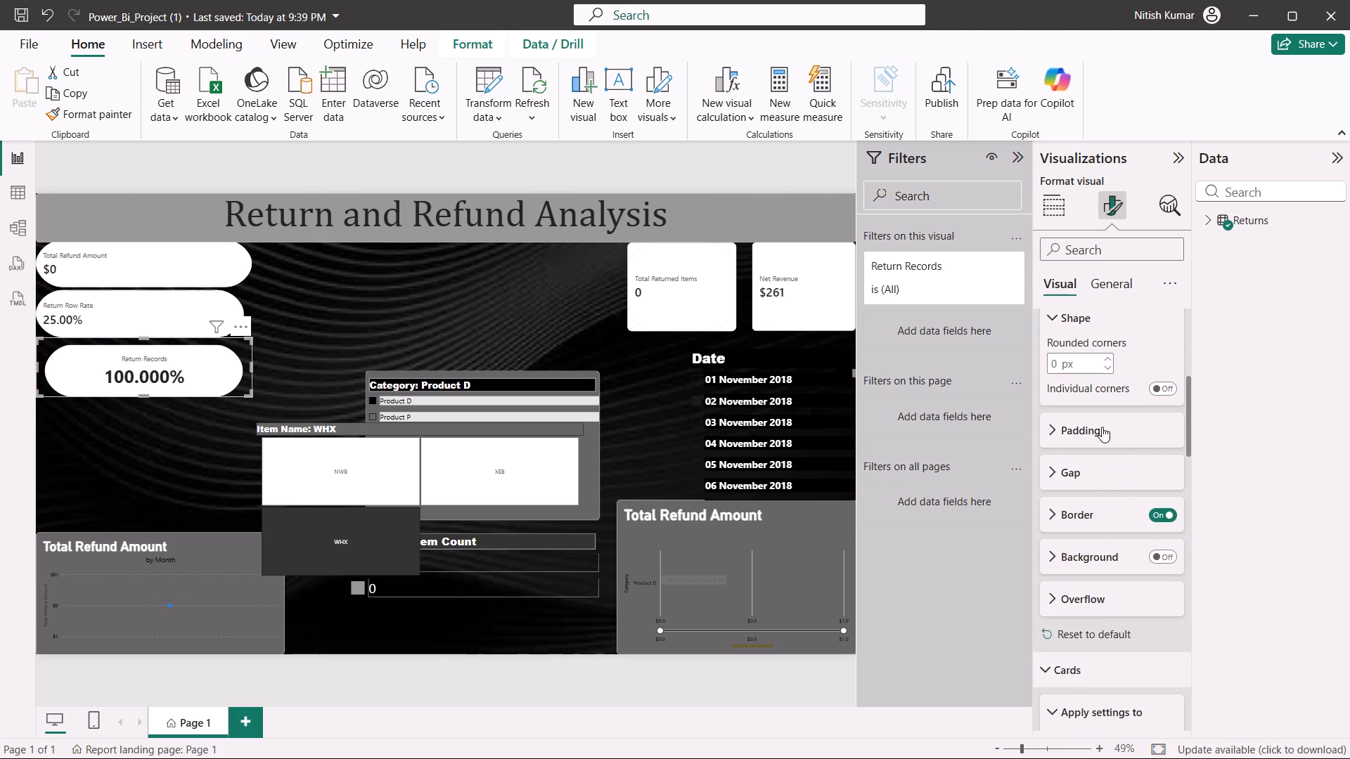
left_click(1102, 427)
scroll(1102, 427, "down", 2)
left_click(1088, 375)
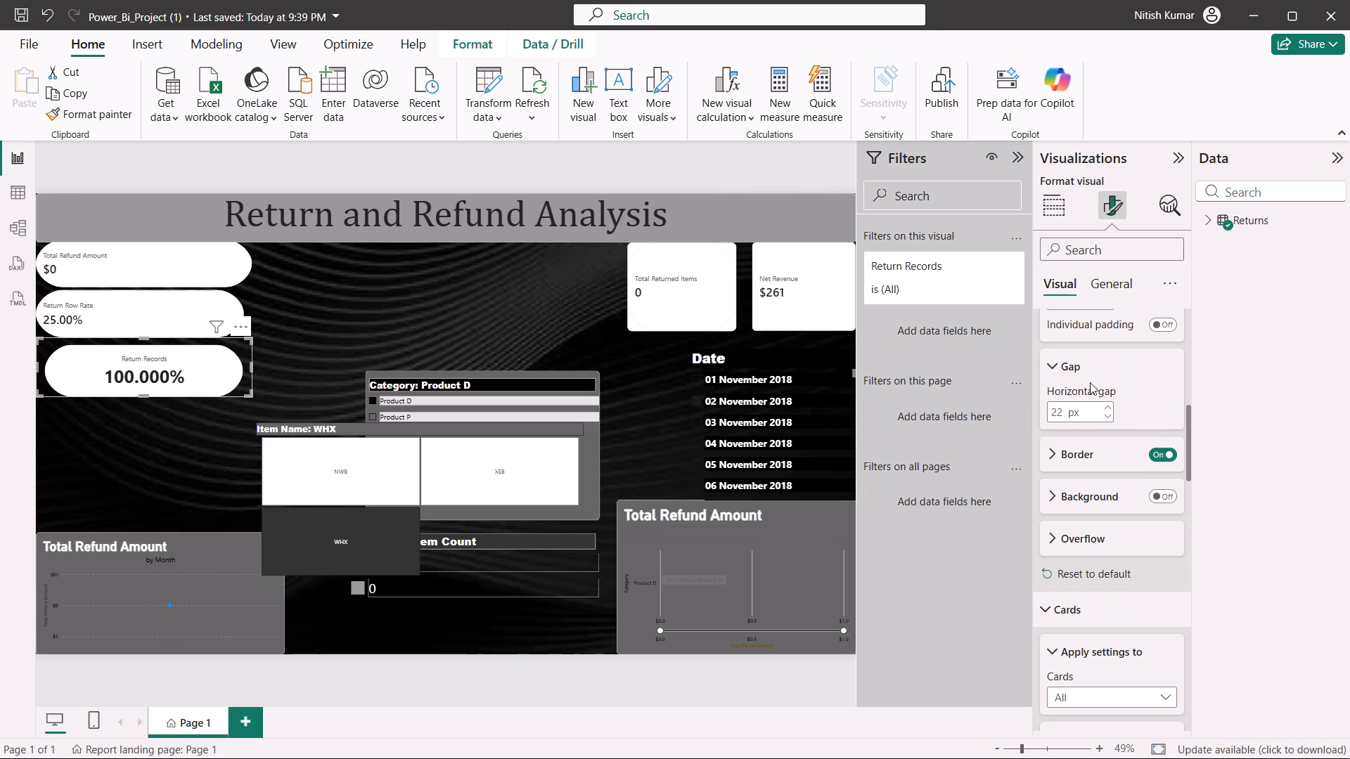
scroll(1105, 414, "down", 1)
scroll(1097, 391, "up", 1)
double_click(1109, 417)
Examine the border, background and overflow settings of the Return Records card's multi-card layout.
left_click(1101, 454)
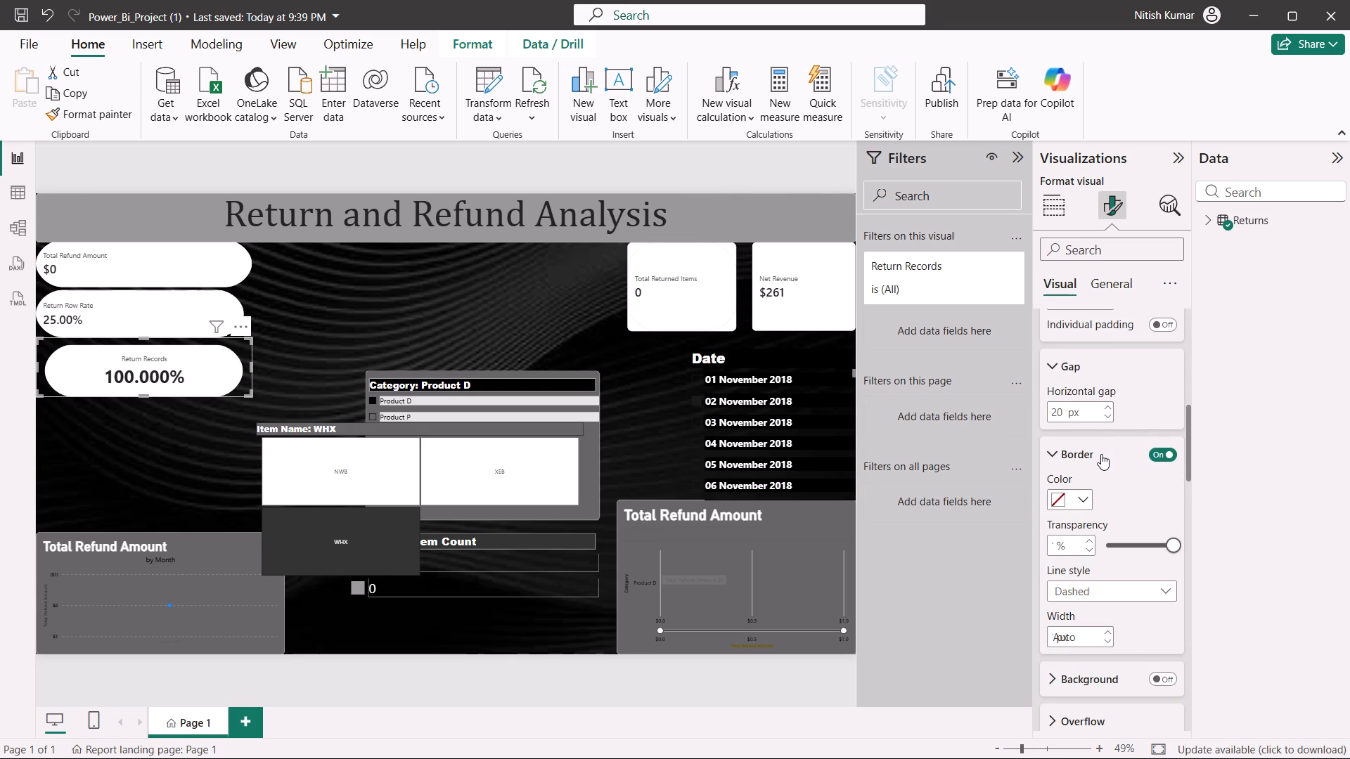
scroll(1101, 454, "down", 3)
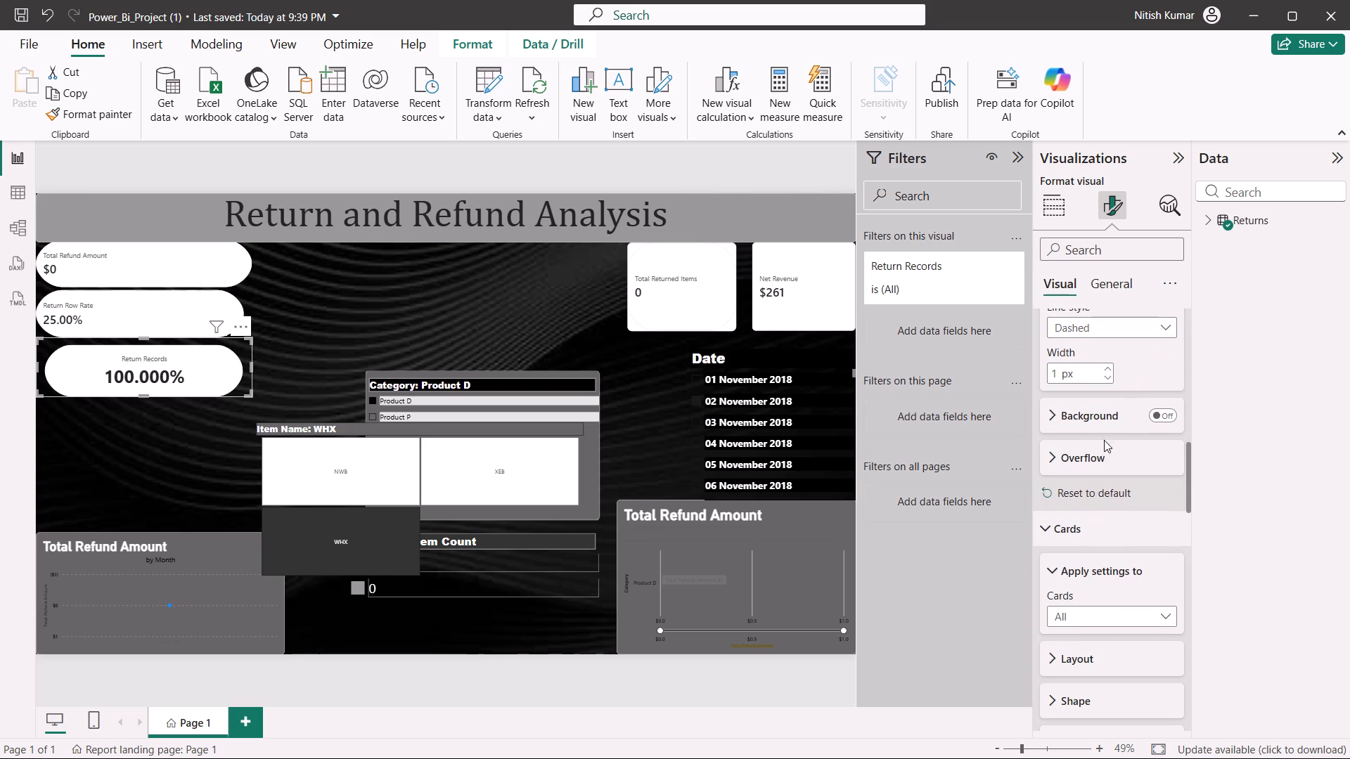
left_click(1100, 413)
scroll(1104, 443, "down", 1)
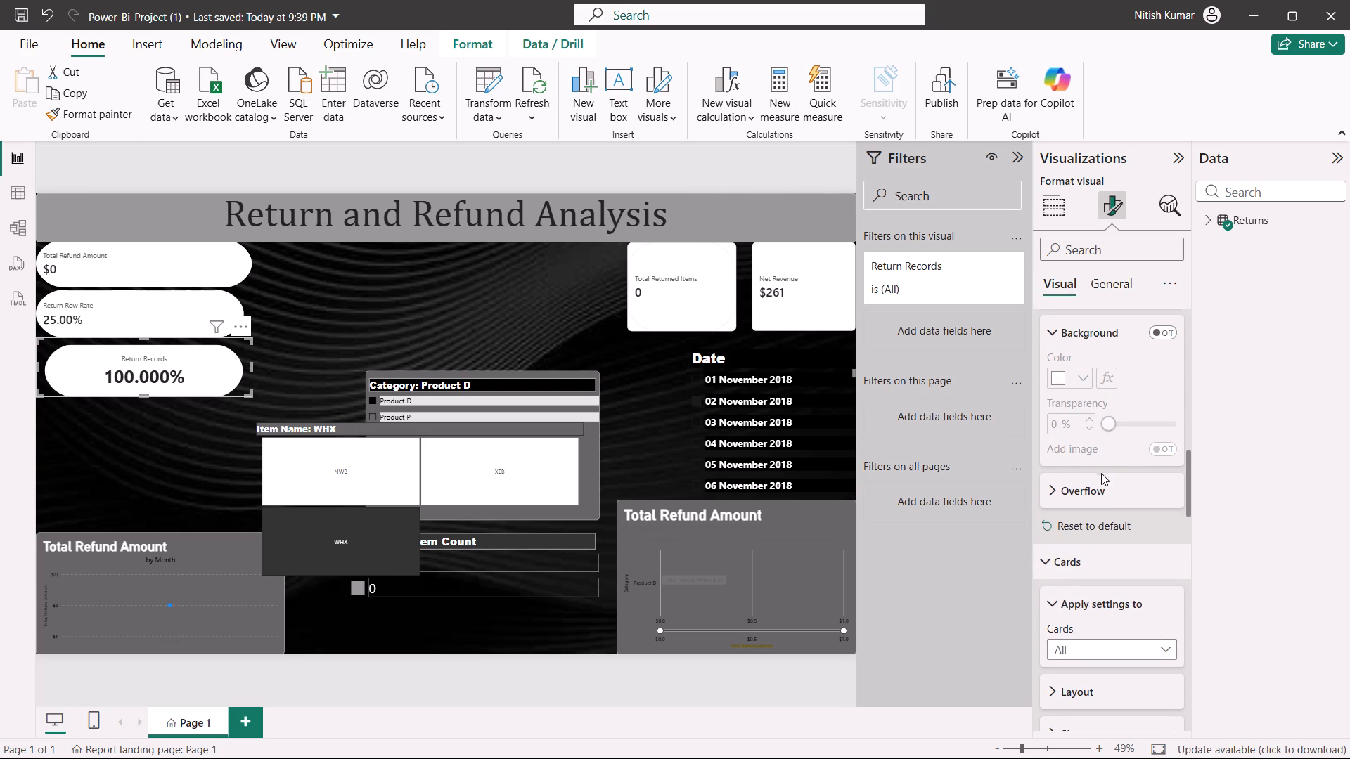
left_click(1102, 474)
scroll(1106, 482, "down", 2)
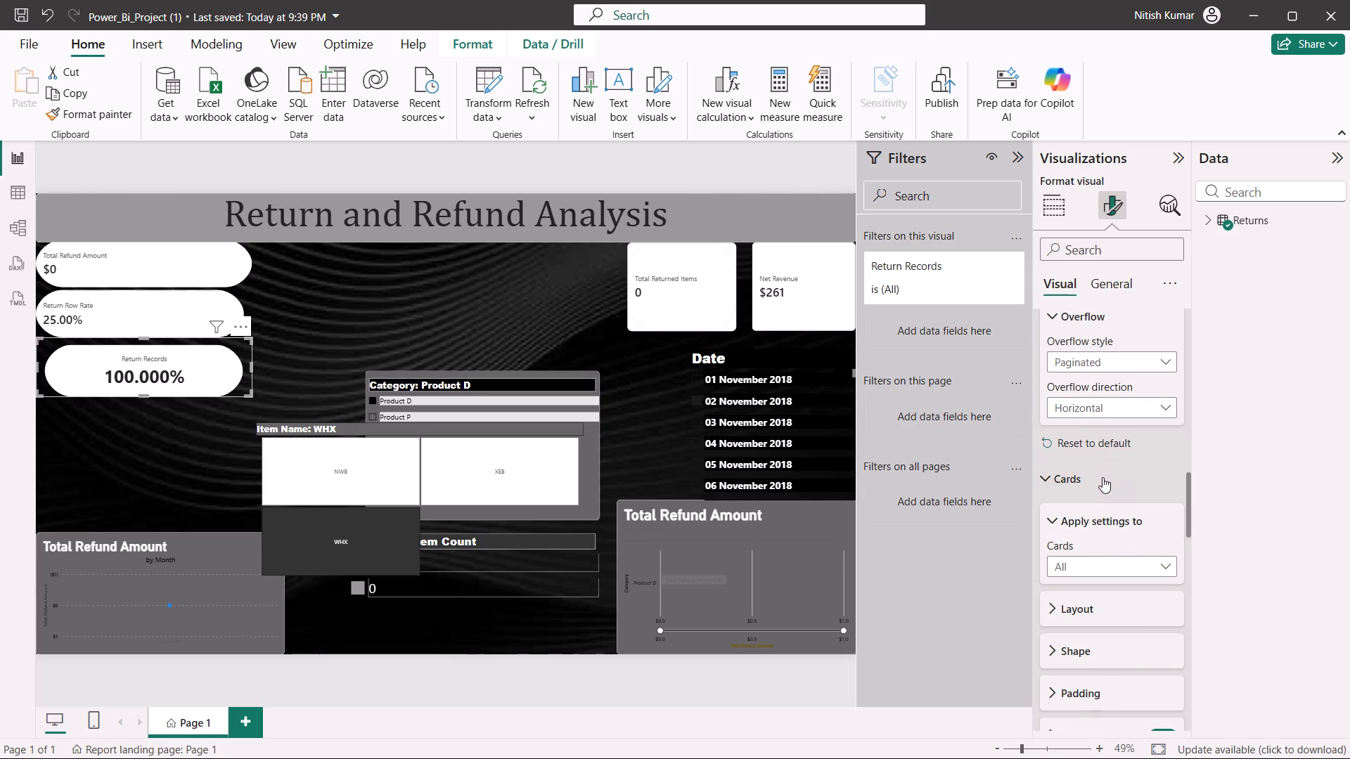
Review the Return Records card's layout, shape, padding, border, divider, background, accent bar and shadow settings.
left_click(1102, 477)
left_click(1102, 476)
scroll(1112, 505, "down", 2)
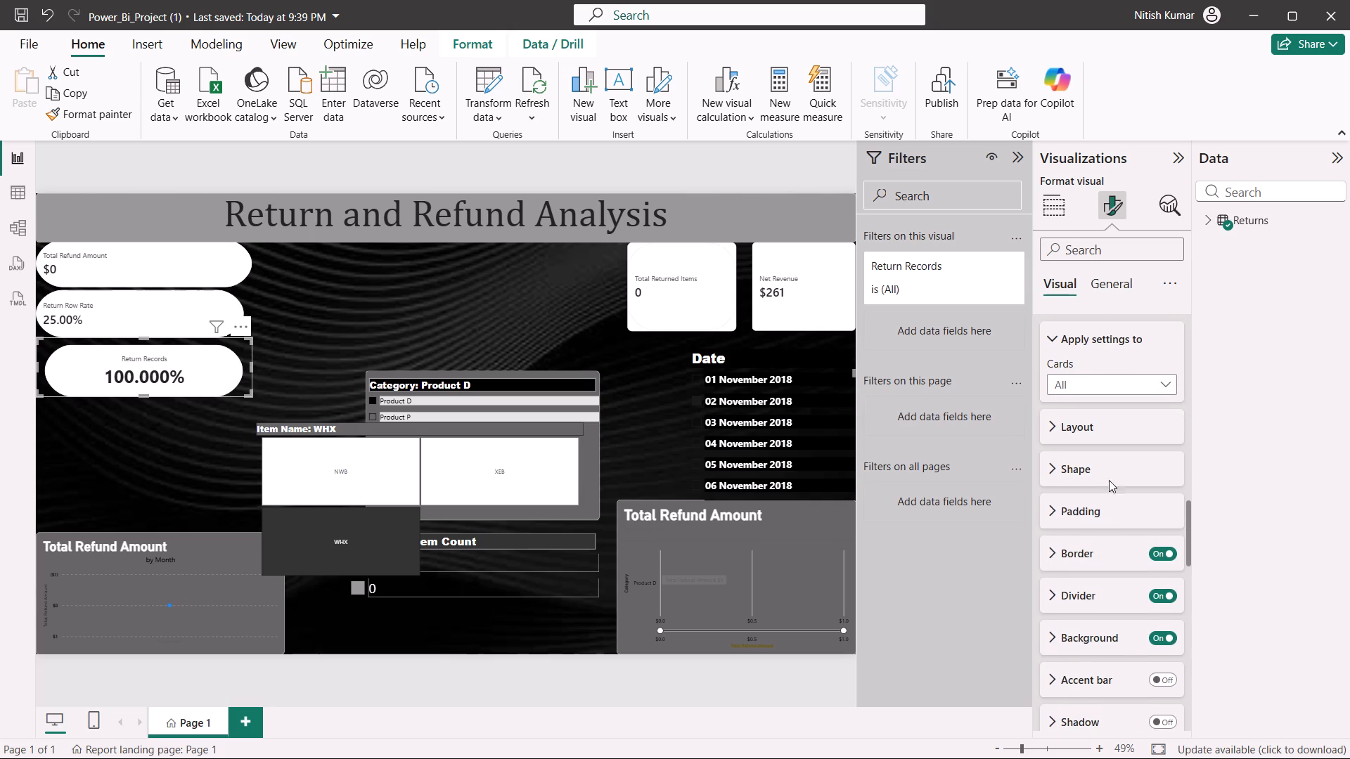
left_click(1105, 428)
scroll(1105, 443, "down", 2)
left_click(1098, 443)
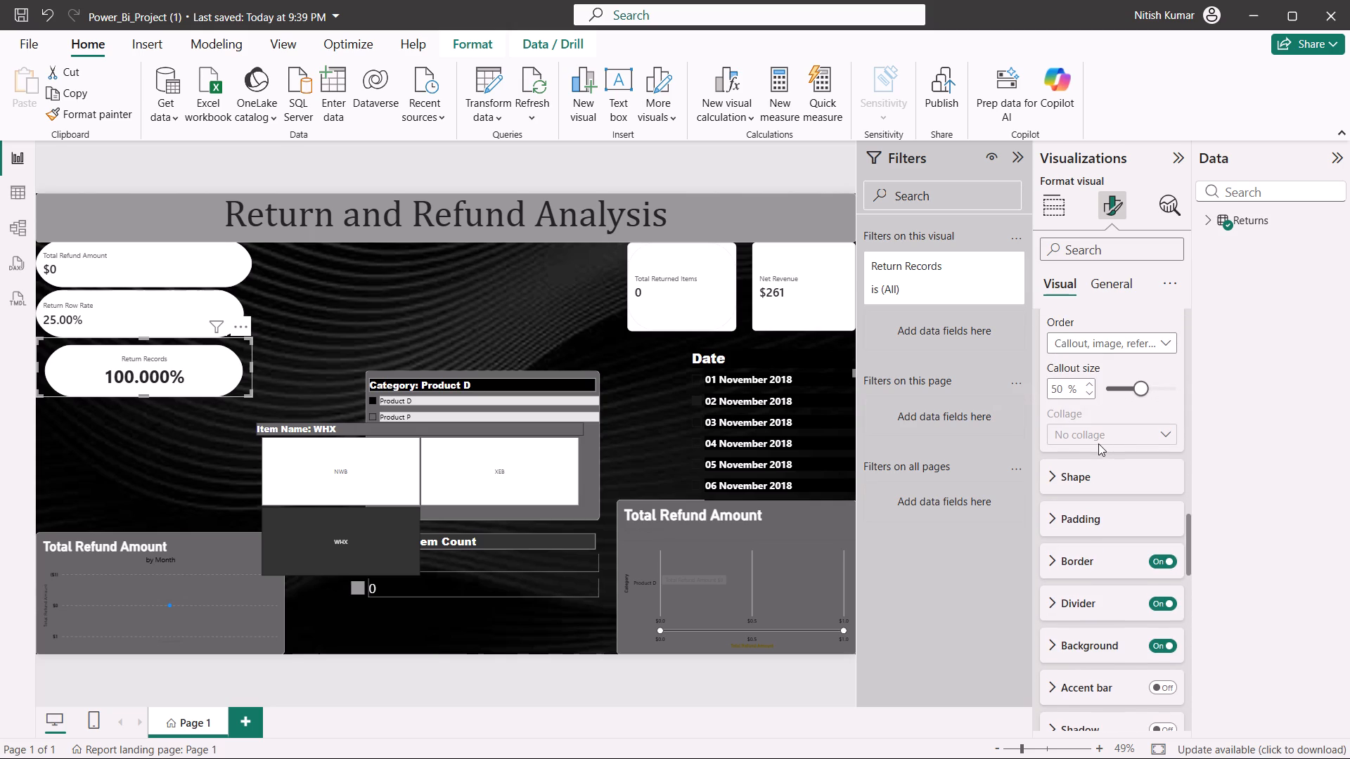
left_click(1102, 466)
scroll(1102, 469, "down", 2)
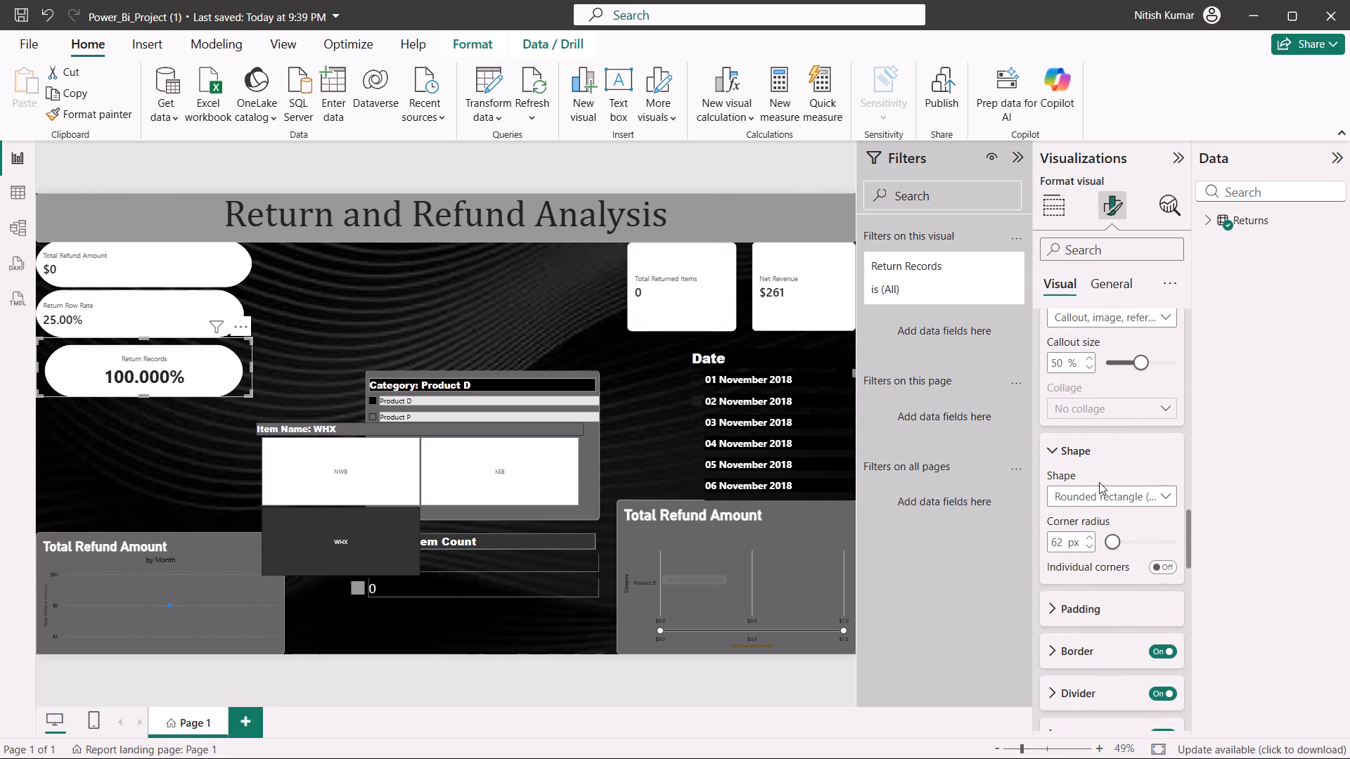
left_click(1102, 454)
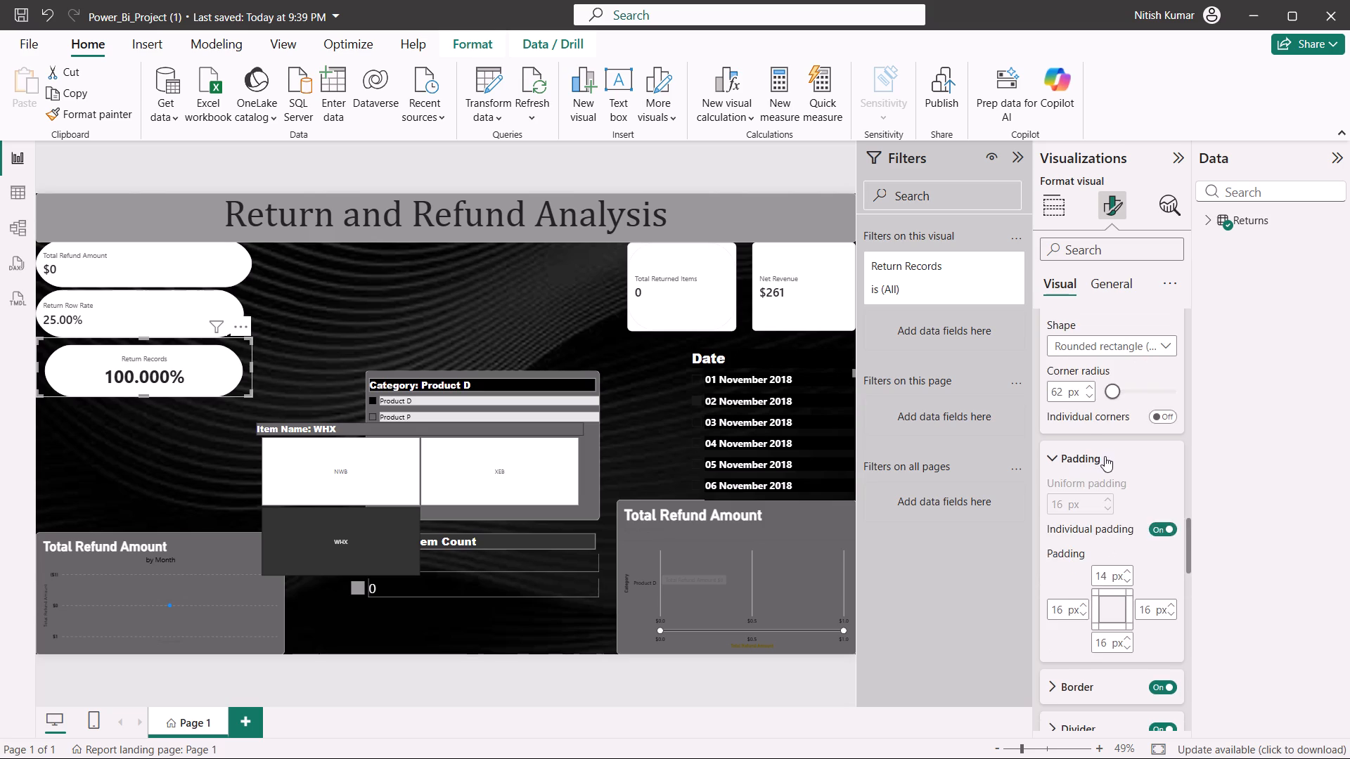
scroll(1105, 458, "down", 2)
left_click(1100, 522)
left_click(1103, 512)
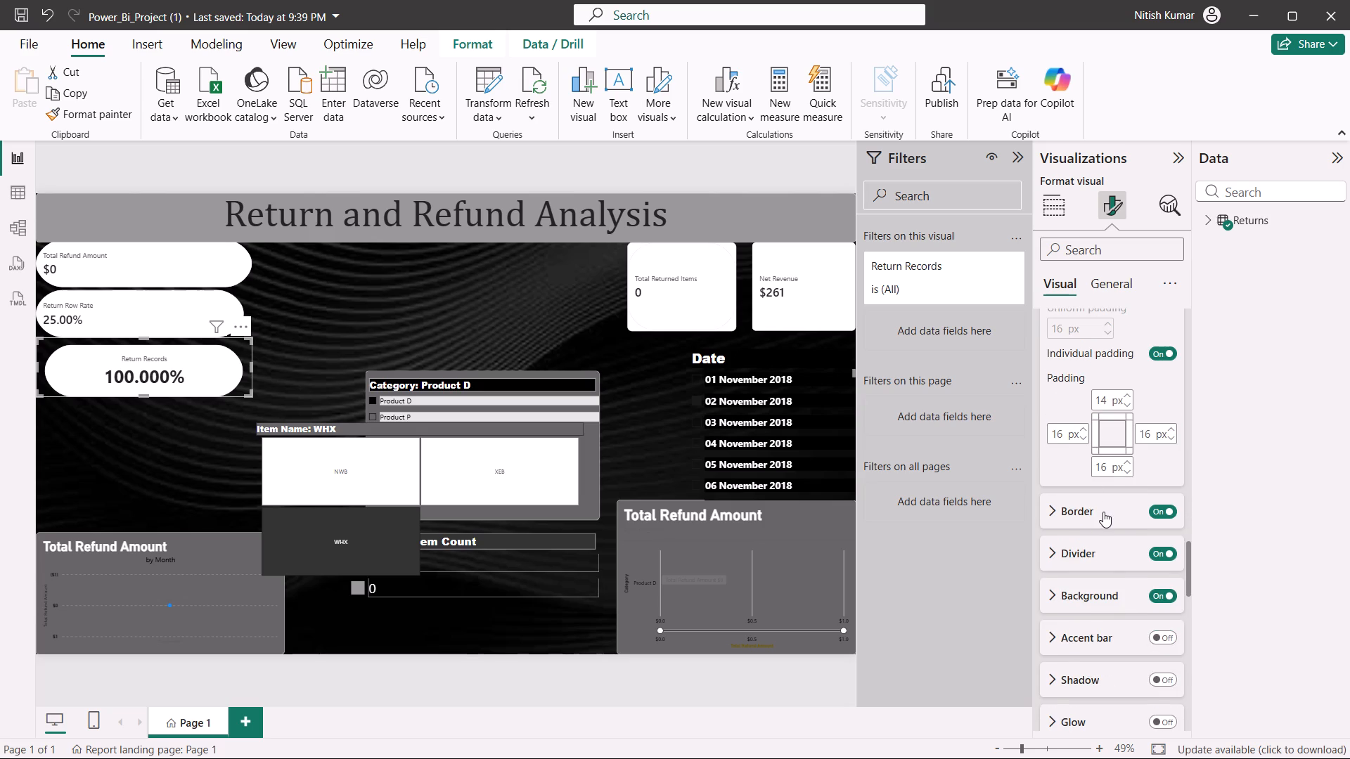
scroll(1103, 512, "down", 2)
left_click(1103, 511)
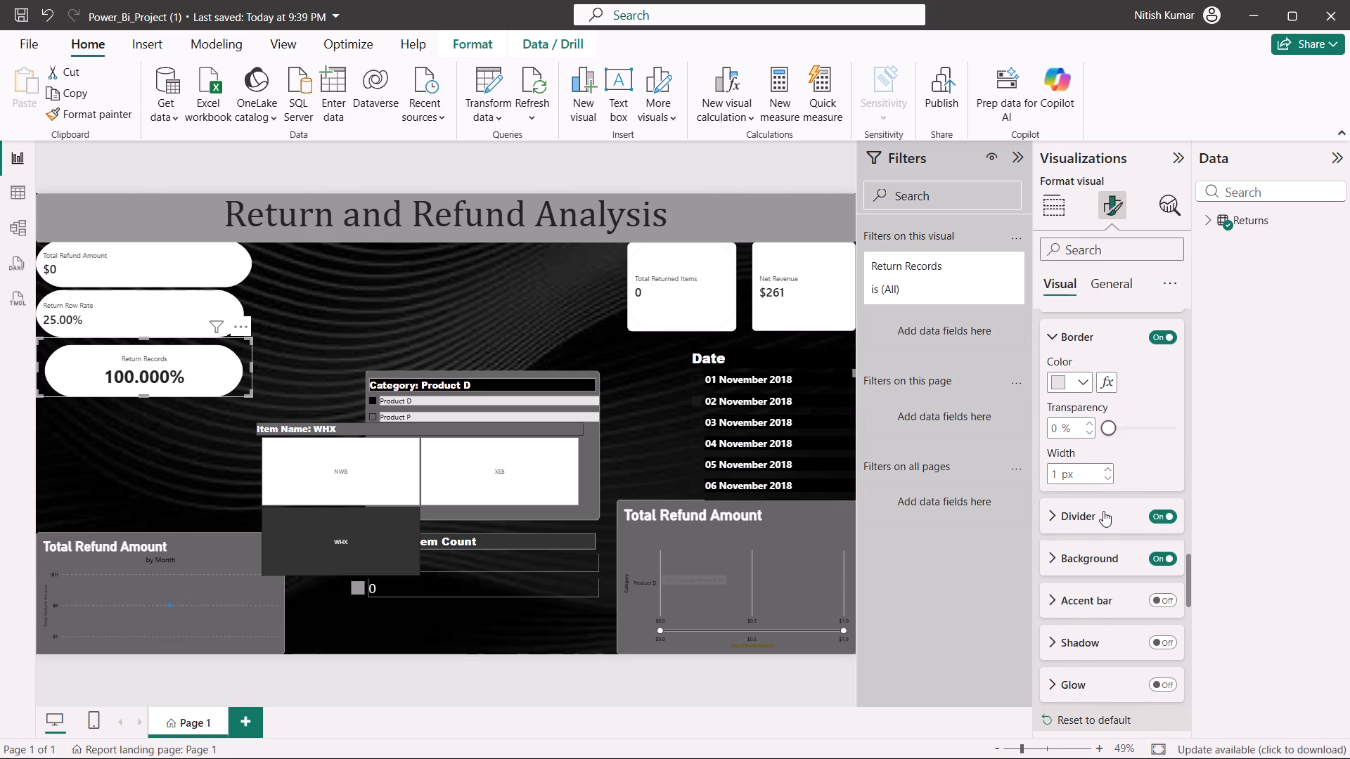
scroll(1103, 511, "down", 3)
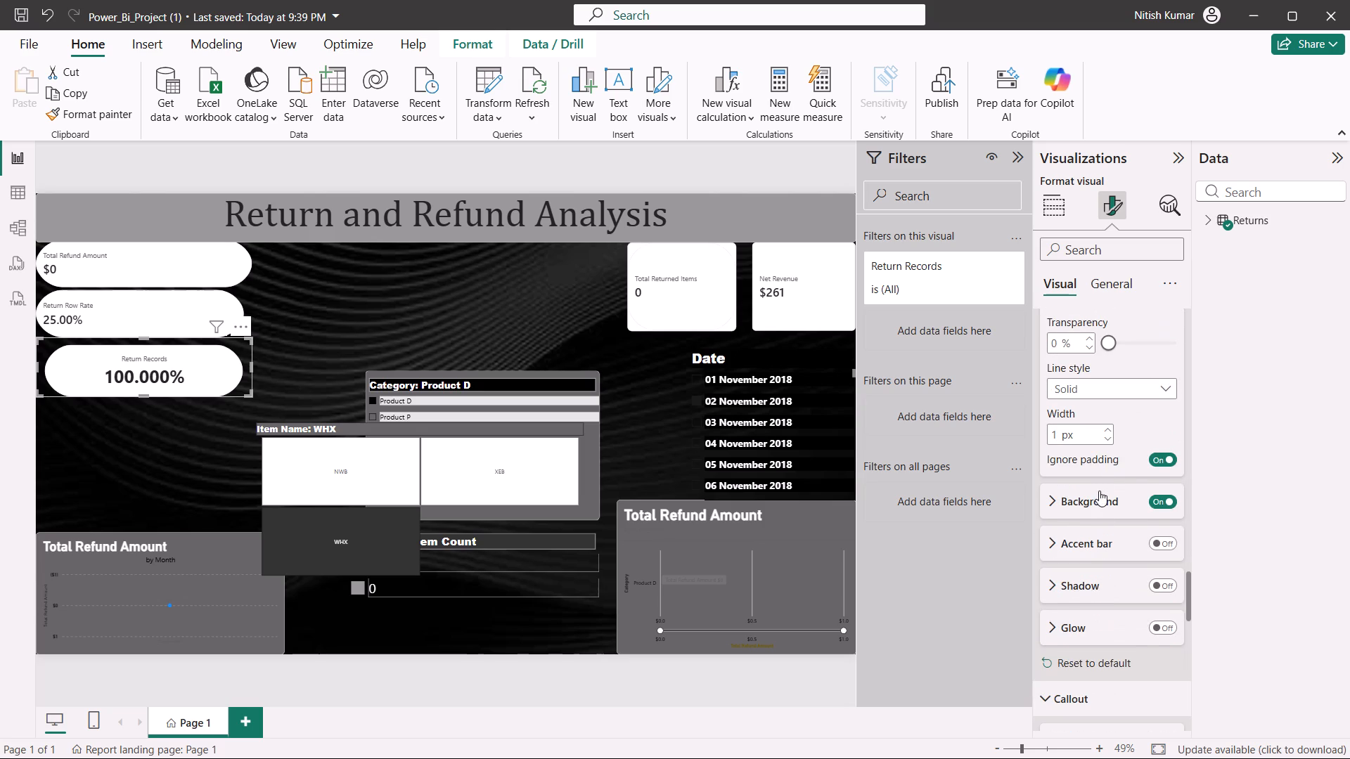
left_click(1097, 492)
scroll(1097, 493, "down", 2)
left_click(1100, 476)
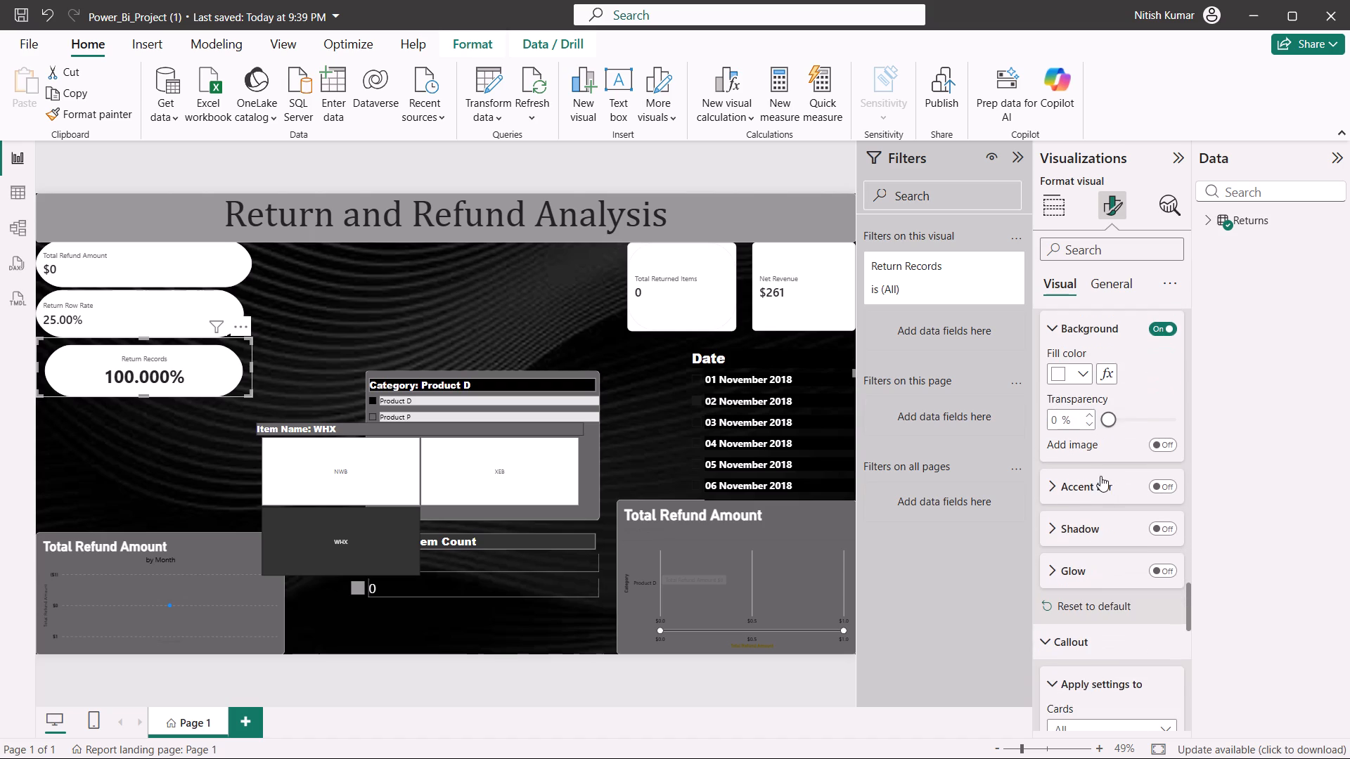
scroll(1113, 483, "down", 2)
left_click(1087, 527)
scroll(1088, 527, "down", 2)
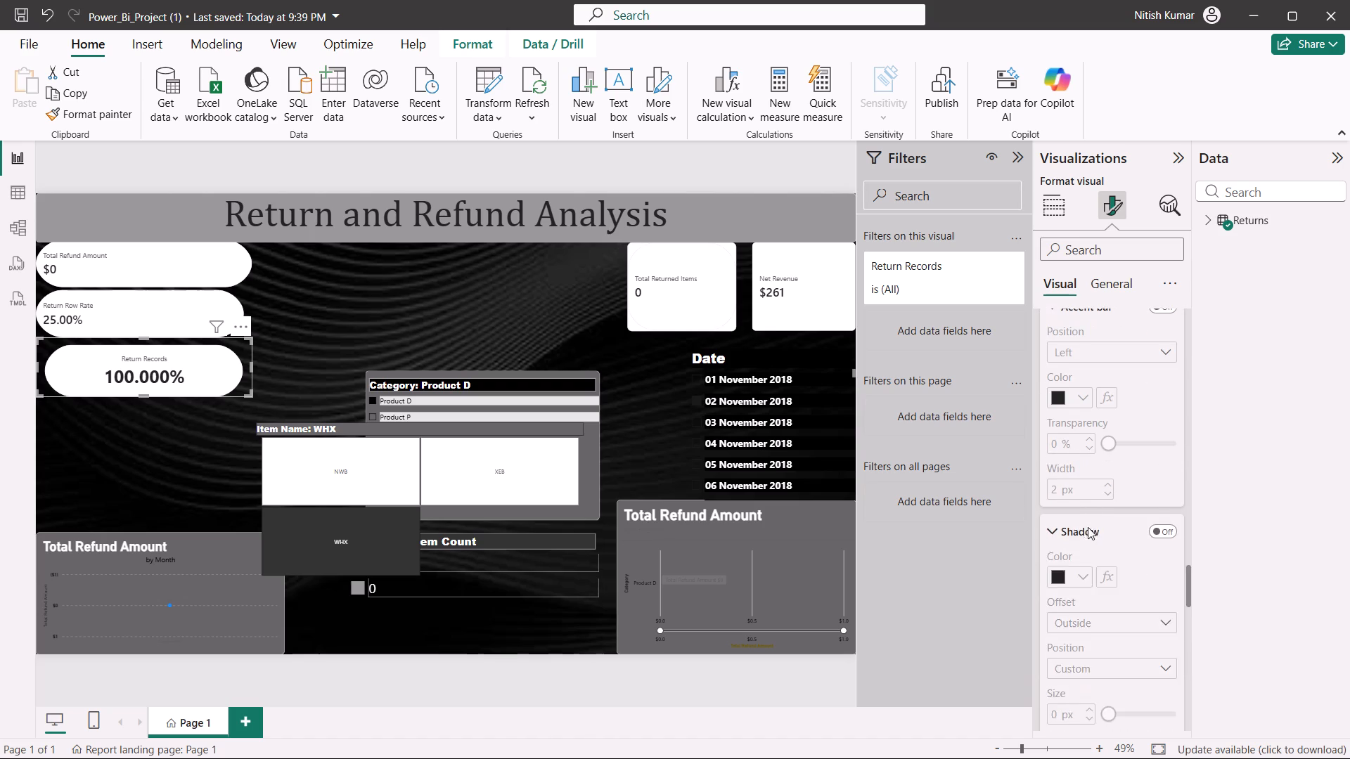
scroll(1092, 554, "down", 5)
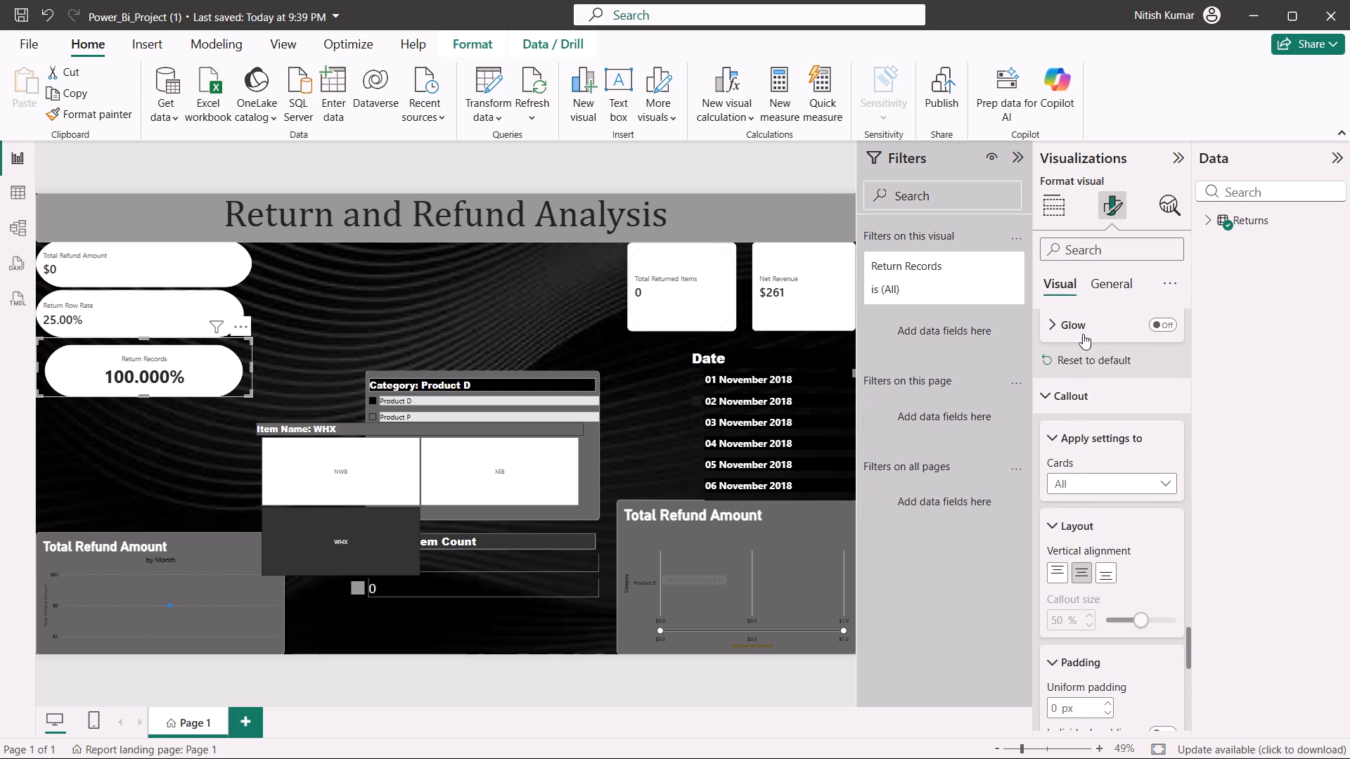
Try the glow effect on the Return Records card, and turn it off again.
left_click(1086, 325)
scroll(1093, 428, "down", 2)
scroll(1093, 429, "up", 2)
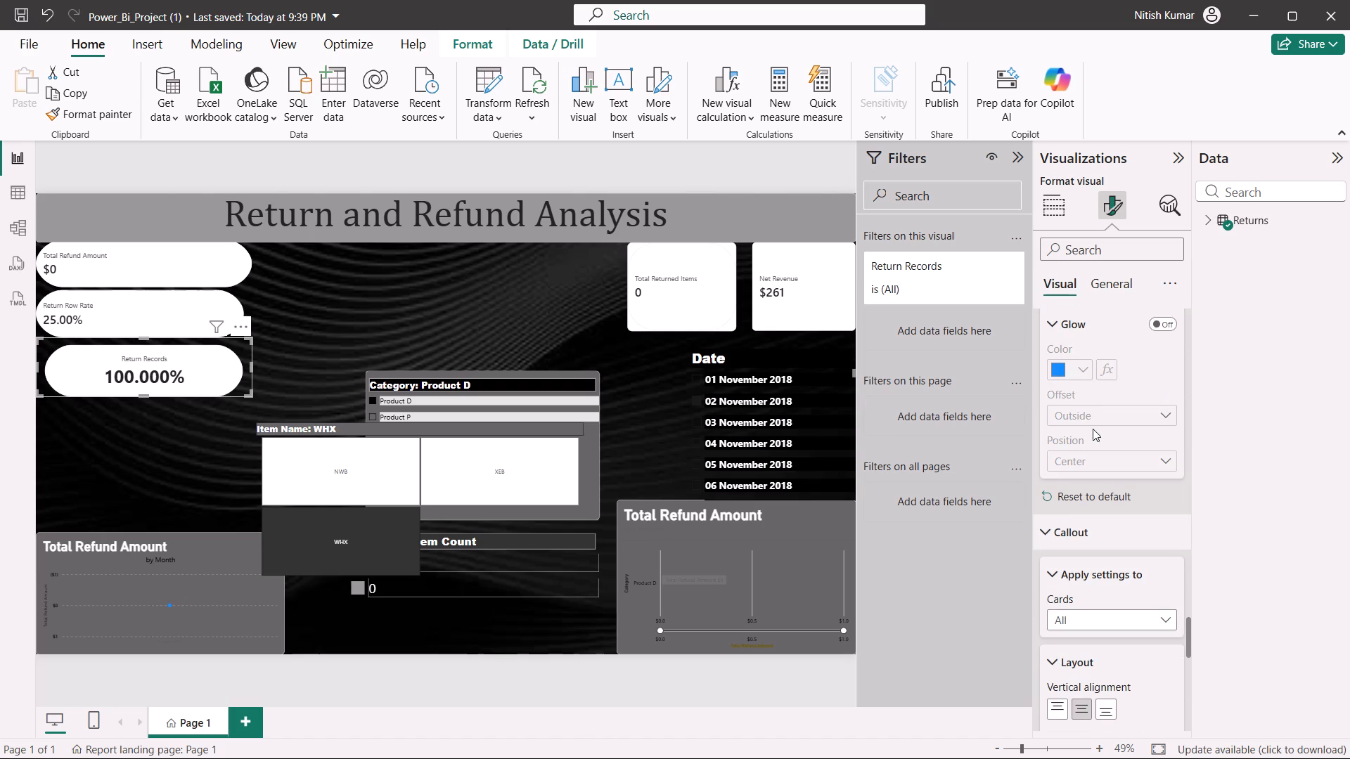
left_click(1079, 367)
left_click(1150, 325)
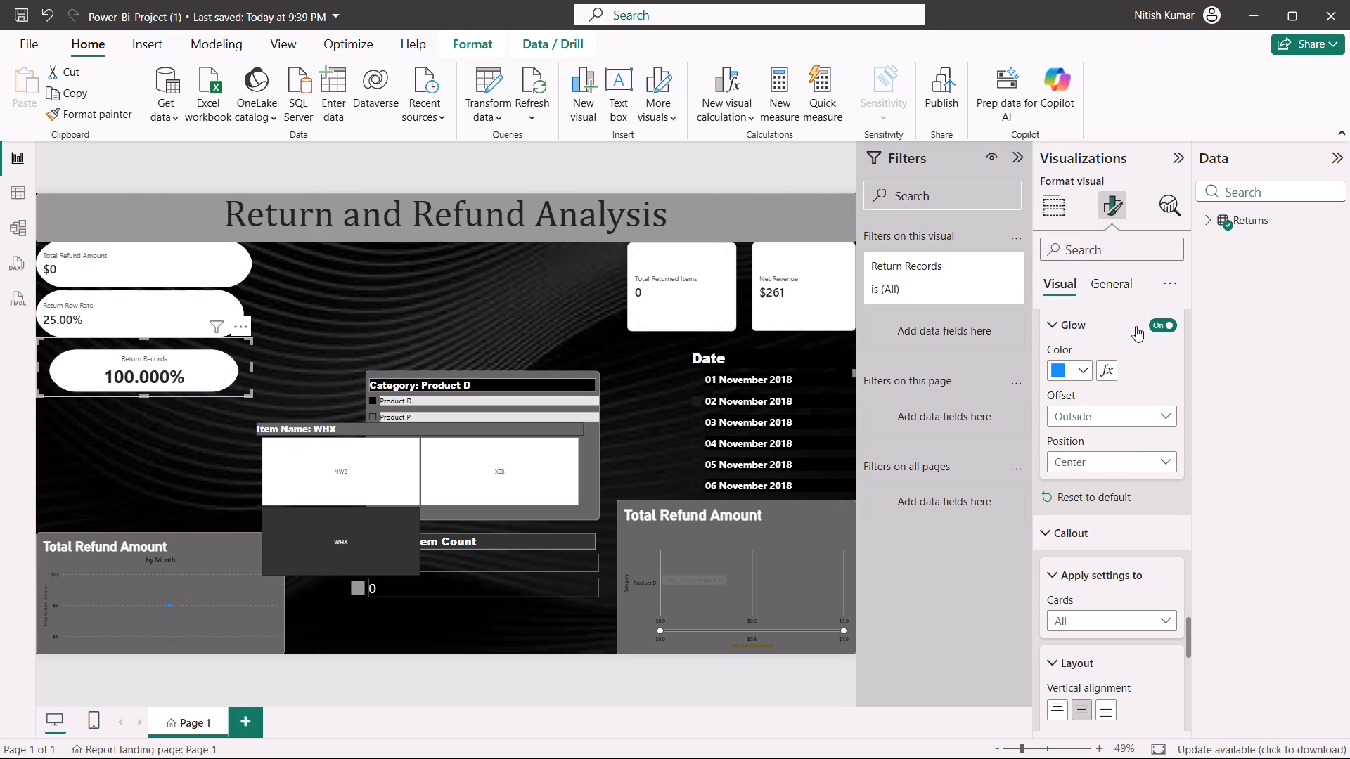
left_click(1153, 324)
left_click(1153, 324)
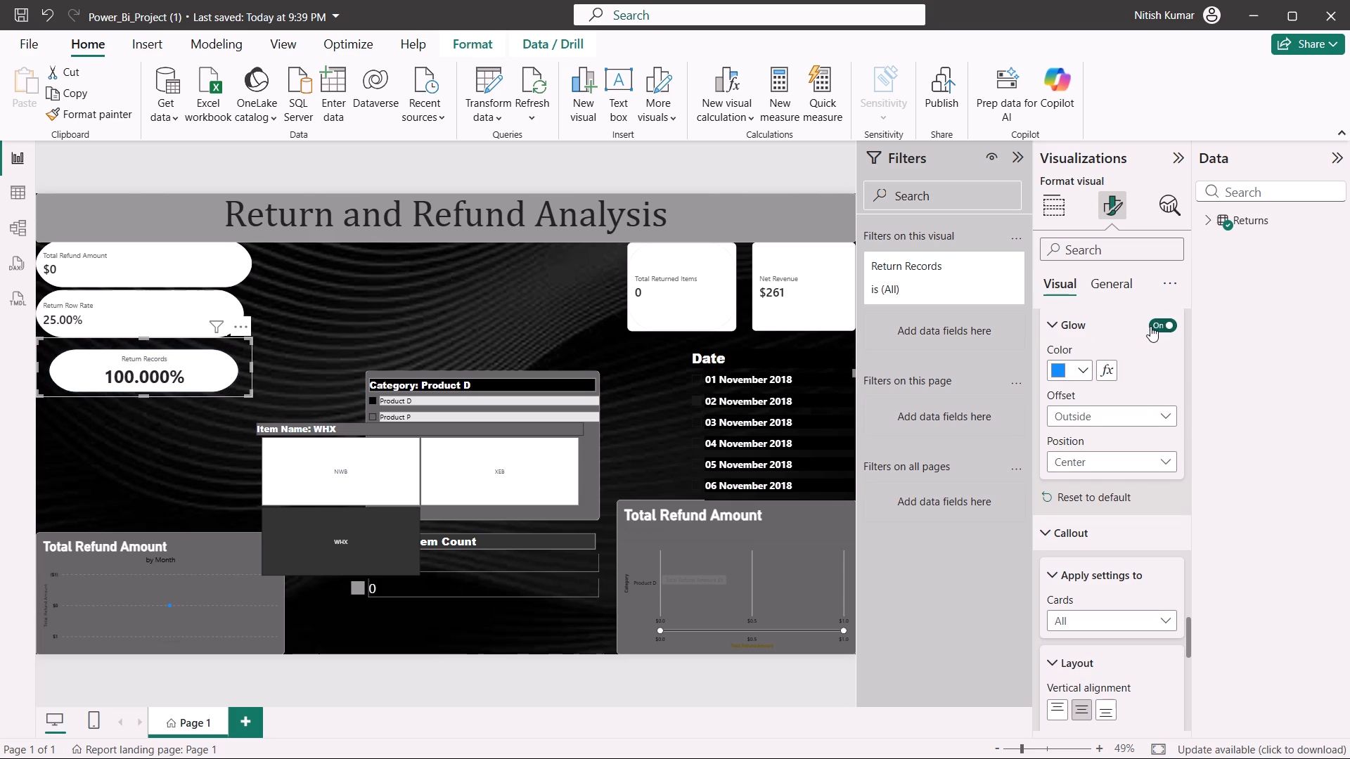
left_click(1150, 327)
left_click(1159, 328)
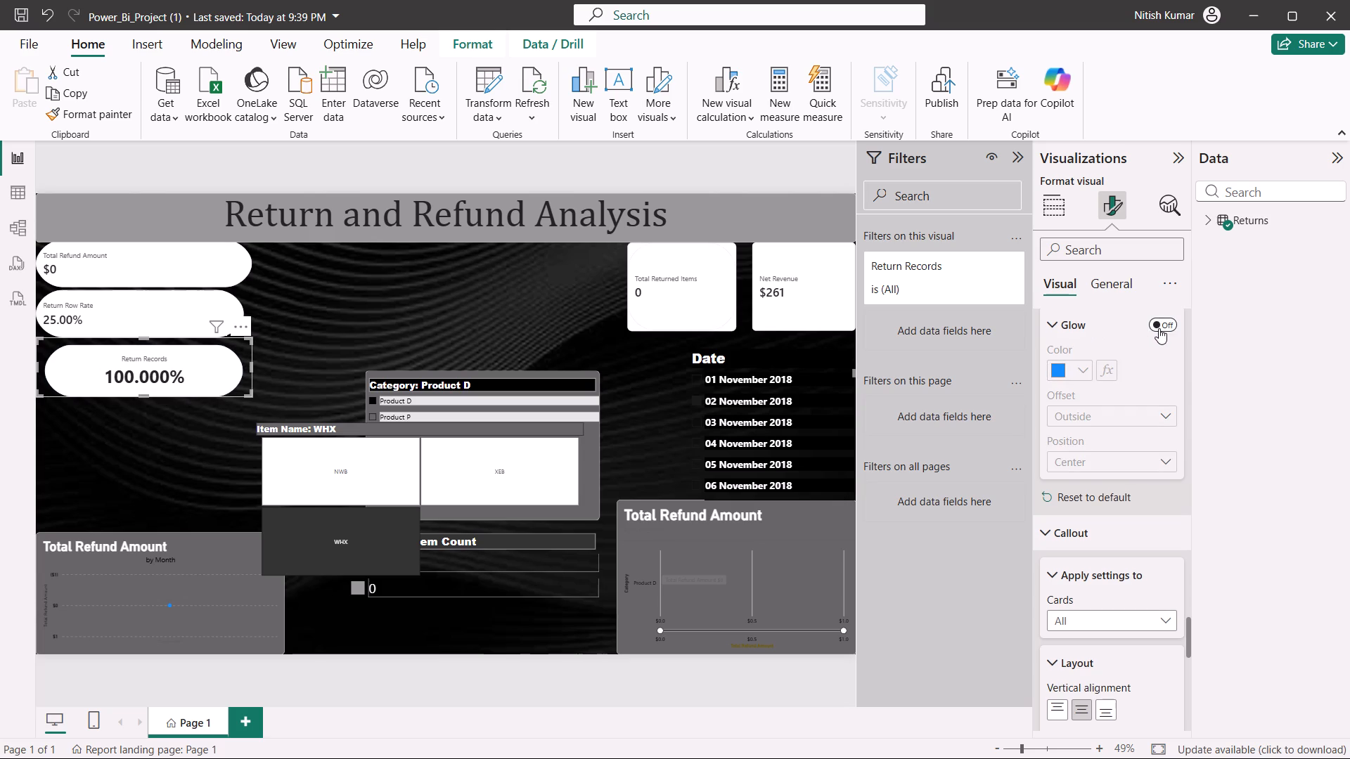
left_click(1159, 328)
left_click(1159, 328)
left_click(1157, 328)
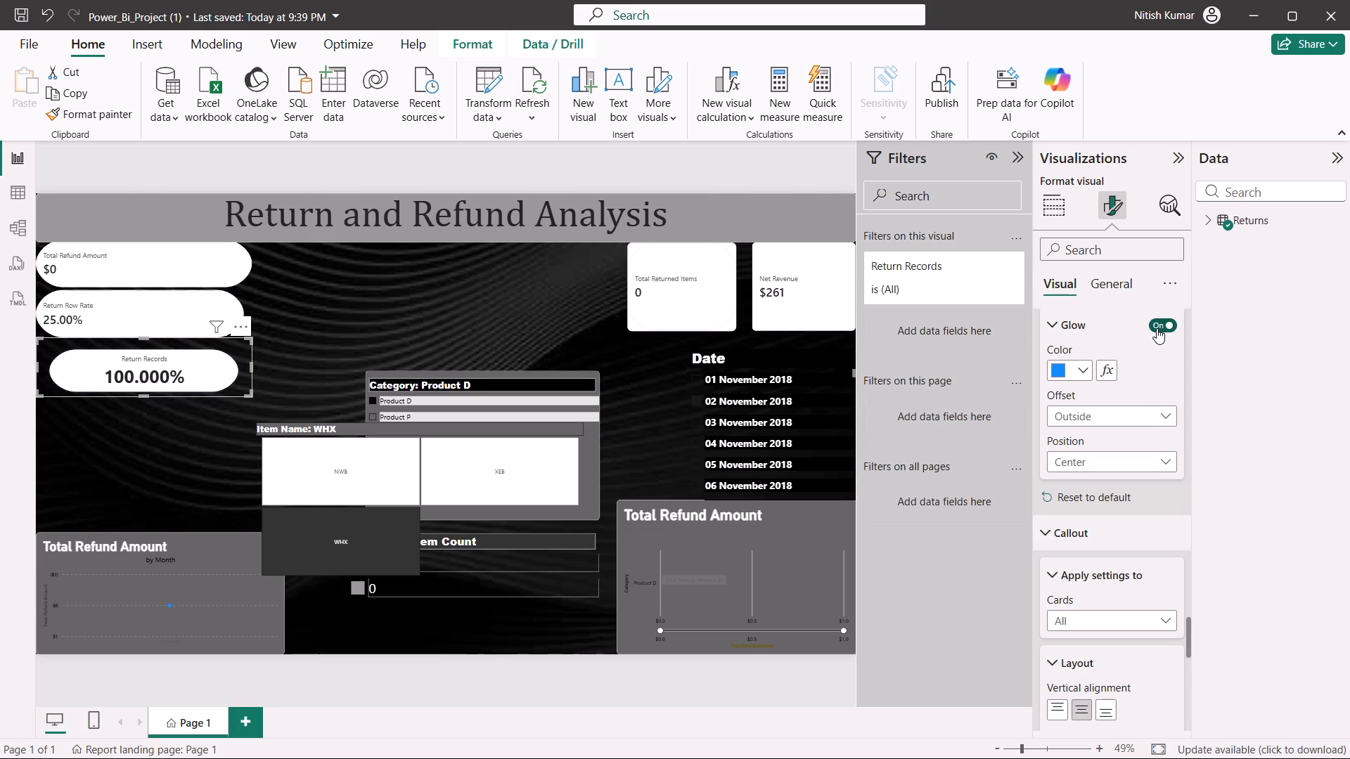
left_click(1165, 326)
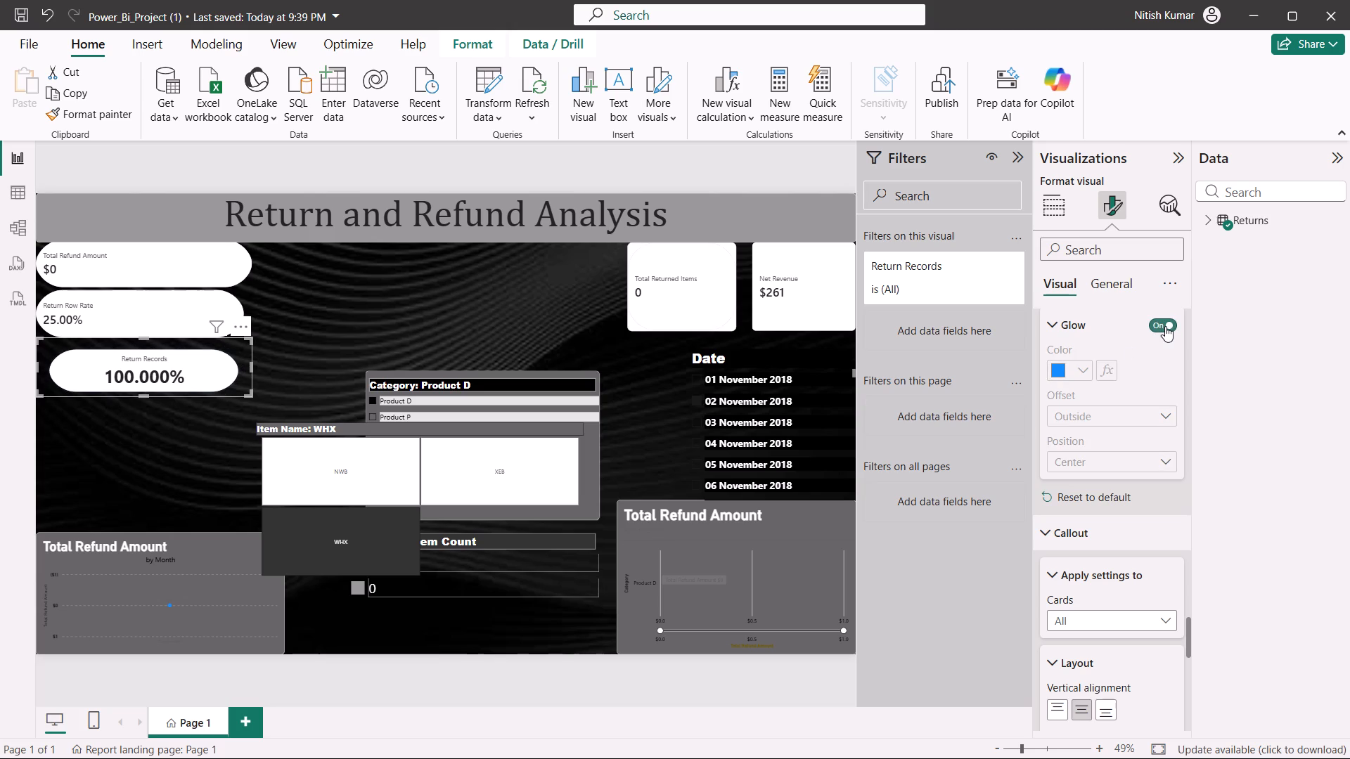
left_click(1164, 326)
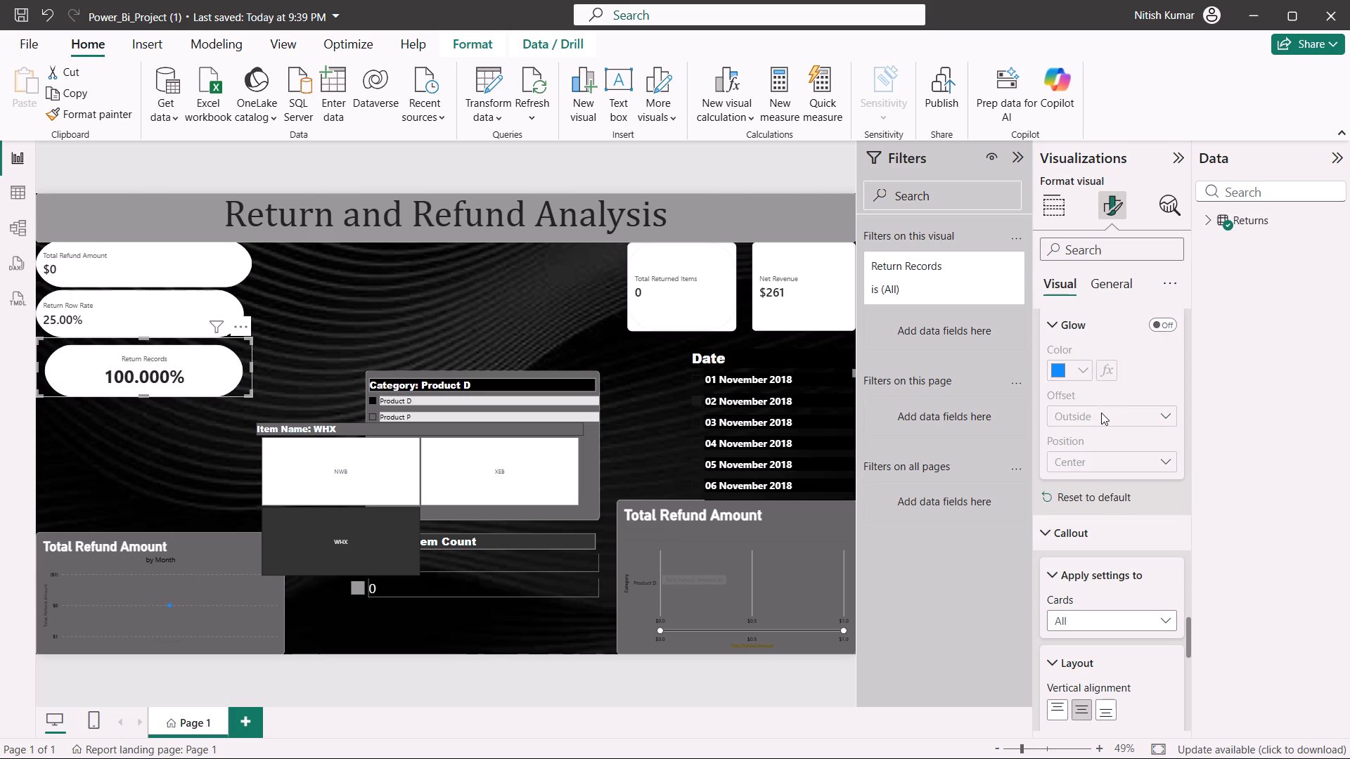
Set the heading level of the Return Records callout label to Heading 3.
scroll(1101, 419, "down", 1)
left_click(1124, 443)
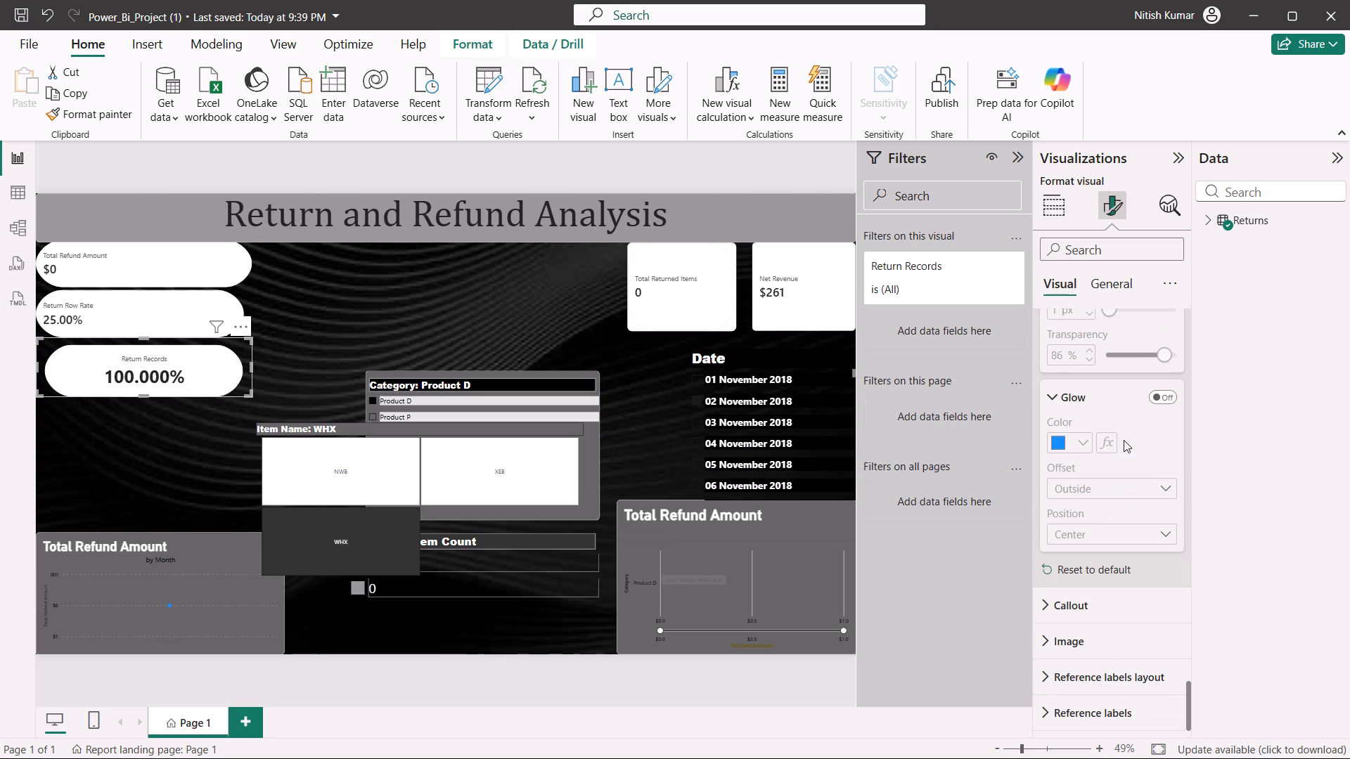
left_click(1120, 602)
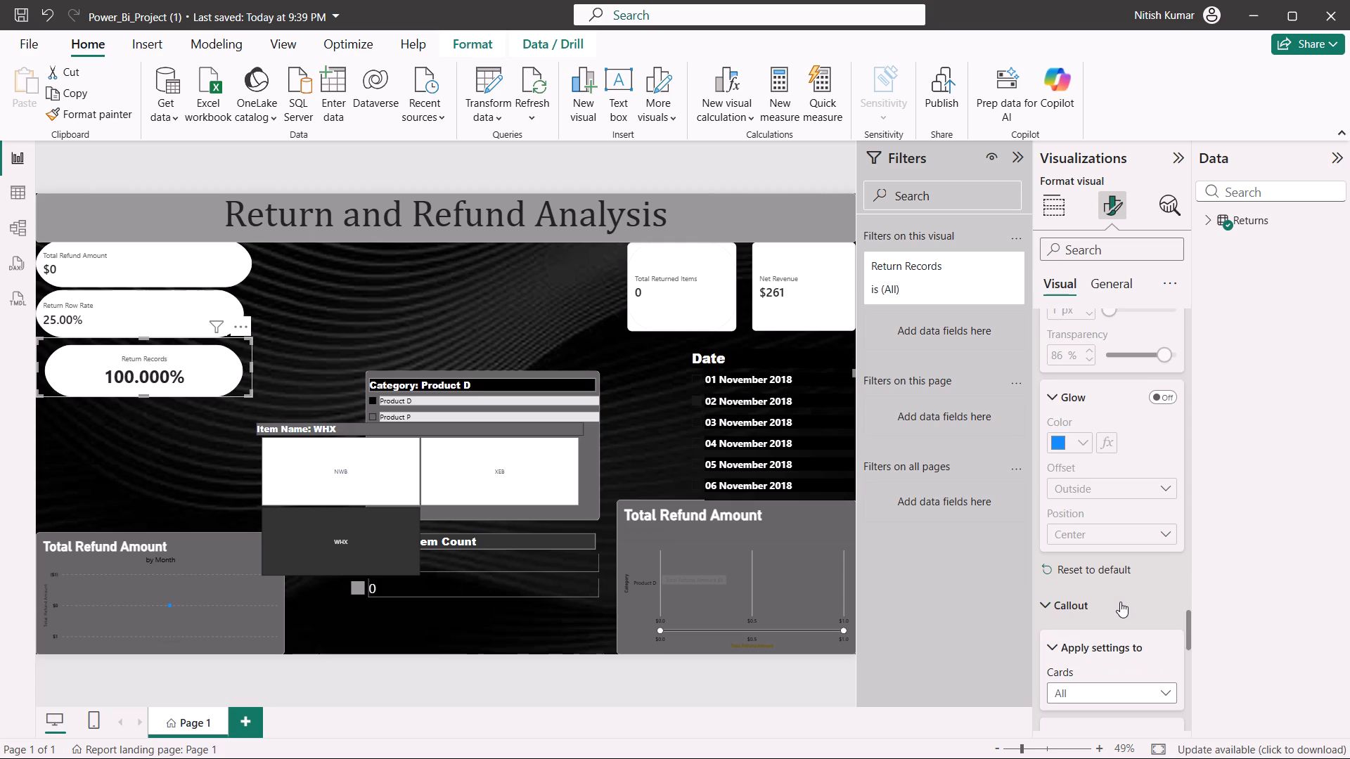
scroll(1120, 602, "down", 6)
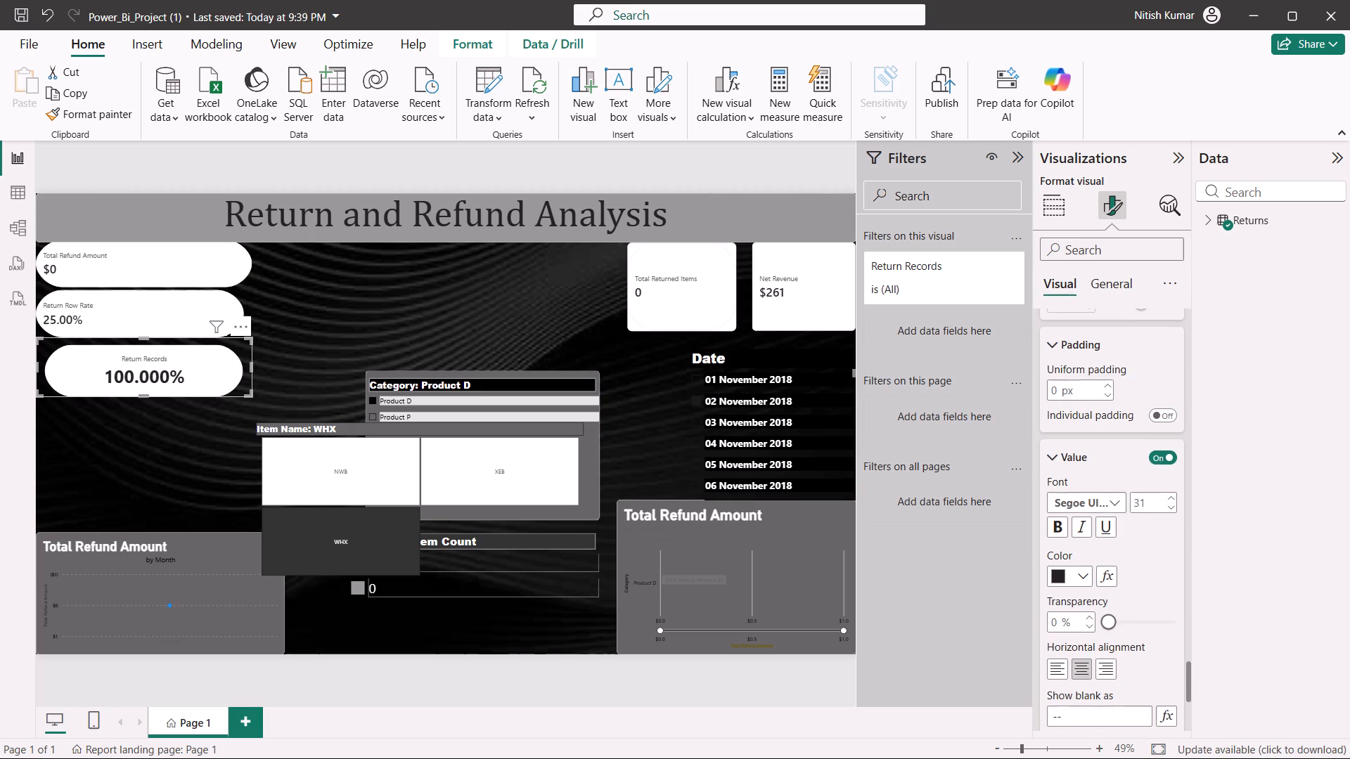
scroll(1099, 592, "down", 1)
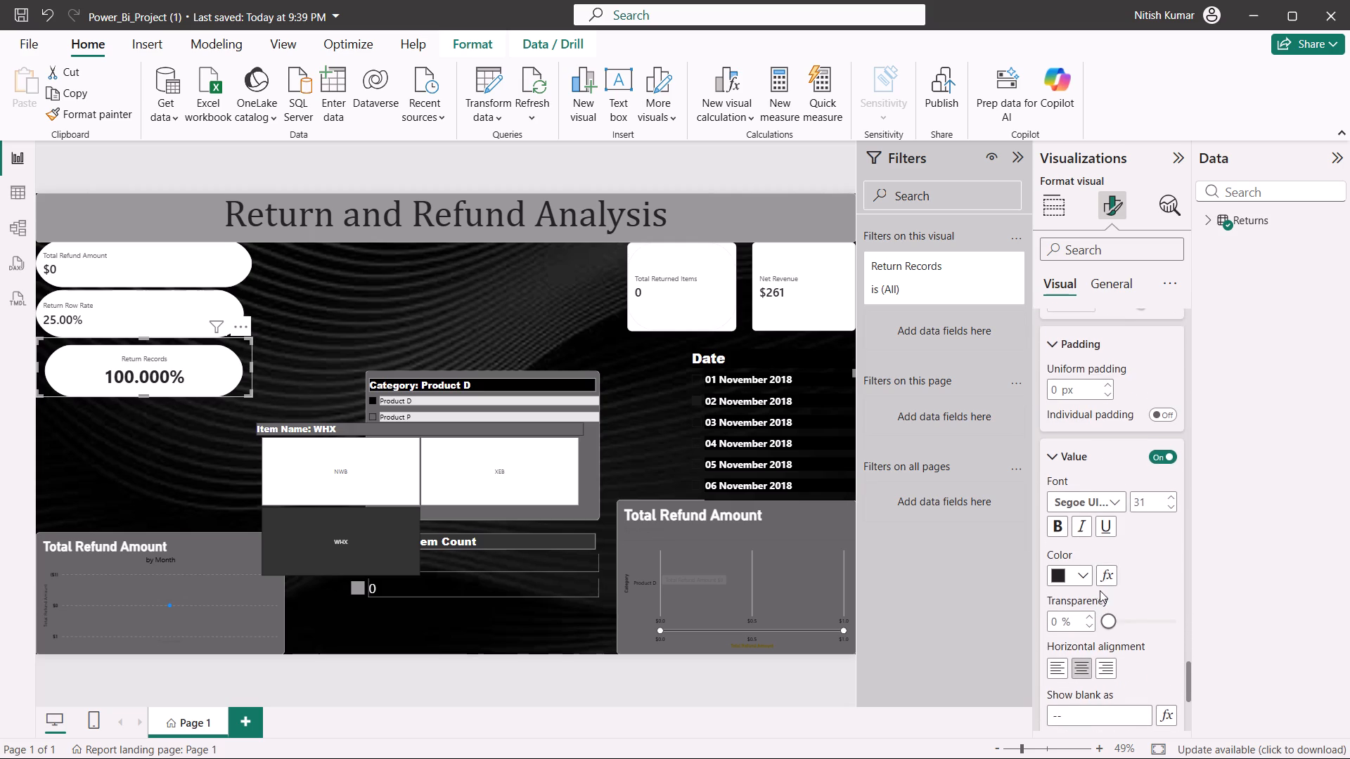
scroll(1064, 602, "down", 3)
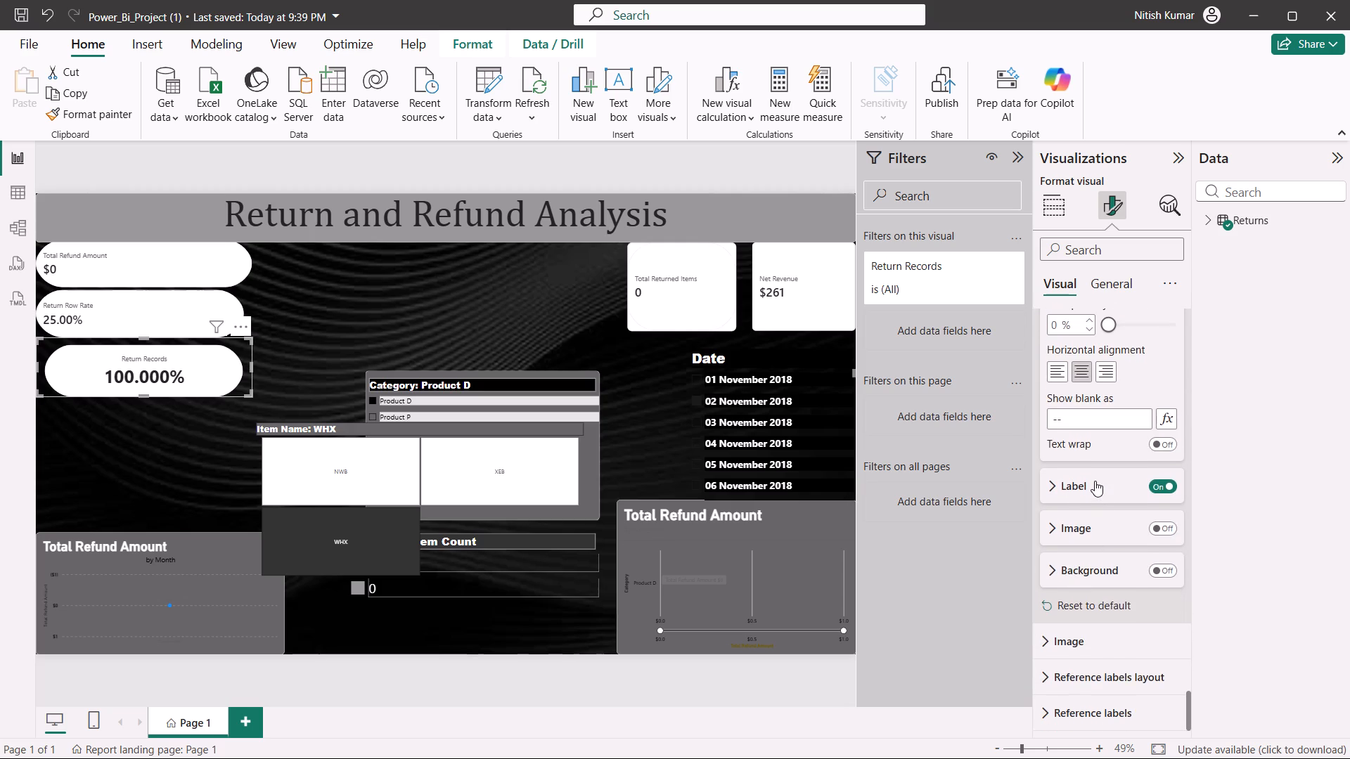
left_click(1095, 481)
scroll(1088, 519, "down", 2)
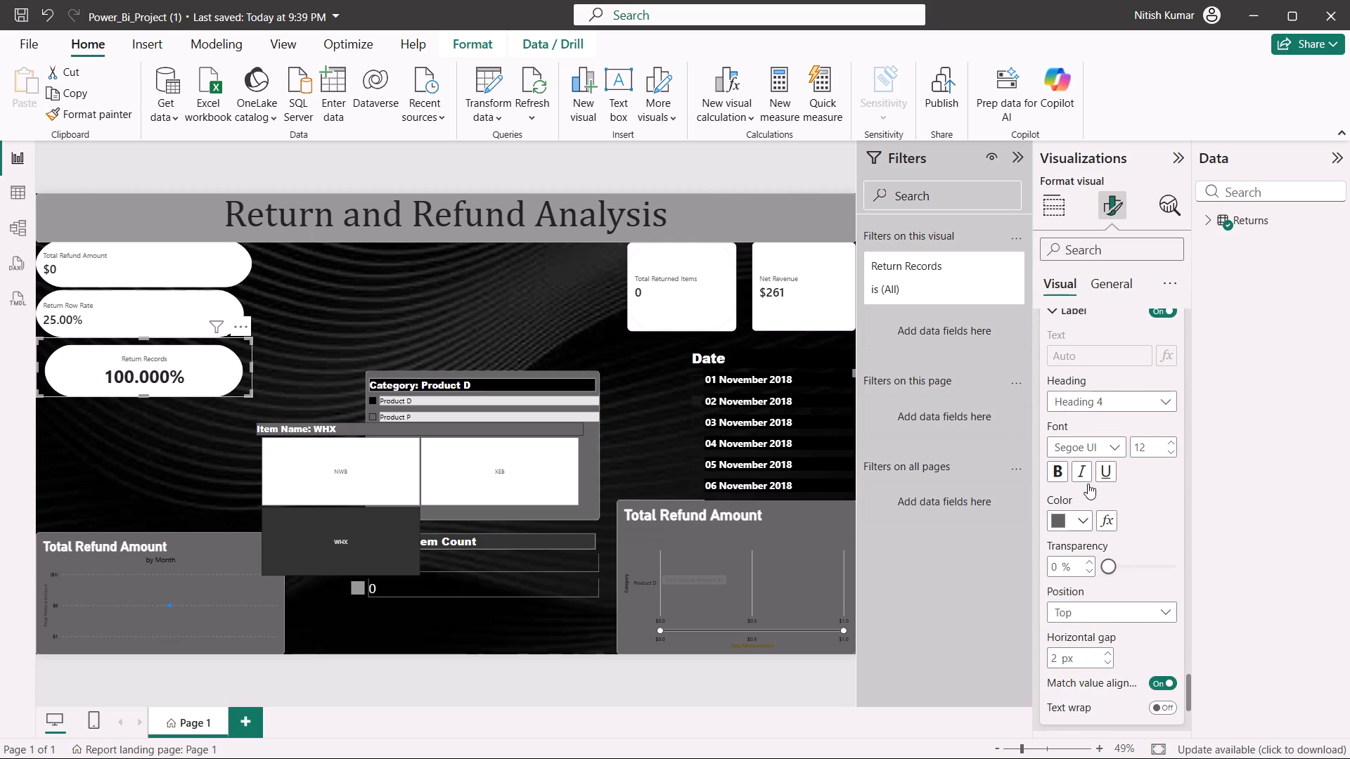
scroll(1090, 563, "down", 1)
scroll(1086, 523, "up", 2)
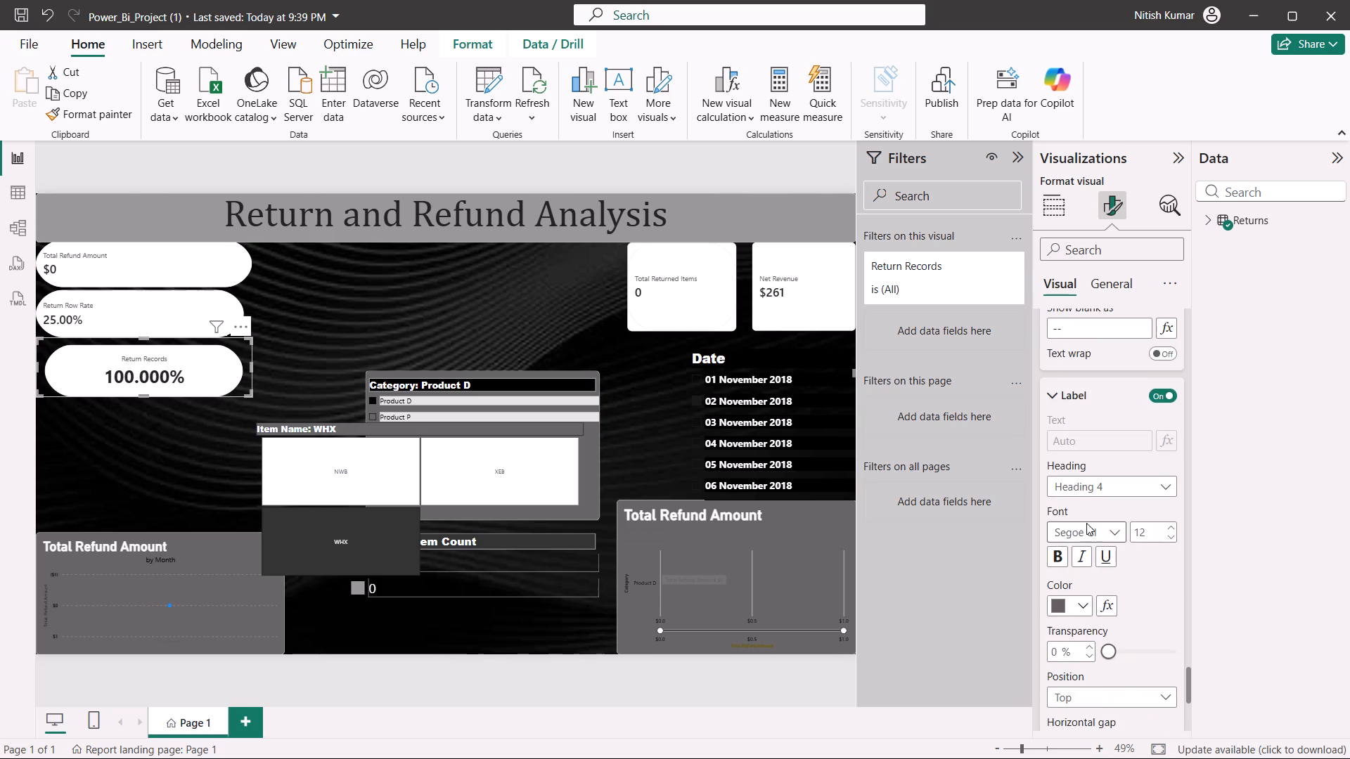
scroll(1086, 523, "up", 1)
left_click(1165, 578)
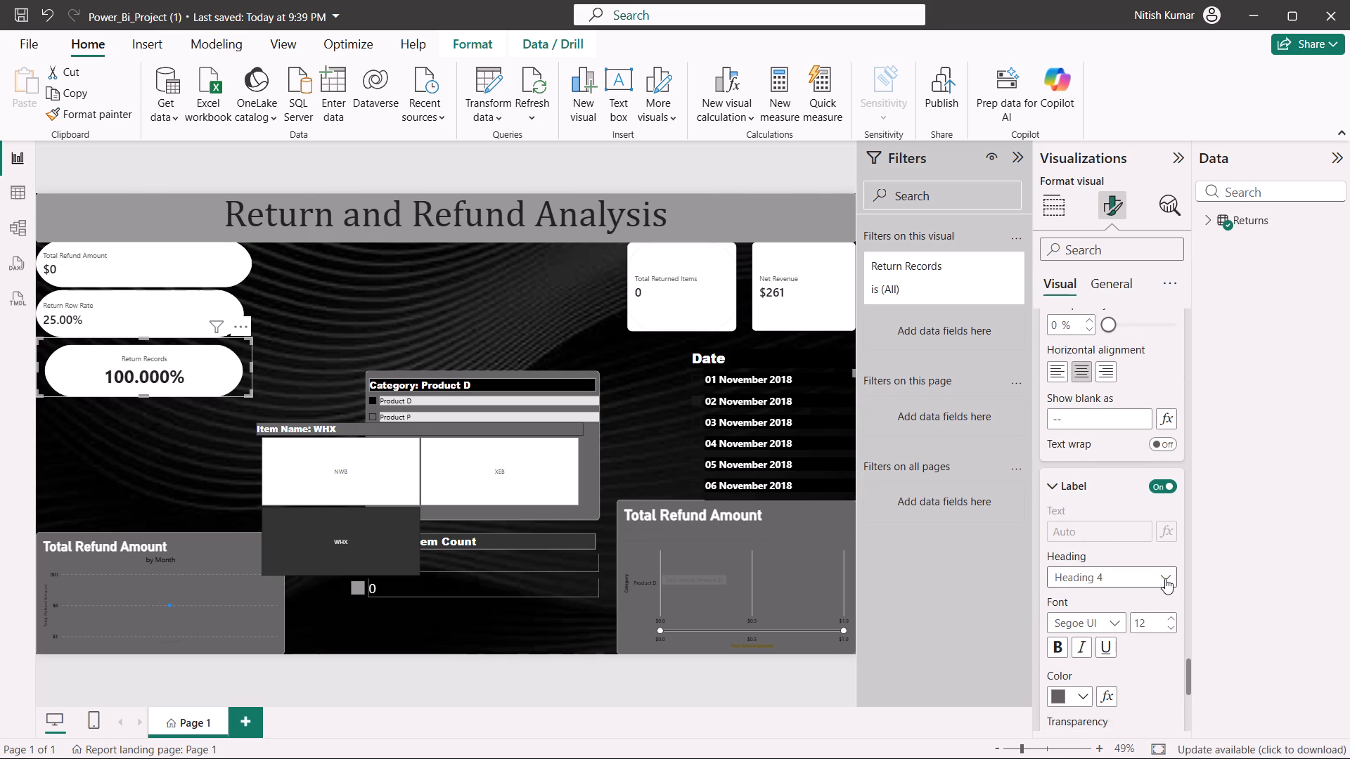
left_click(1121, 631)
Increase the font size of the Return Records callout label to 23 and make it bold.
left_click(1174, 618)
triple_click(1174, 618)
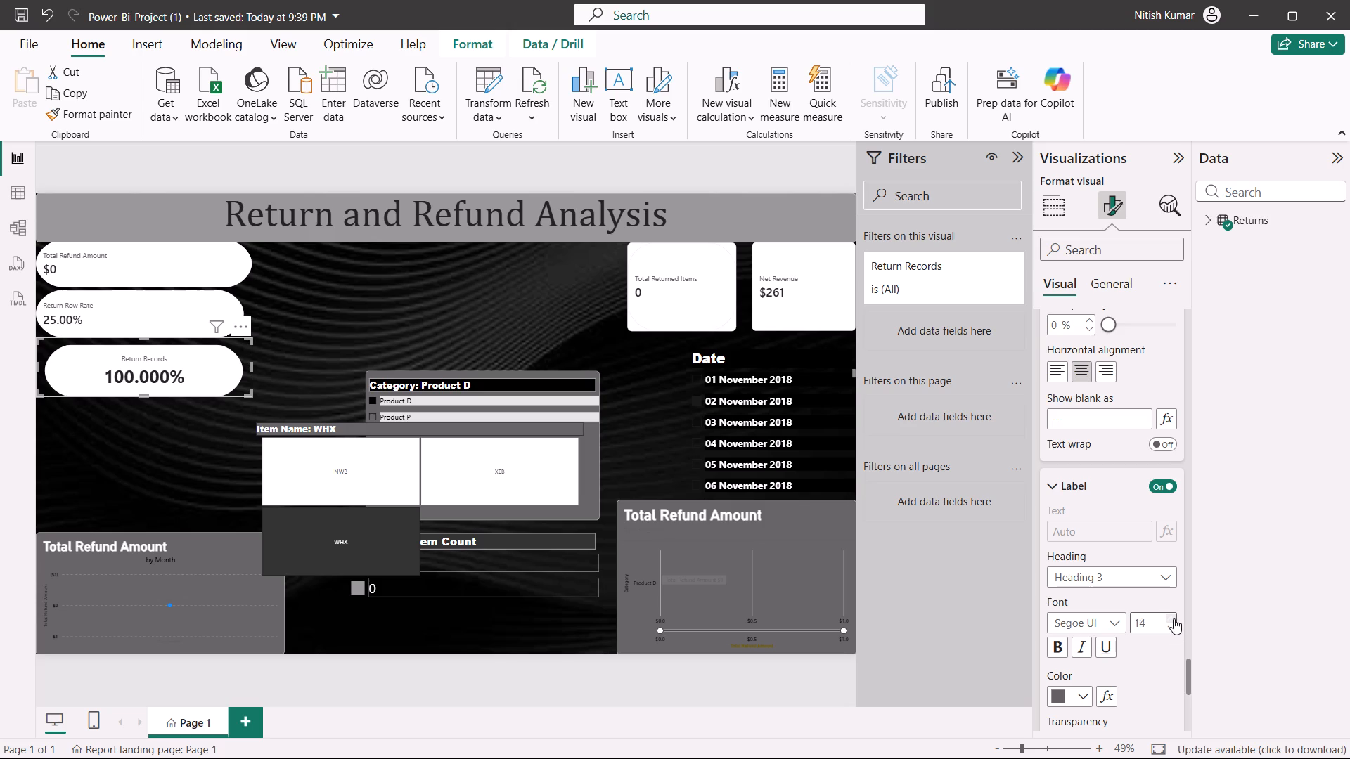
double_click(1174, 618)
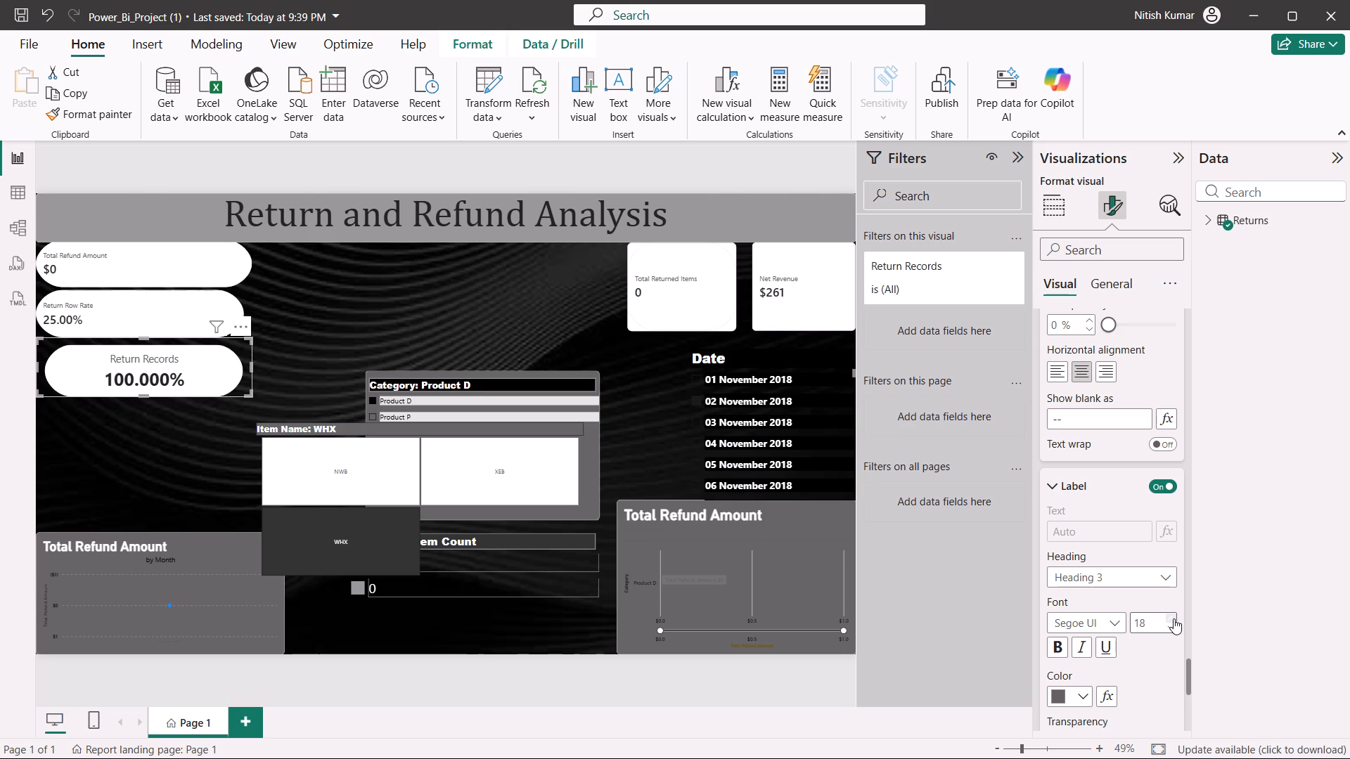
triple_click(1174, 618)
double_click(1174, 618)
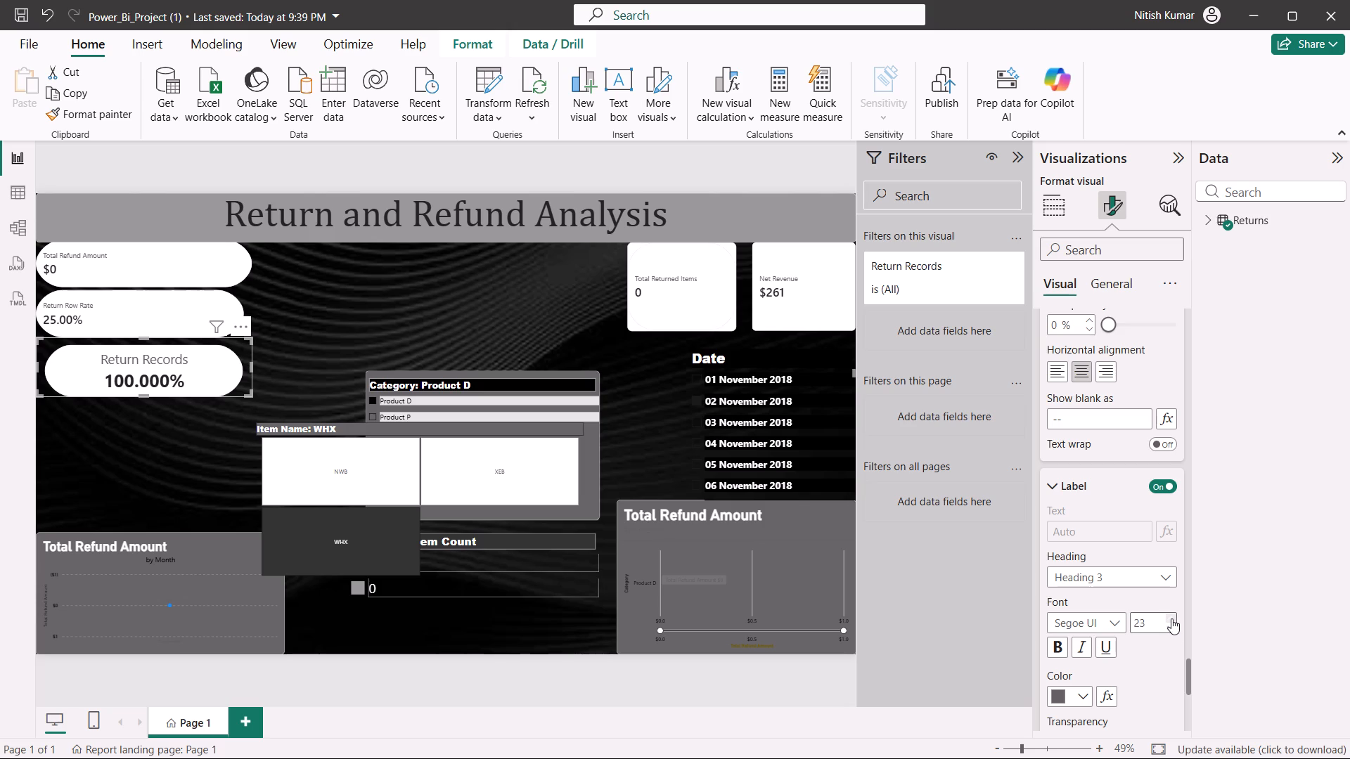
left_click(1062, 644)
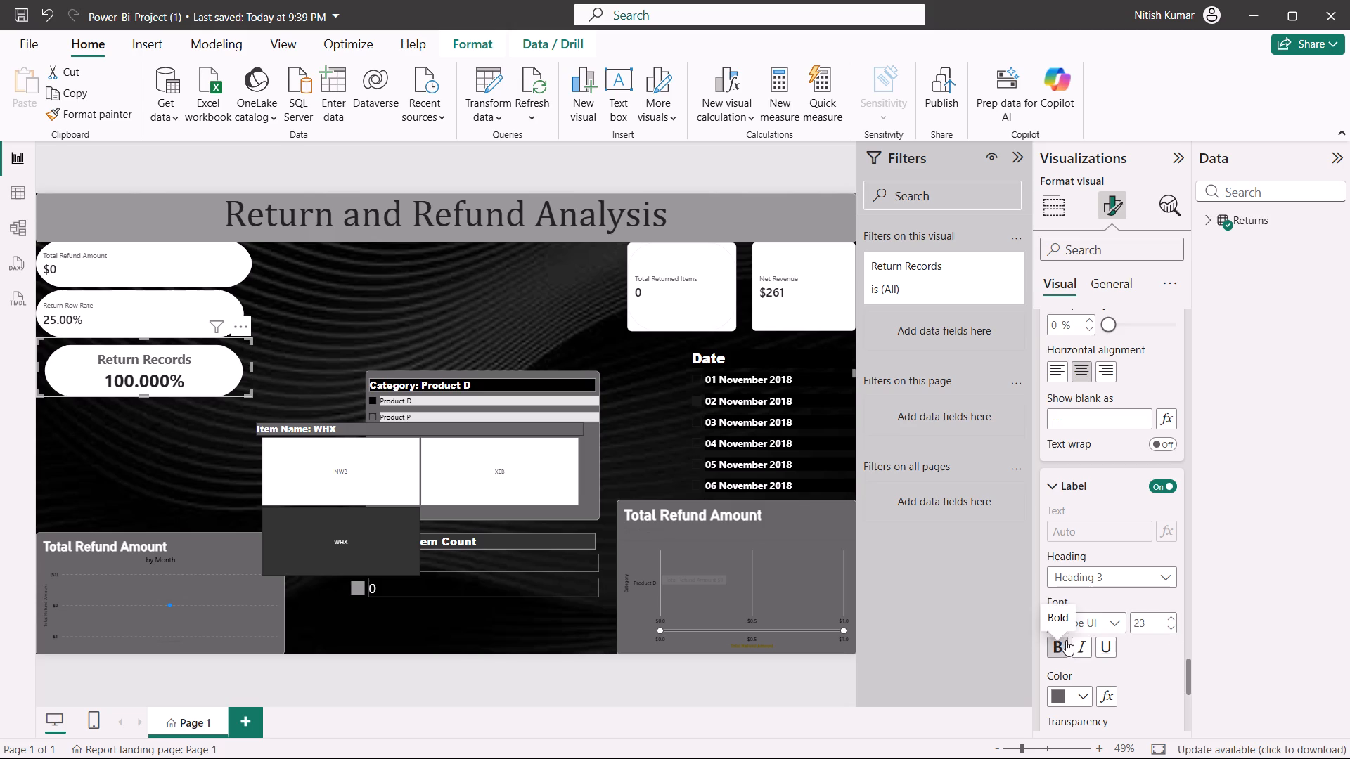
Try Heading 2 and Heading 6 as the Return Records callout label's heading level, and settle on Normal.
scroll(1114, 656, "down", 1)
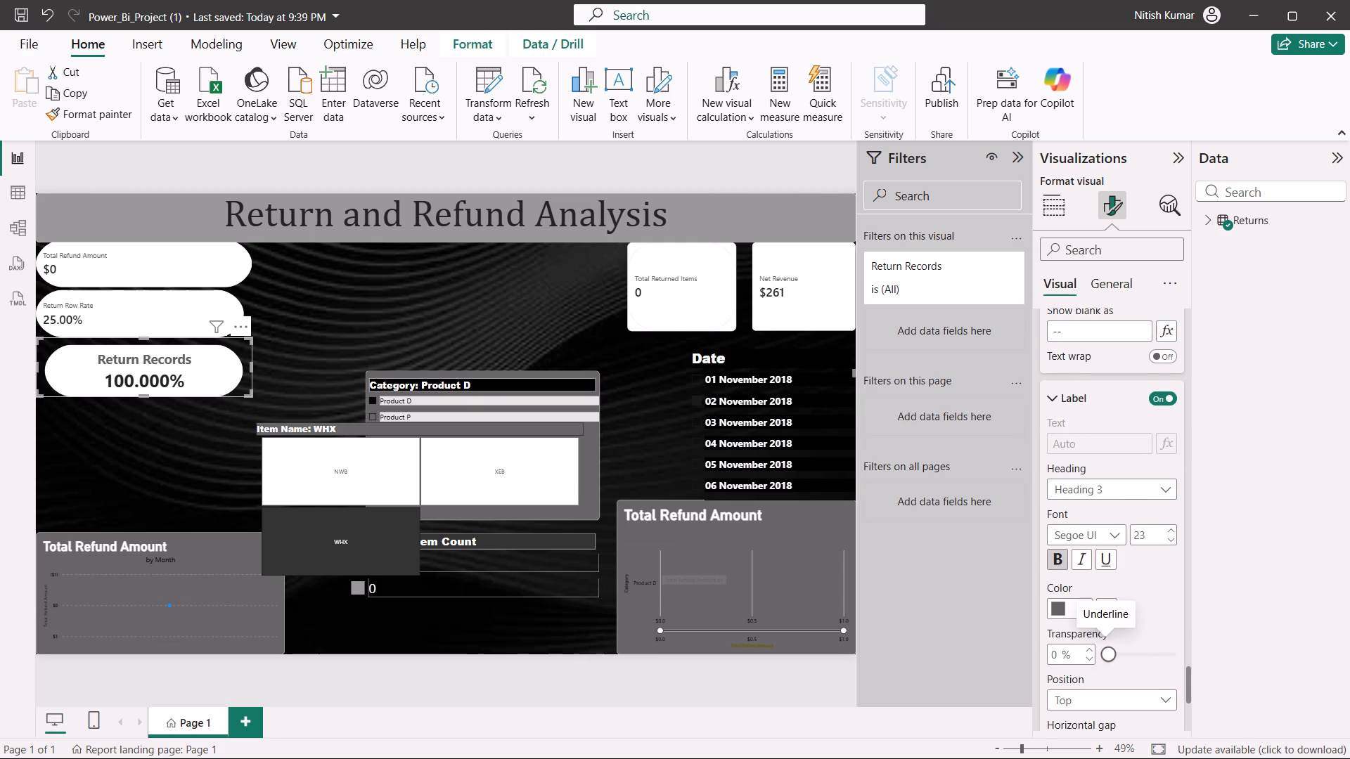
left_click(1119, 488)
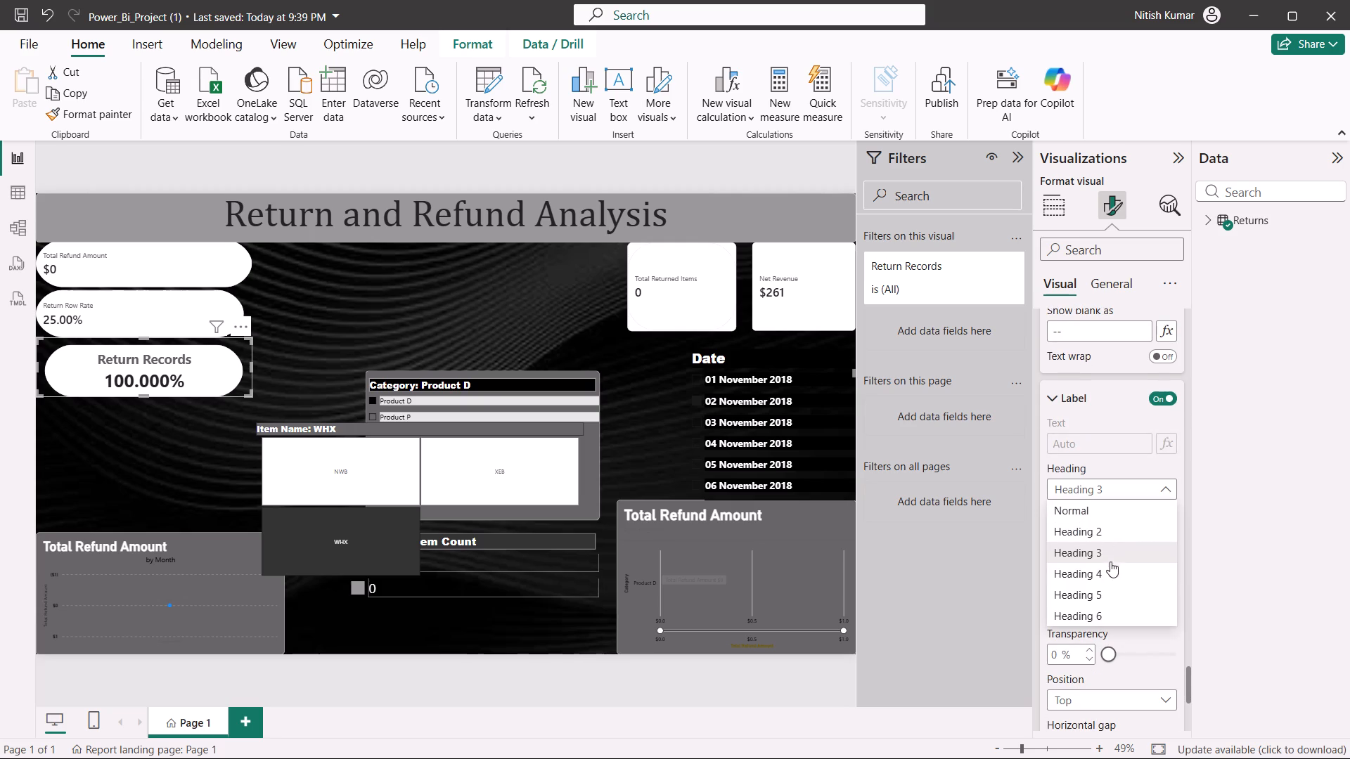
scroll(1116, 582, "down", 1)
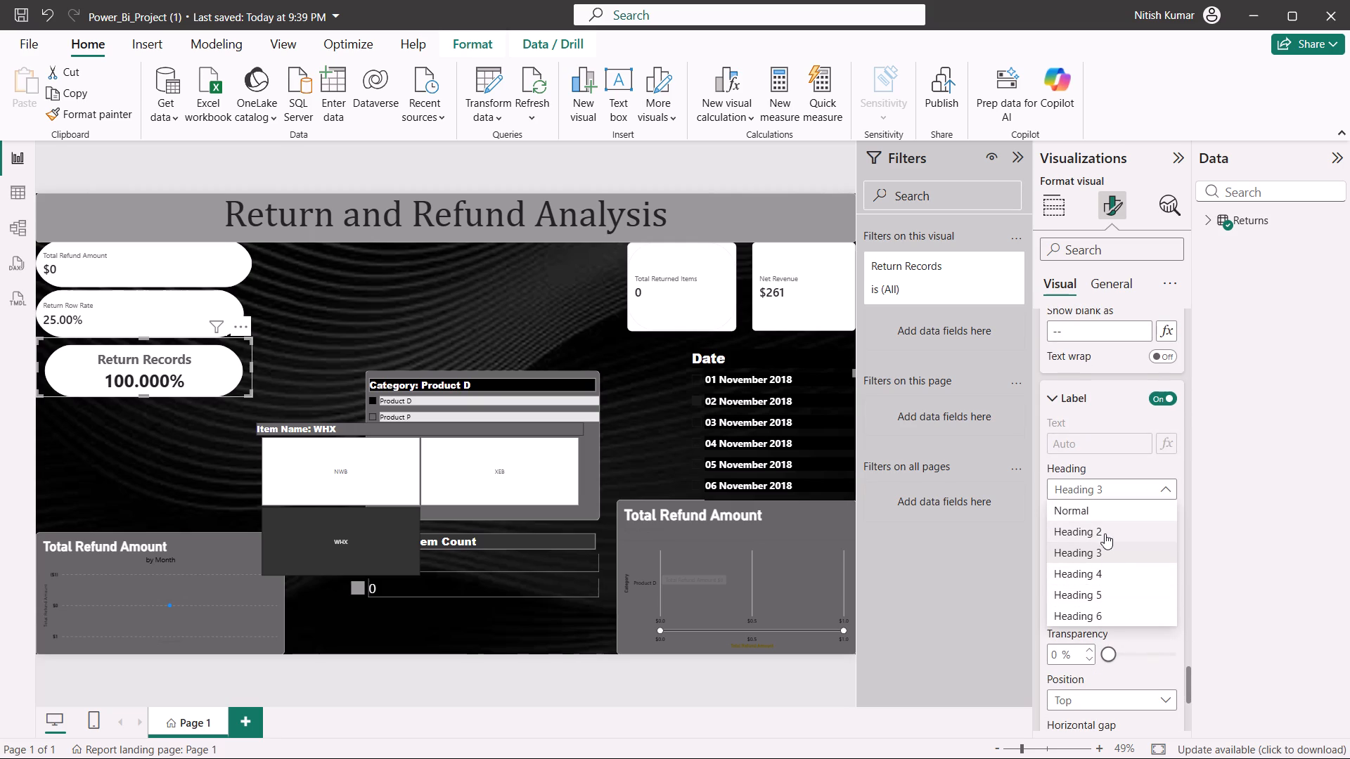
left_click(1105, 530)
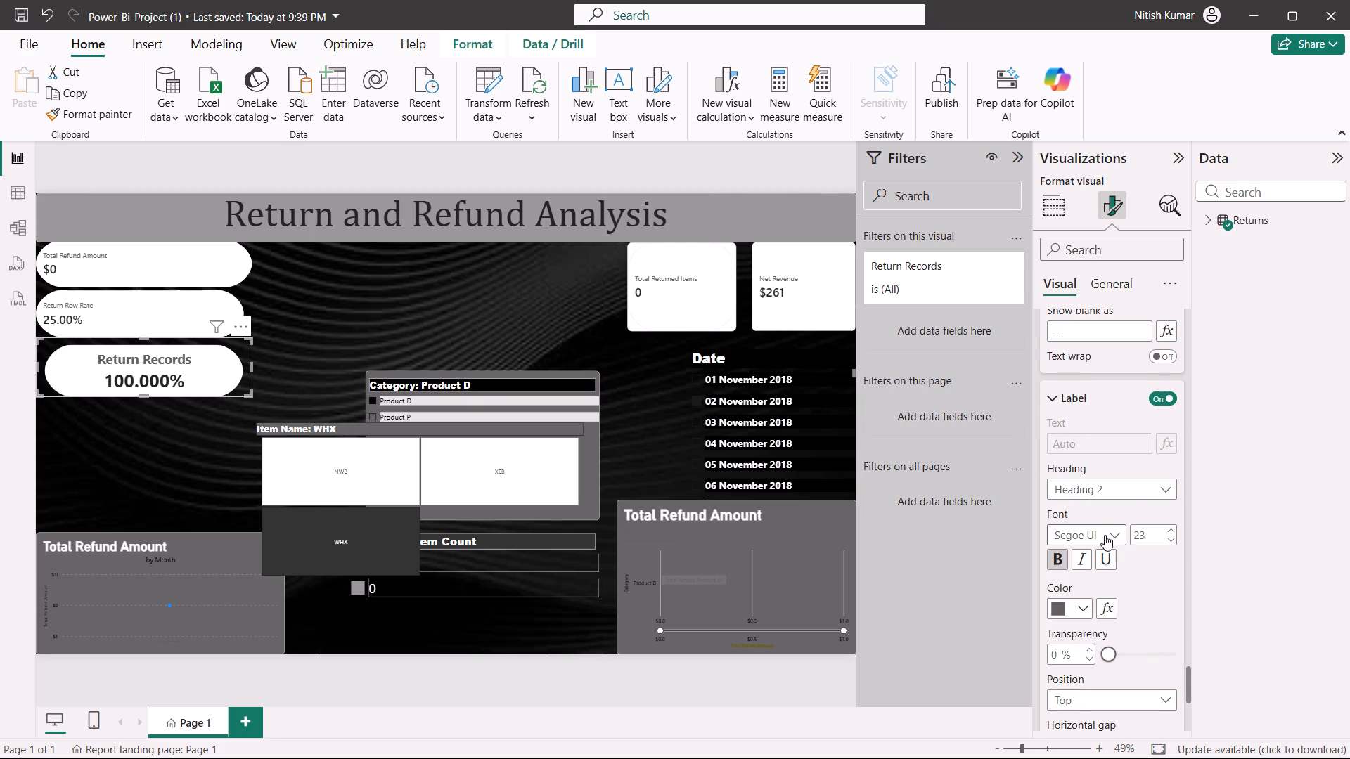
left_click(1129, 492)
left_click(1129, 614)
left_click(1122, 486)
left_click(1102, 502)
Set the Return Records callout label's font color to black, leaving conditional formatting unapplied.
left_click(1083, 601)
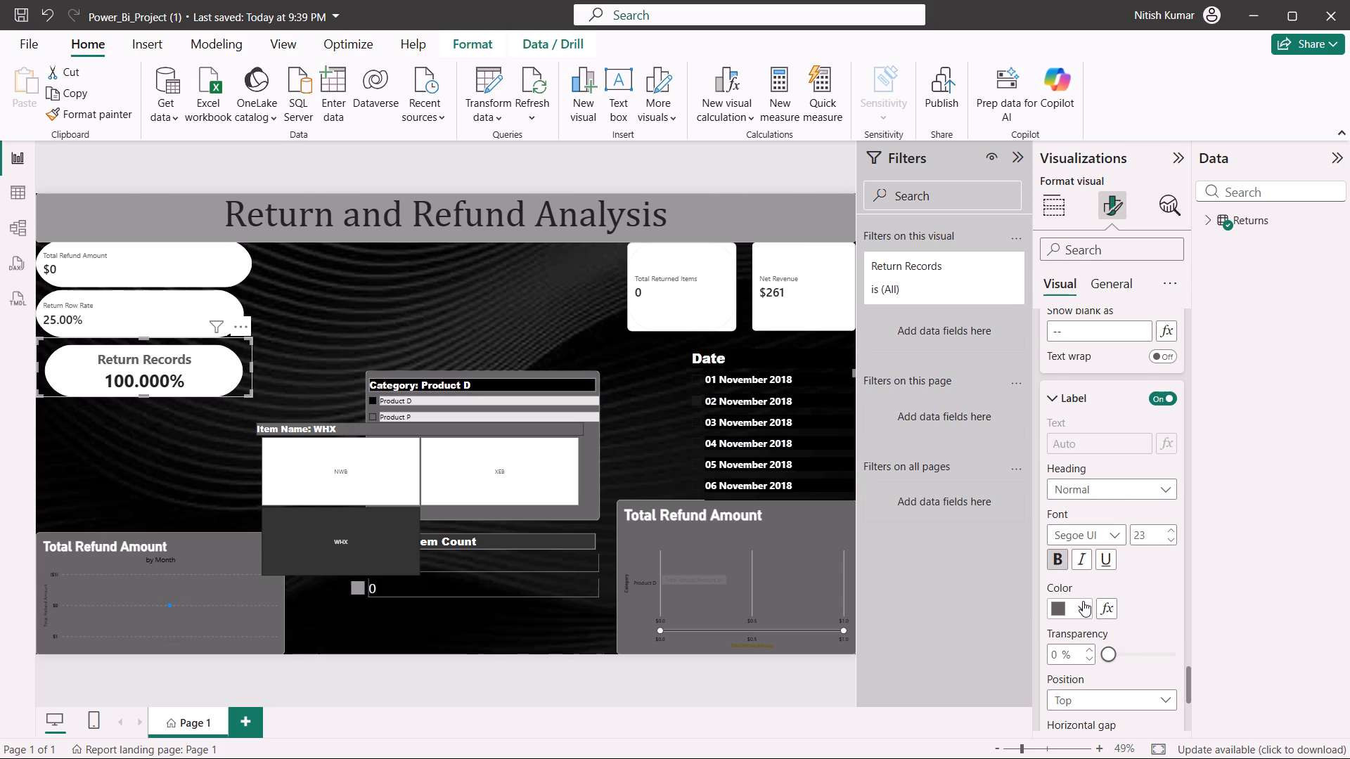
left_click(1118, 498)
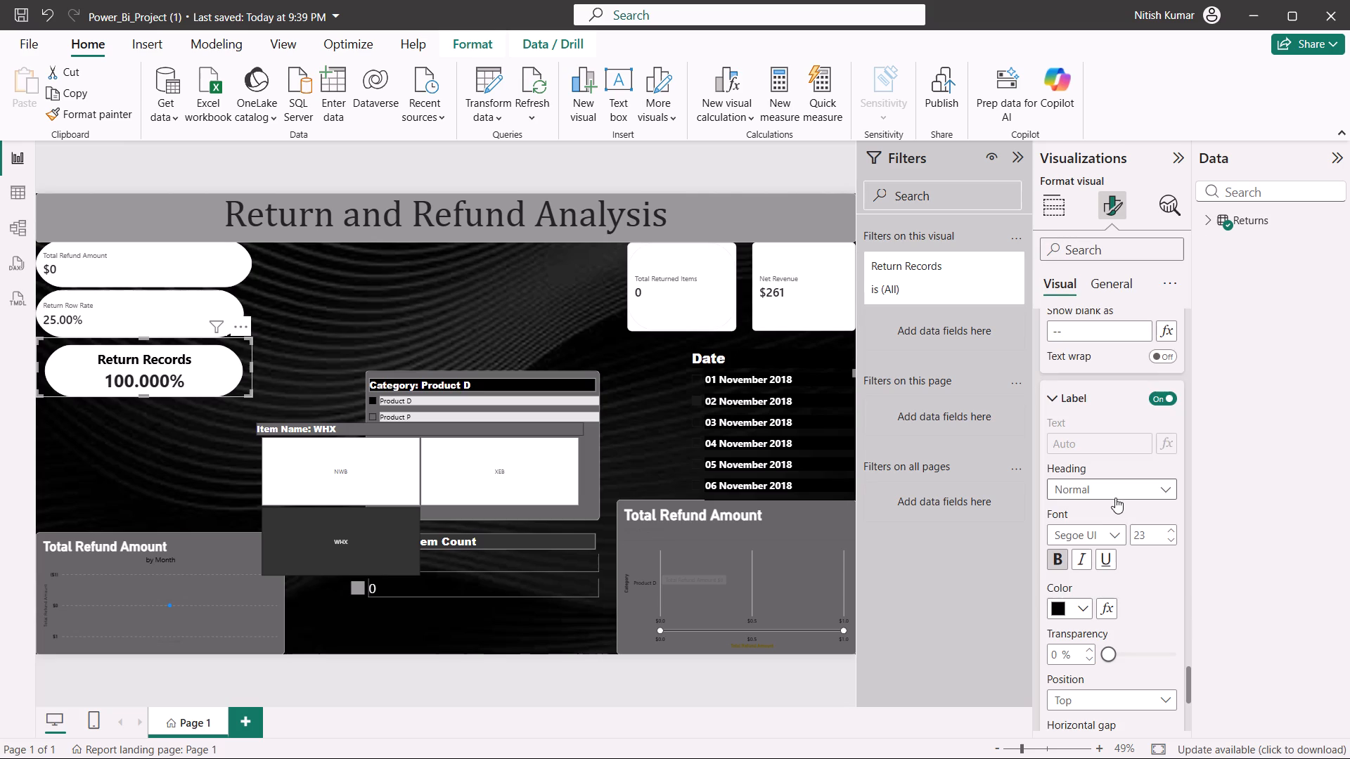
left_click(1113, 602)
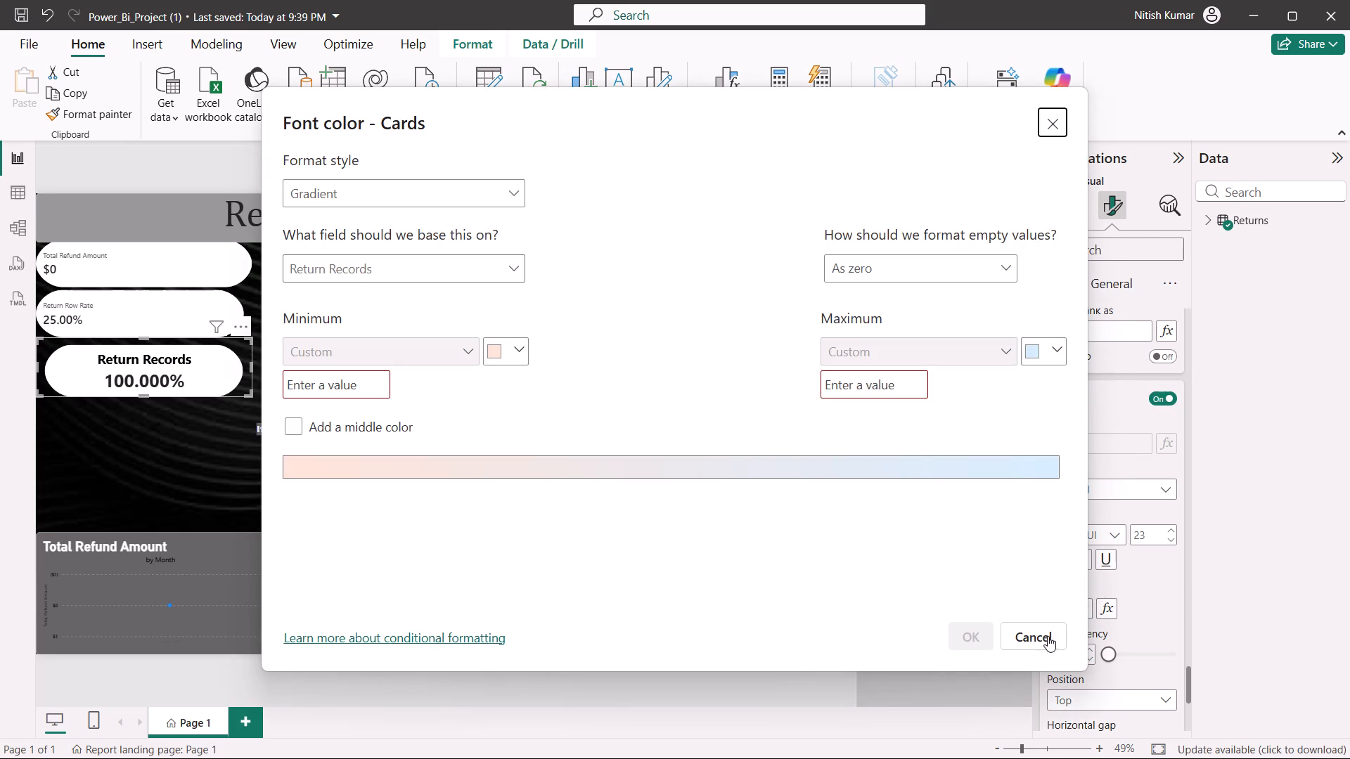
left_click(1048, 637)
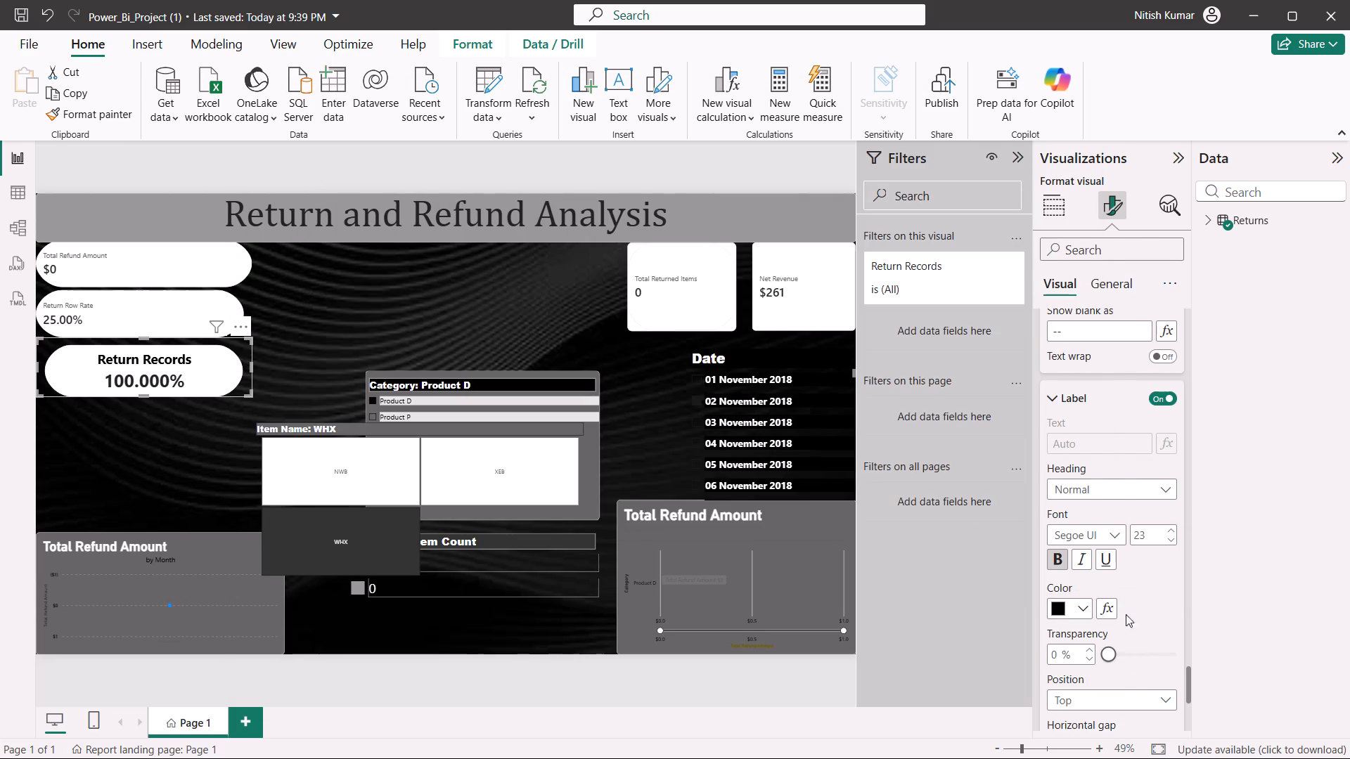
Increase the Return Records callout label's font size to 32.
triple_click(1170, 532)
double_click(1170, 532)
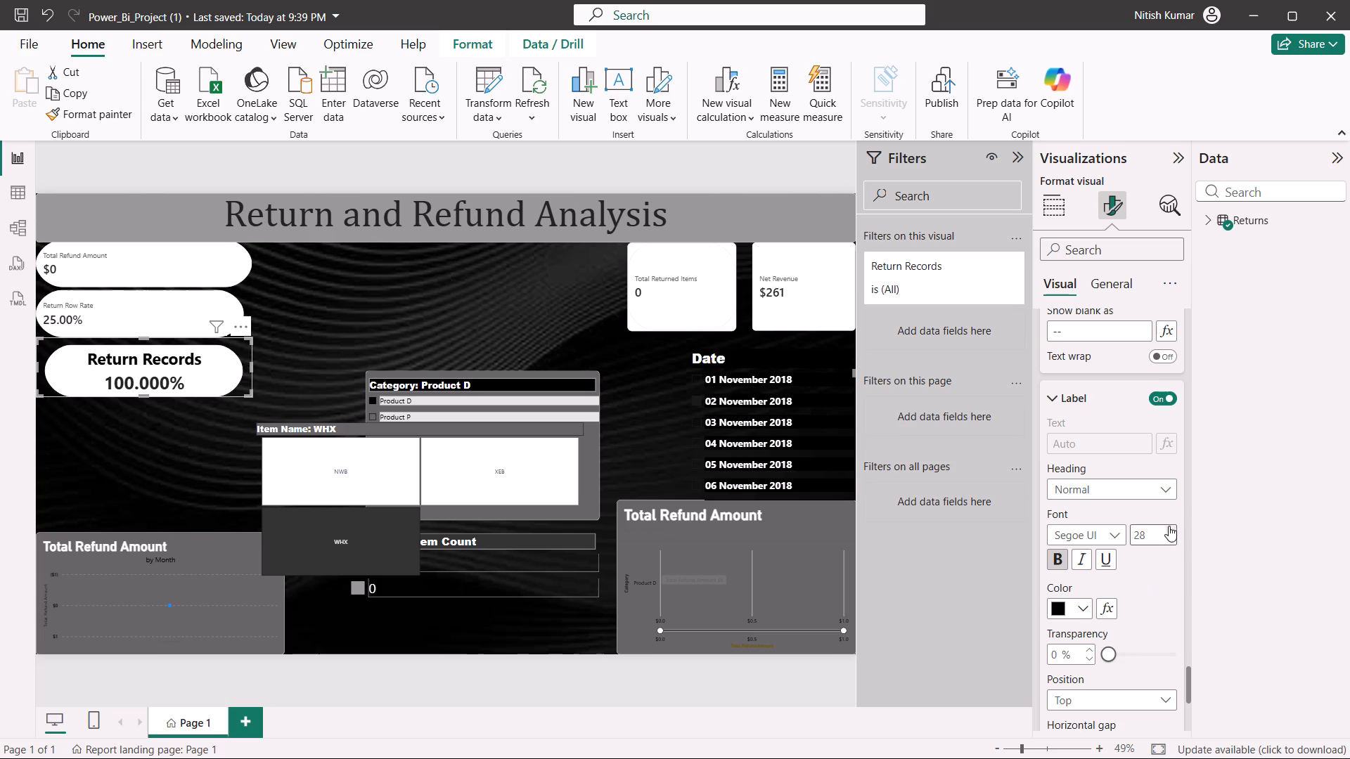
triple_click(1173, 529)
left_click(1173, 529)
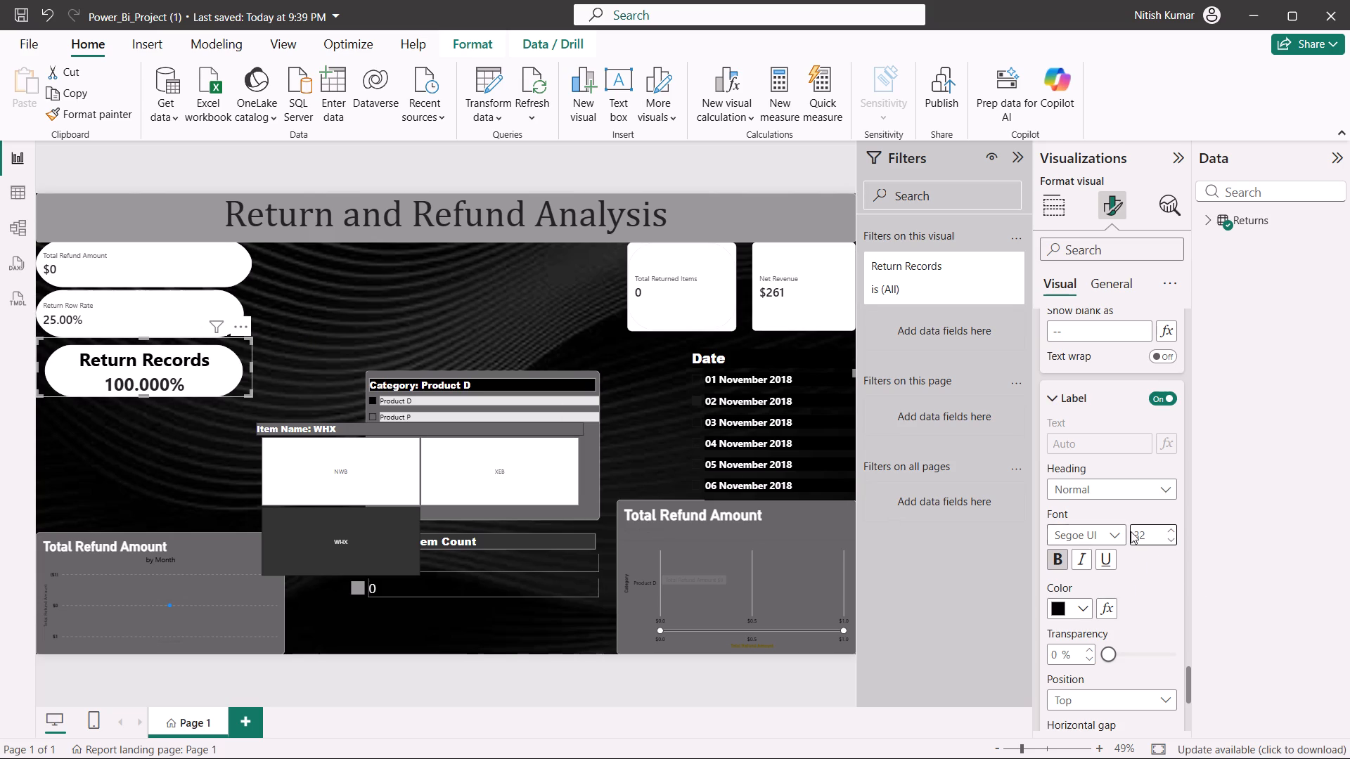
Try different horizontal gaps for the Return Records callout label and set the gap to 0 px.
scroll(1143, 598, "down", 3)
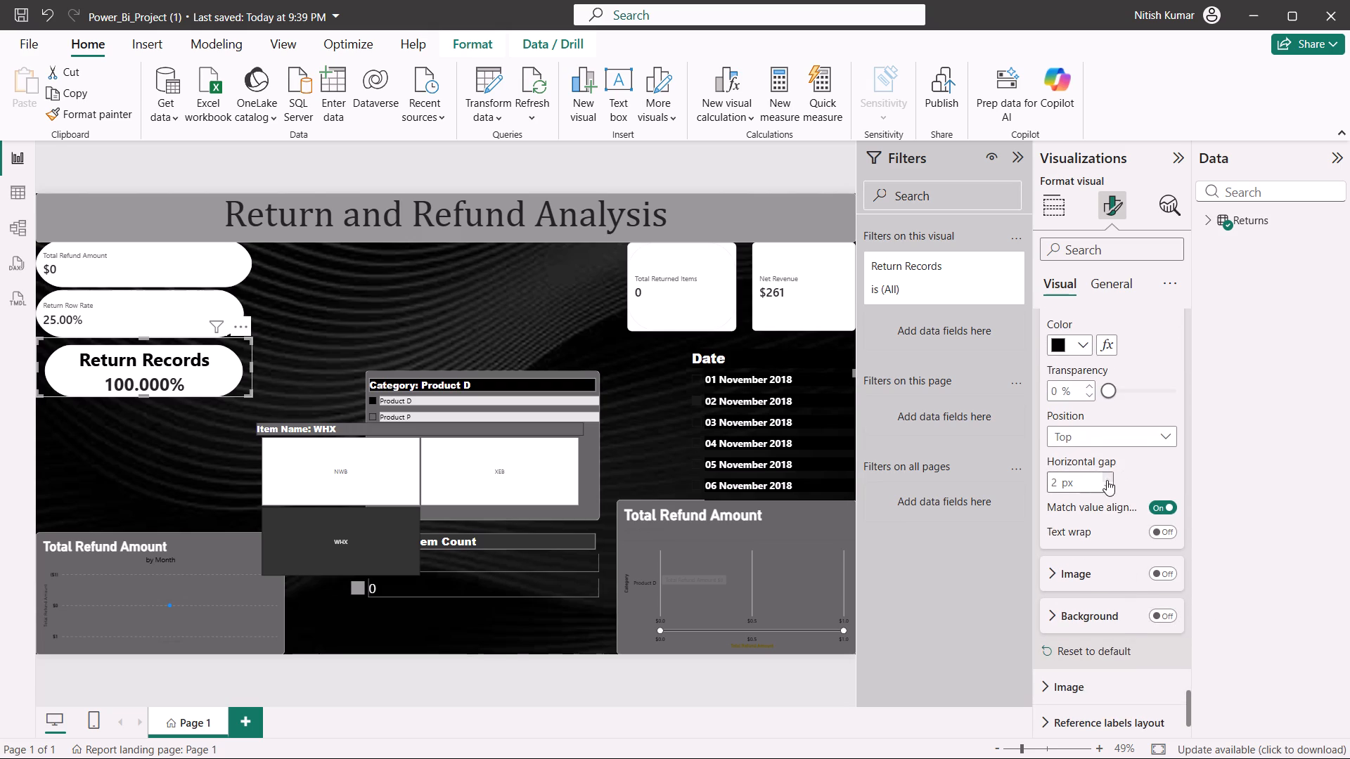
left_click(1107, 488)
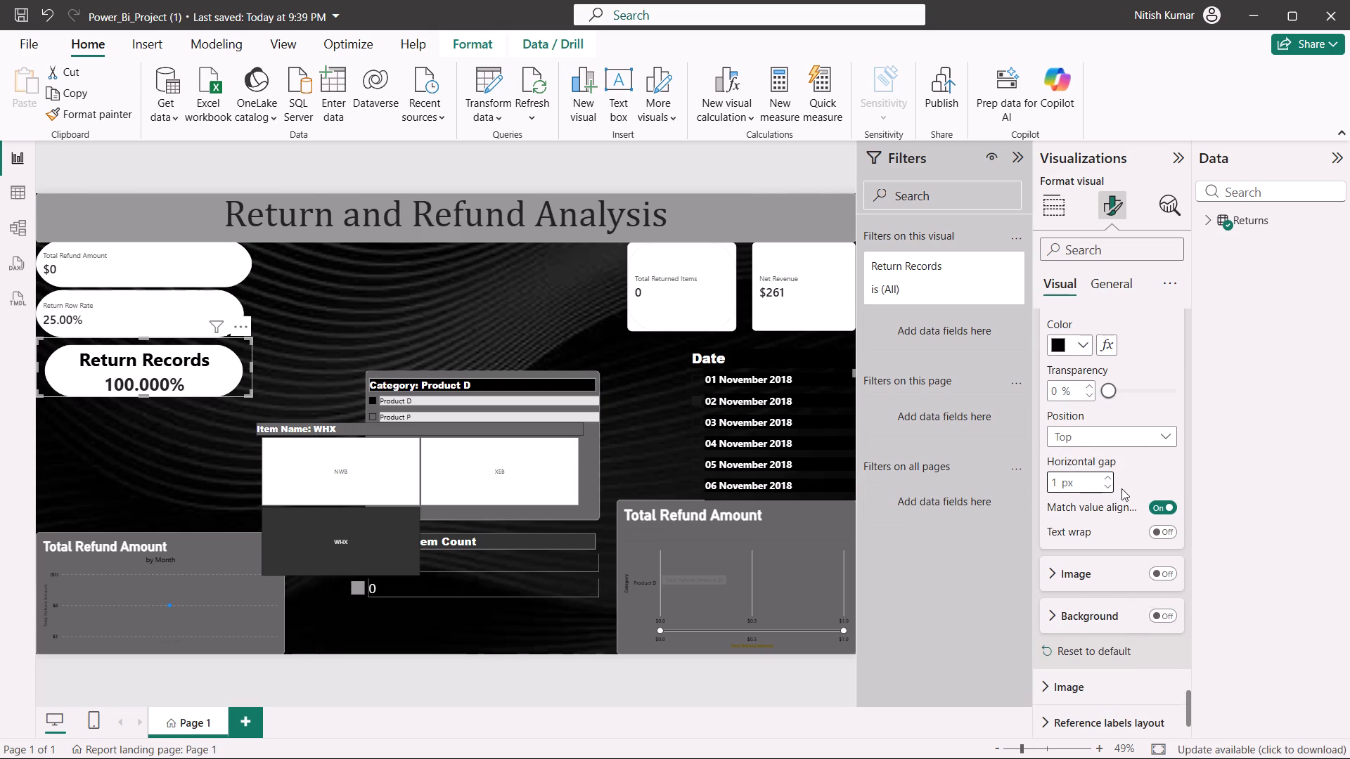
left_click(1110, 487)
left_click(1109, 479)
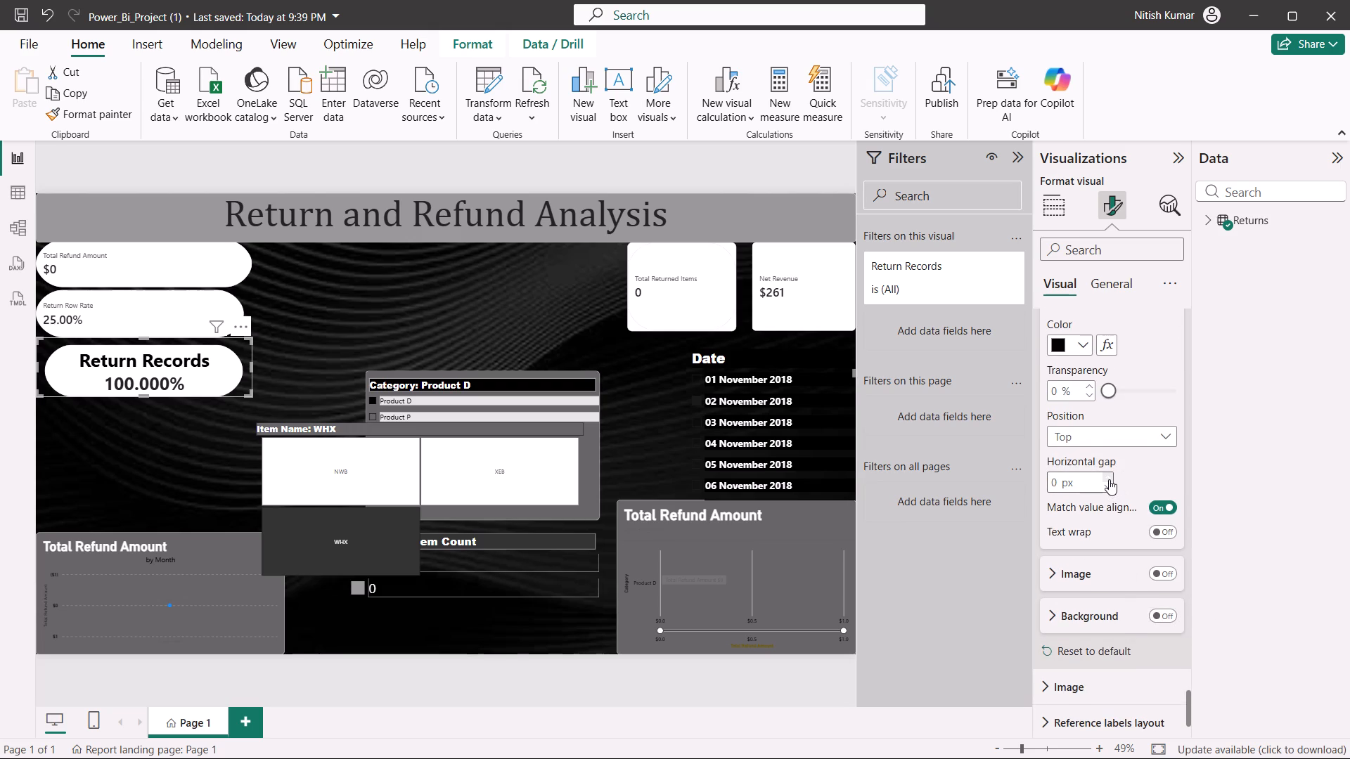
left_click(1109, 479)
left_click(1107, 479)
double_click(1102, 495)
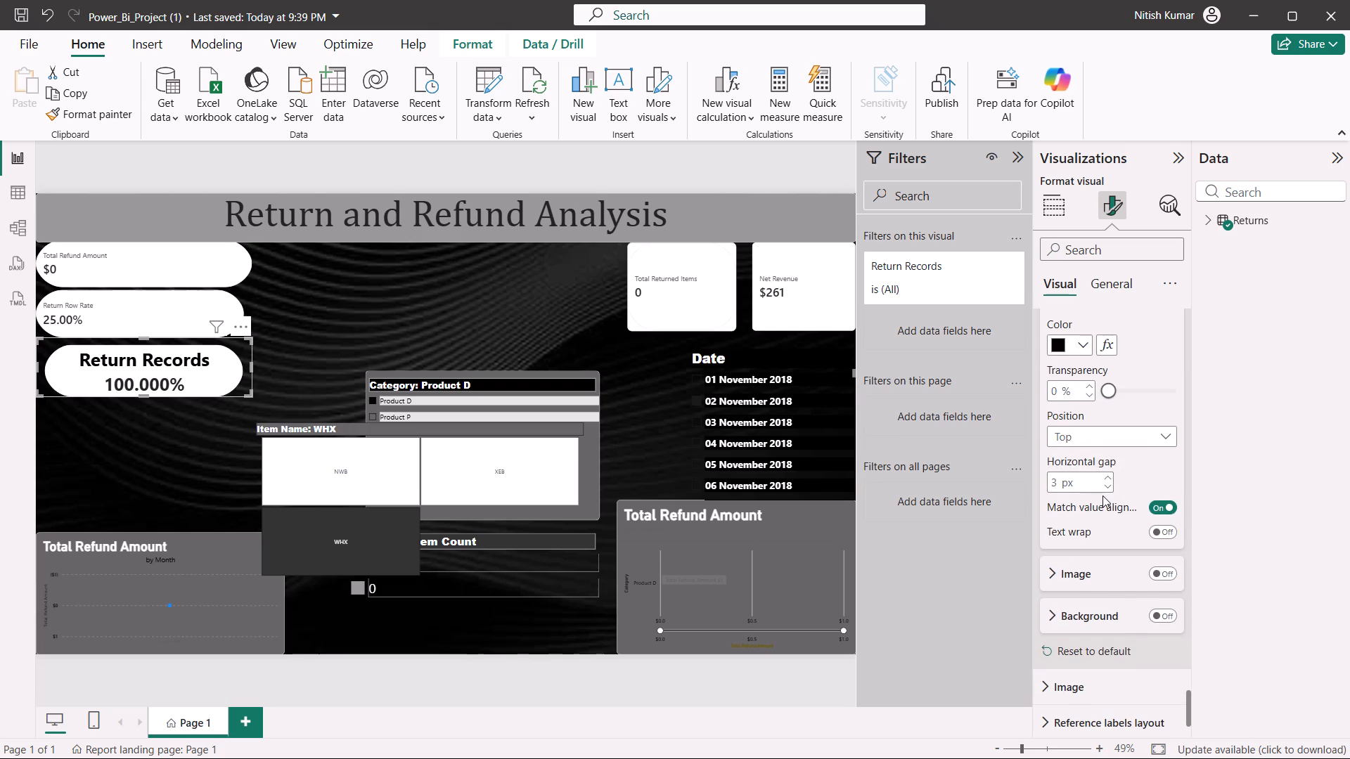
triple_click(1107, 486)
double_click(1107, 486)
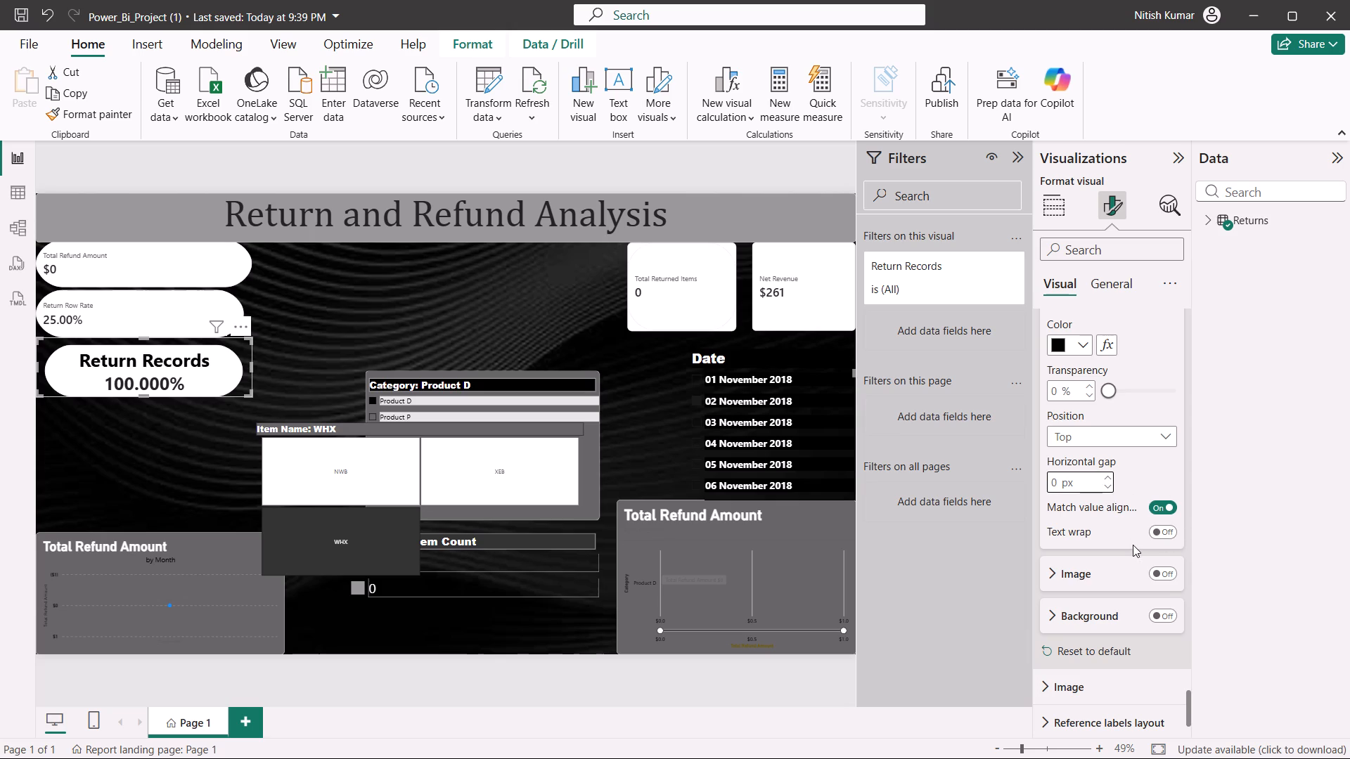
Review the Return Records card's callout image and background, image and padding, reference labels layout and reference labels settings.
left_click(1102, 575)
scroll(1110, 569, "down", 2)
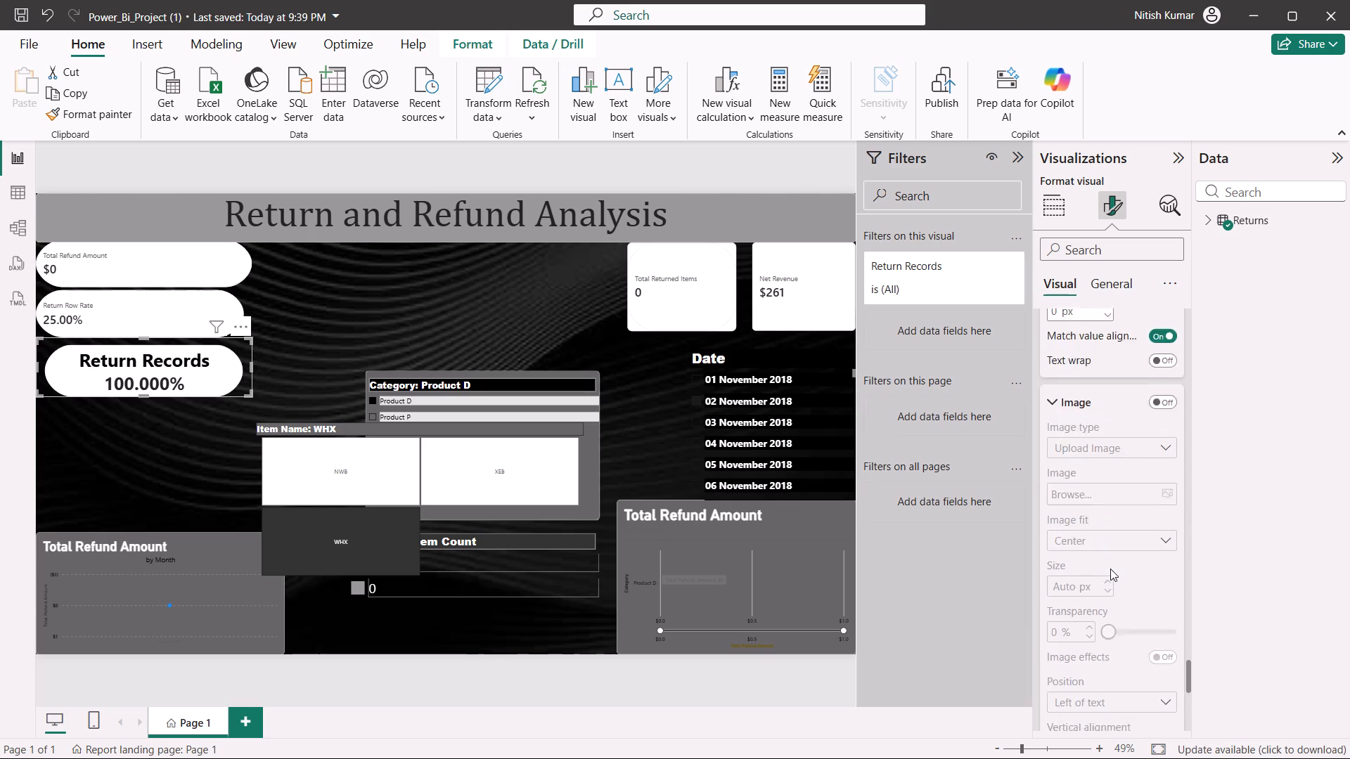
scroll(1110, 569, "down", 8)
left_click(1099, 567)
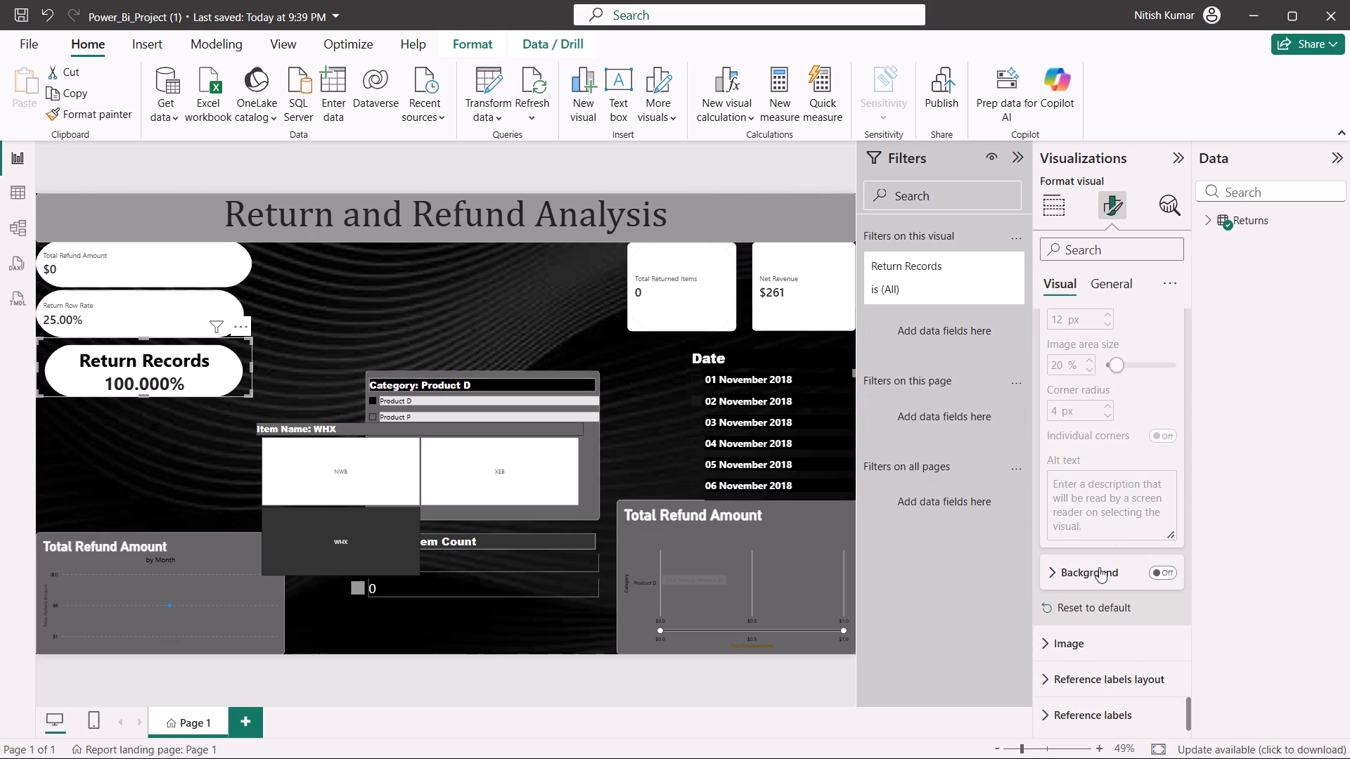
scroll(1101, 568, "down", 3)
left_click(1113, 636)
scroll(1117, 633, "down", 4)
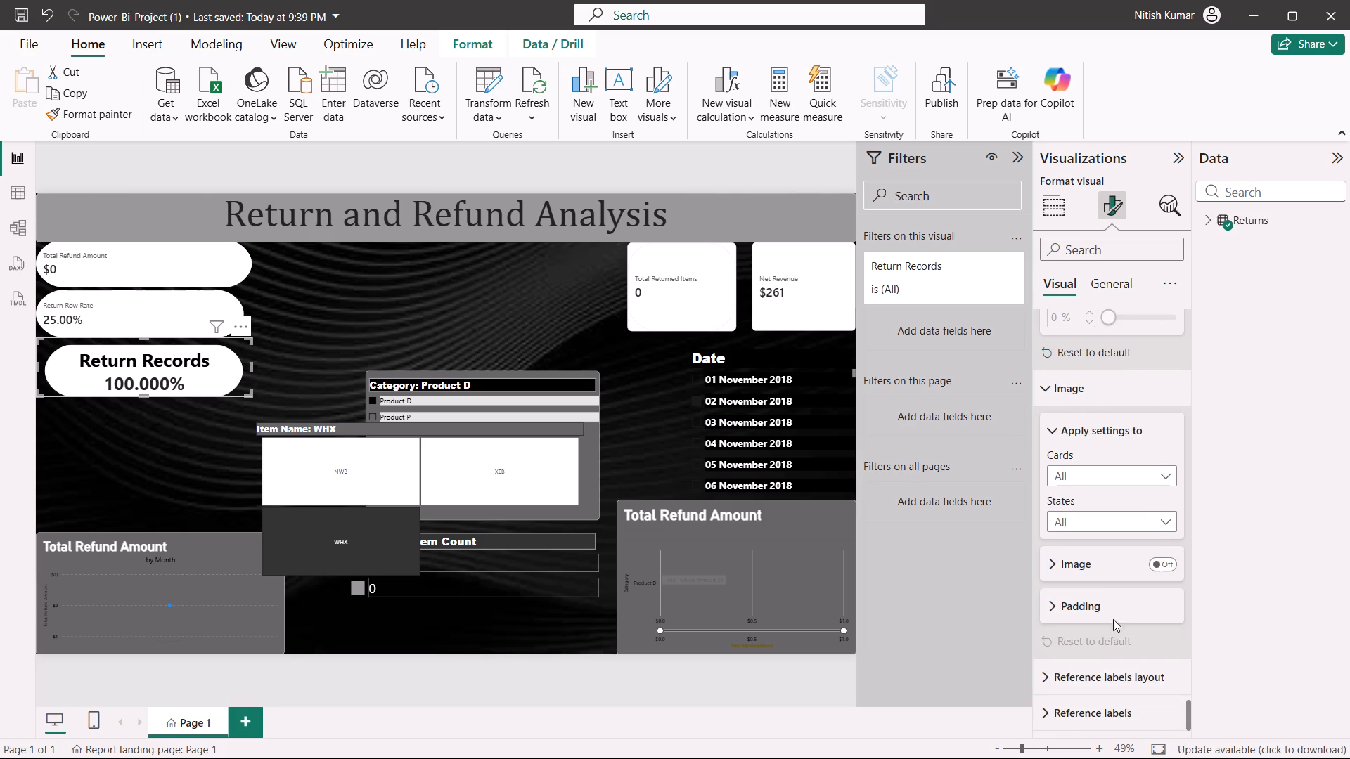
left_click(1099, 575)
left_click(1107, 563)
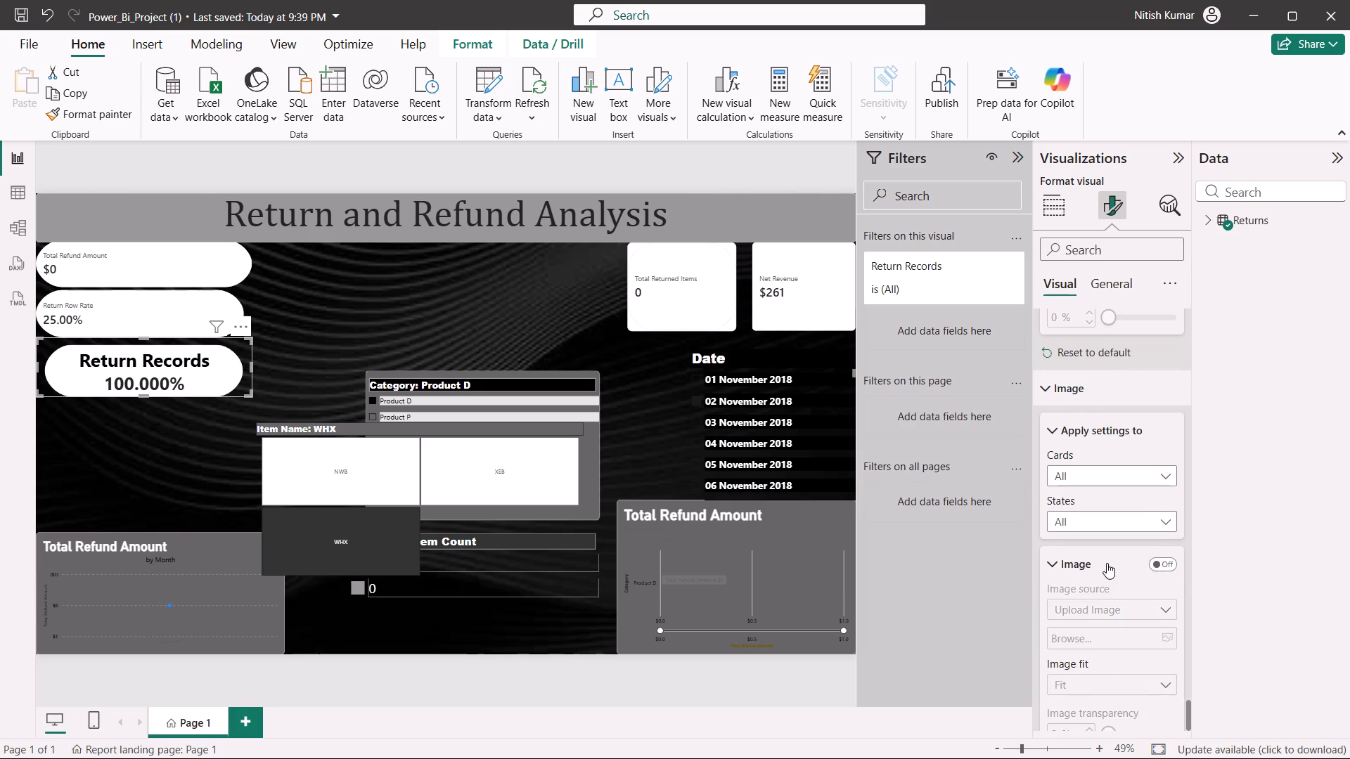
scroll(1107, 563, "down", 5)
left_click(1091, 601)
scroll(1093, 601, "down", 3)
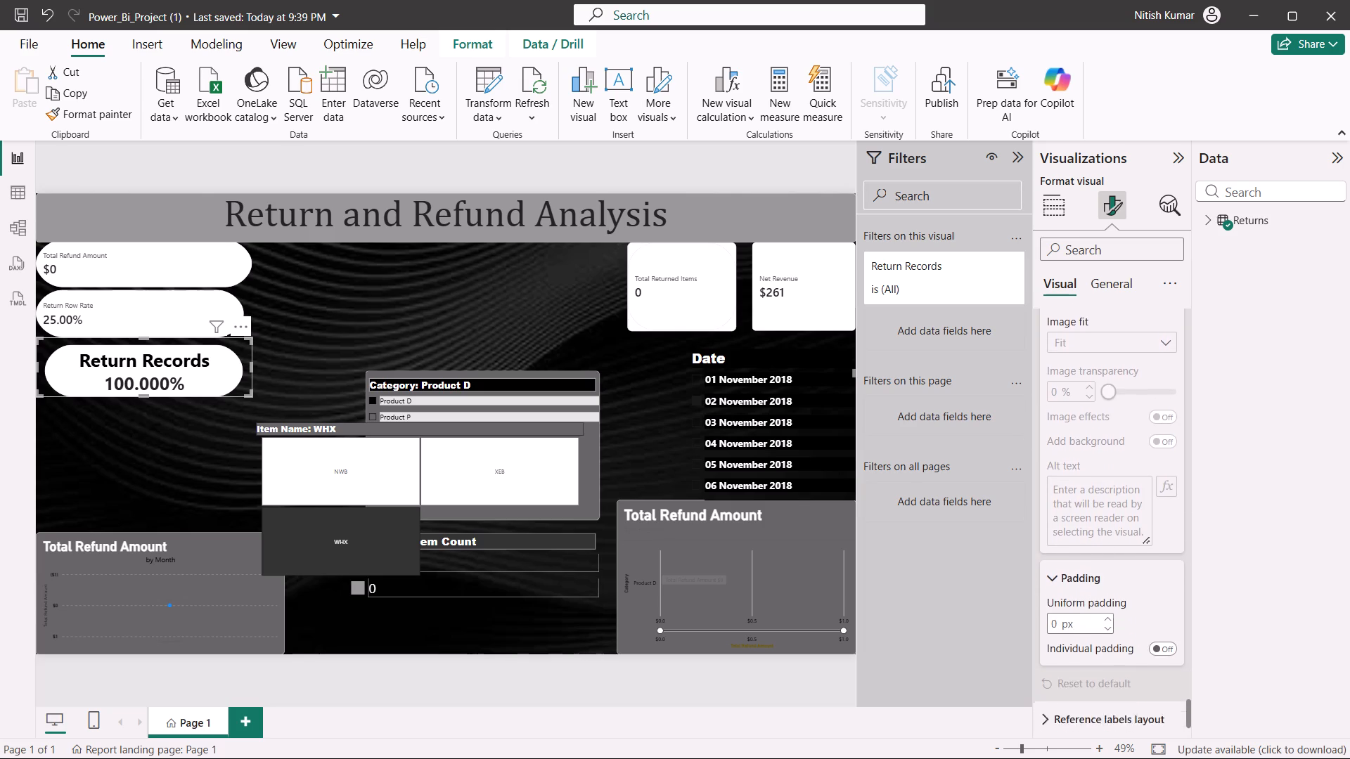
scroll(1099, 606, "down", 2)
left_click(1110, 680)
scroll(1114, 669, "down", 2)
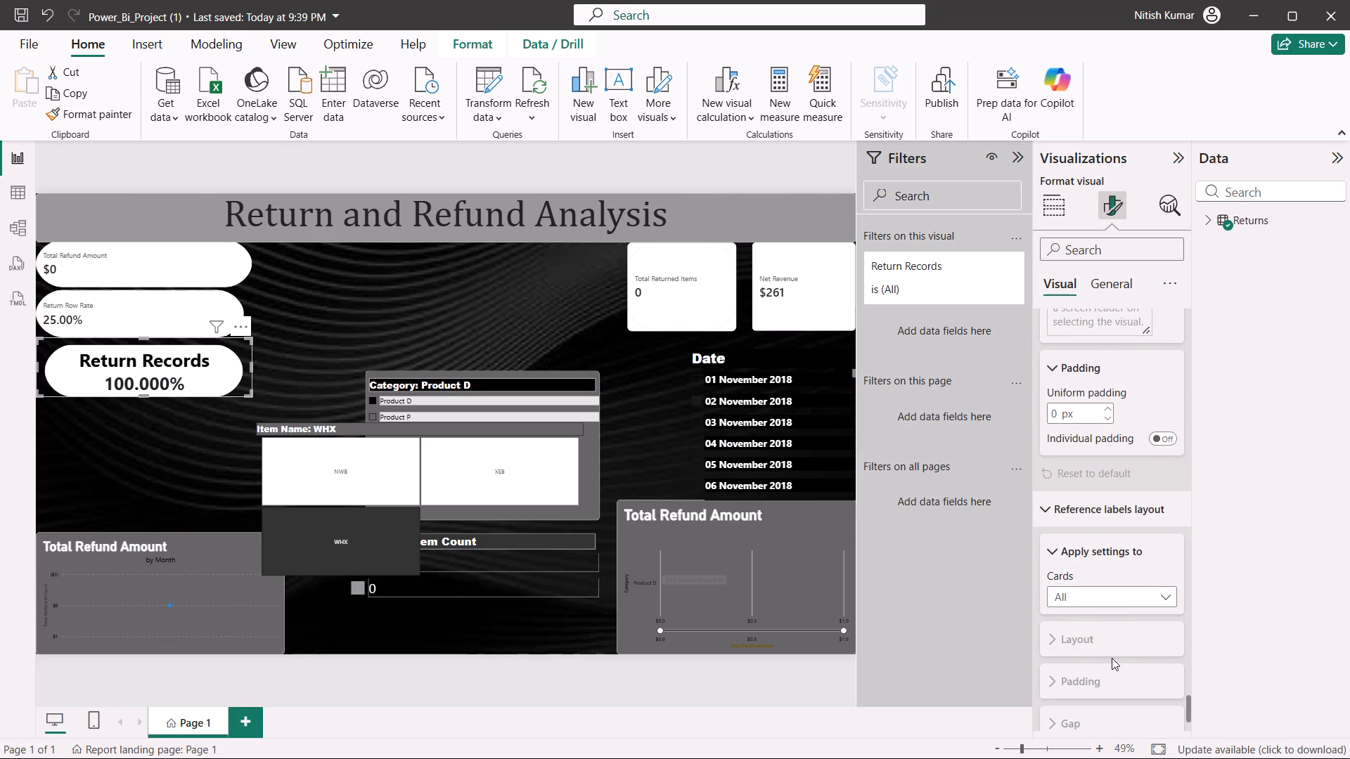
scroll(1093, 602, "down", 6)
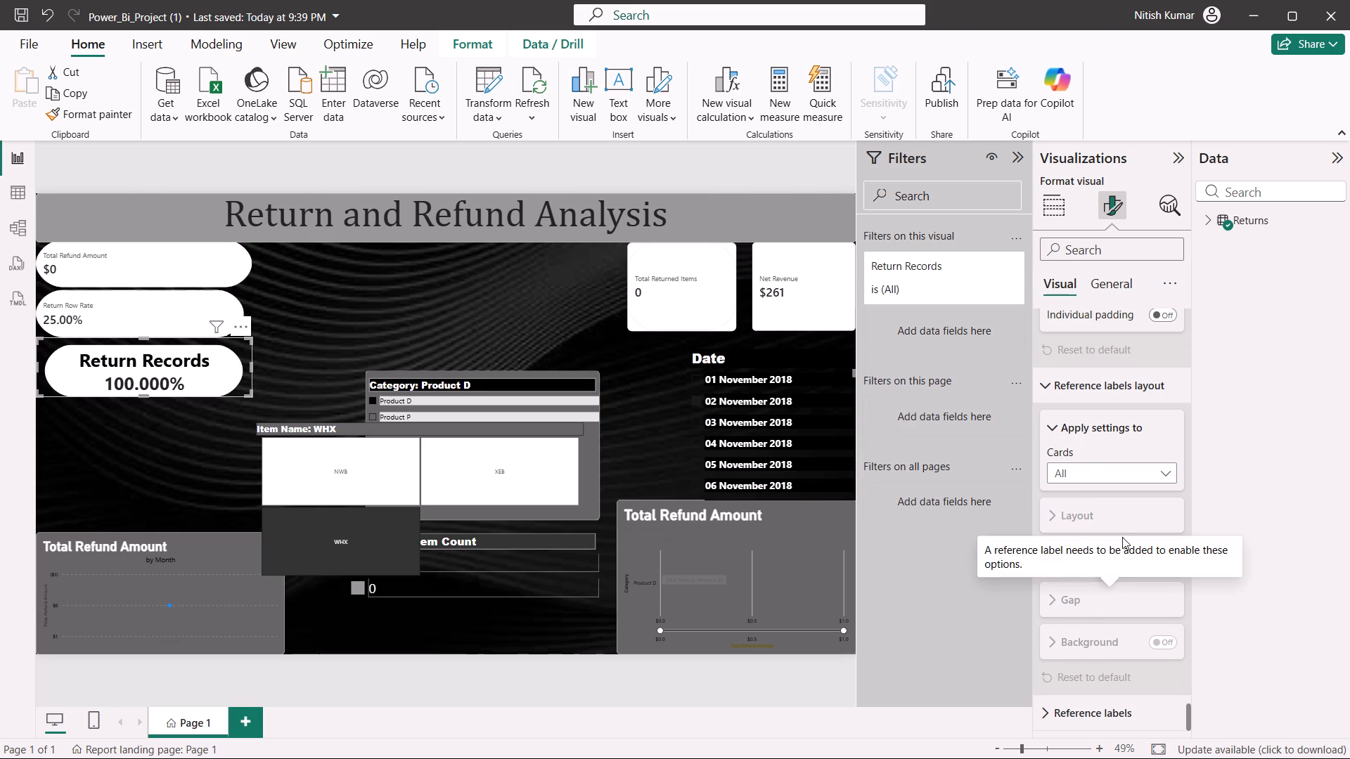
scroll(1108, 561, "down", 3)
left_click(1105, 725)
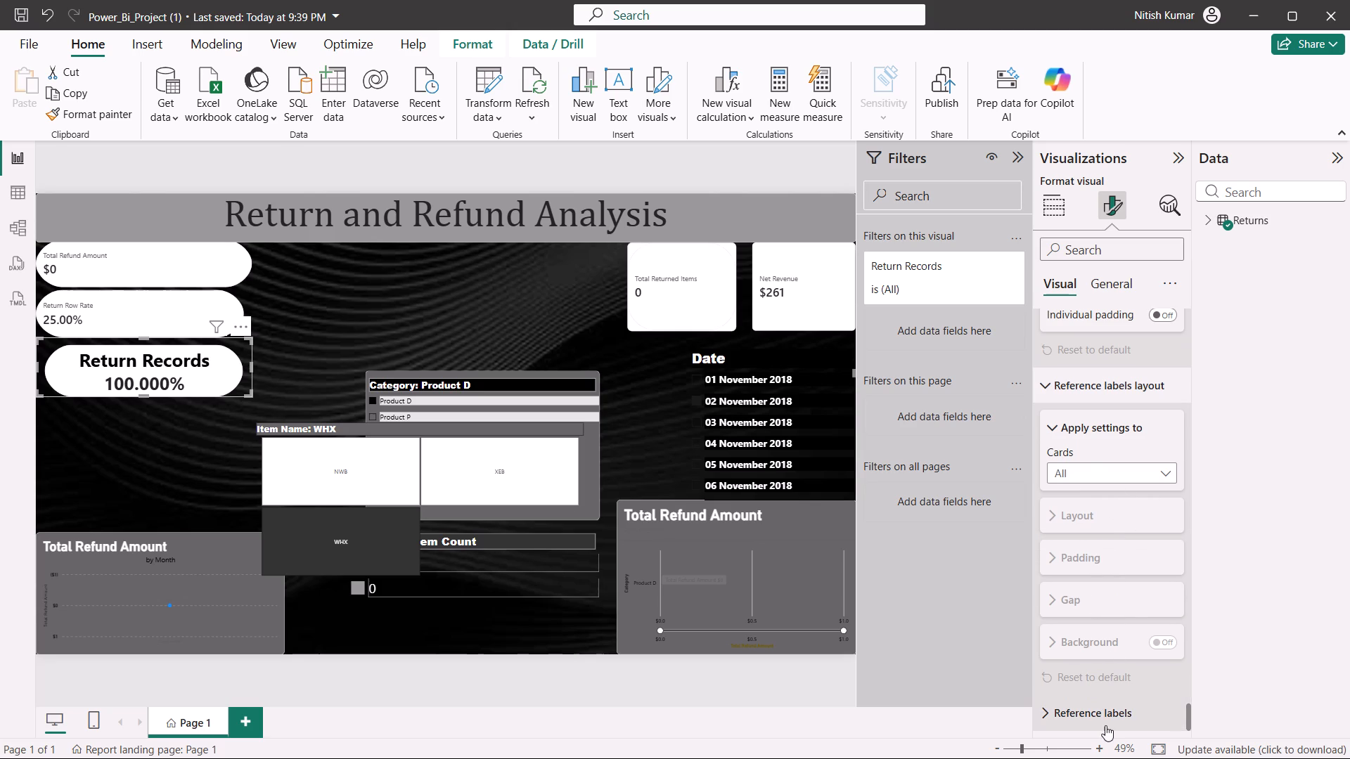
scroll(1106, 706, "down", 5)
Go back to the card's multi-card layout and check its style and arrangement options, keeping Tiles and Horizontal.
scroll(1078, 596, "up", 4)
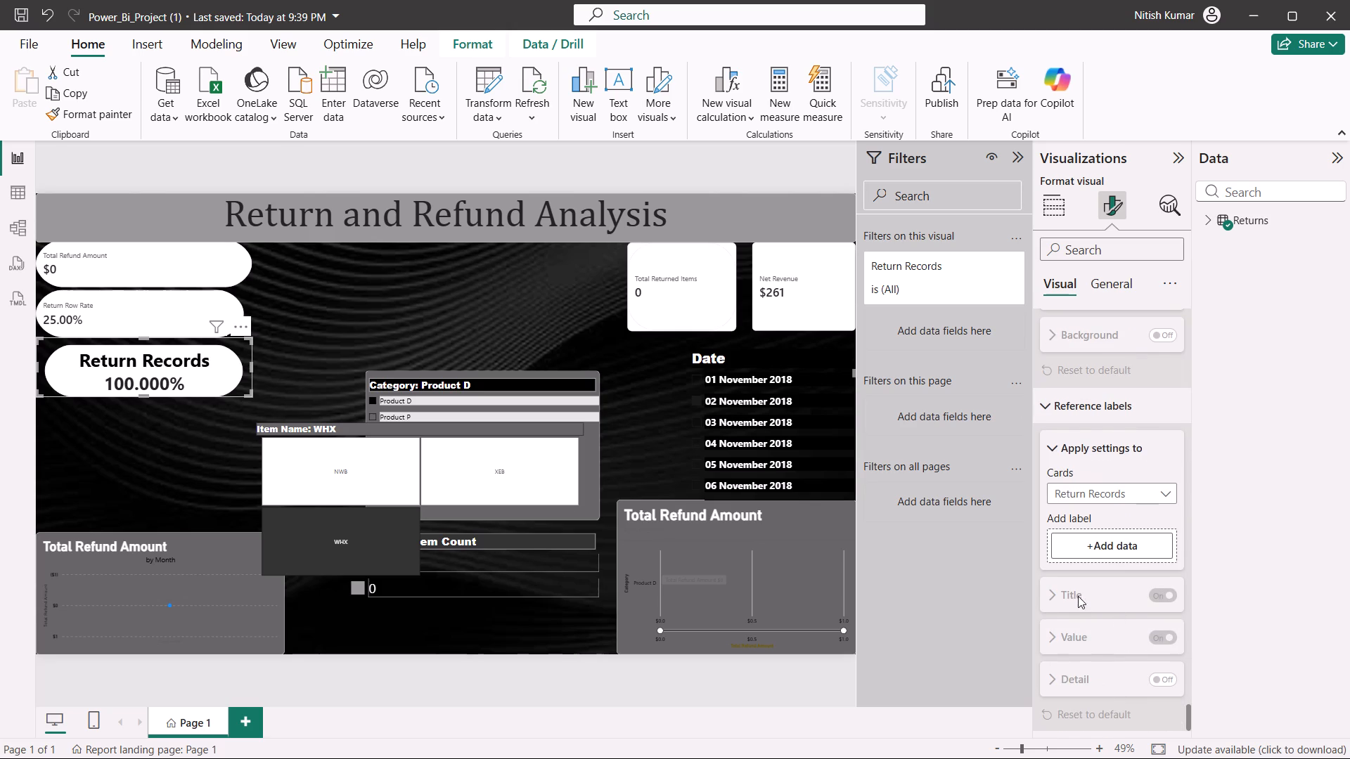
scroll(1084, 554, "up", 3)
scroll(1066, 445, "up", 20)
scroll(1066, 445, "up", 9)
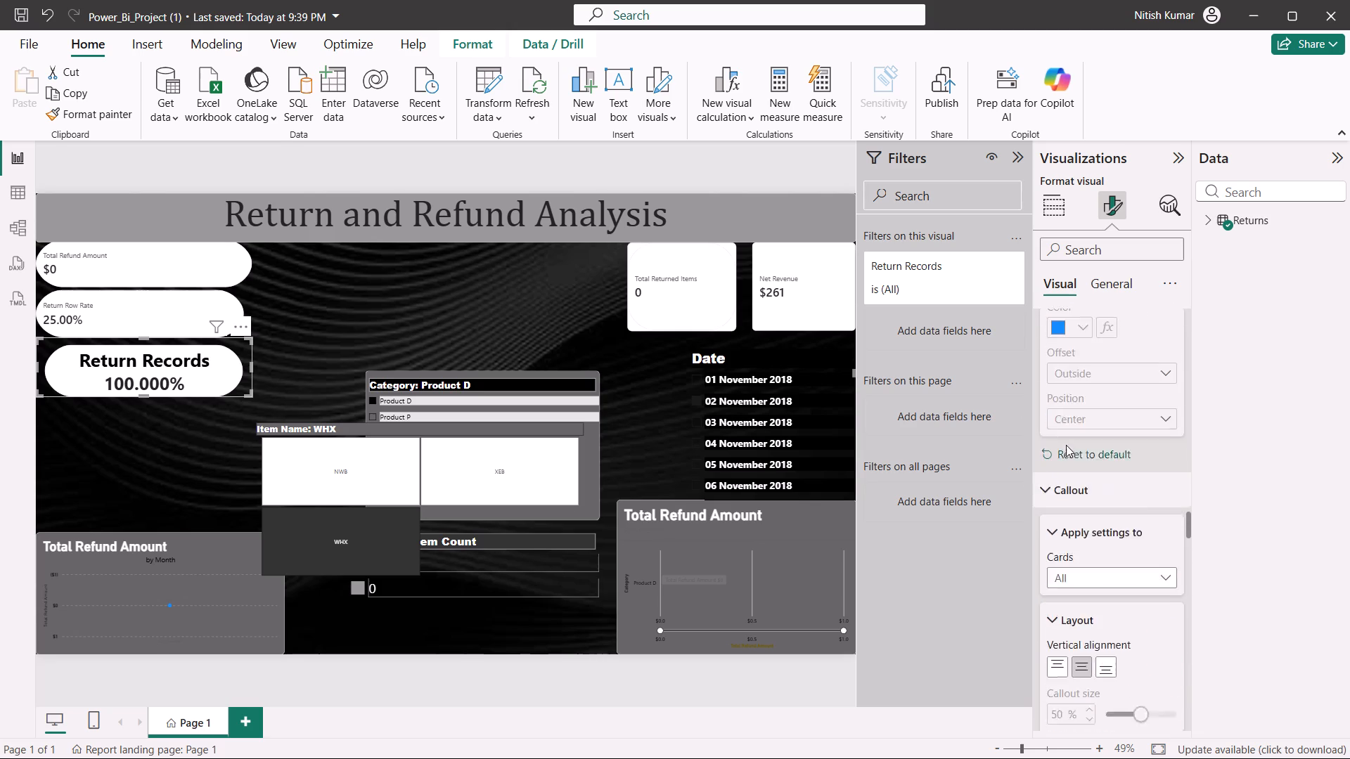
scroll(1066, 445, "up", 20)
scroll(1066, 445, "up", 20)
scroll(1066, 445, "up", 6)
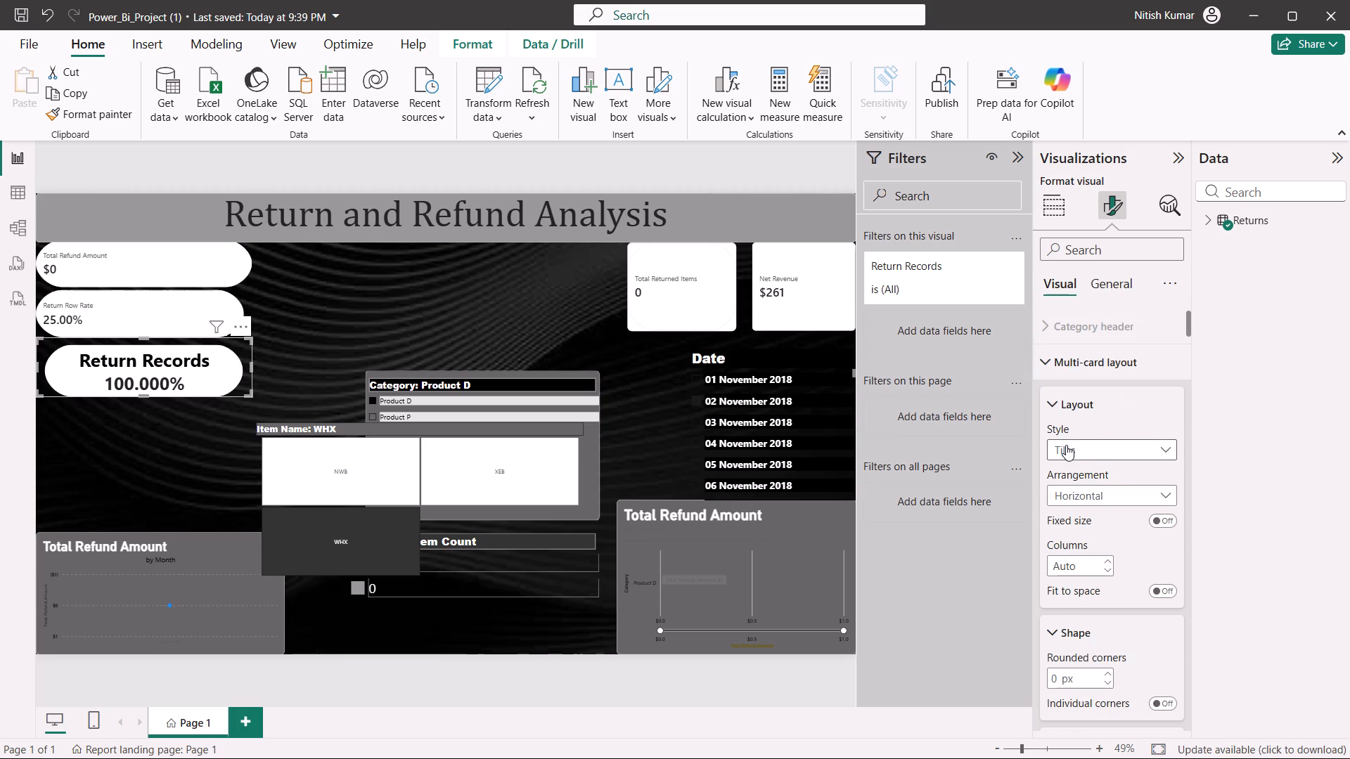
scroll(1066, 445, "up", 4)
left_click(1095, 331)
left_click(1088, 363)
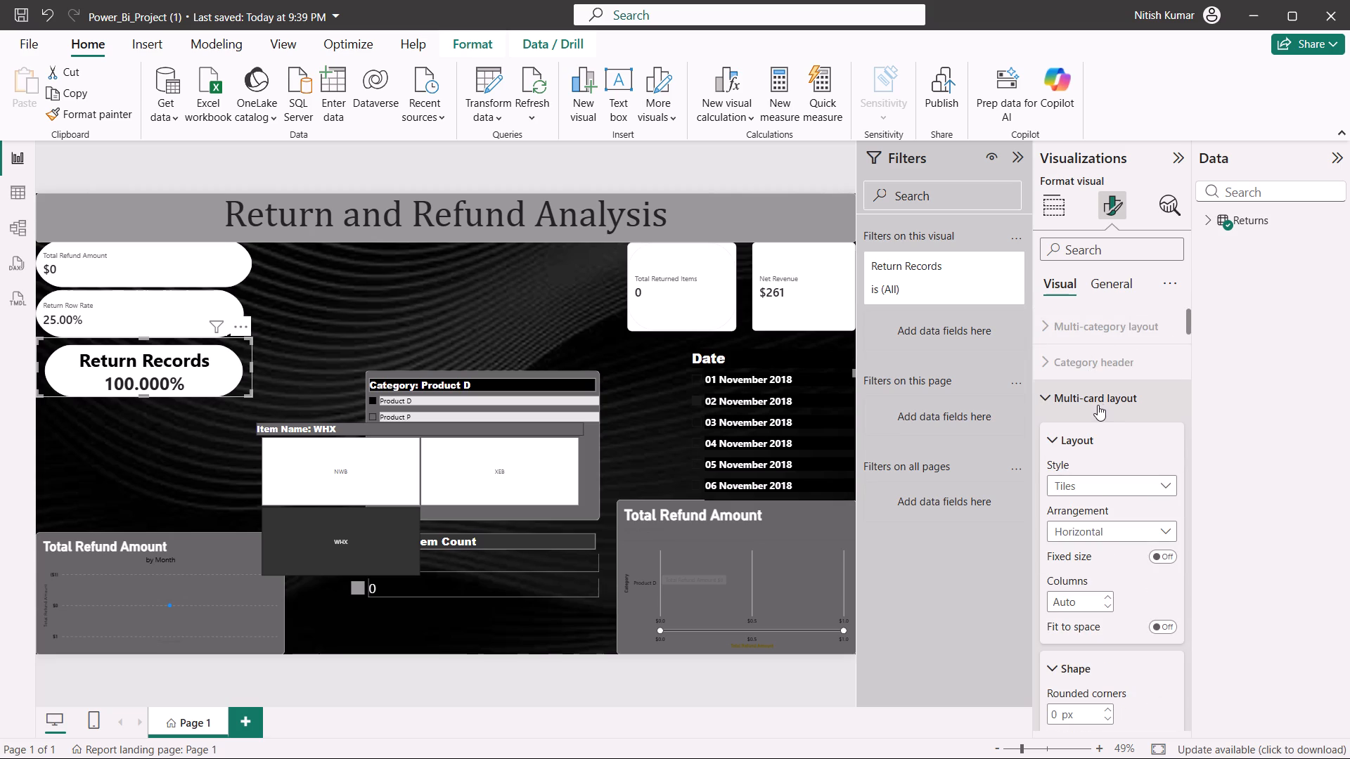
left_click(1142, 491)
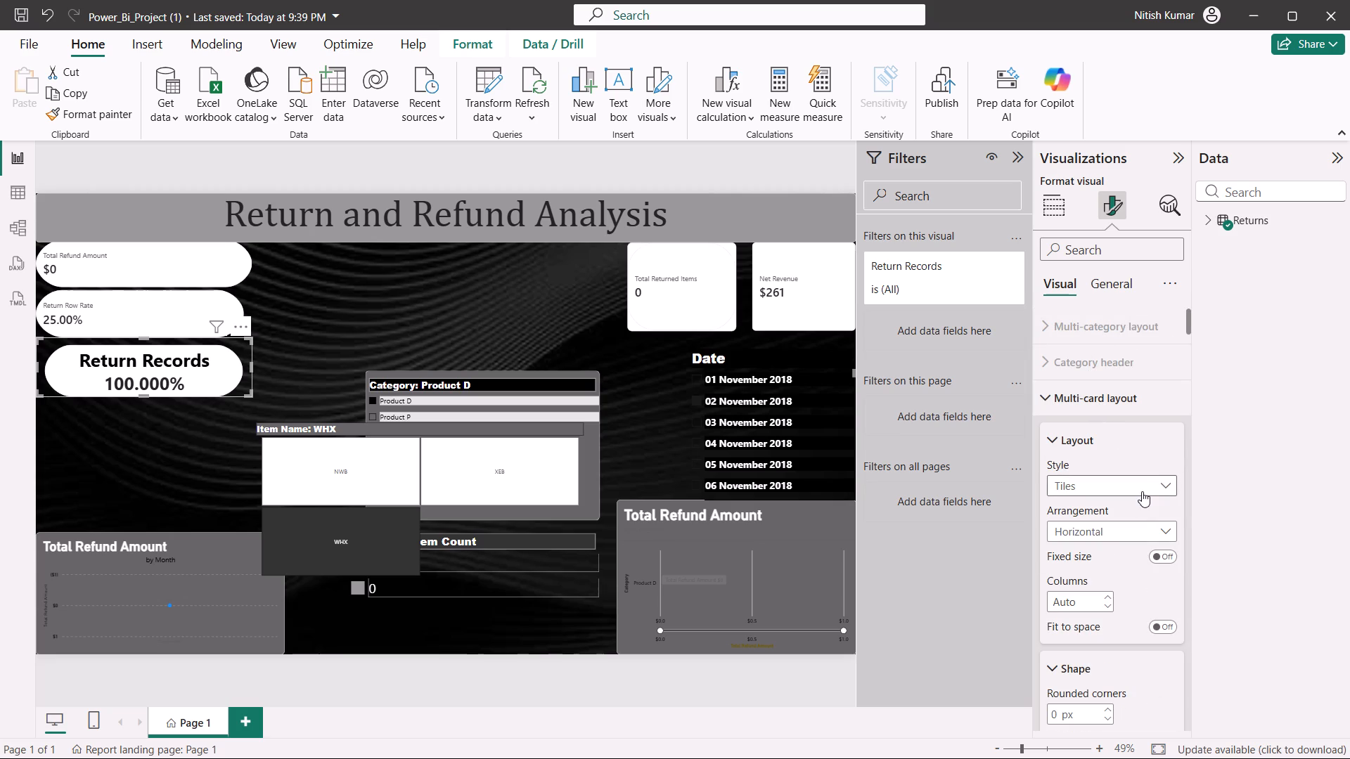
left_click(1140, 488)
left_click(1121, 529)
left_click(1121, 529)
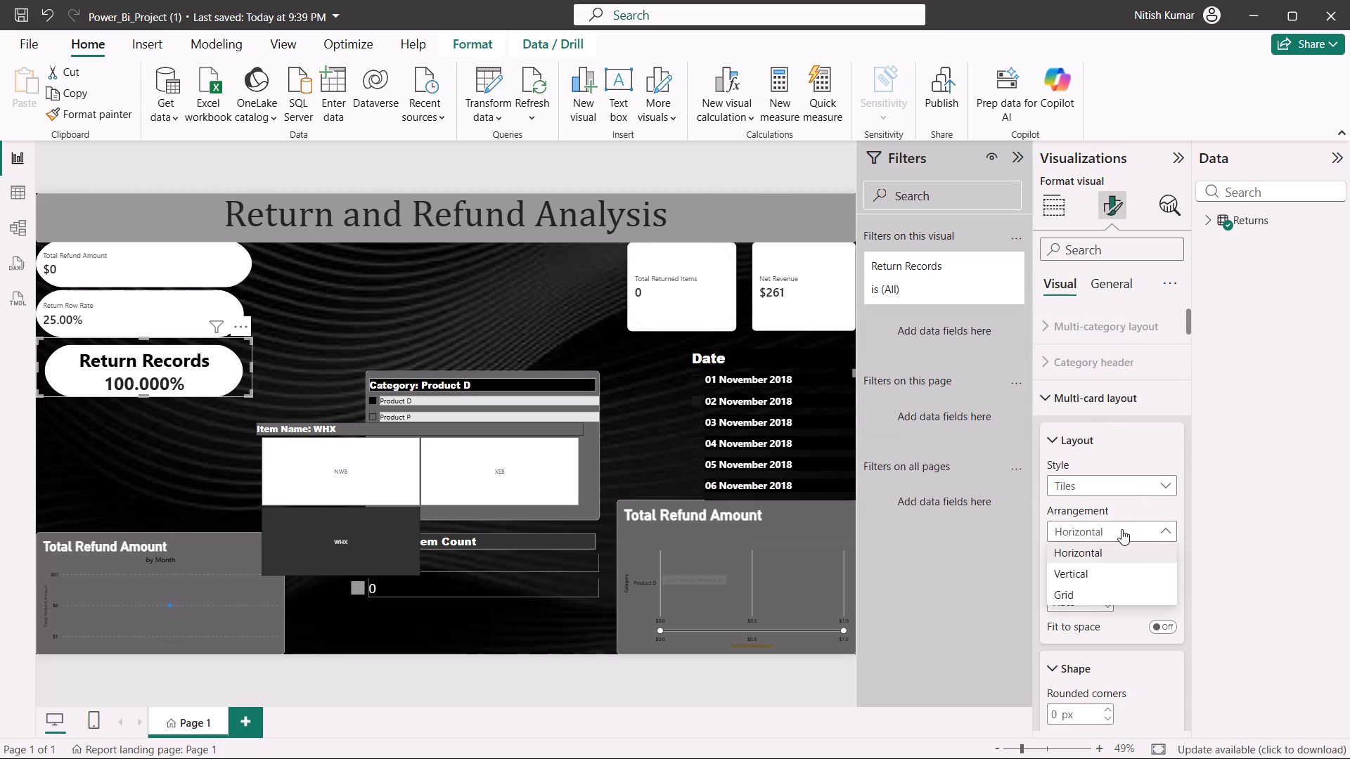
left_click(1123, 554)
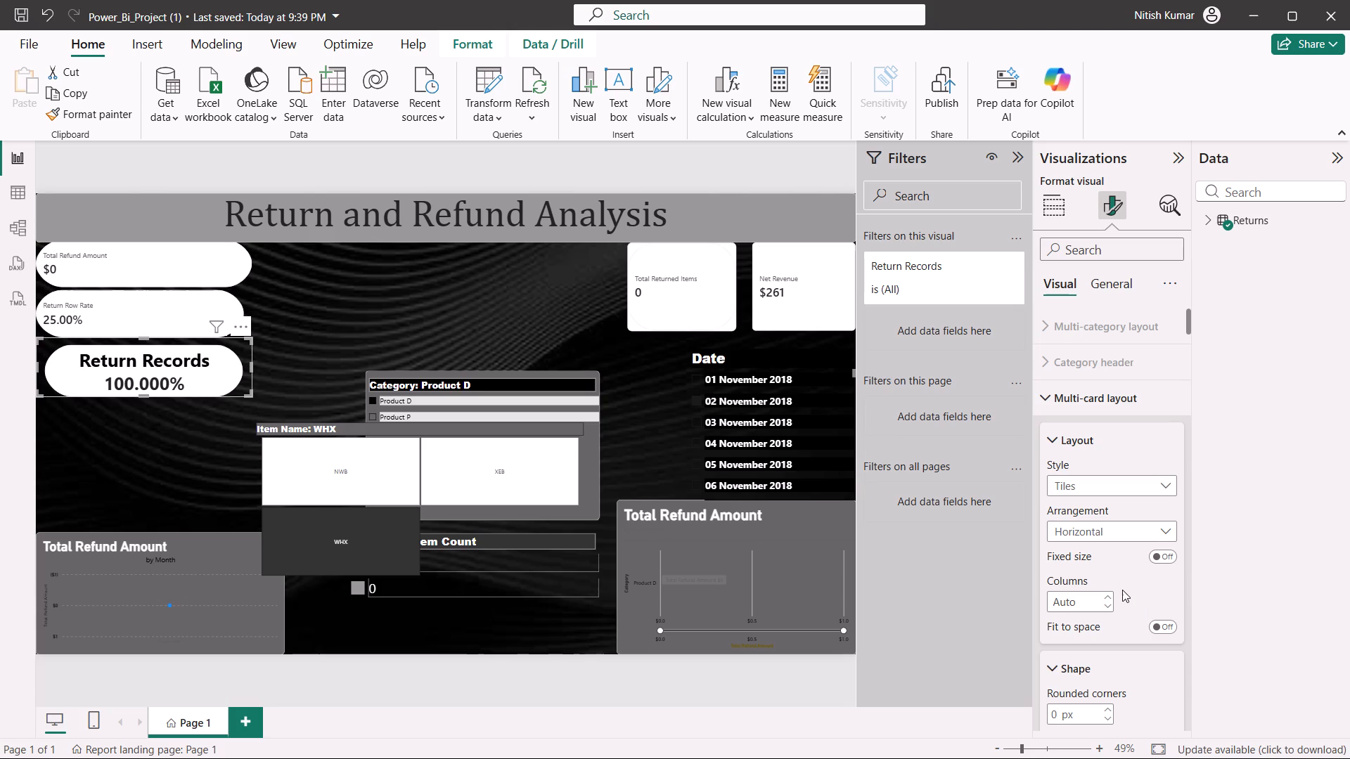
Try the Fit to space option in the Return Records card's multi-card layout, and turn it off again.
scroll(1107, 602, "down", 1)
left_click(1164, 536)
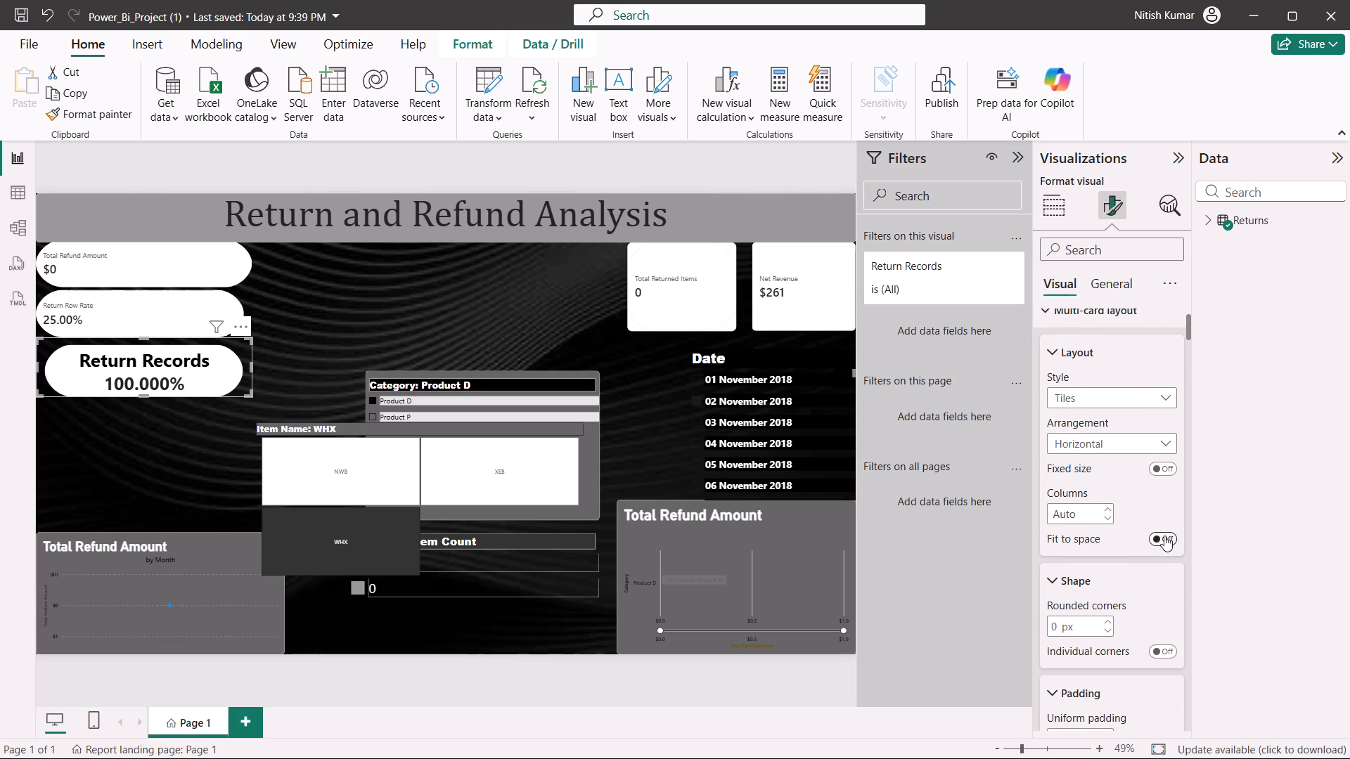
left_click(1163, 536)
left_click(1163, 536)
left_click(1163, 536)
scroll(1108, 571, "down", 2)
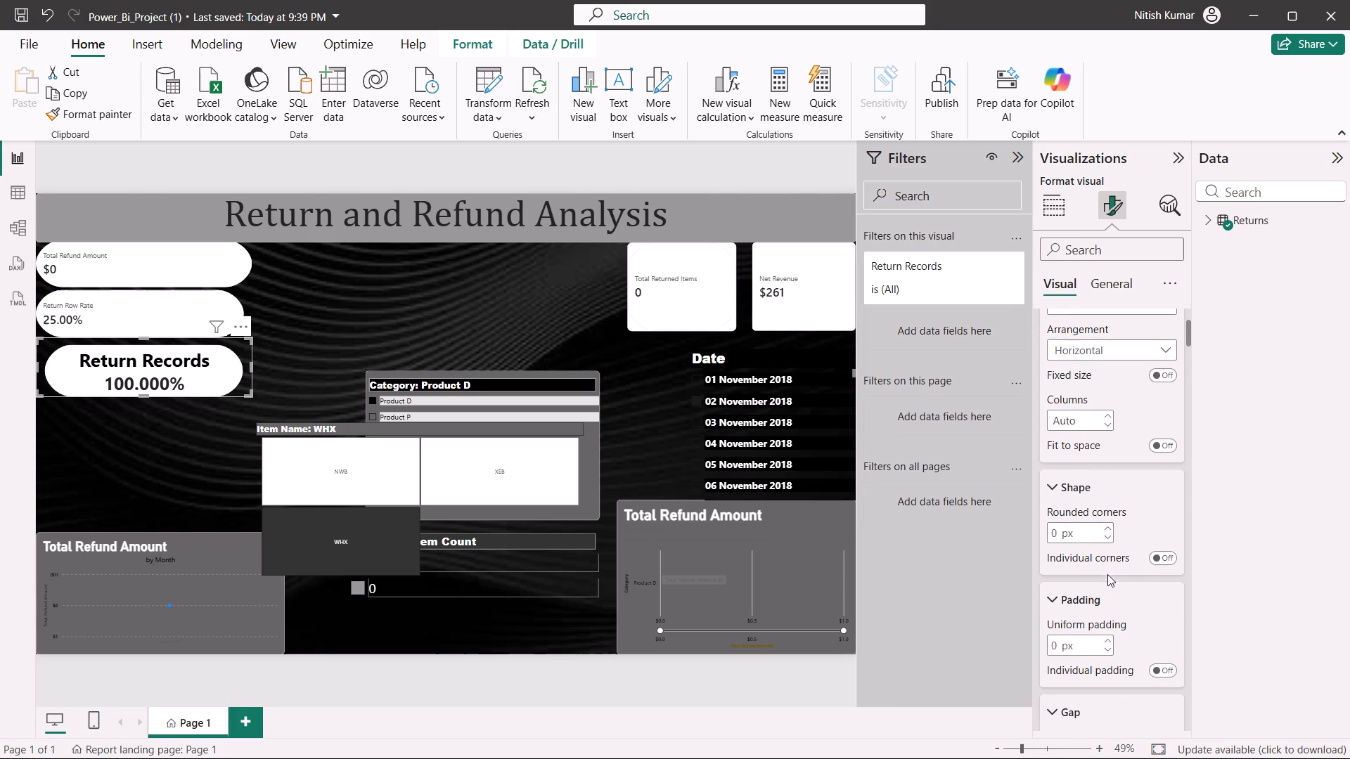
Review the Return Records card's remaining layout settings and its general size, position, padding and advanced options.
scroll(1107, 574, "down", 1)
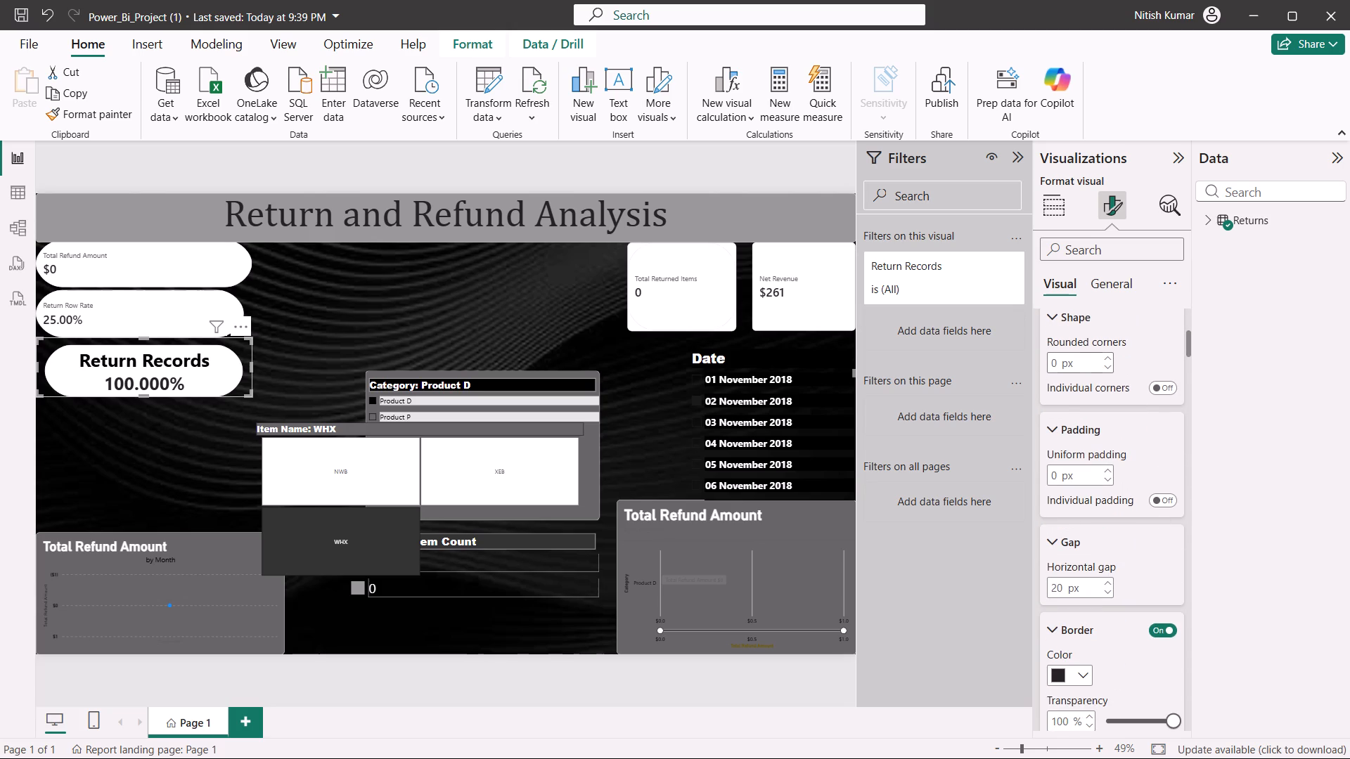
left_click(1106, 290)
left_click(1102, 323)
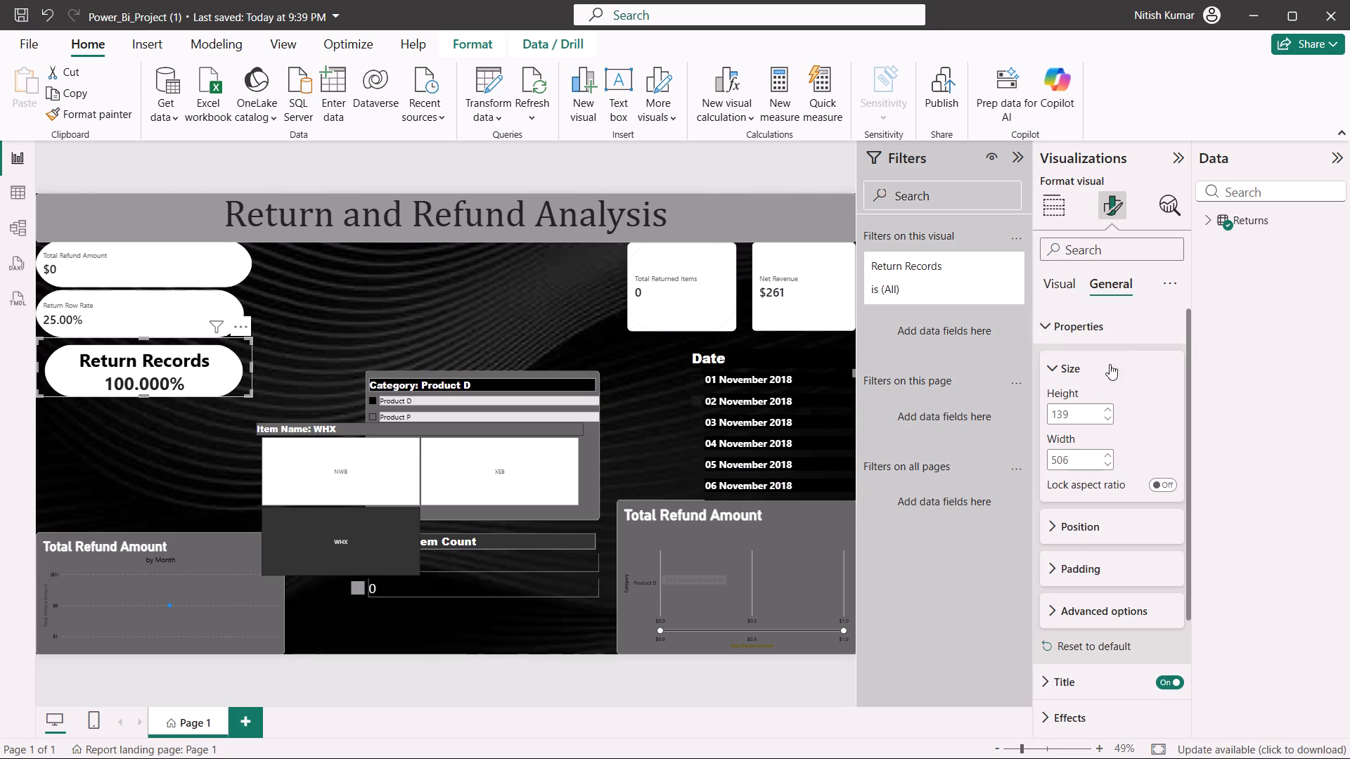
left_click(1117, 515)
scroll(1118, 519, "down", 2)
left_click(1095, 488)
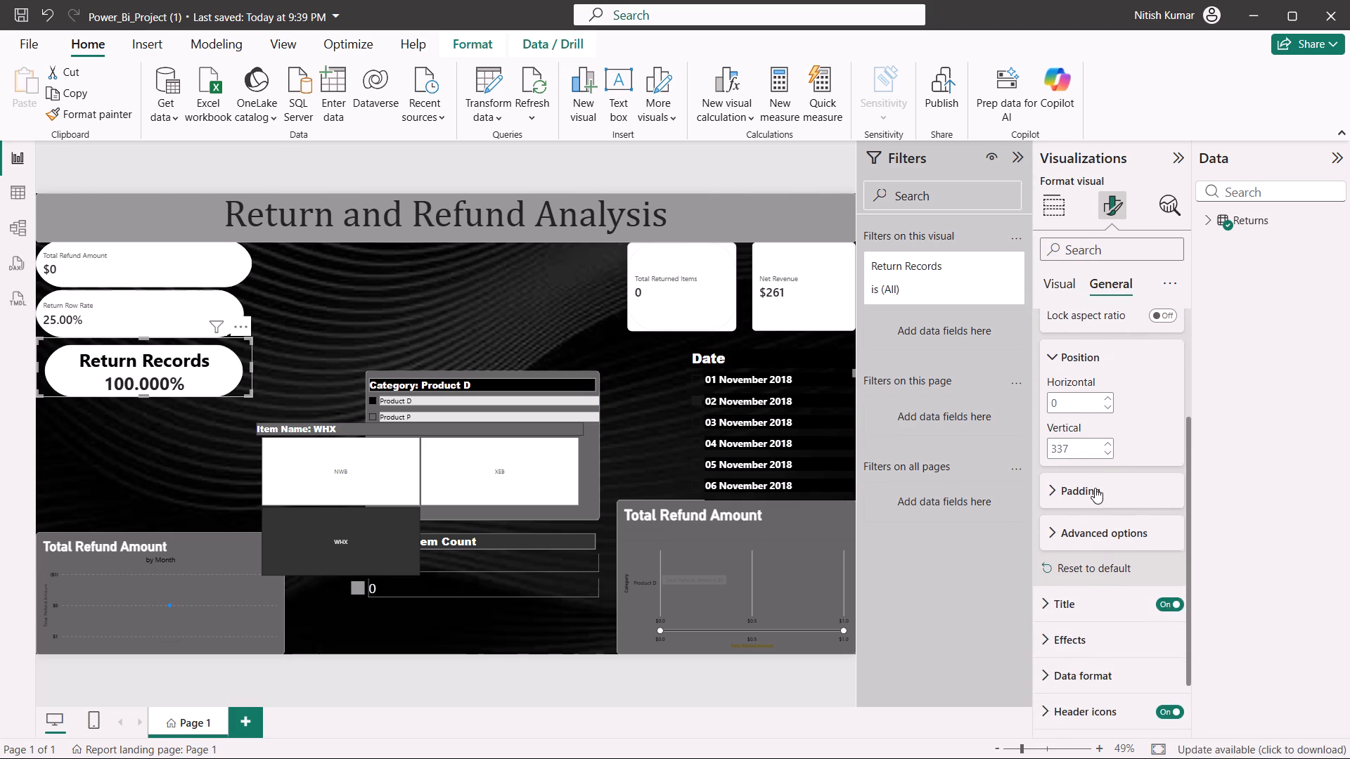
scroll(1099, 495, "down", 2)
left_click(1103, 462)
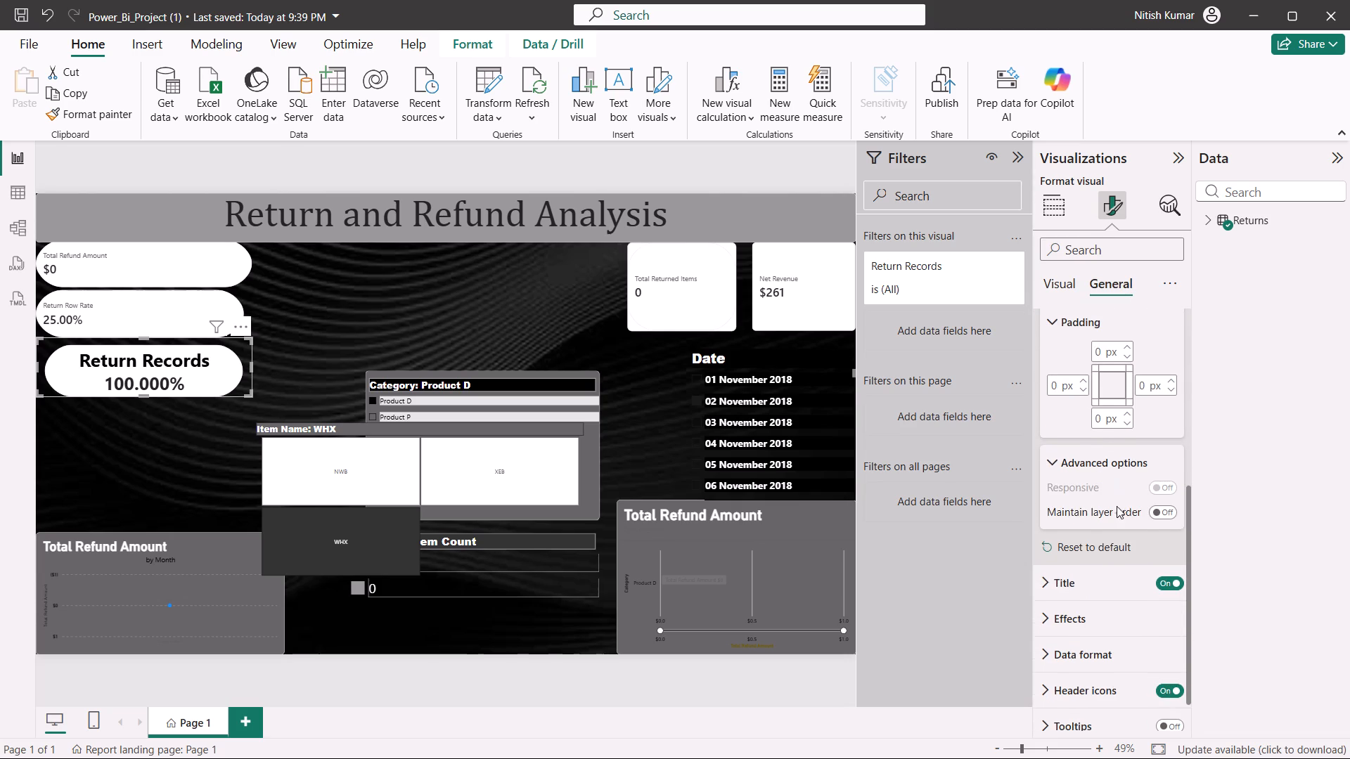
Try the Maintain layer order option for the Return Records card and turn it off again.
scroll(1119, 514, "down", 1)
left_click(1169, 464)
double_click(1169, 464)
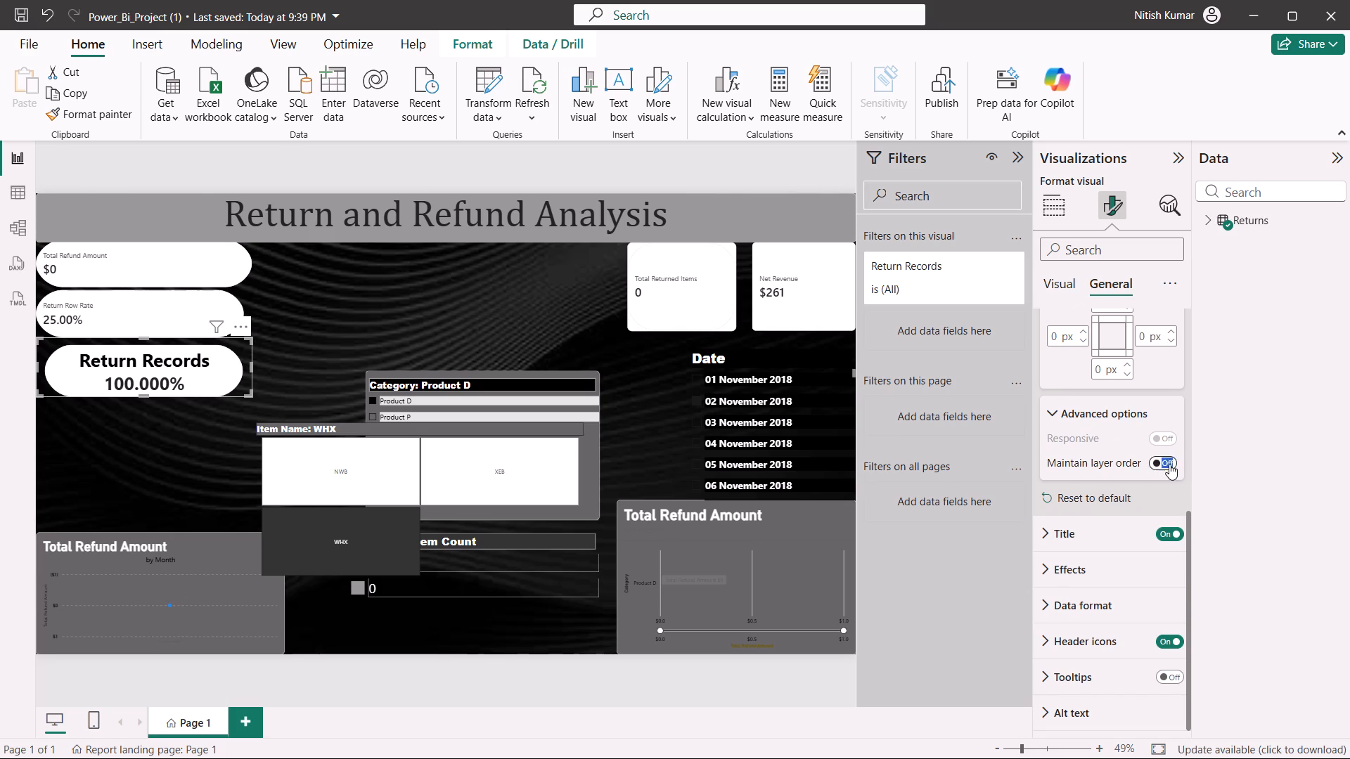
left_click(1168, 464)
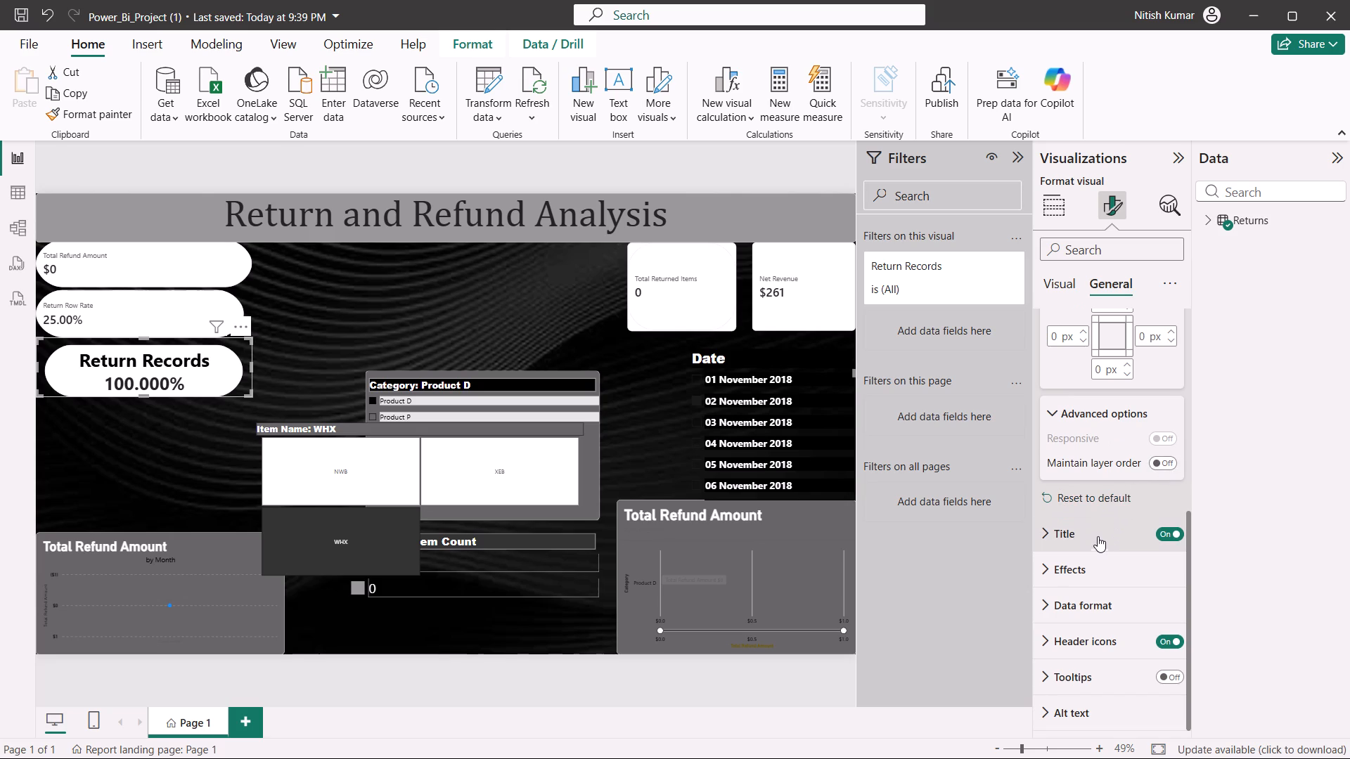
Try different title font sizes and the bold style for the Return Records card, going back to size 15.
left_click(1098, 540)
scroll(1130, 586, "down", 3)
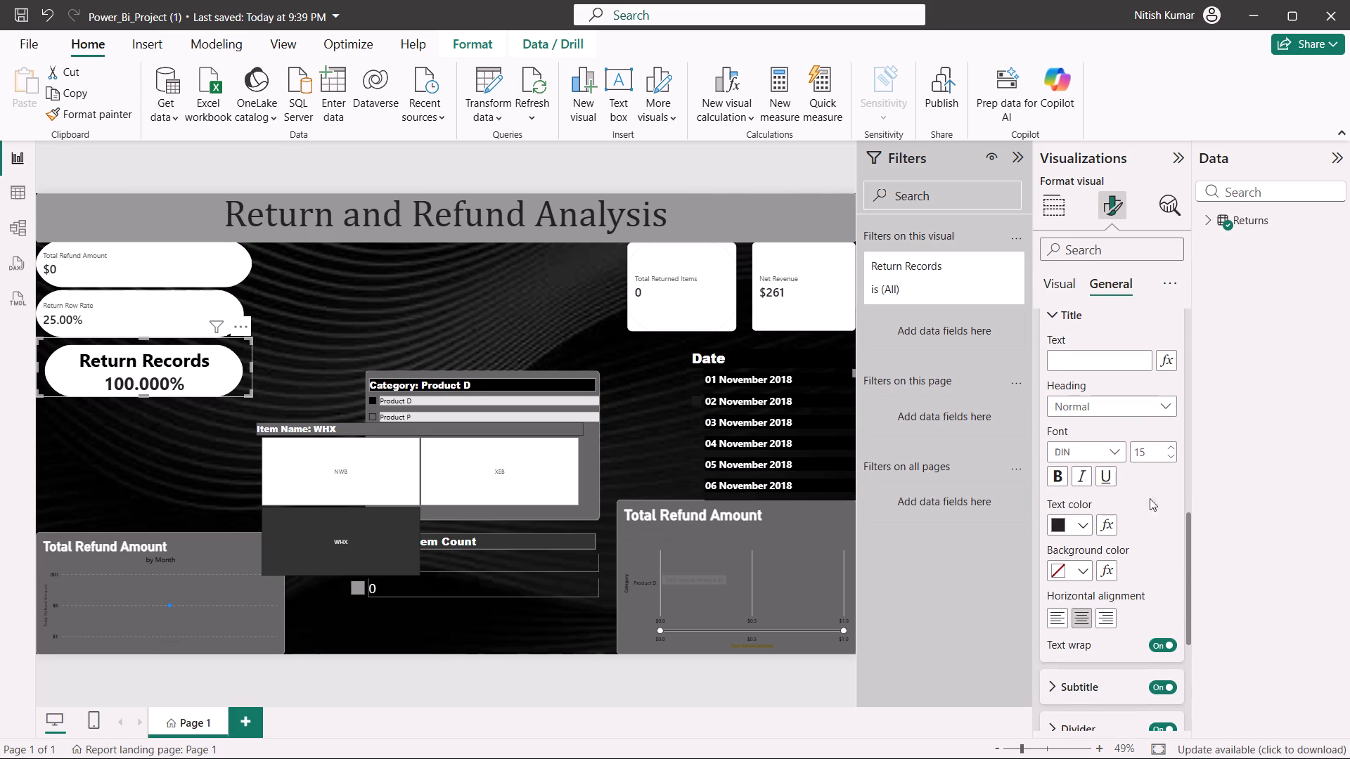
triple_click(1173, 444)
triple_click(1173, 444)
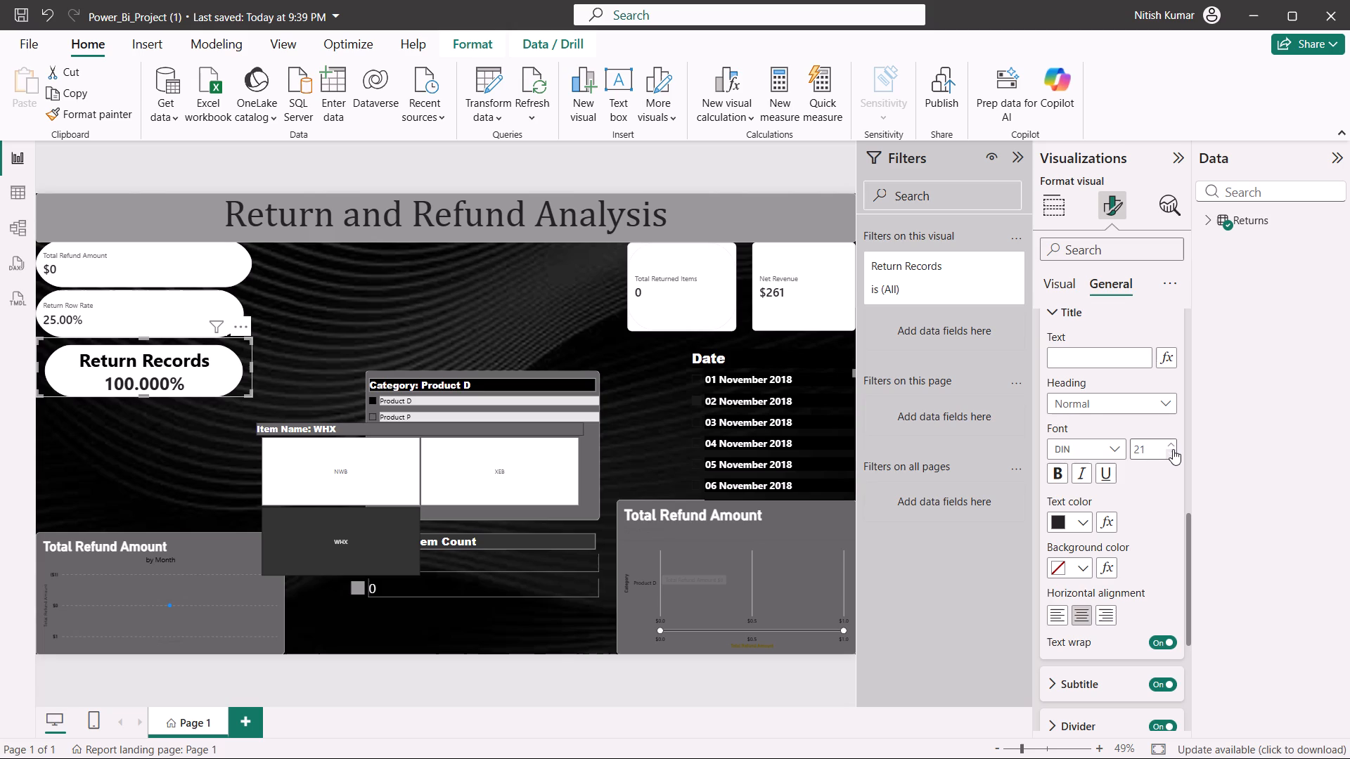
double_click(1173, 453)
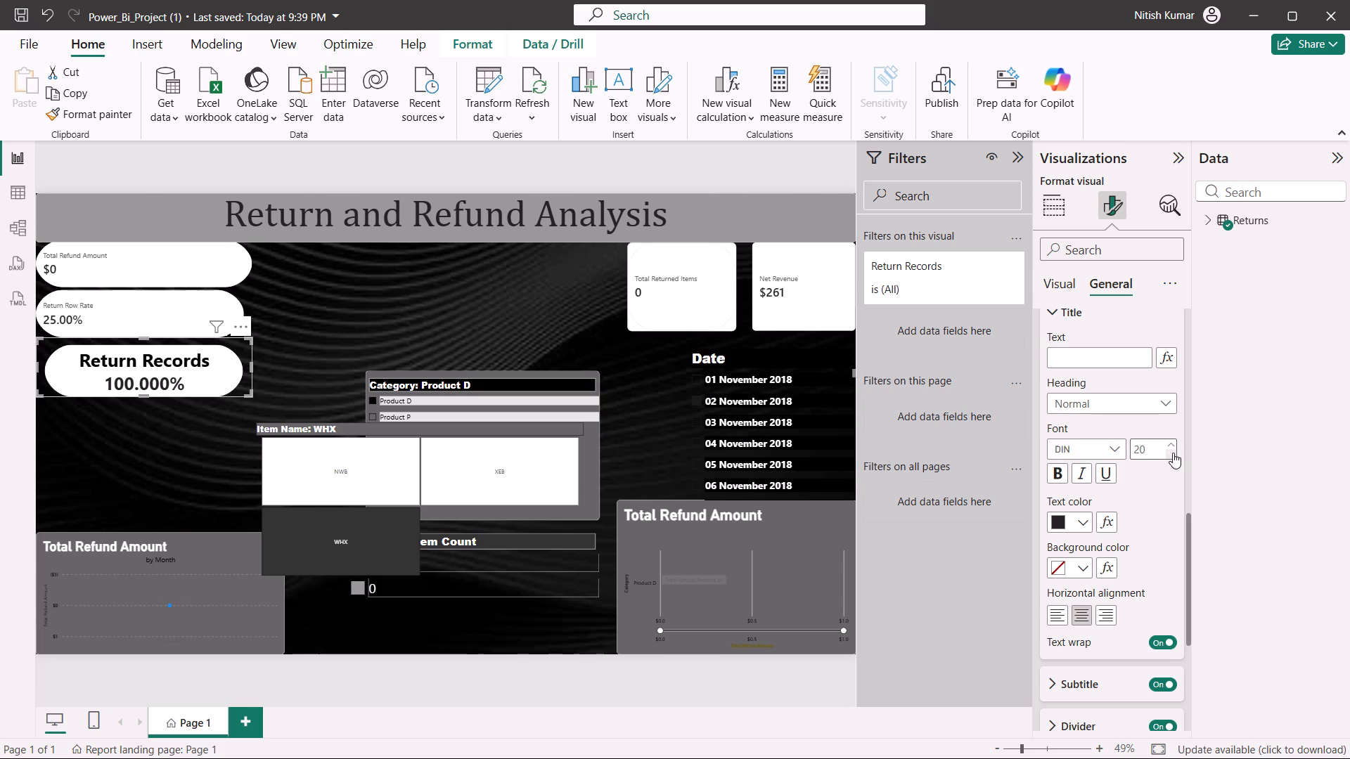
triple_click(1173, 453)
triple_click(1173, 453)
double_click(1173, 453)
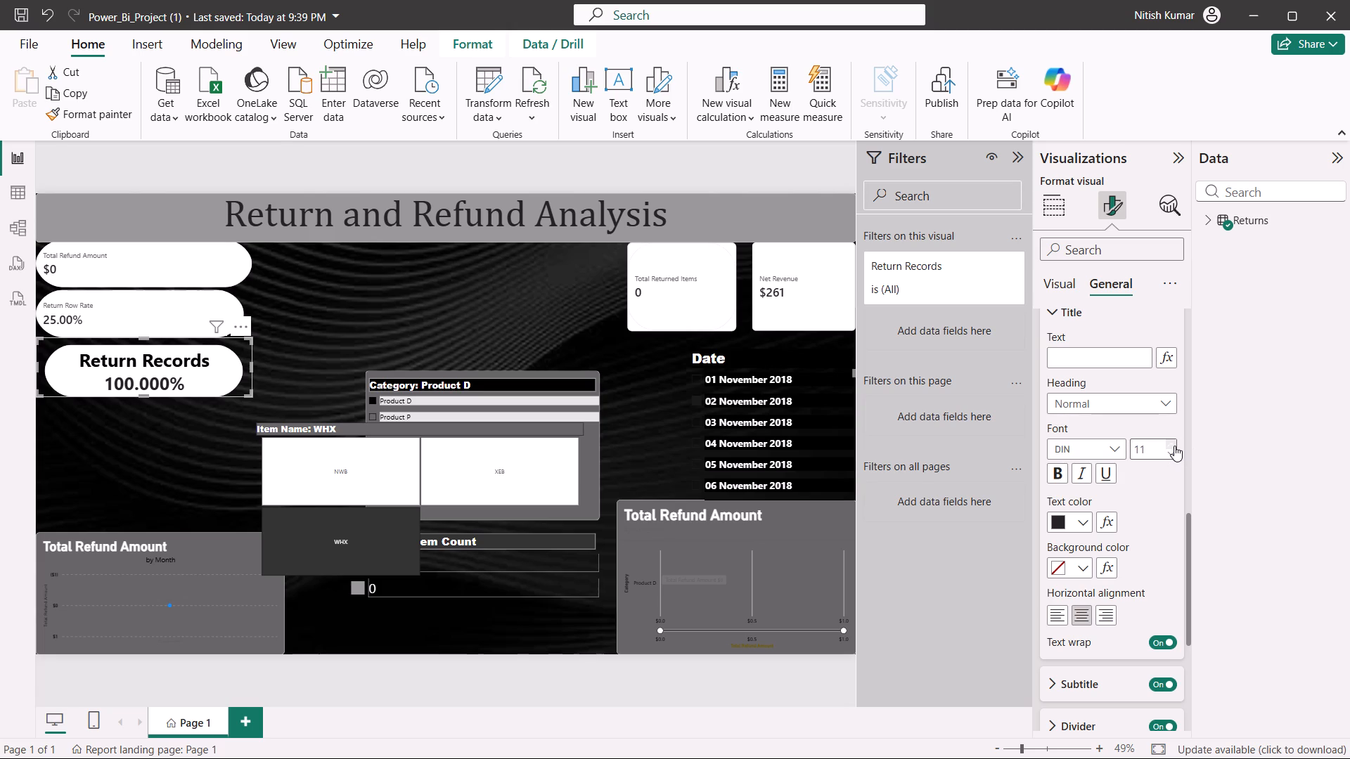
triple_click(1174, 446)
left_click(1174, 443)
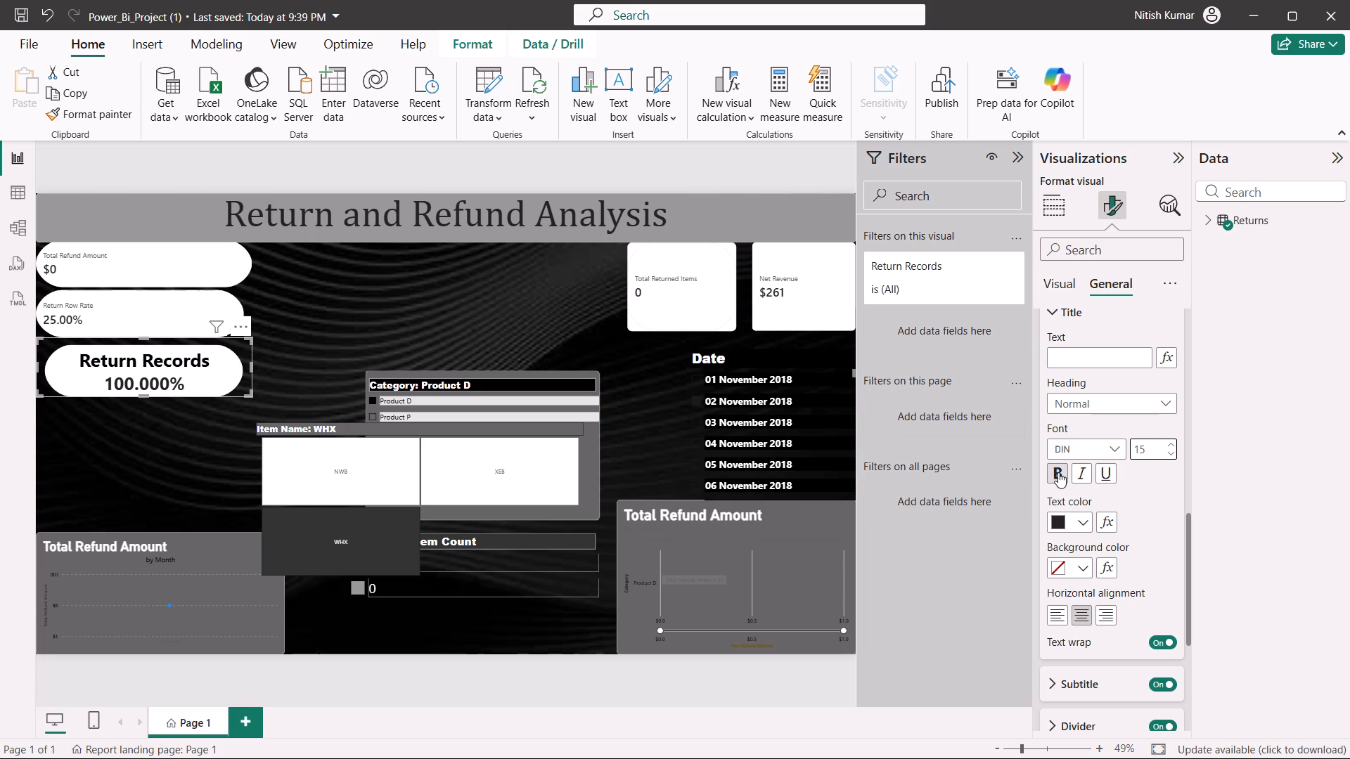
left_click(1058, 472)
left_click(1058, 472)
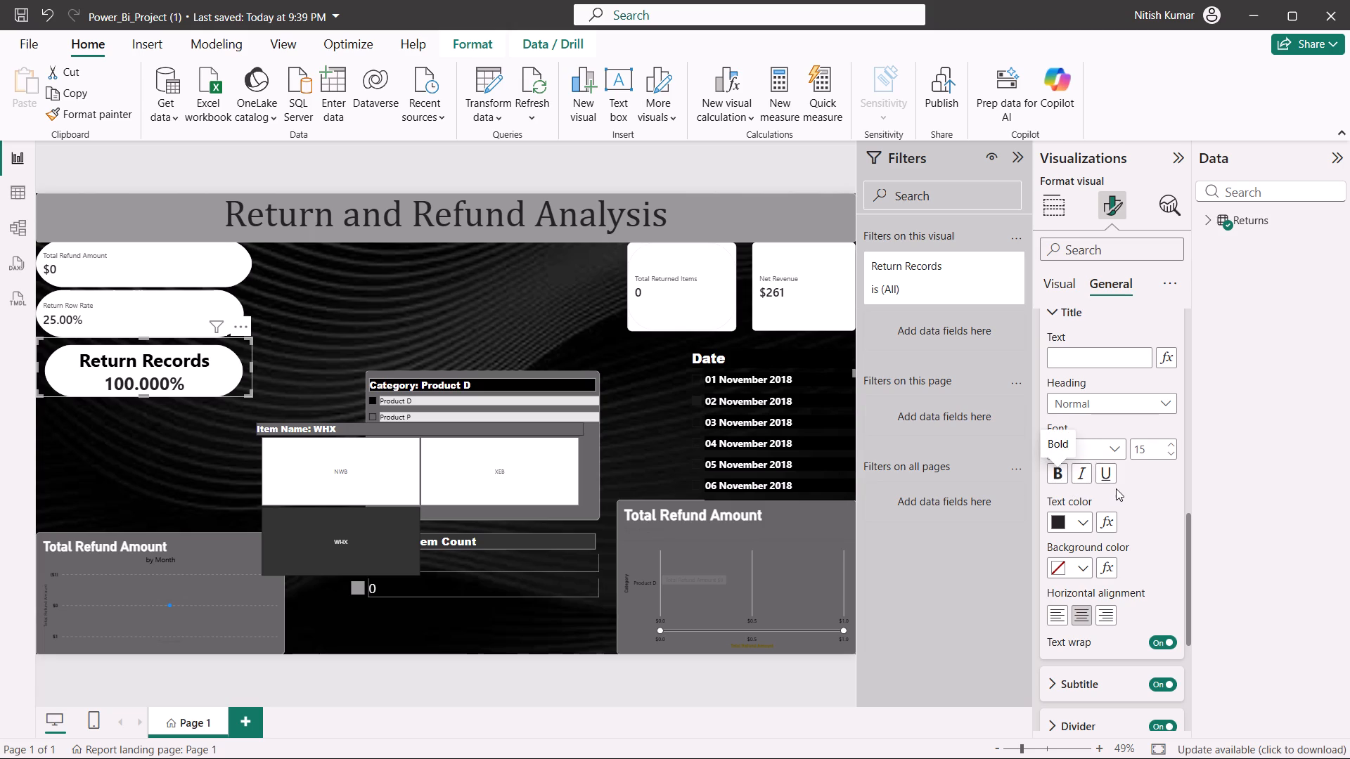
Review the Return Records card's subtitle, divider, spacing, background, visual border and shadow settings.
scroll(1128, 486, "down", 2)
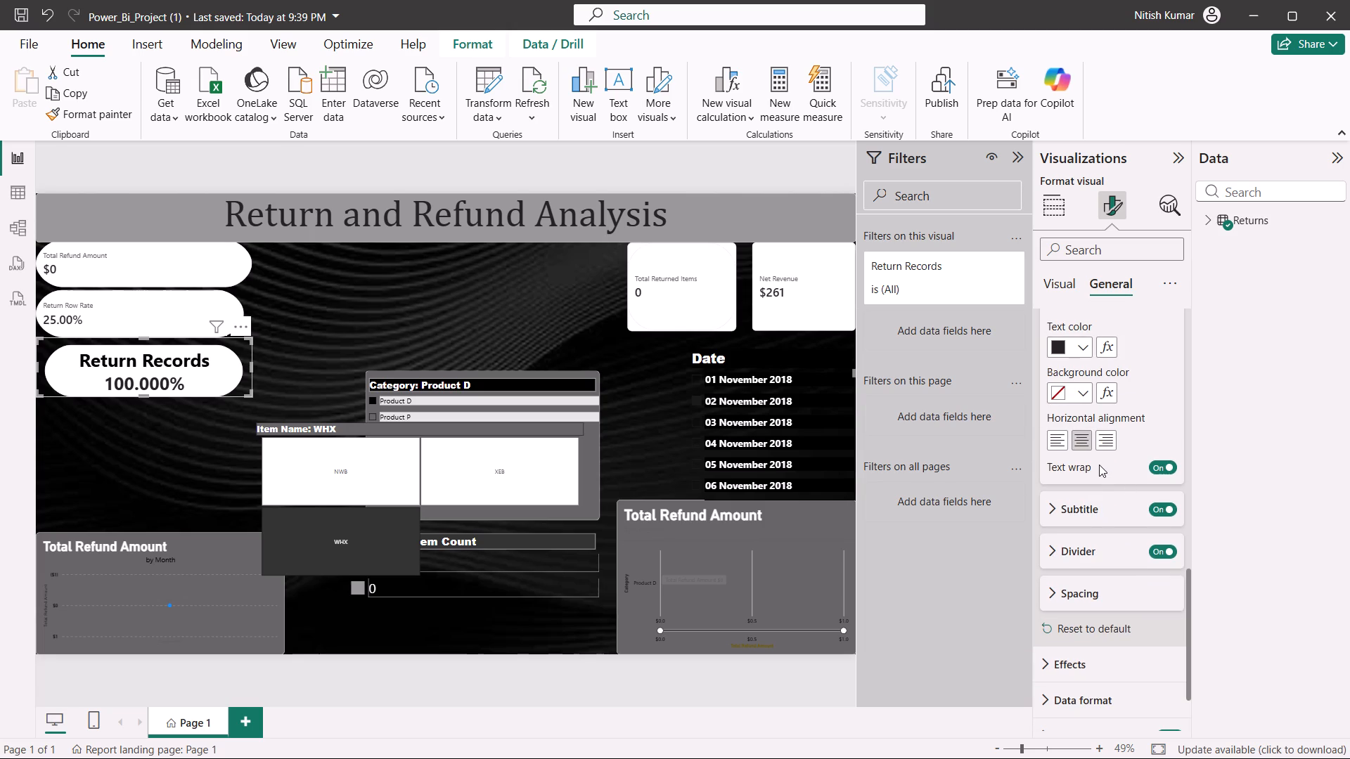
left_click(1095, 504)
scroll(1103, 504, "down", 3)
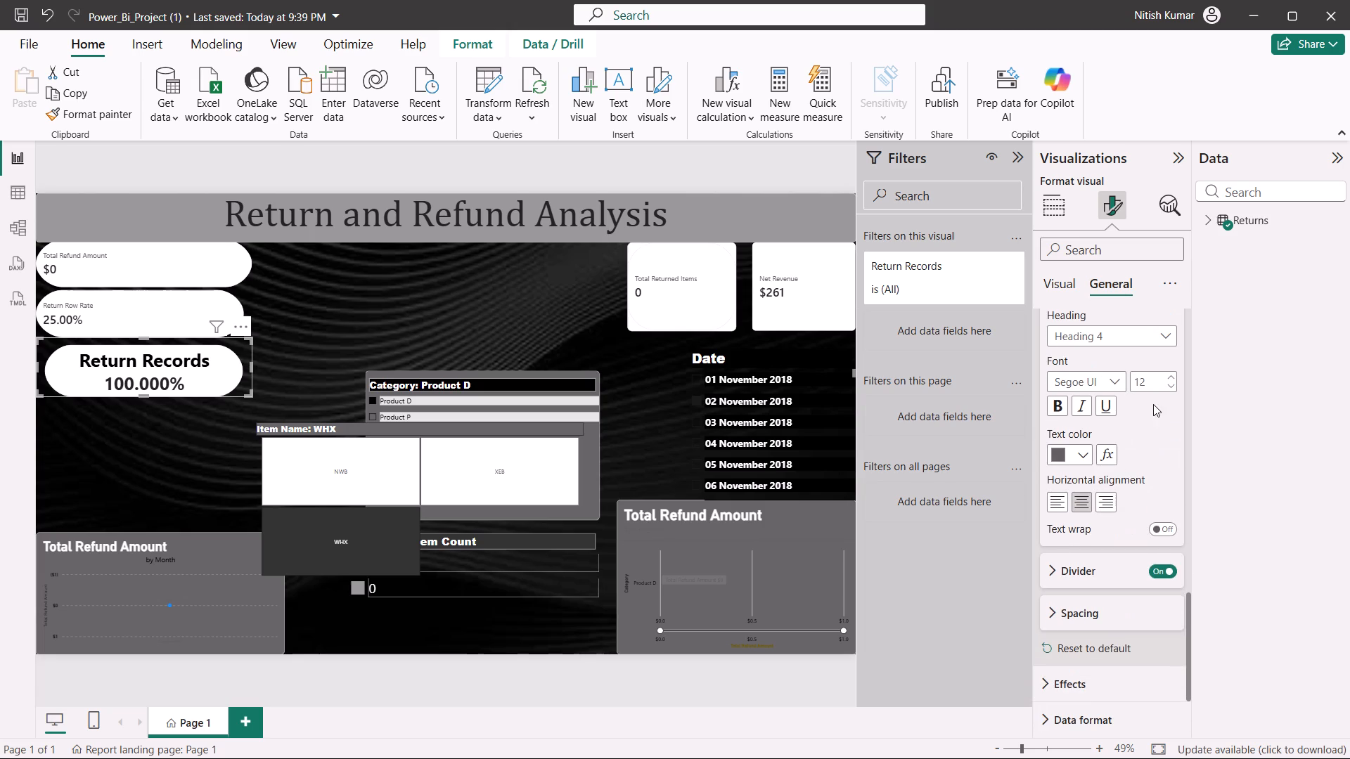
scroll(1090, 470, "down", 1)
left_click(1076, 483)
scroll(1104, 495, "down", 2)
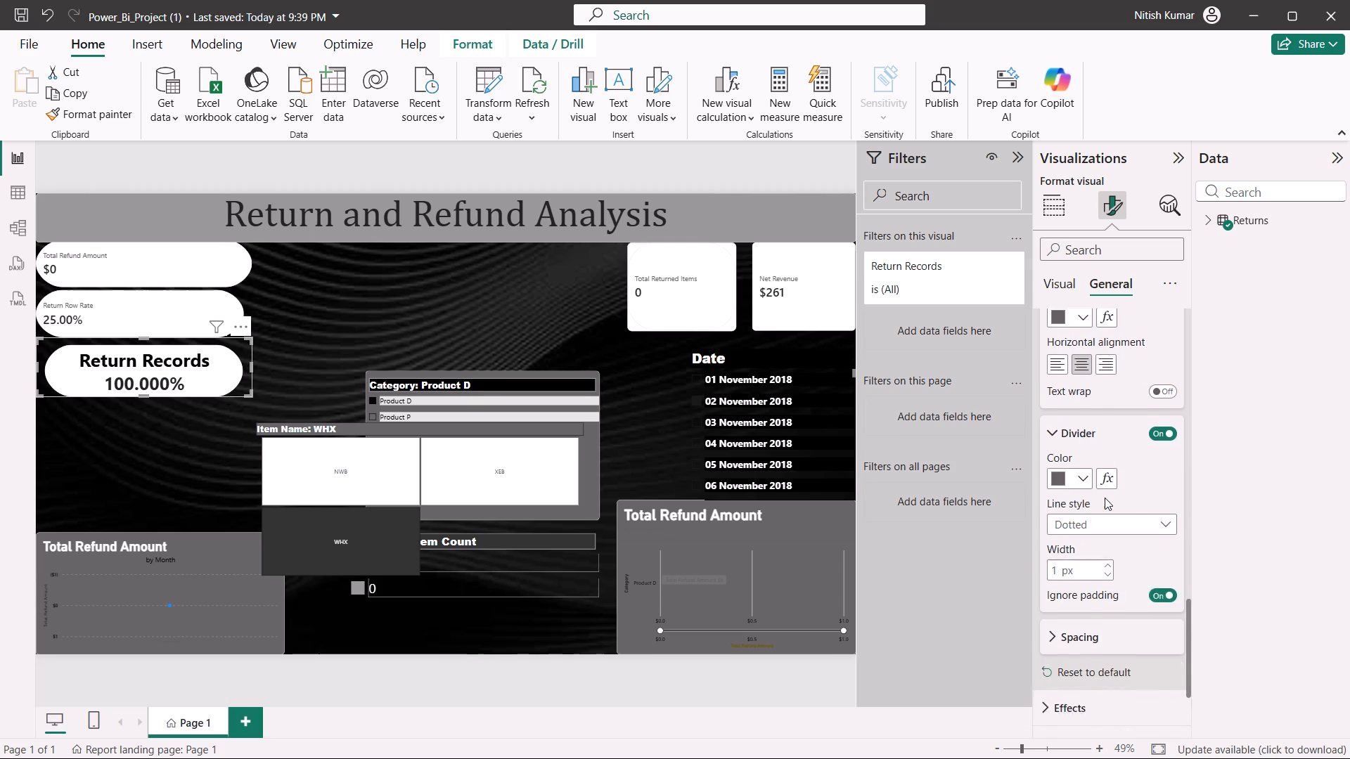
left_click(1099, 513)
scroll(1100, 513, "down", 3)
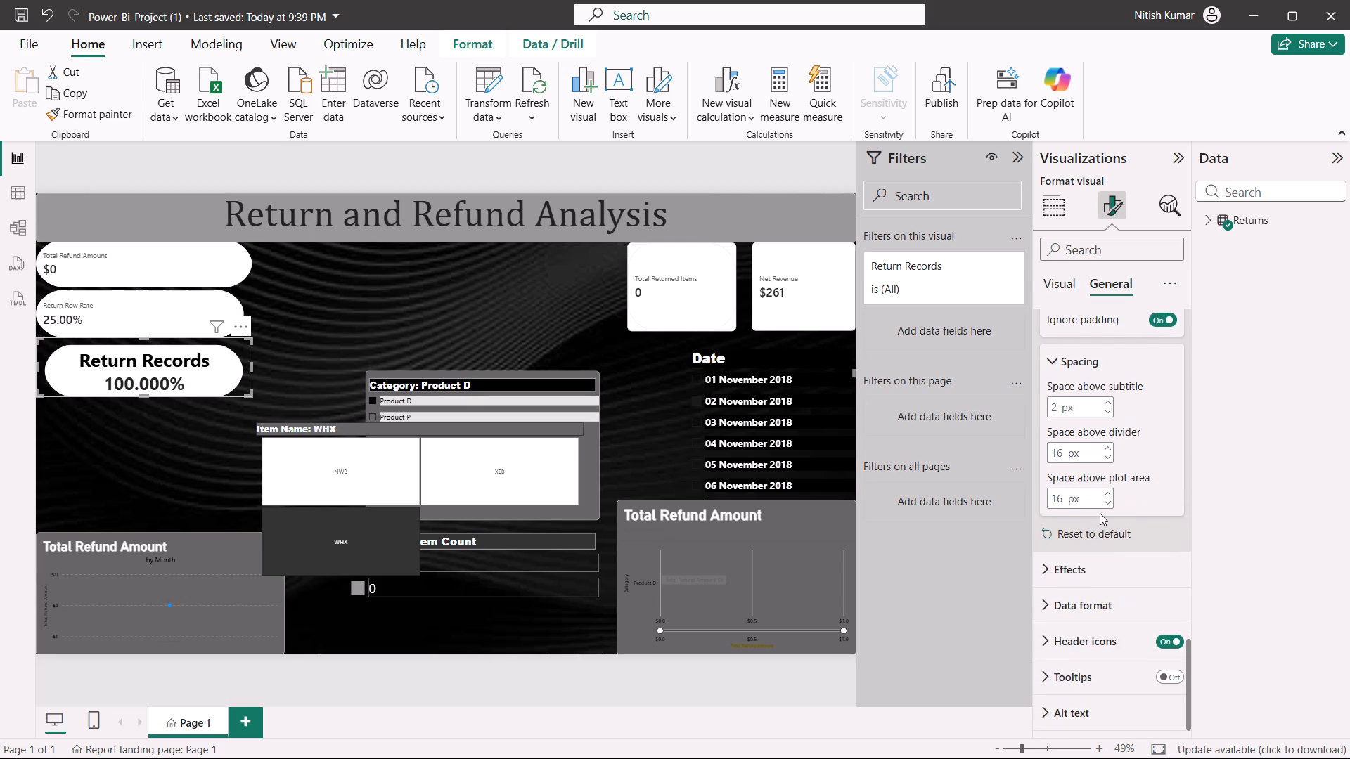
scroll(1100, 513, "down", 1)
left_click(1112, 560)
scroll(1116, 560, "down", 3)
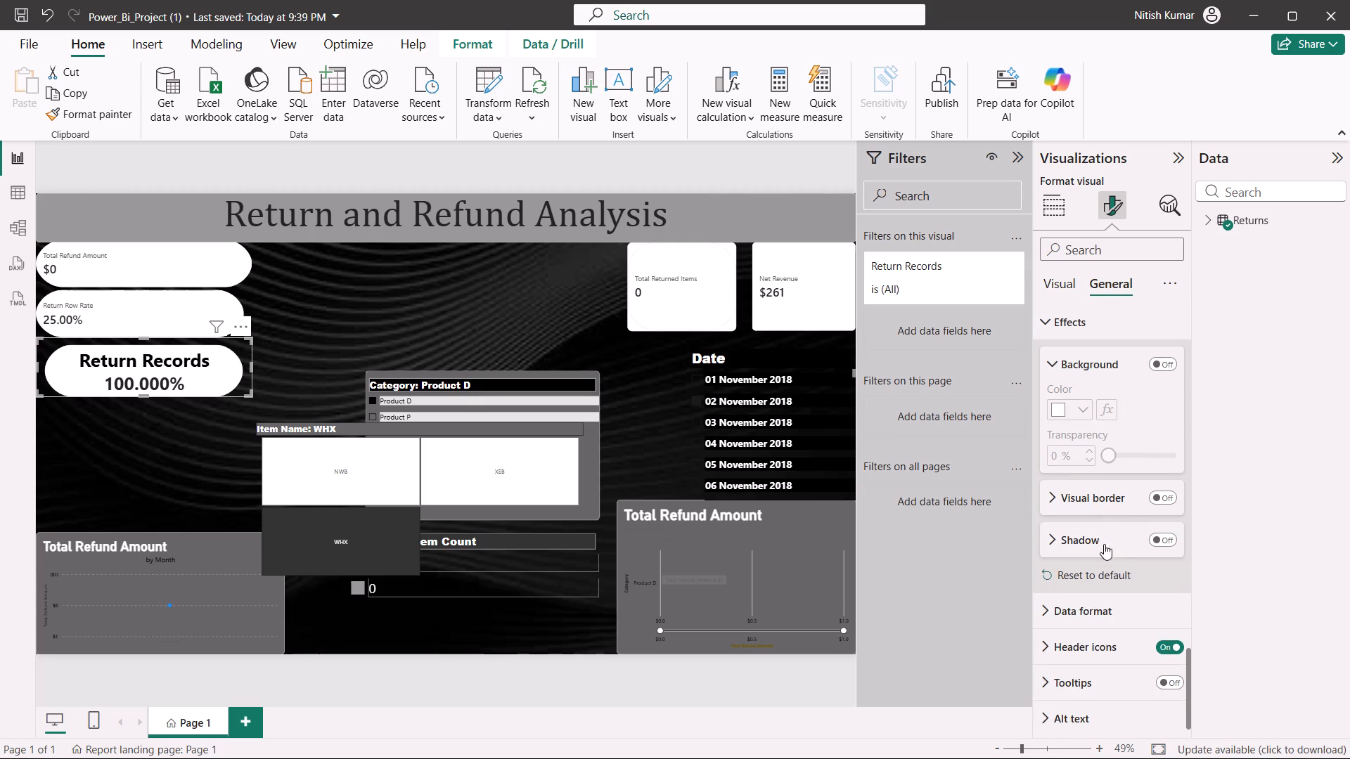
left_click(1106, 495)
scroll(1103, 510, "down", 2)
left_click(1085, 532)
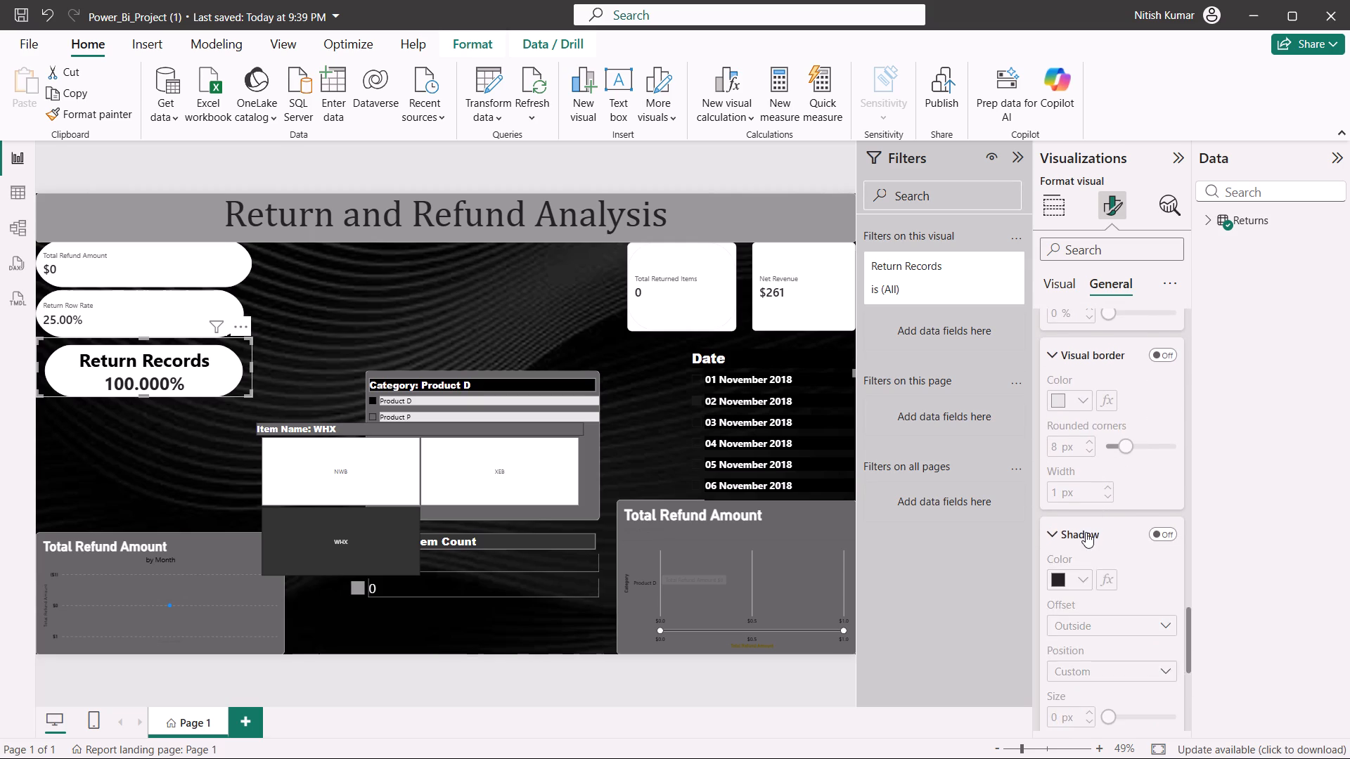
scroll(1086, 532, "down", 6)
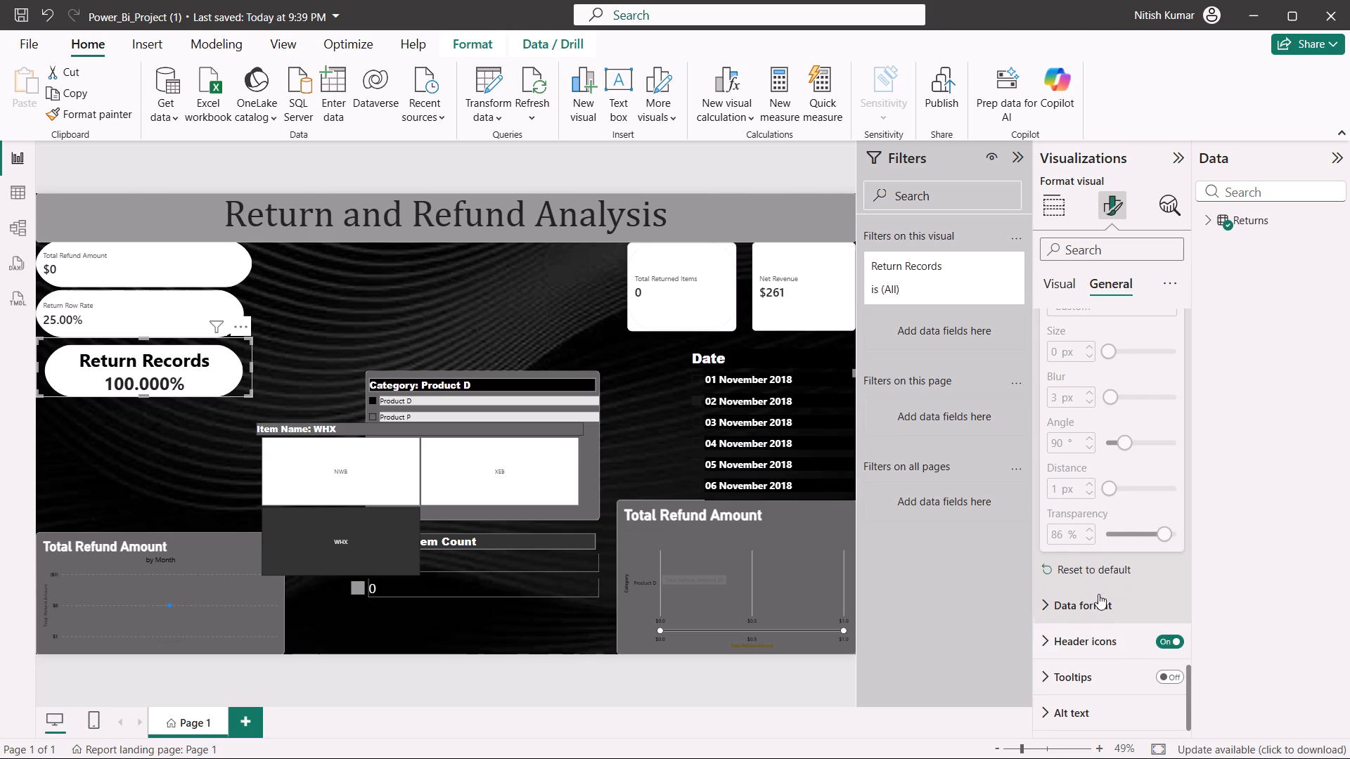
Set the Return Records data format to 2 decimal places, keeping the Percentage format.
left_click(1098, 600)
scroll(1100, 599, "down", 3)
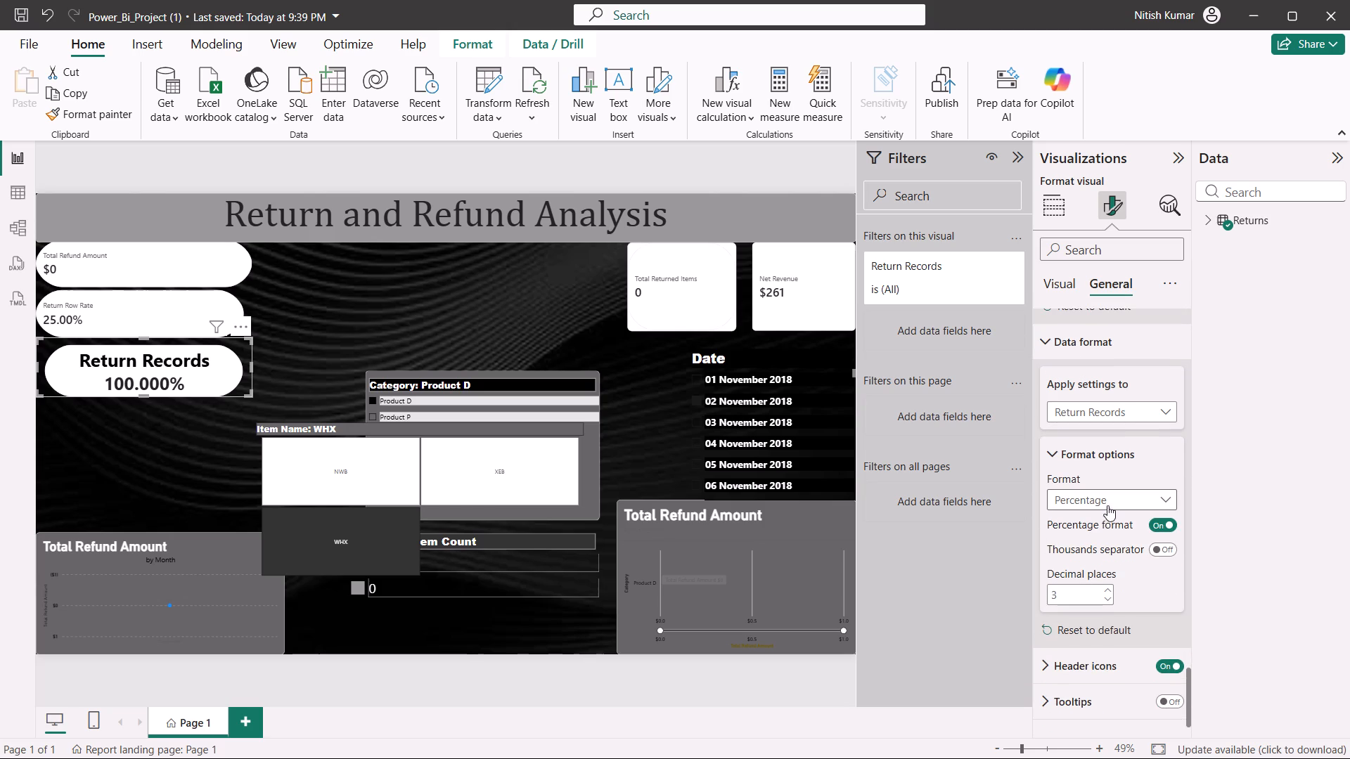
left_click(1110, 500)
left_click(1109, 499)
left_click(1107, 595)
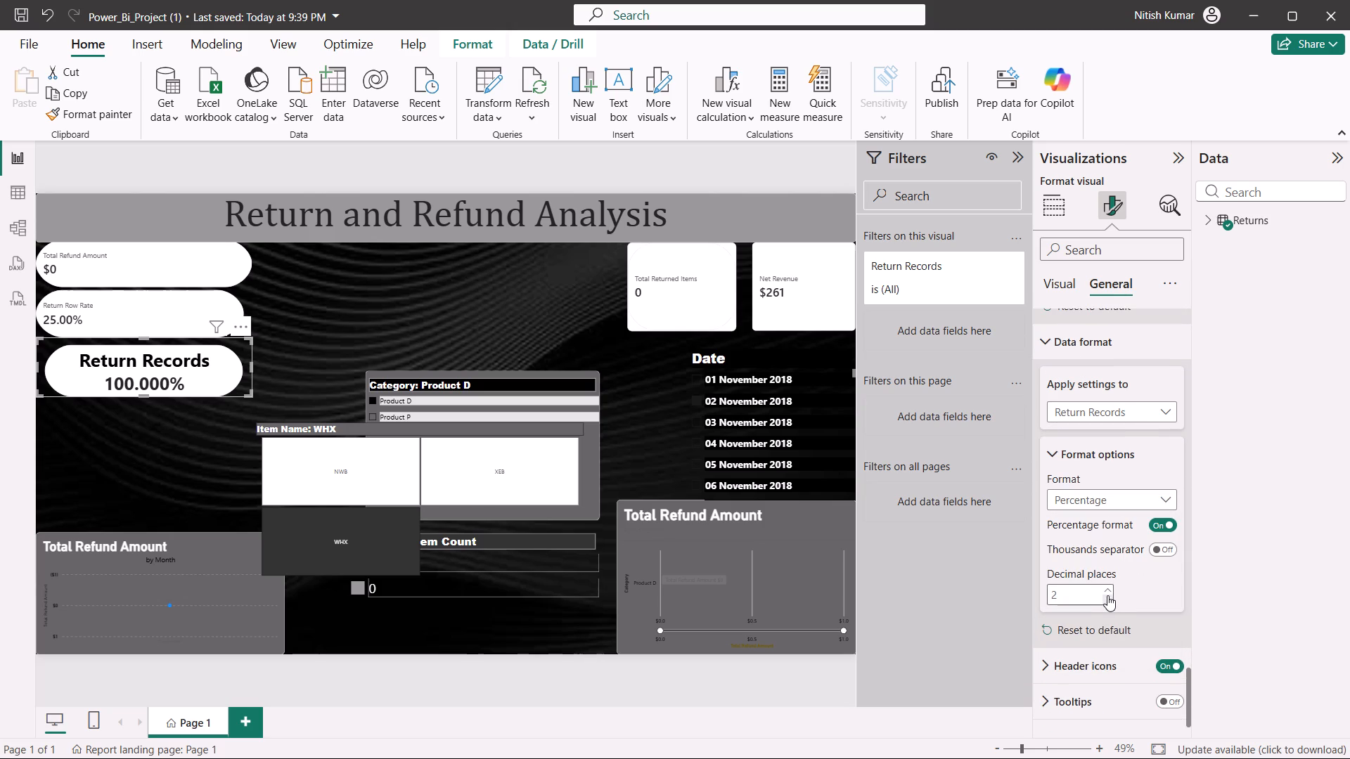
left_click(1107, 599)
left_click(1107, 599)
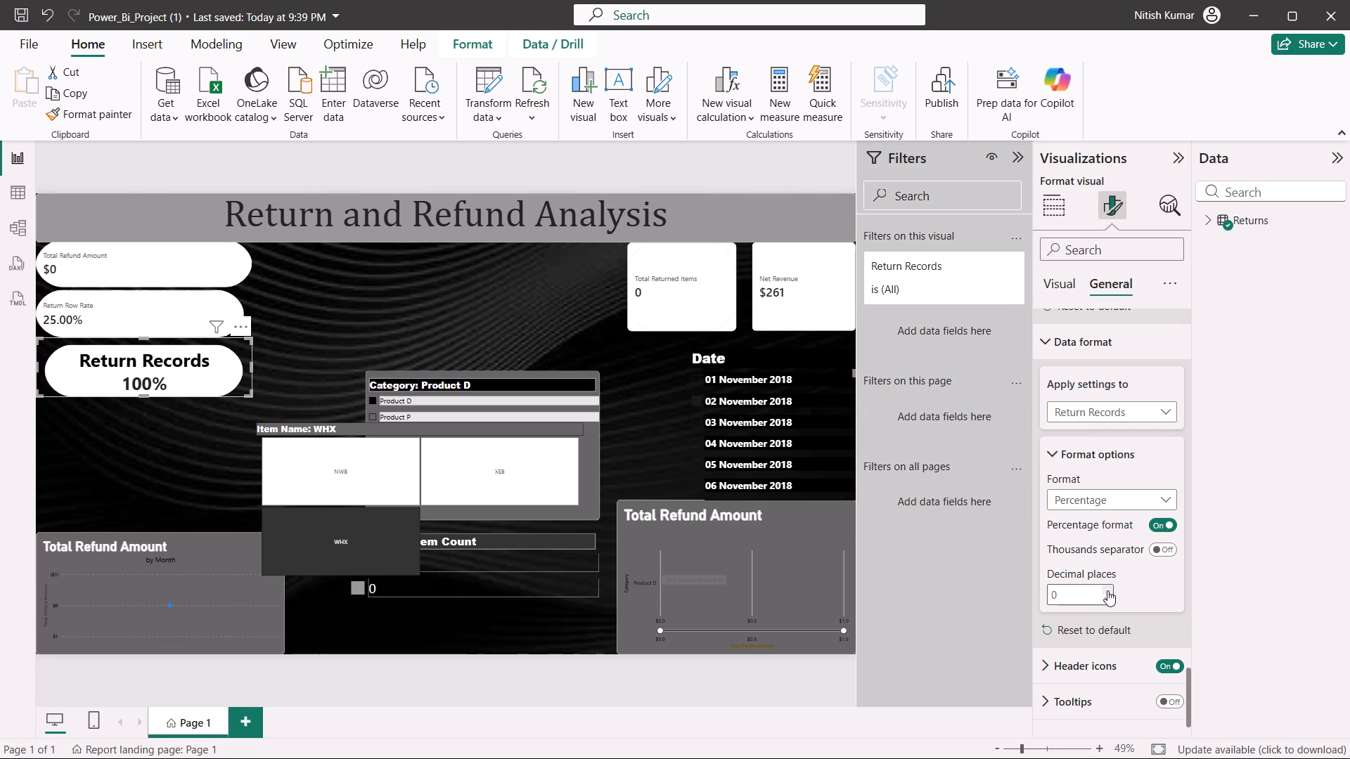
left_click(1107, 590)
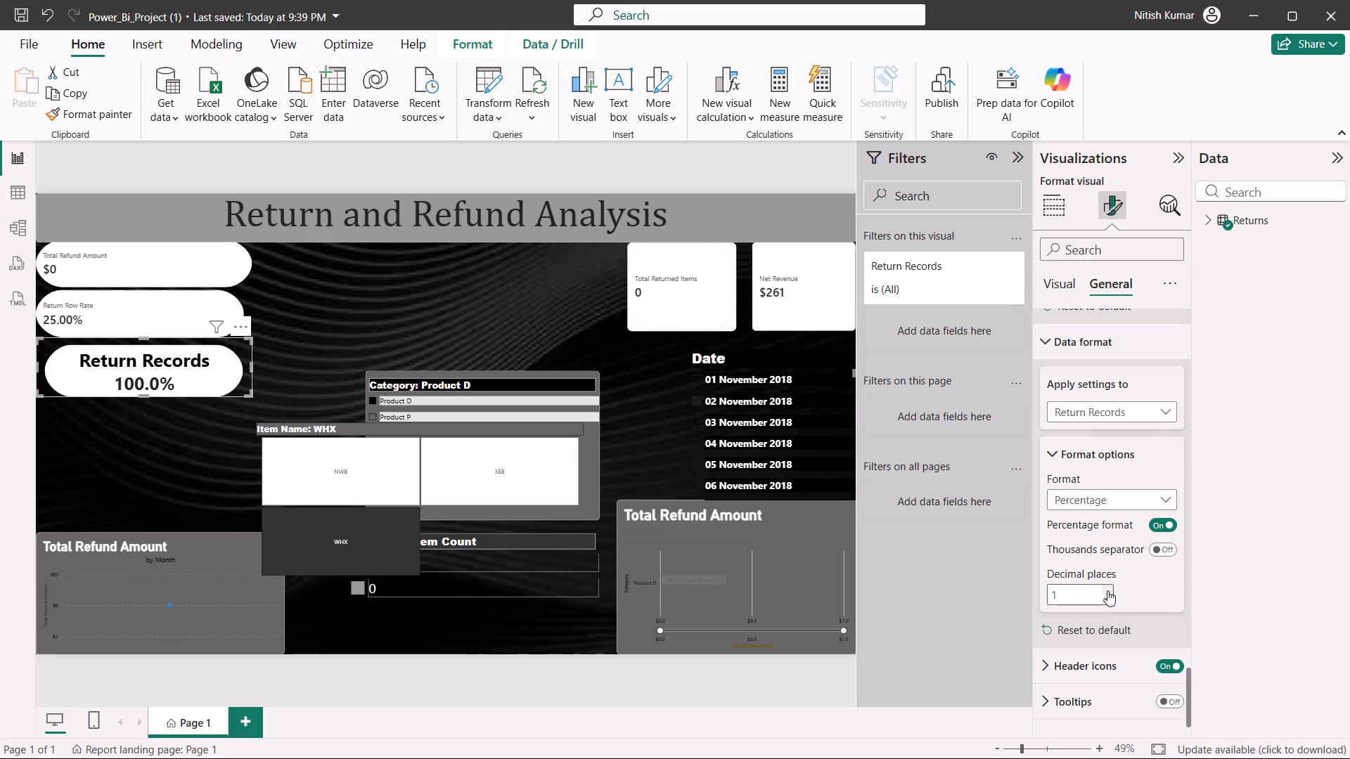
left_click(1107, 590)
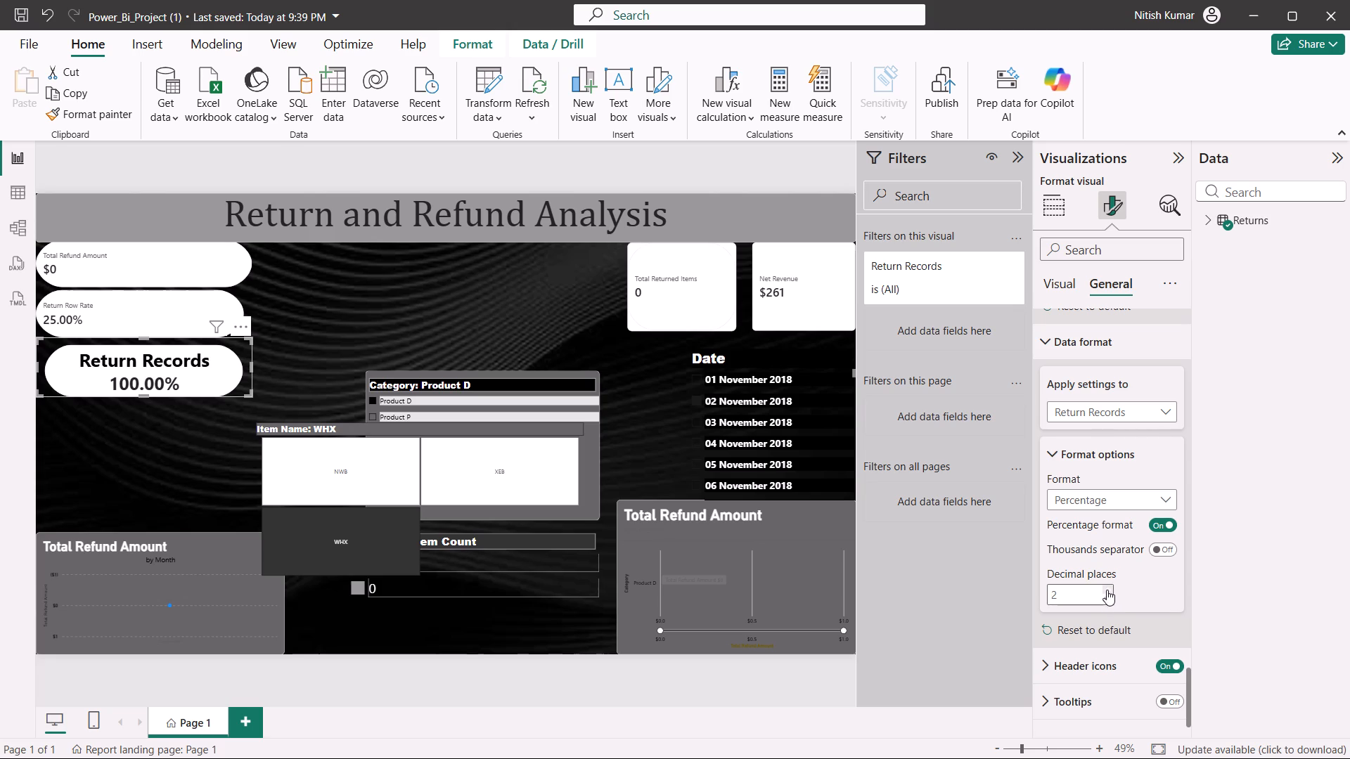
scroll(1112, 562, "down", 3)
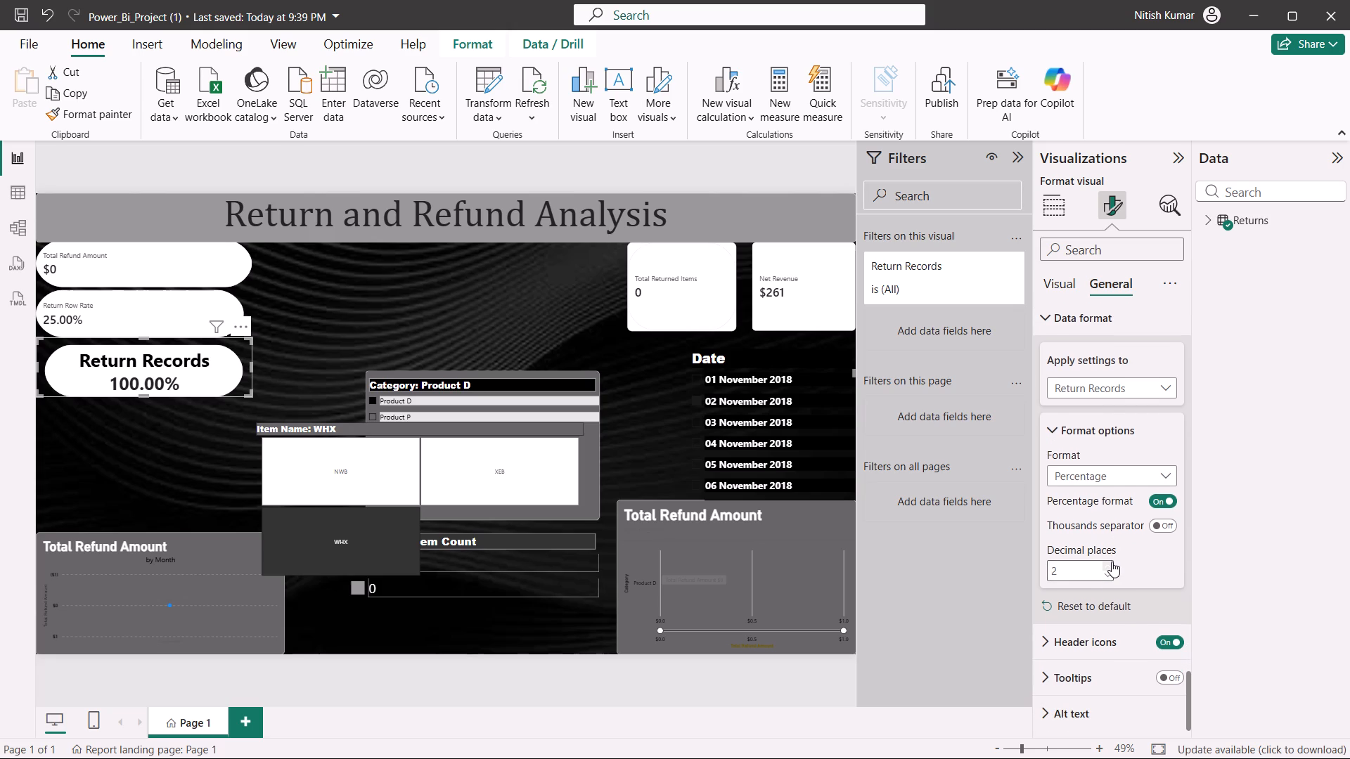
scroll(1112, 562, "down", 3)
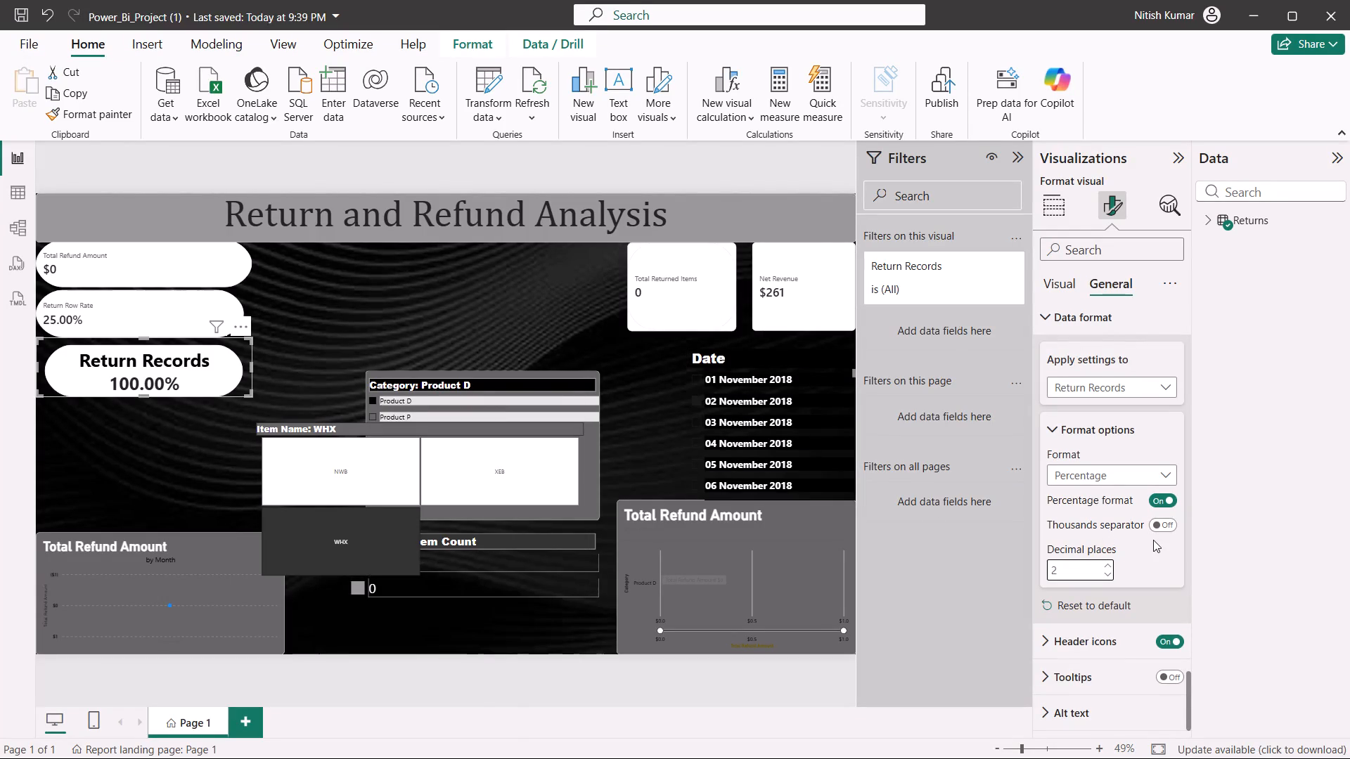
scroll(1142, 551, "down", 1)
Select the Return Row Rate card and review its data format, effects, spacing, subtitle and title settings.
left_click(146, 310)
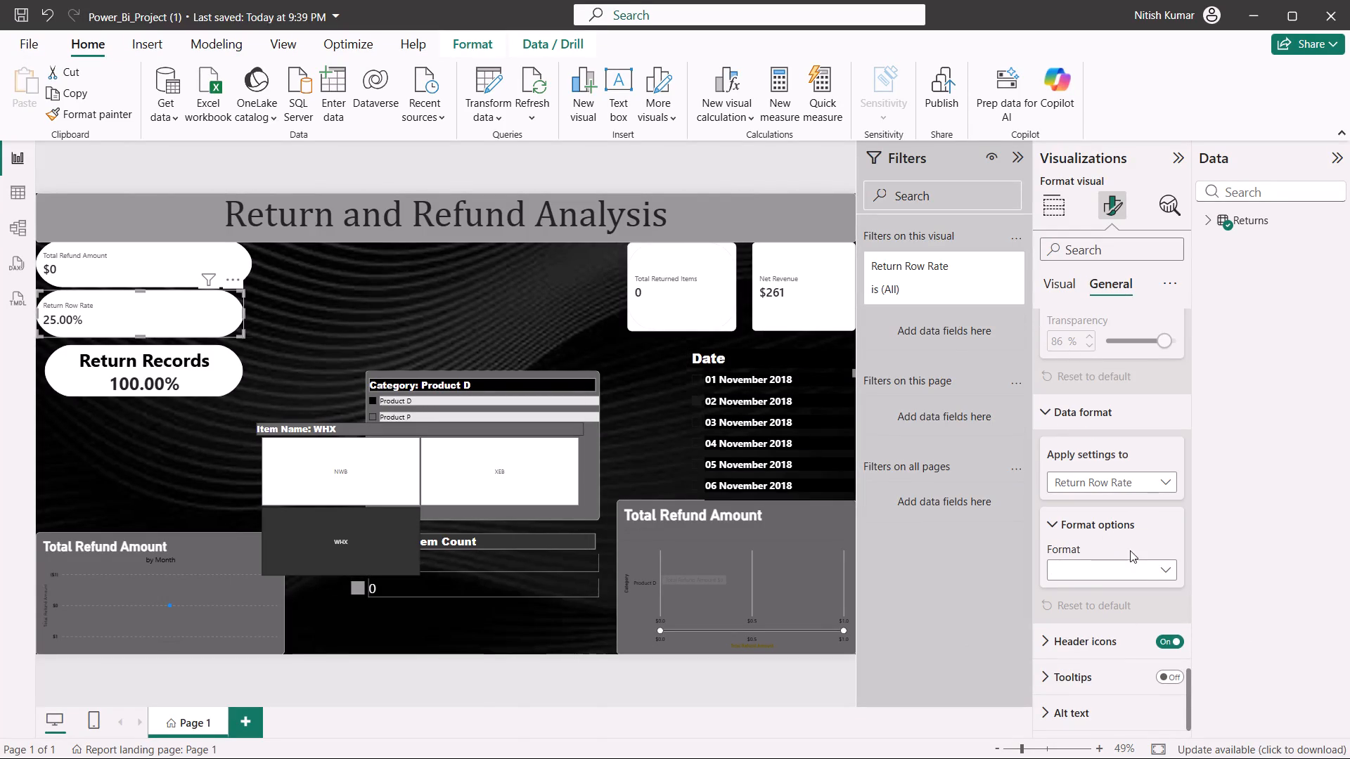
left_click(1150, 483)
left_click(1150, 483)
scroll(1146, 524, "up", 1)
scroll(1146, 508, "down", 5)
scroll(1133, 645, "up", 3)
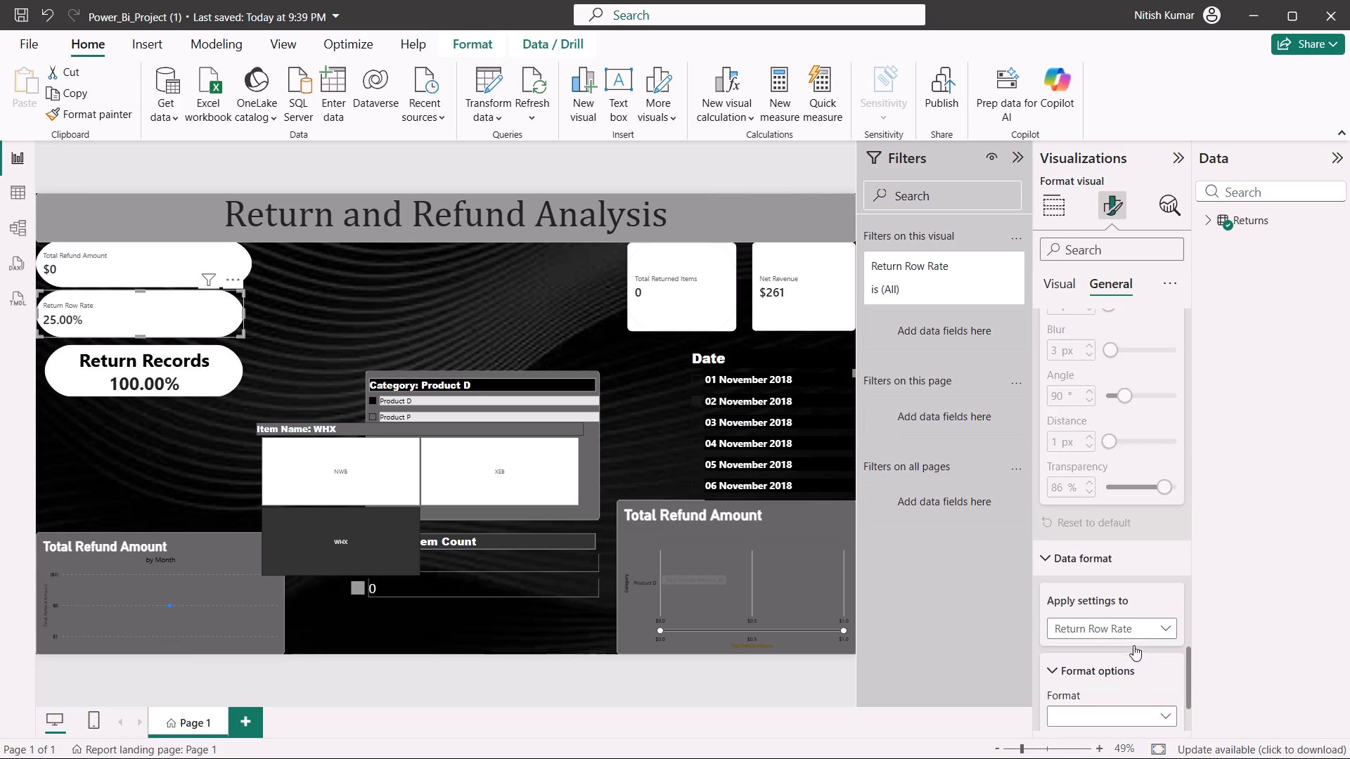
scroll(1139, 602, "up", 7)
scroll(1139, 602, "down", 2)
scroll(1139, 602, "up", 4)
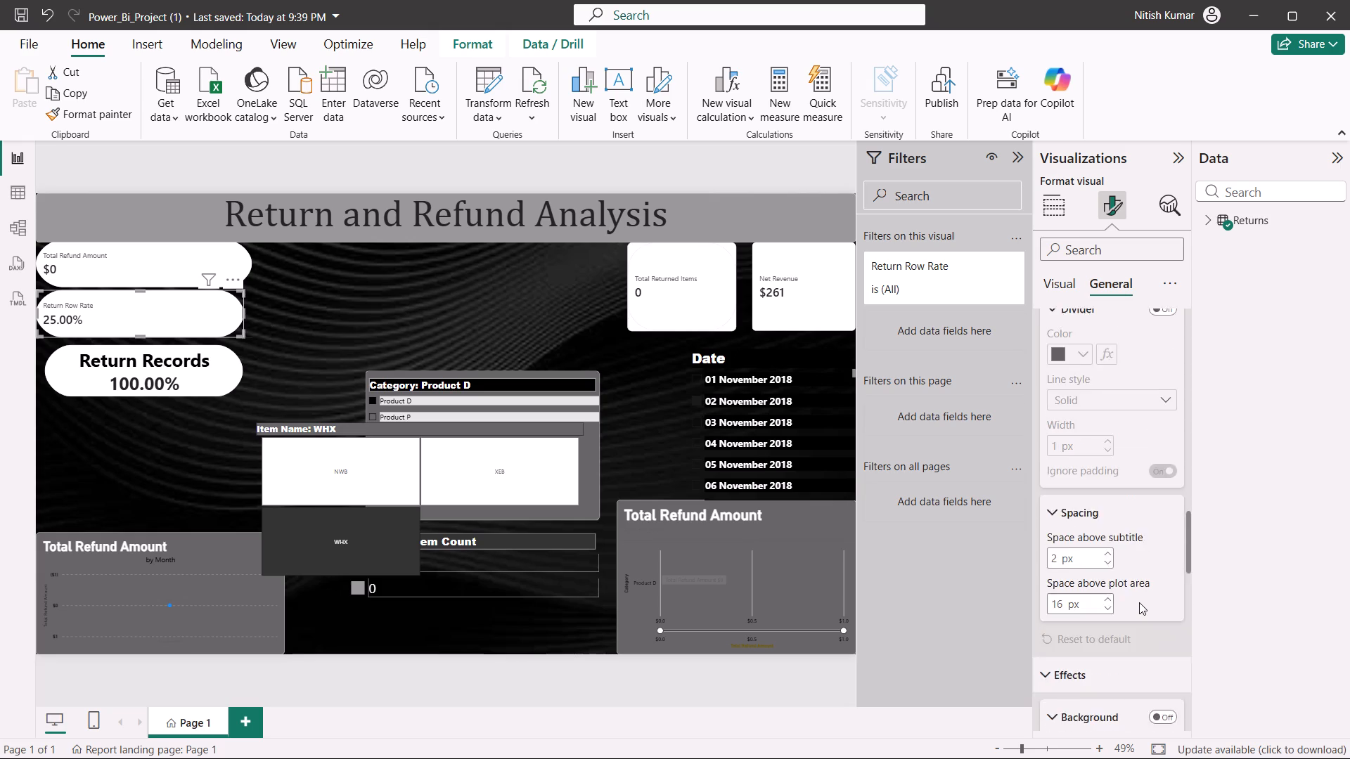
scroll(1139, 602, "up", 5)
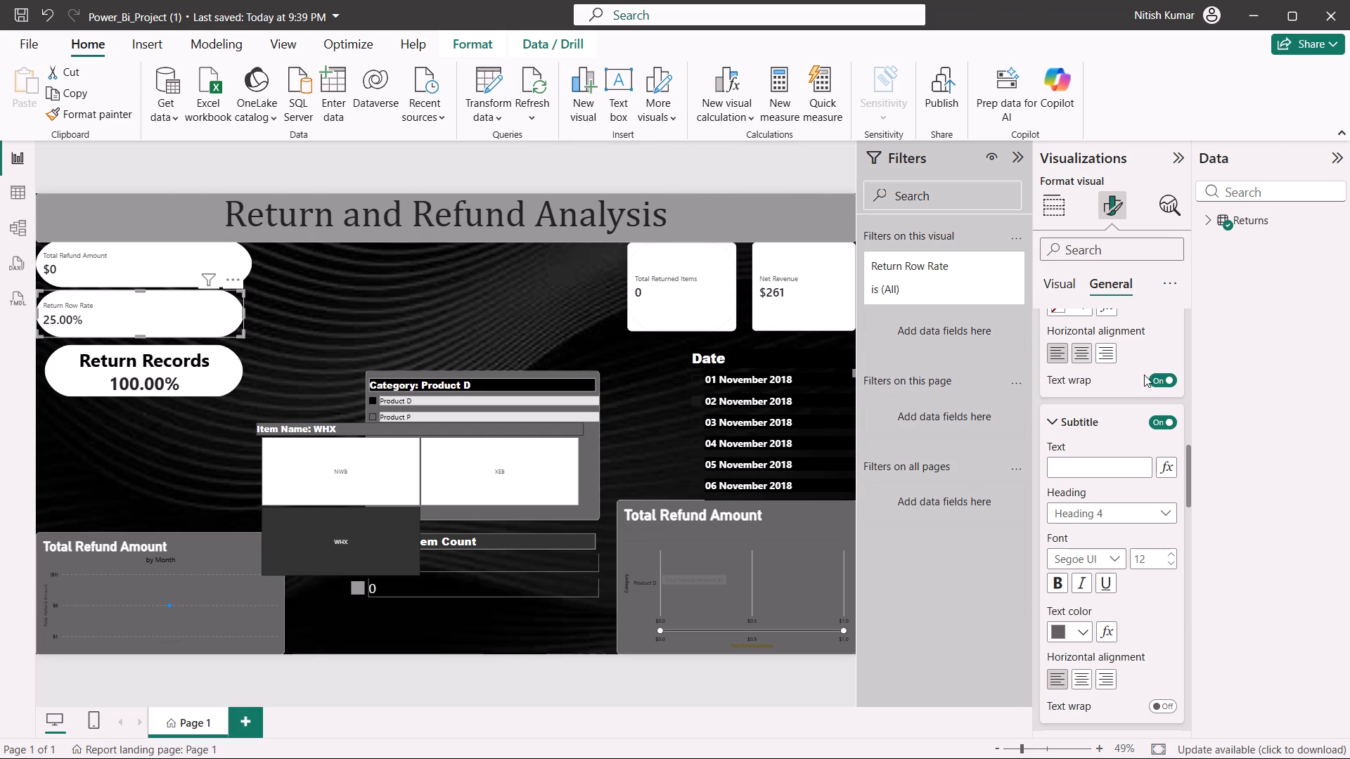
scroll(1126, 370, "up", 3)
Review the Return Row Rate card's visual settings, including shape, padding, divider, background, glow, callout, image and reference labels.
left_click(1061, 289)
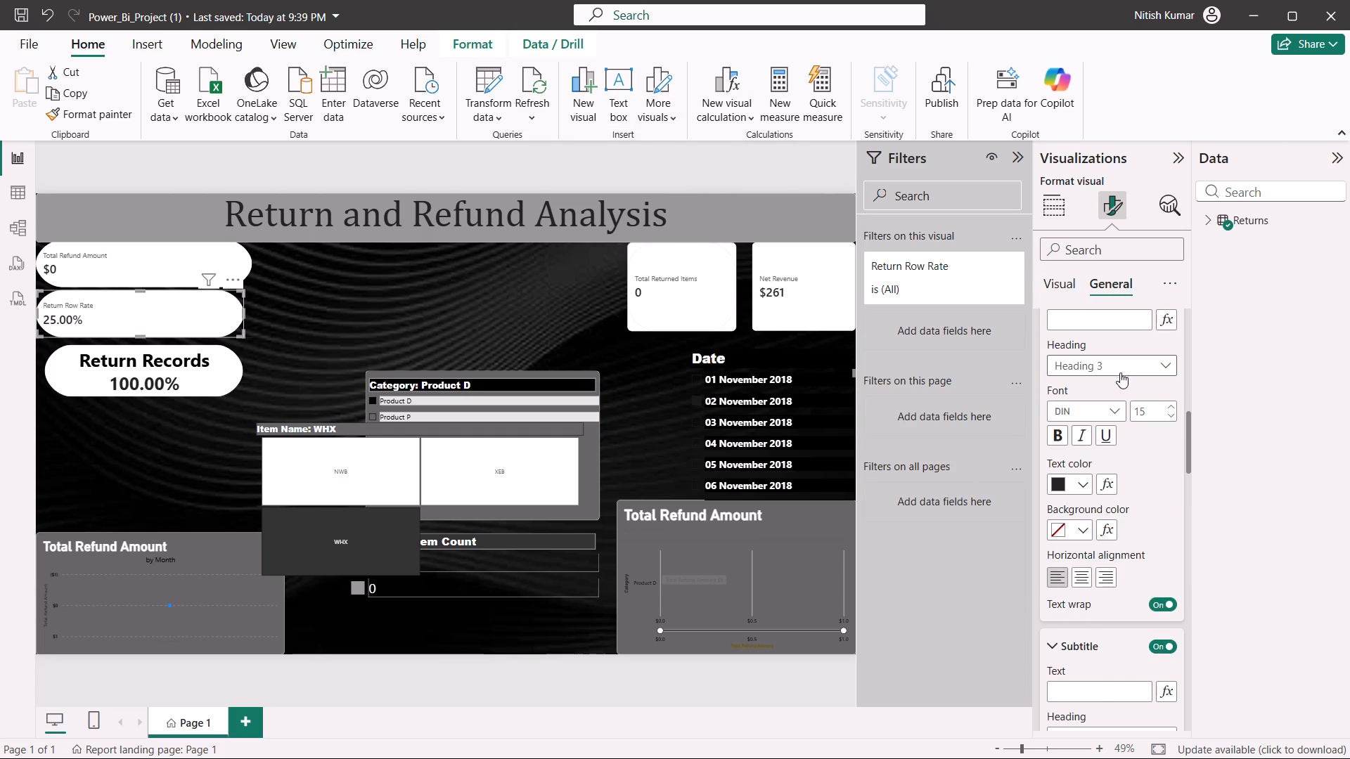
scroll(1147, 454, "down", 1)
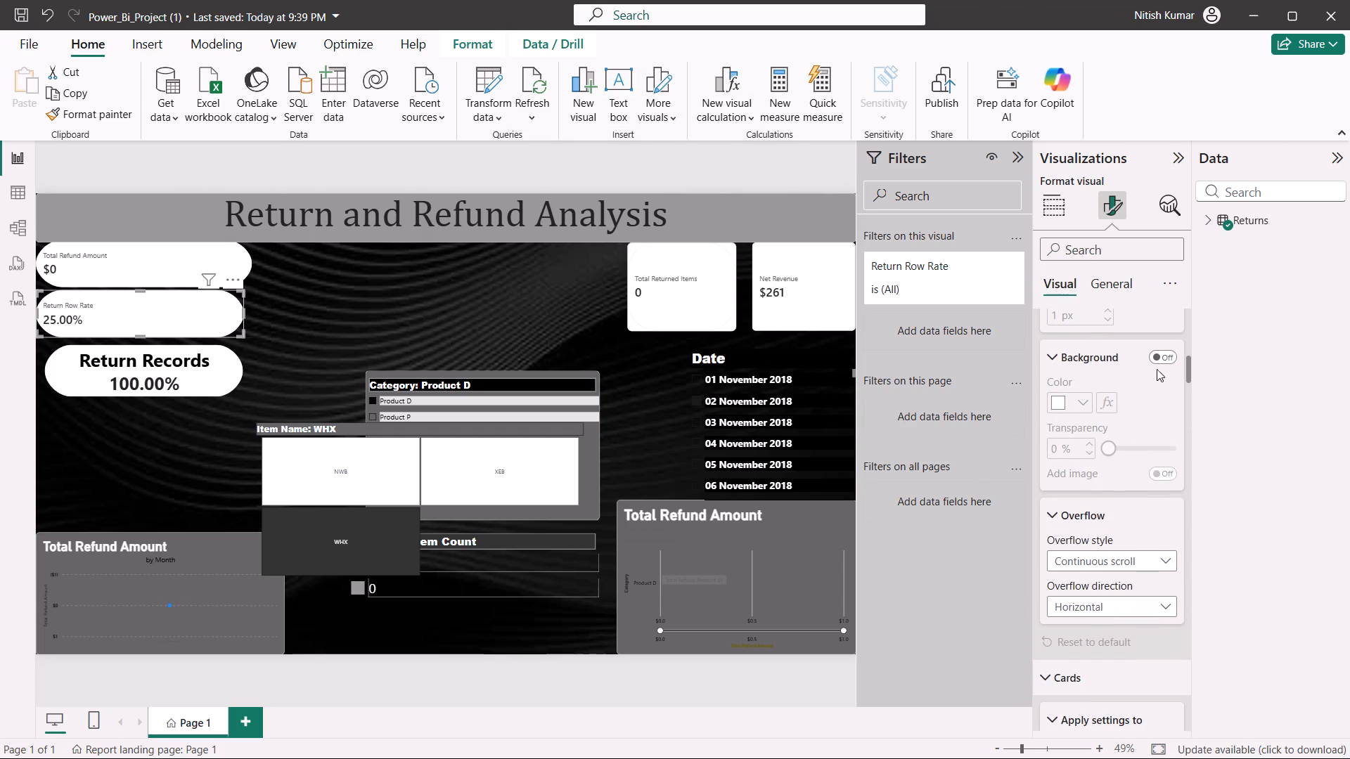
scroll(1087, 551, "down", 9)
scroll(1087, 550, "up", 1)
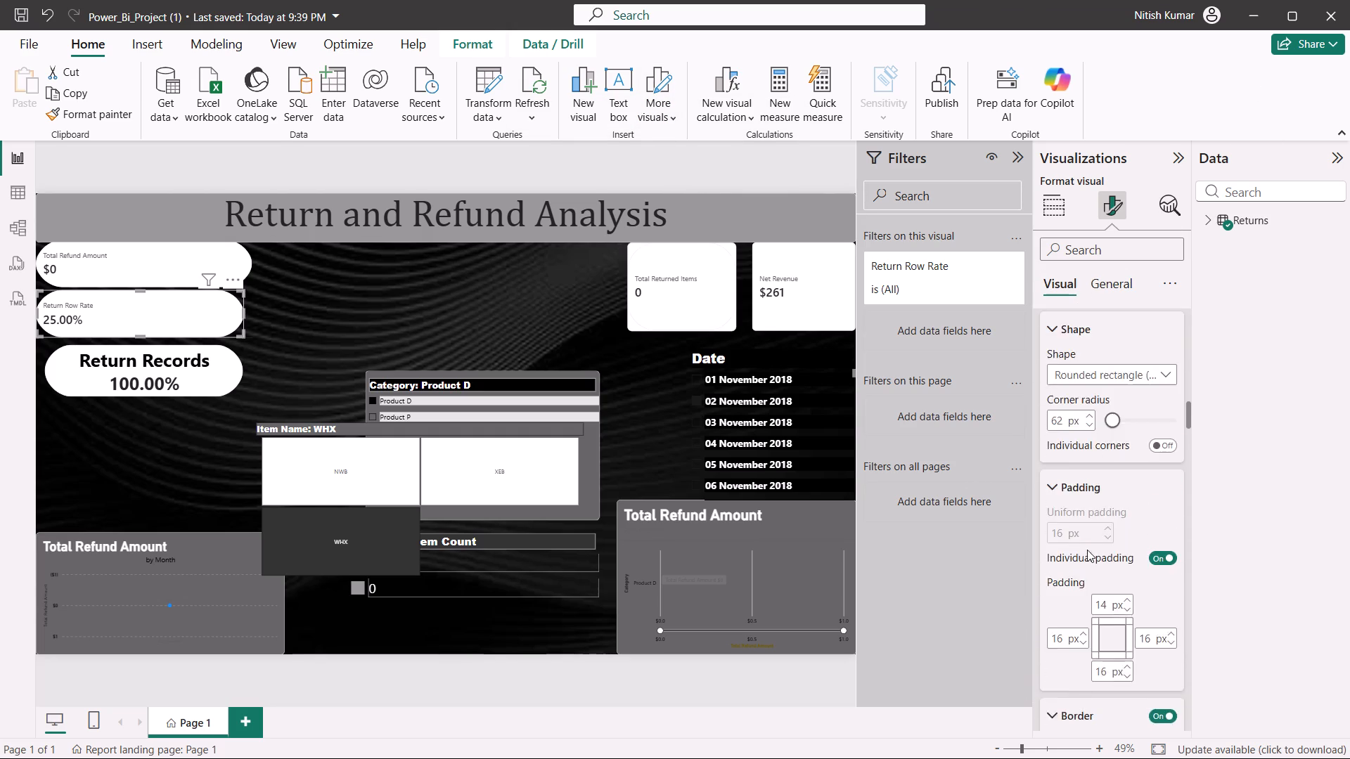
scroll(1087, 550, "down", 6)
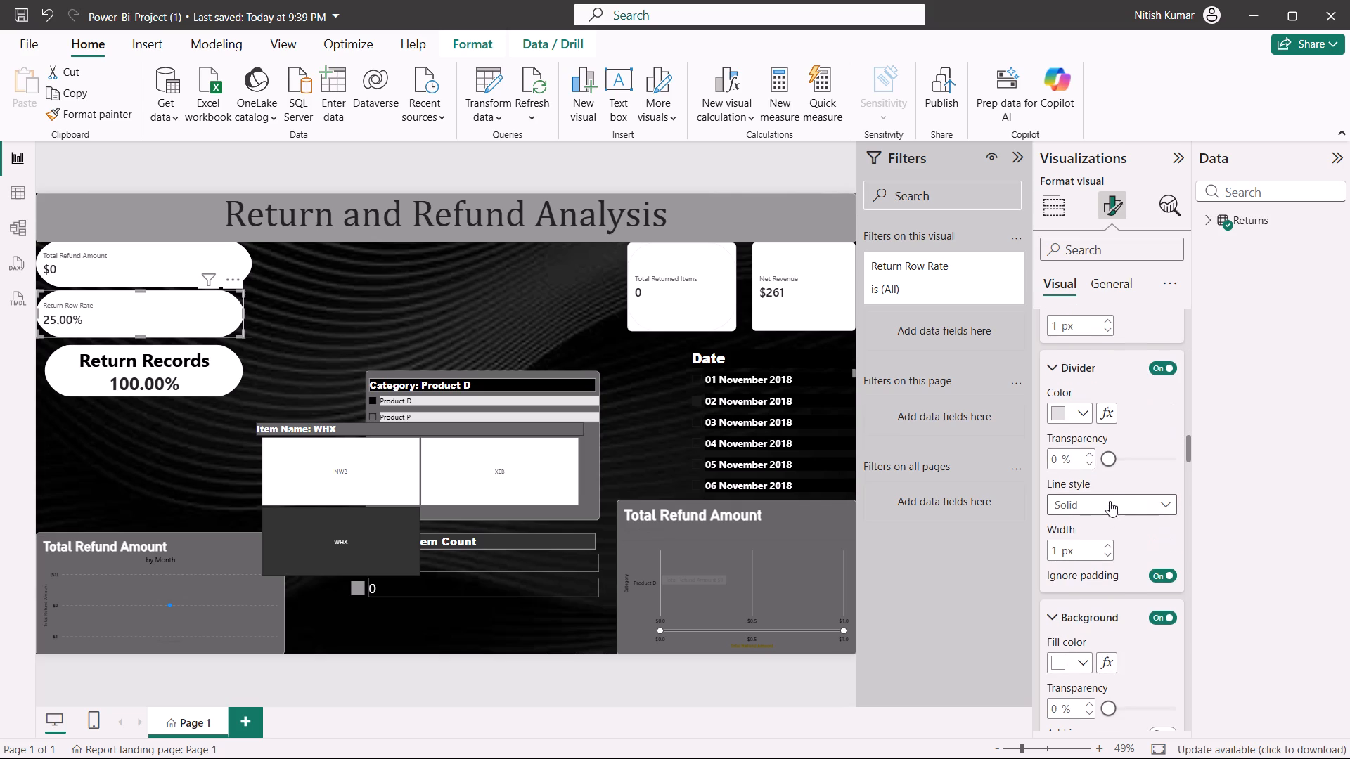
scroll(1109, 512, "down", 1)
scroll(1004, 698, "down", 3)
scroll(1056, 559, "down", 11)
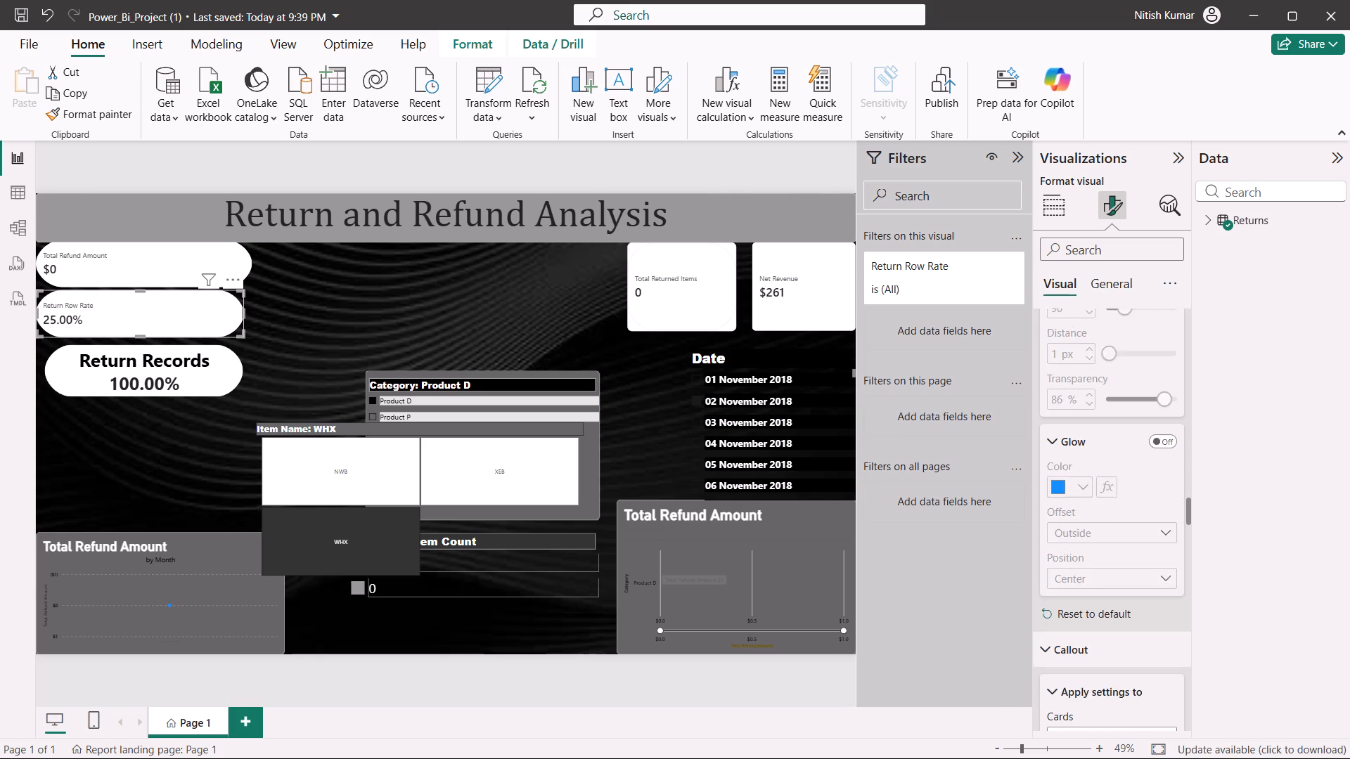
scroll(1080, 551, "down", 20)
scroll(1080, 551, "down", 16)
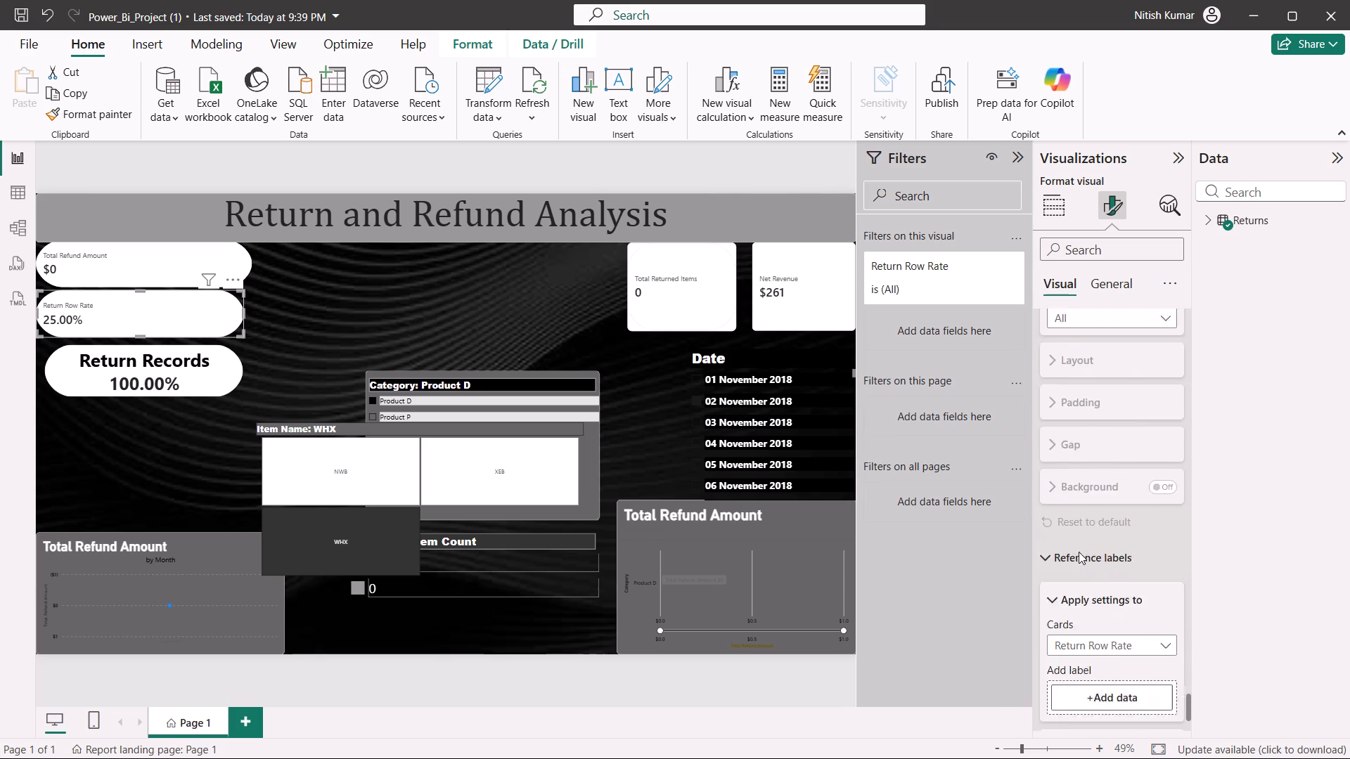
scroll(1079, 552, "down", 19)
scroll(1129, 614, "down", 4)
scroll(1122, 604, "up", 1)
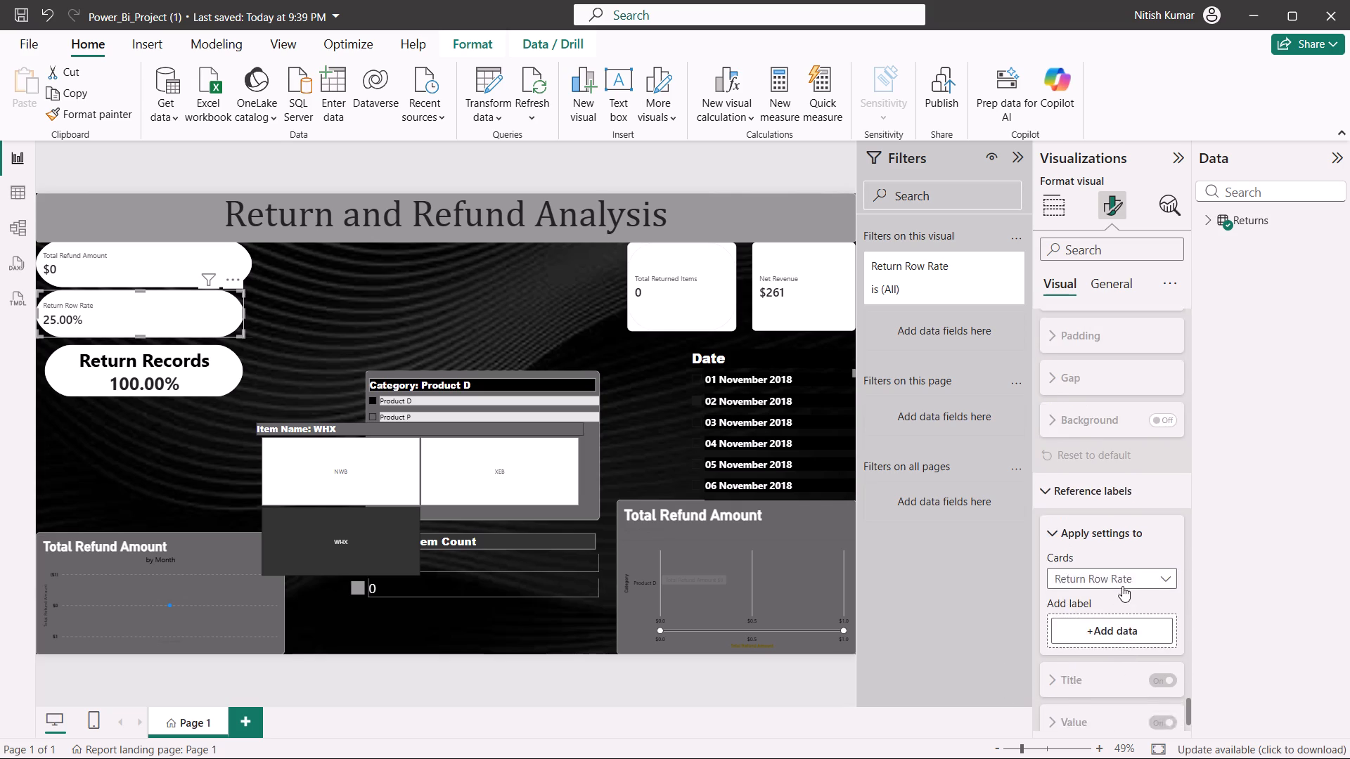
scroll(1122, 586, "up", 12)
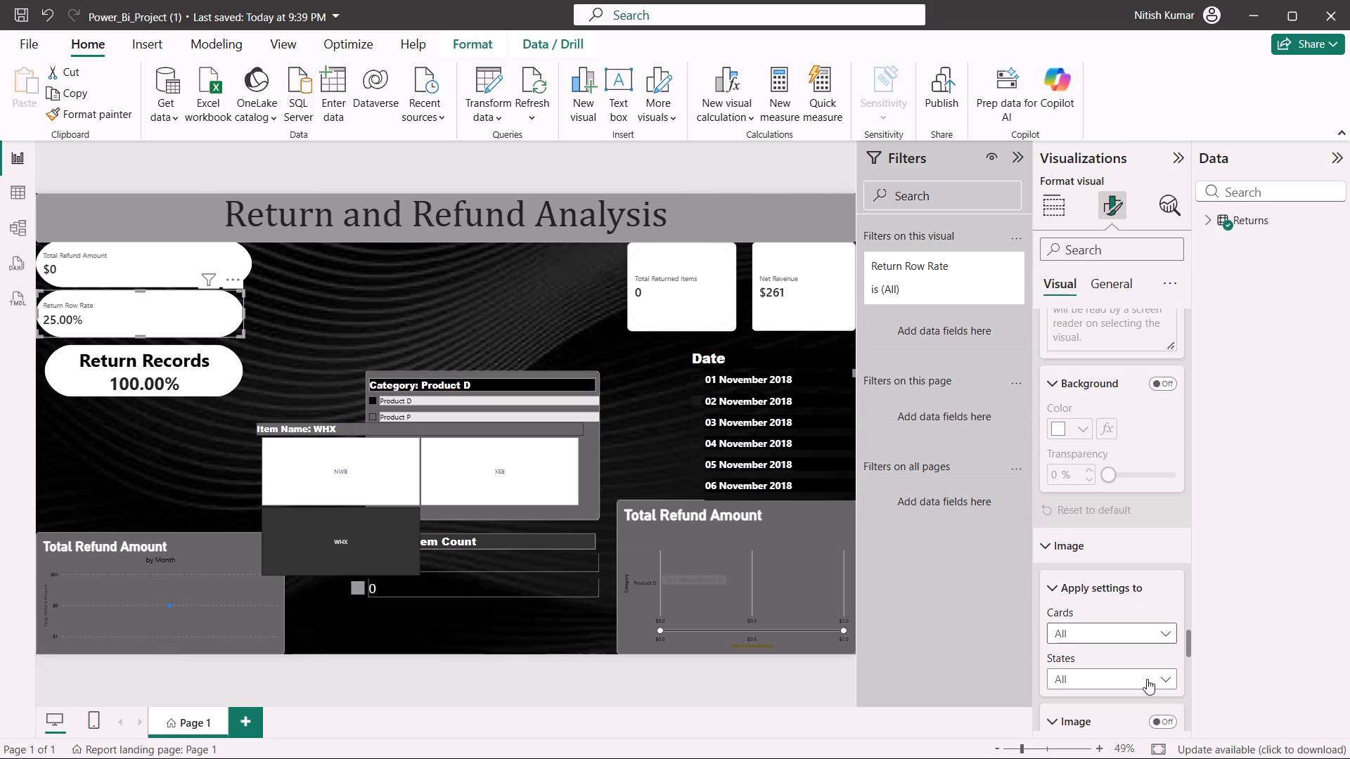
scroll(1143, 662, "down", 2)
scroll(1120, 531, "up", 4)
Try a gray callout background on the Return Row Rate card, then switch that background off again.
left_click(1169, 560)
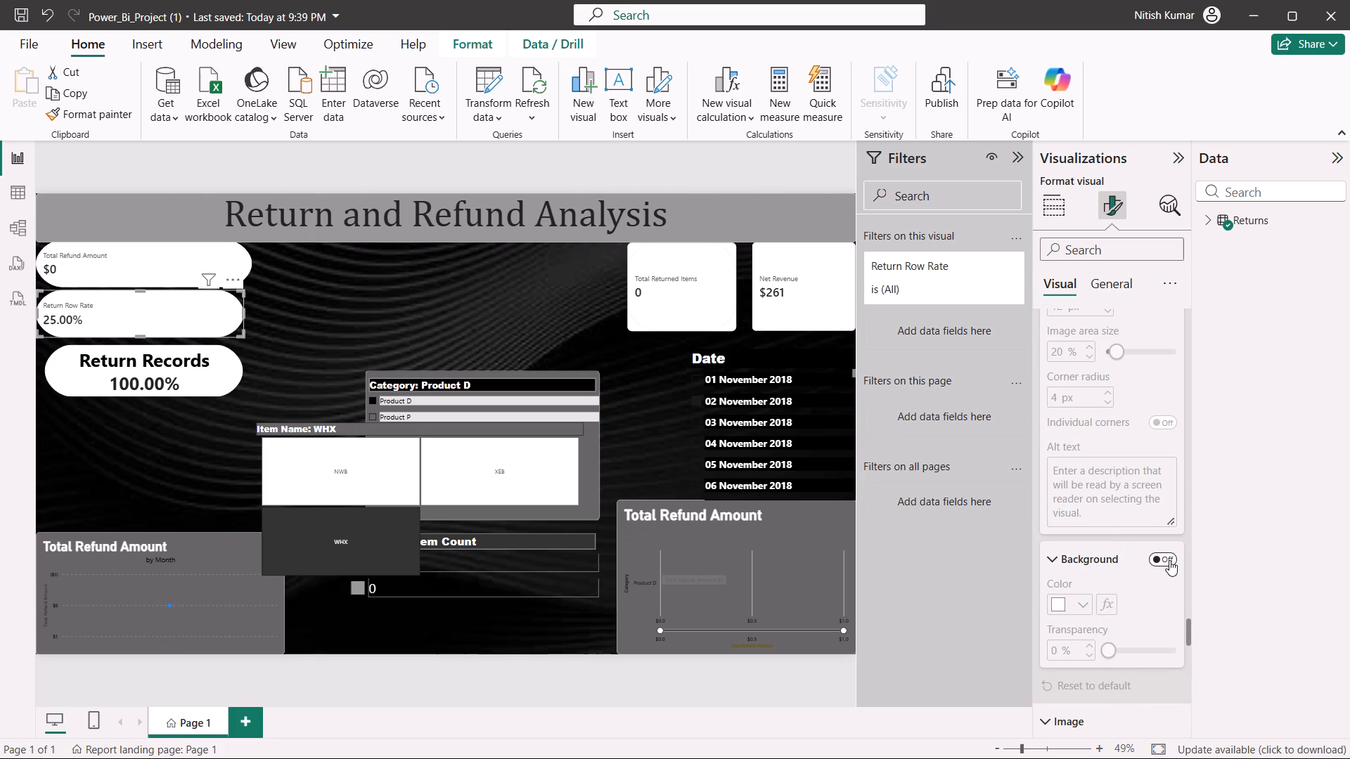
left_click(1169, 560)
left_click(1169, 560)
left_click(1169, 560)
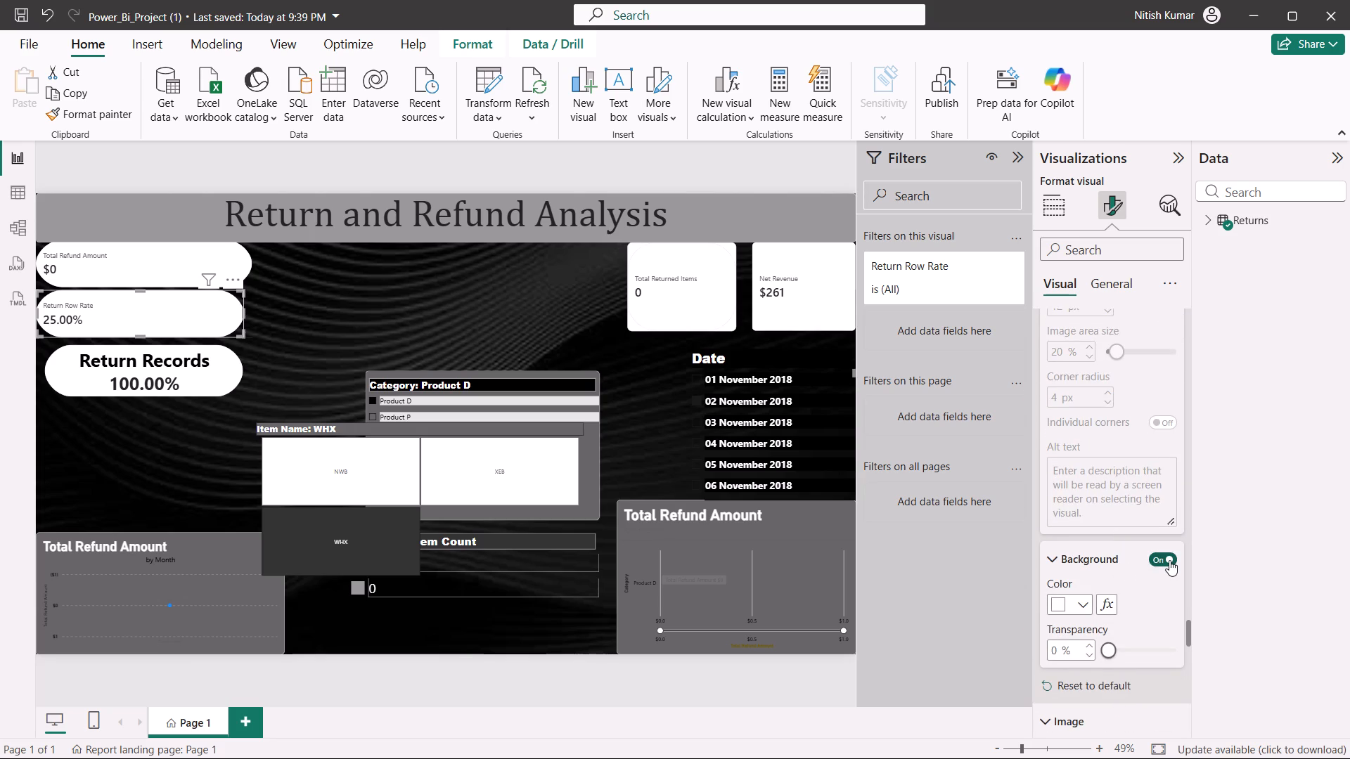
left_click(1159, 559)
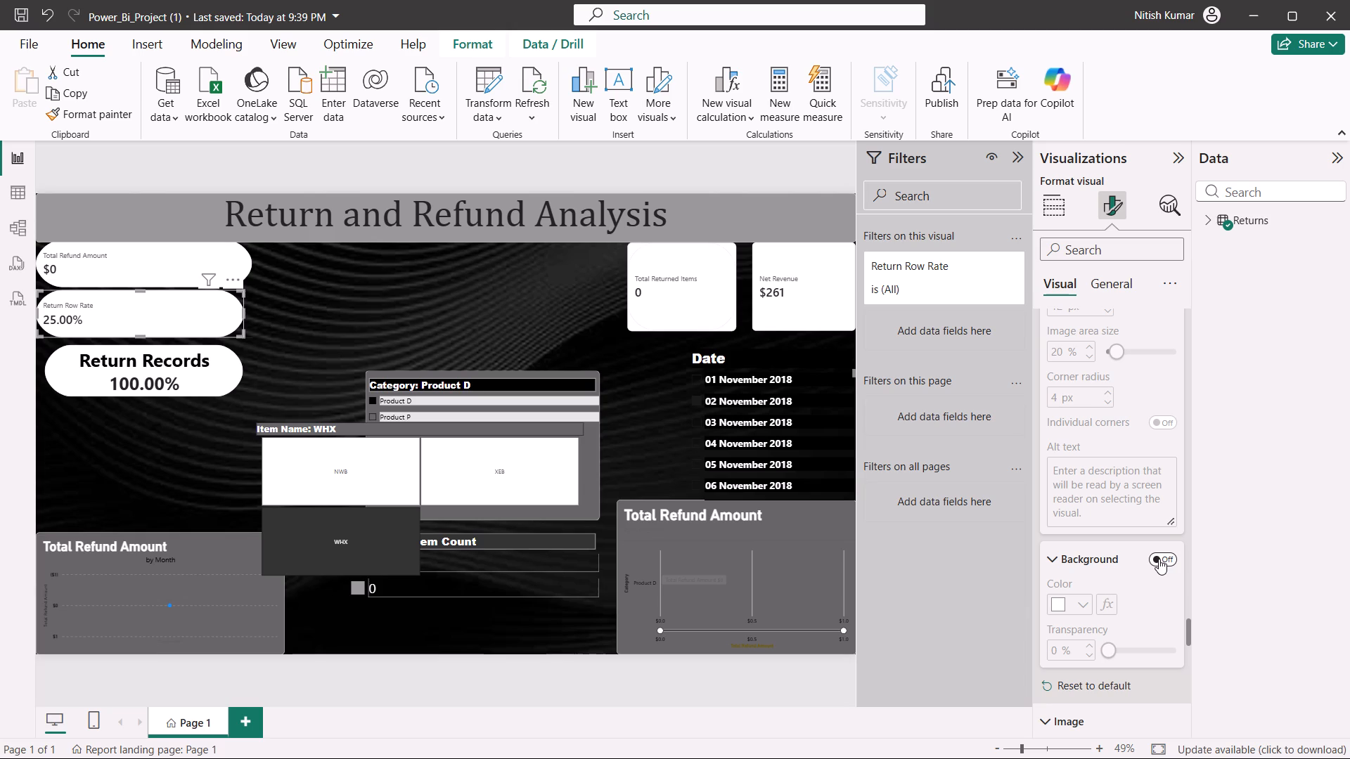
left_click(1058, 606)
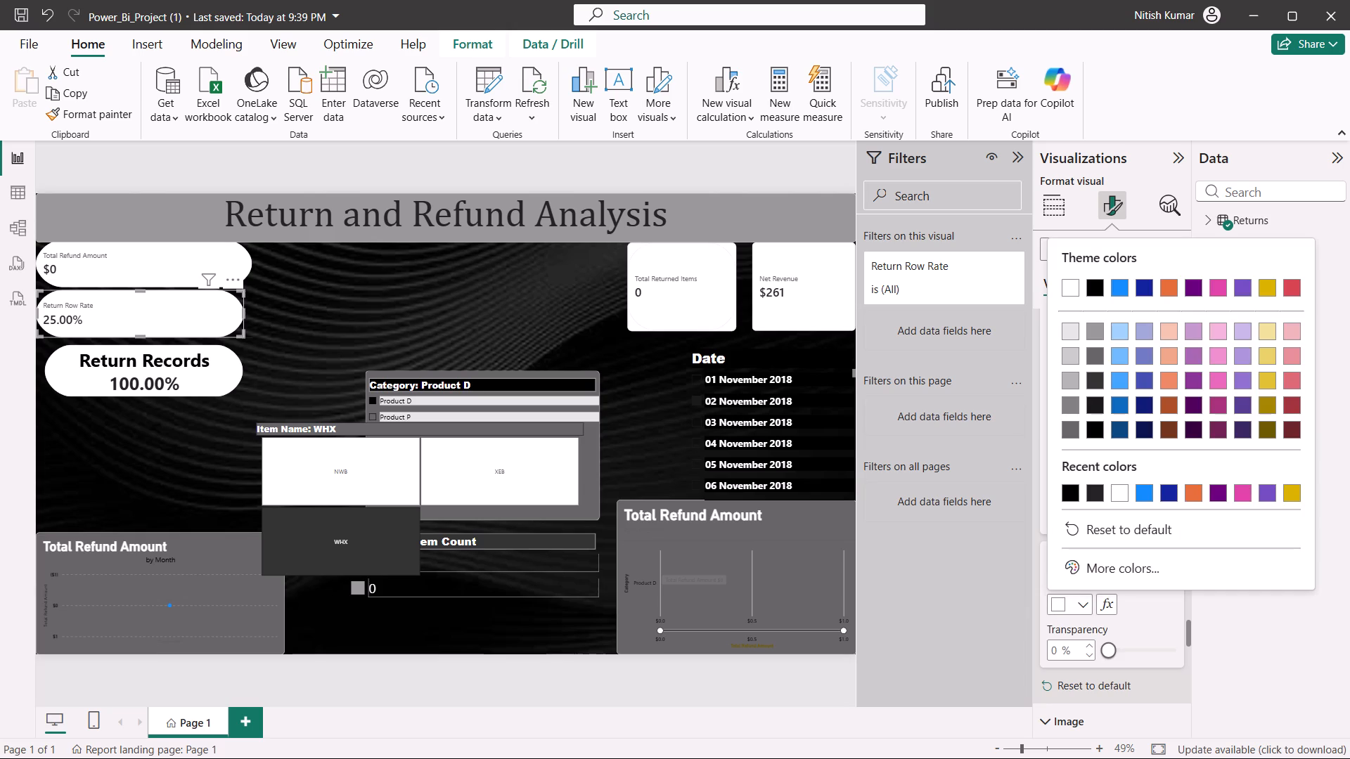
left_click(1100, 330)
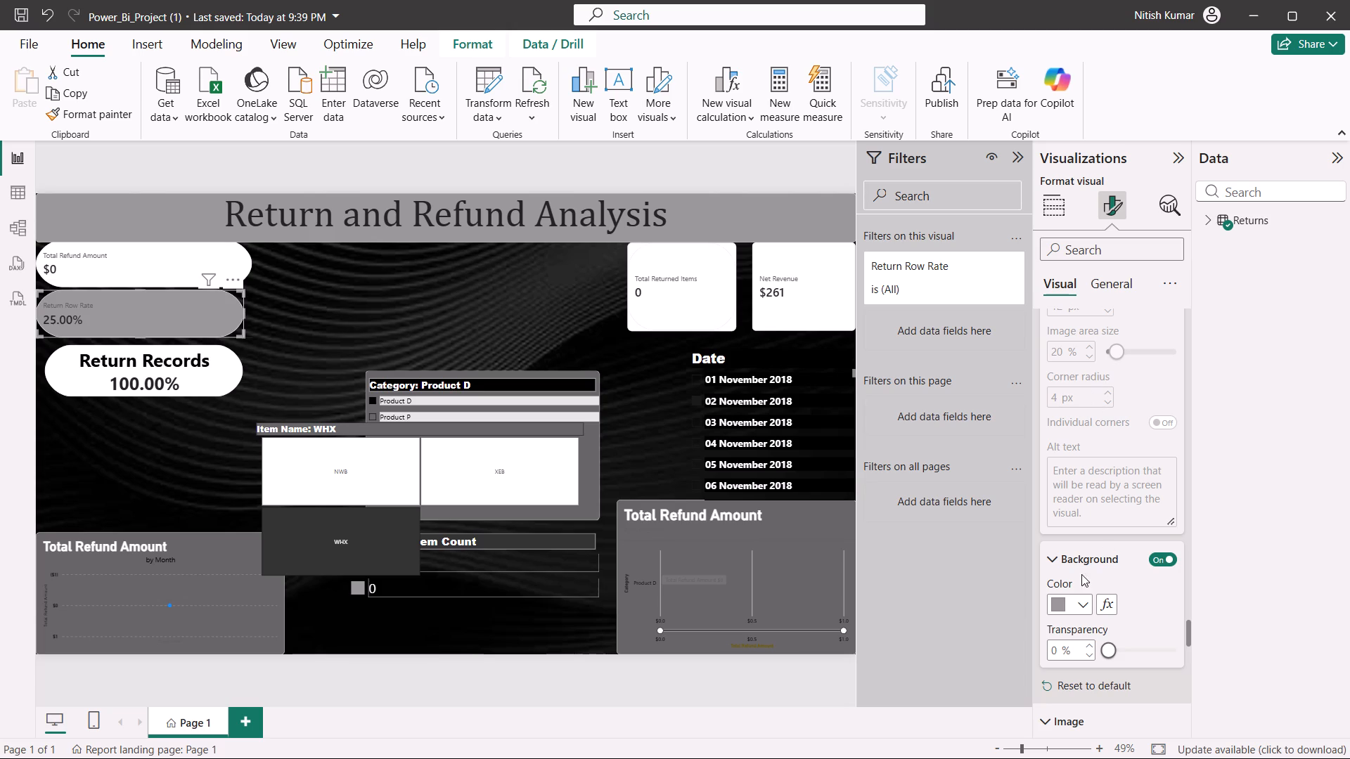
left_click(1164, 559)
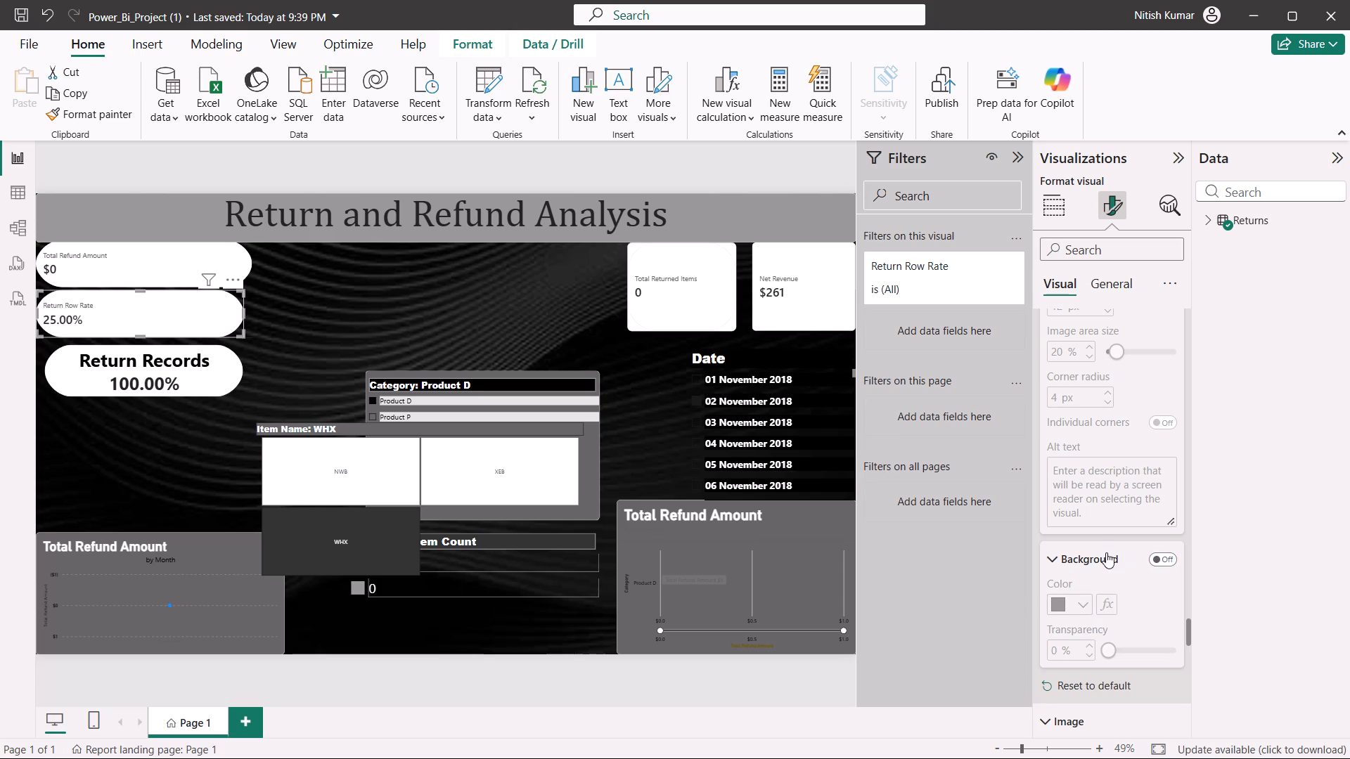
Set the heading style of the Return Row Rate card's label to Normal.
scroll(1088, 496, "up", 7)
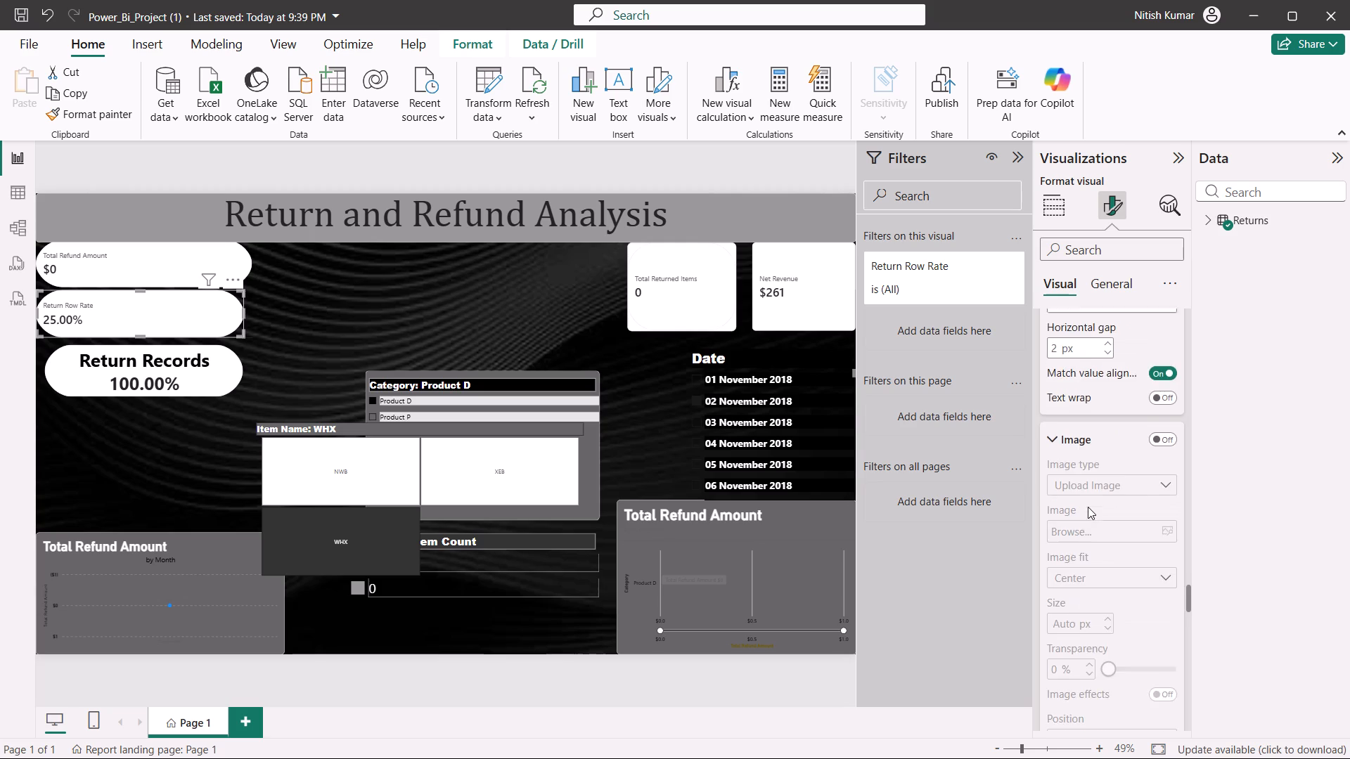
scroll(1092, 507, "up", 2)
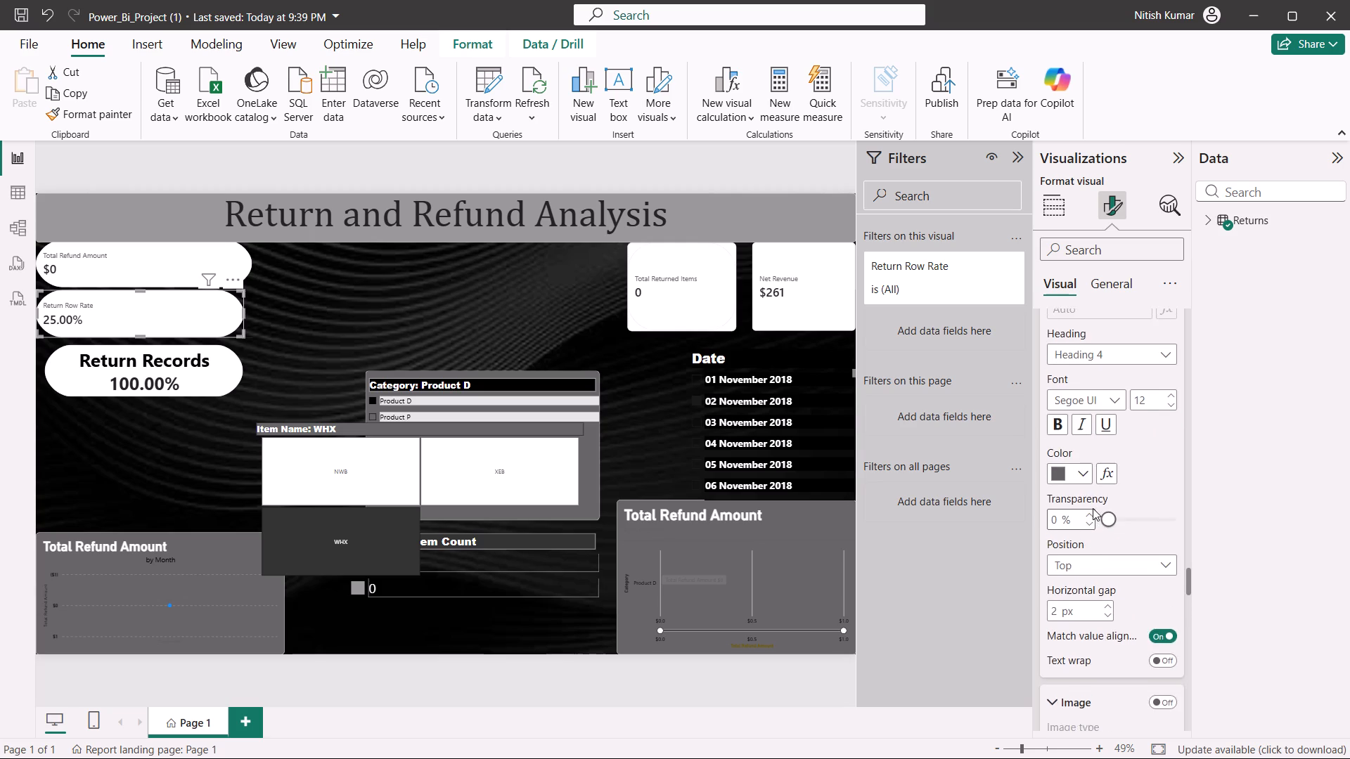
scroll(1093, 508, "up", 2)
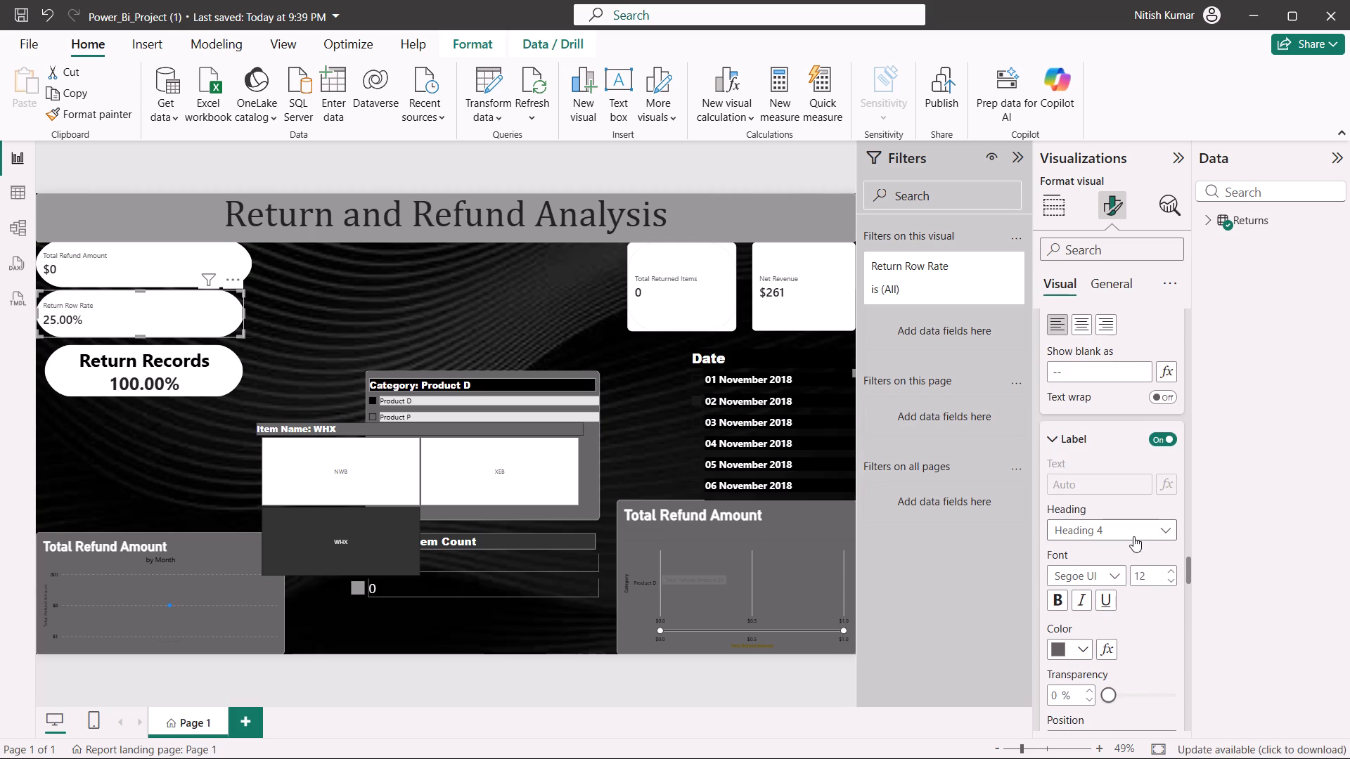
left_click(1131, 533)
left_click(1107, 557)
Enlarge the Return Row Rate label's font, trying sizes up to 29 and going back to 26.
triple_click(1176, 573)
left_click(1176, 573)
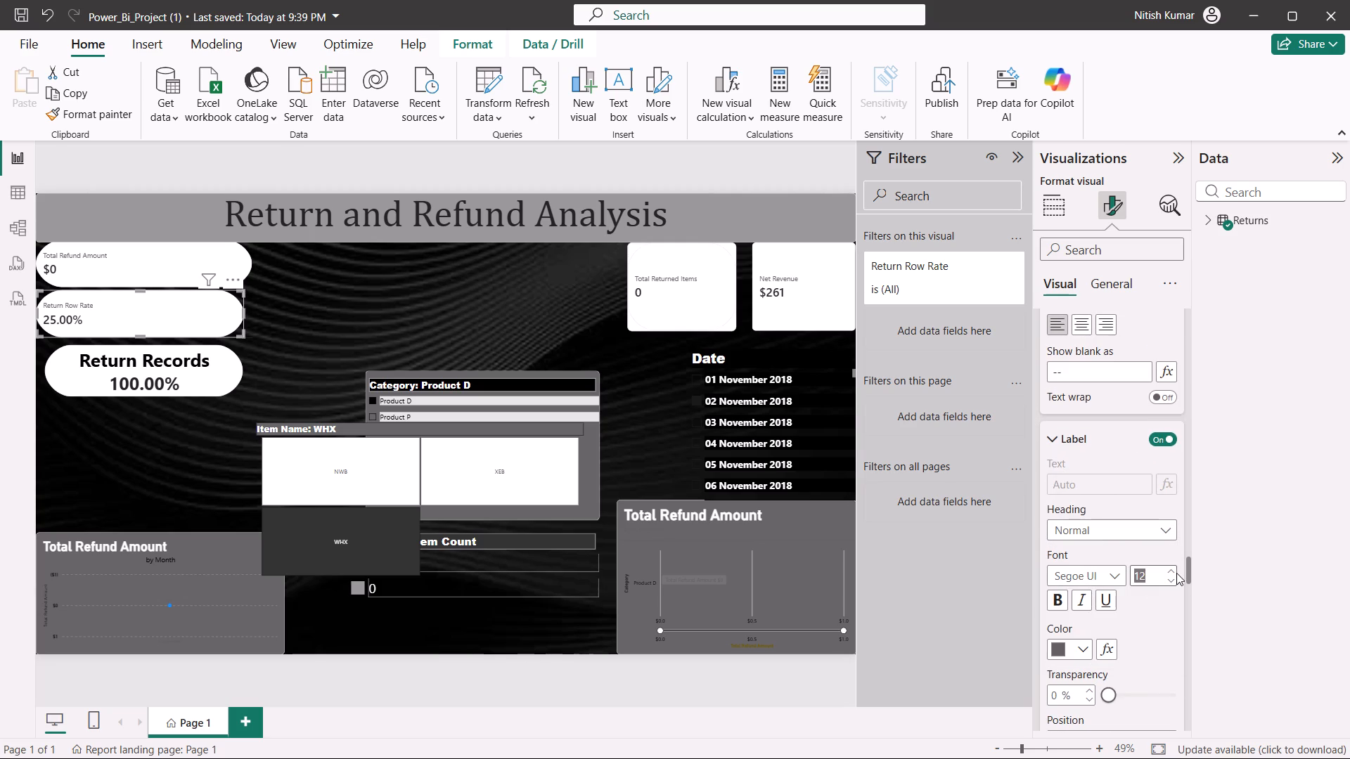
triple_click(1176, 573)
left_click(1176, 573)
triple_click(1175, 571)
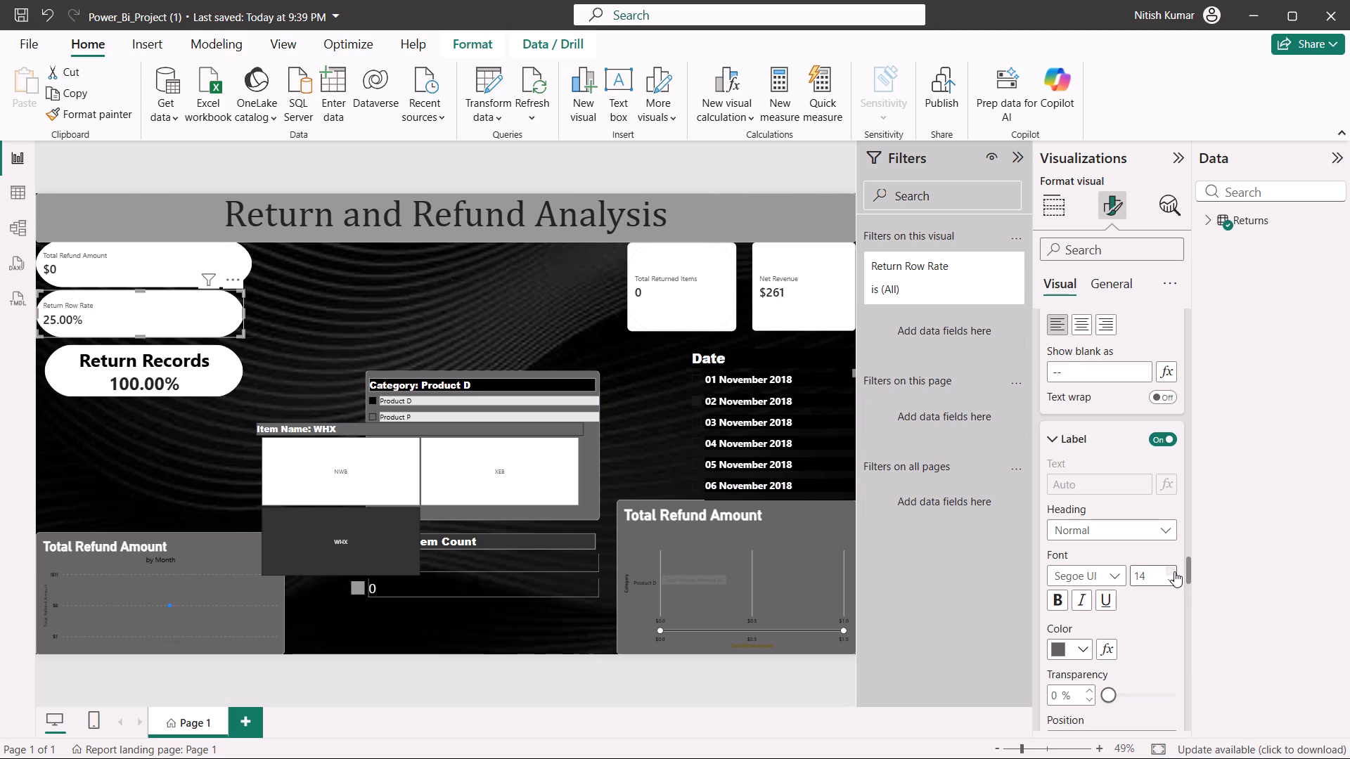
triple_click(1174, 571)
double_click(1174, 571)
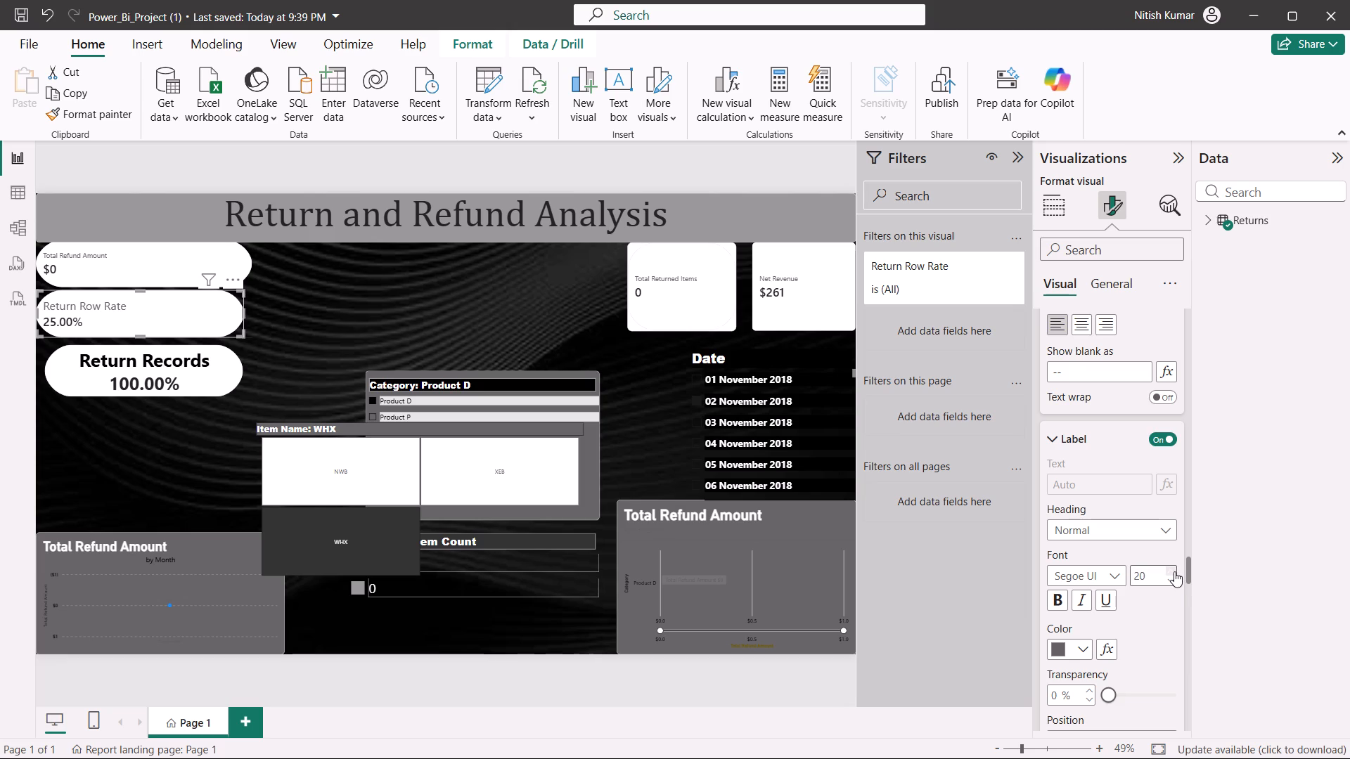
triple_click(1174, 571)
triple_click(1174, 571)
triple_click(1174, 571)
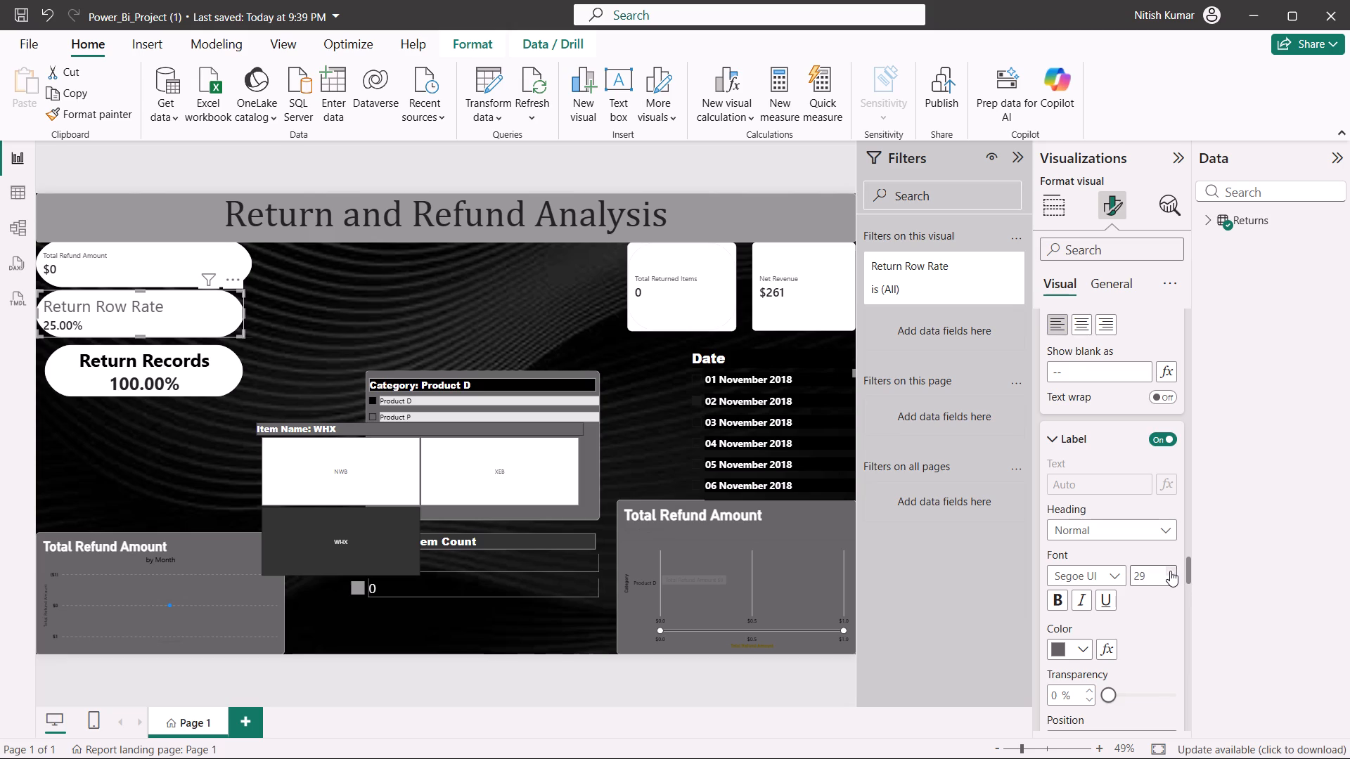
triple_click(1169, 581)
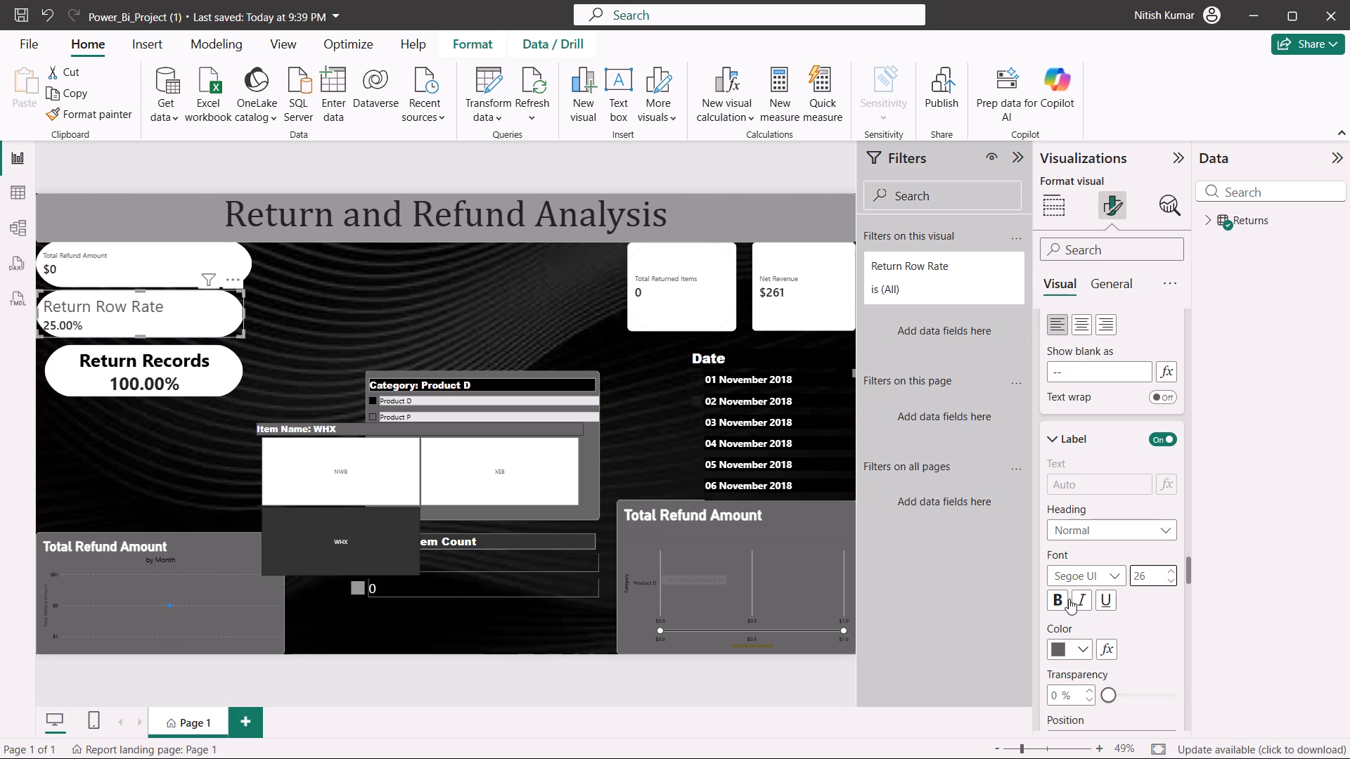
Make the Return Row Rate label bold and colour it black.
left_click(1061, 599)
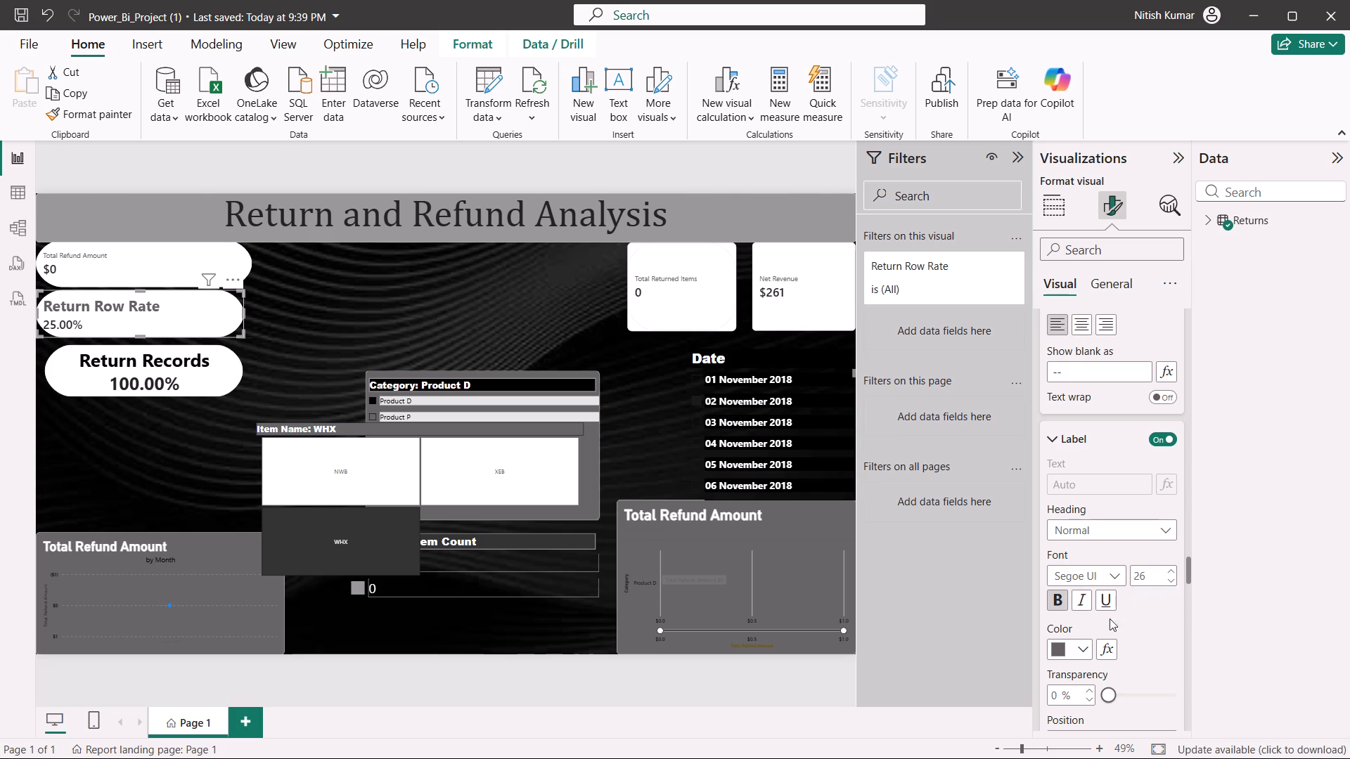
left_click(1078, 649)
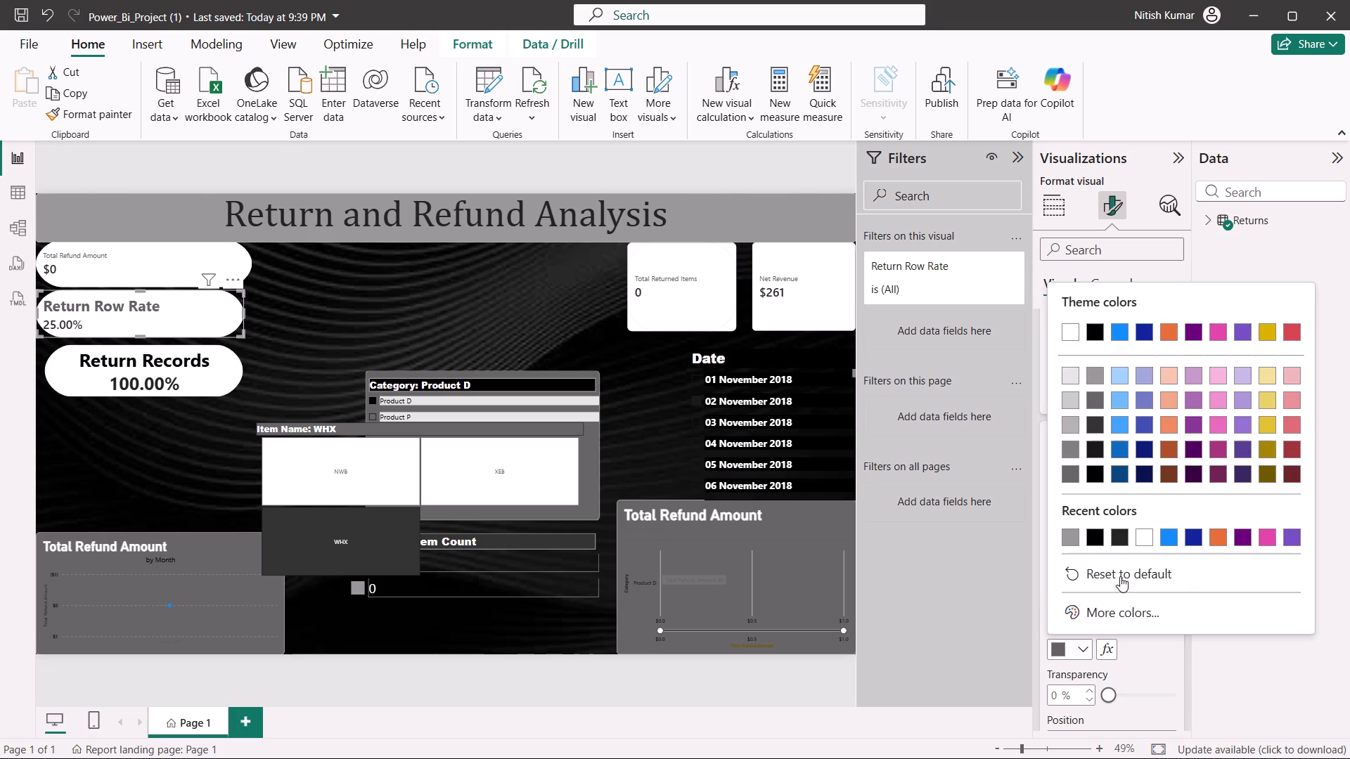
left_click(1100, 532)
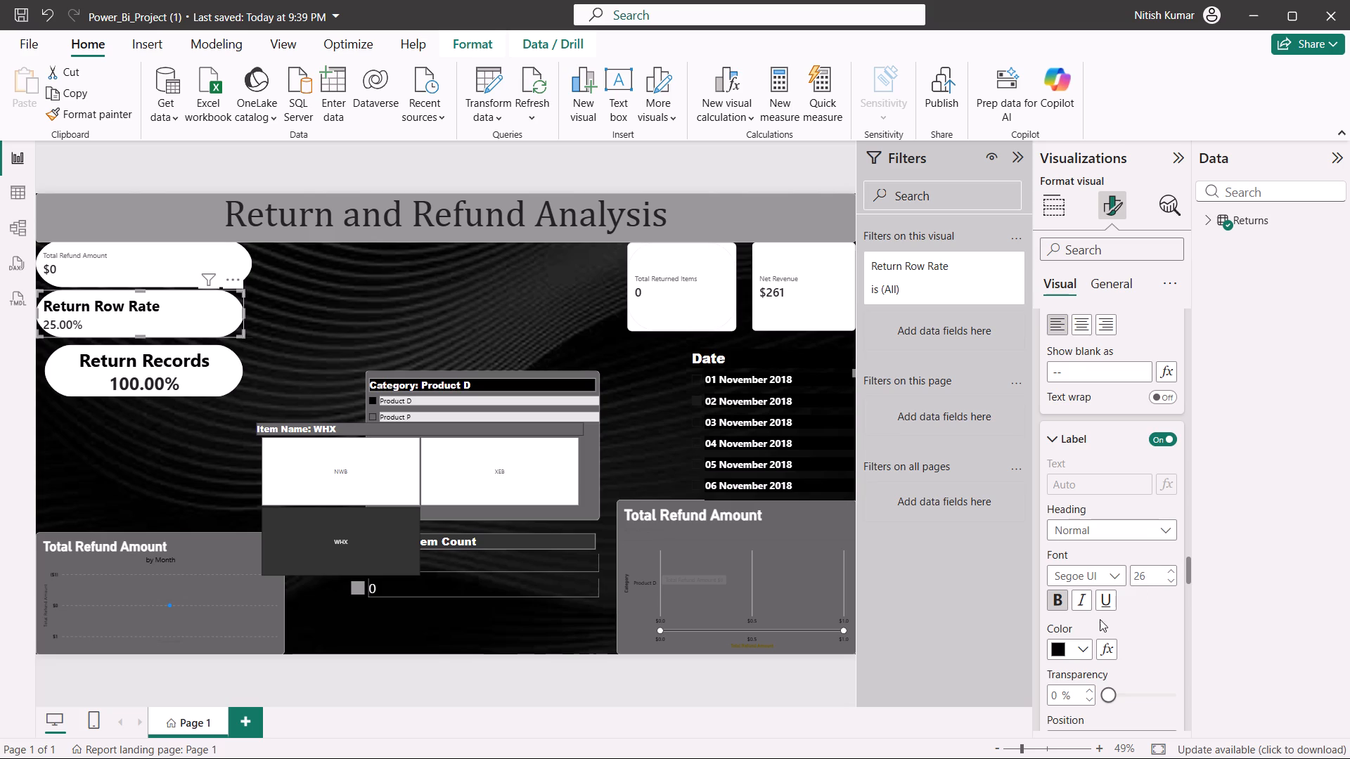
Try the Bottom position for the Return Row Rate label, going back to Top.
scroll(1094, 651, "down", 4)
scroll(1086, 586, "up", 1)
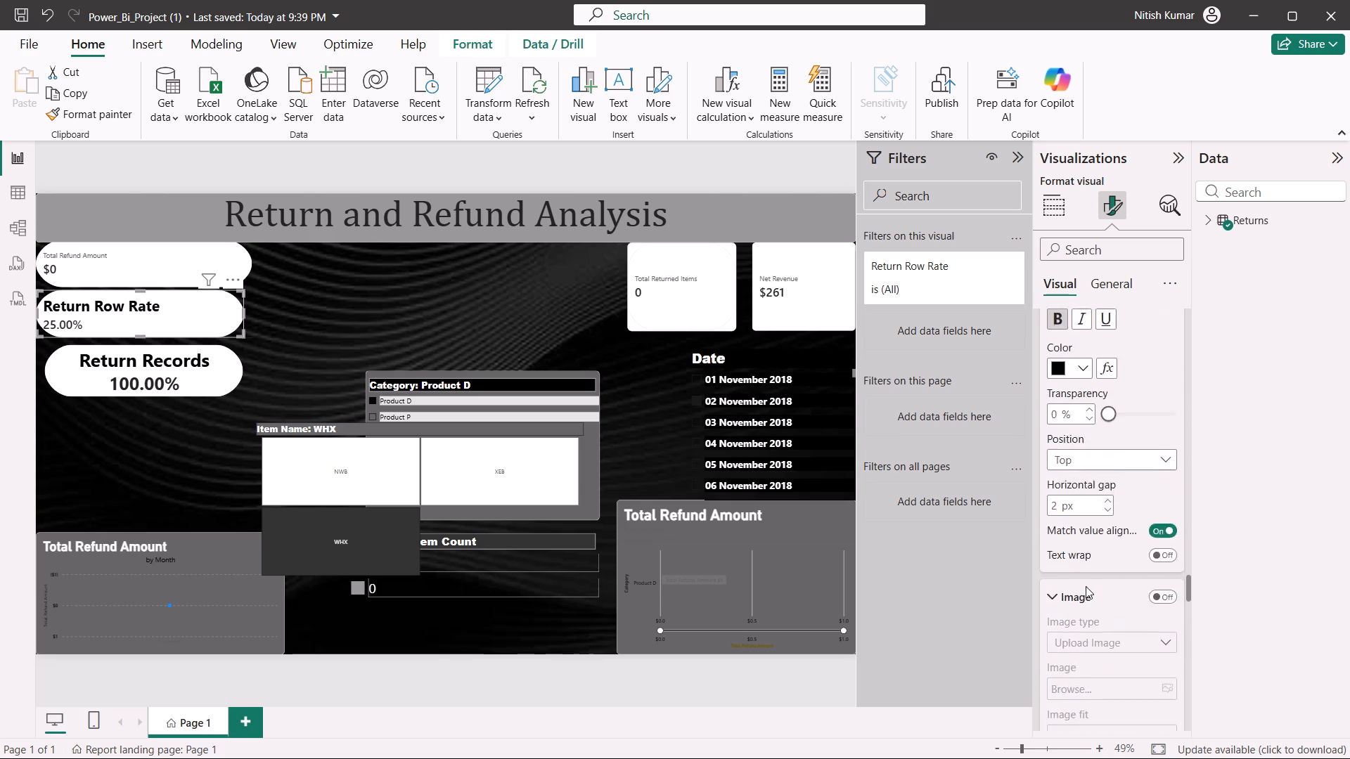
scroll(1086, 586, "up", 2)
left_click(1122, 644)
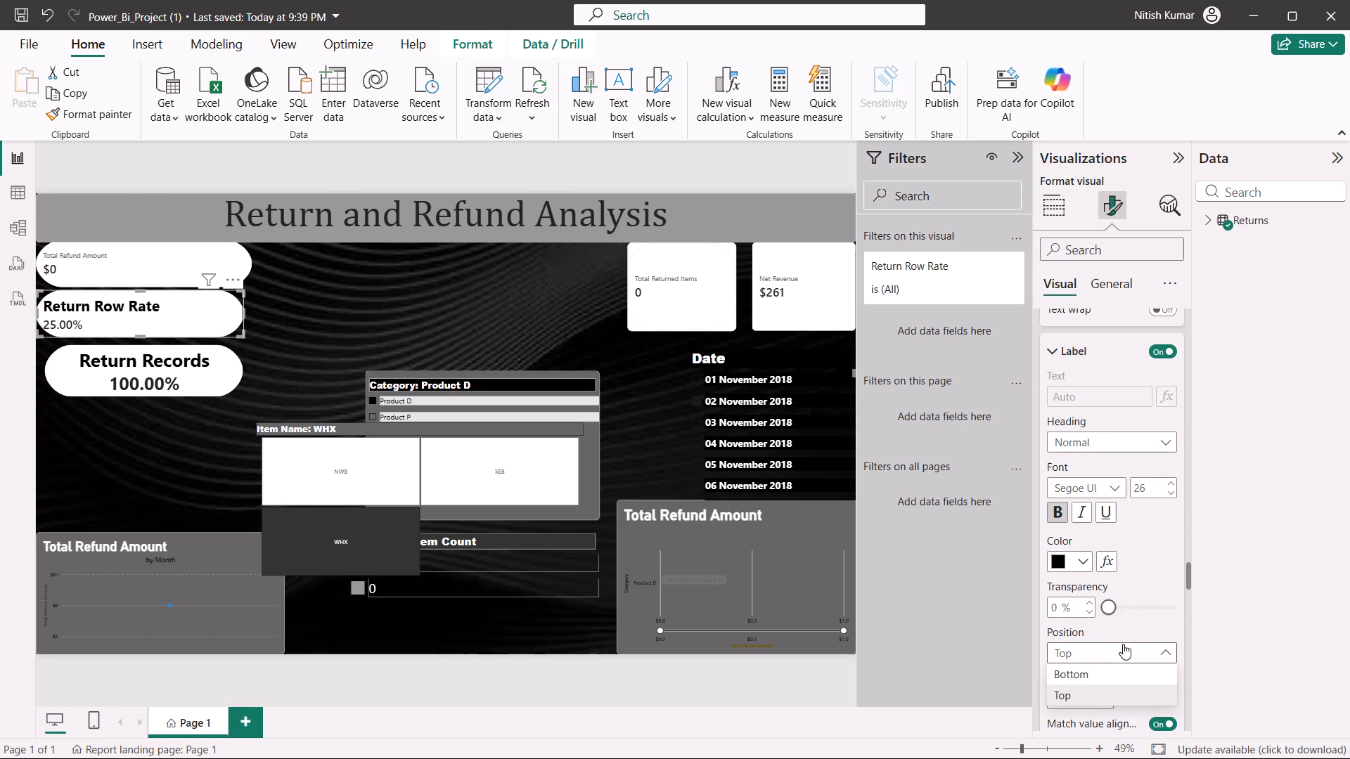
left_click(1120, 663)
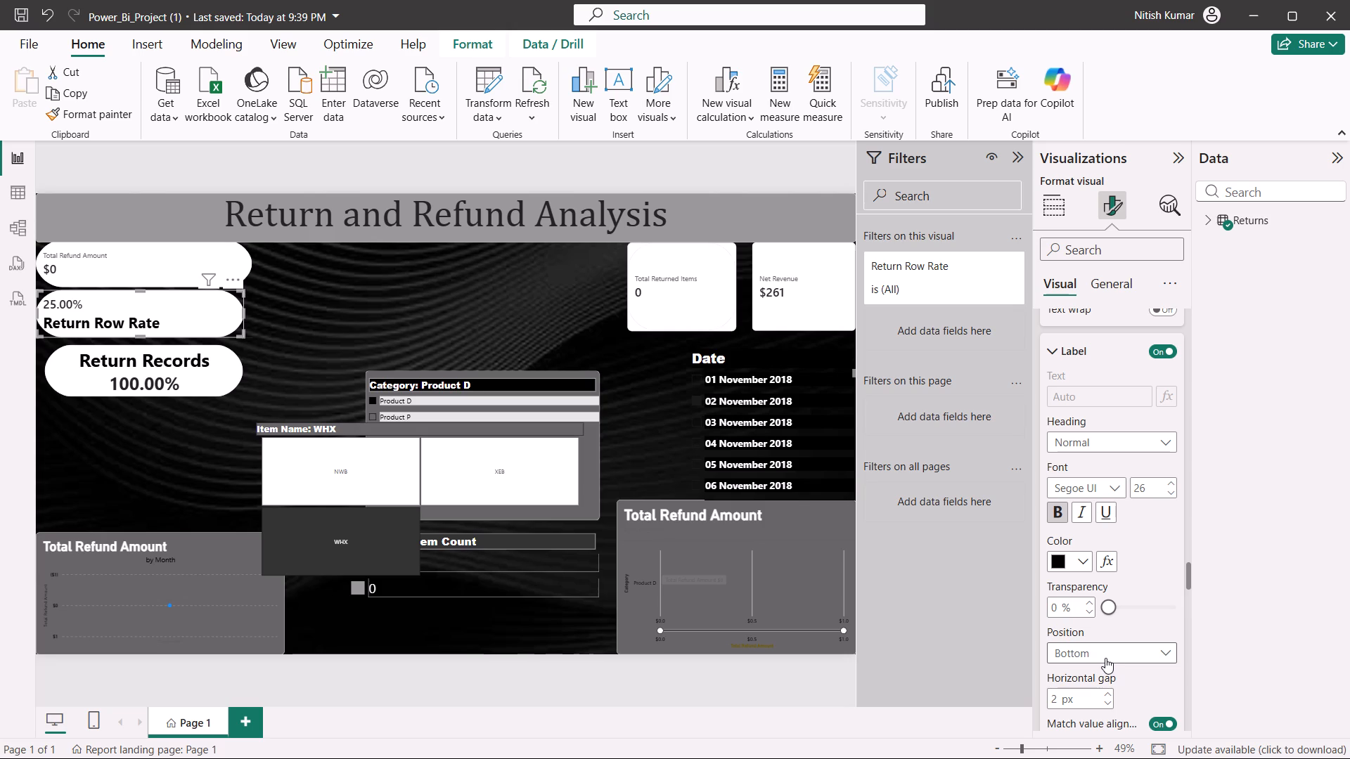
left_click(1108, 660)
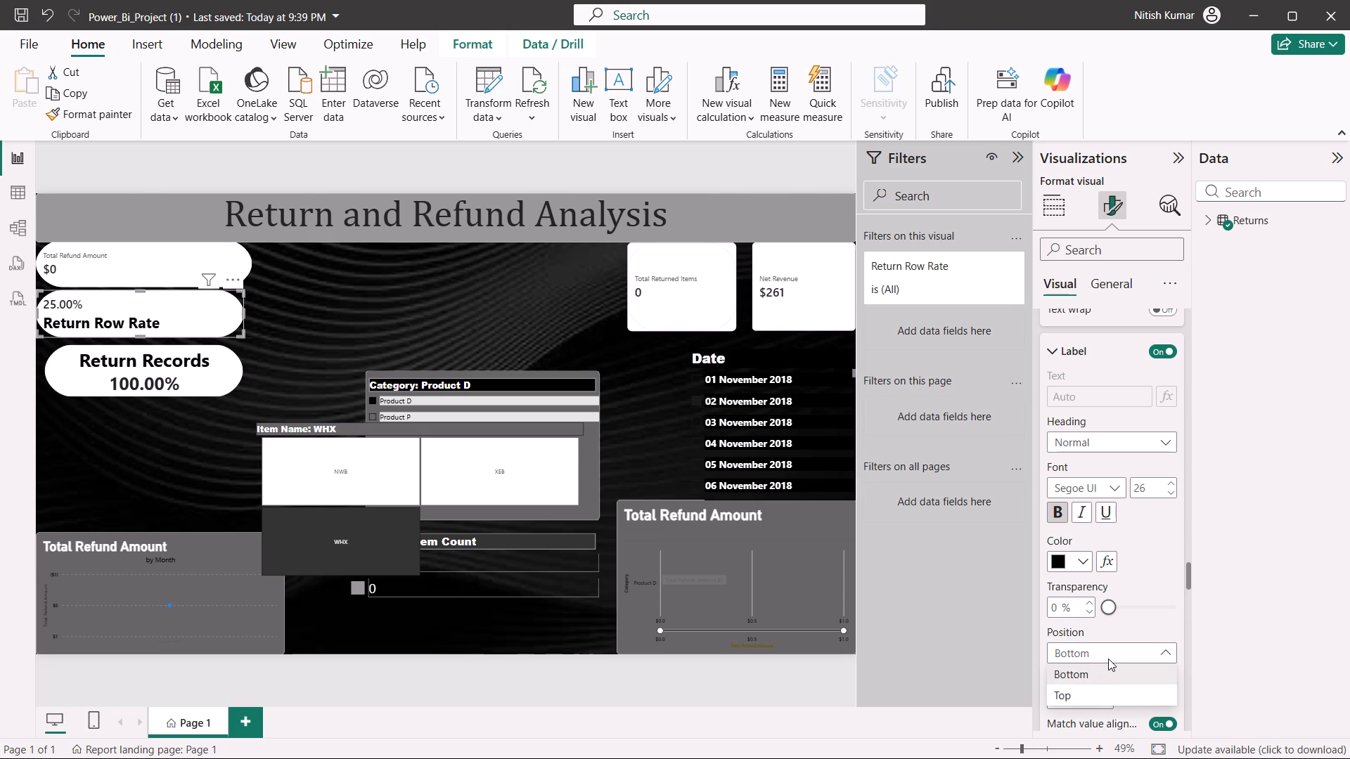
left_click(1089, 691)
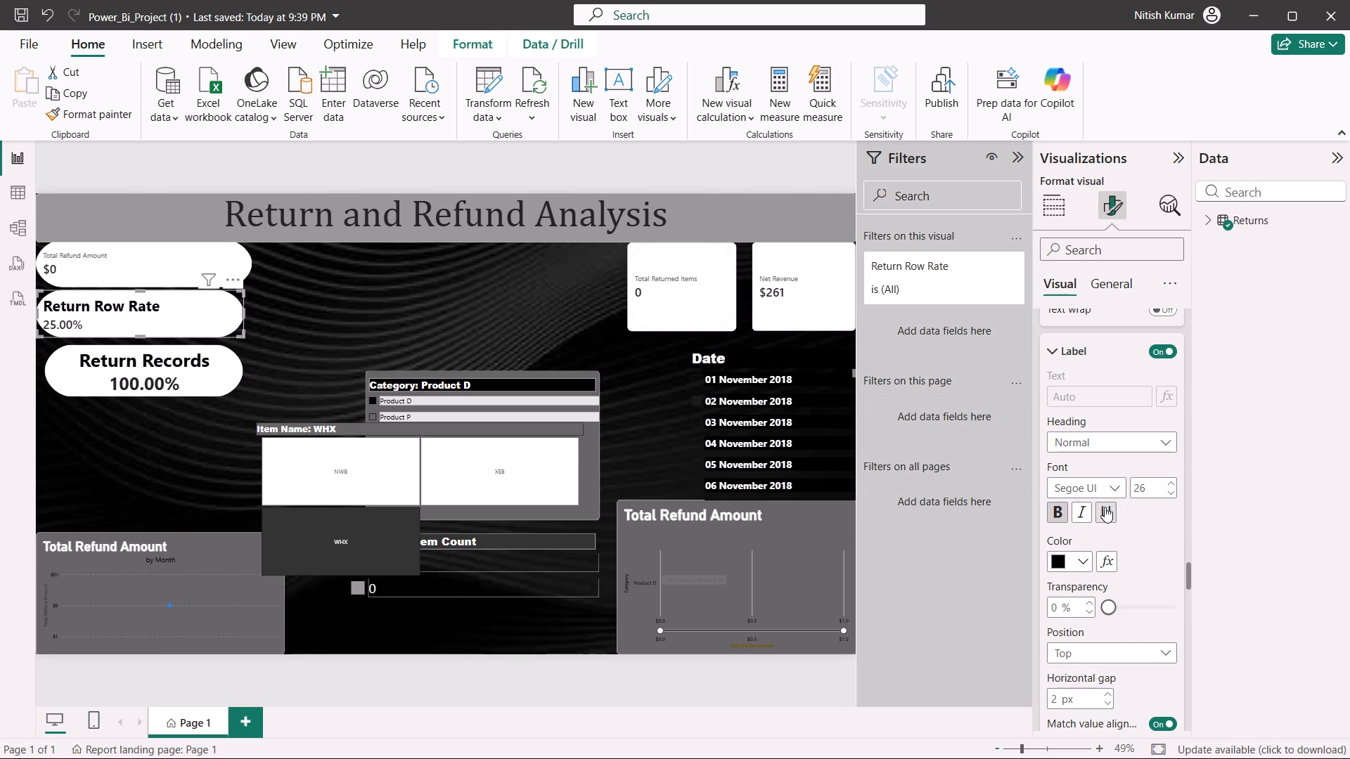
Increase the Return Row Rate label's font size to 34.
left_click(1175, 481)
double_click(1175, 481)
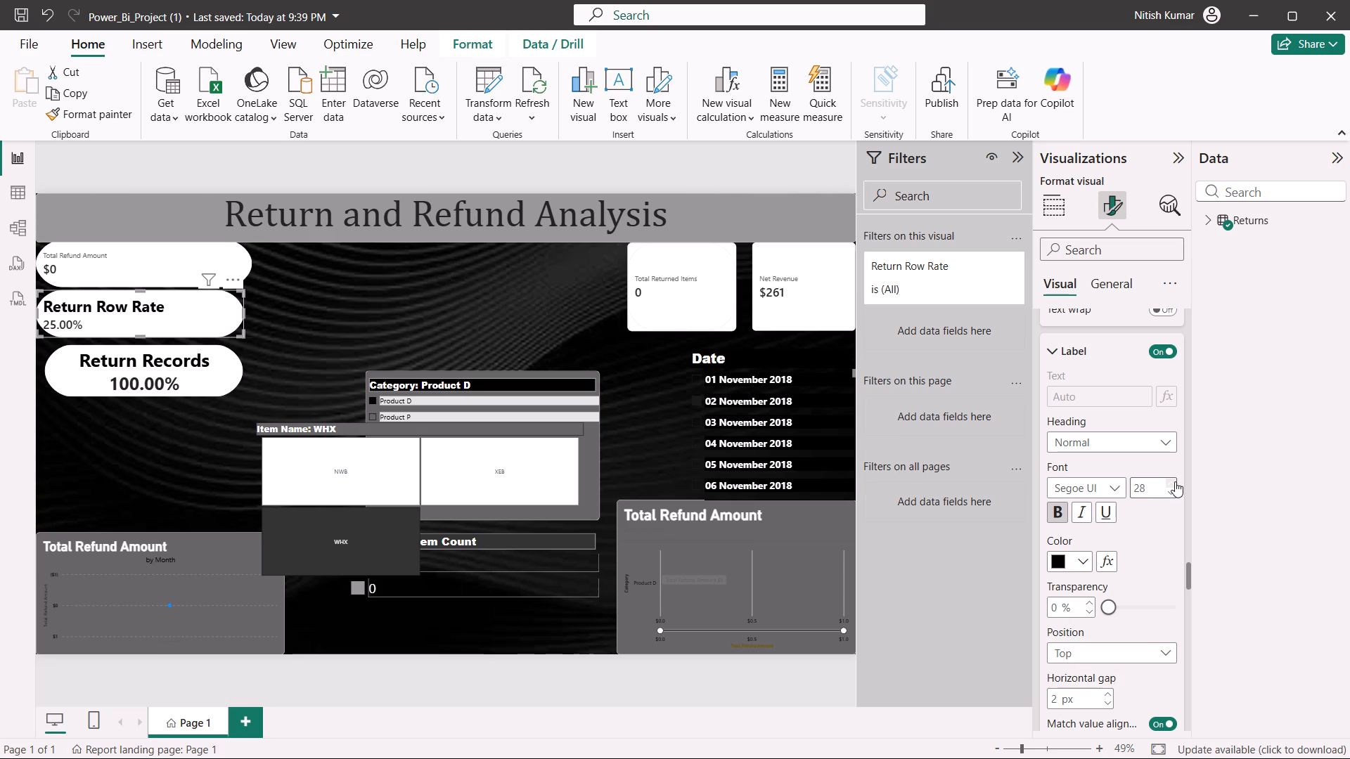
triple_click(1175, 481)
double_click(1175, 481)
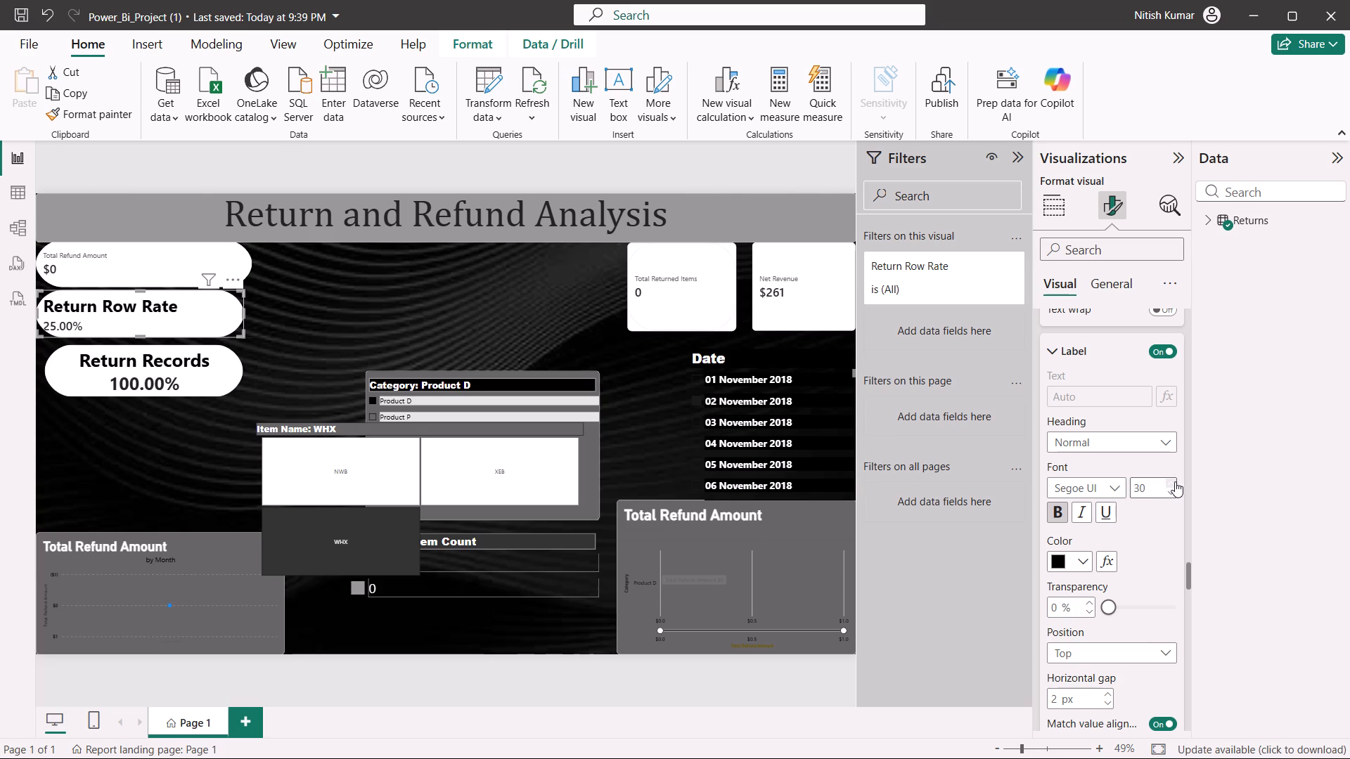
left_click(1175, 481)
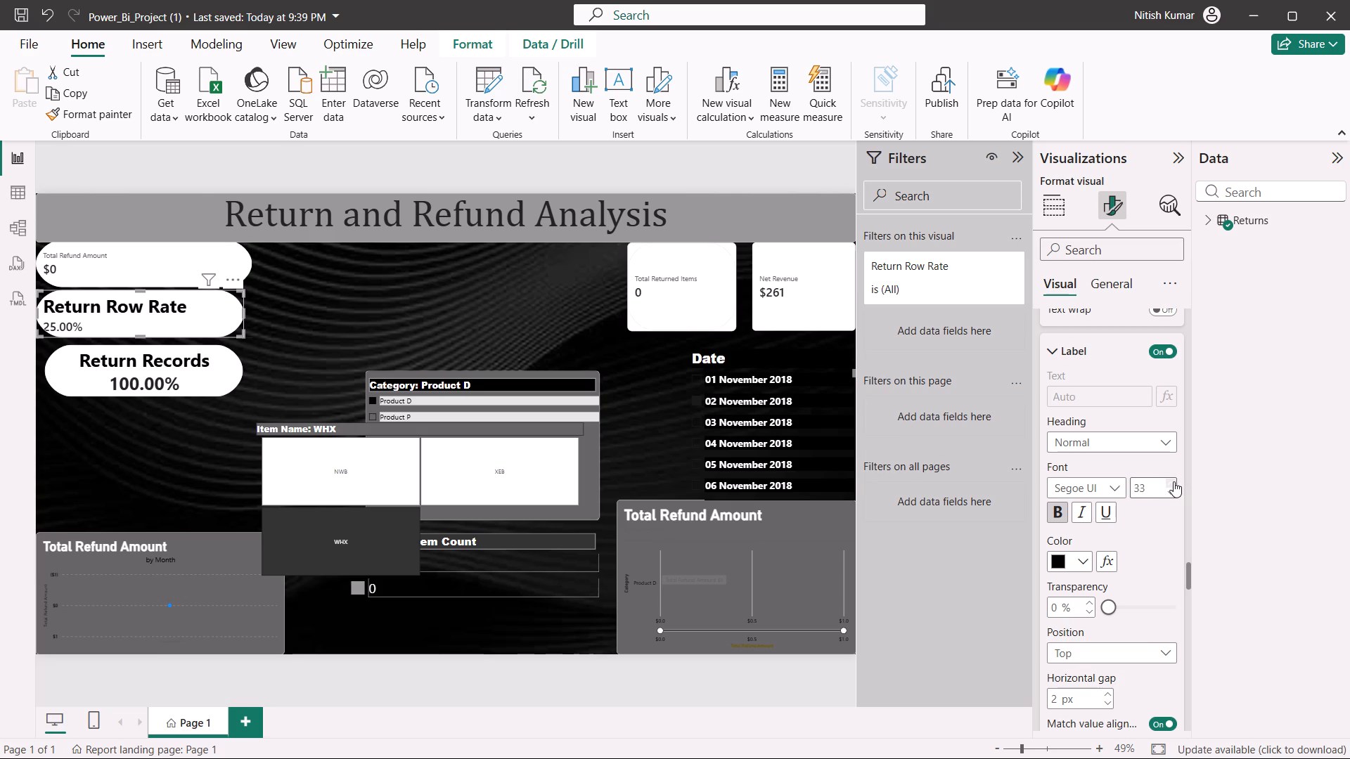
left_click(1174, 481)
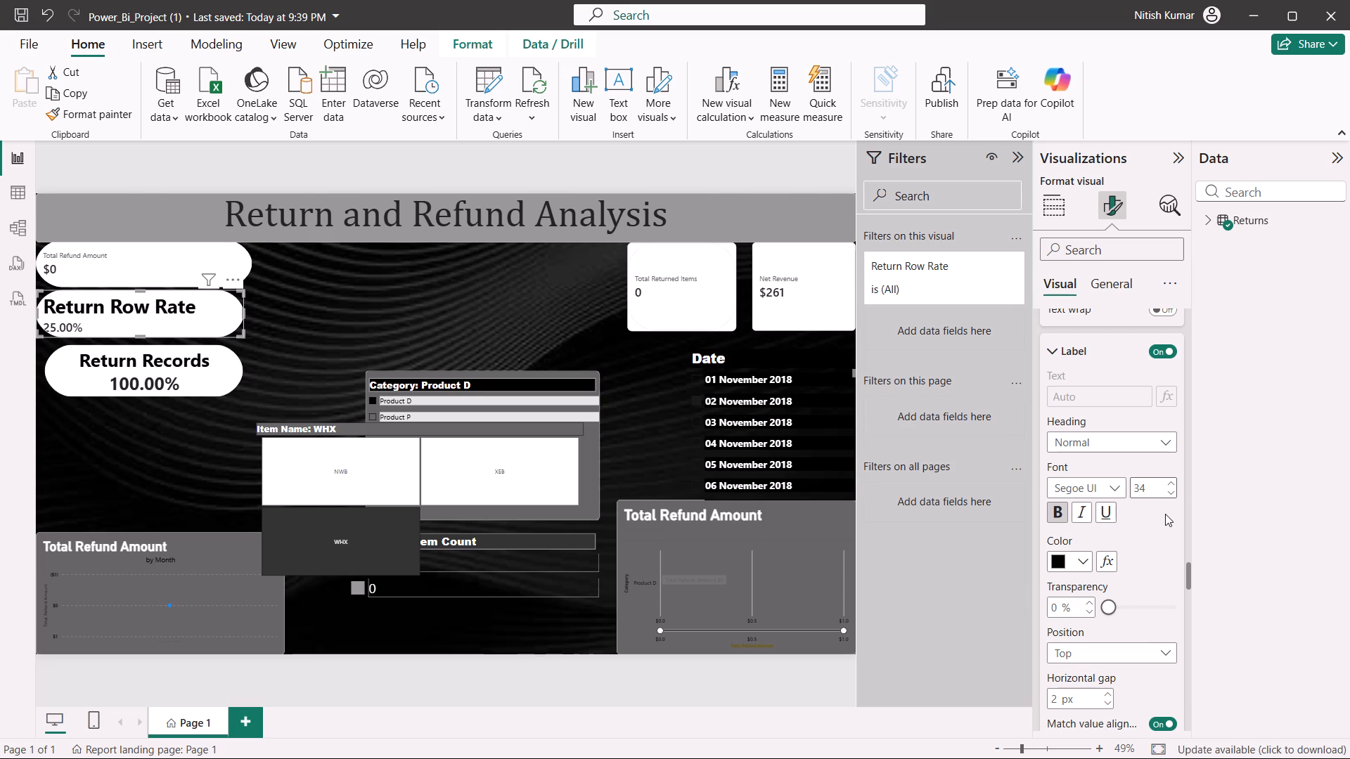
Reduce the Return Row Rate label's font size to 32.
left_click(1173, 488)
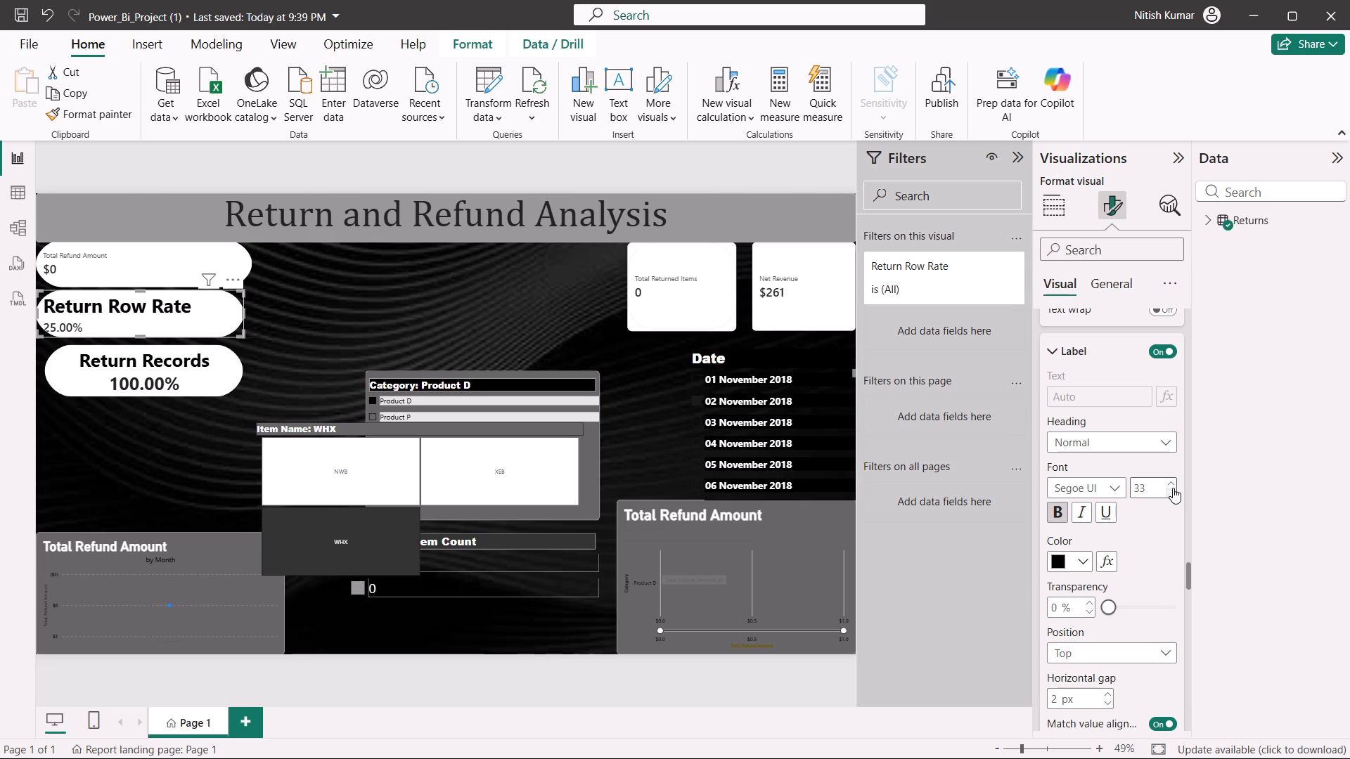
left_click(1173, 488)
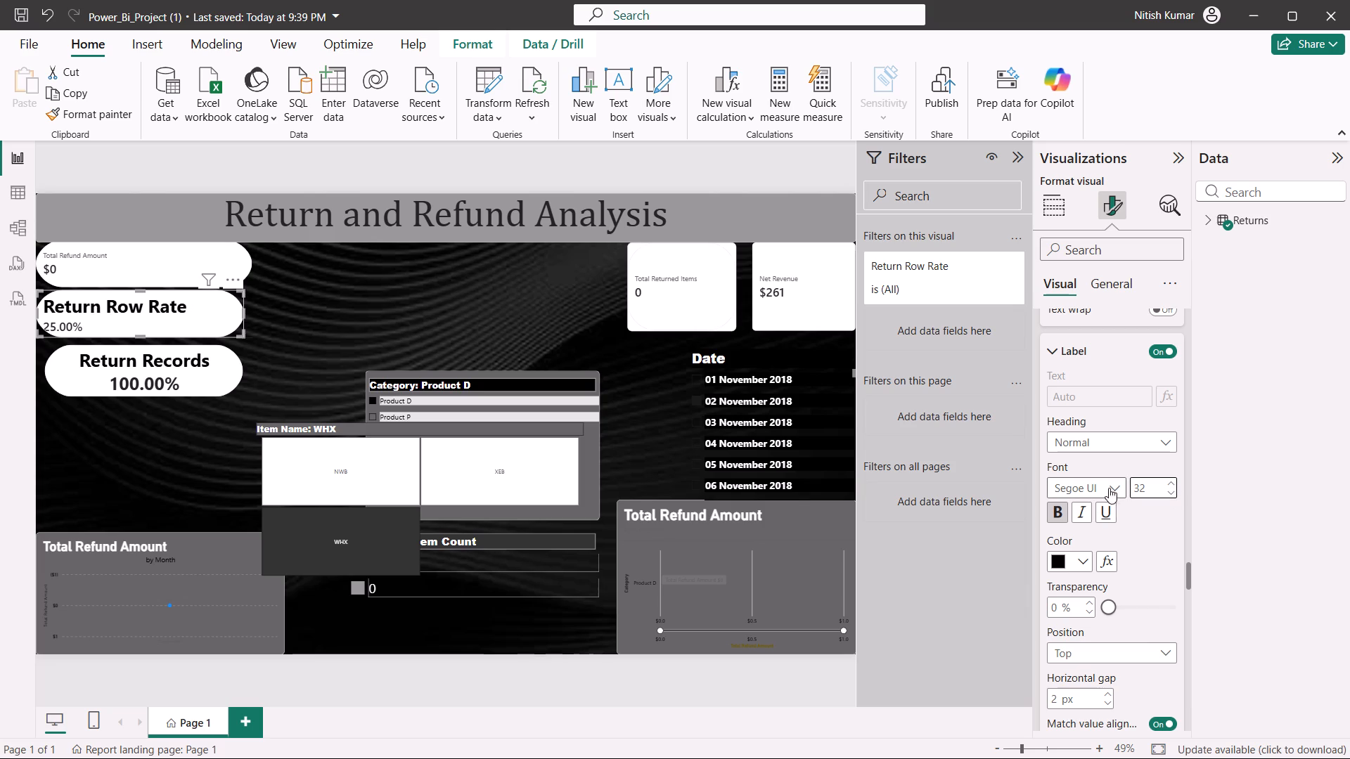
left_click(1118, 445)
left_click(1119, 445)
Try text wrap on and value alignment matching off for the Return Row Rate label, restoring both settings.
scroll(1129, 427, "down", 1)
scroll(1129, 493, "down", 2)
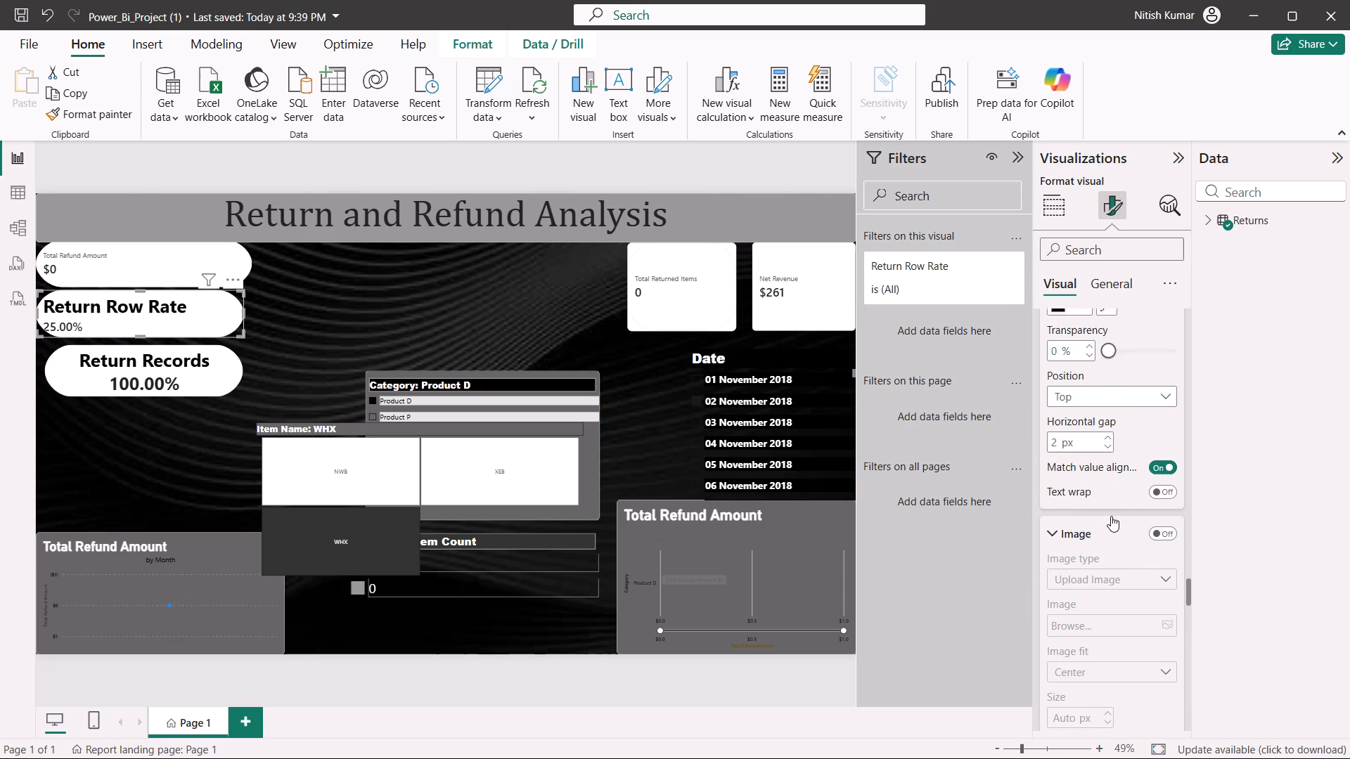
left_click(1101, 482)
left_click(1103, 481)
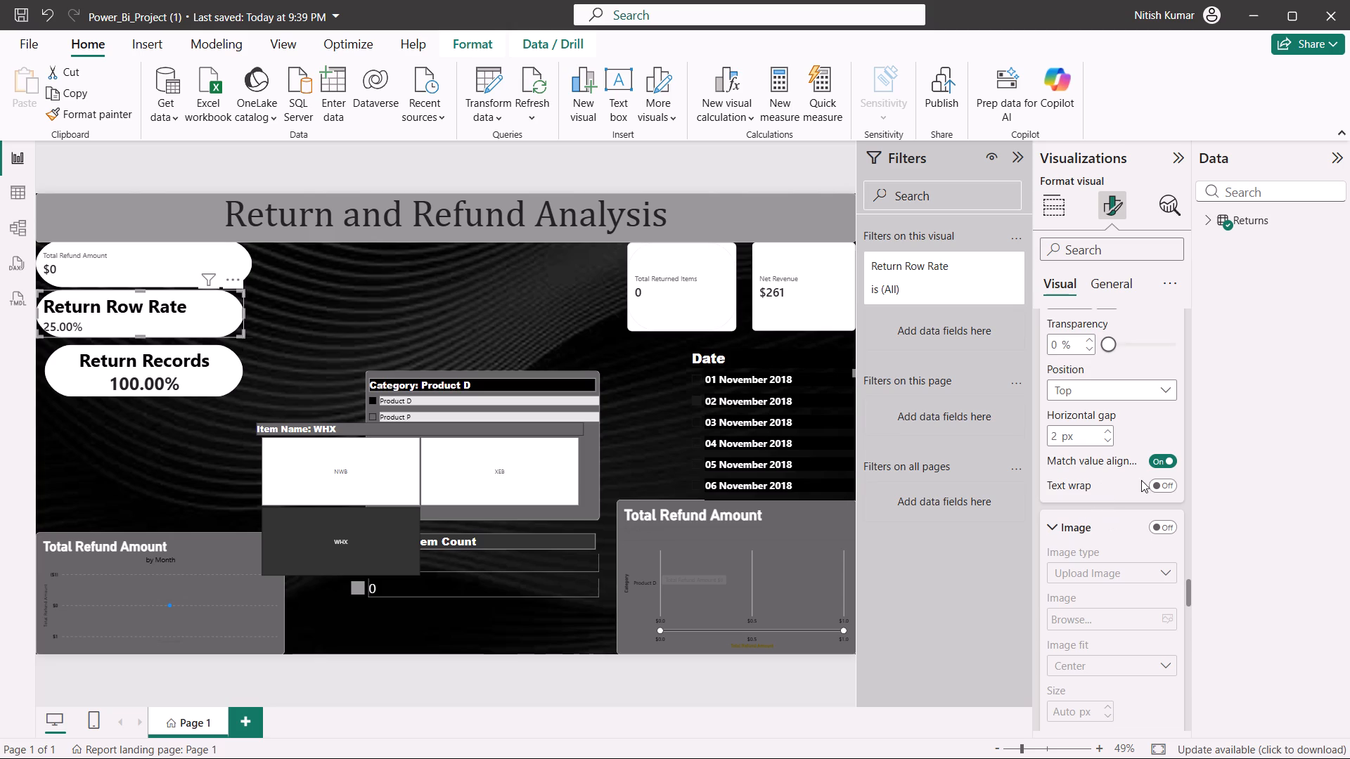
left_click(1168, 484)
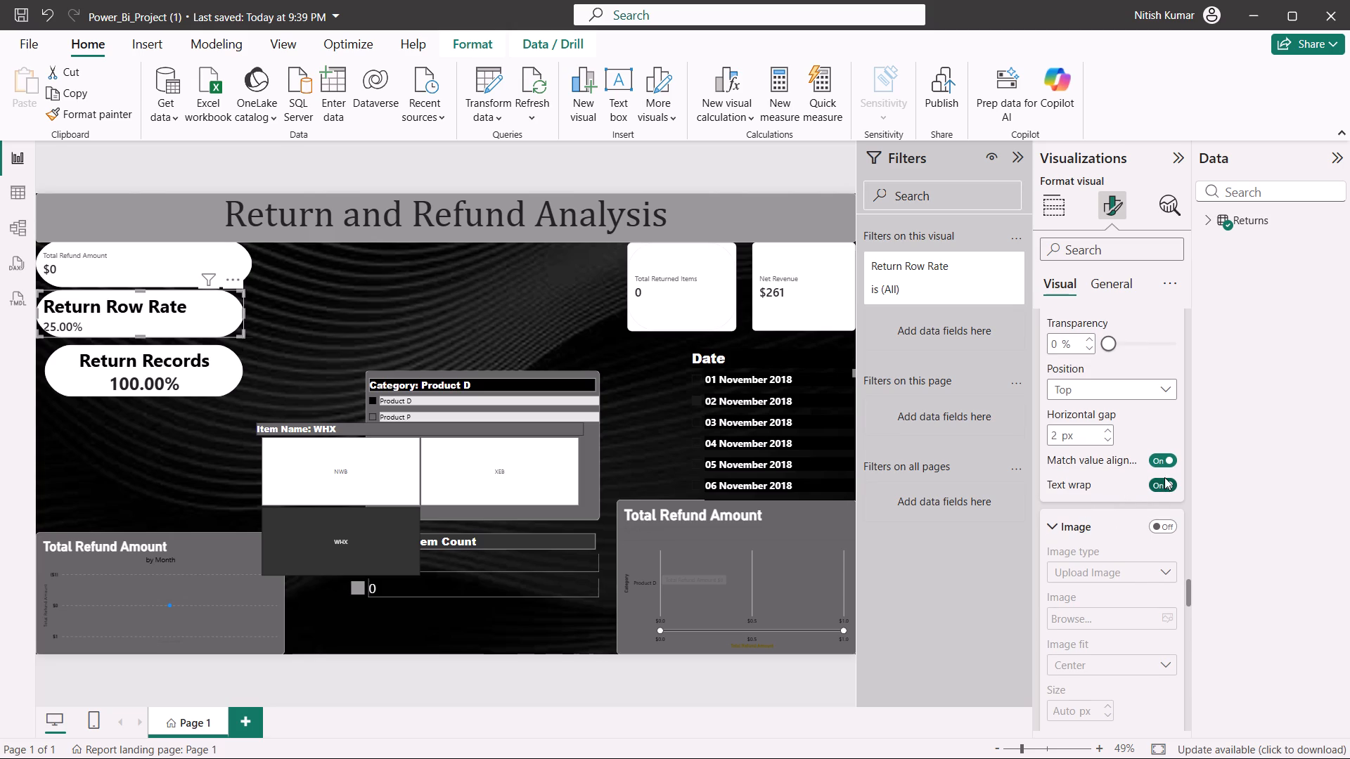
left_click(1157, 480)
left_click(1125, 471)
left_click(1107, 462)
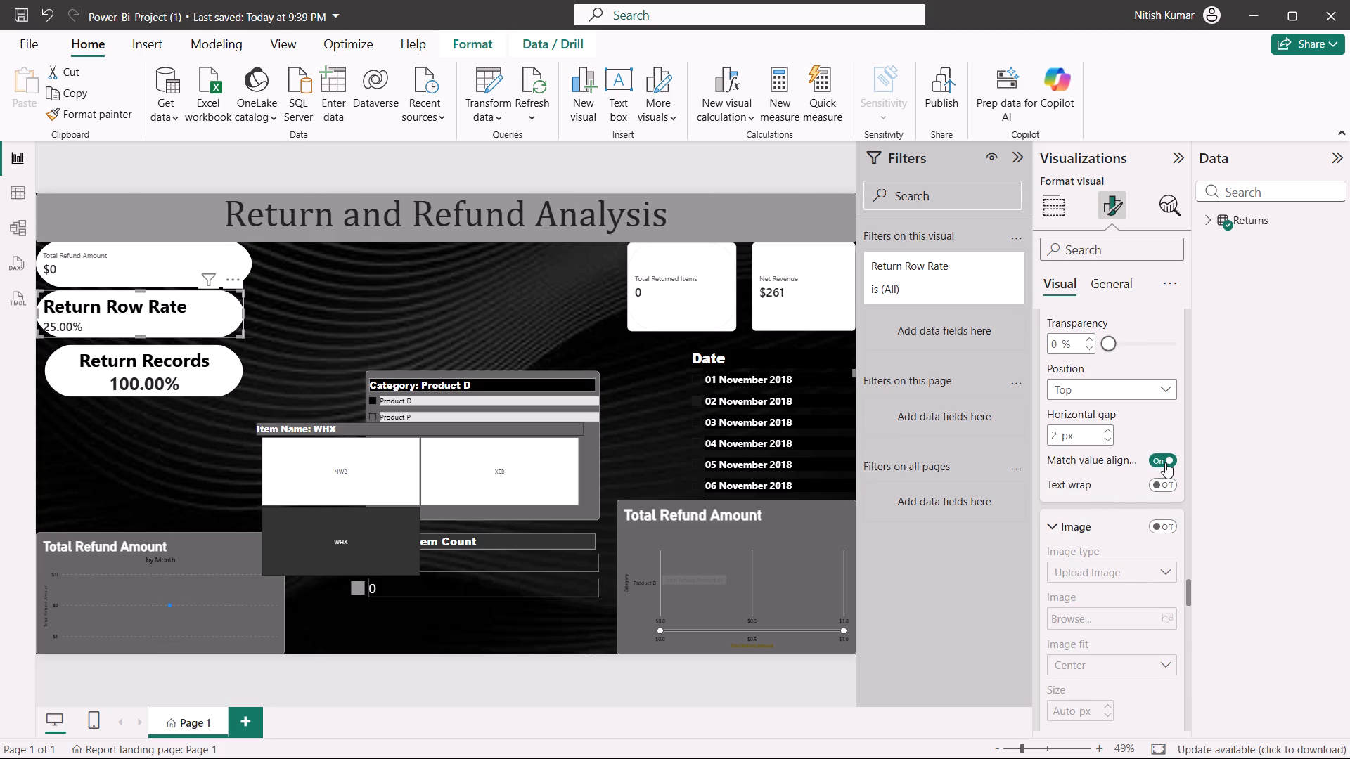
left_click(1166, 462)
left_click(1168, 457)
Look through the Return Row Rate card's image, background and reference label settings.
scroll(1105, 482, "down", 1)
left_click(1100, 438)
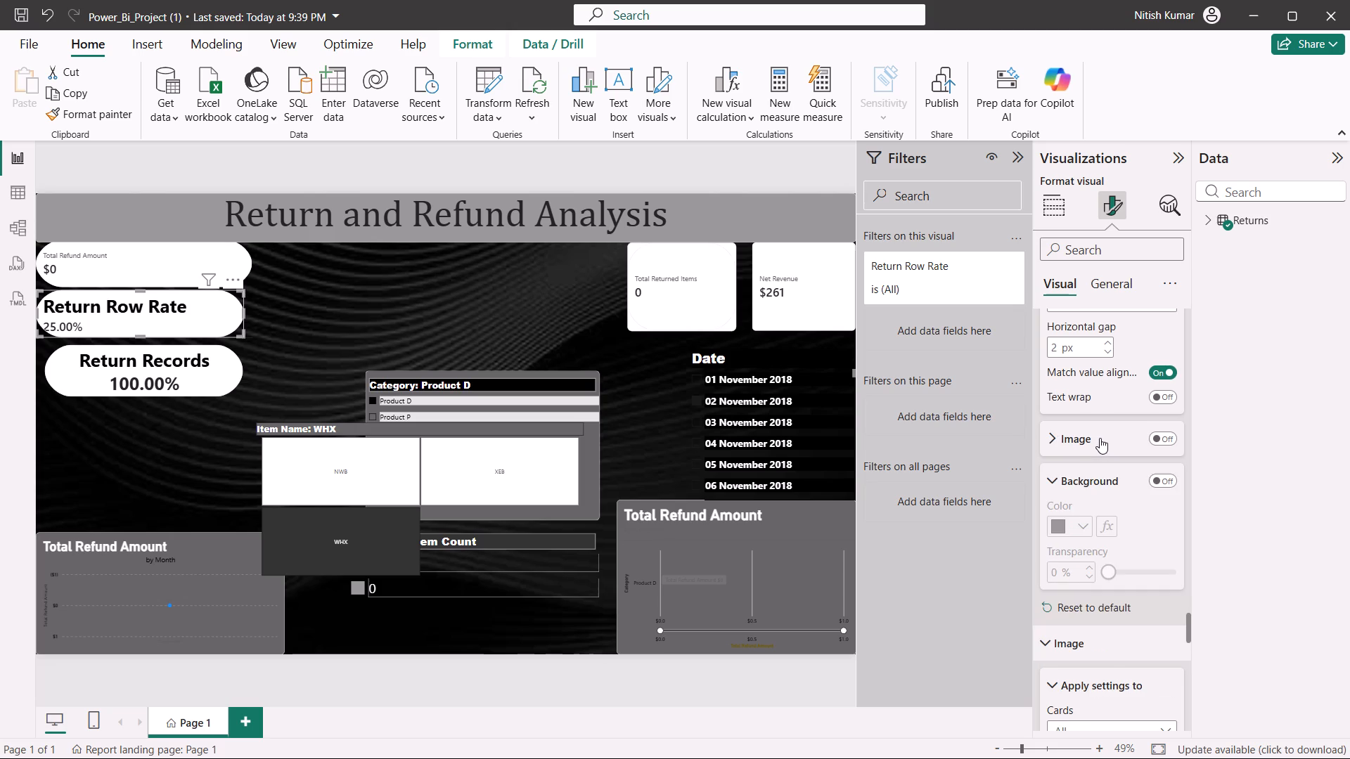
left_click(1100, 438)
scroll(1099, 441, "down", 4)
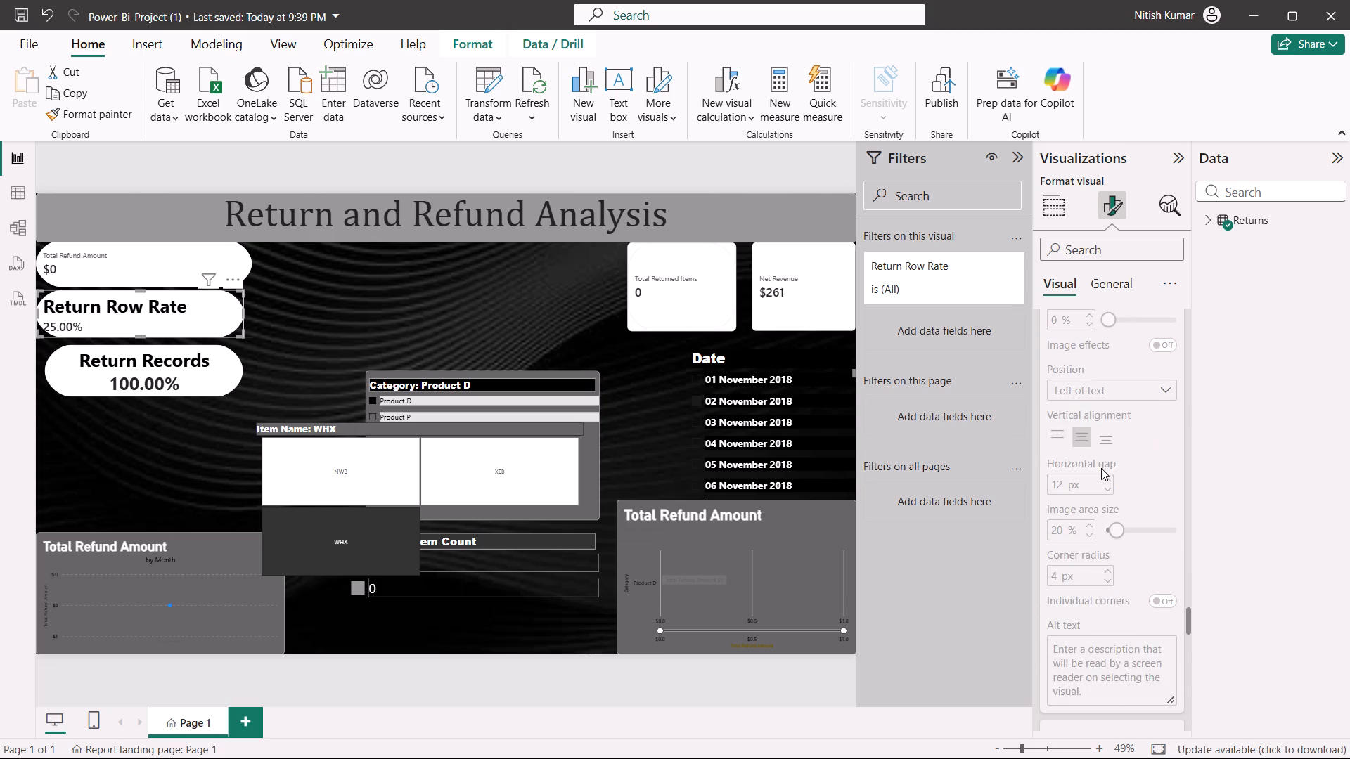
scroll(1101, 468, "down", 3)
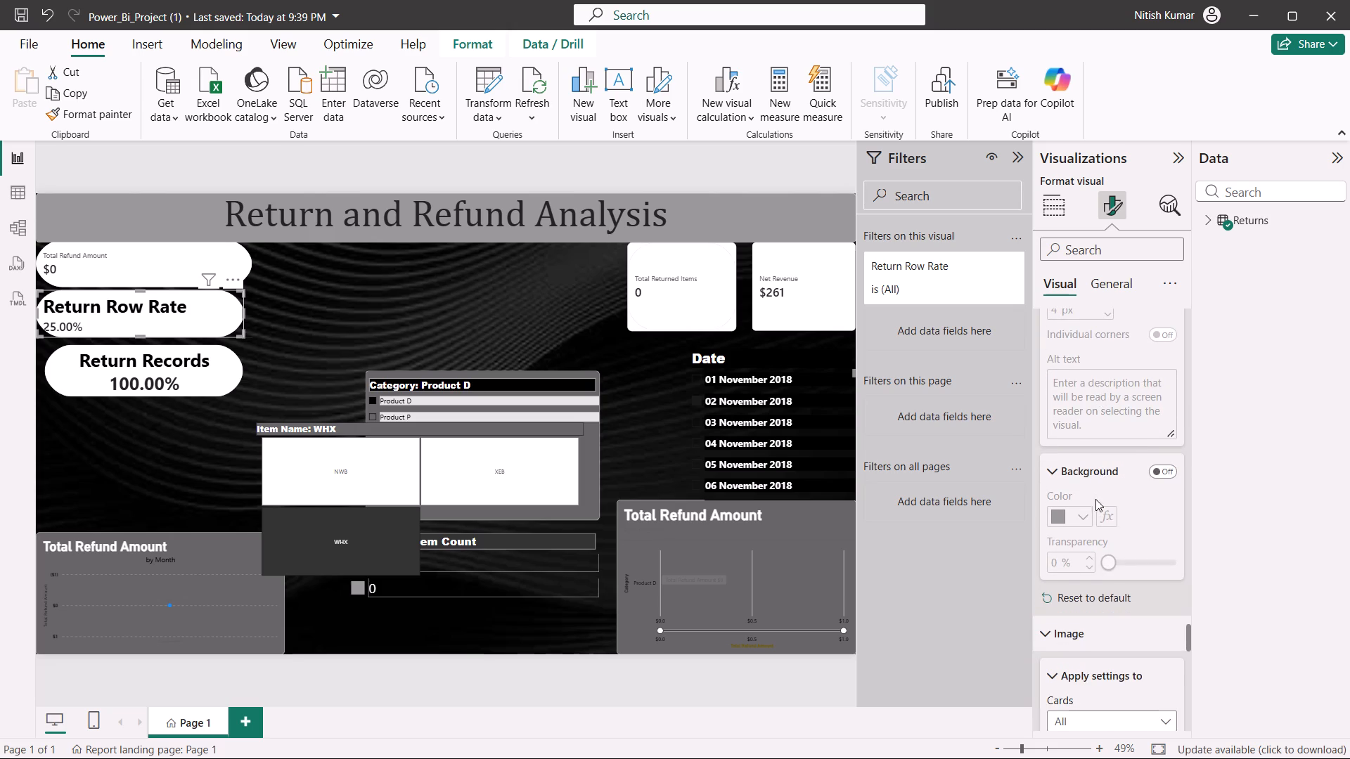
scroll(1095, 504, "down", 2)
left_click(1095, 467)
scroll(1095, 467, "down", 3)
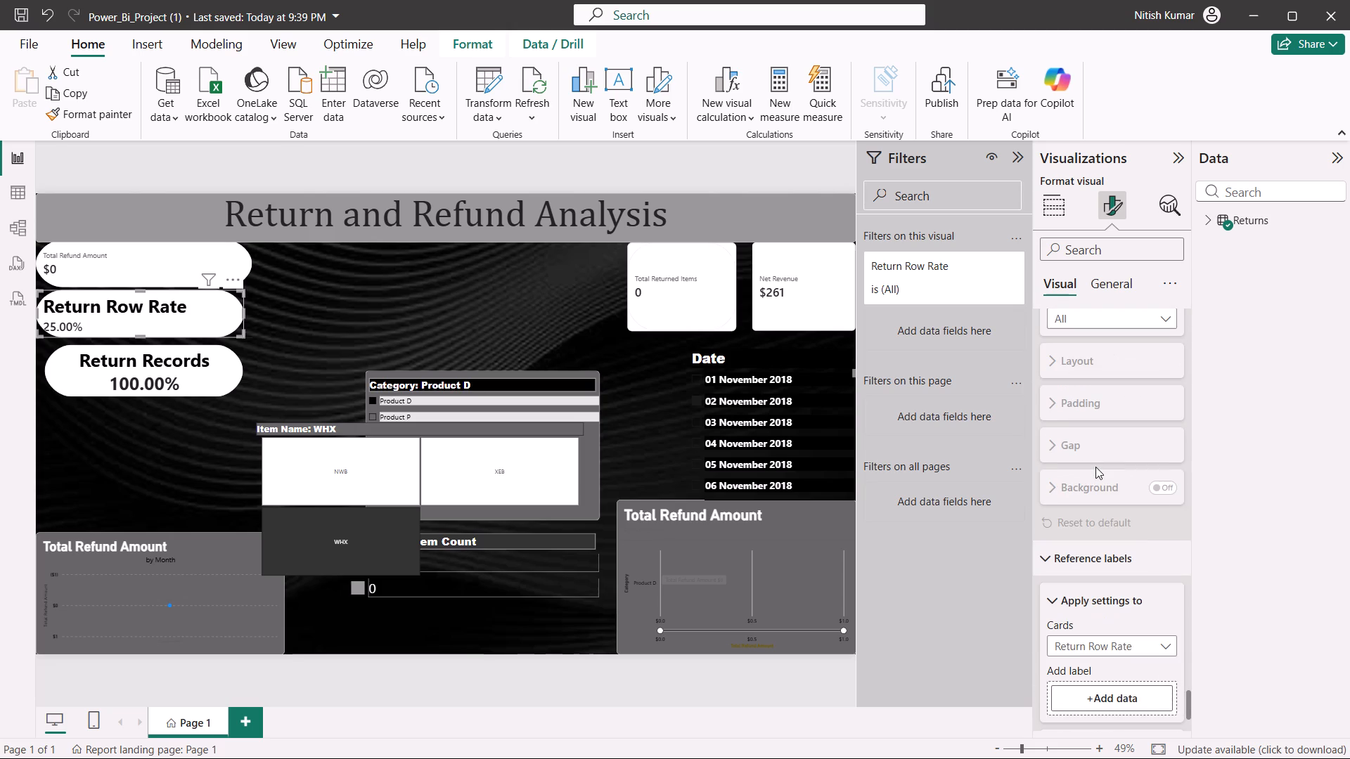
scroll(1095, 467, "down", 2)
scroll(1095, 467, "up", 1)
left_click(1093, 482)
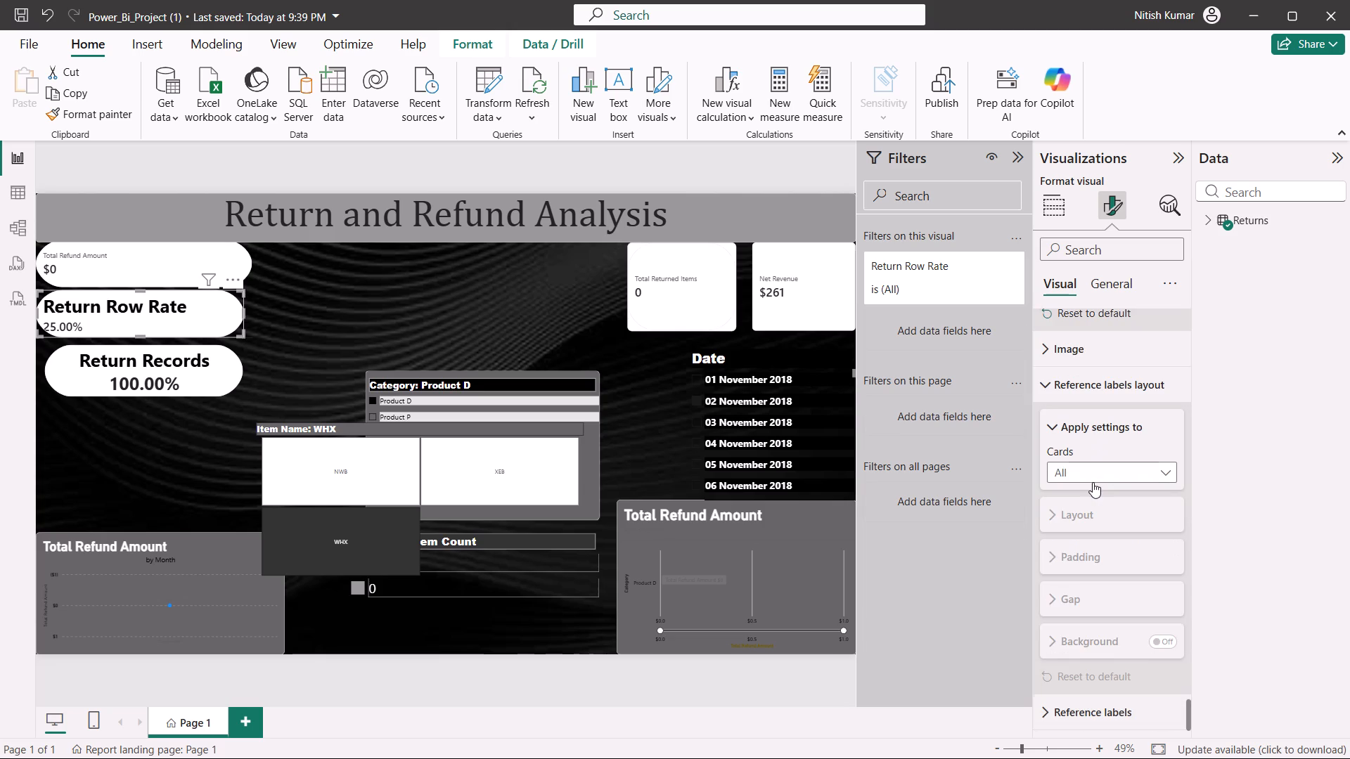
scroll(1094, 491, "down", 2)
left_click(1100, 468)
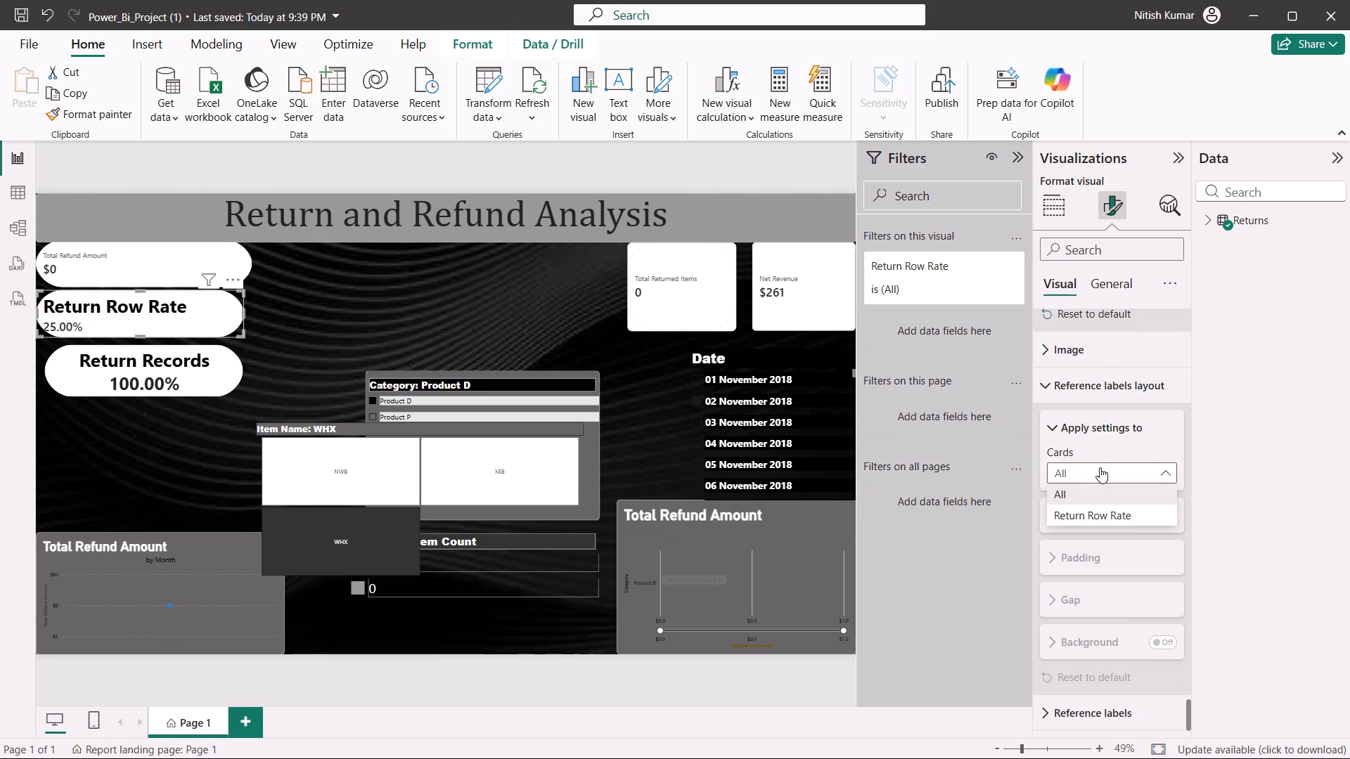
left_click(1100, 467)
scroll(1100, 467, "up", 8)
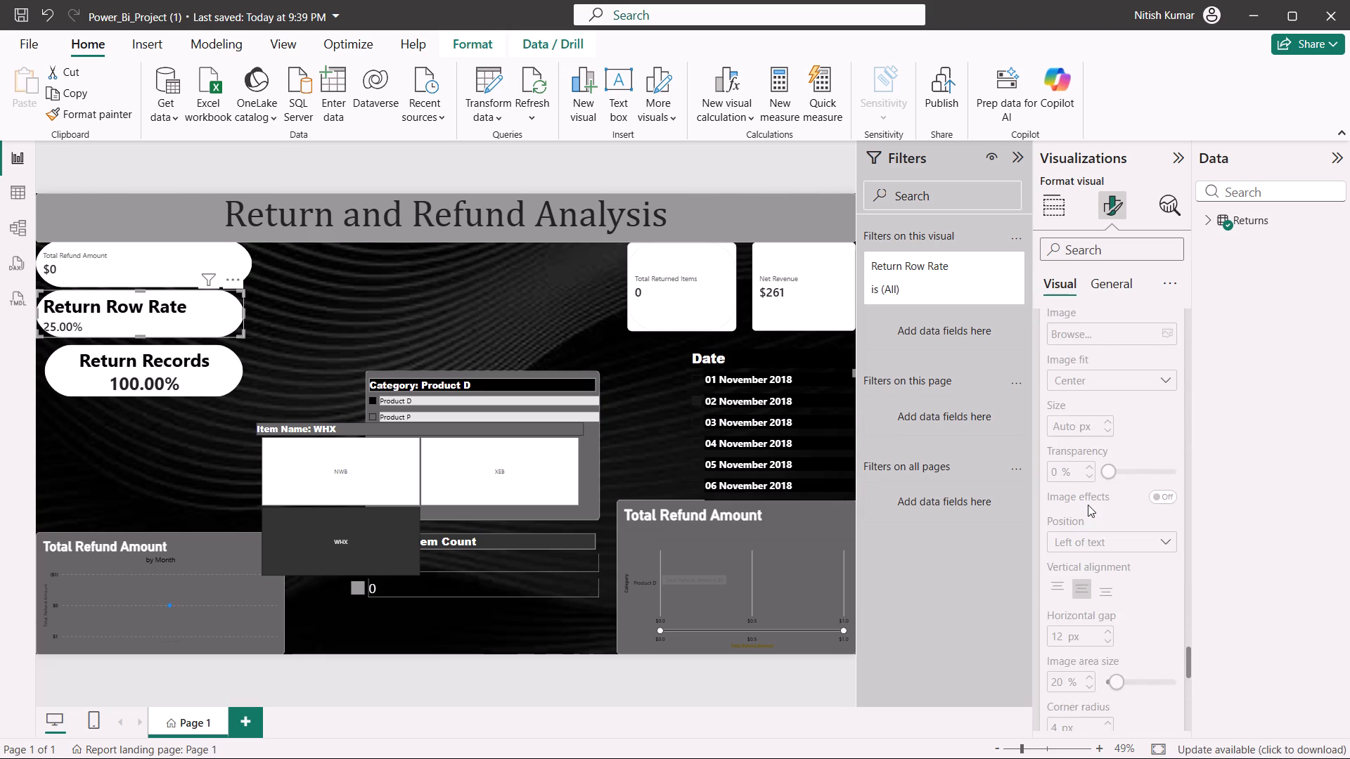
scroll(1088, 505, "up", 2)
scroll(1088, 505, "down", 2)
scroll(1088, 505, "up", 4)
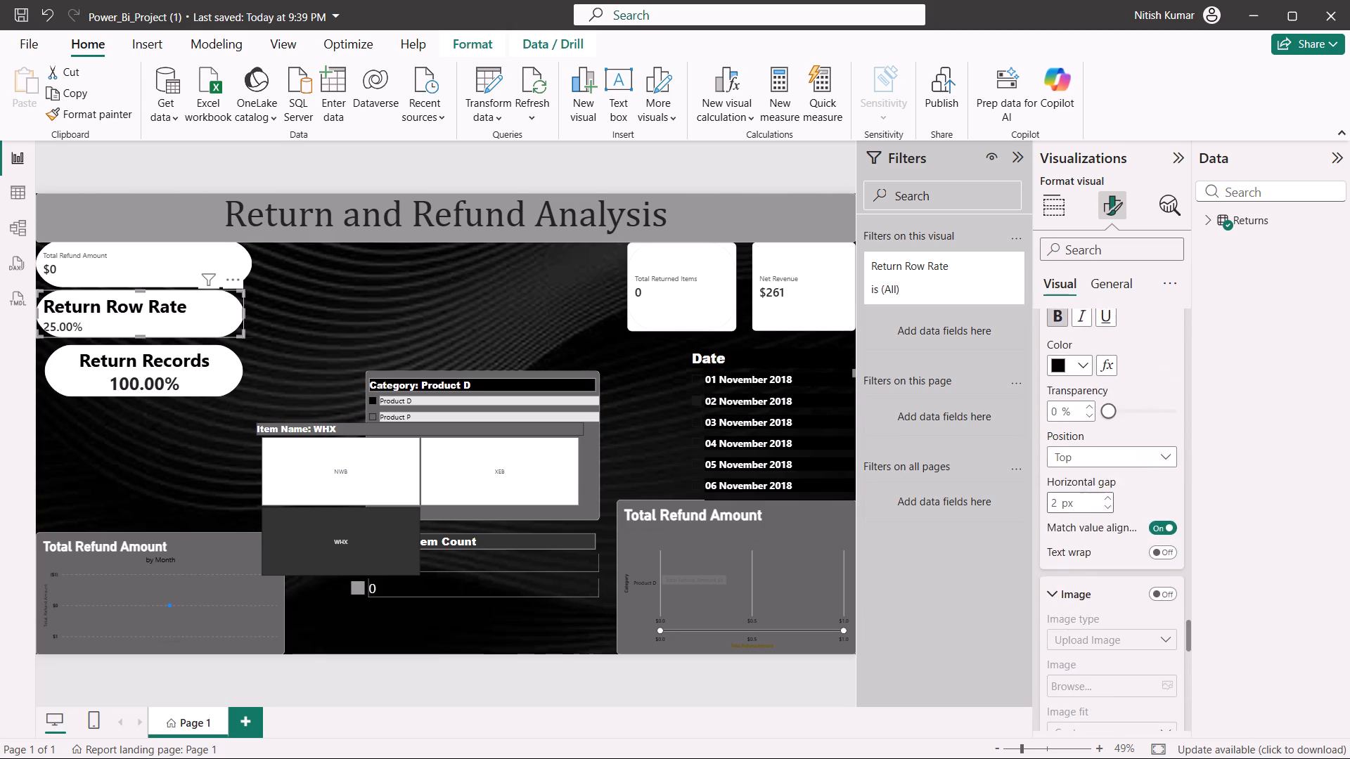
Centre the Return Row Rate card's value horizontally.
scroll(1087, 505, "up", 6)
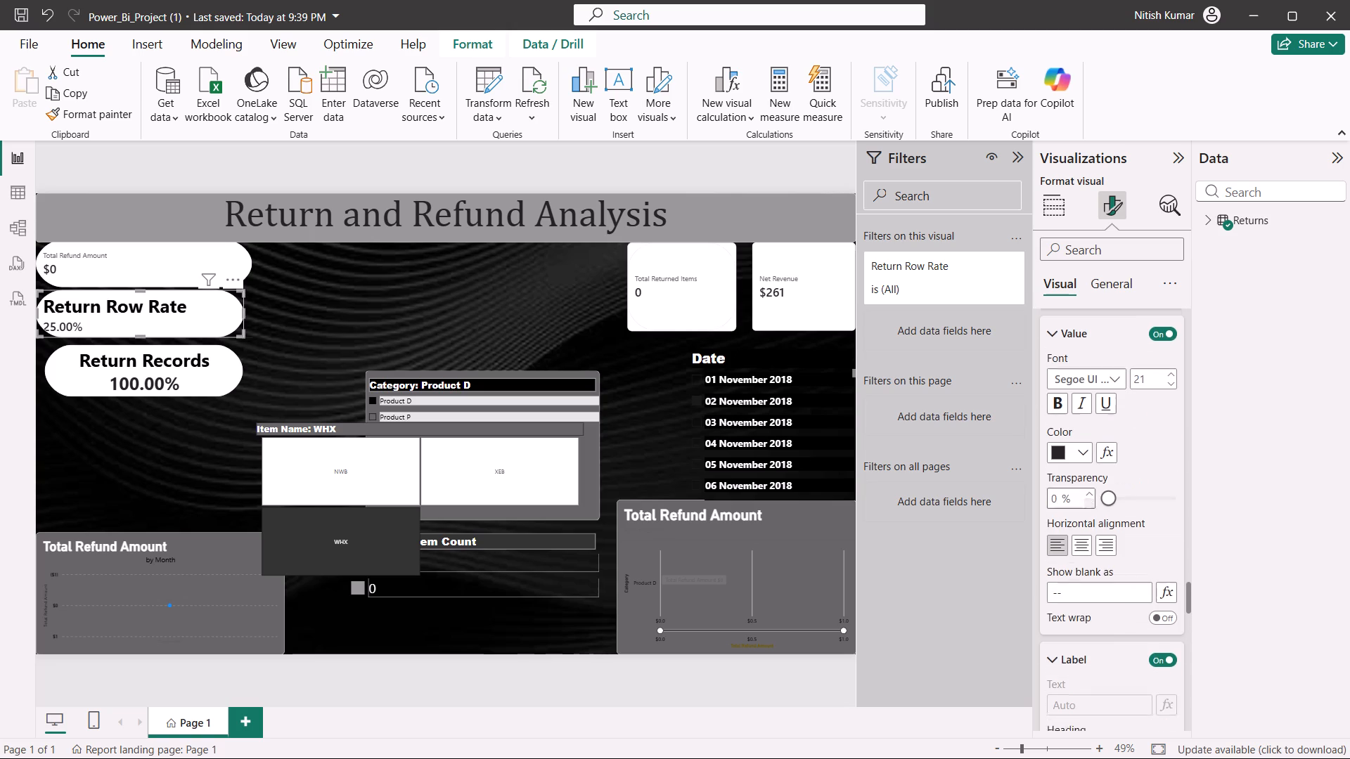
left_click(1079, 571)
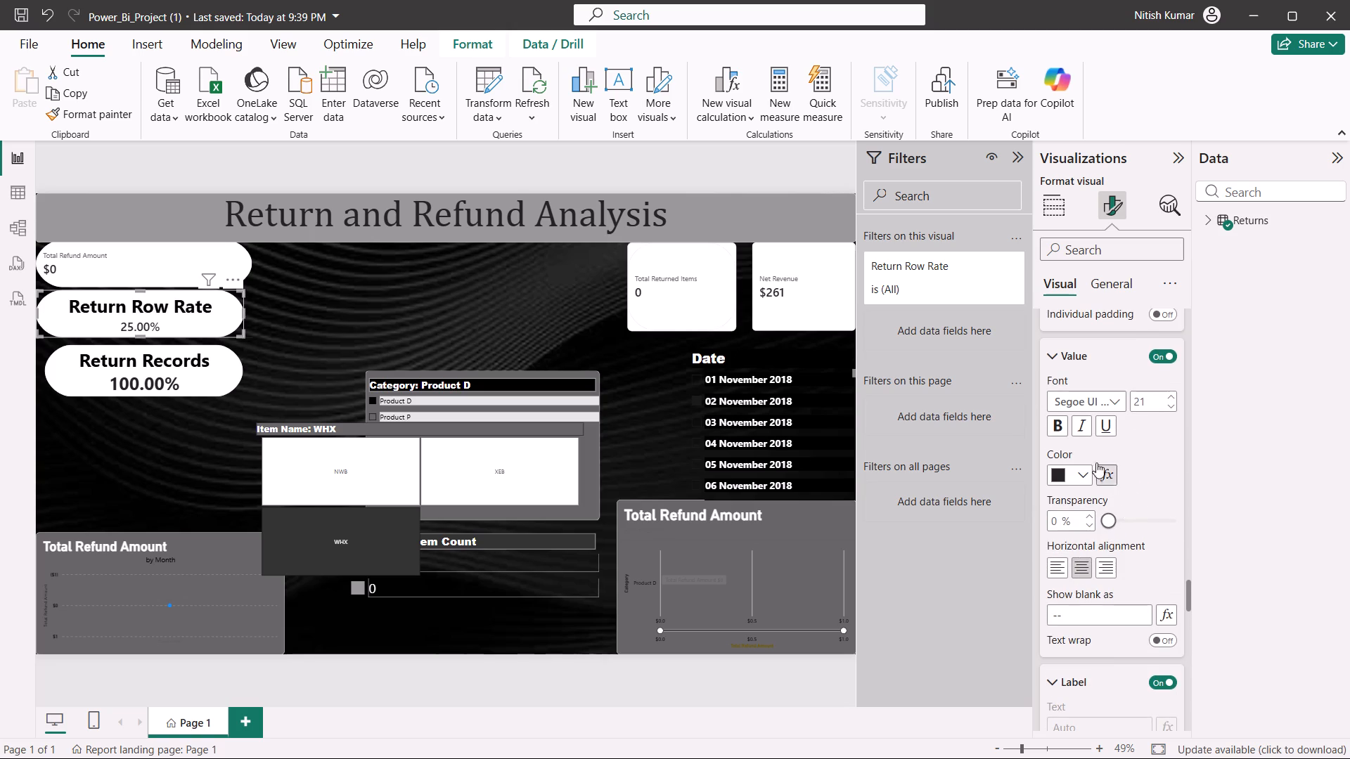
Format the Return Row Rate value as bold in the Segoe UI Bold font at size 33.
triple_click(1169, 399)
triple_click(1169, 399)
triple_click(1169, 399)
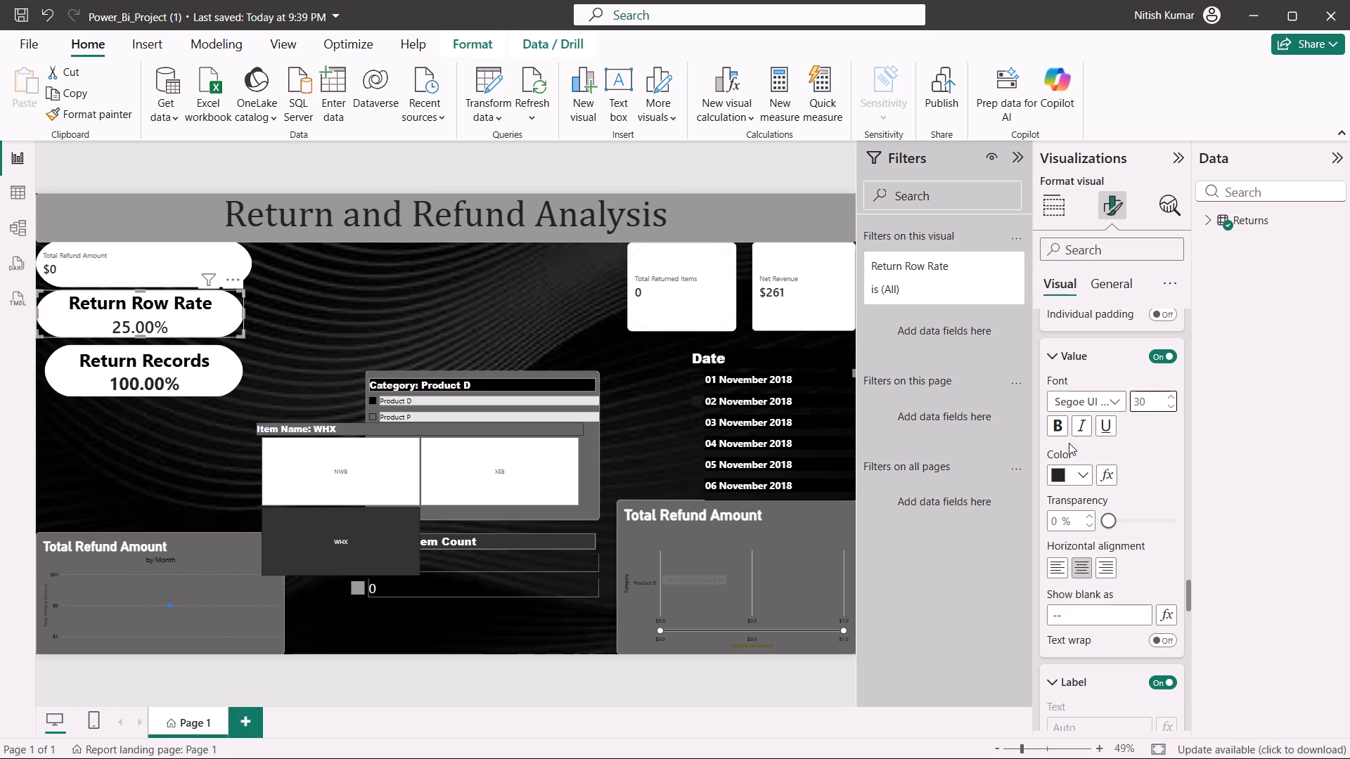
left_click(1059, 424)
left_click(1114, 405)
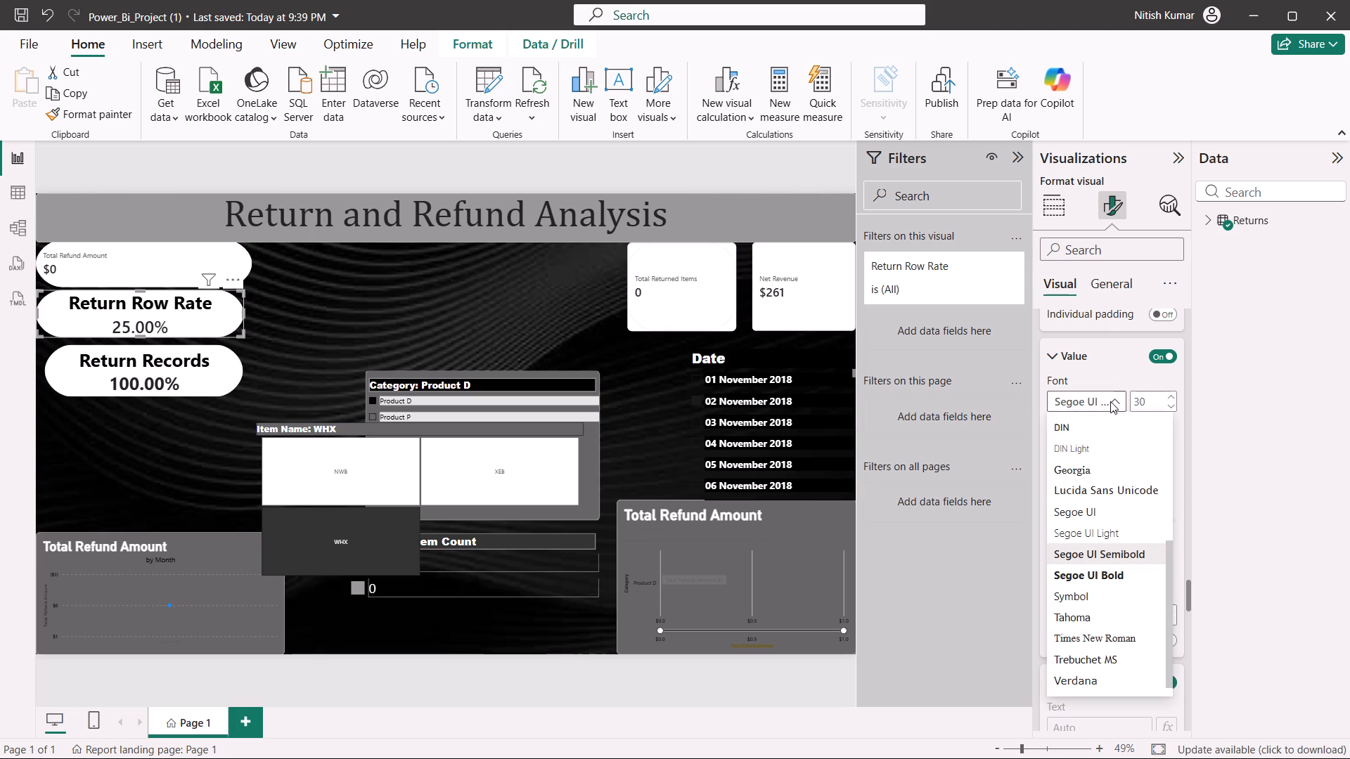
left_click(1098, 567)
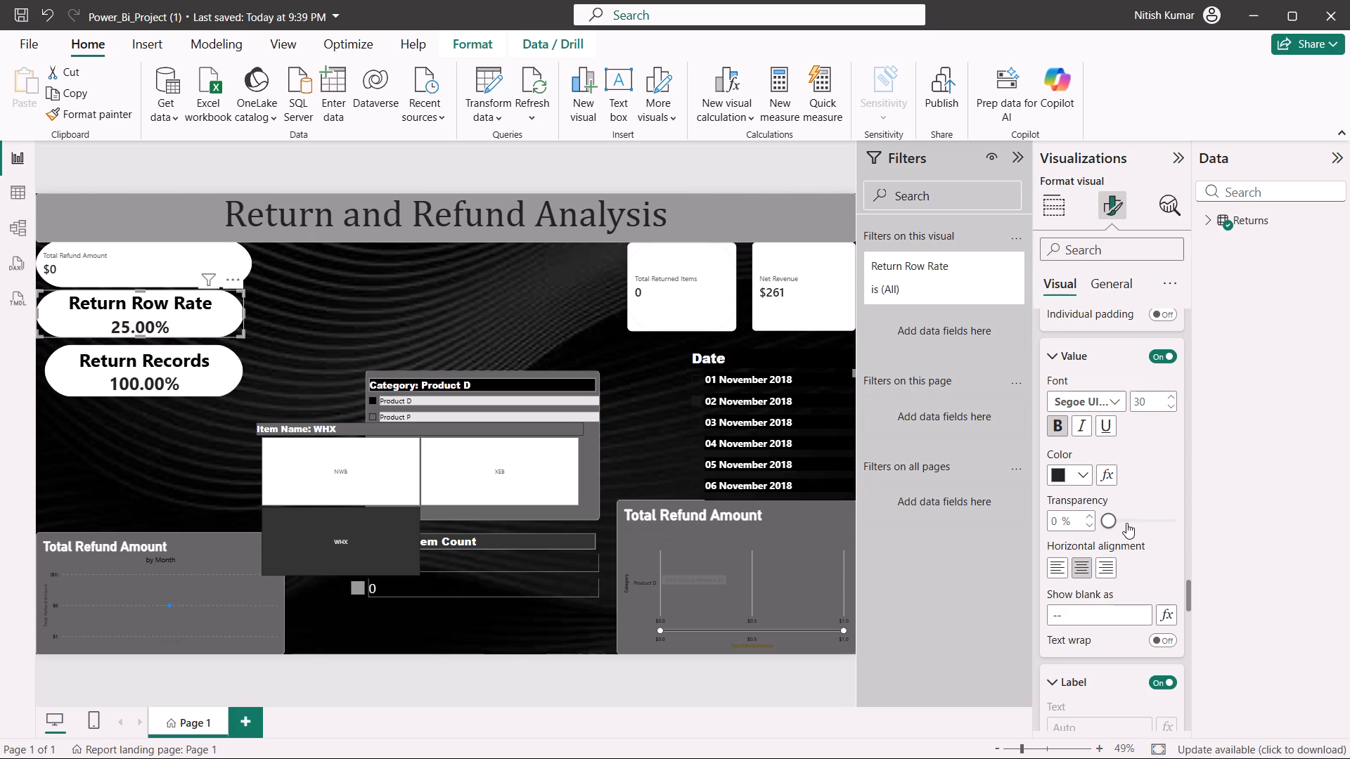
left_click(1170, 398)
double_click(1170, 398)
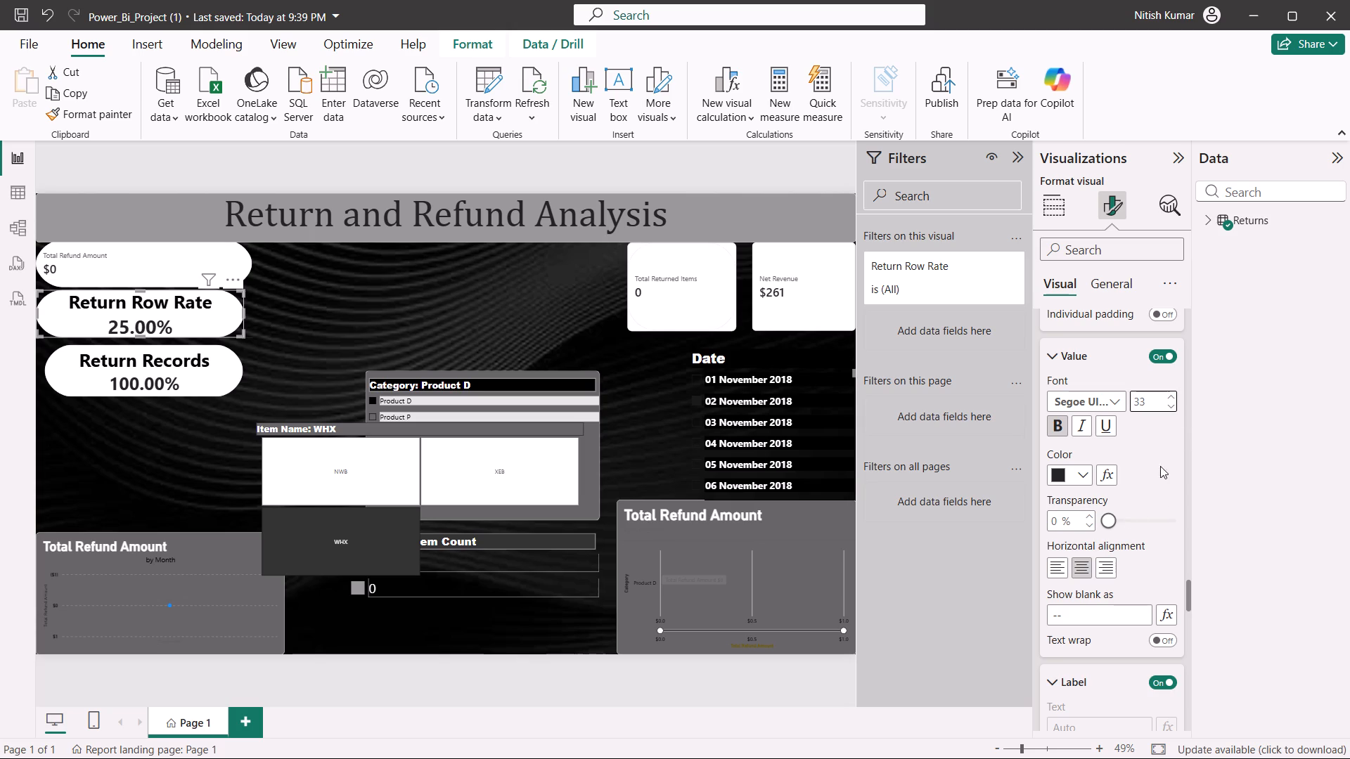
Centre the Total Refund Amount card's value horizontally.
scroll(1140, 581, "down", 2)
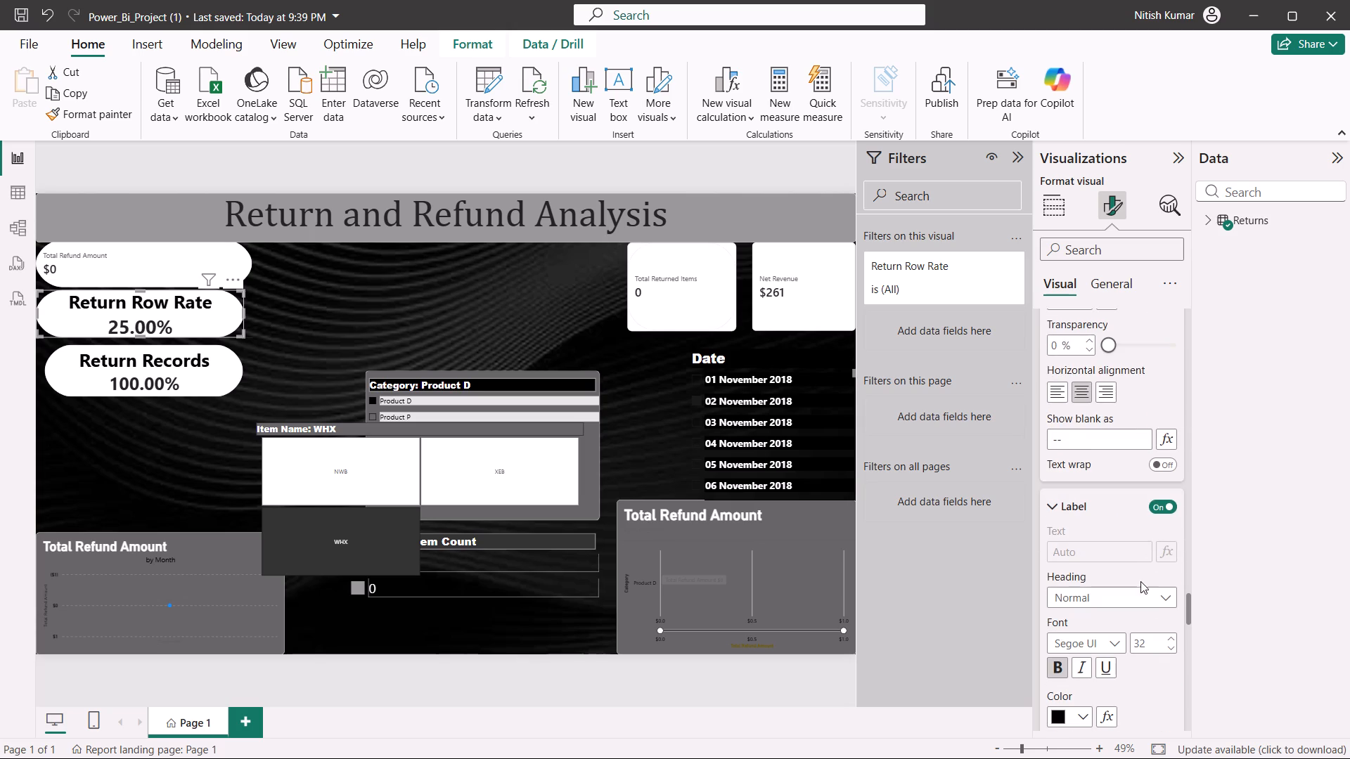
scroll(1055, 524, "up", 1)
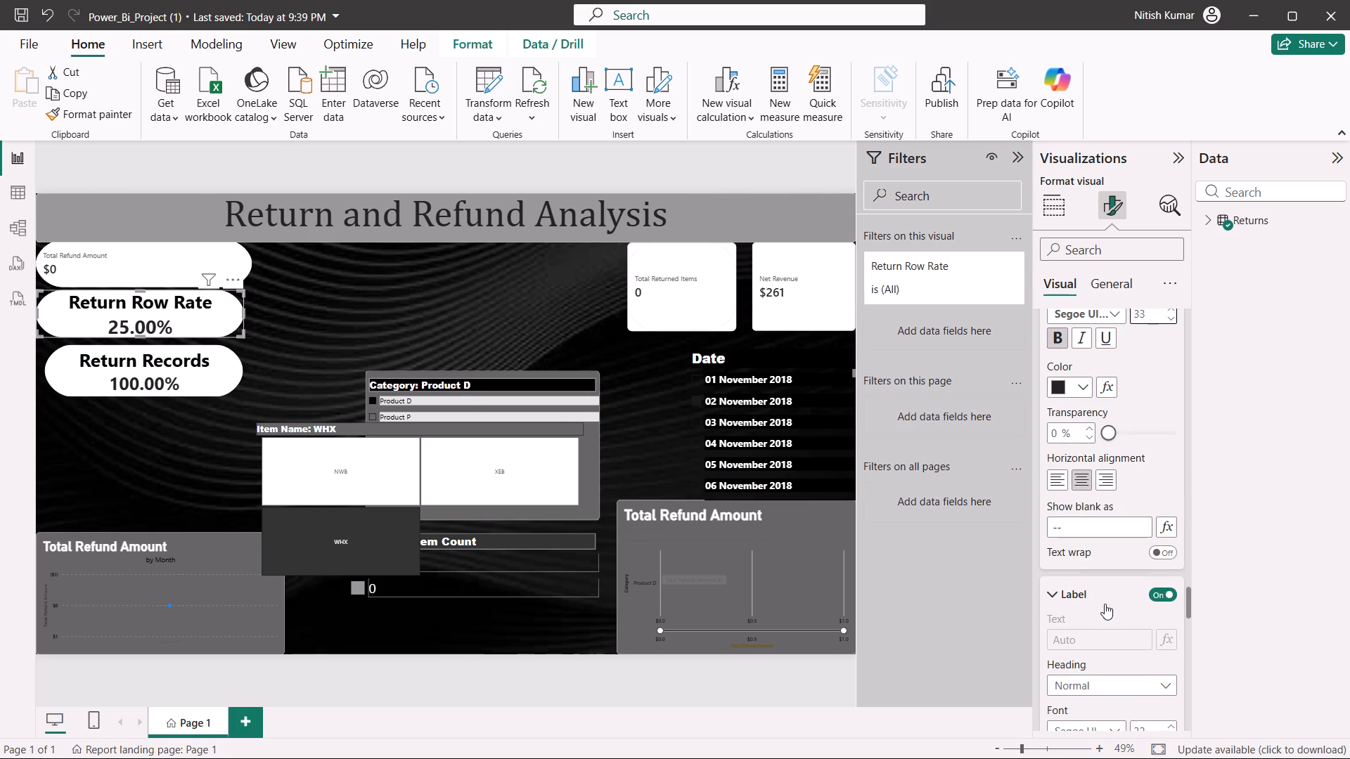
left_click(150, 255)
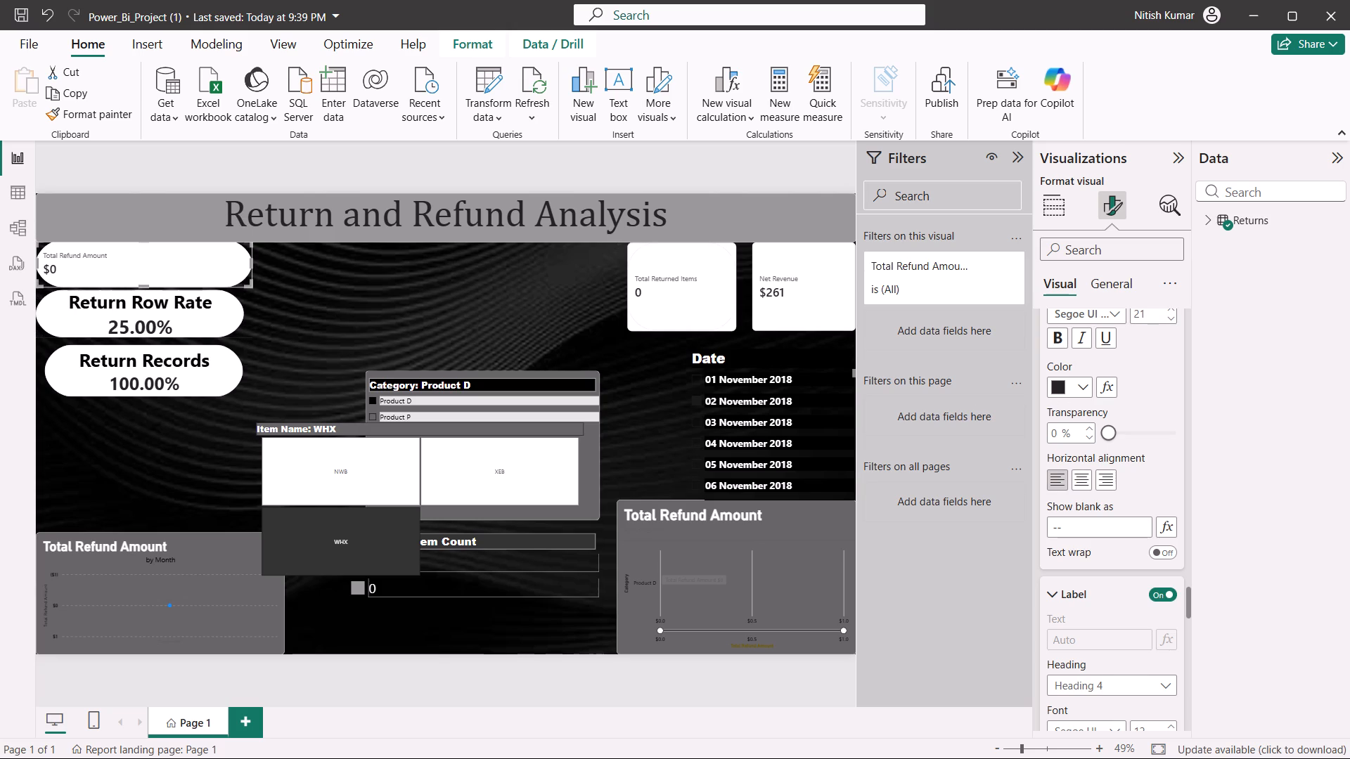
left_click(1082, 481)
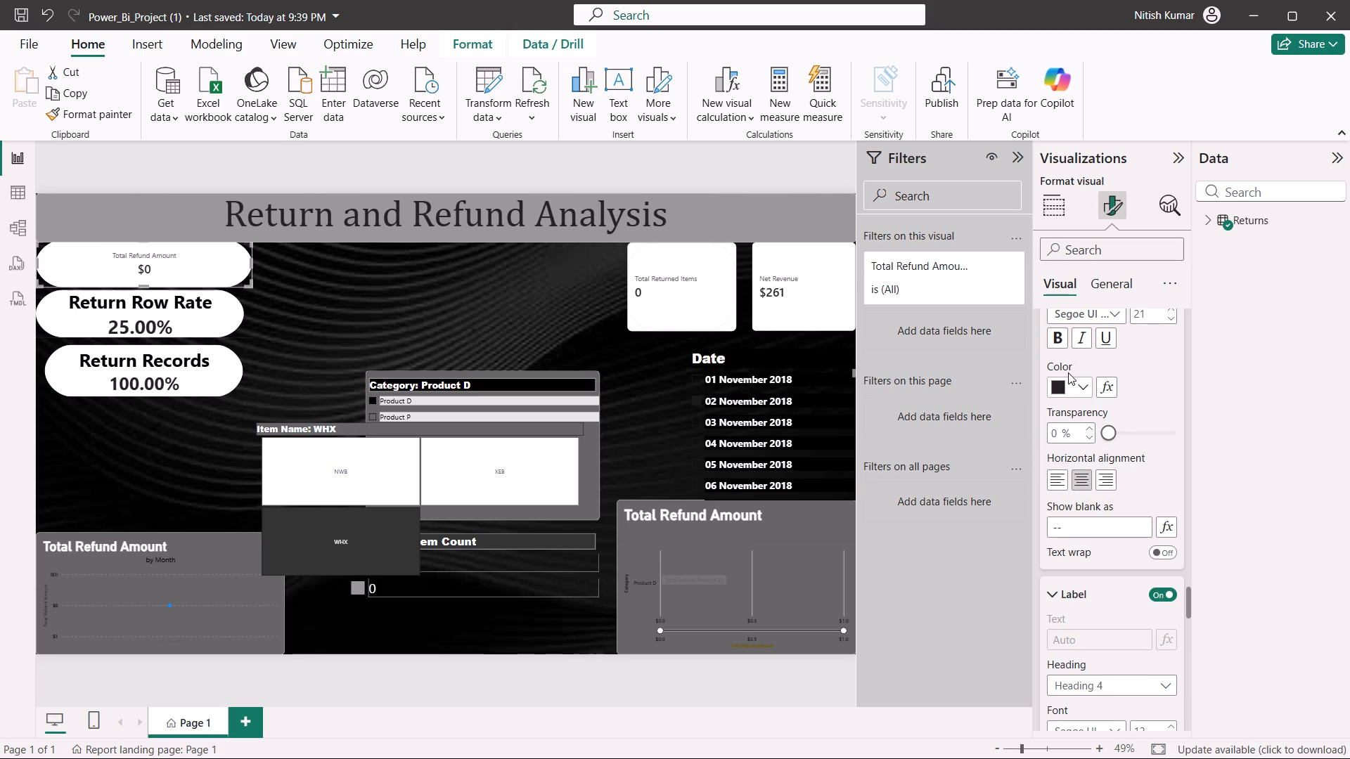
Set the Total Refund Amount value's font size to 31 and make it bold.
scroll(1174, 371, "up", 1)
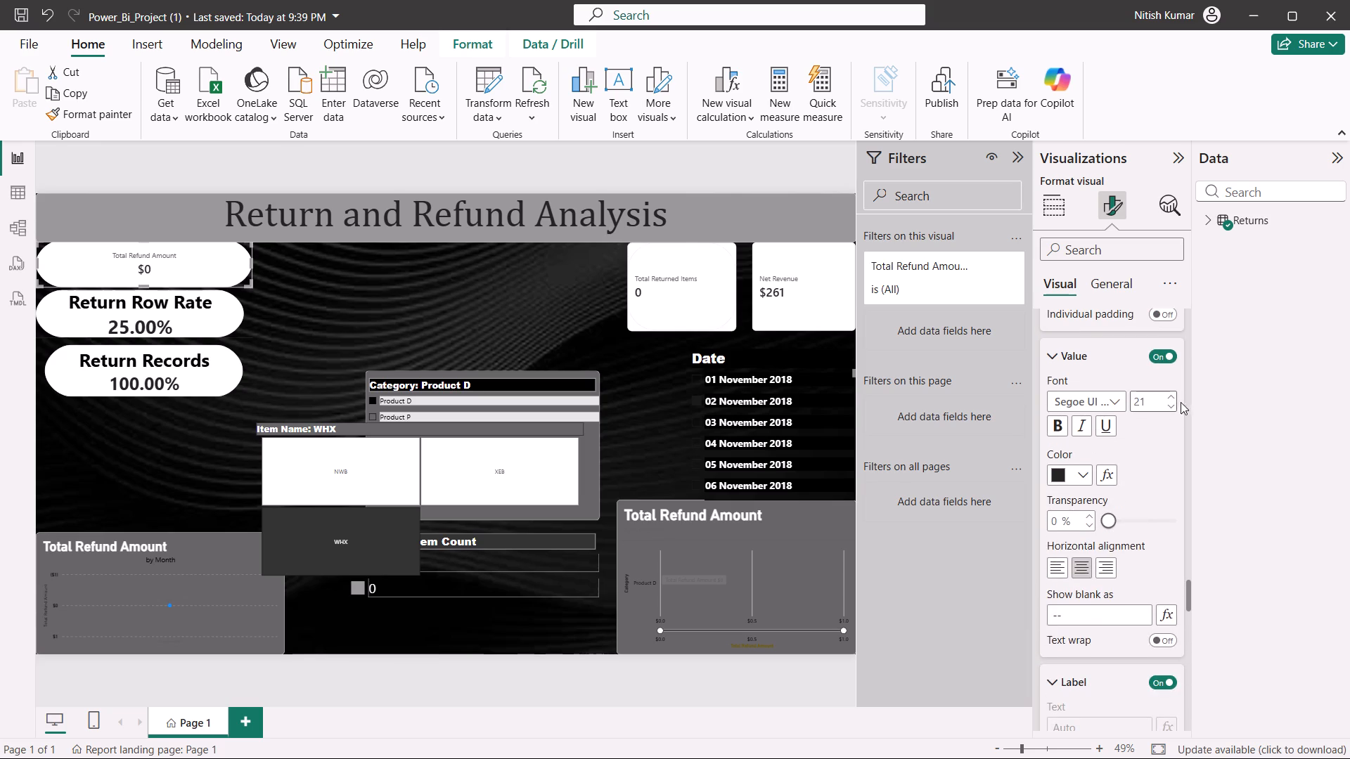
triple_click(1168, 395)
triple_click(1171, 395)
left_click(1171, 395)
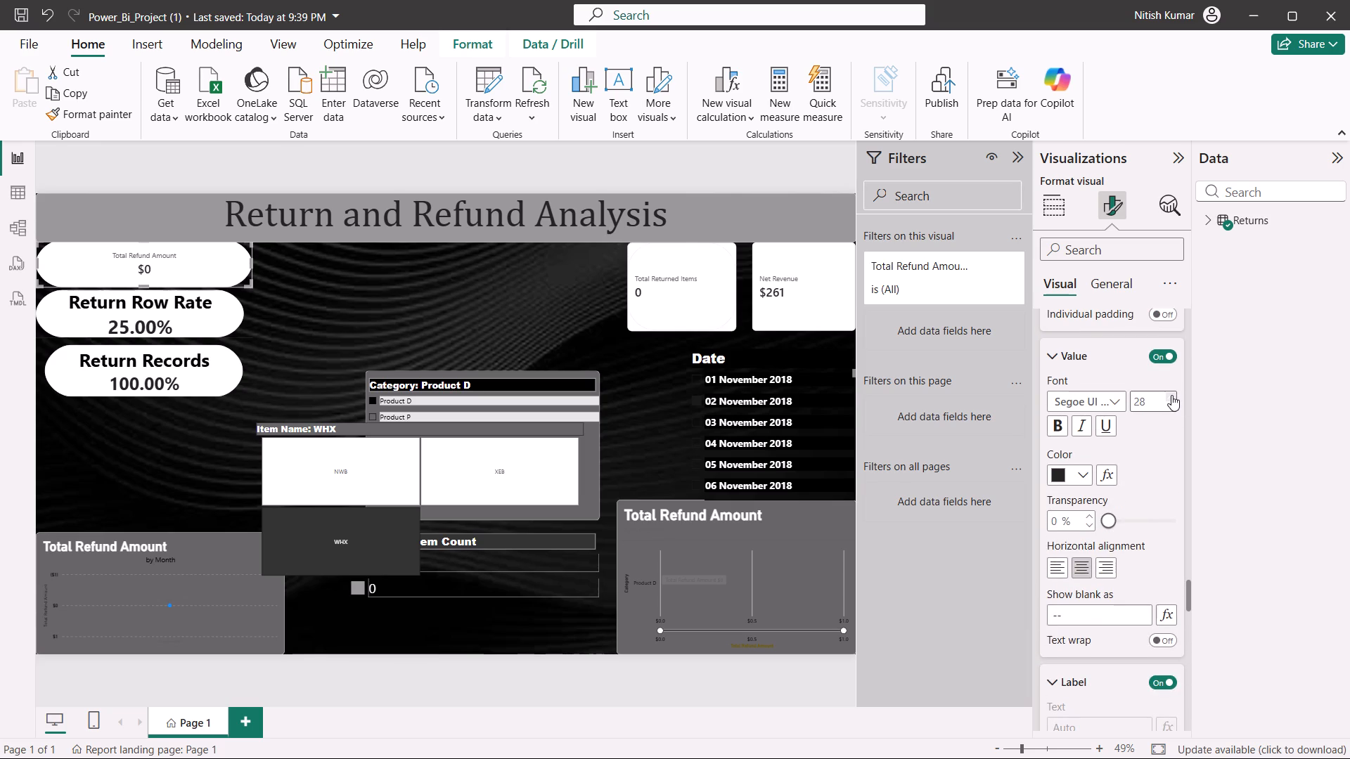
triple_click(1170, 395)
left_click(1170, 395)
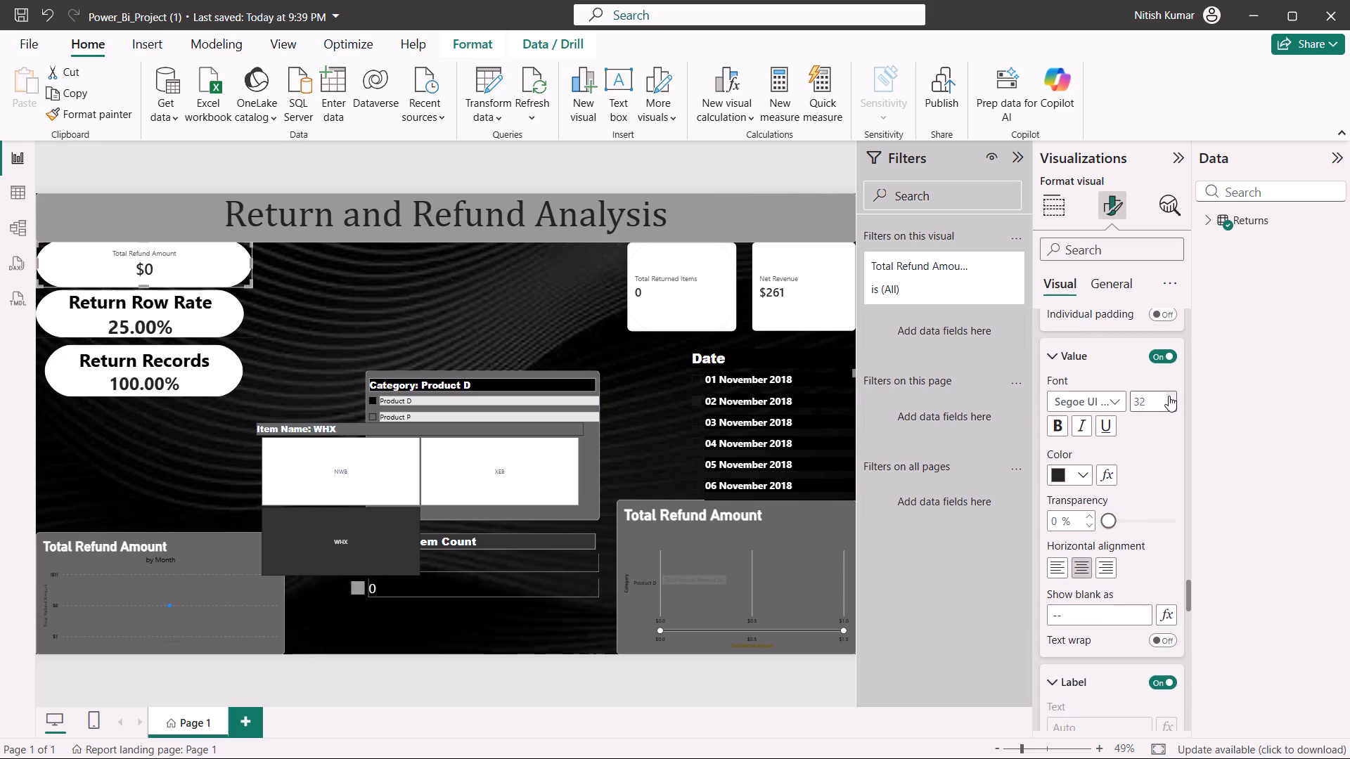
left_click(1170, 408)
left_click(1058, 427)
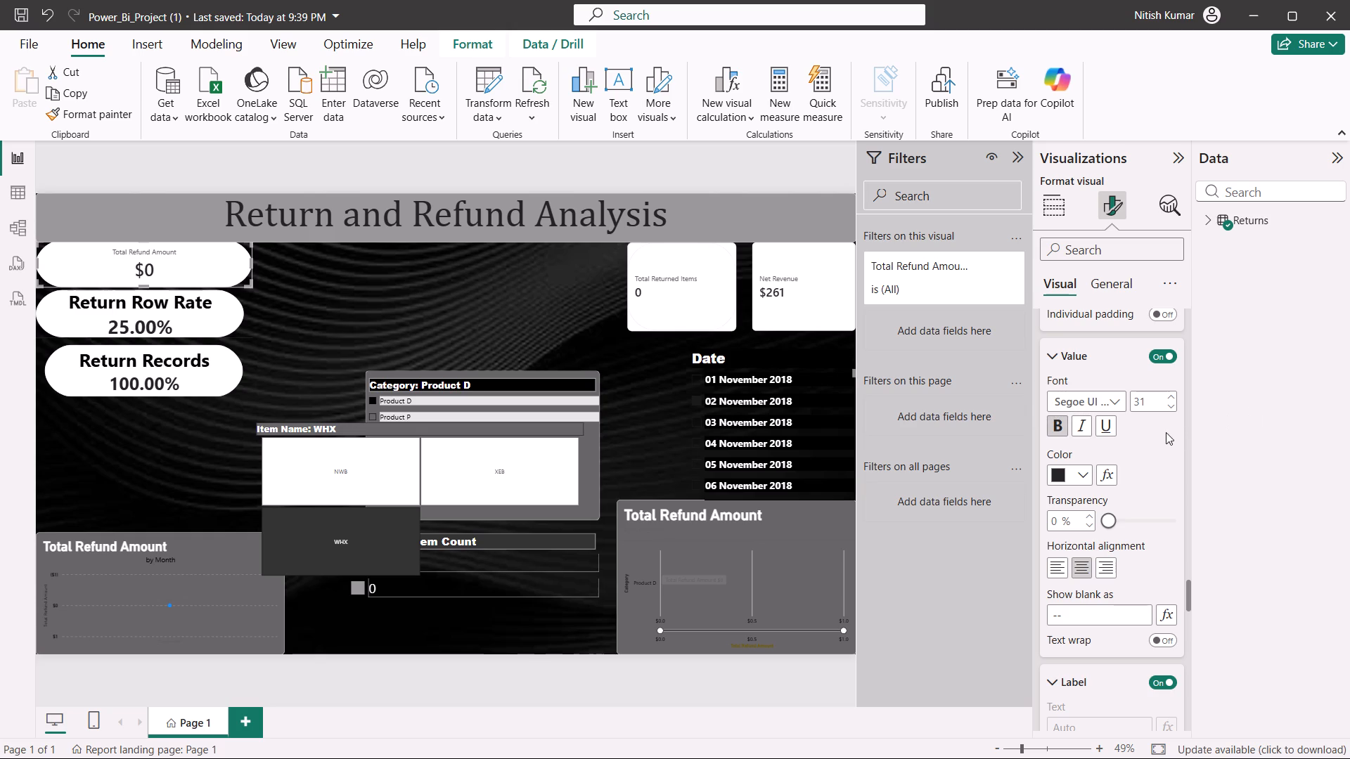
Apply the recently used dark grey colour to the Total Refund Amount value.
left_click(1082, 477)
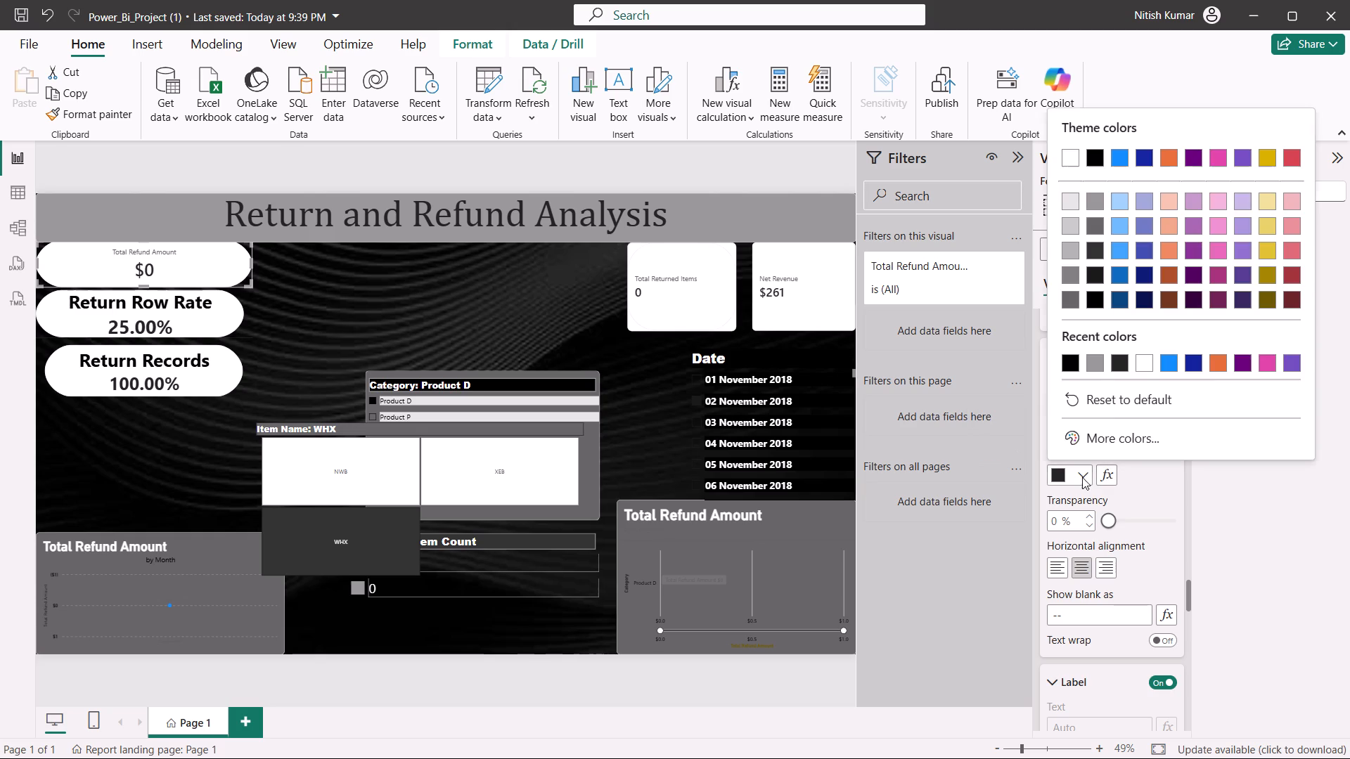
left_click(1119, 365)
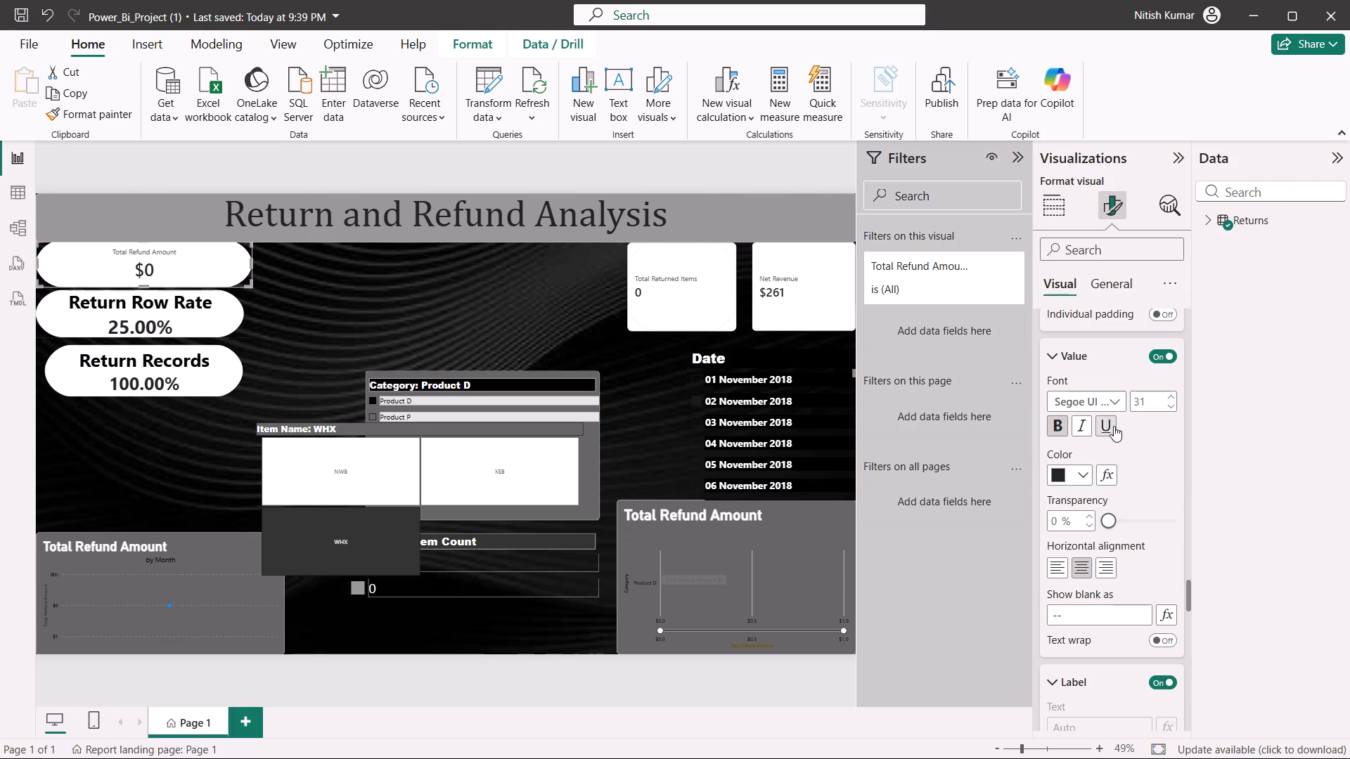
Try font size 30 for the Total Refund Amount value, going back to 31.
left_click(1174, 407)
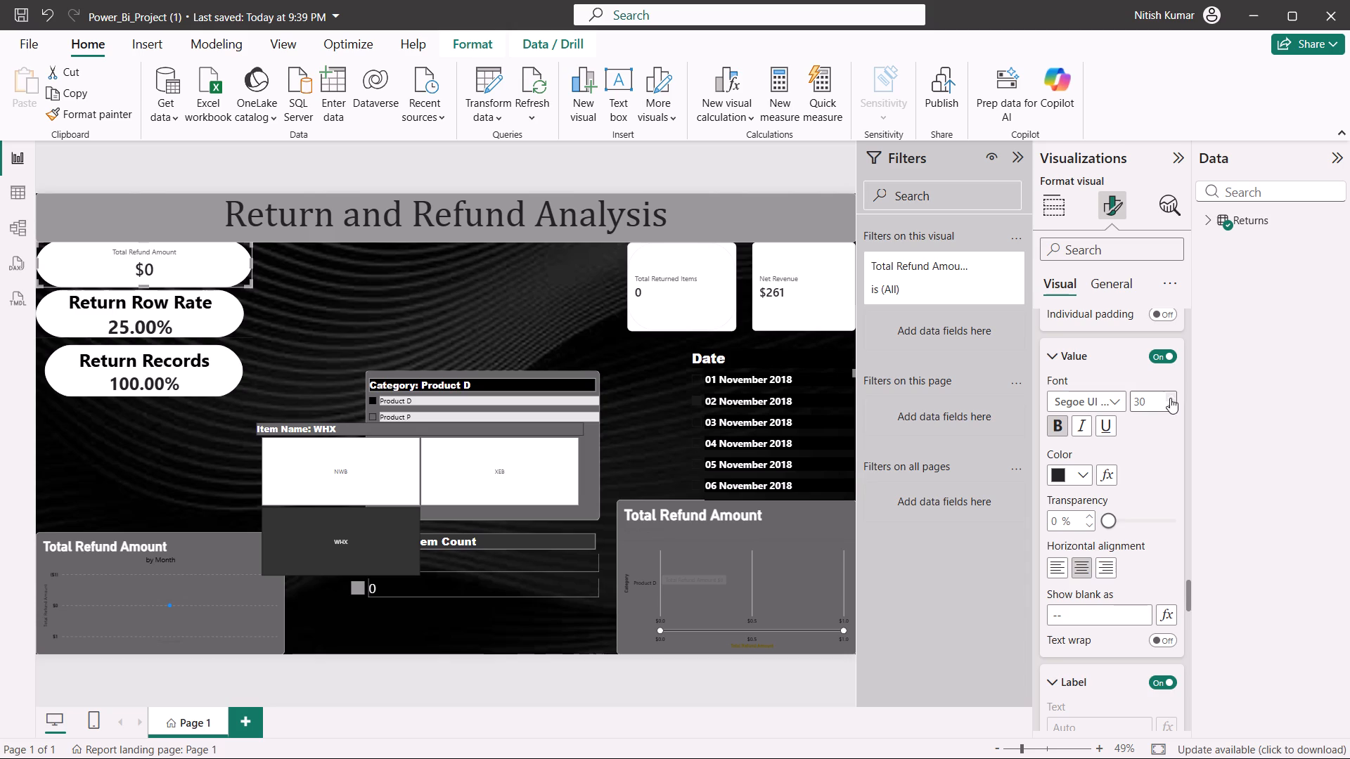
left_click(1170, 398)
Change the Total Refund Amount value's font to Segoe UI Bold.
left_click(1109, 399)
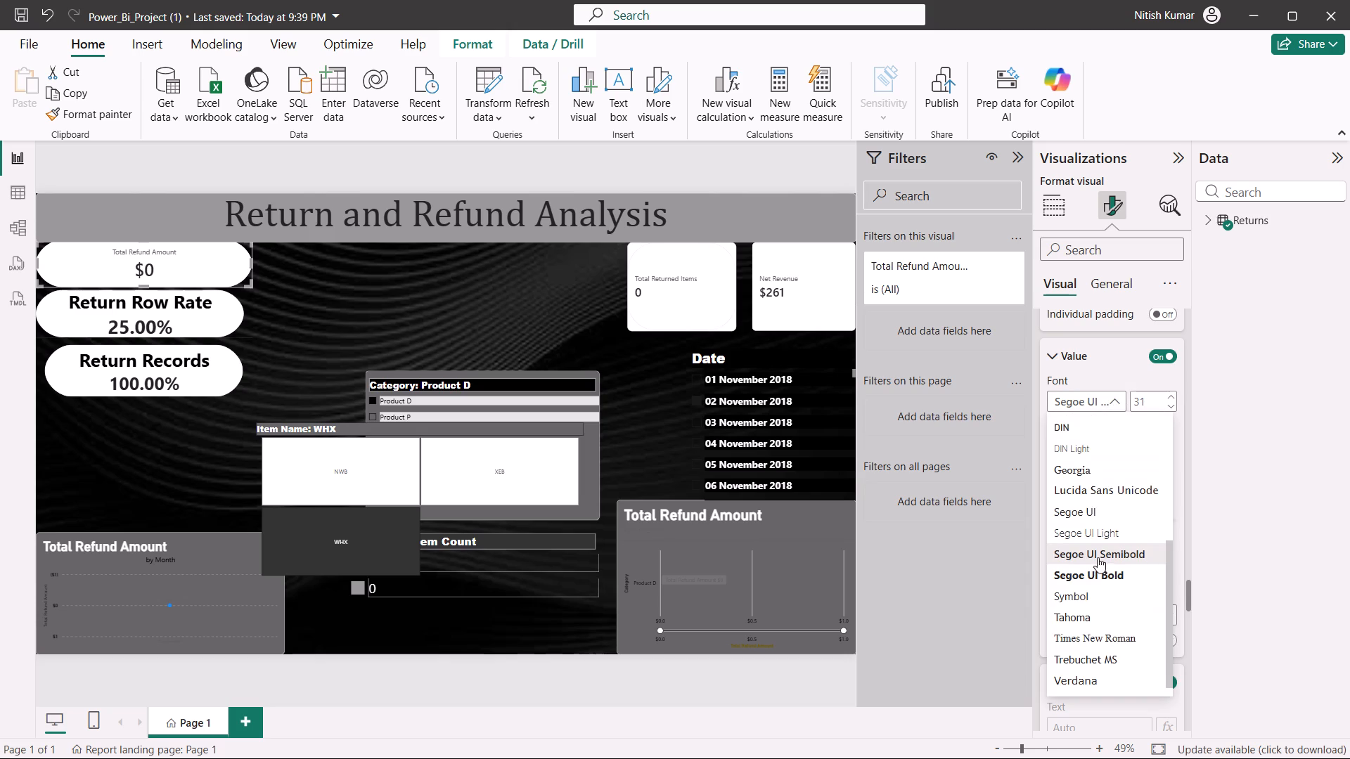
left_click(1098, 569)
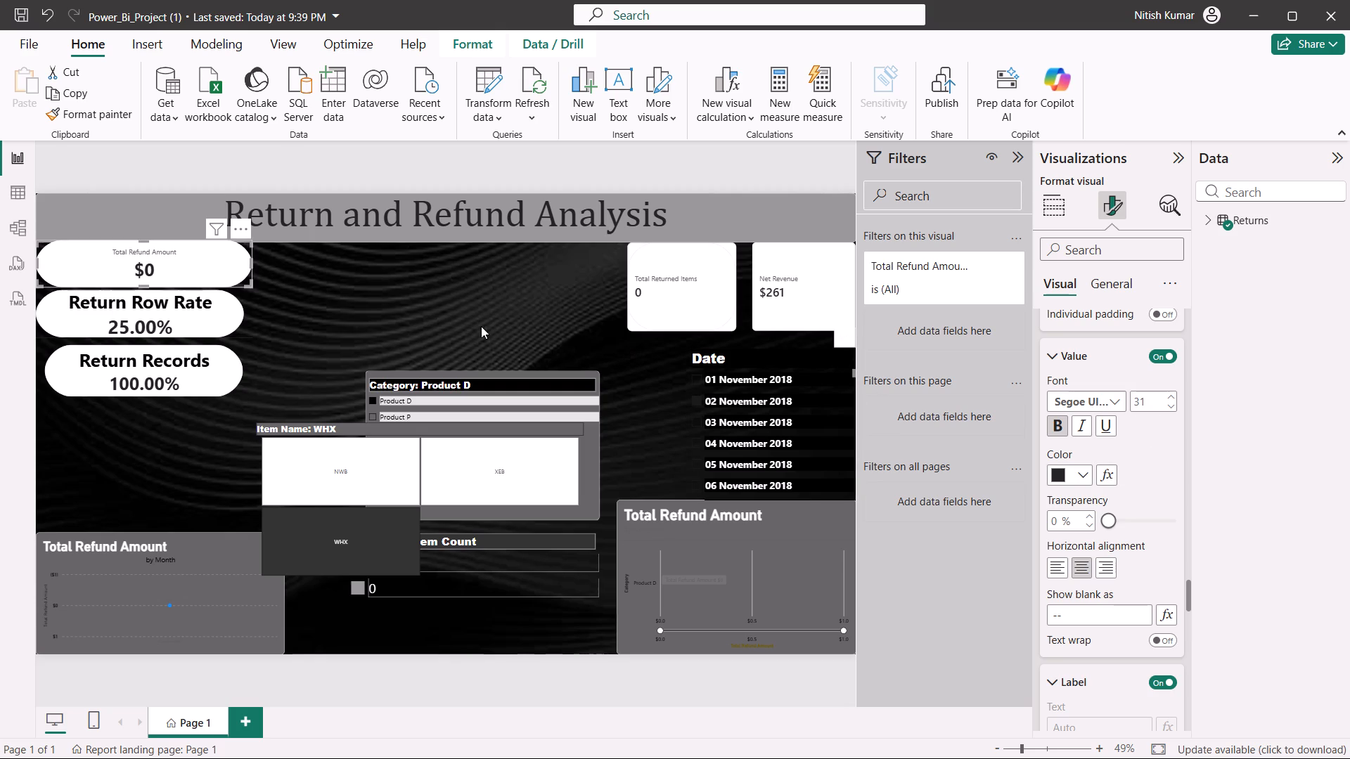
Set the Total Refund Amount card's label to Segoe UI Bold, size 26, with bold turned on.
scroll(1162, 529, "down", 1)
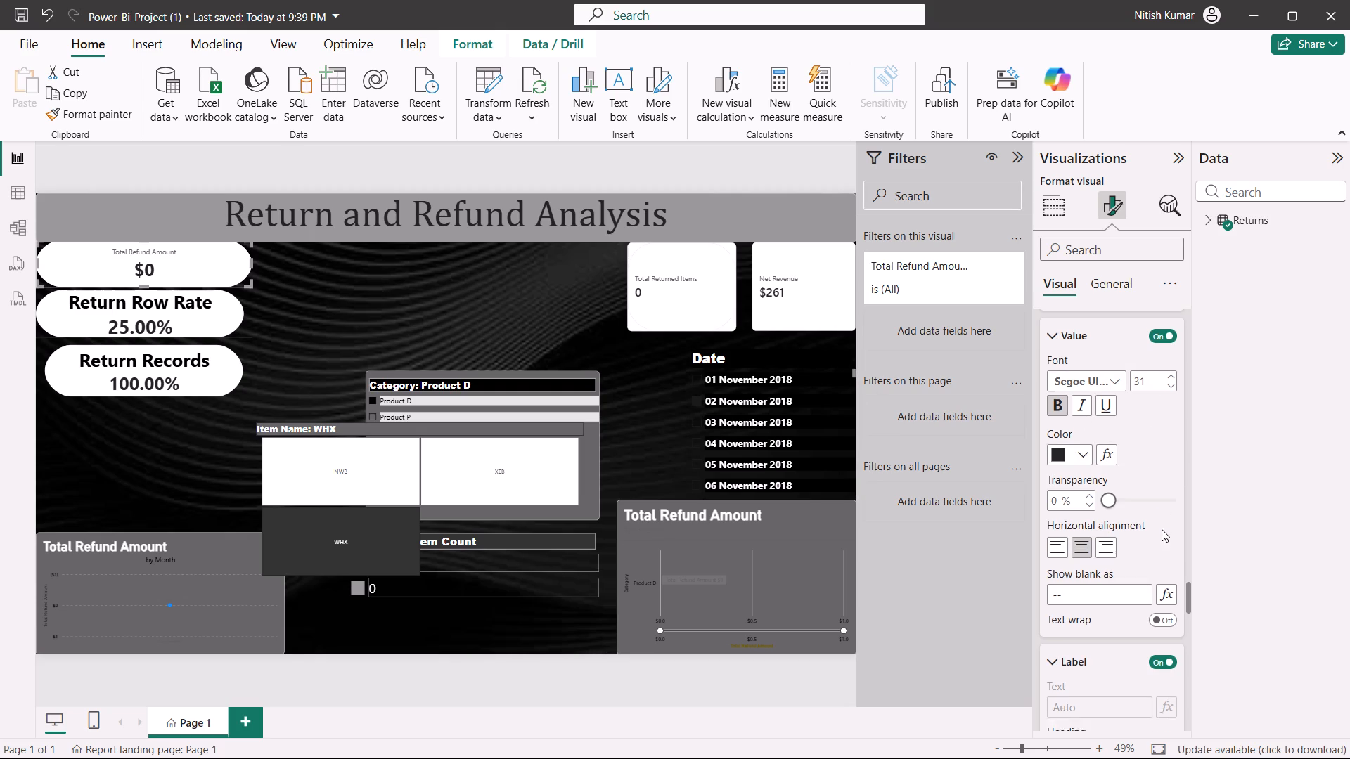
scroll(1081, 498, "down", 3)
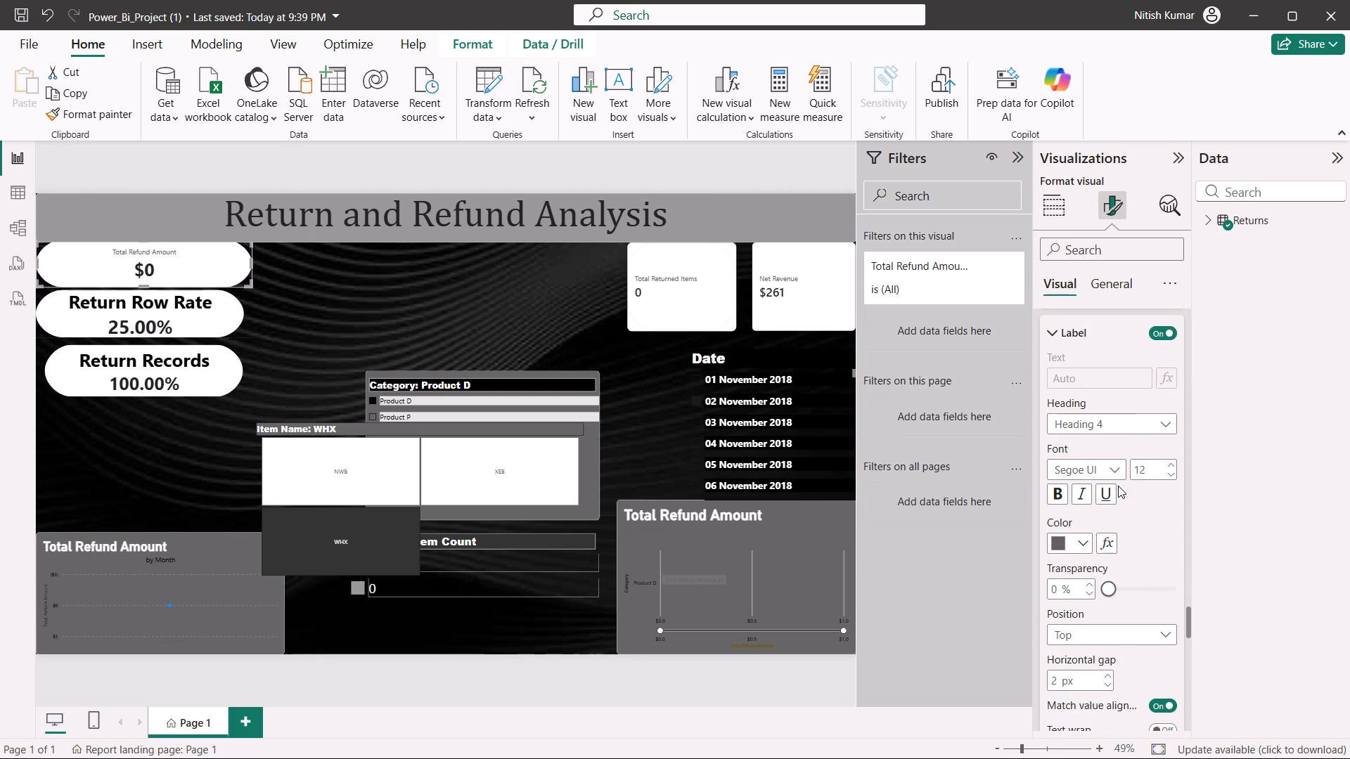
triple_click(1174, 461)
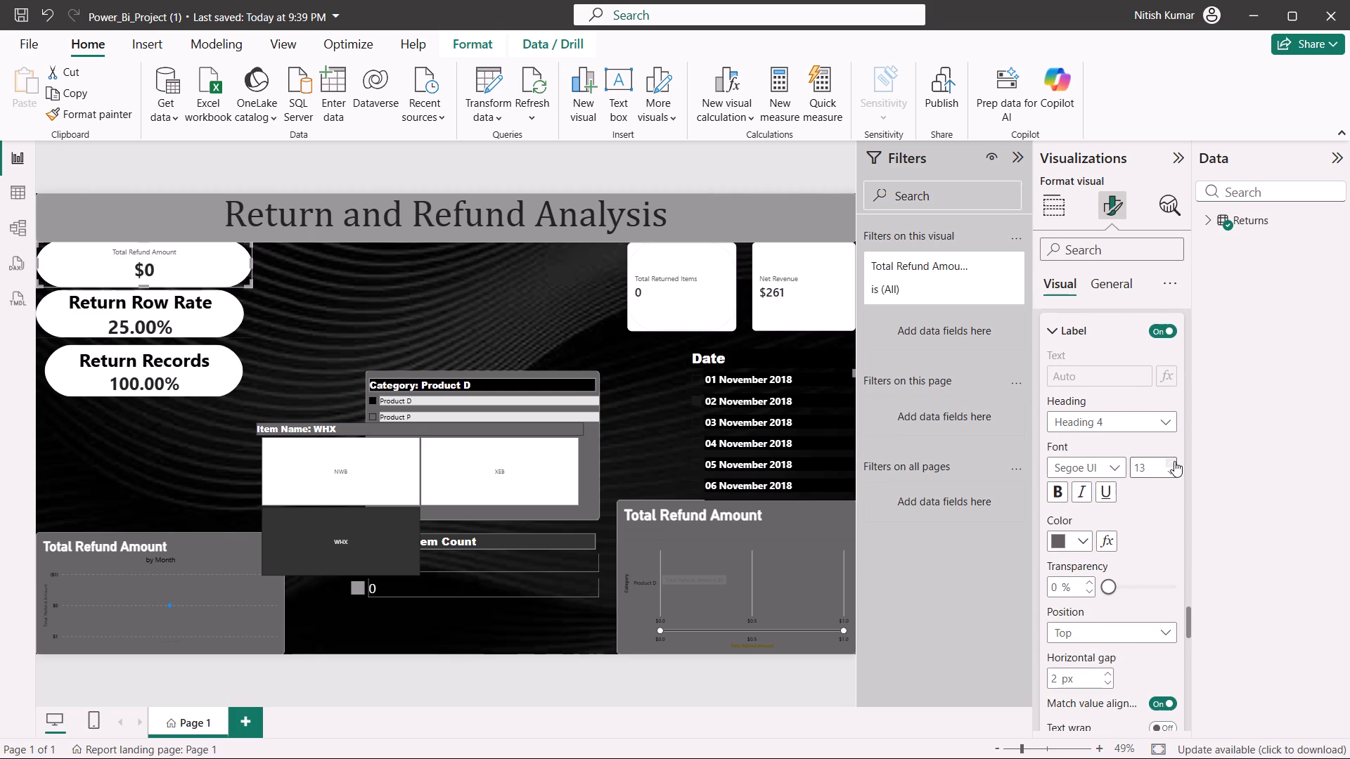
left_click(1174, 461)
triple_click(1174, 461)
triple_click(1174, 461)
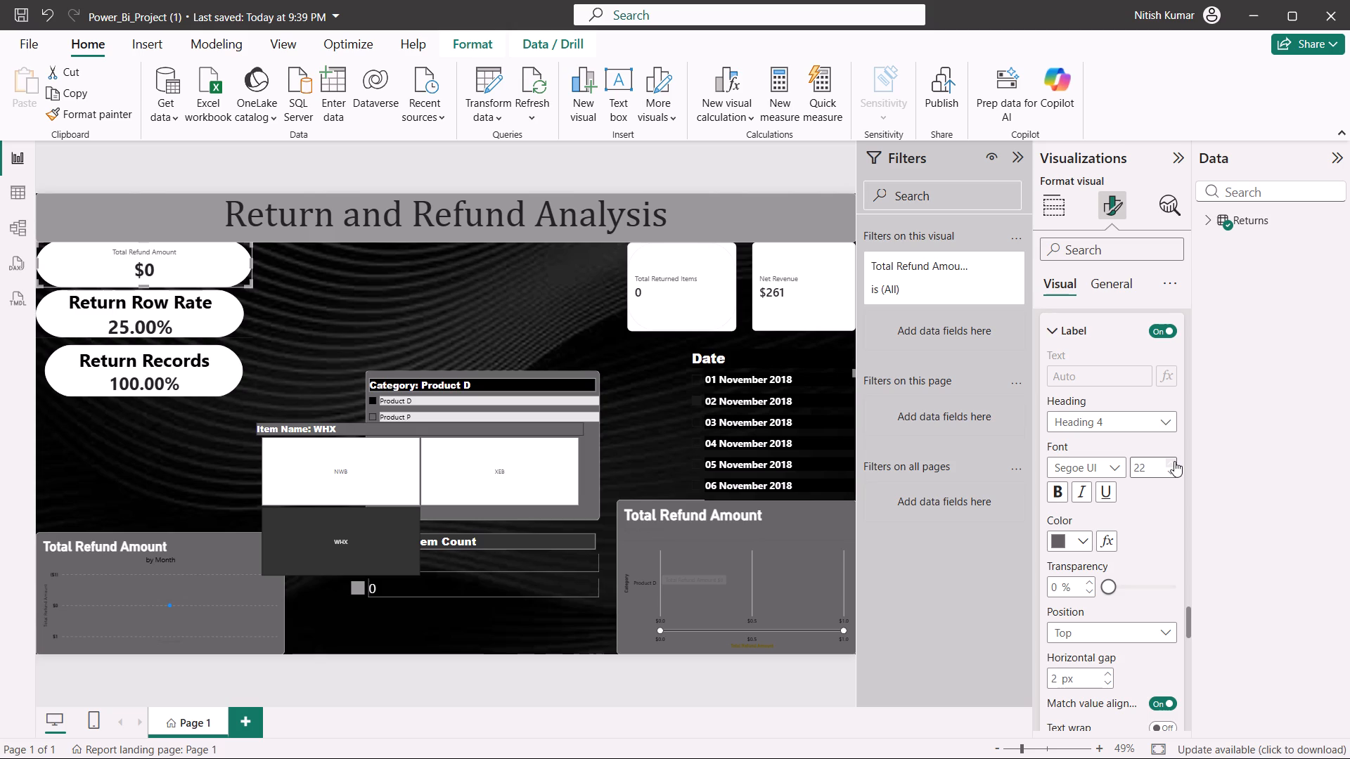
triple_click(1173, 461)
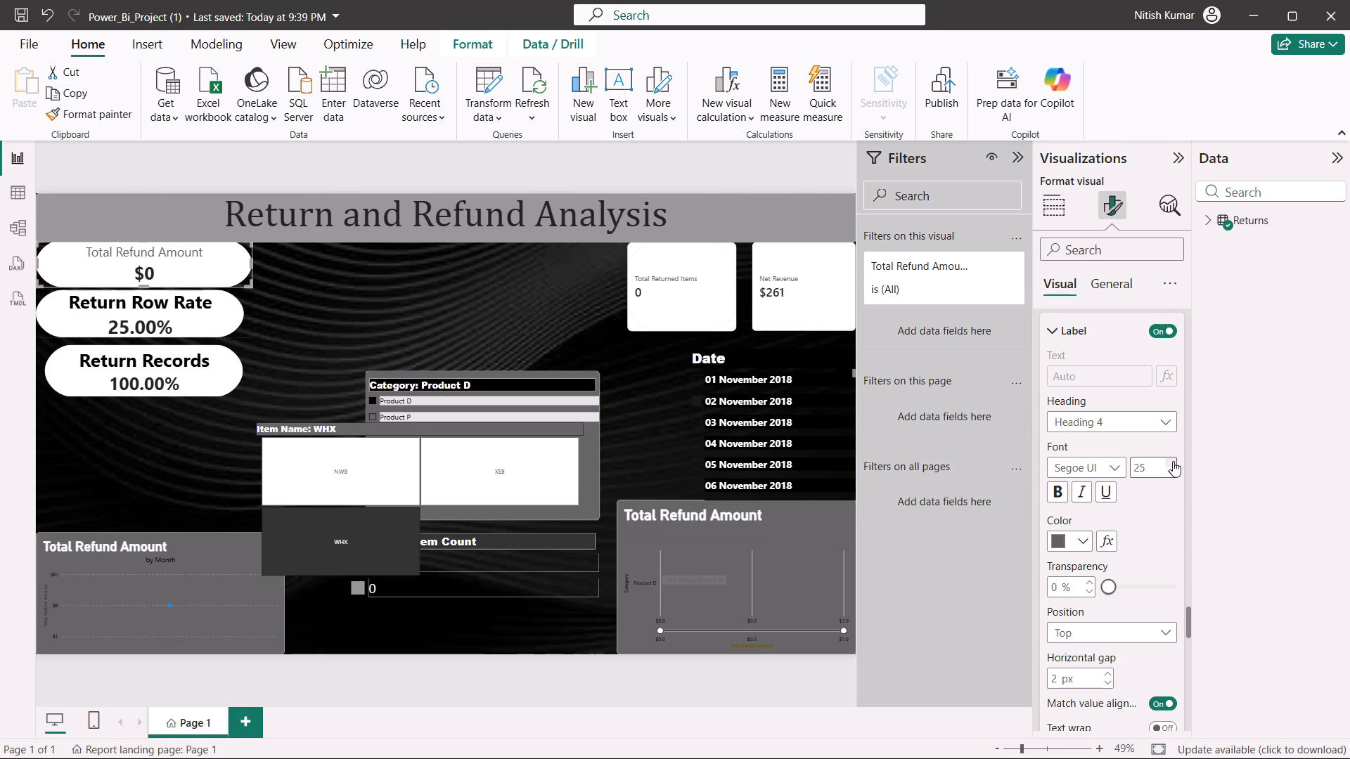
left_click(1173, 461)
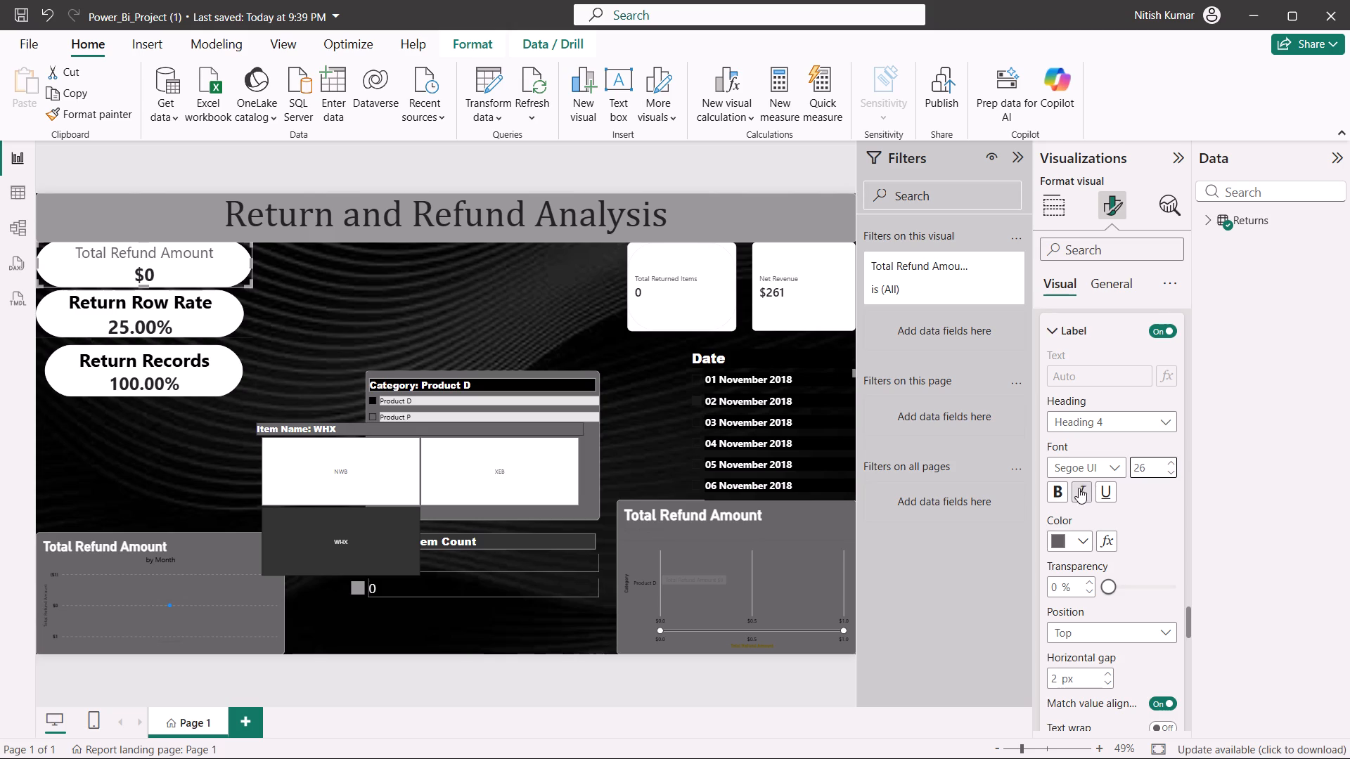
left_click(1062, 490)
left_click(1110, 472)
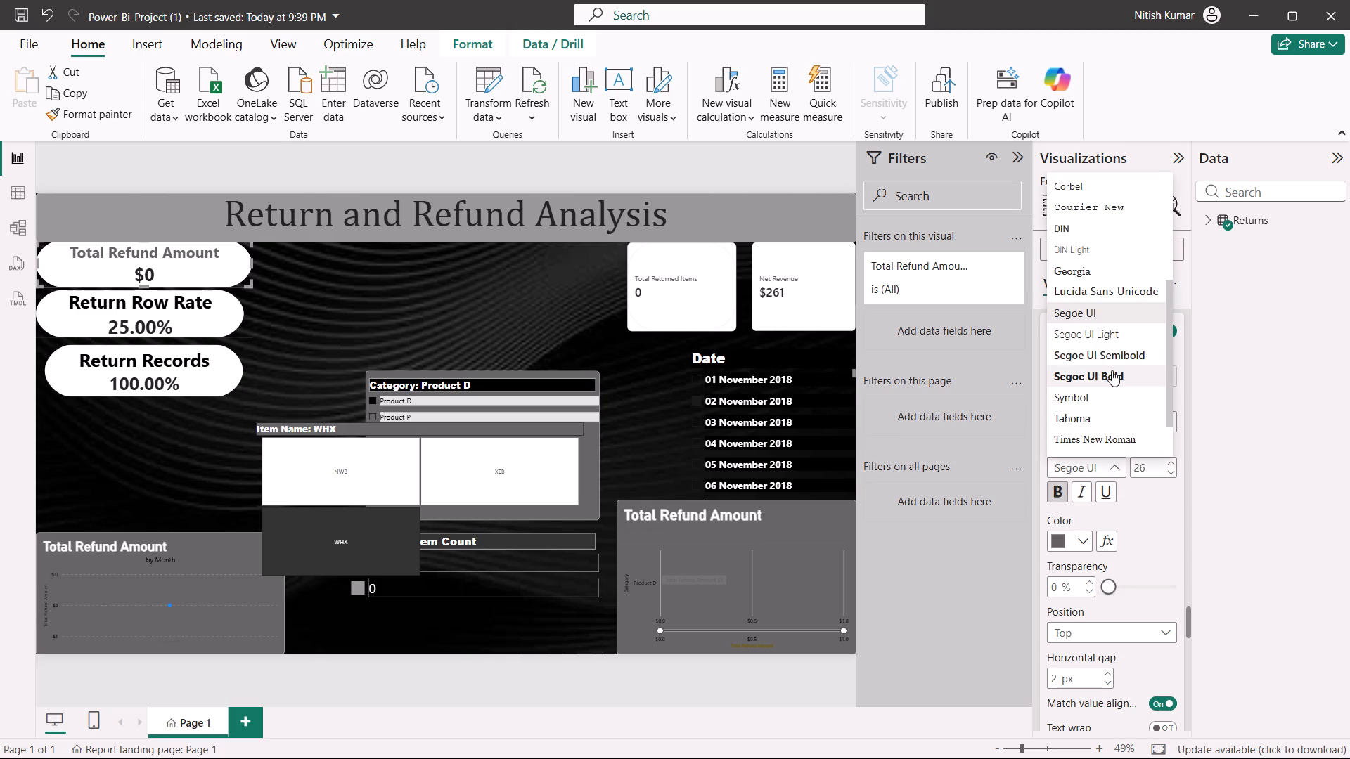
left_click(1112, 370)
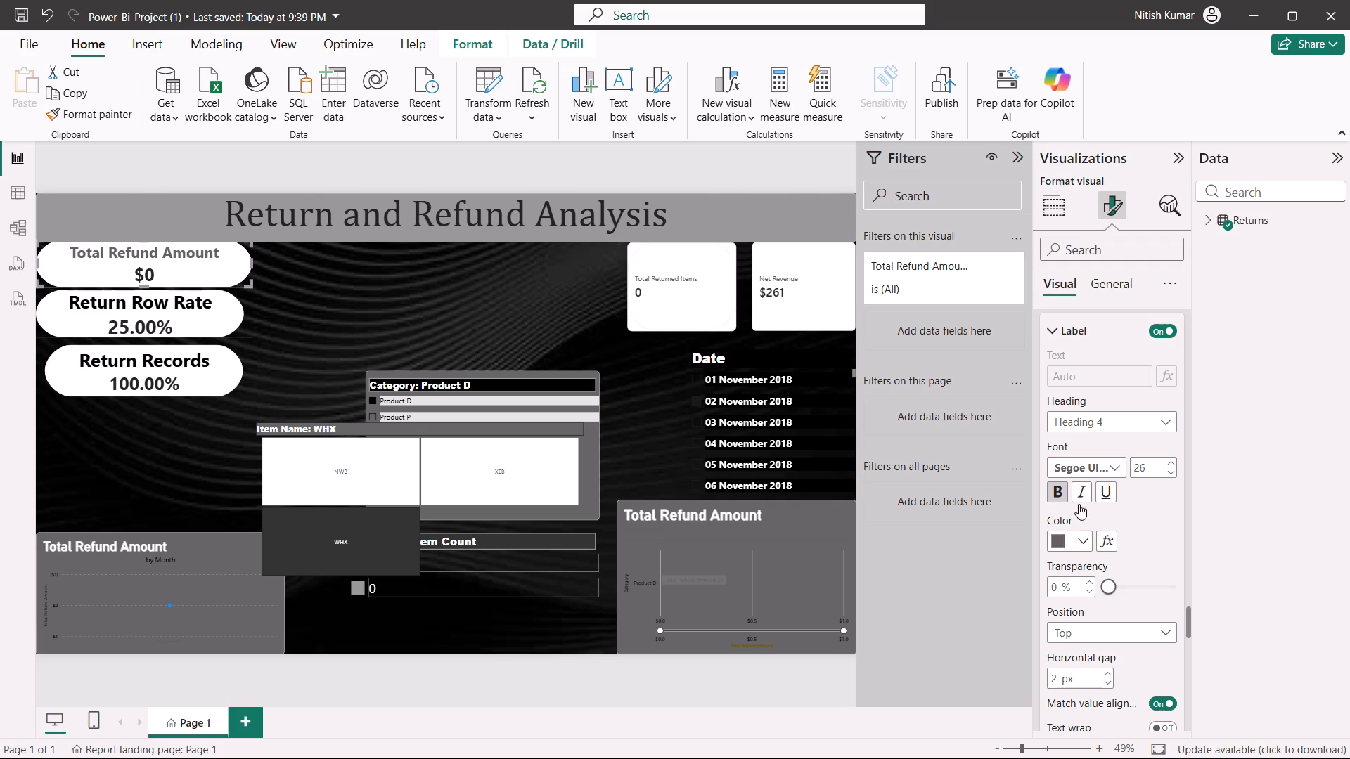
Colour the Total Refund Amount card's label black.
left_click(1056, 538)
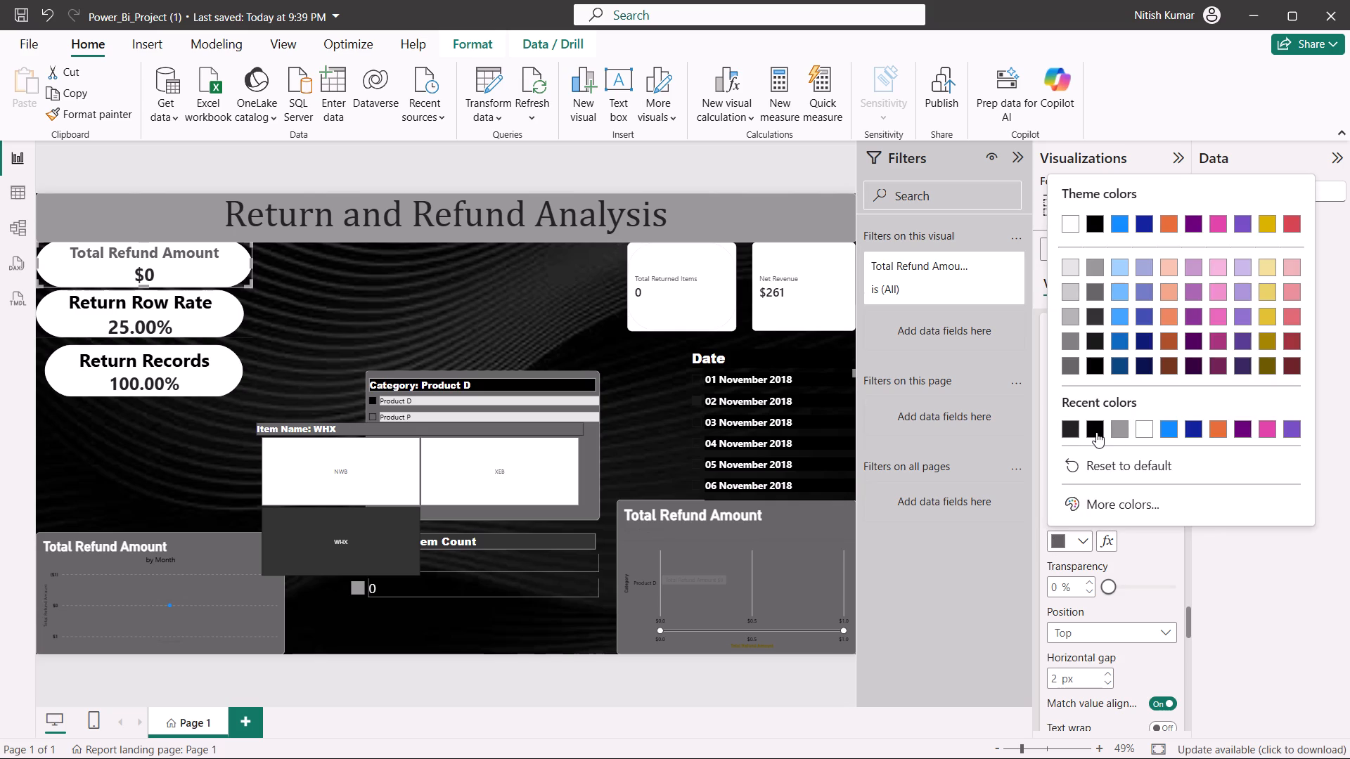
left_click(1096, 432)
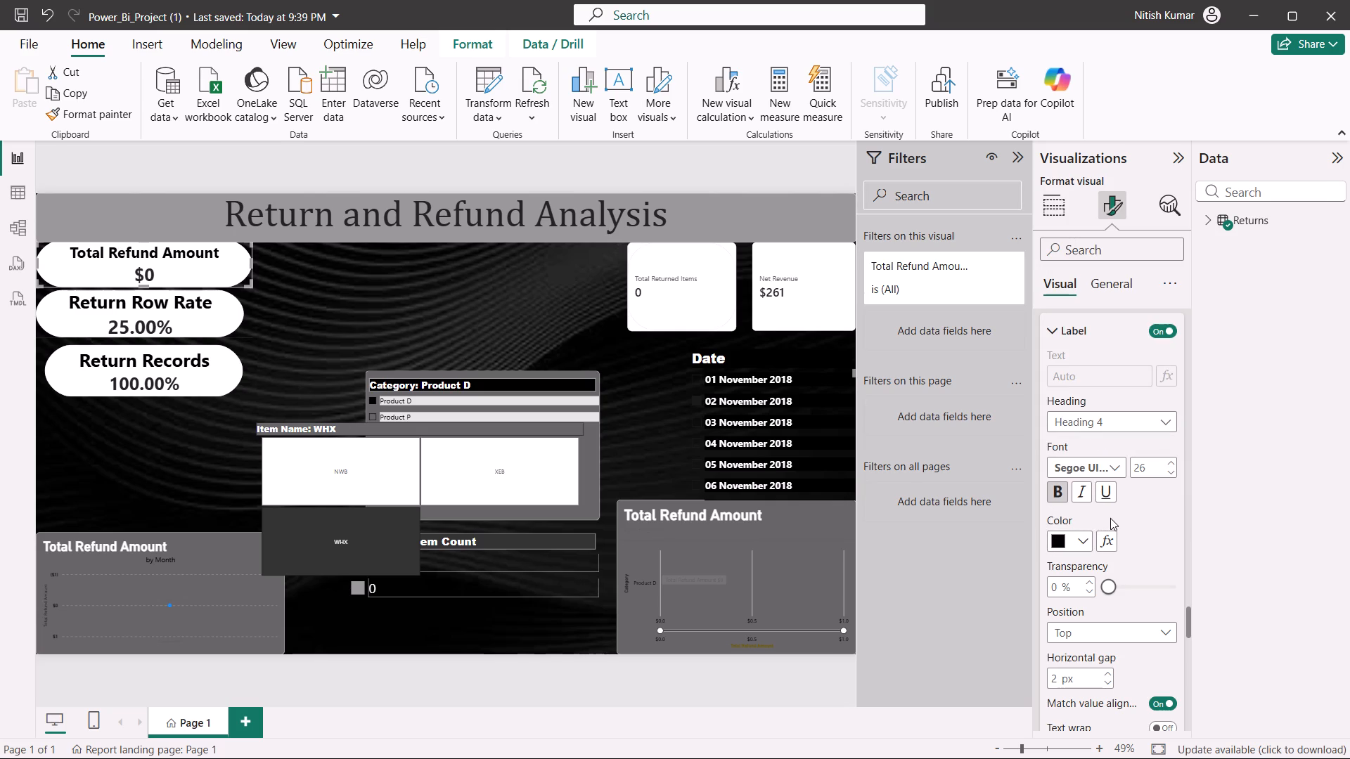
Set the horizontal gap of the Total Refund Amount card's label to 0 px.
scroll(1121, 572, "down", 2)
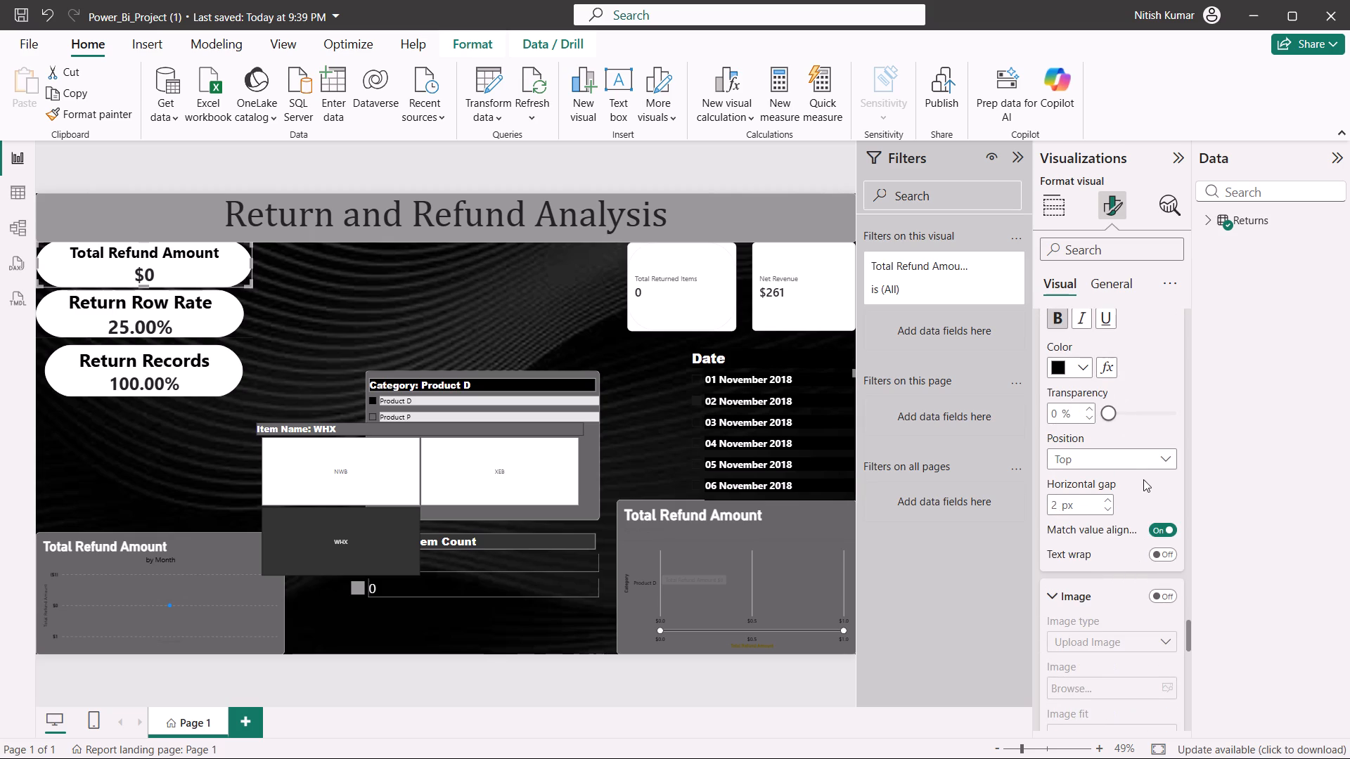
triple_click(1107, 508)
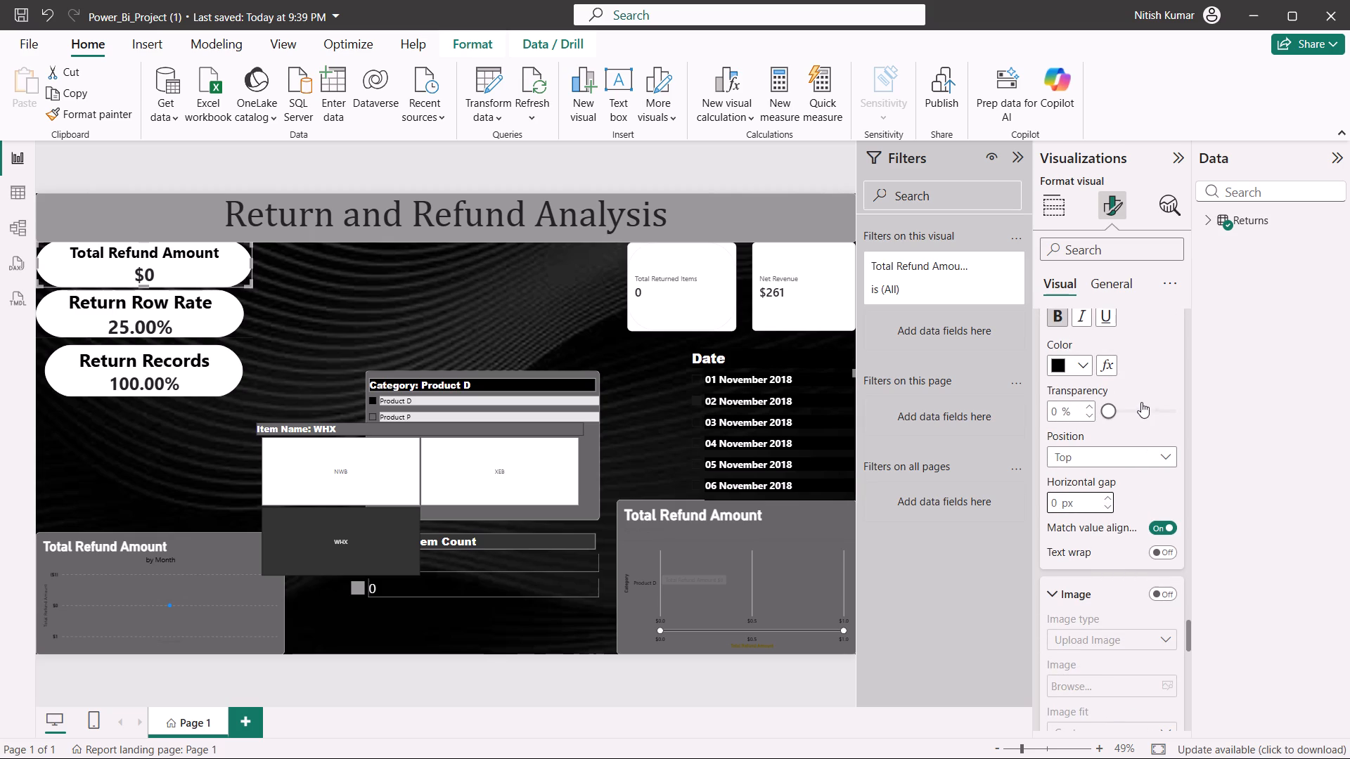
Set the Total Returned Items card's label to Segoe UI Bold, size 23, with bold turned on.
scroll(1188, 518, "up", 3)
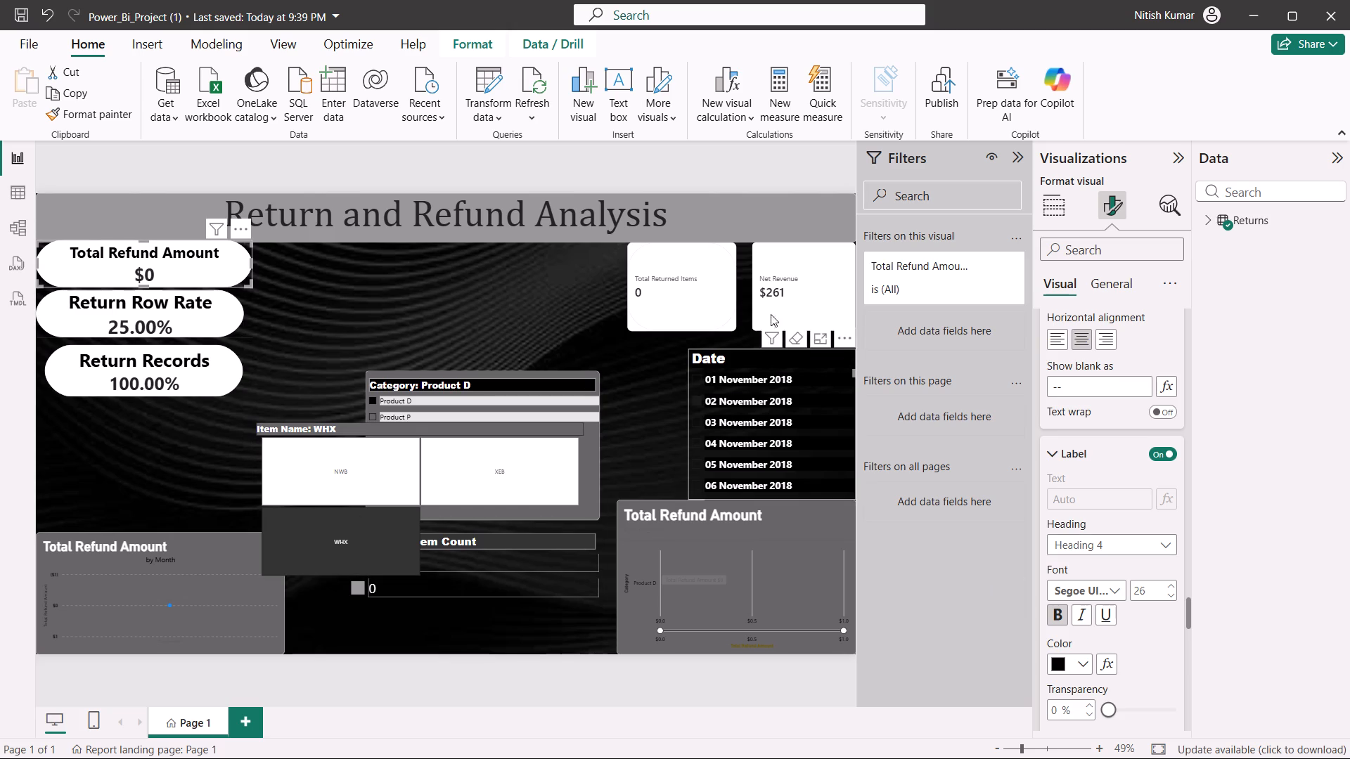
left_click(710, 283)
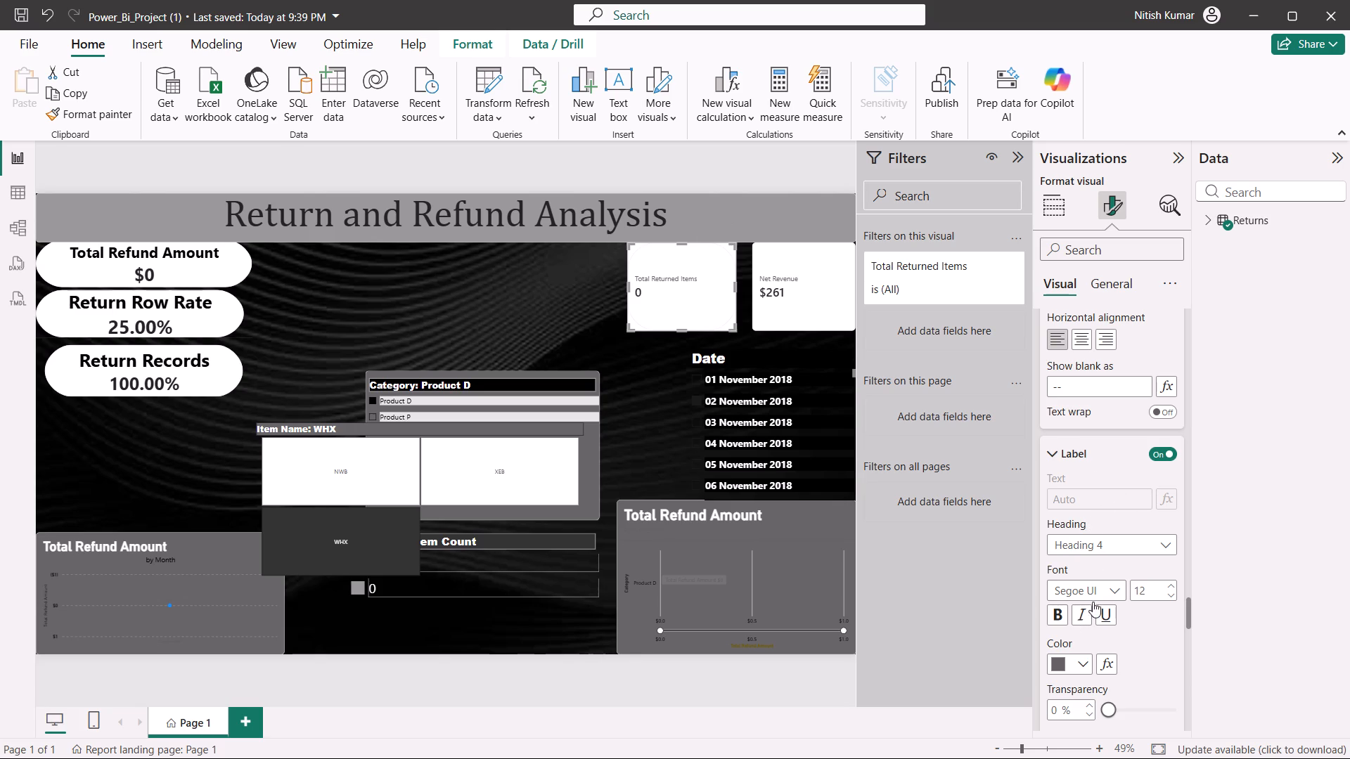
triple_click(1173, 588)
triple_click(1173, 588)
double_click(1173, 588)
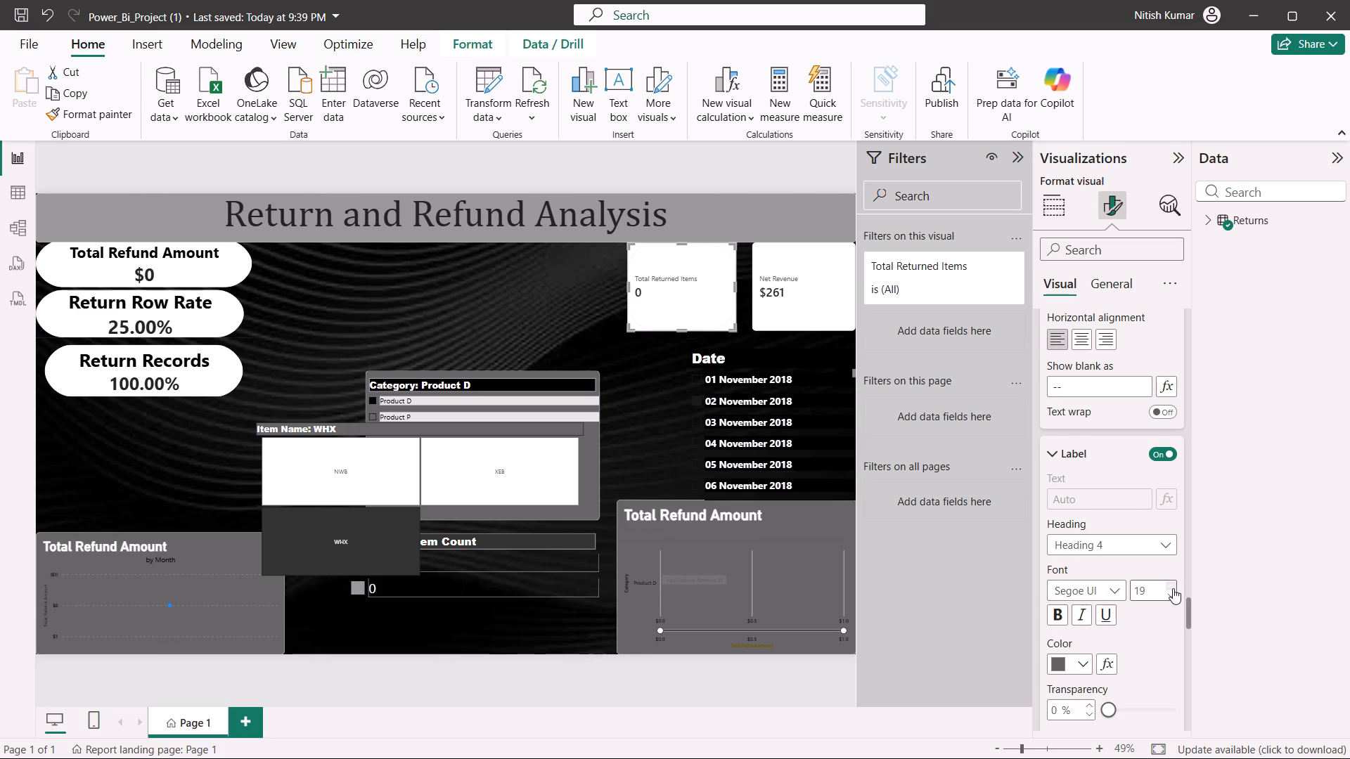
double_click(1171, 588)
double_click(1171, 588)
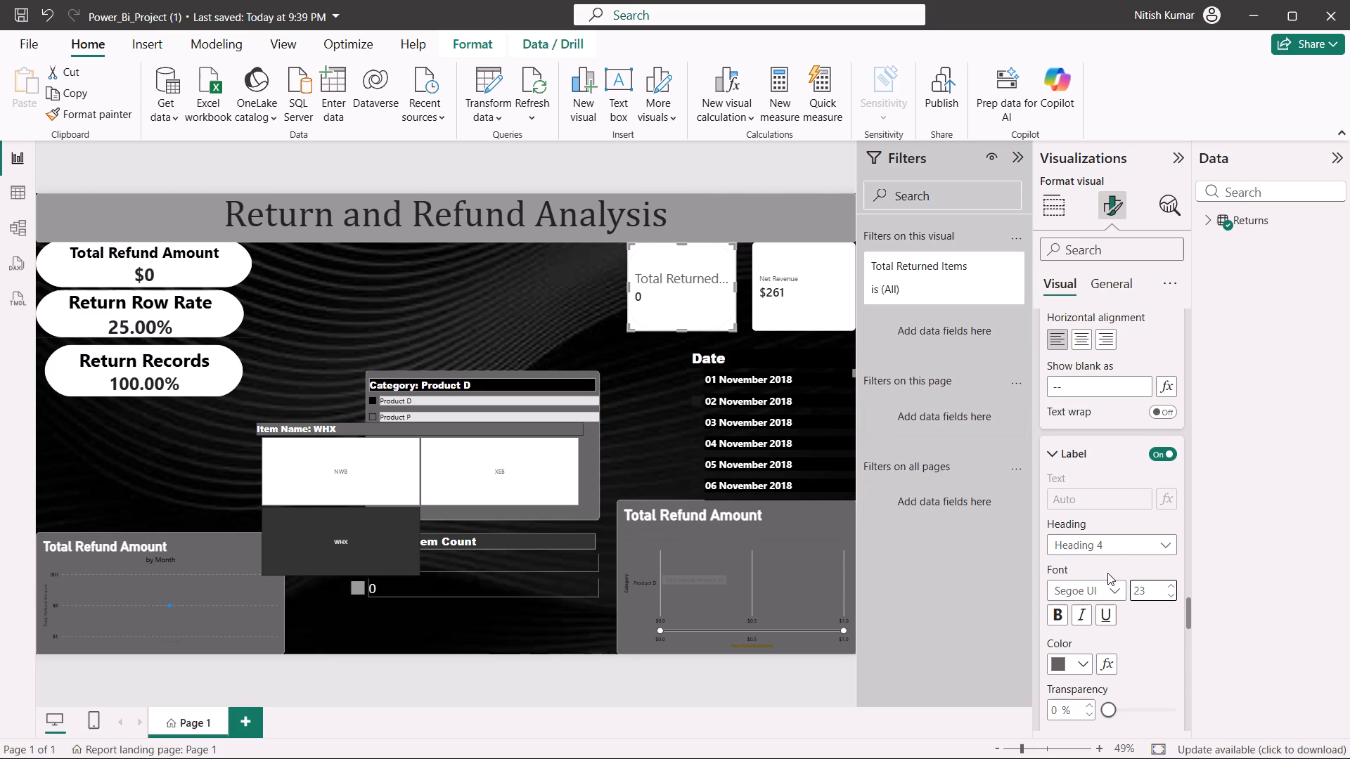
left_click(1113, 591)
left_click(1104, 496)
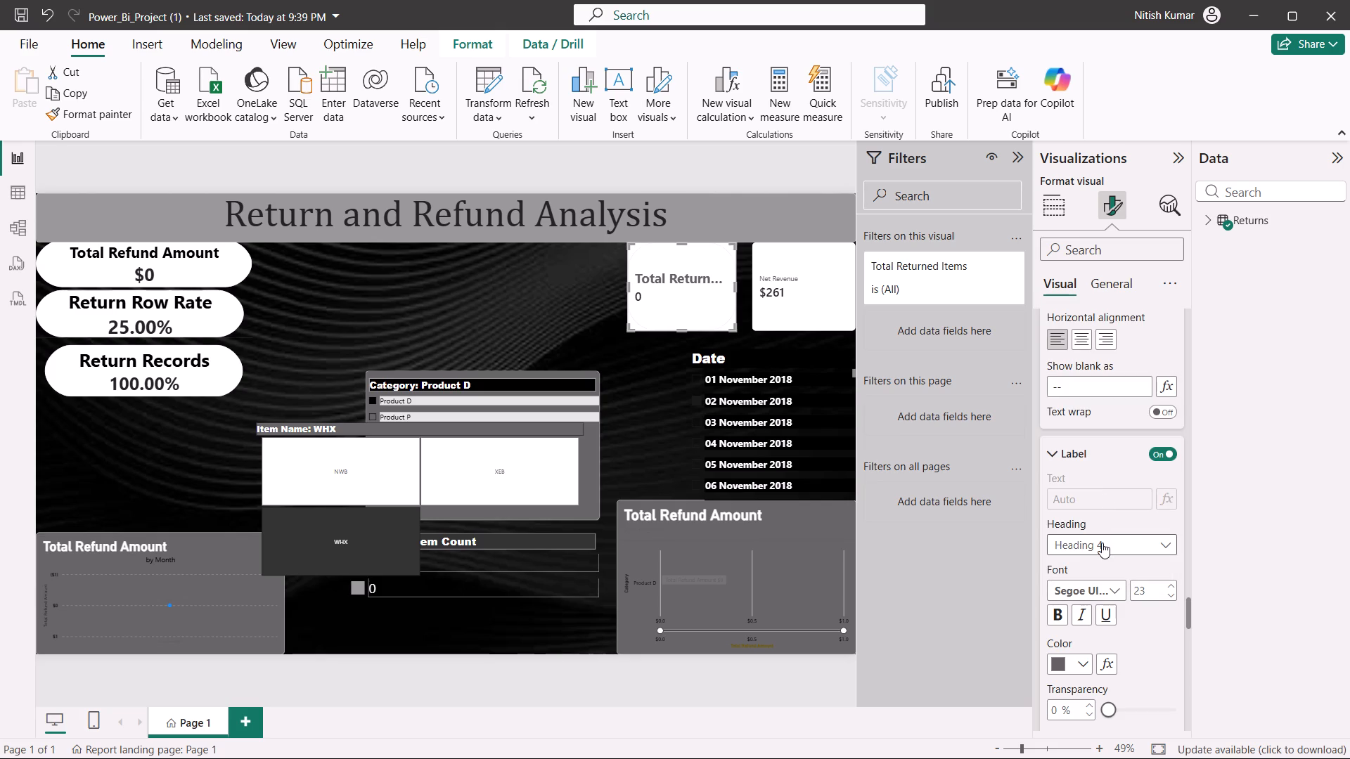
left_click(1062, 609)
Colour the Total Returned Items card's label black.
left_click(1060, 666)
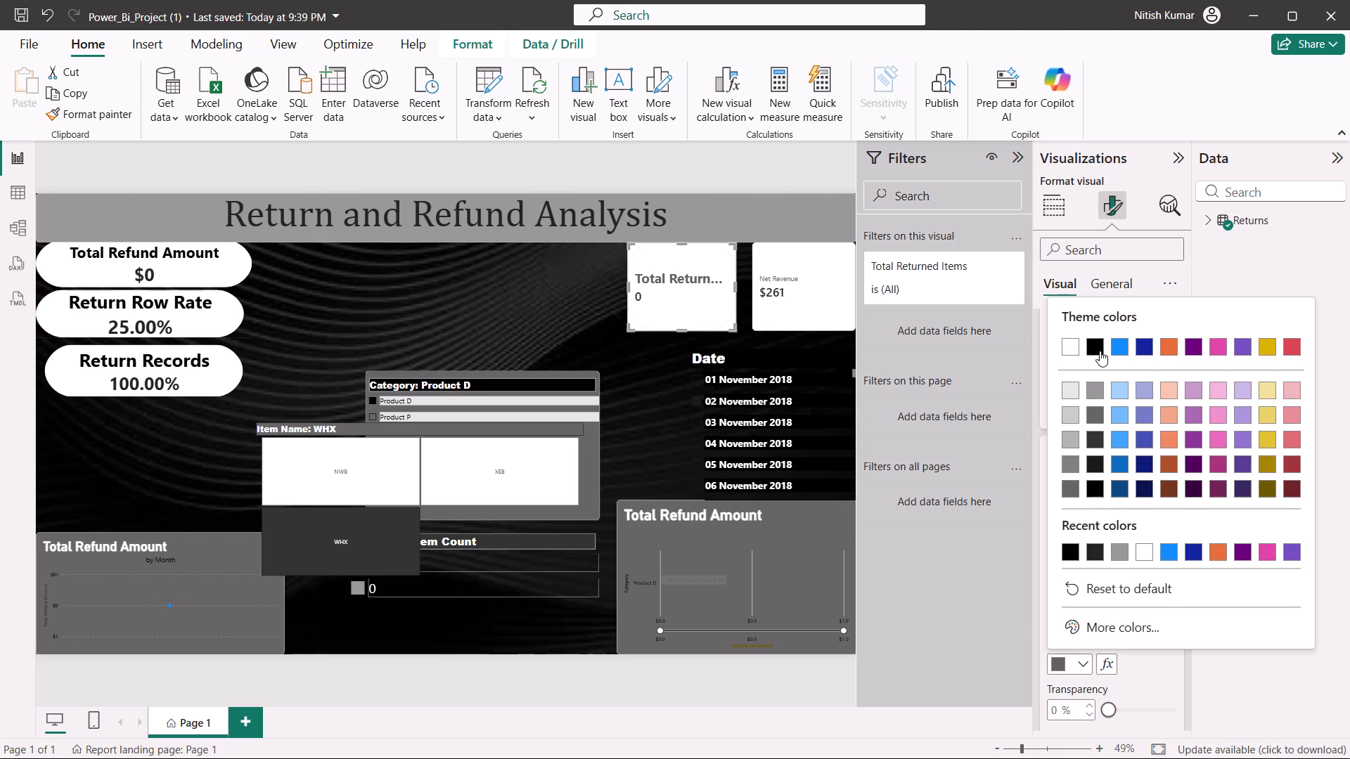
left_click(1093, 351)
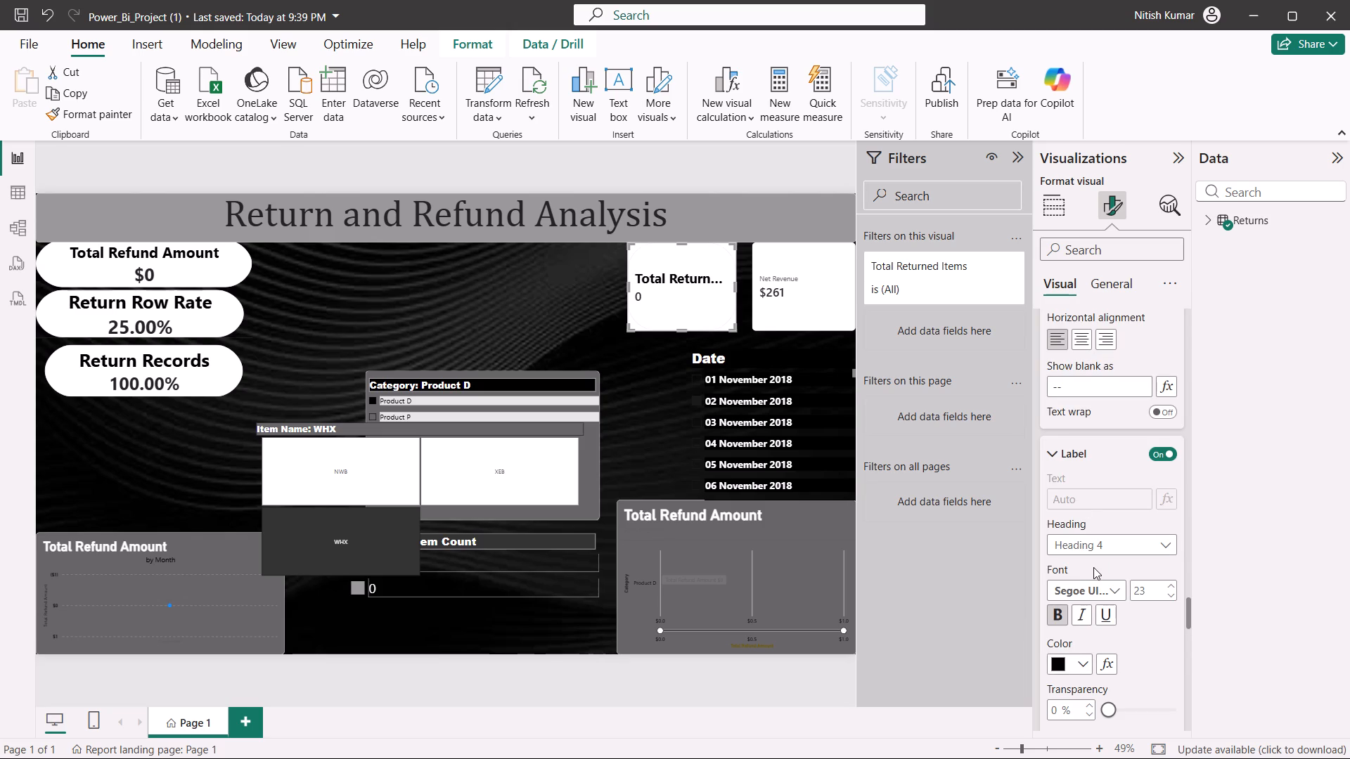
Set the horizontal gap of the Total Returned Items card's label to 0 px.
scroll(1107, 629, "down", 4)
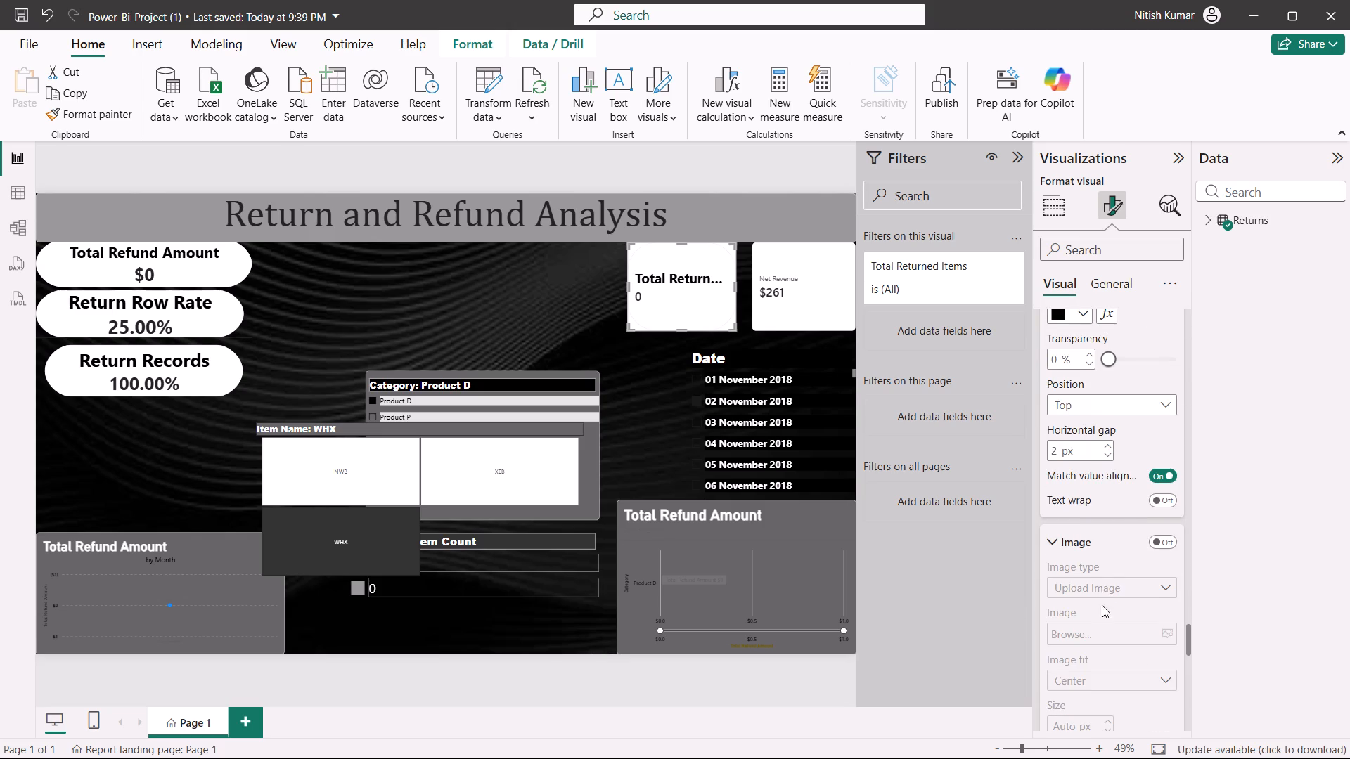
triple_click(1112, 452)
left_click(1112, 452)
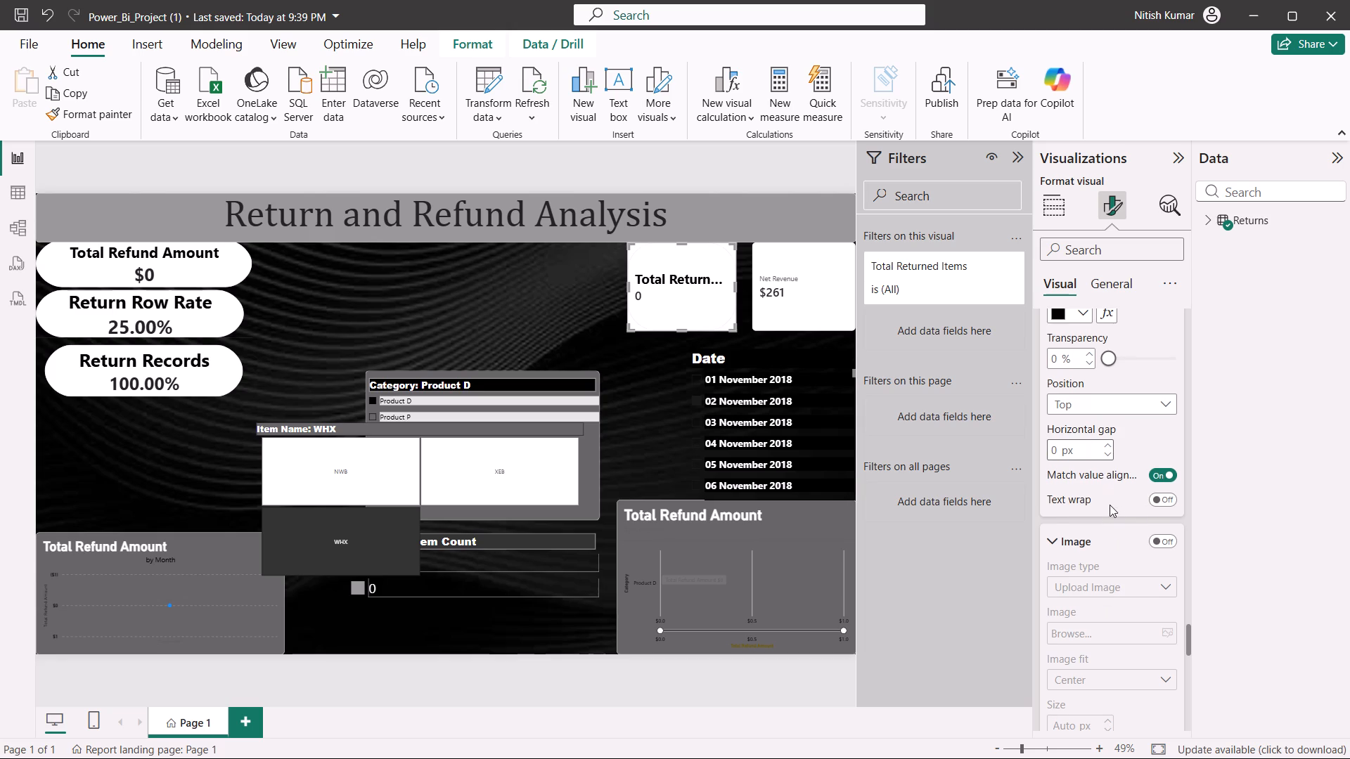
Set the Total Returned Items card's value to Segoe UI Bold at font size 30.
scroll(1110, 505, "up", 7)
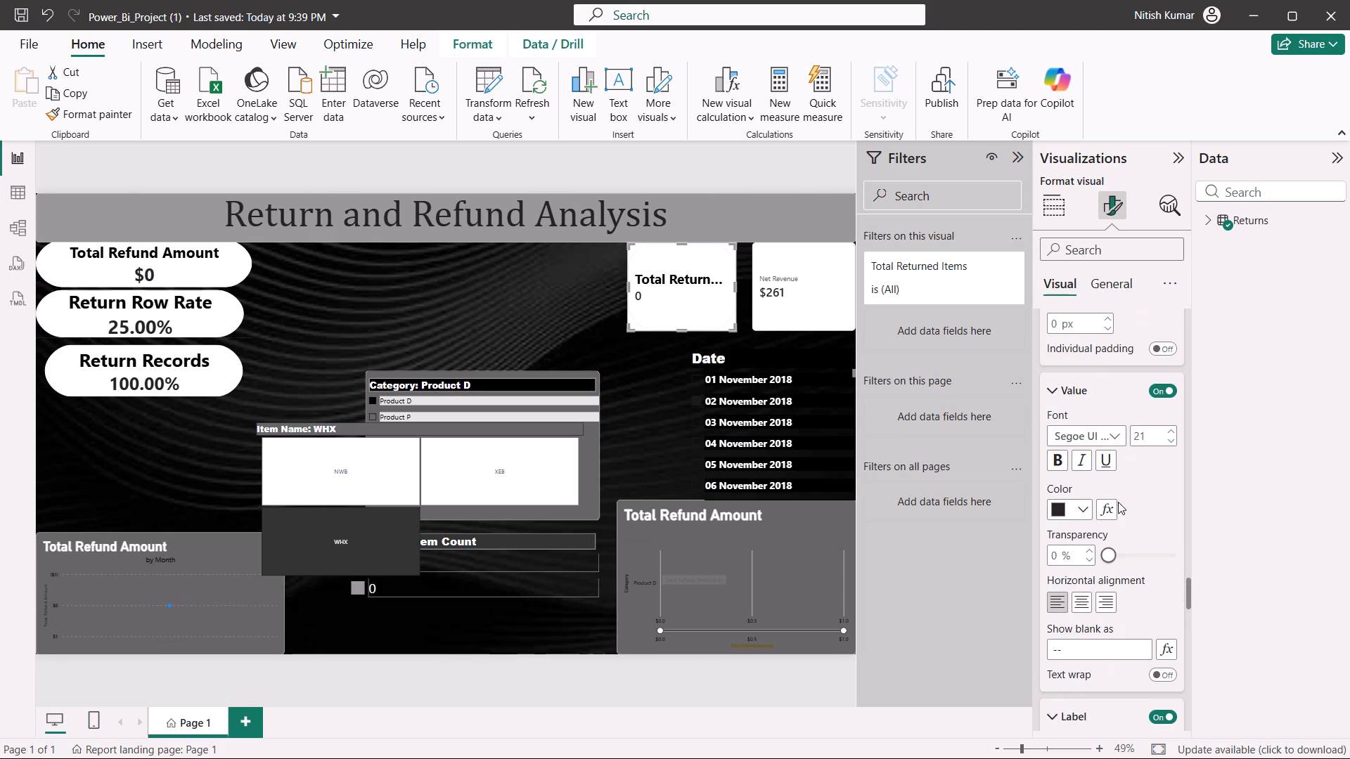
triple_click(1174, 431)
triple_click(1174, 431)
triple_click(1174, 431)
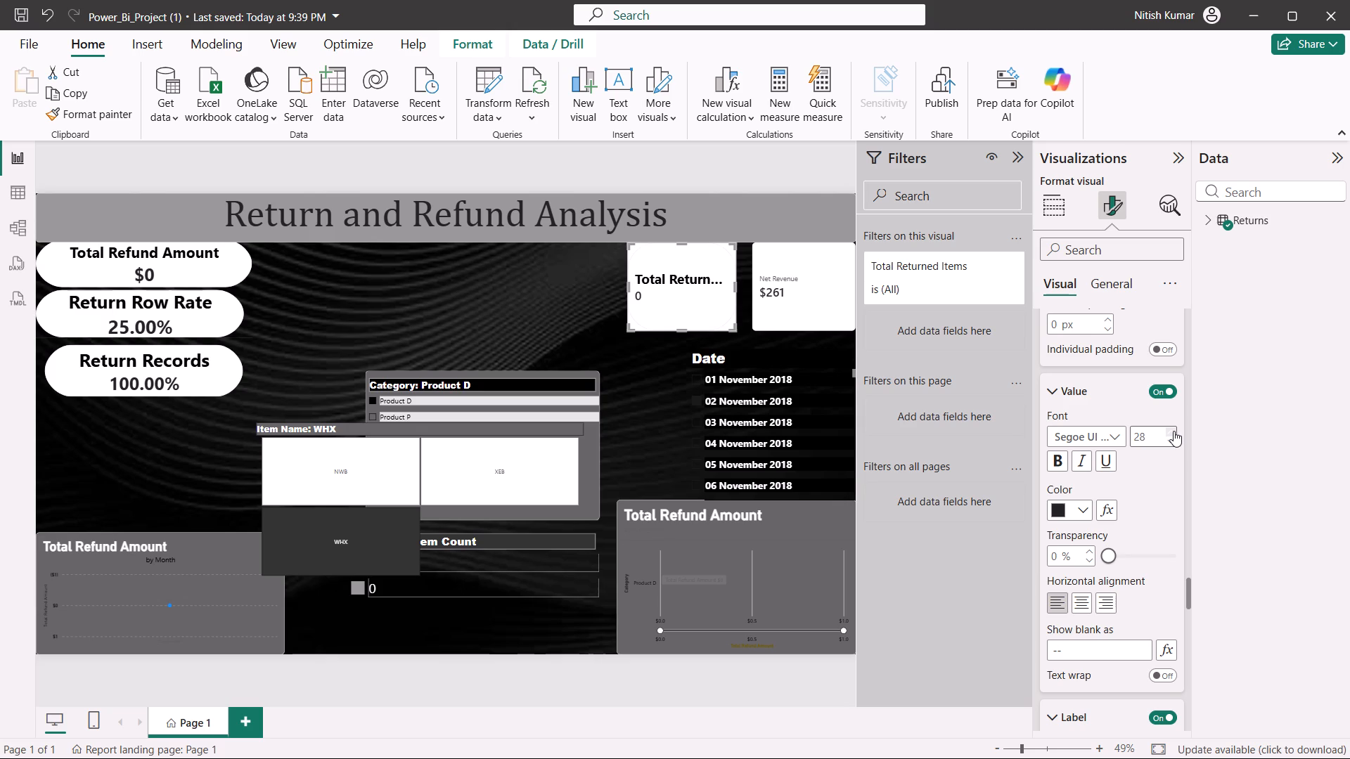
left_click(1119, 436)
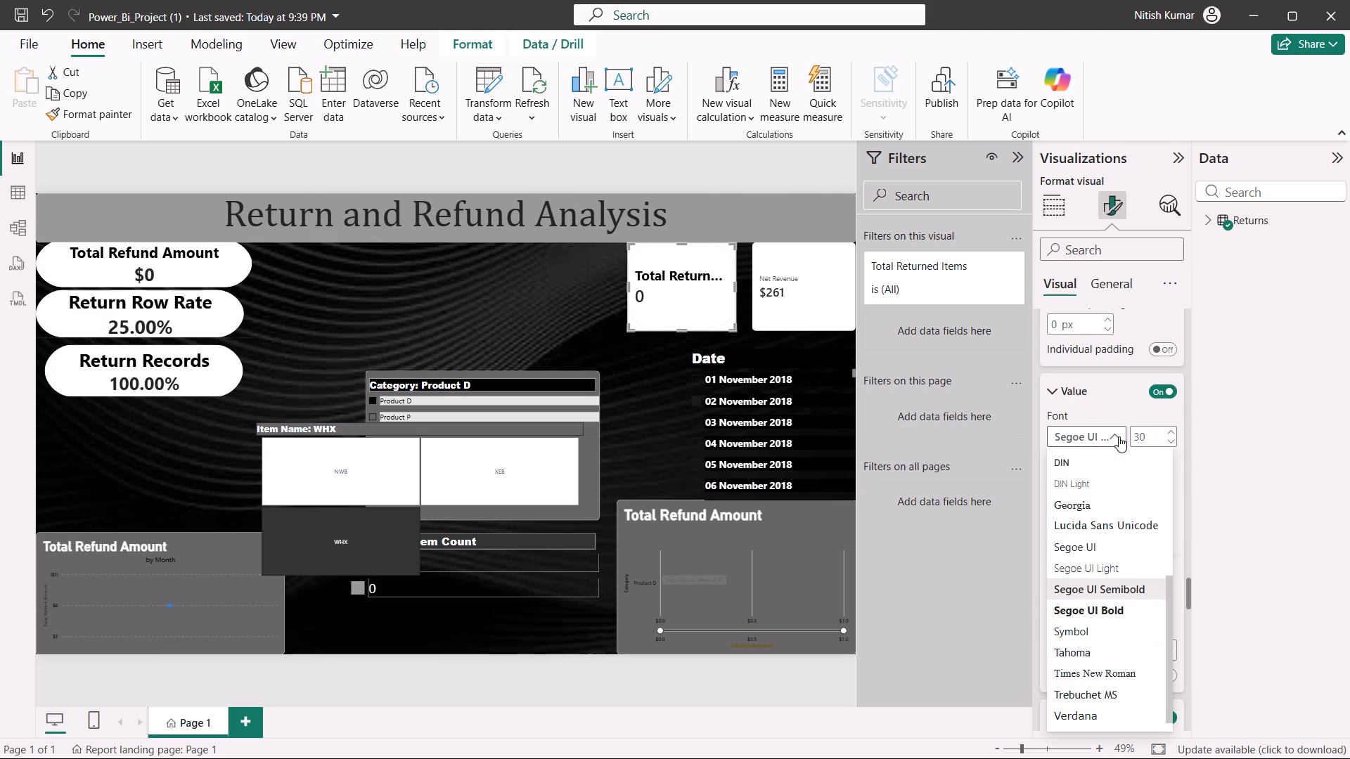
left_click(1131, 604)
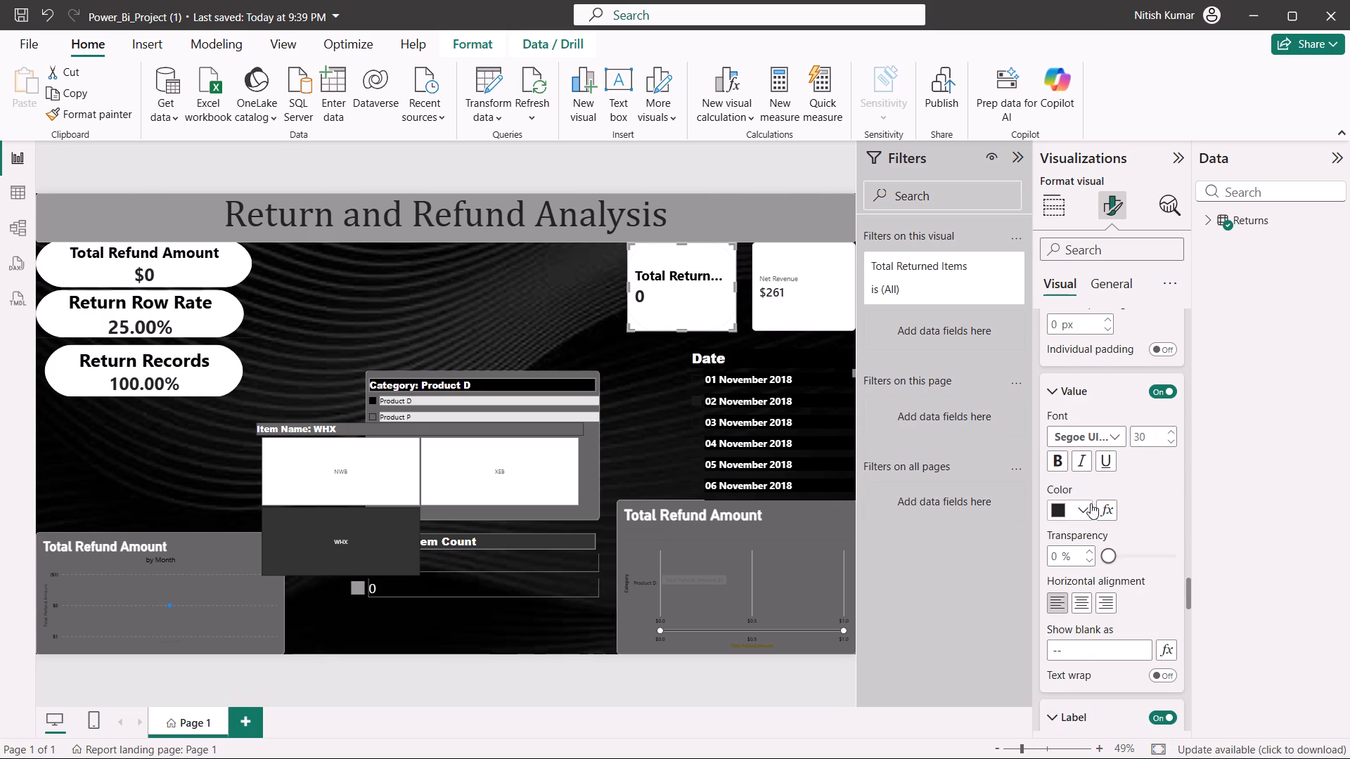
Colour the Total Returned Items card's value black.
left_click(1090, 507)
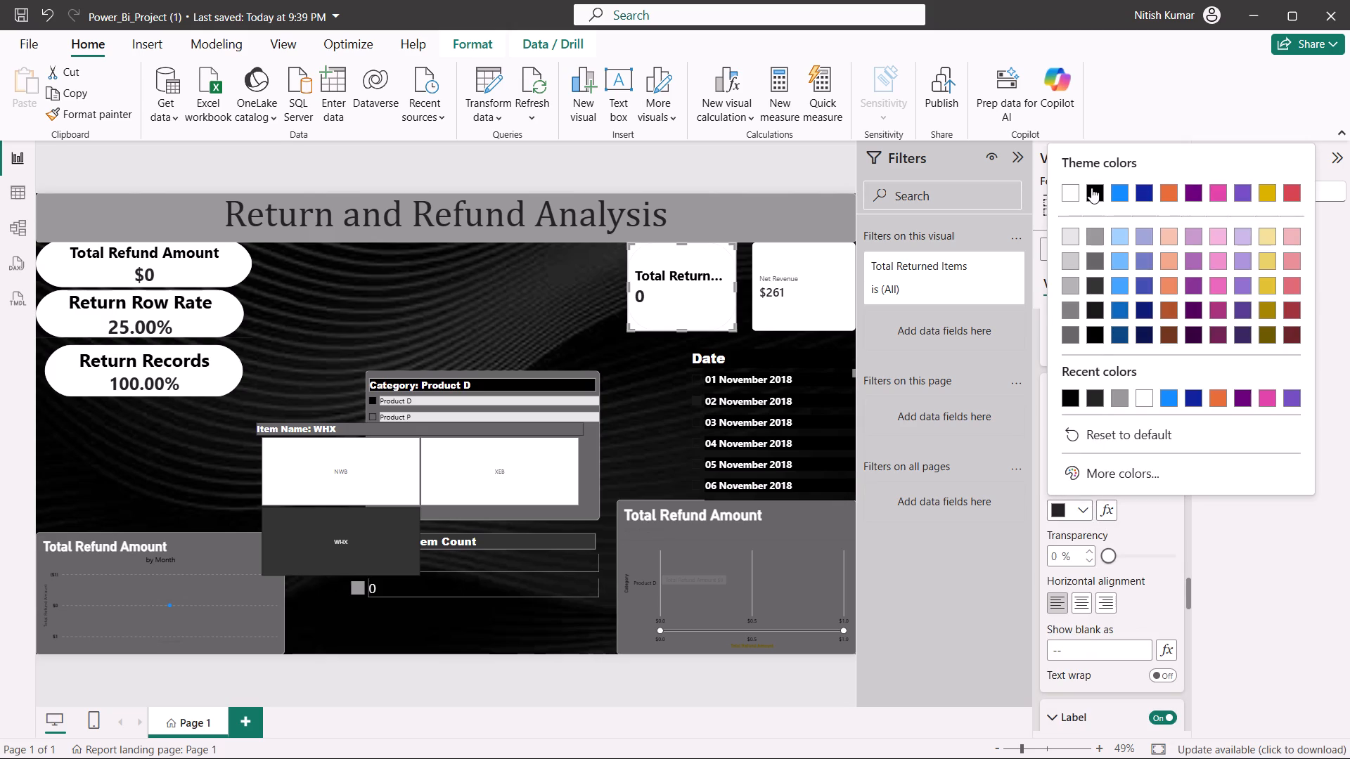
left_click(1091, 188)
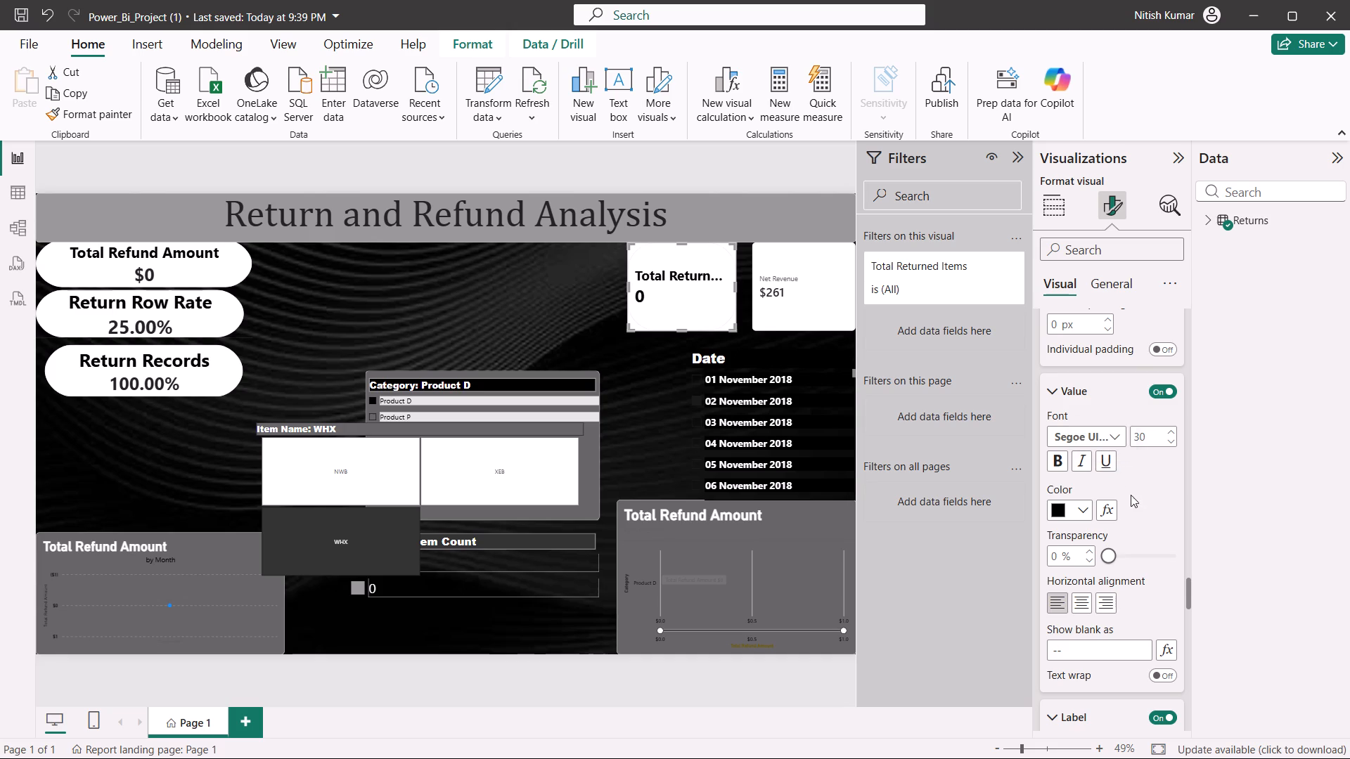
Centre the Total Returned Items card's value horizontally.
left_click(1083, 599)
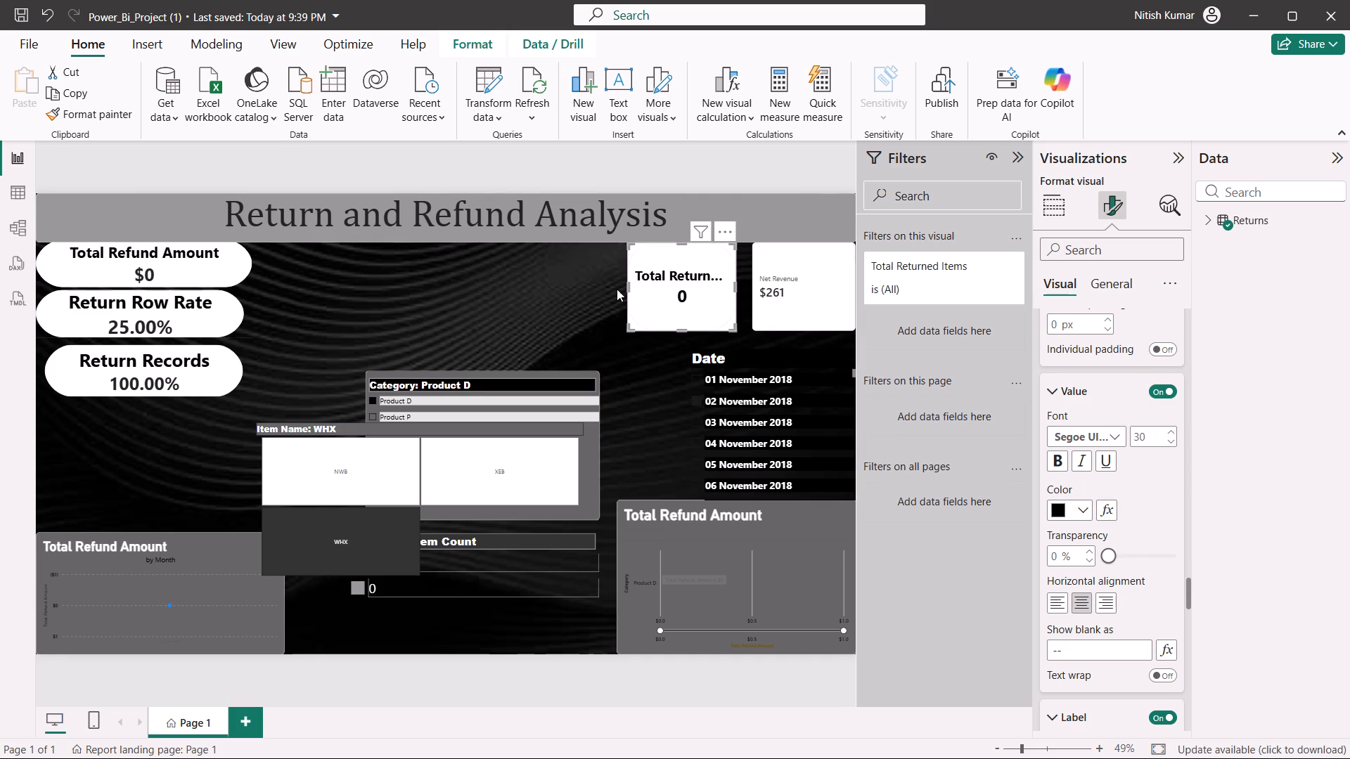
Resize the Total Returned Items card, making it wide enough for its full label and reducing its height.
left_click_drag(630, 285, 603, 278)
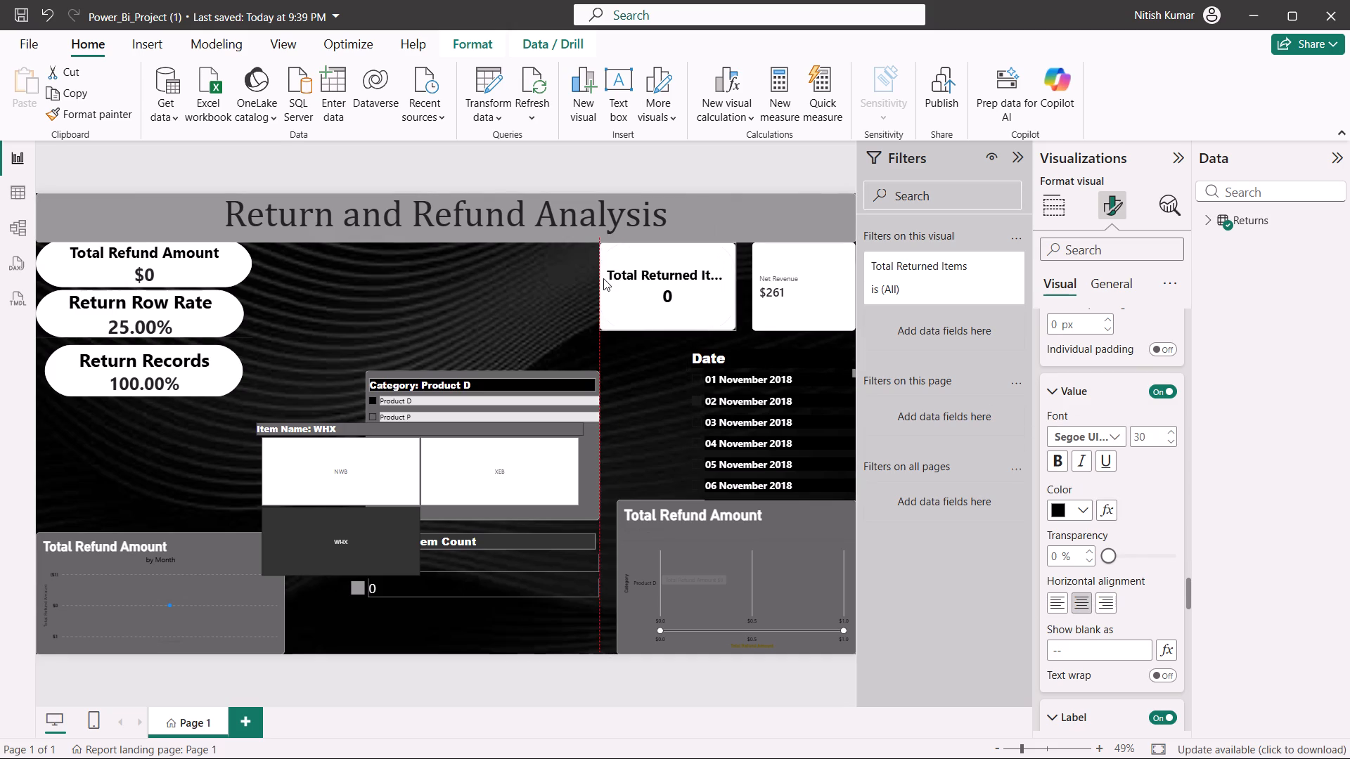
left_click_drag(603, 278, 579, 276)
left_click_drag(657, 327, 647, 280)
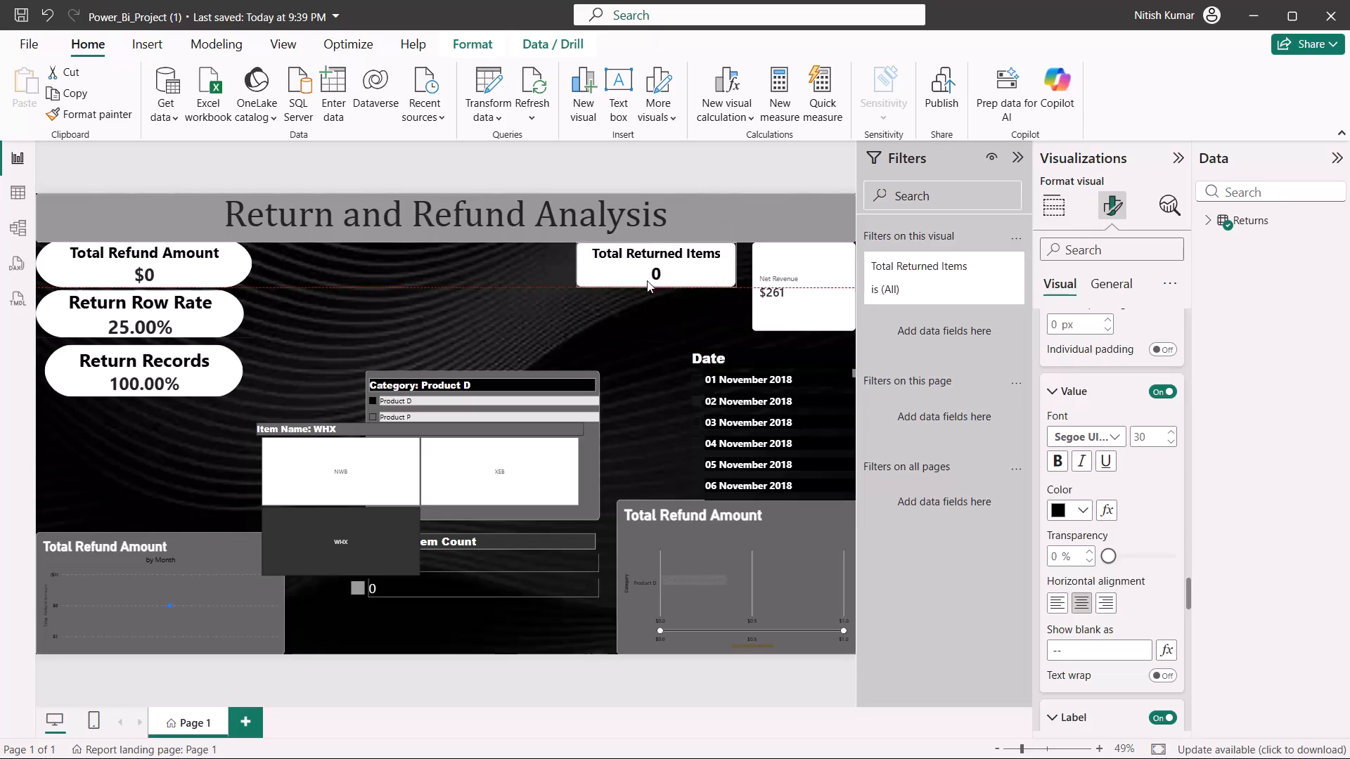
left_click_drag(647, 280, 671, 298)
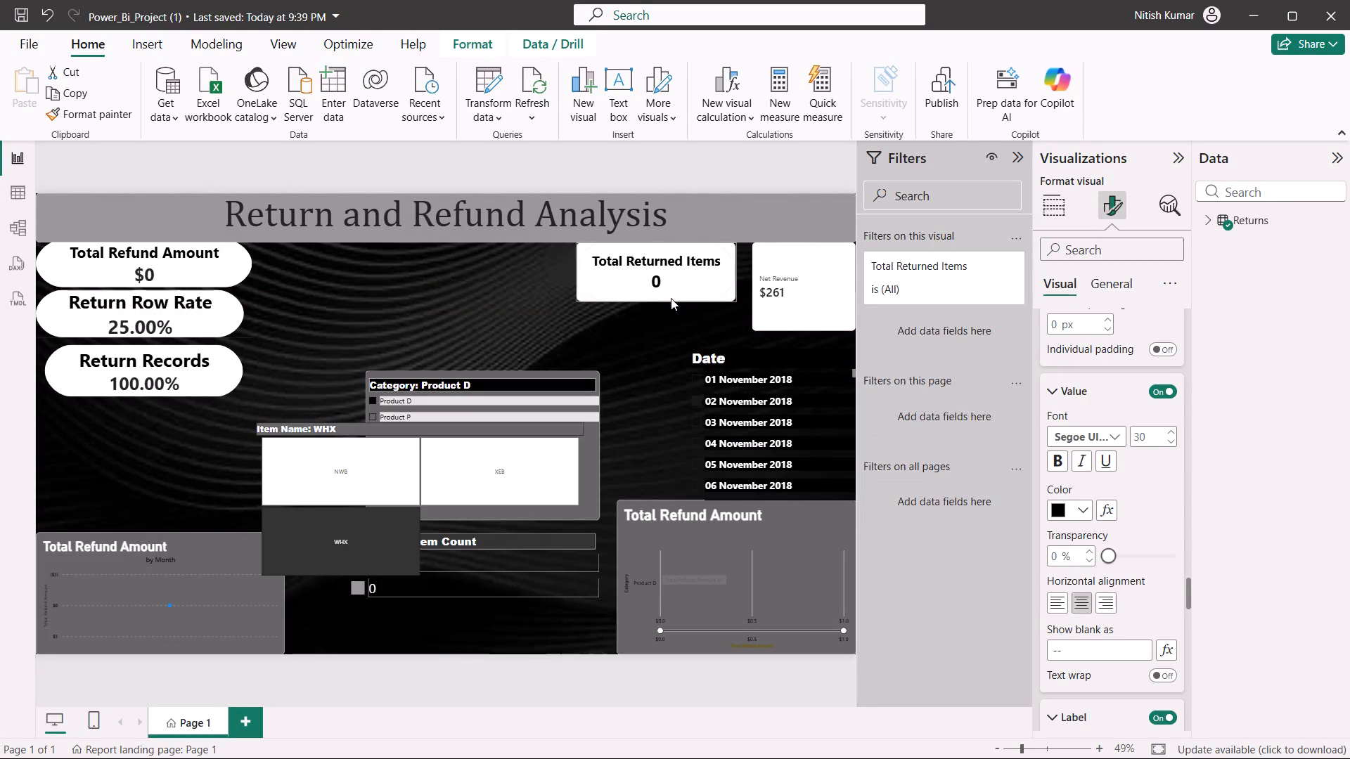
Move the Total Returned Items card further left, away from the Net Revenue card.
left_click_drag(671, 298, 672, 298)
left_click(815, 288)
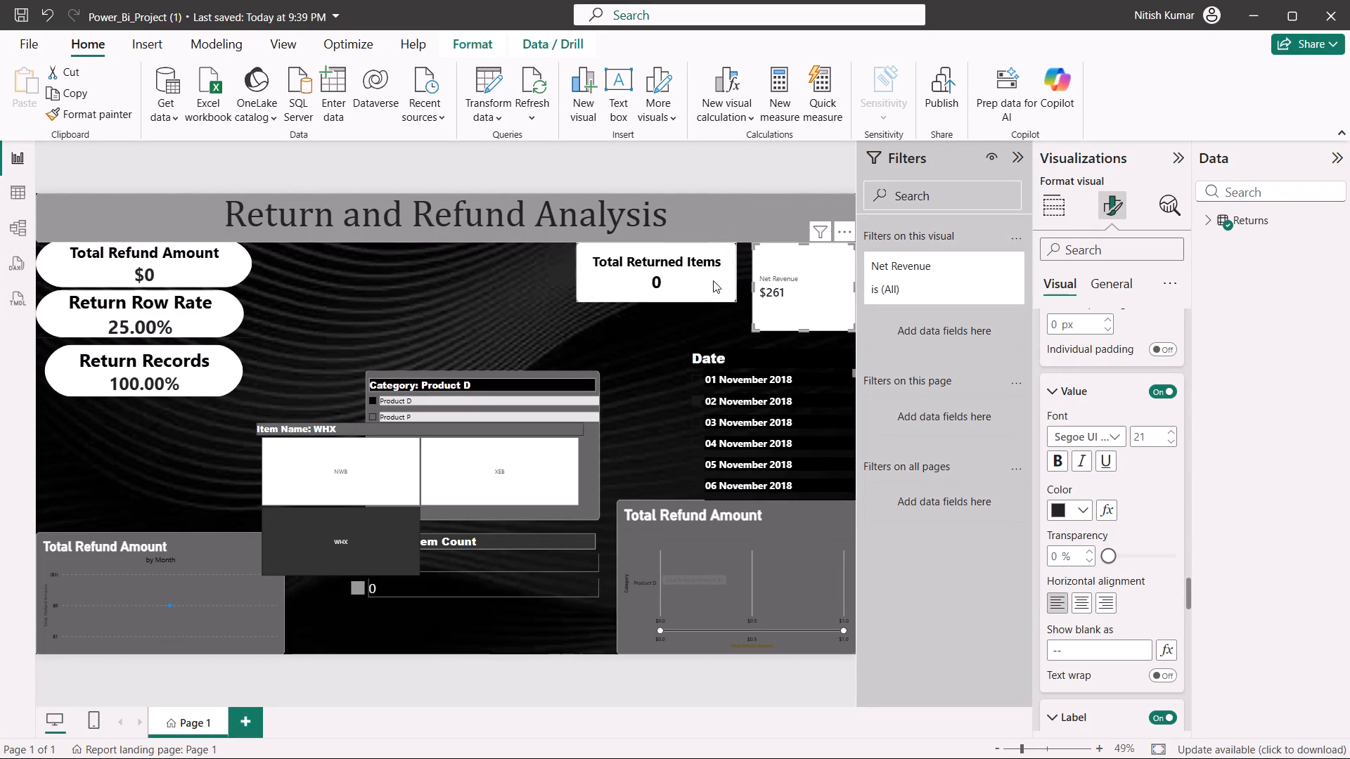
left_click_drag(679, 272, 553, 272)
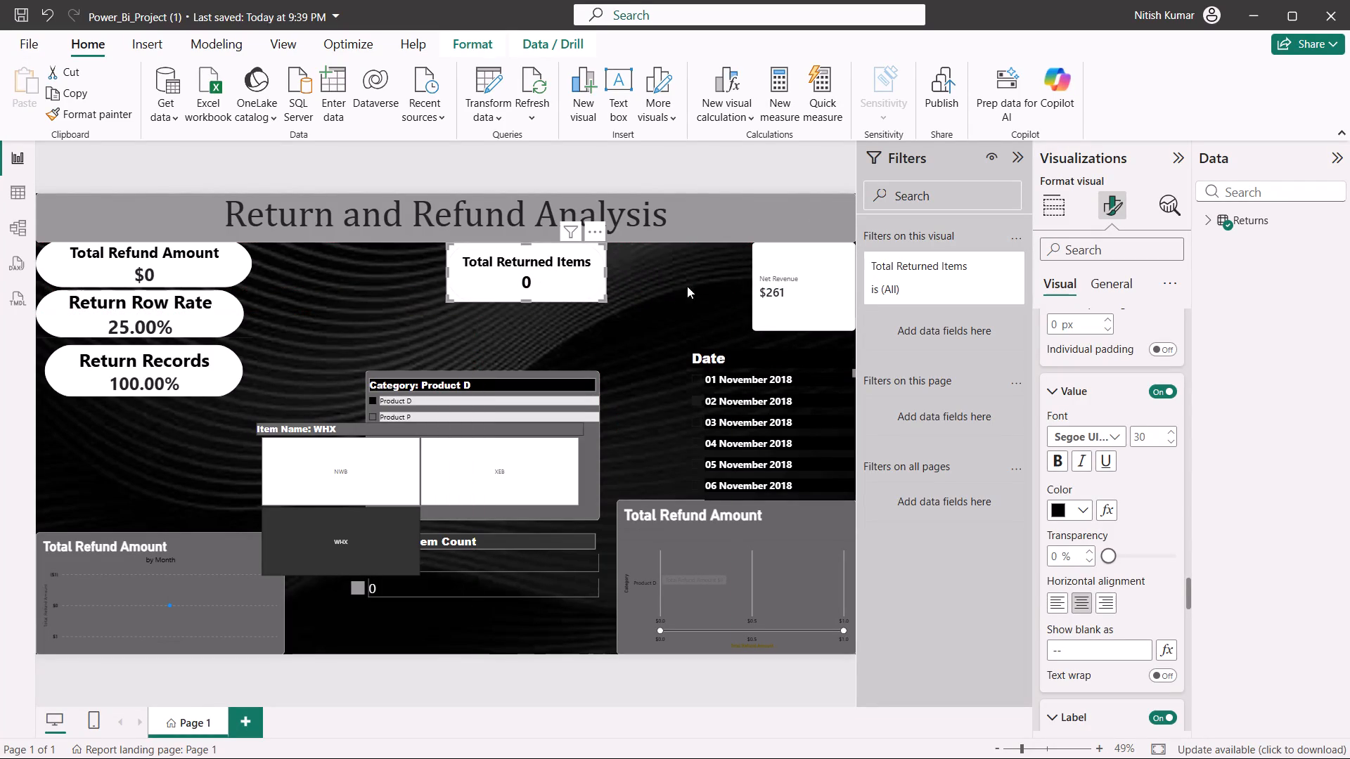
Widen the Net Revenue card by extending its left edge towards the Total Returned Items card.
left_click(777, 288)
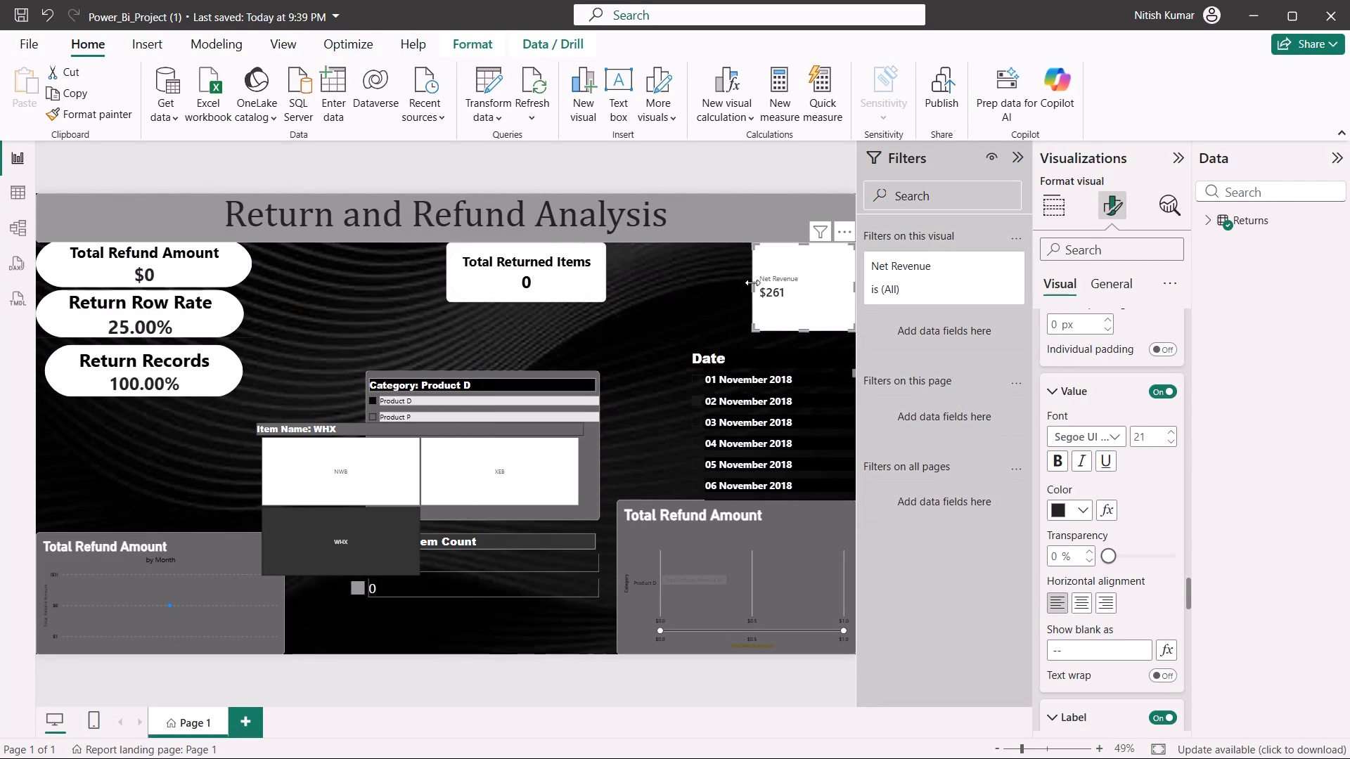
left_click_drag(752, 283, 697, 288)
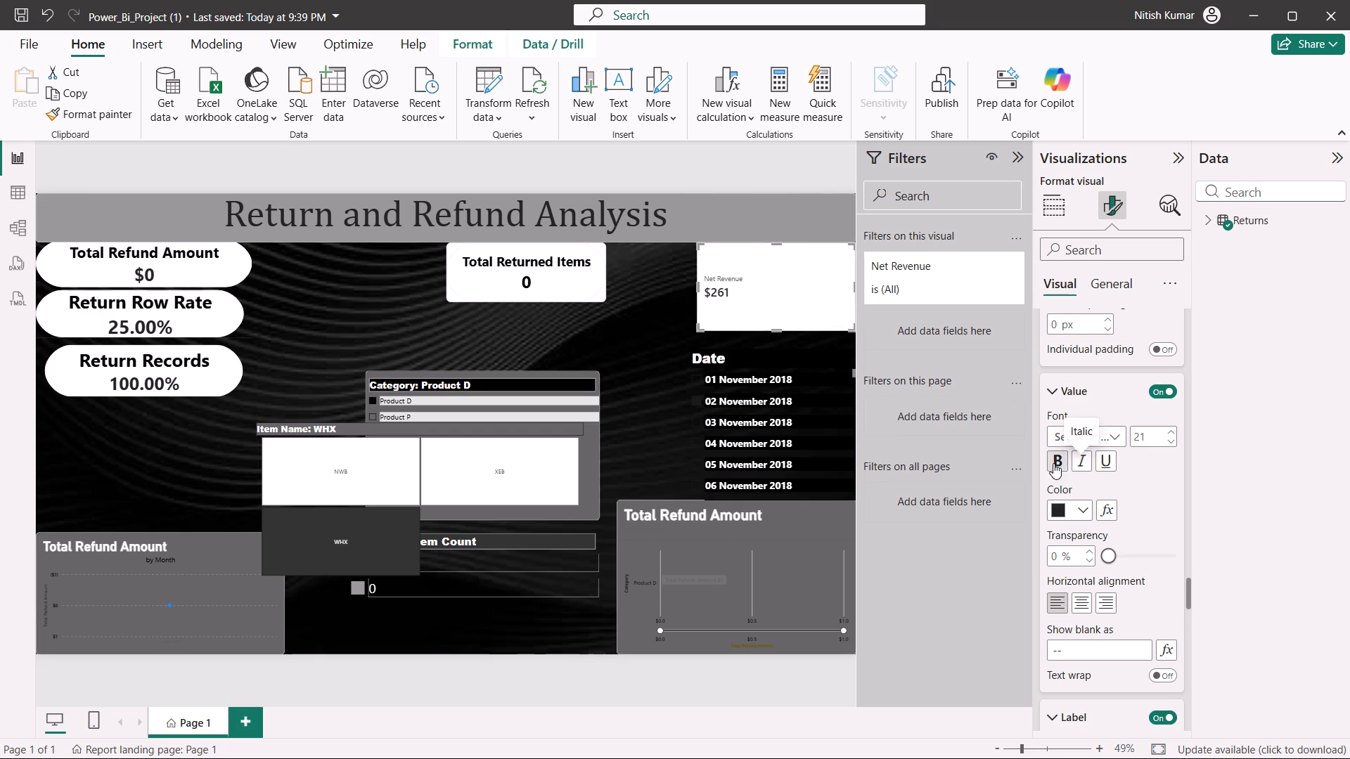
Set the Net Revenue card's value to Segoe UI Bold at font size 30 with bold formatting.
triple_click(1171, 436)
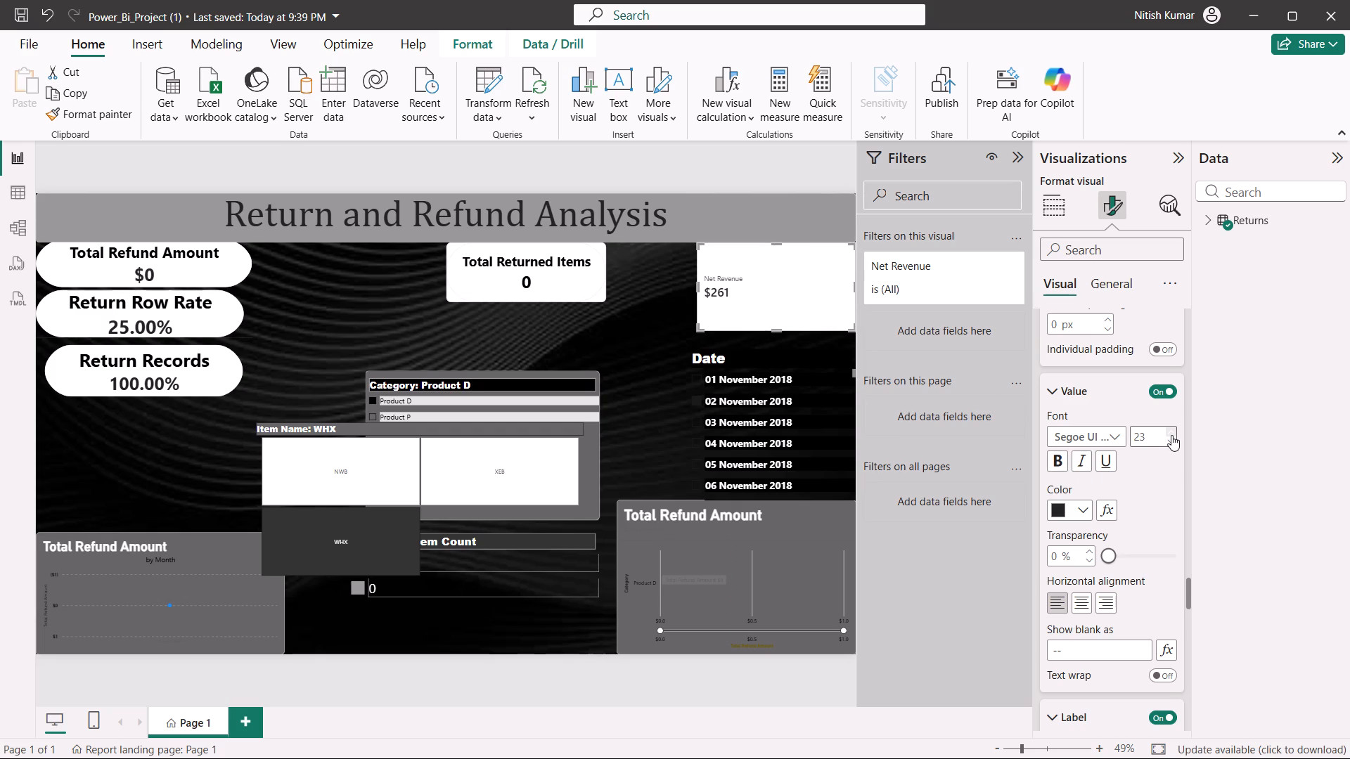
triple_click(1171, 435)
triple_click(1171, 434)
left_click(1171, 434)
left_click(1055, 460)
left_click(1096, 439)
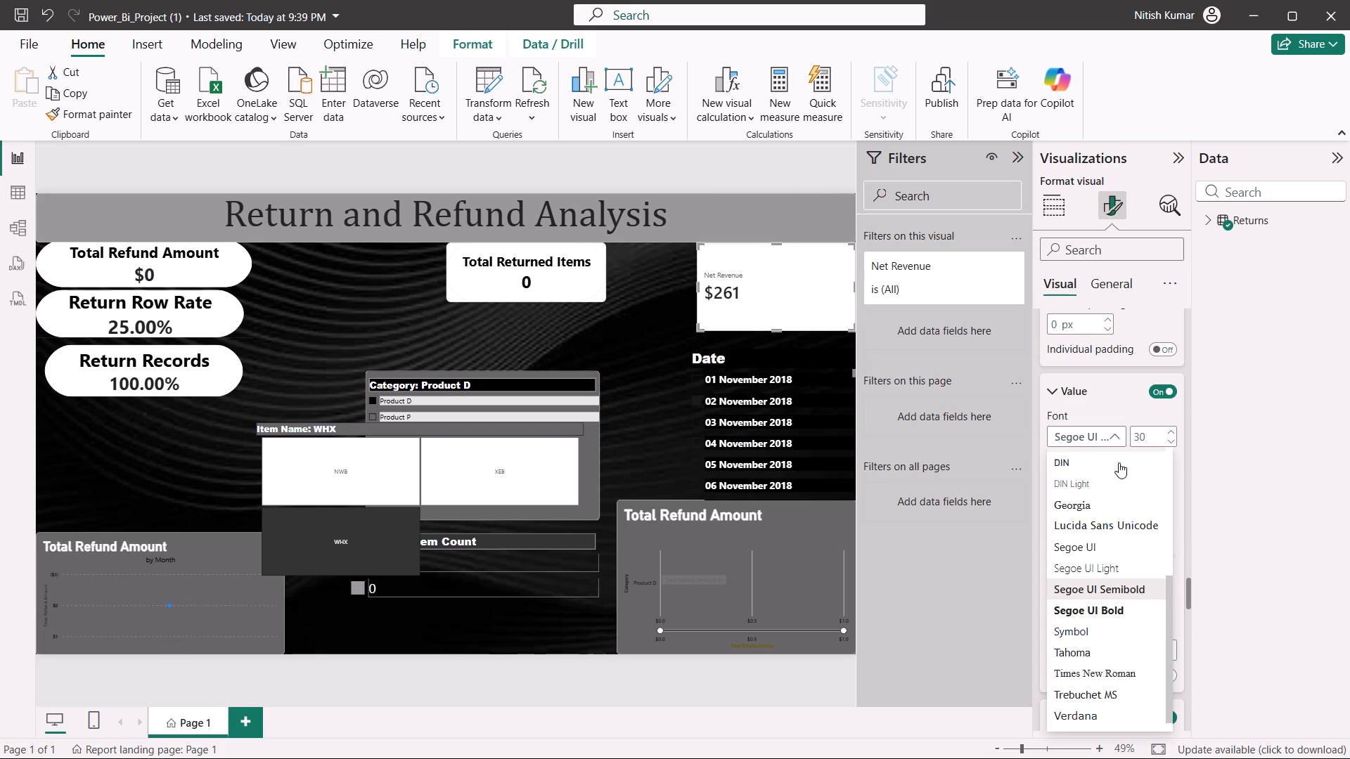
left_click(1109, 604)
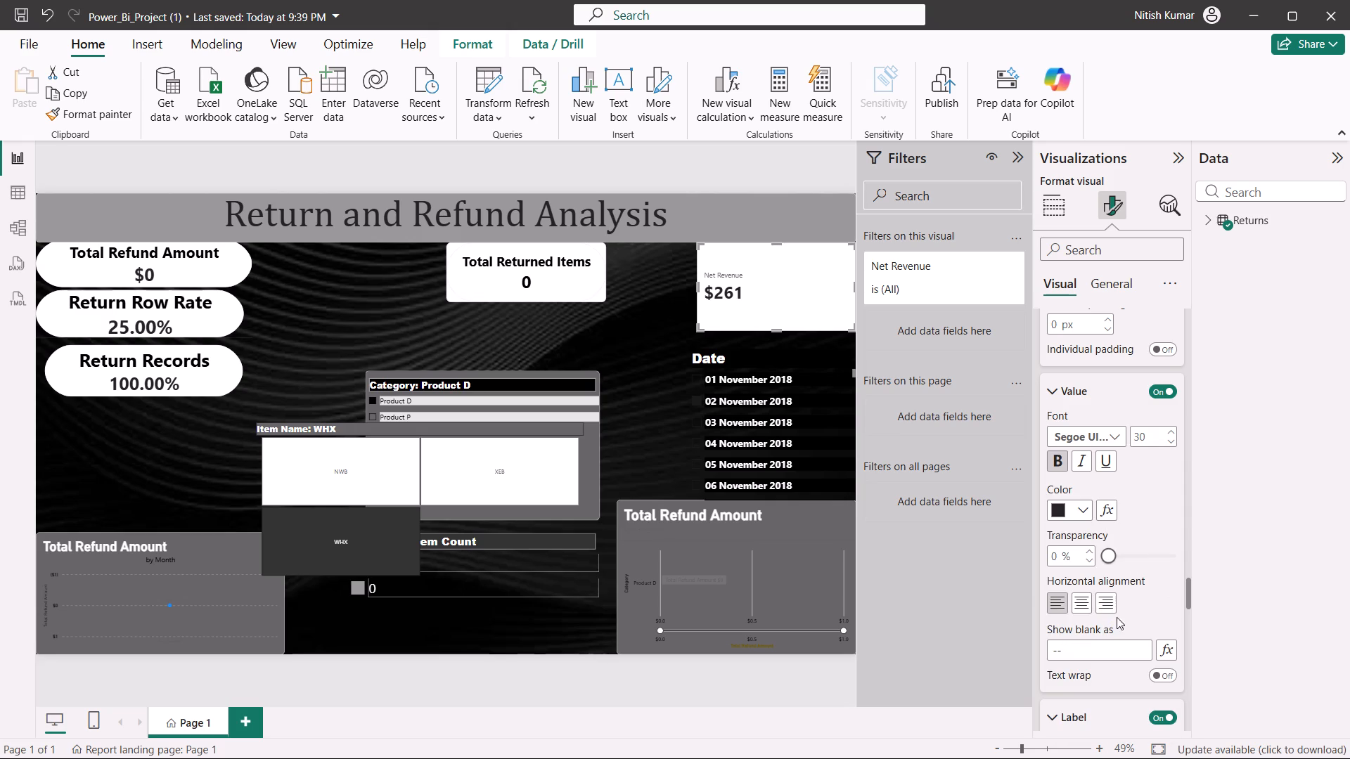
Centre the Net Revenue card's value horizontally.
left_click(1076, 586)
left_click(1085, 599)
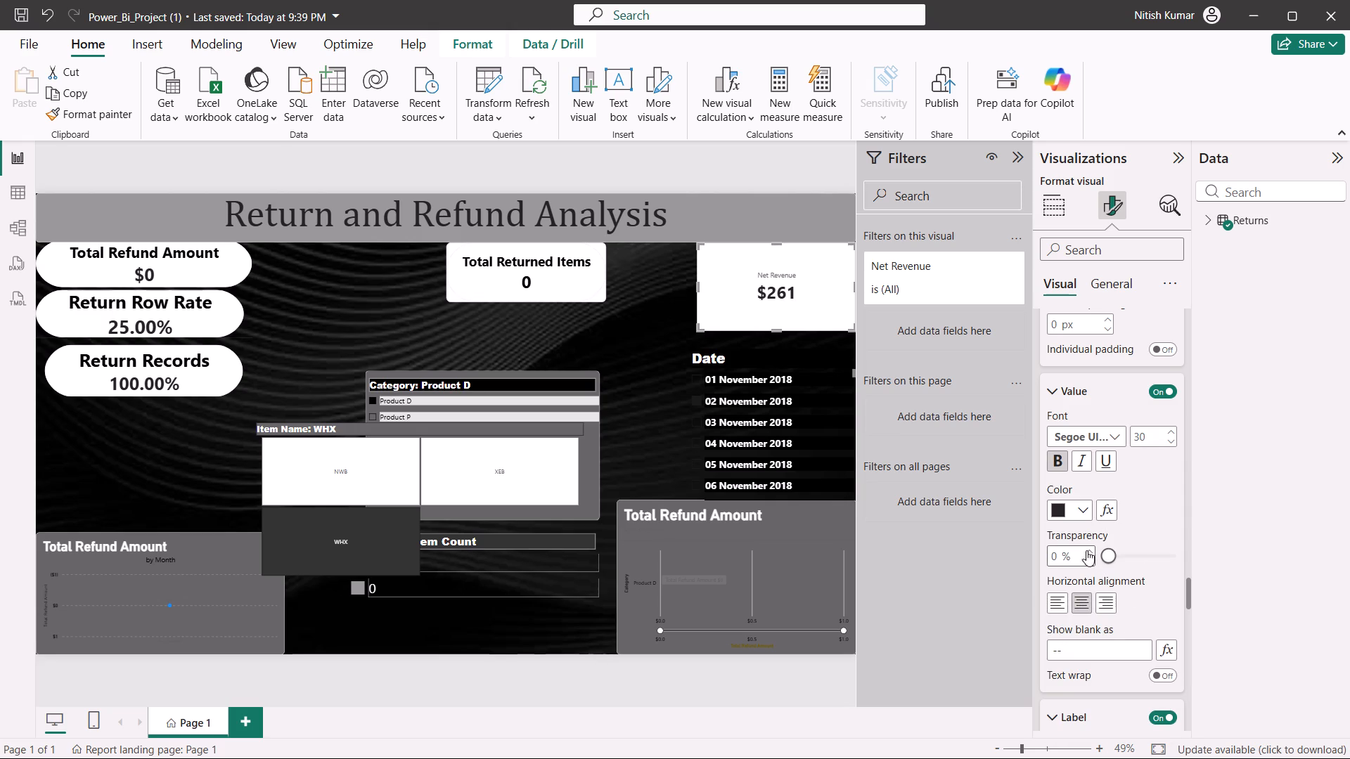
Set the Net Revenue card's label to Segoe UI Bold at font size 26 with bold formatting.
scroll(1152, 563, "down", 1)
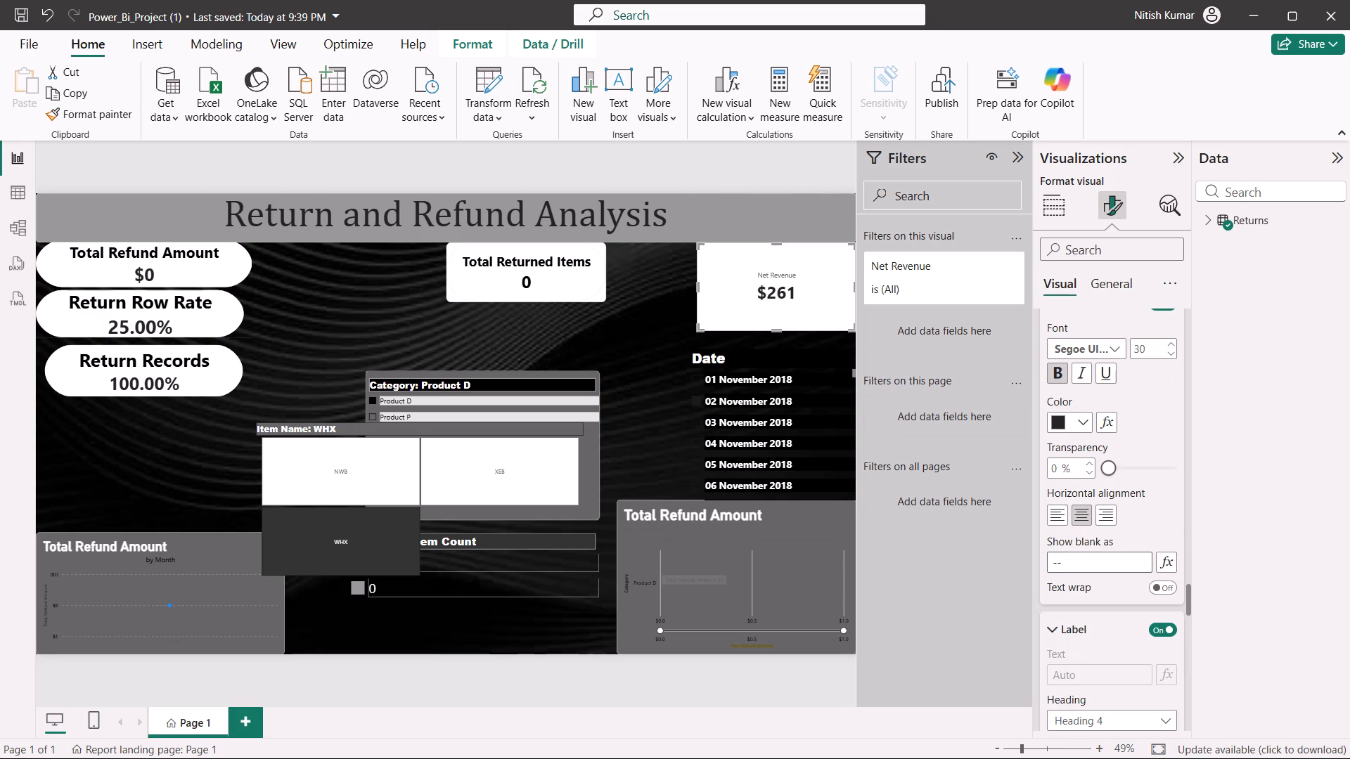
scroll(1138, 457, "down", 3)
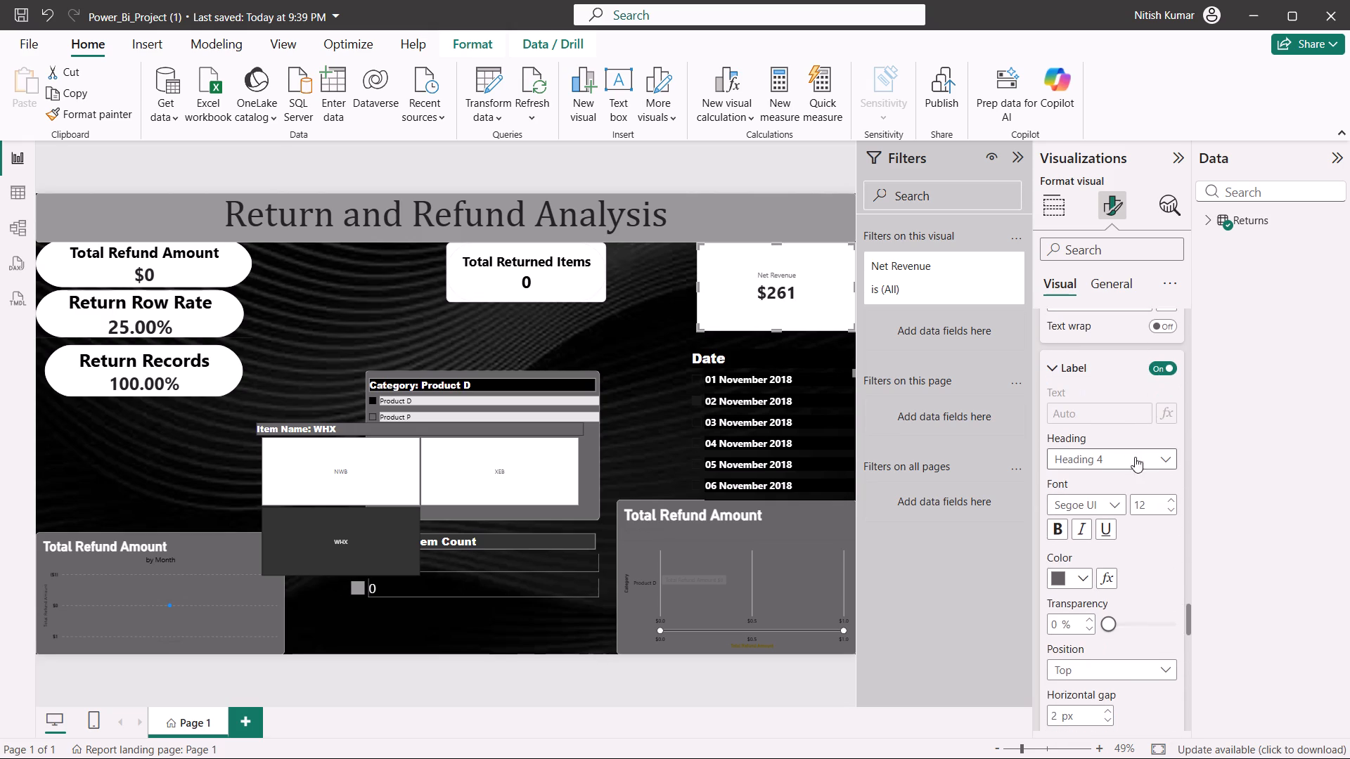
left_click(1060, 519)
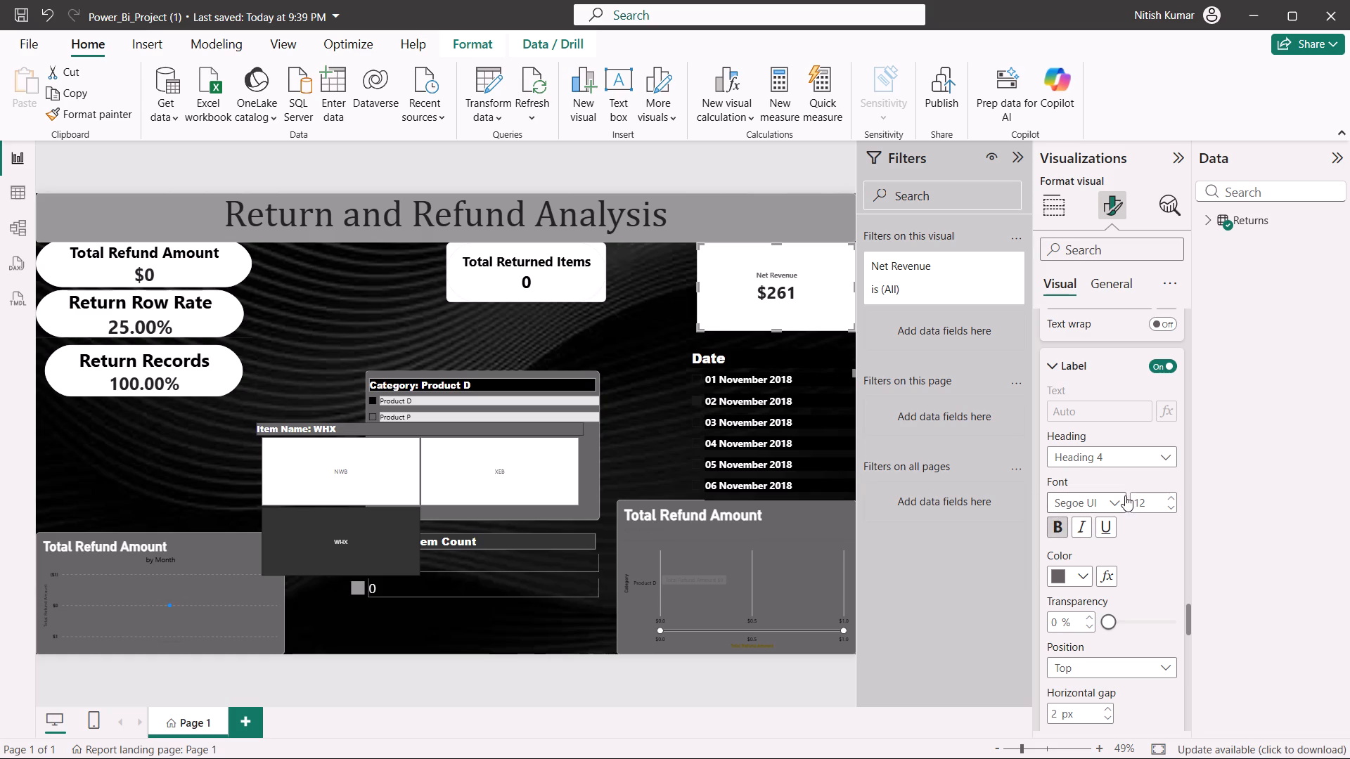
left_click(1107, 493)
left_click(1119, 414)
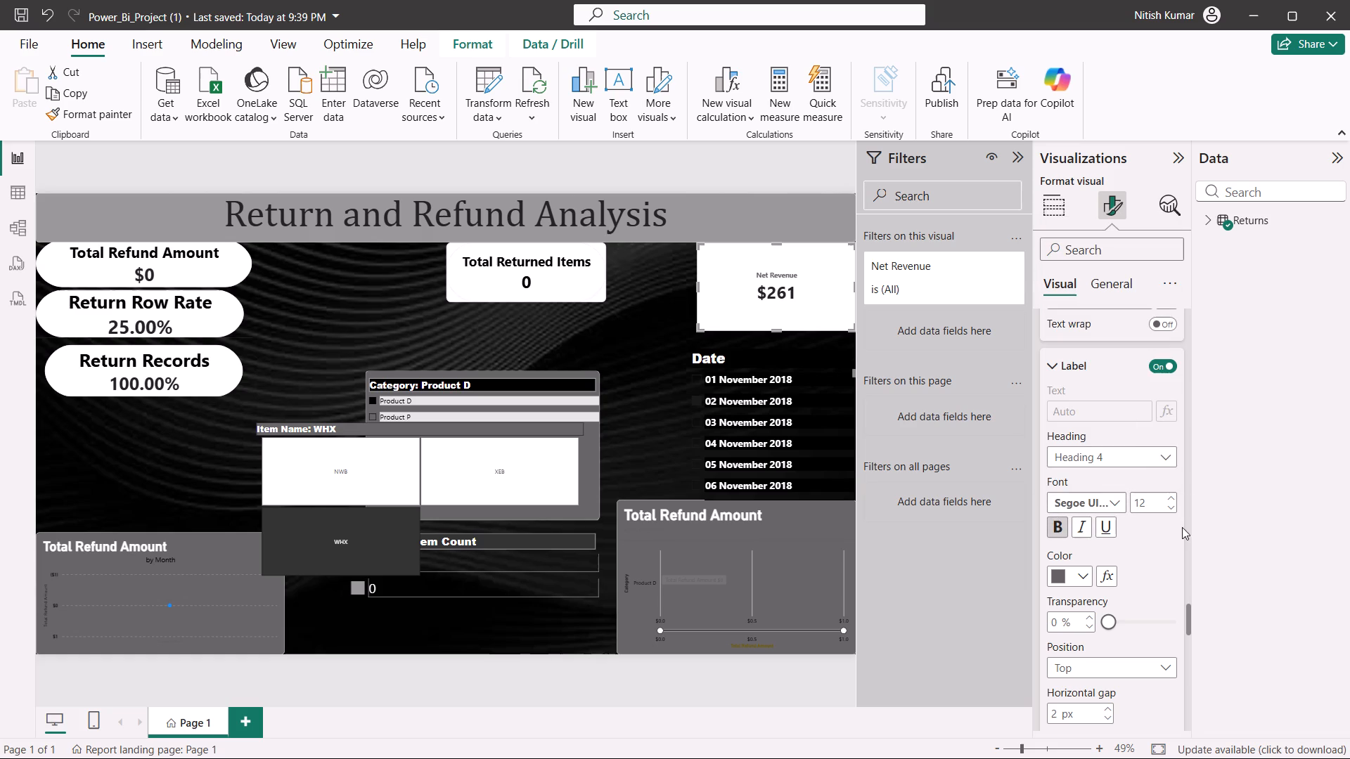
left_click(1174, 498)
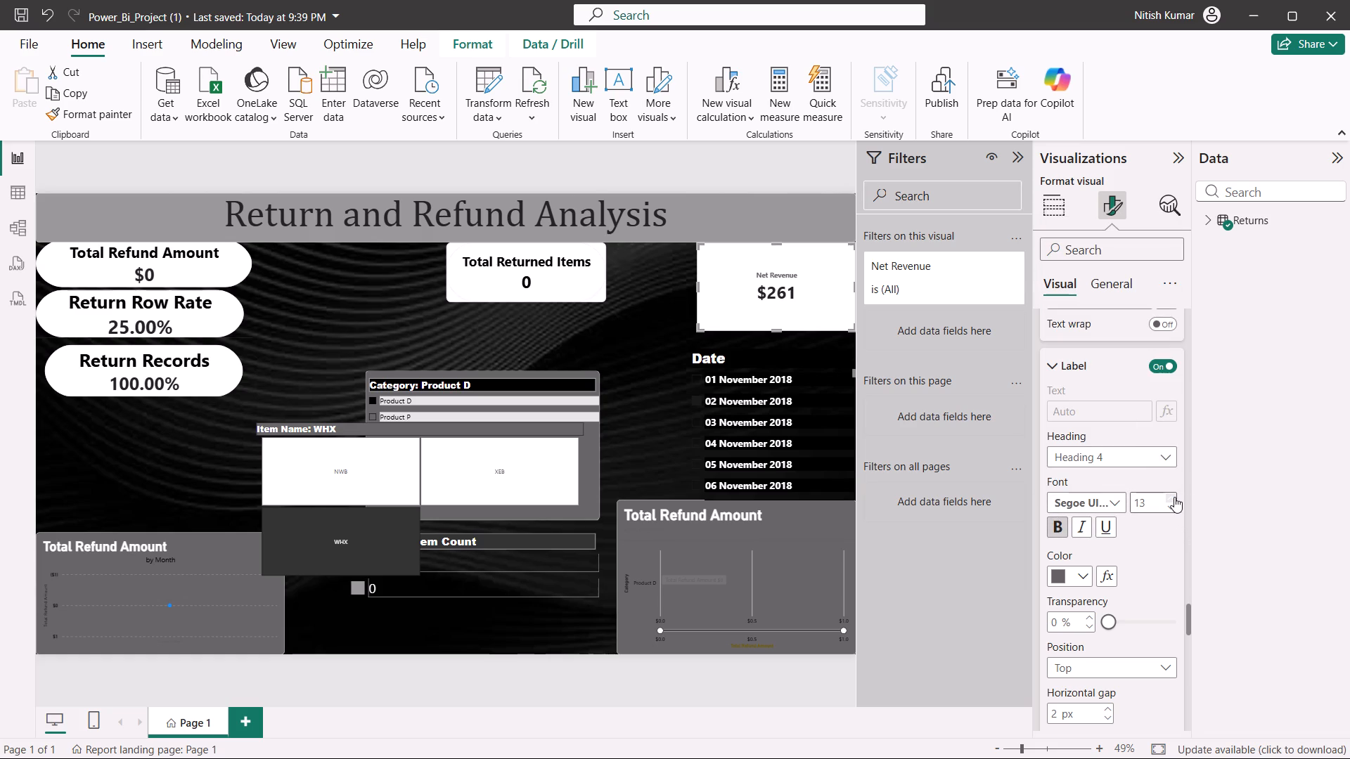
triple_click(1174, 497)
triple_click(1174, 497)
triple_click(1174, 497)
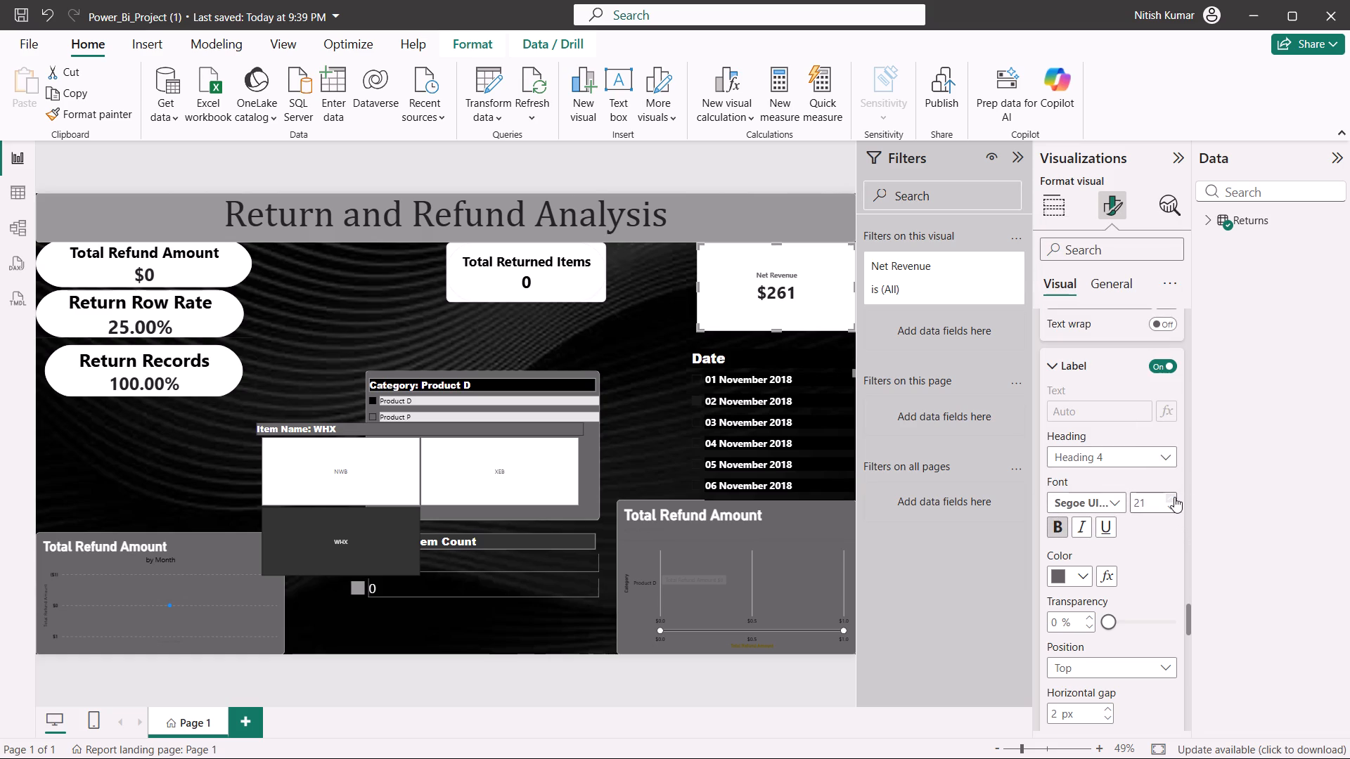
left_click(1174, 497)
triple_click(1174, 497)
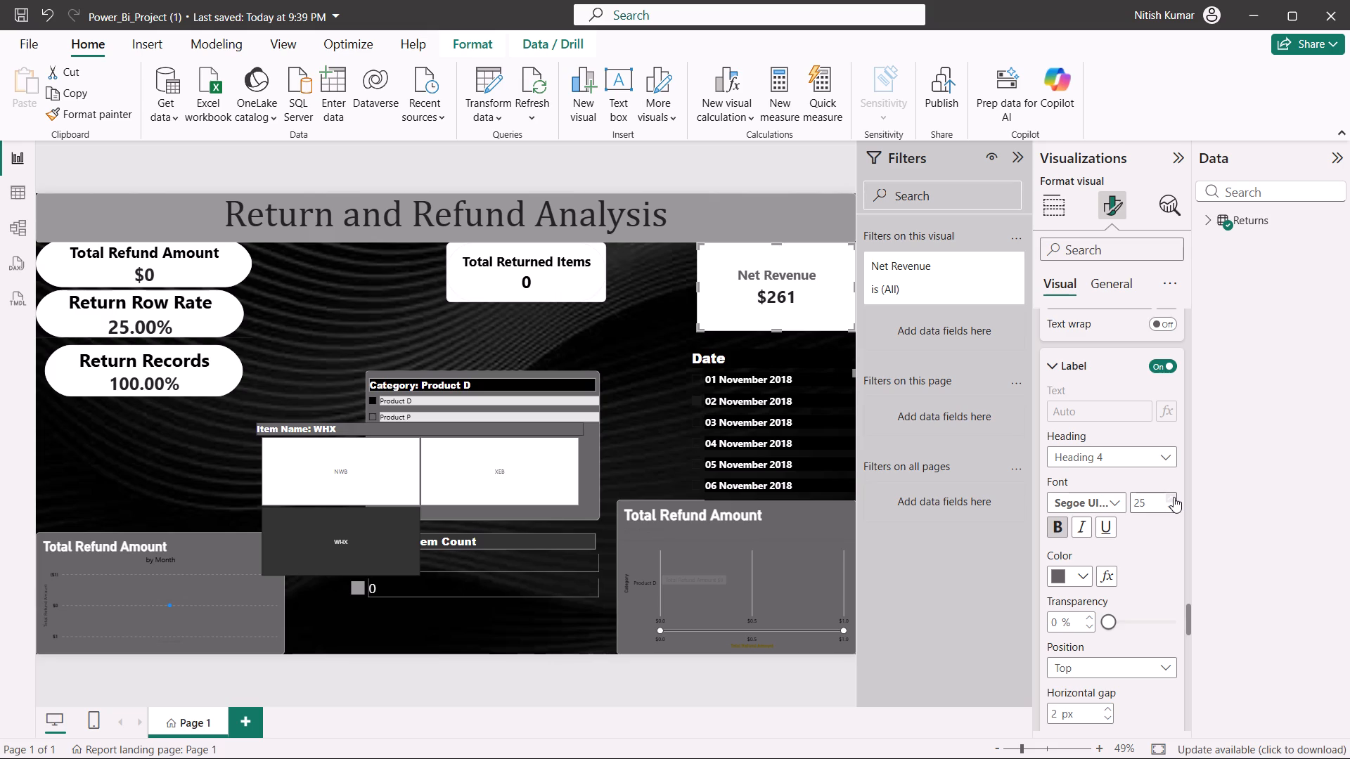
Colour the Net Revenue card's label black.
left_click(1079, 571)
left_click(1098, 255)
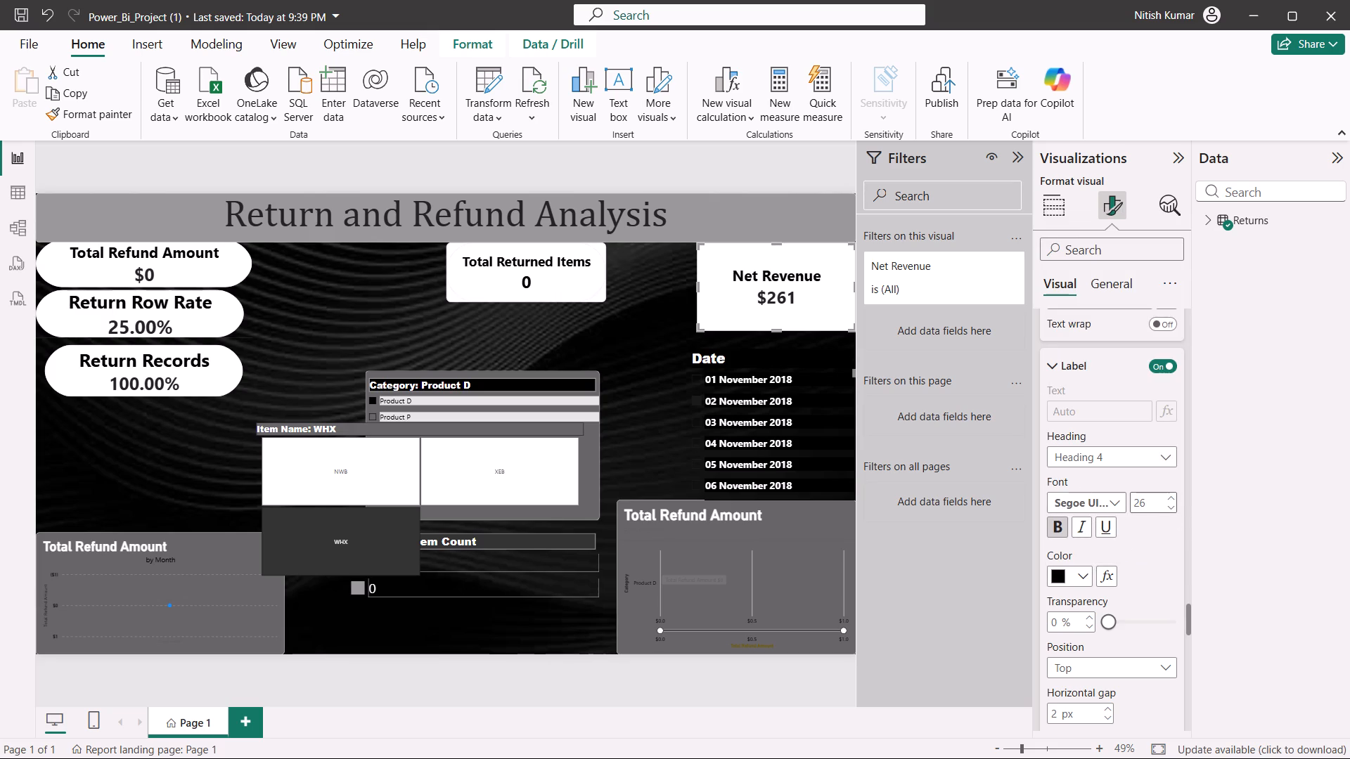
Set the Net Revenue card's label font size to 29.
triple_click(1176, 507)
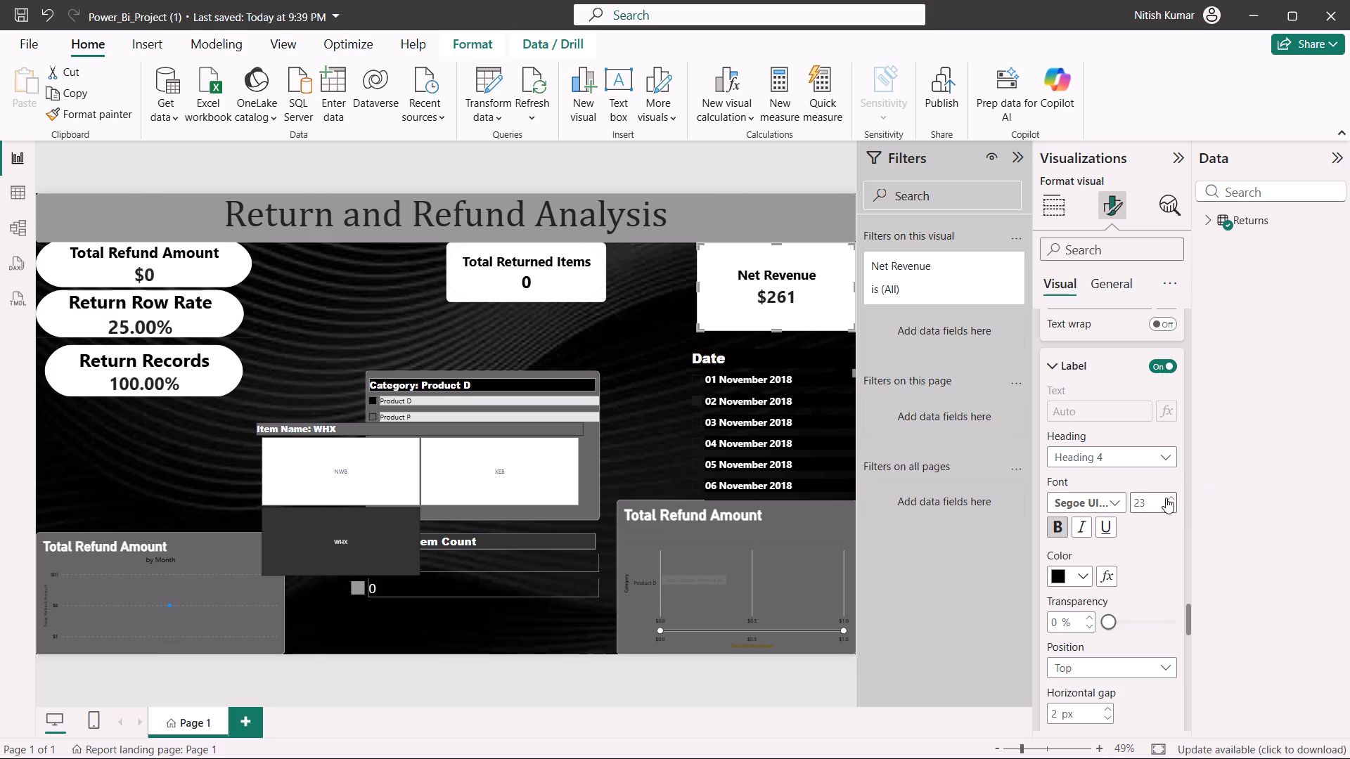
double_click(1171, 499)
double_click(1167, 499)
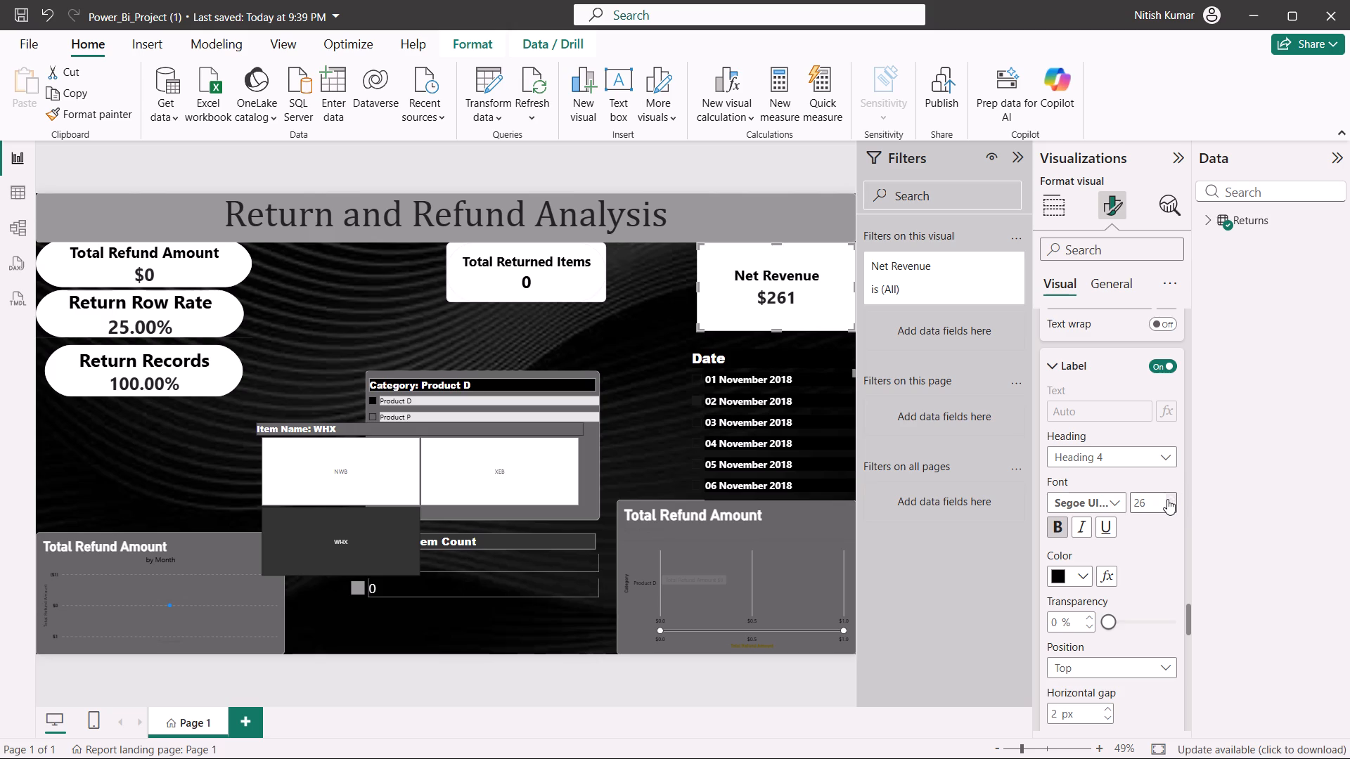
double_click(1167, 499)
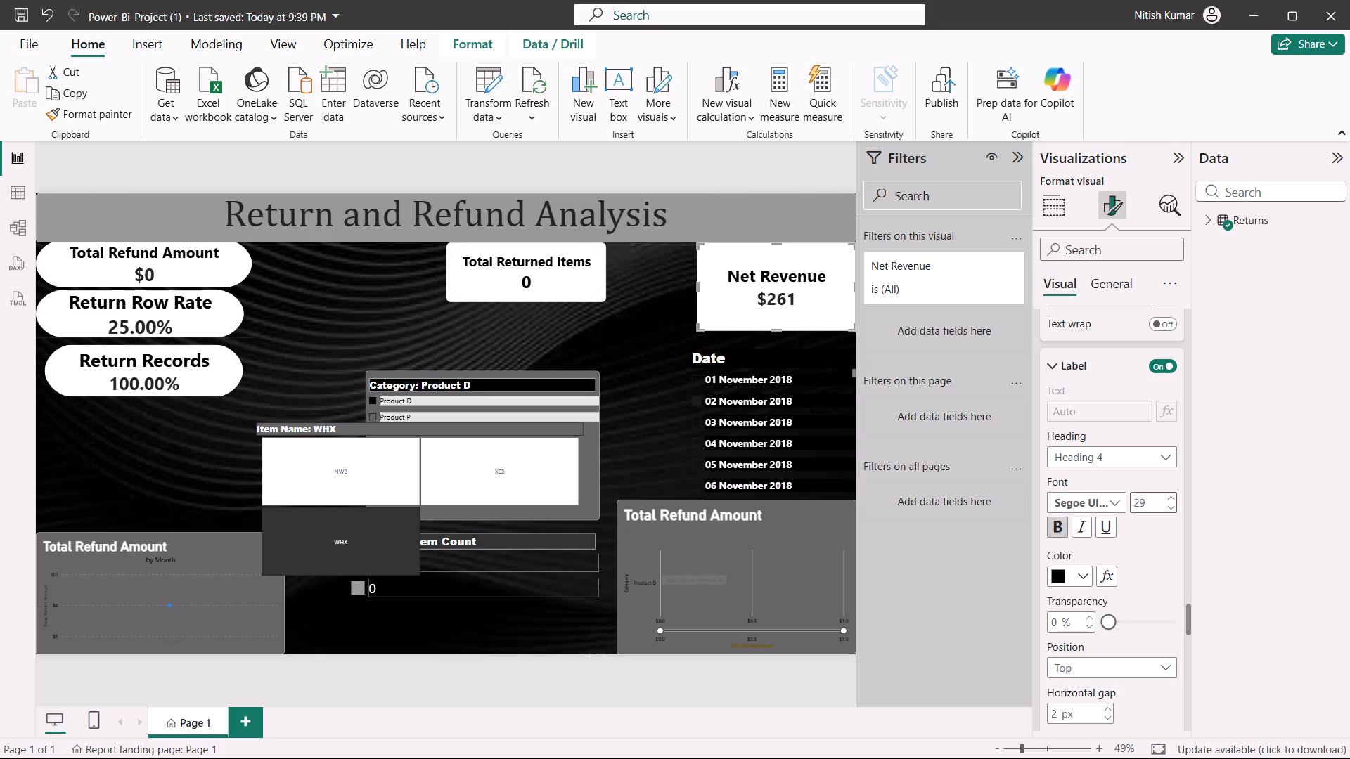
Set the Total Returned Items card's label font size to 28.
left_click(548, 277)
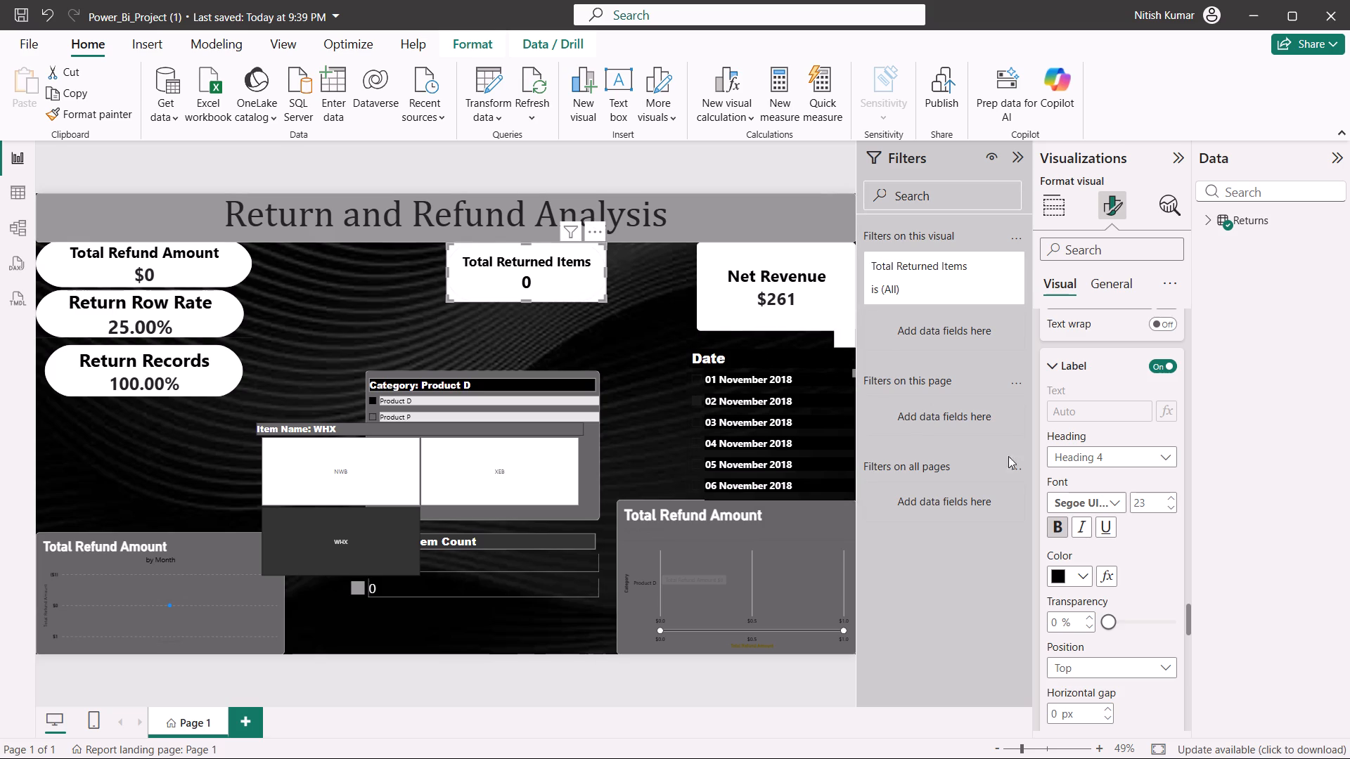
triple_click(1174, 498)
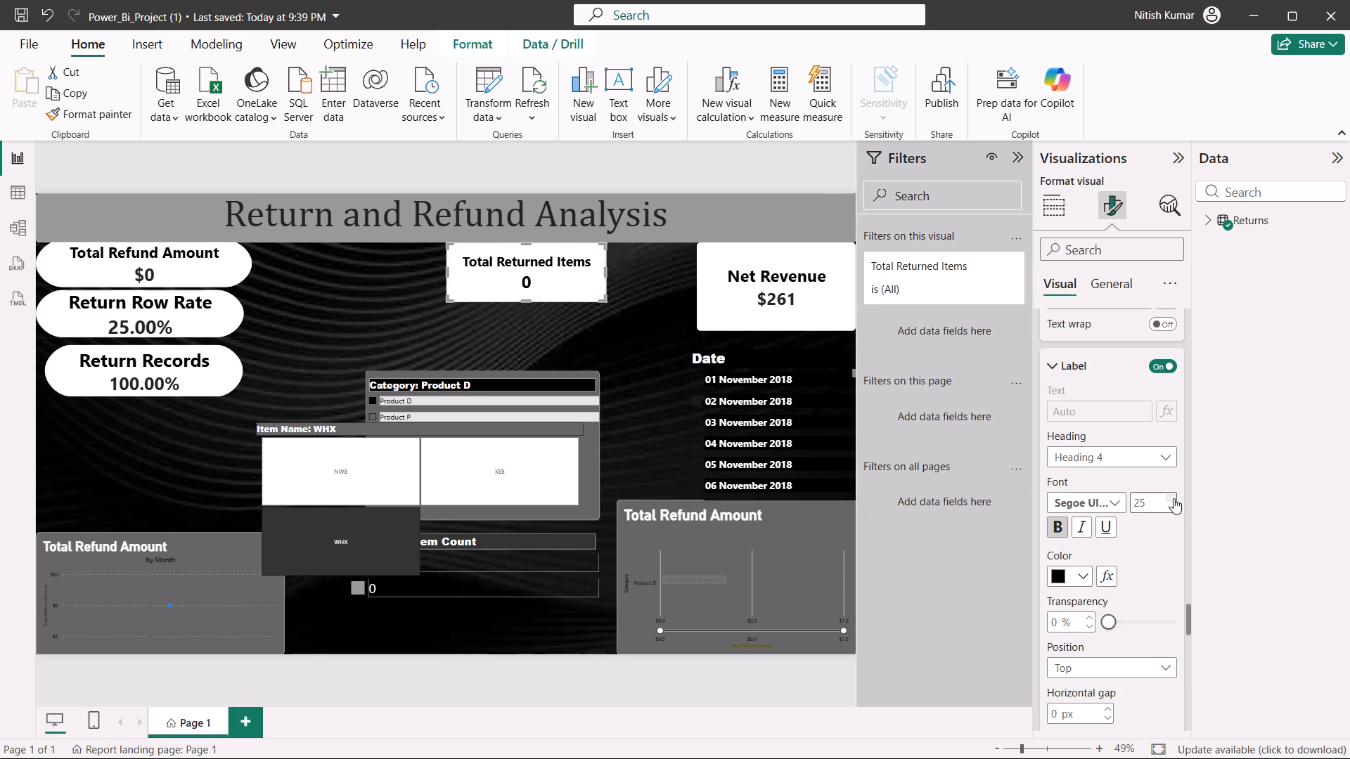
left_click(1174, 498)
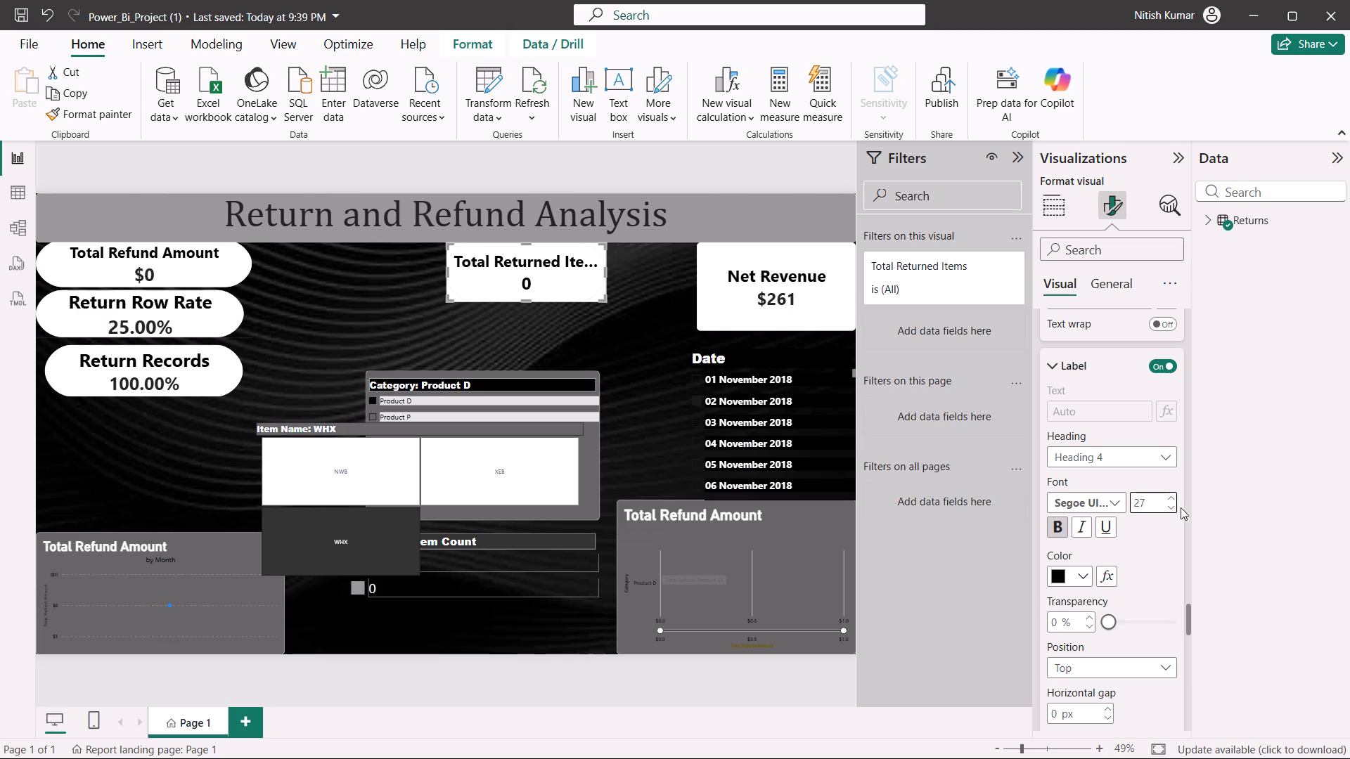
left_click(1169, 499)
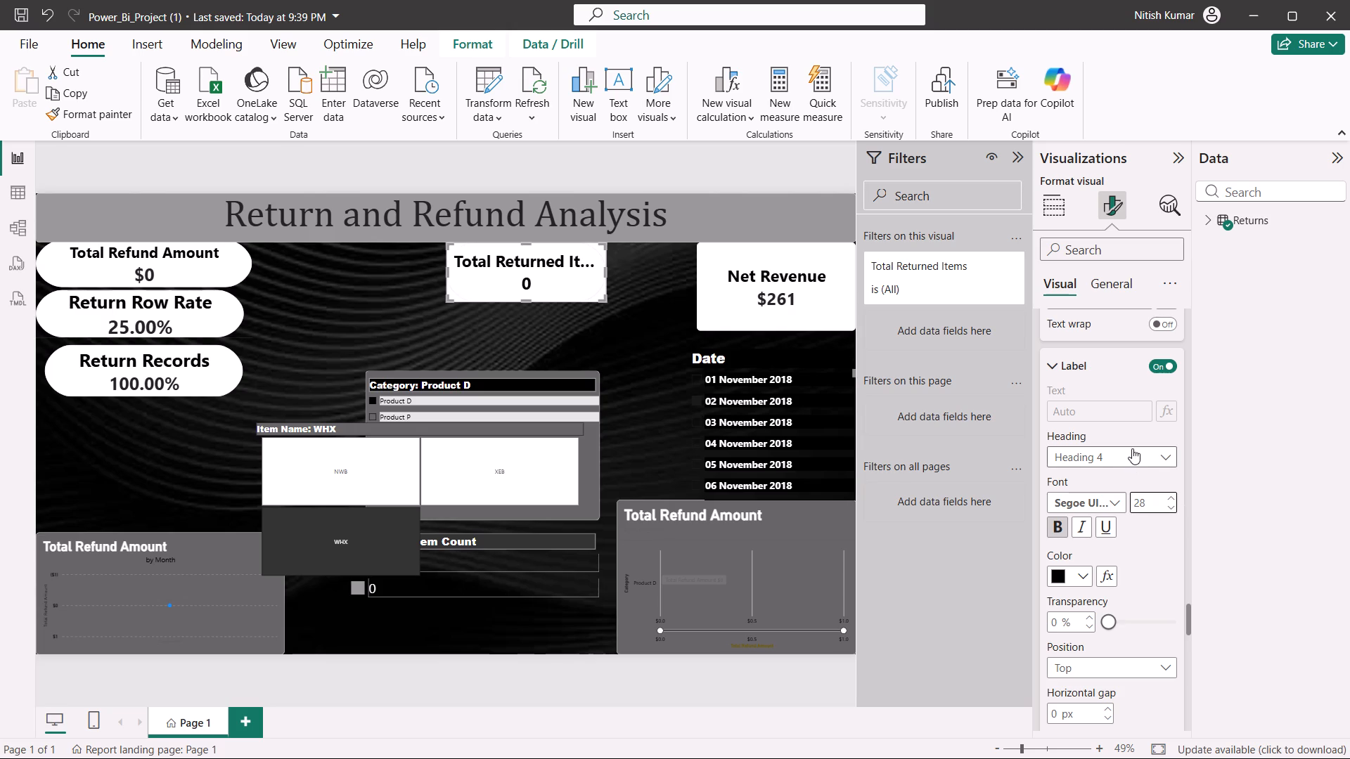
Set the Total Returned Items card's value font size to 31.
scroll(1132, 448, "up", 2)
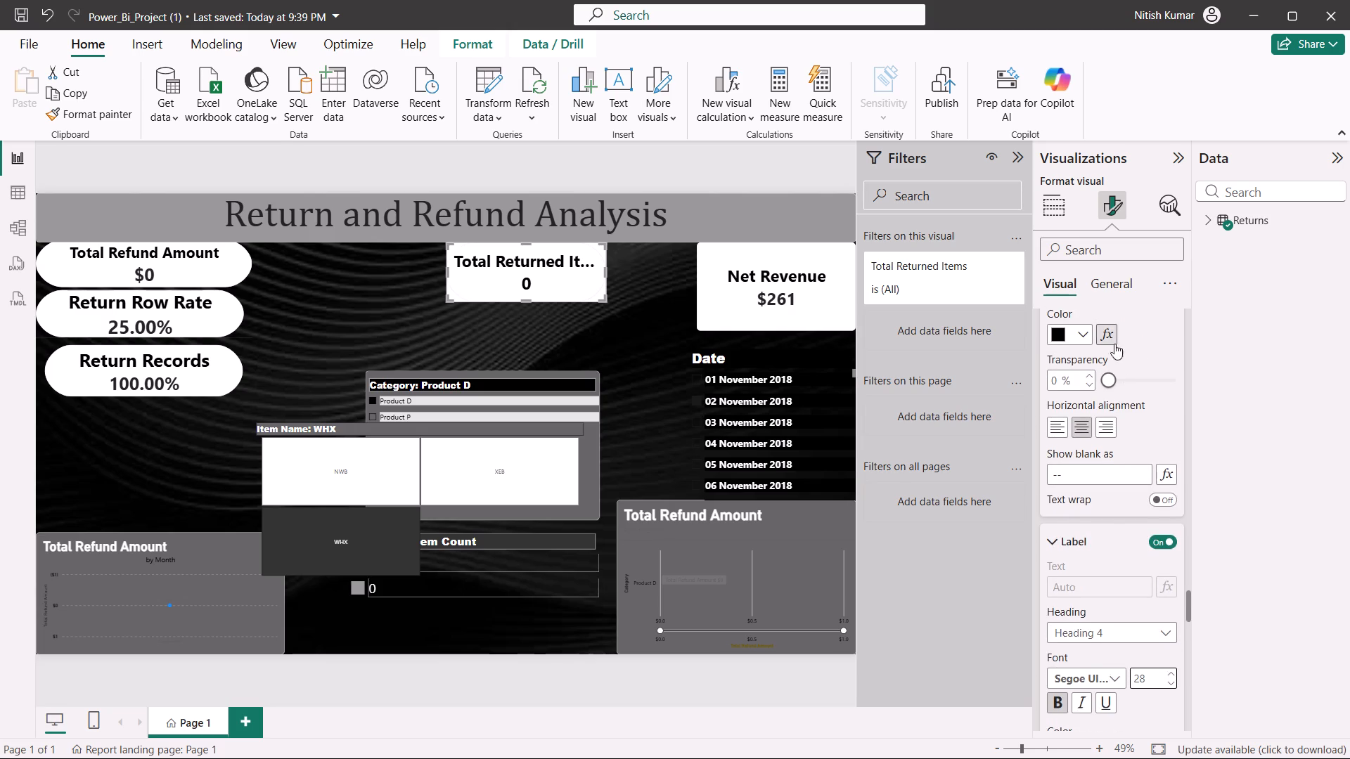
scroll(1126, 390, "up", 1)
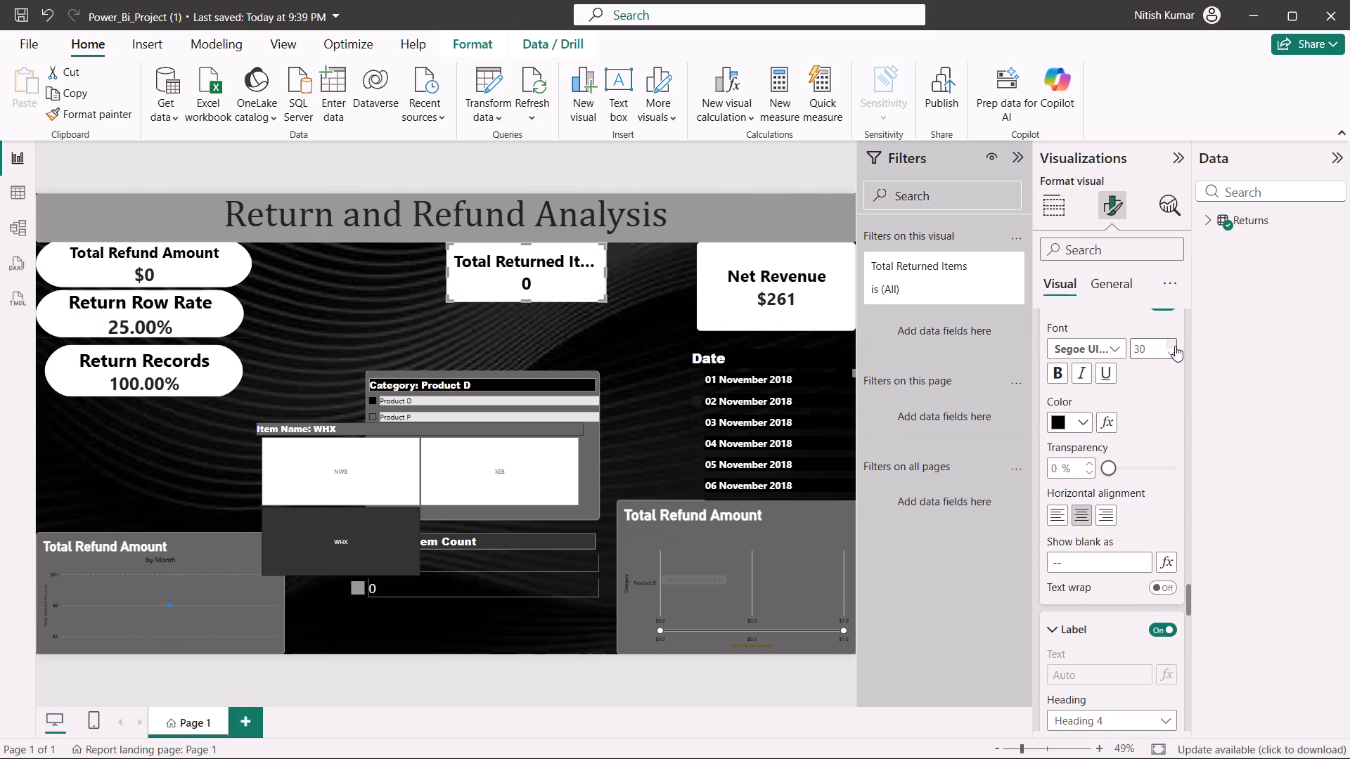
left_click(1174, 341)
Look through the Total Returned Items card's remaining format settings, from its label options down to the reference labels layout.
scroll(1147, 432, "down", 4)
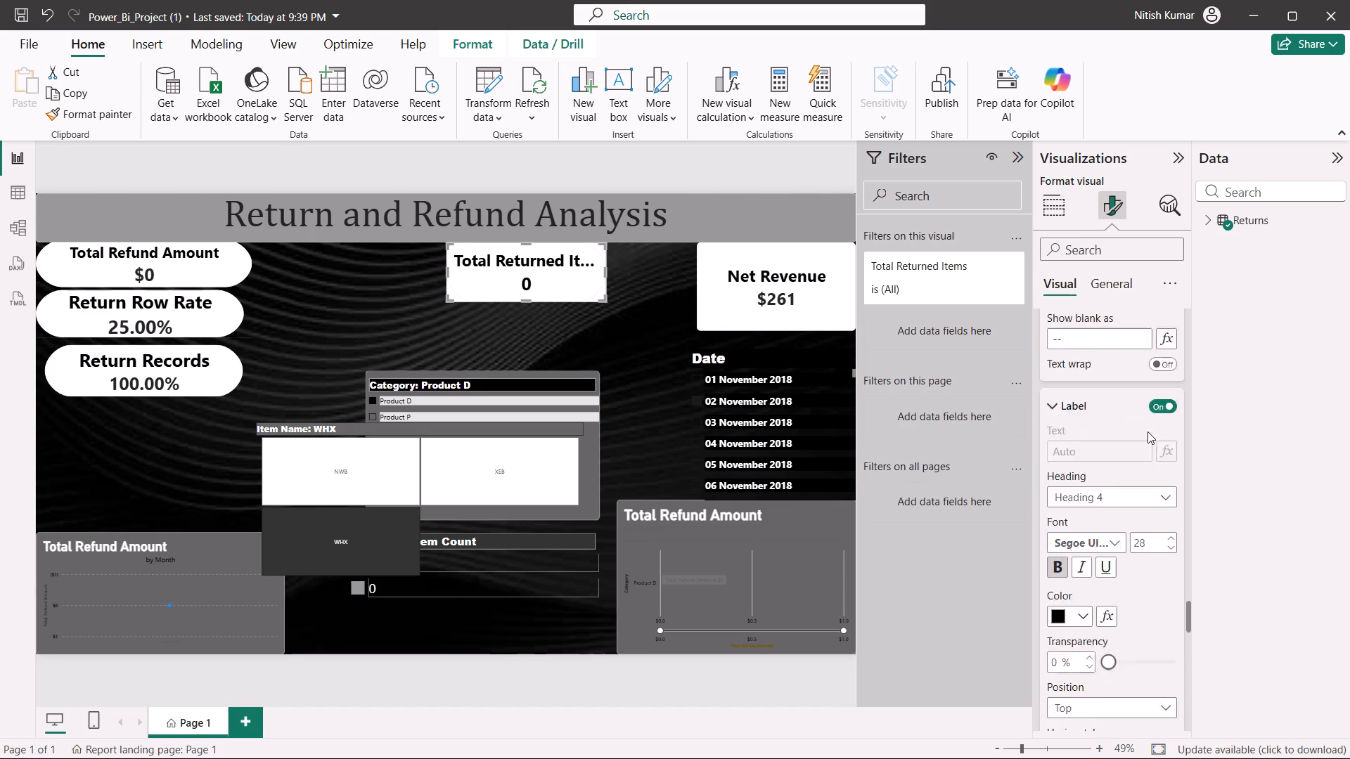
scroll(1144, 432, "up", 1)
scroll(1145, 432, "down", 2)
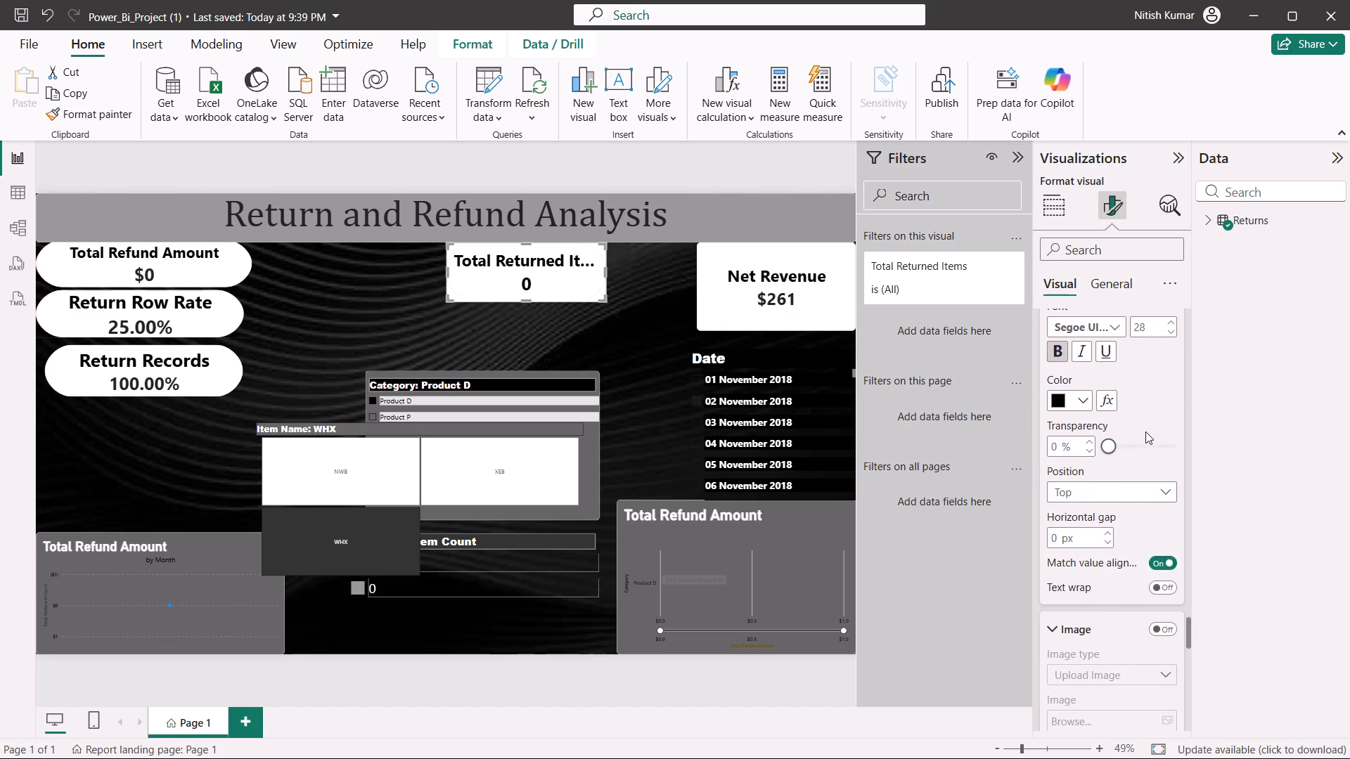
scroll(1145, 432, "down", 10)
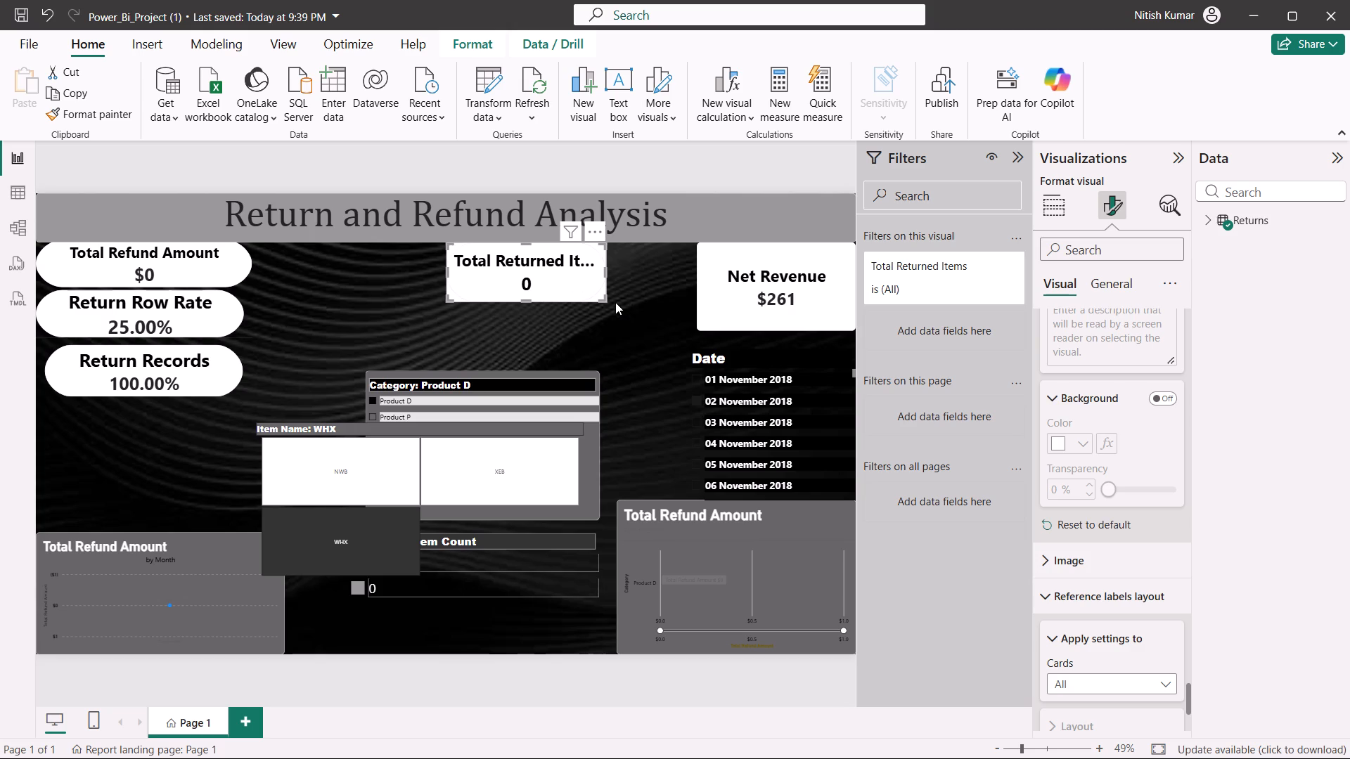
Move the Net Revenue card left and slightly down, placing it above the Date slicer and clear of the page edge.
left_click(769, 277)
left_click_drag(757, 282, 714, 283)
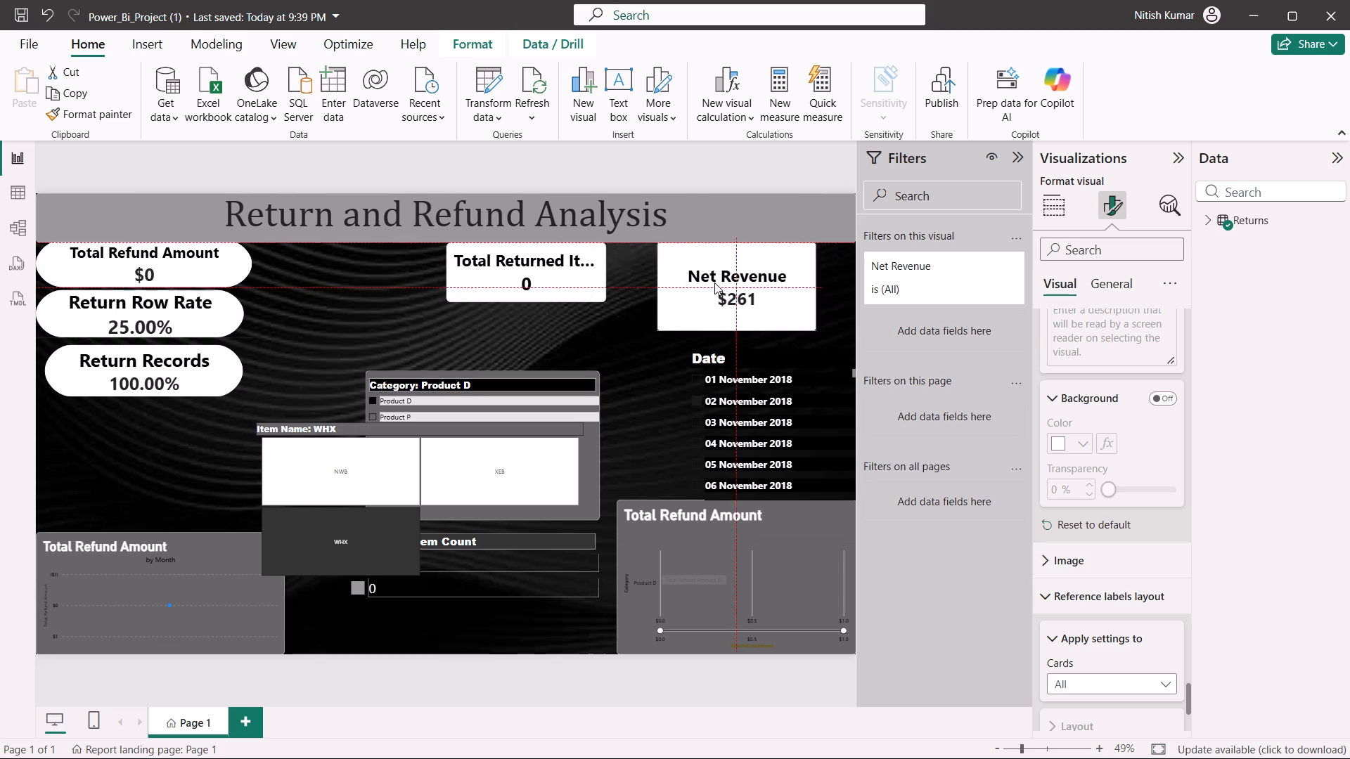
left_click_drag(714, 283, 724, 292)
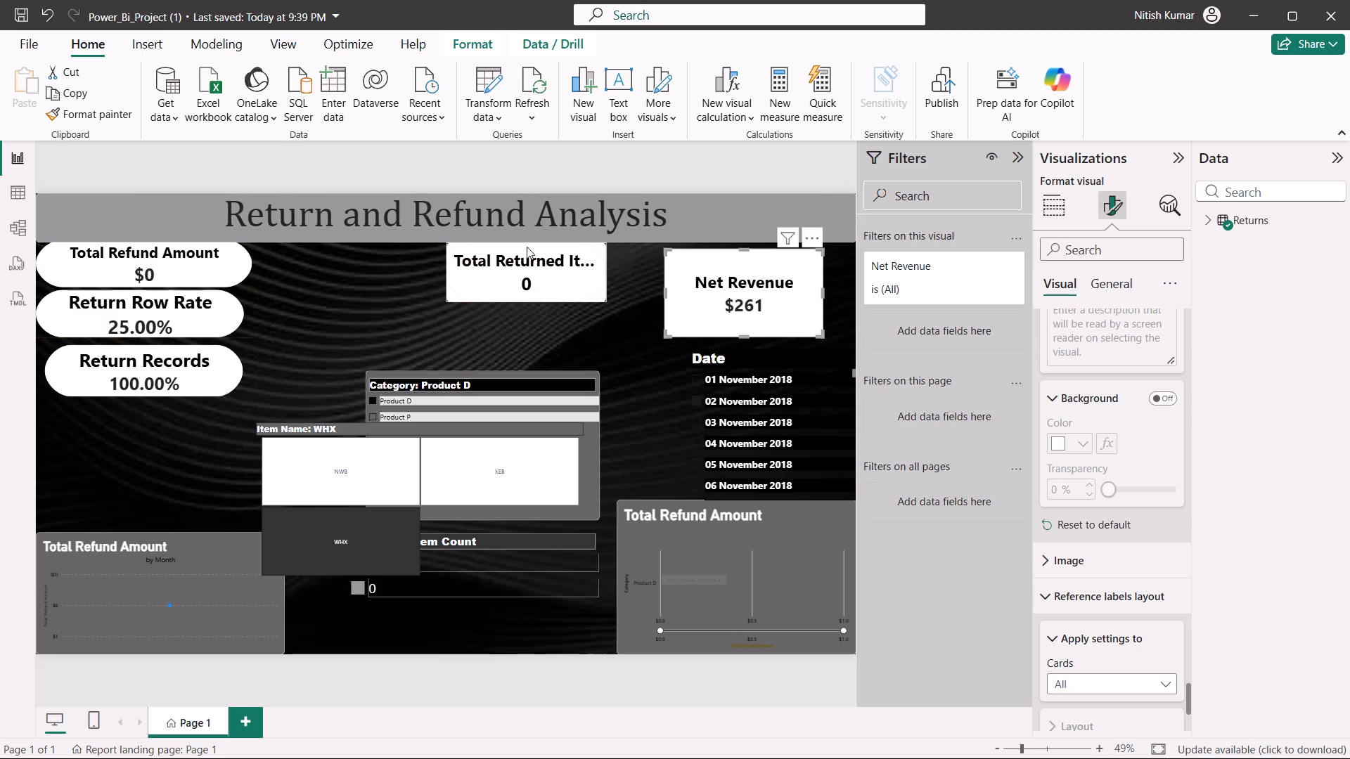
Remove the Total Returned Items card from the report page.
left_click_drag(520, 259, 529, 258)
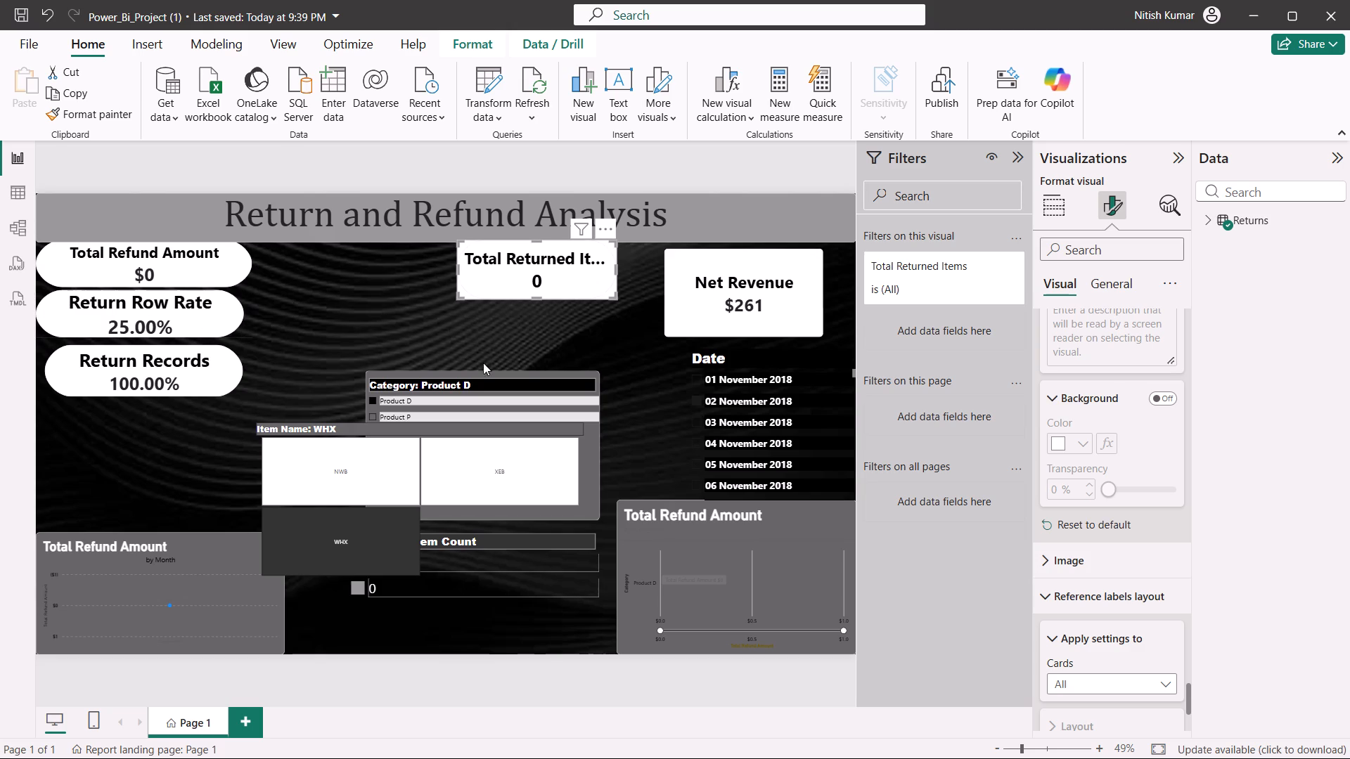
left_click(605, 226)
left_click(657, 294)
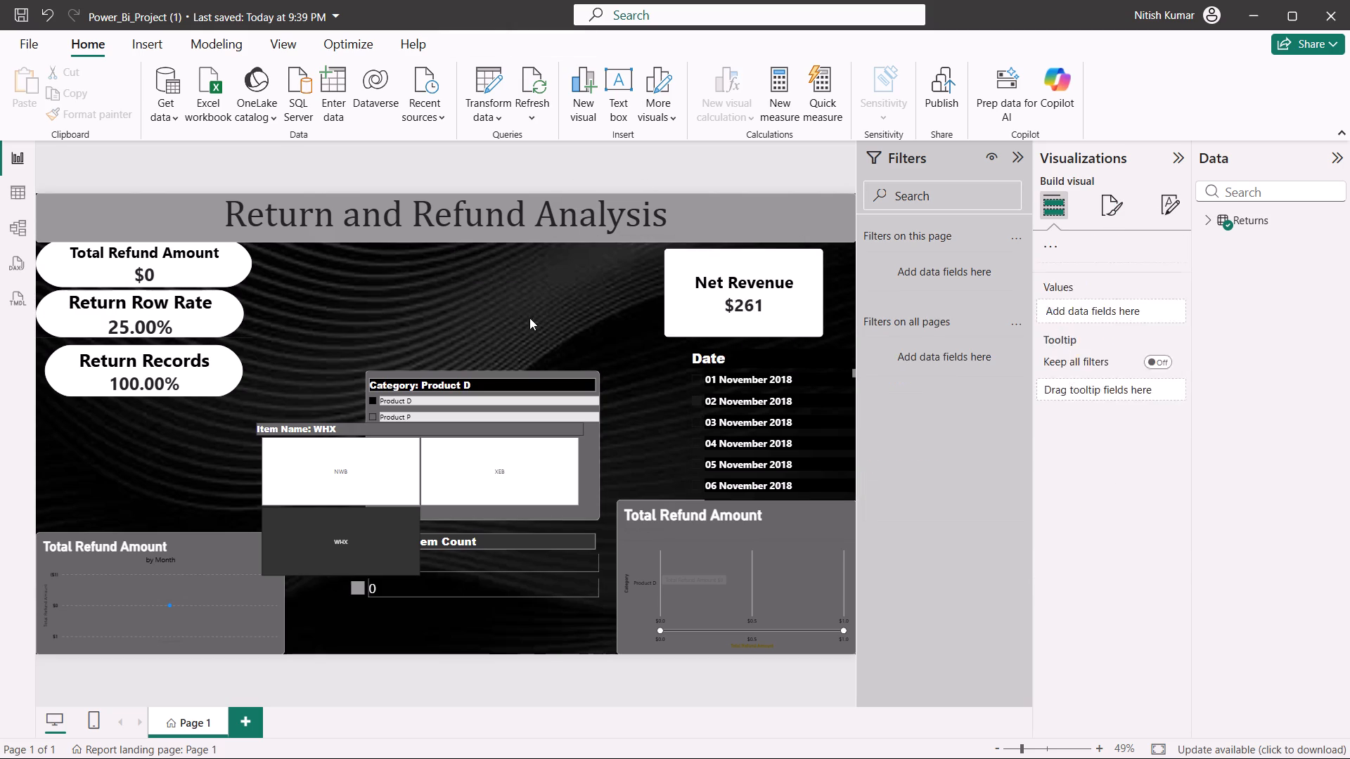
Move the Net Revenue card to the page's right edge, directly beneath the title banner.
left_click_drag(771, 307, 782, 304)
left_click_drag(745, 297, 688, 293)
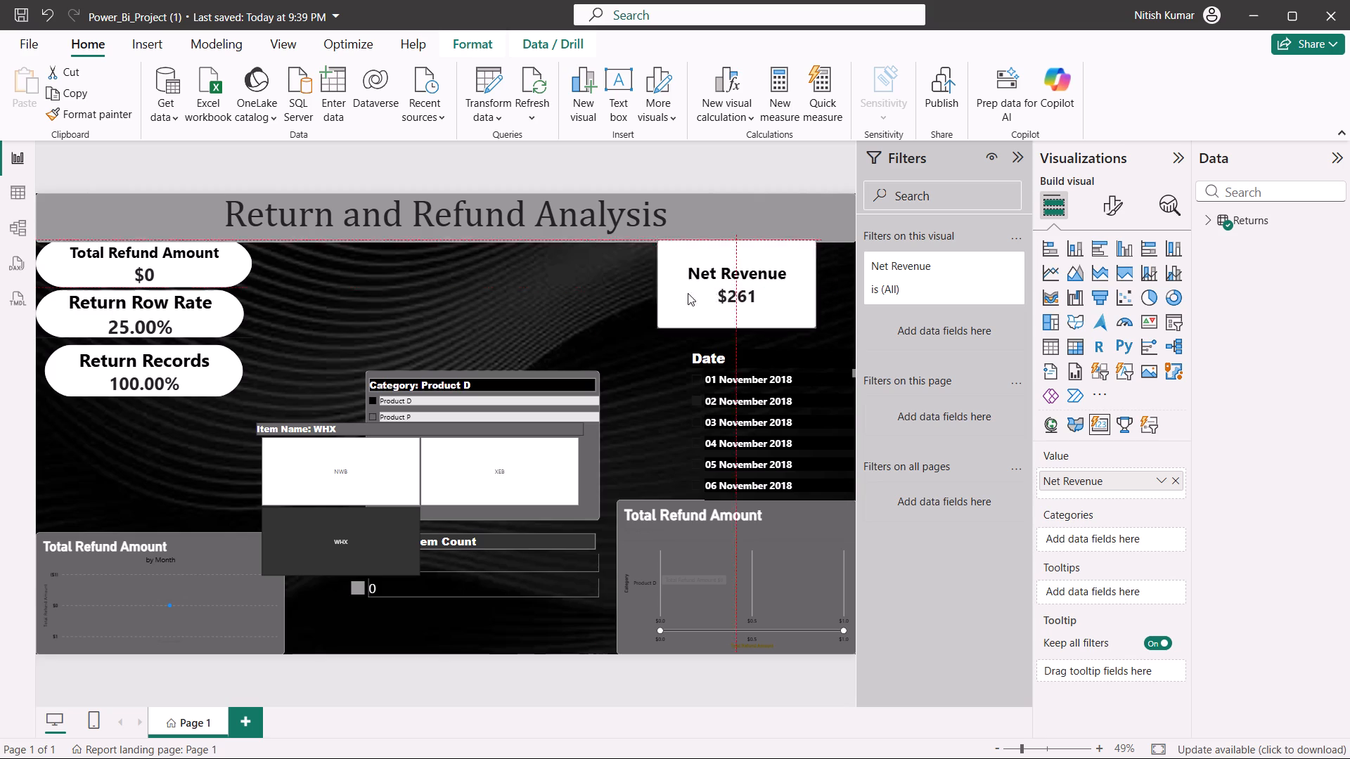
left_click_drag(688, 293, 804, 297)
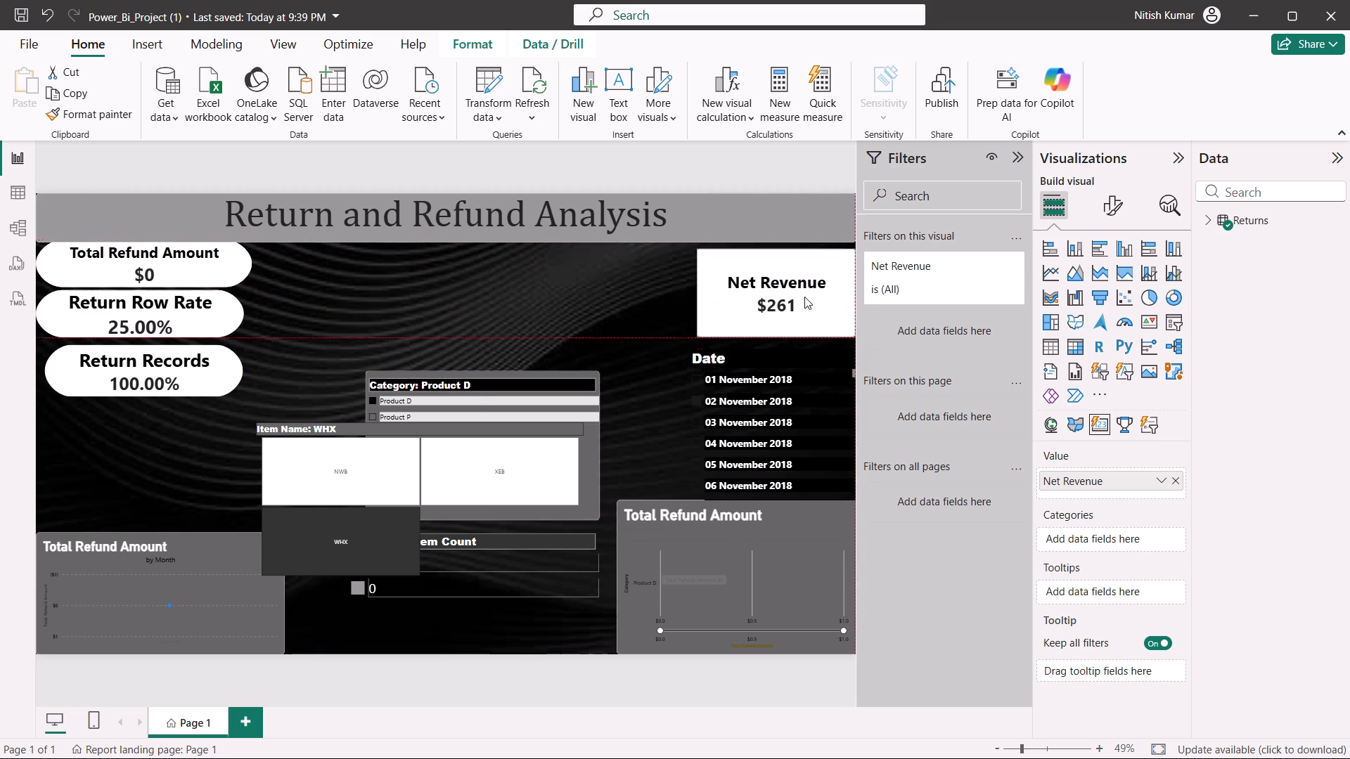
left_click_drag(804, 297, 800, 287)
Make the Return Records card narrower and taller, and move it and the Return Row Rate card down above the by-month chart.
left_click(156, 265)
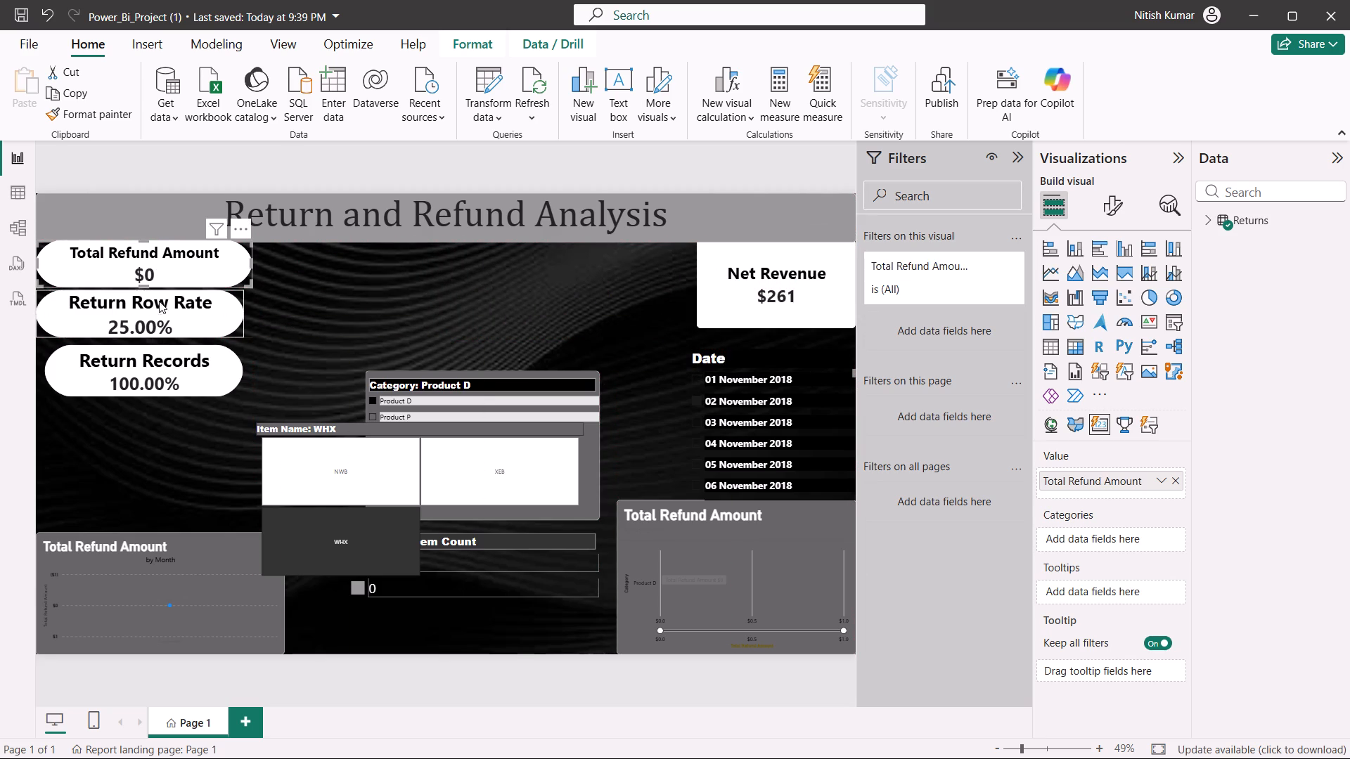
left_click(152, 335)
left_click(160, 387)
left_click_drag(162, 382, 162, 382)
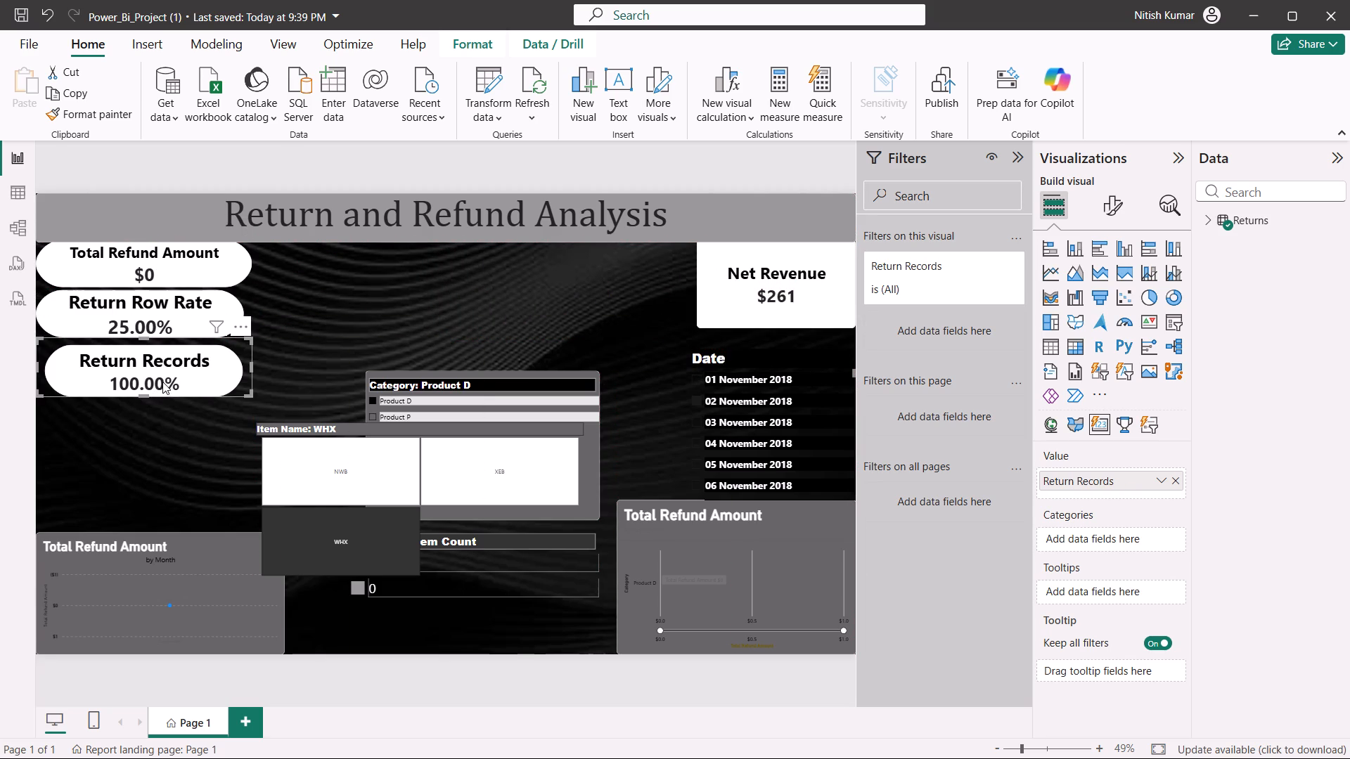
left_click_drag(162, 382, 146, 417)
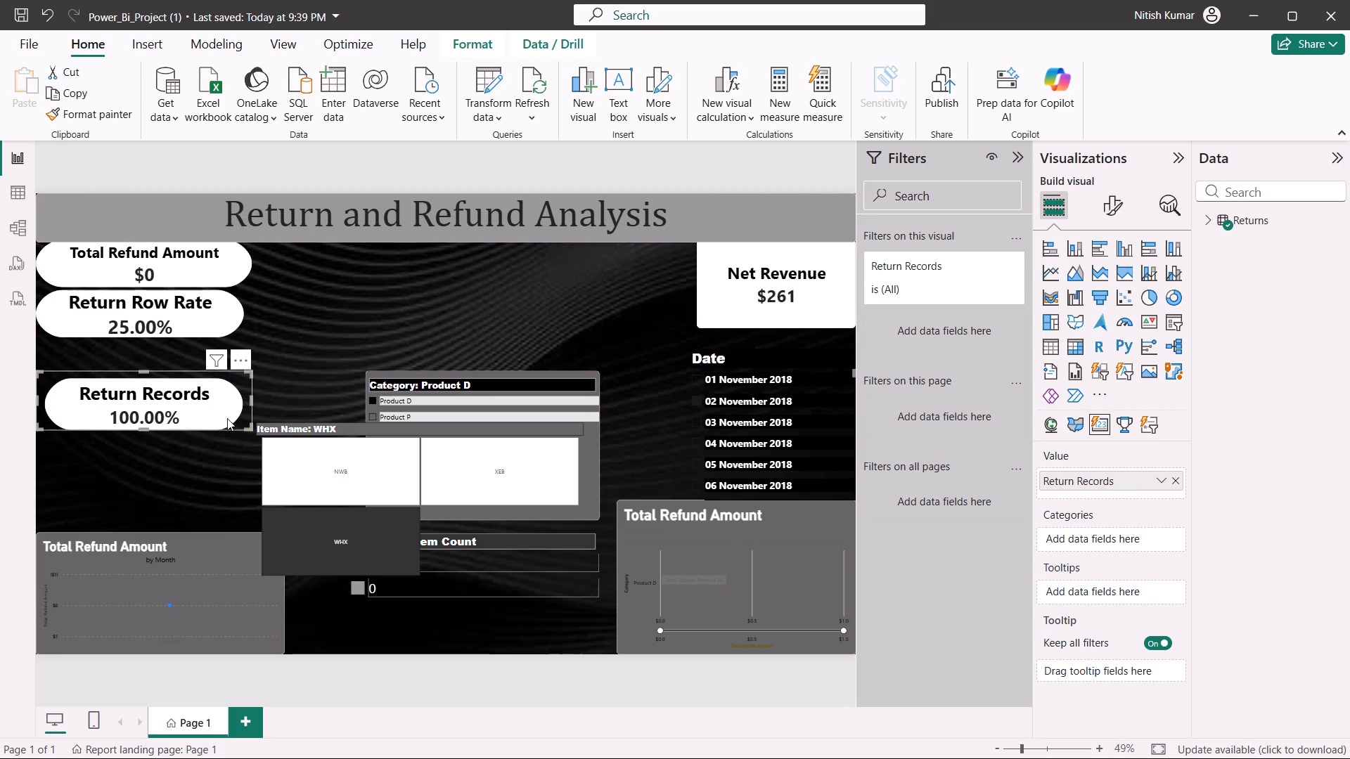
left_click_drag(249, 426, 199, 469)
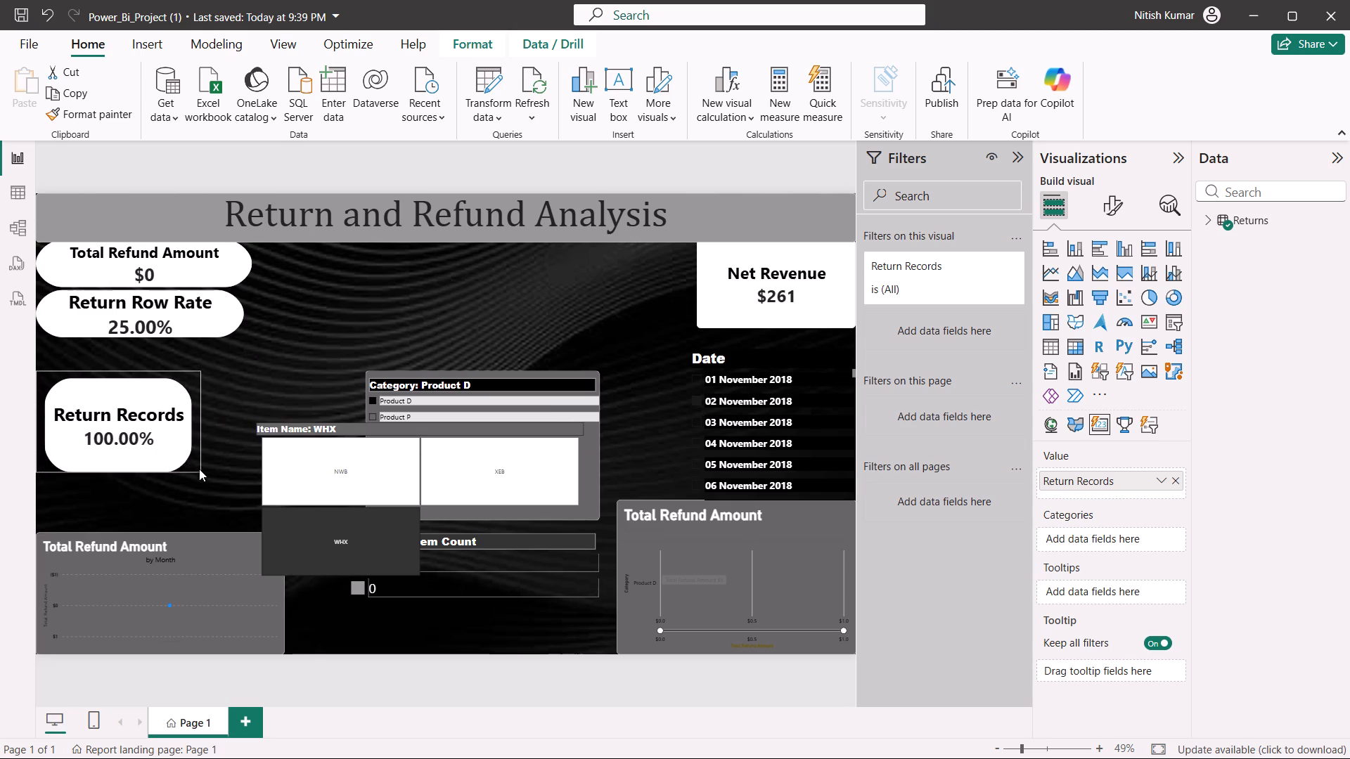
left_click_drag(199, 469, 222, 465)
left_click_drag(120, 398, 124, 460)
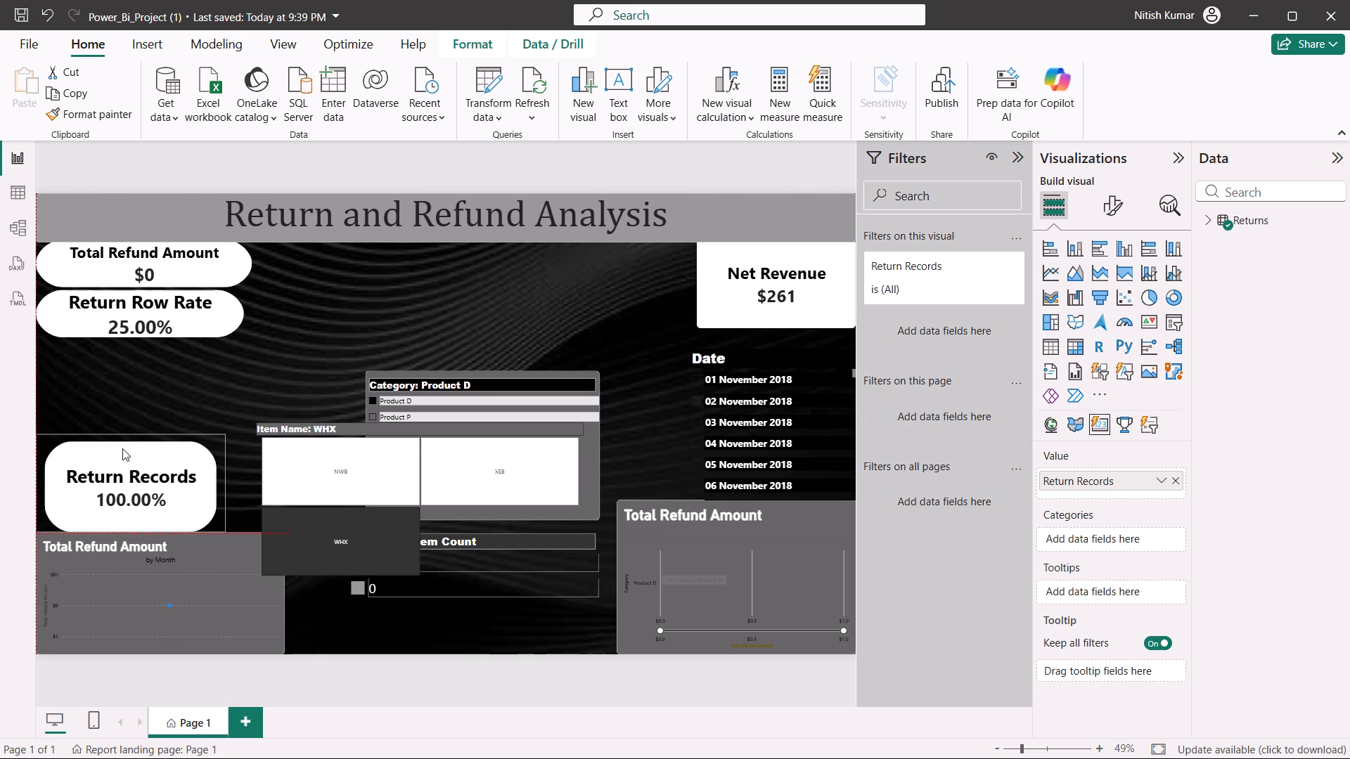
left_click_drag(180, 305, 172, 390)
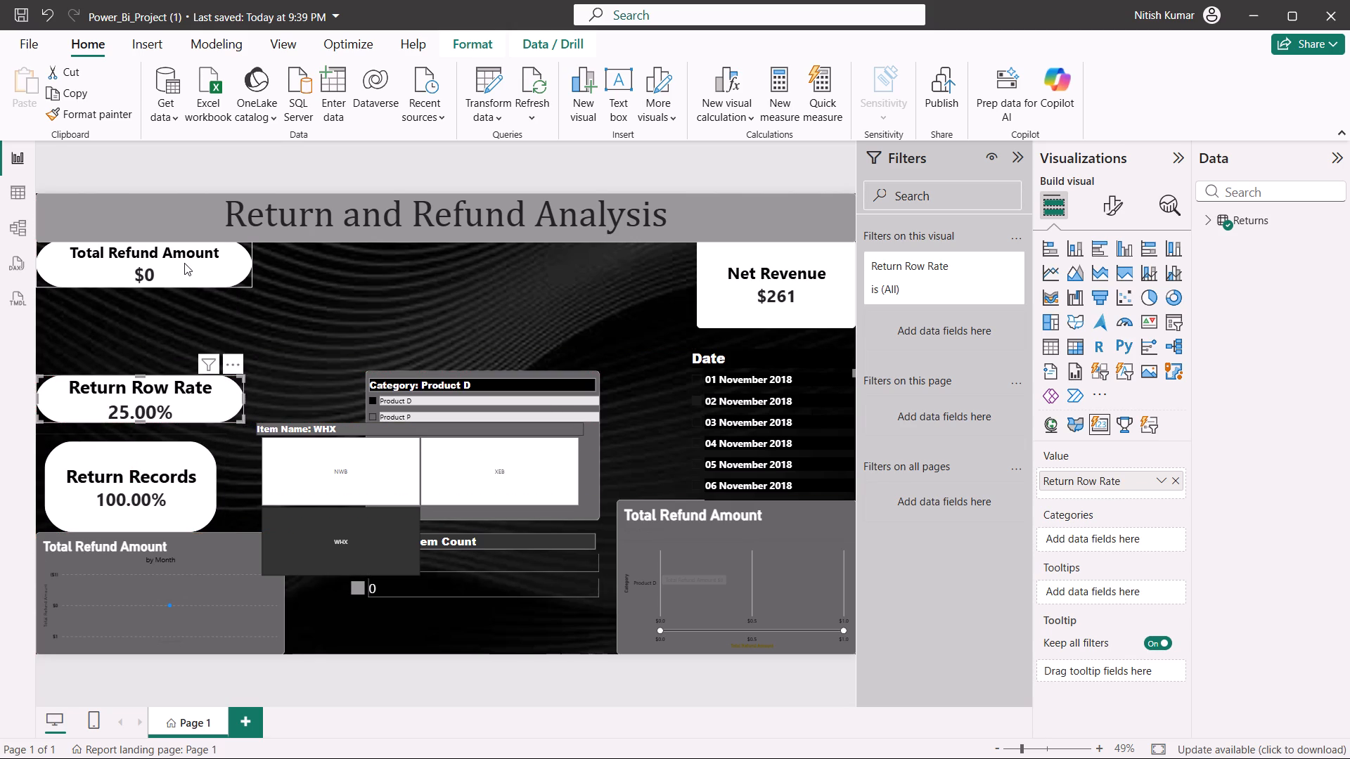
Make the Total Refund Amount card narrower and taller, and position it slightly inset from the page's upper-left corner below the title.
left_click(184, 263)
left_click_drag(249, 289, 274, 338)
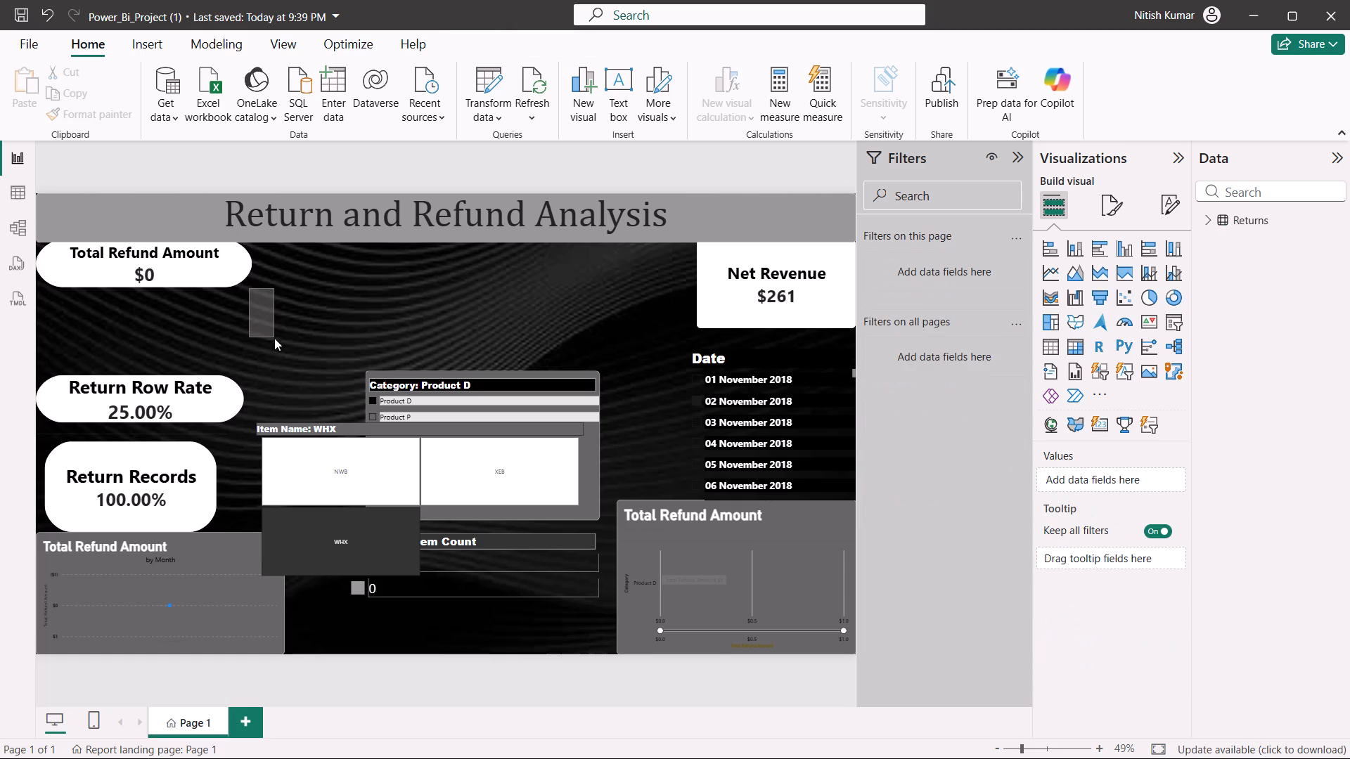
left_click_drag(274, 338, 277, 335)
left_click(219, 261)
left_click_drag(252, 284, 254, 285)
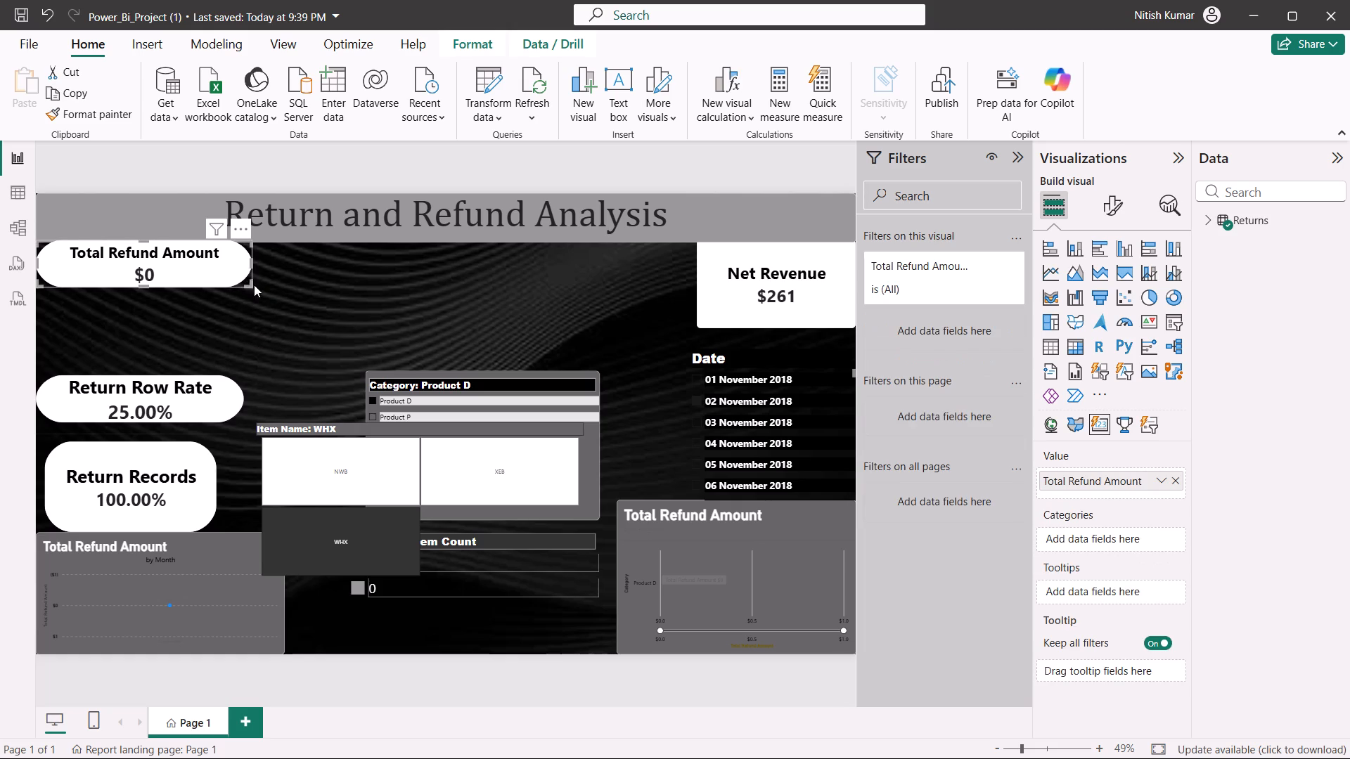
left_click_drag(254, 285, 206, 325)
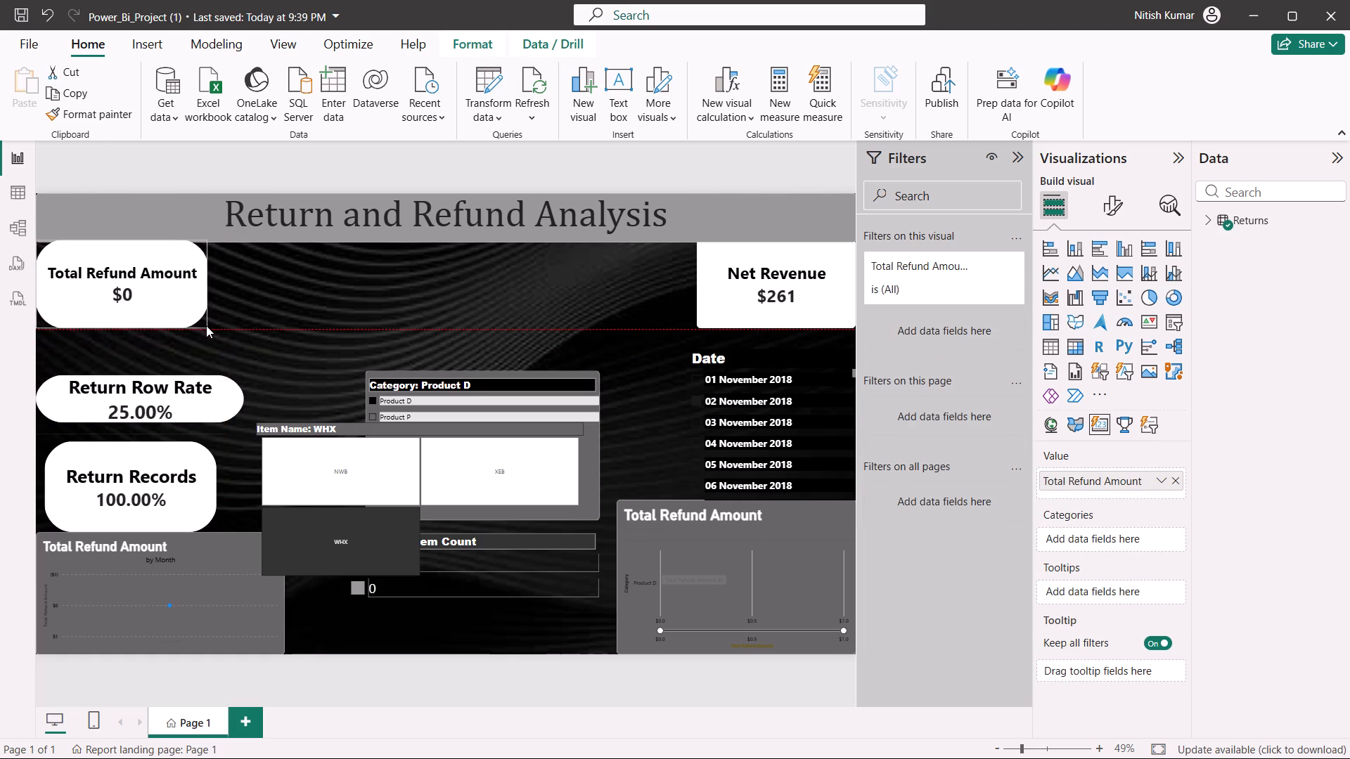
left_click_drag(206, 325, 198, 328)
left_click(300, 293)
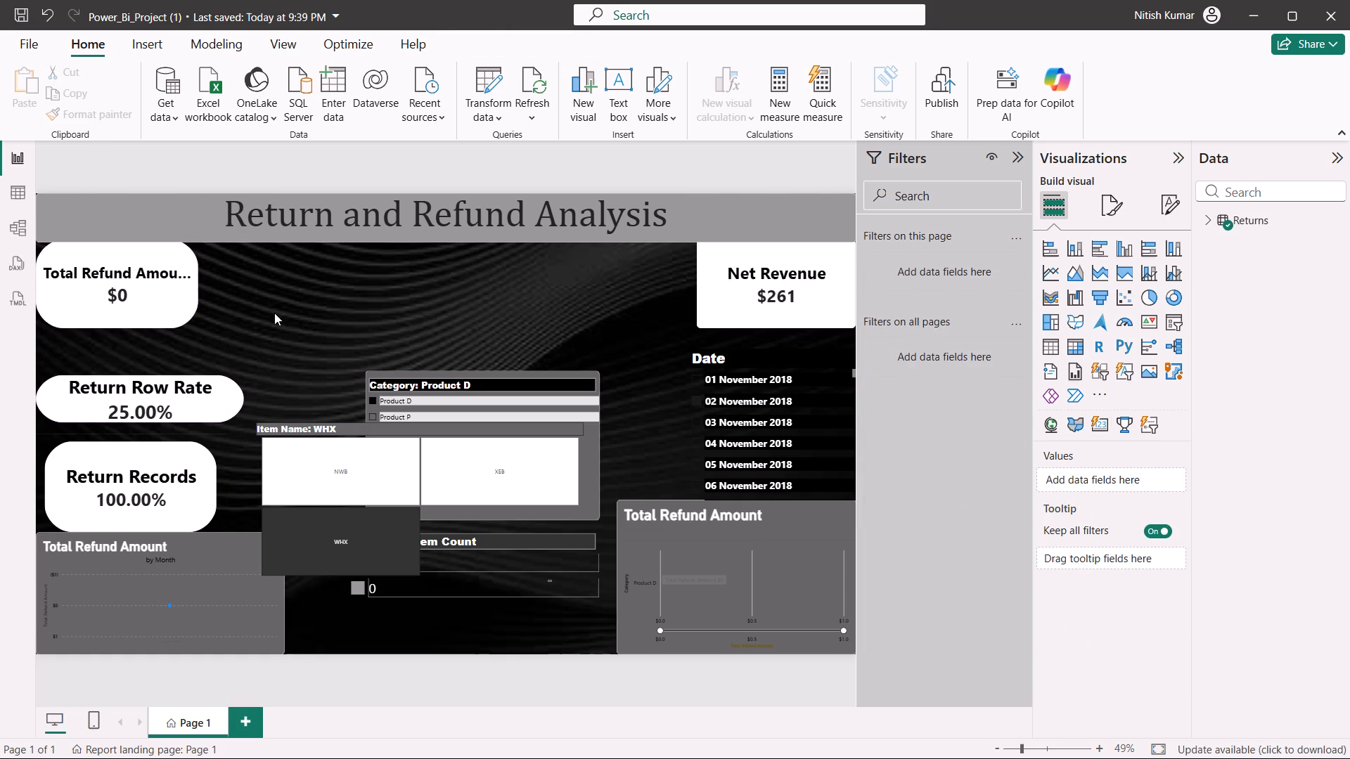
left_click_drag(152, 292, 162, 311)
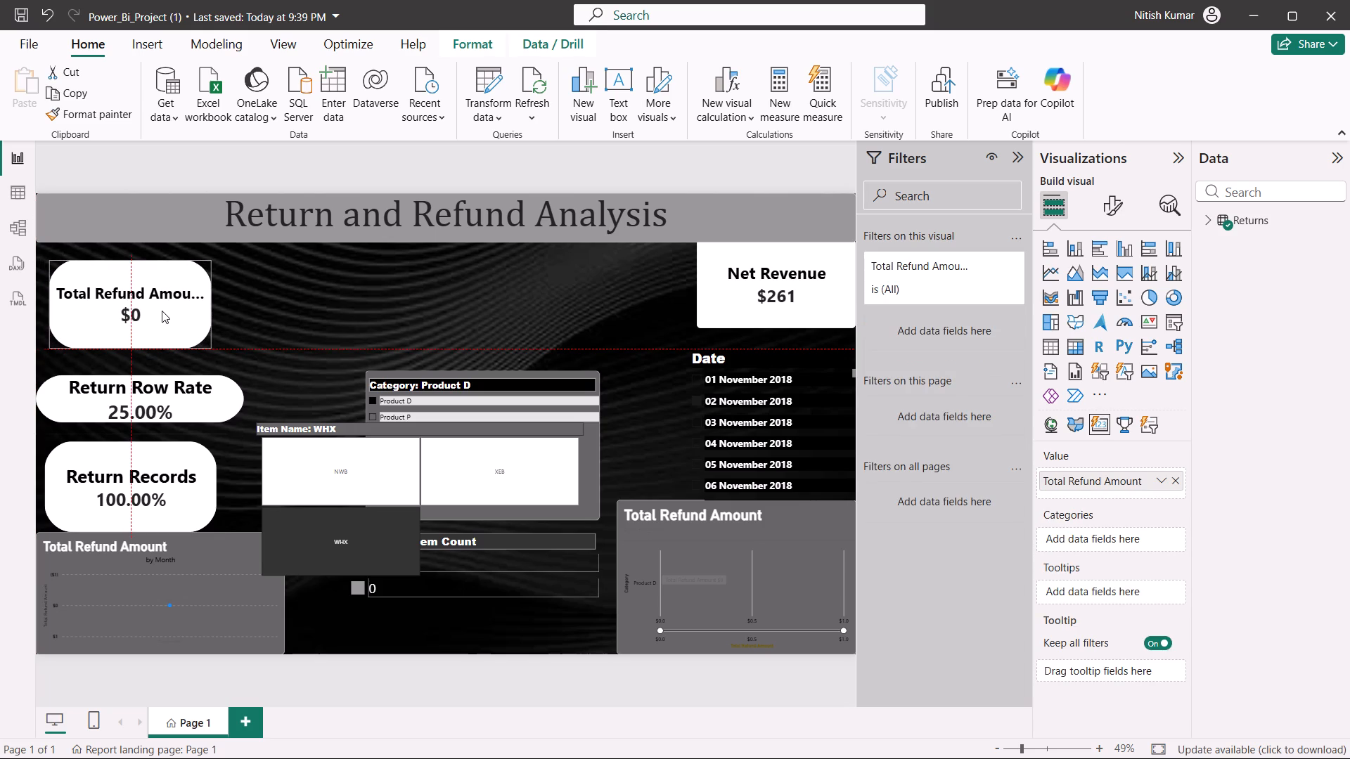
left_click_drag(162, 311, 162, 311)
left_click(288, 312)
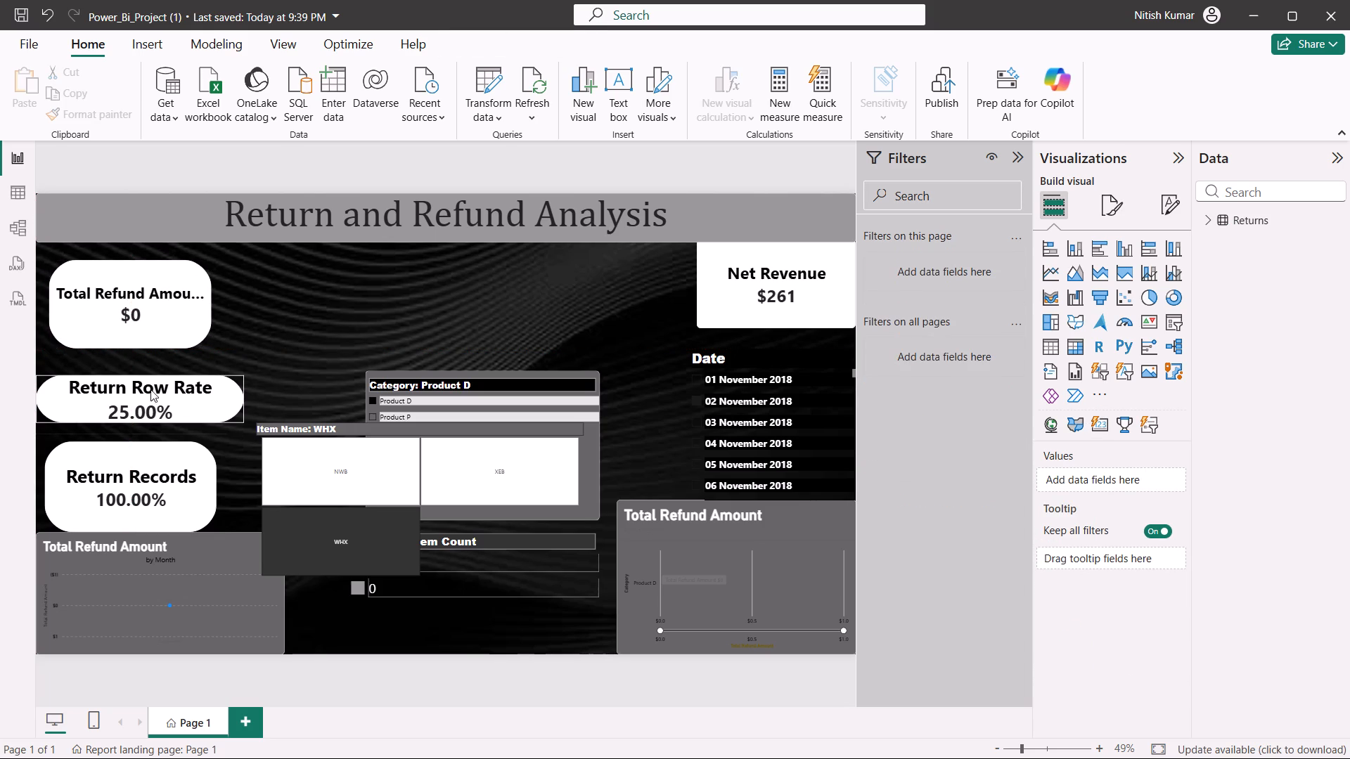
Move the Return Row Rate card beside the Total Refund Amount card and make it narrower and taller to match its height.
left_click_drag(150, 398, 337, 327)
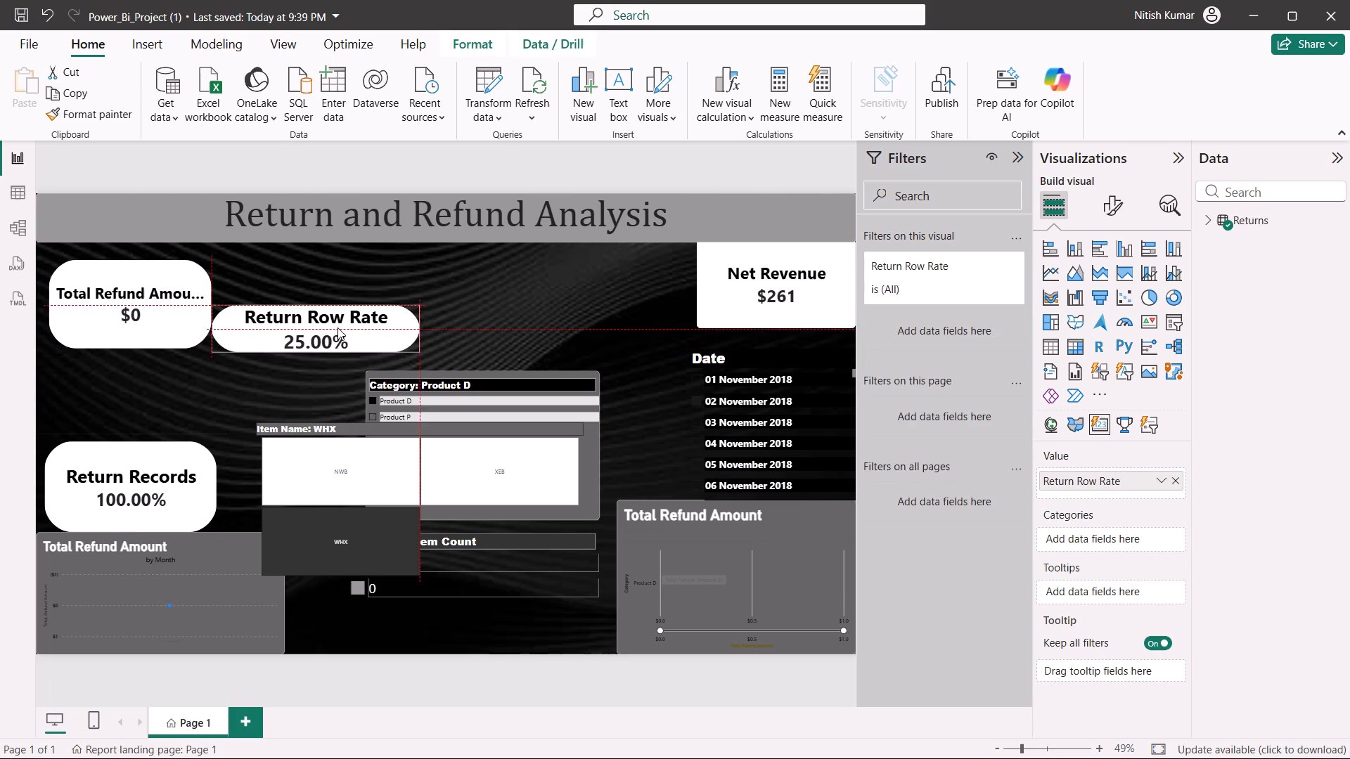
left_click_drag(337, 327, 359, 311)
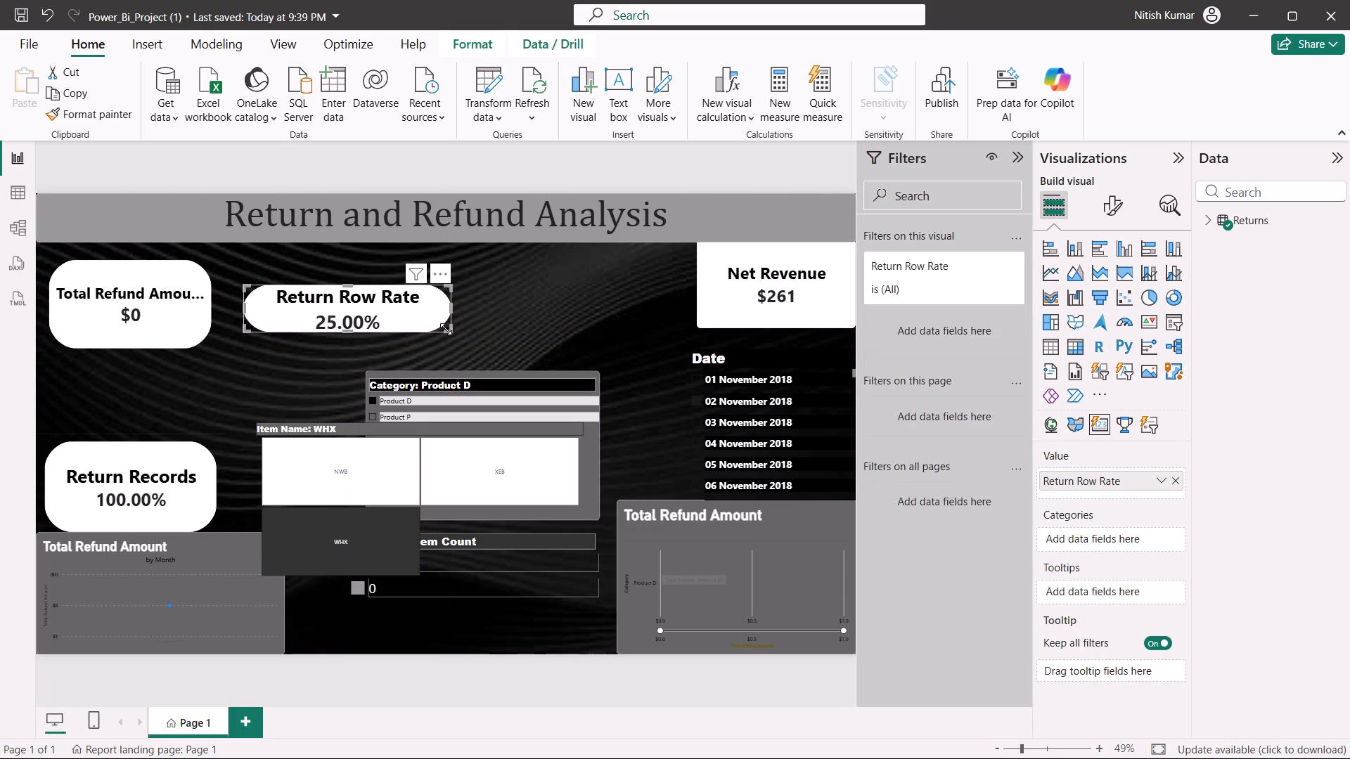
left_click_drag(449, 332, 416, 370)
left_click_drag(364, 309, 347, 290)
left_click_drag(489, 309, 496, 309)
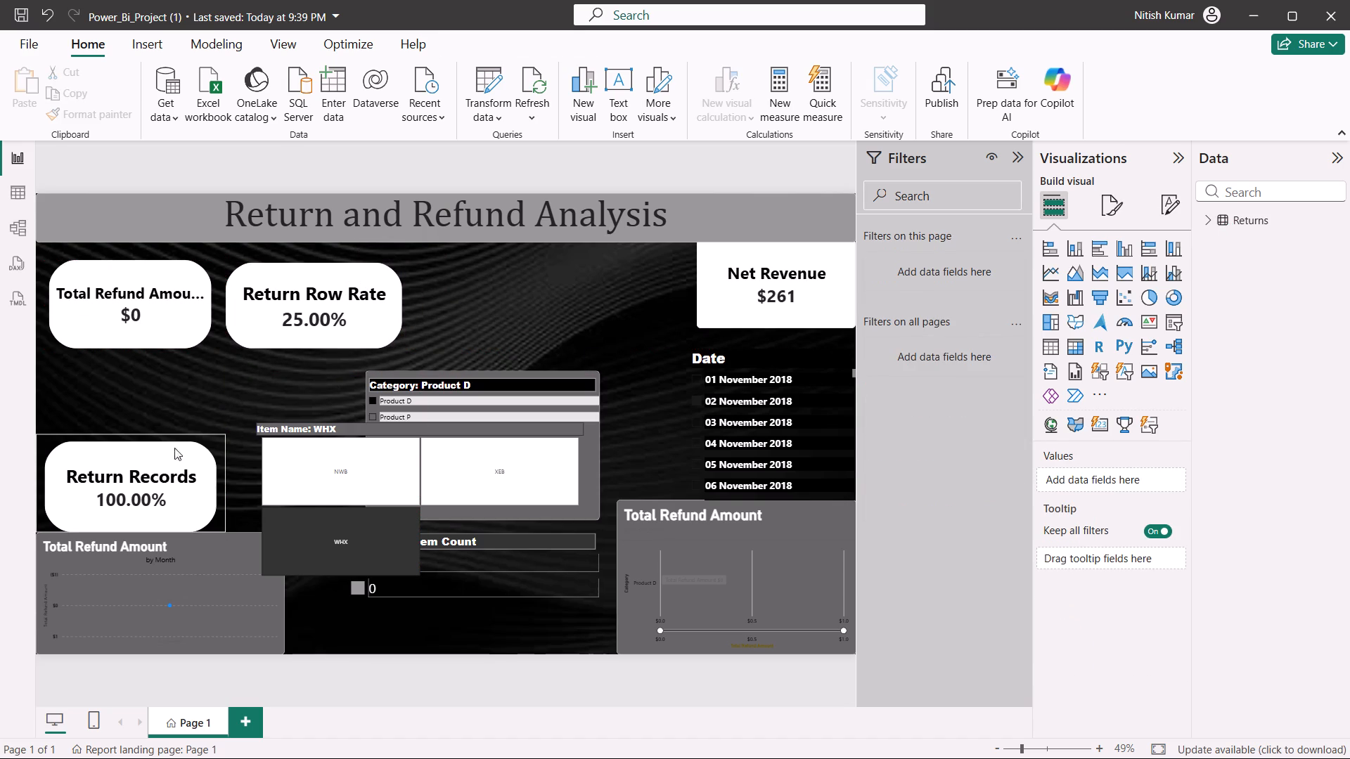
Move the Return Records card into the top row beside Return Row Rate and shrink it slightly to line up.
left_click_drag(123, 491, 520, 318)
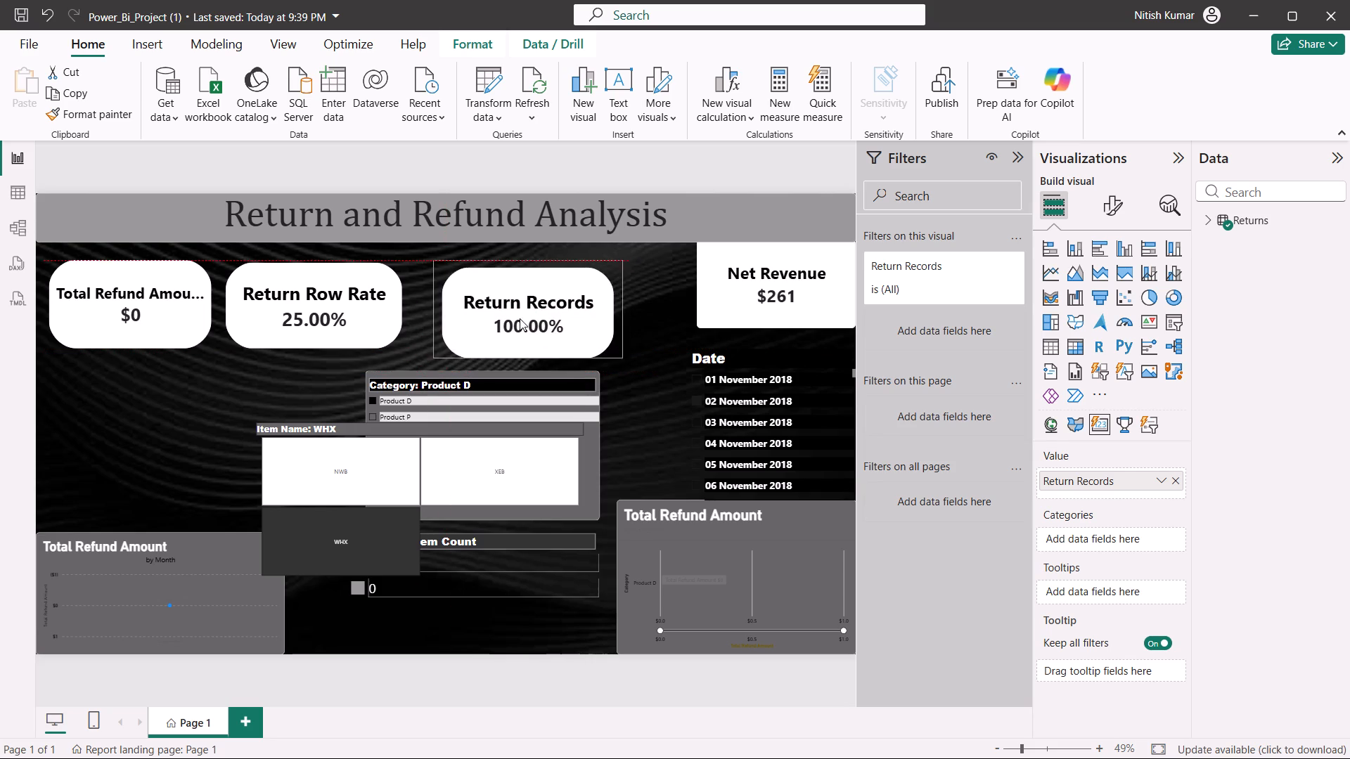
left_click_drag(520, 318, 501, 312)
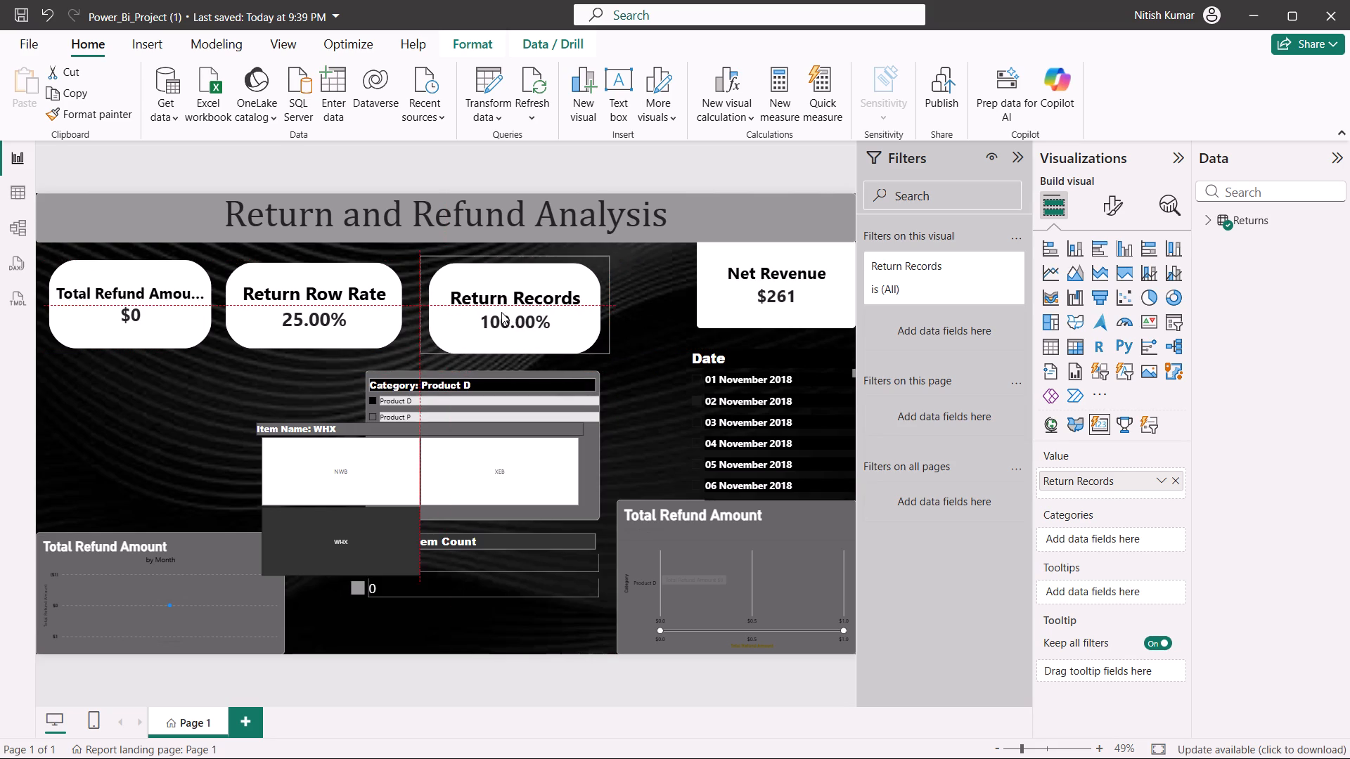
left_click_drag(501, 312, 500, 312)
left_click_drag(592, 346, 586, 342)
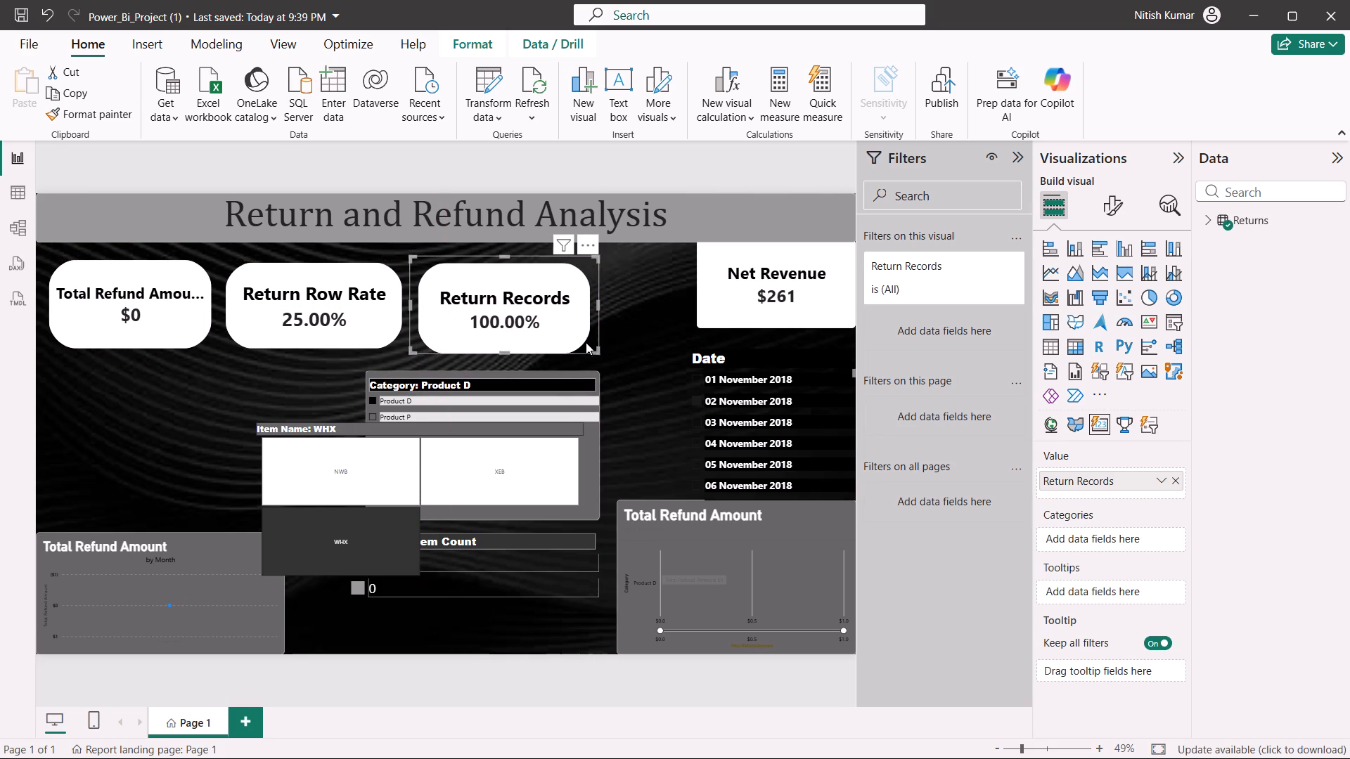
left_click_drag(586, 342, 579, 338)
left_click(655, 306)
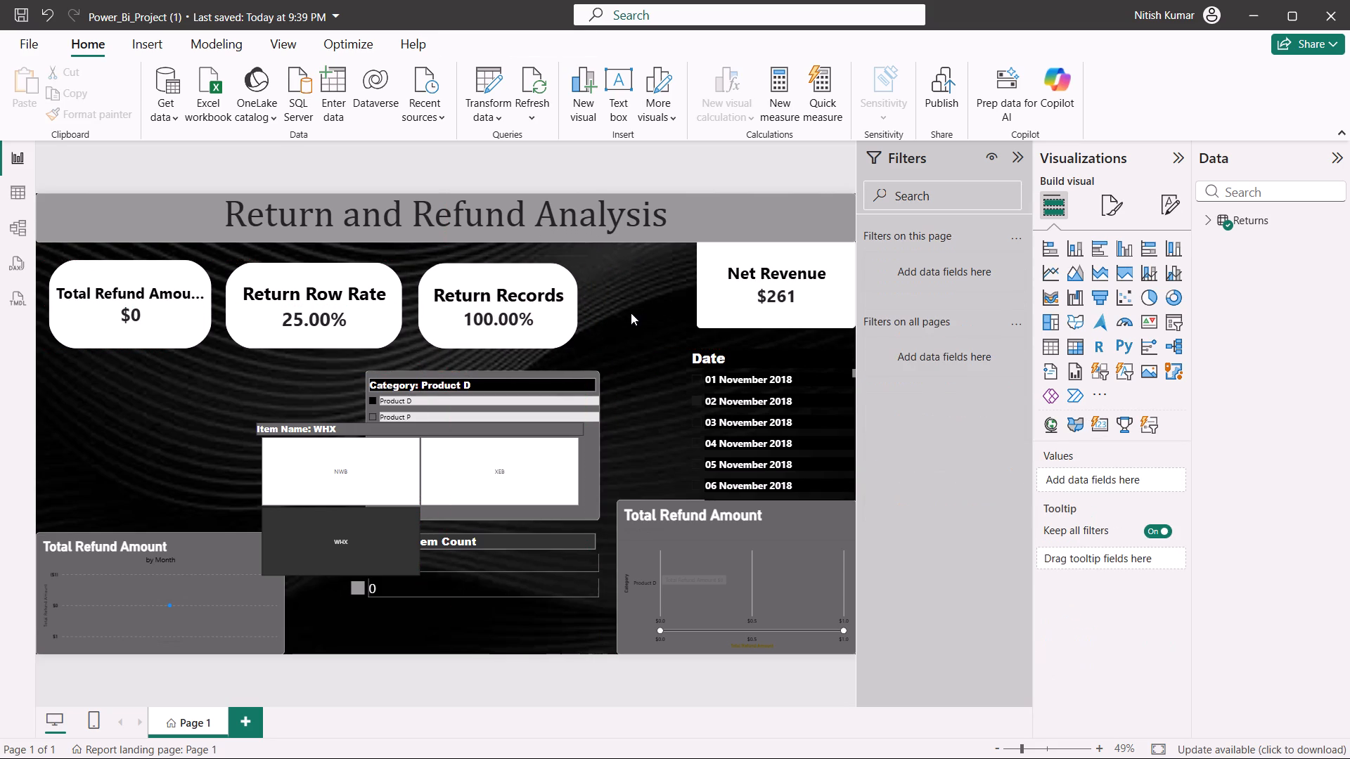
Move the Net Revenue card into the top row beside Return Records and shrink it slightly to fit above the Date slicer.
left_click(771, 317)
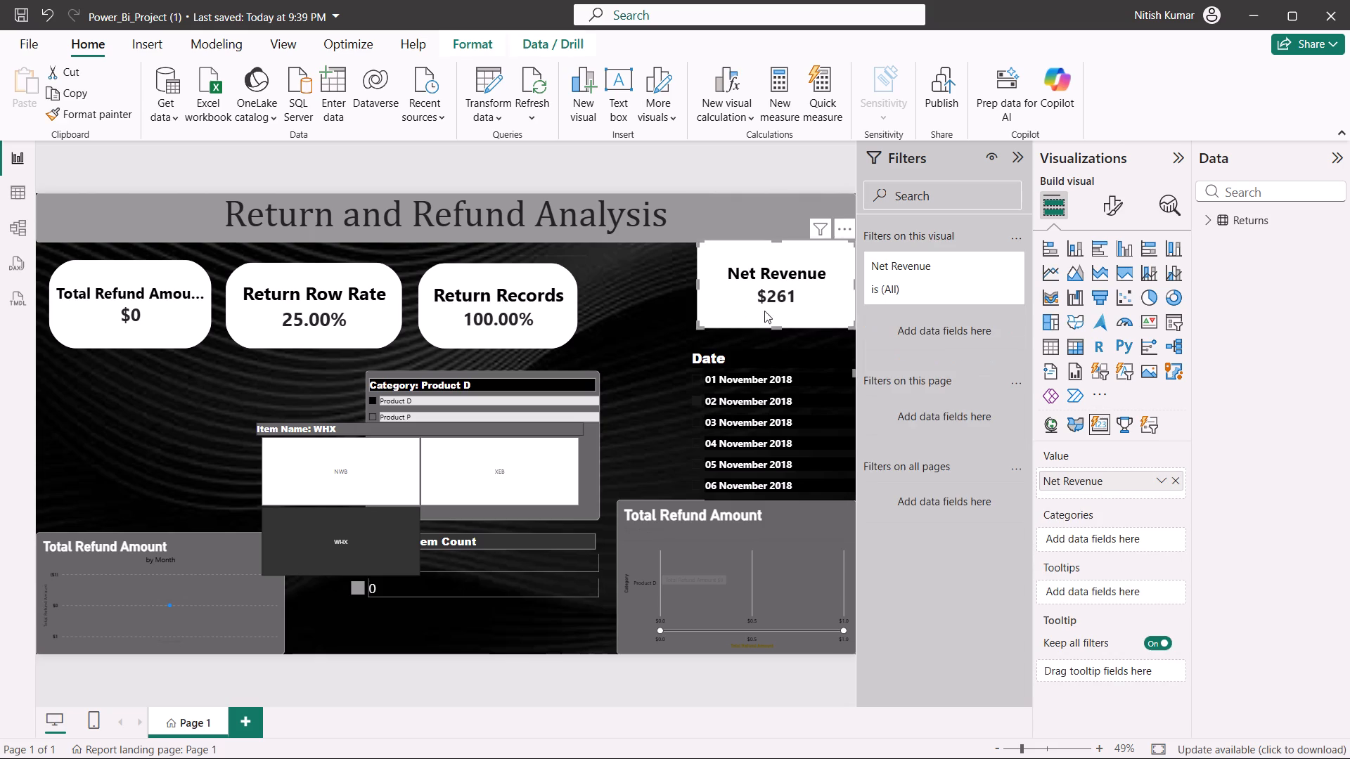
left_click_drag(764, 302, 688, 328)
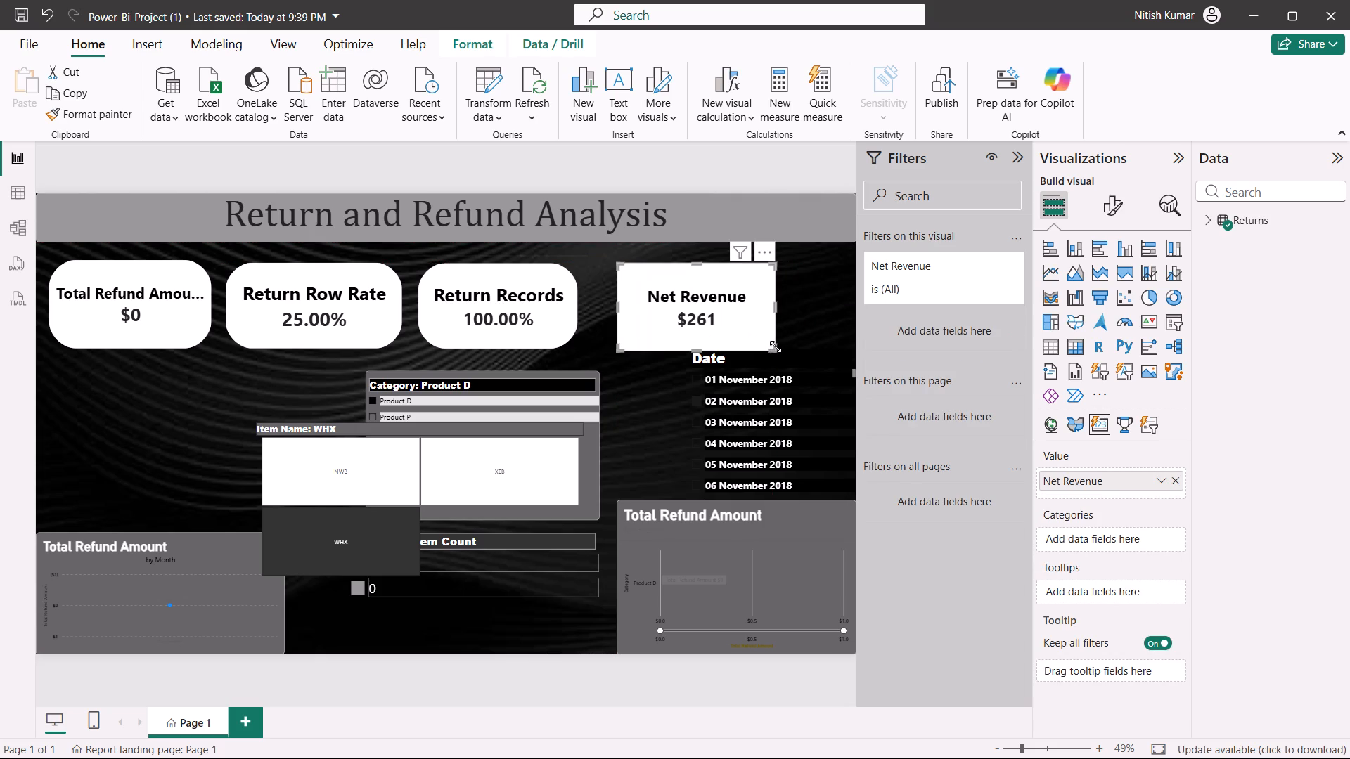
left_click_drag(776, 346, 760, 336)
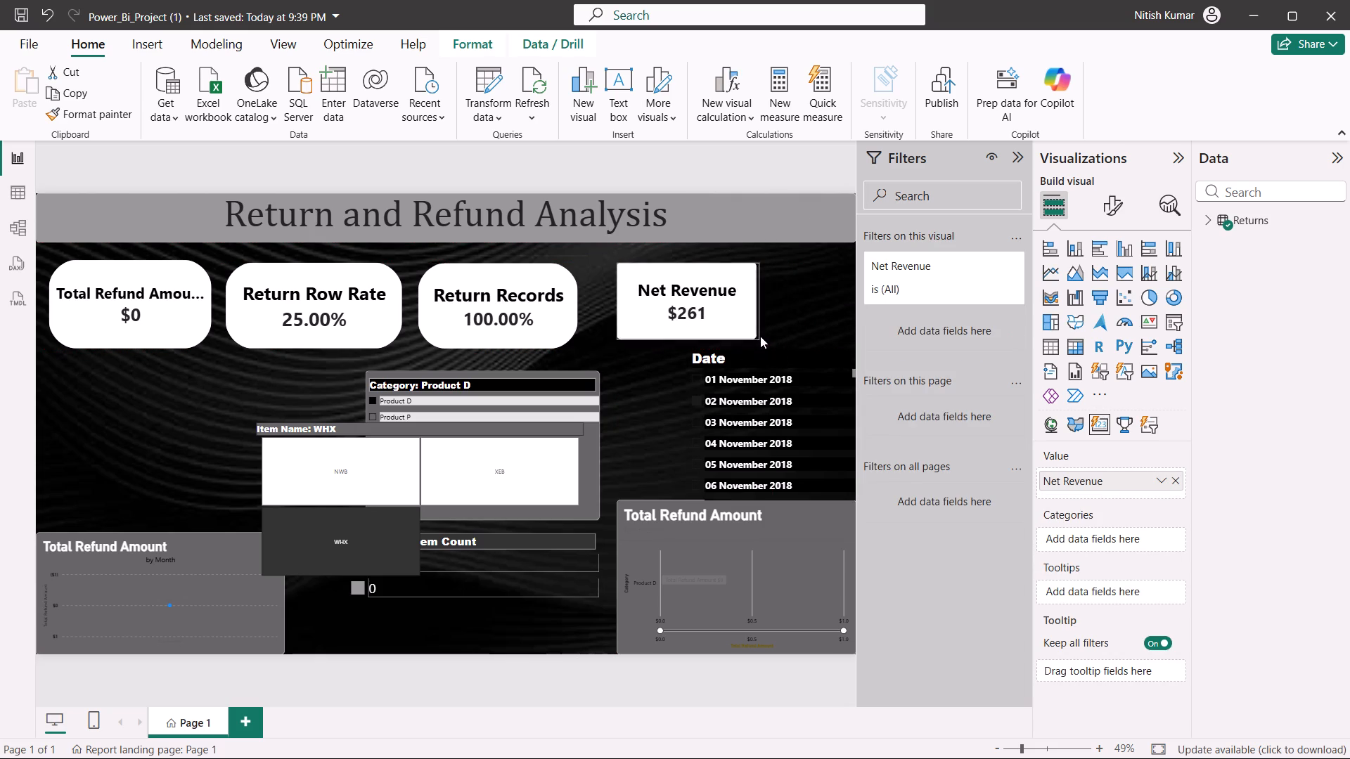
left_click_drag(760, 336, 762, 342)
left_click(858, 308)
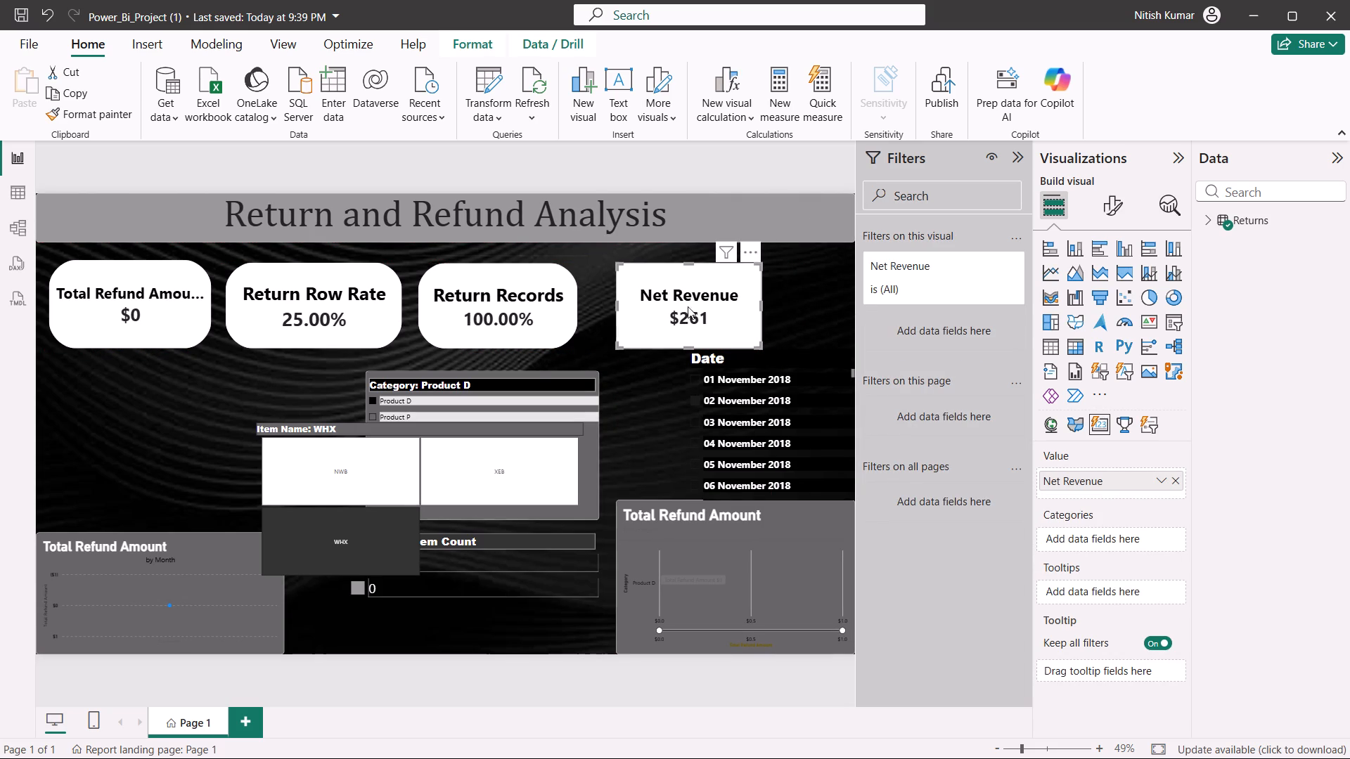
left_click(790, 296)
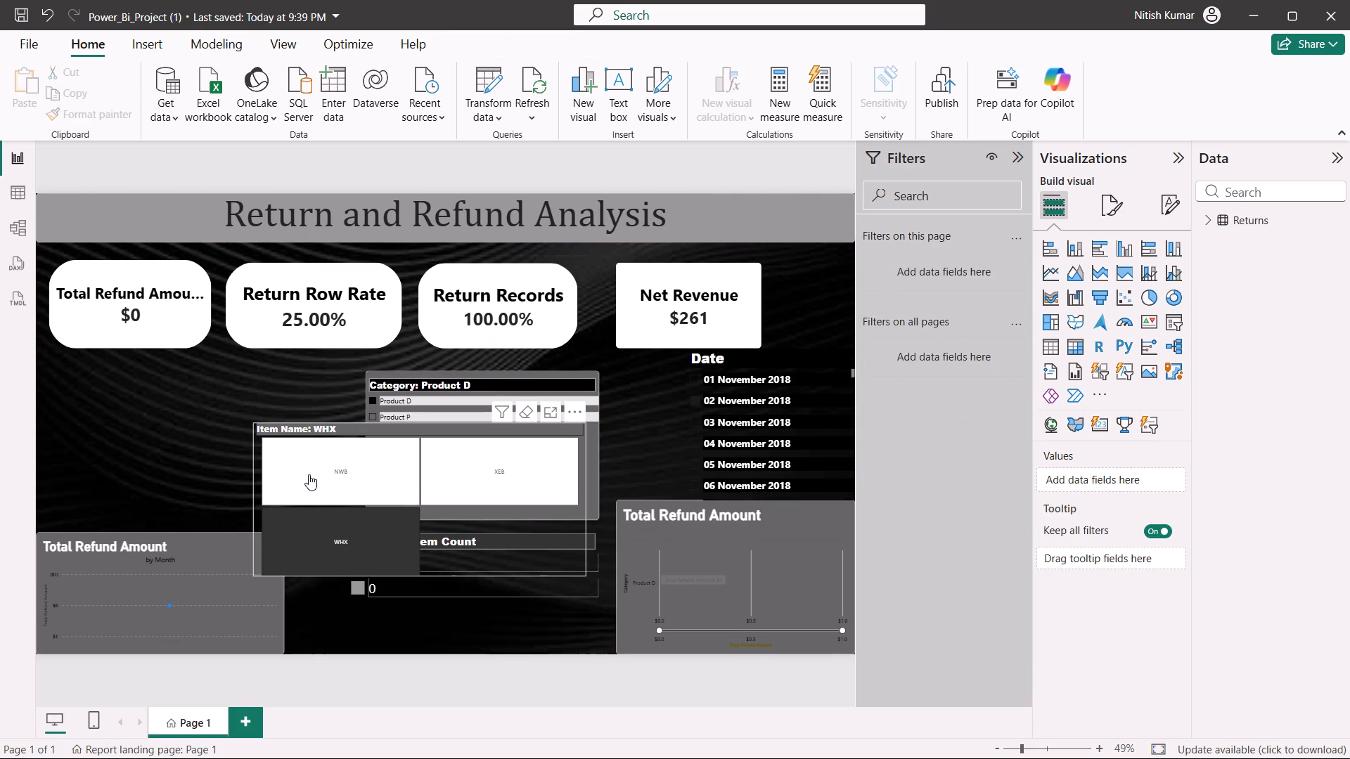
Move the Item Name slicer to the page's left edge below the Total Refund Amount card and narrow it, leaving a gap before Category.
left_click_drag(309, 474, 84, 419)
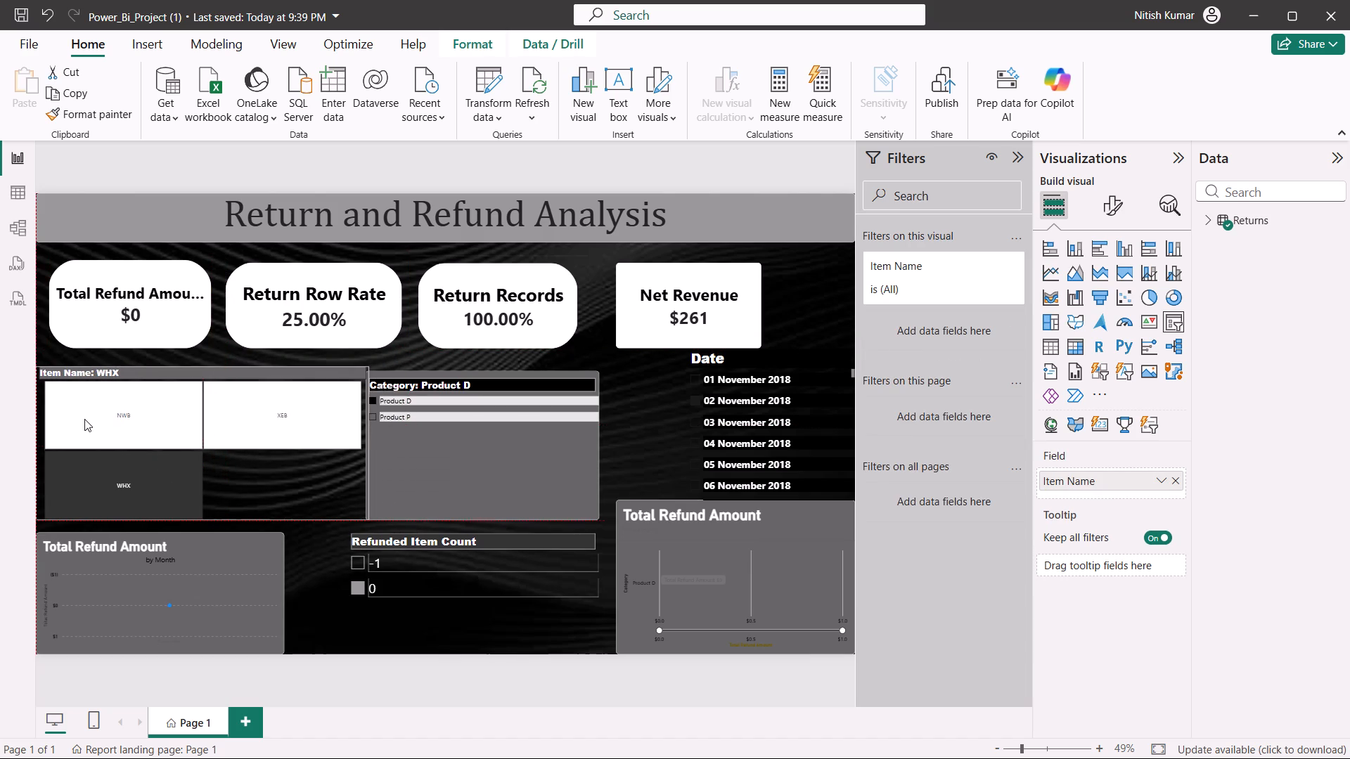
left_click_drag(84, 419, 79, 422)
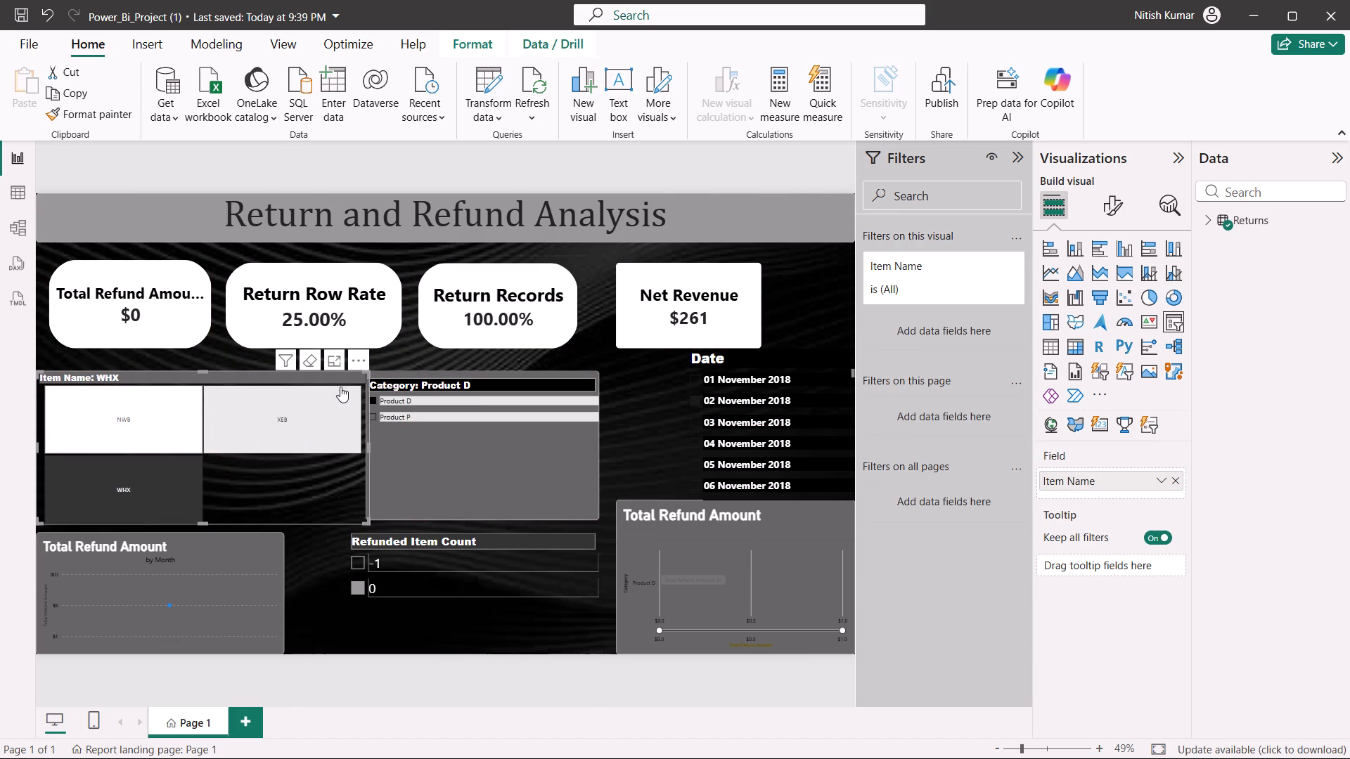
left_click(638, 426)
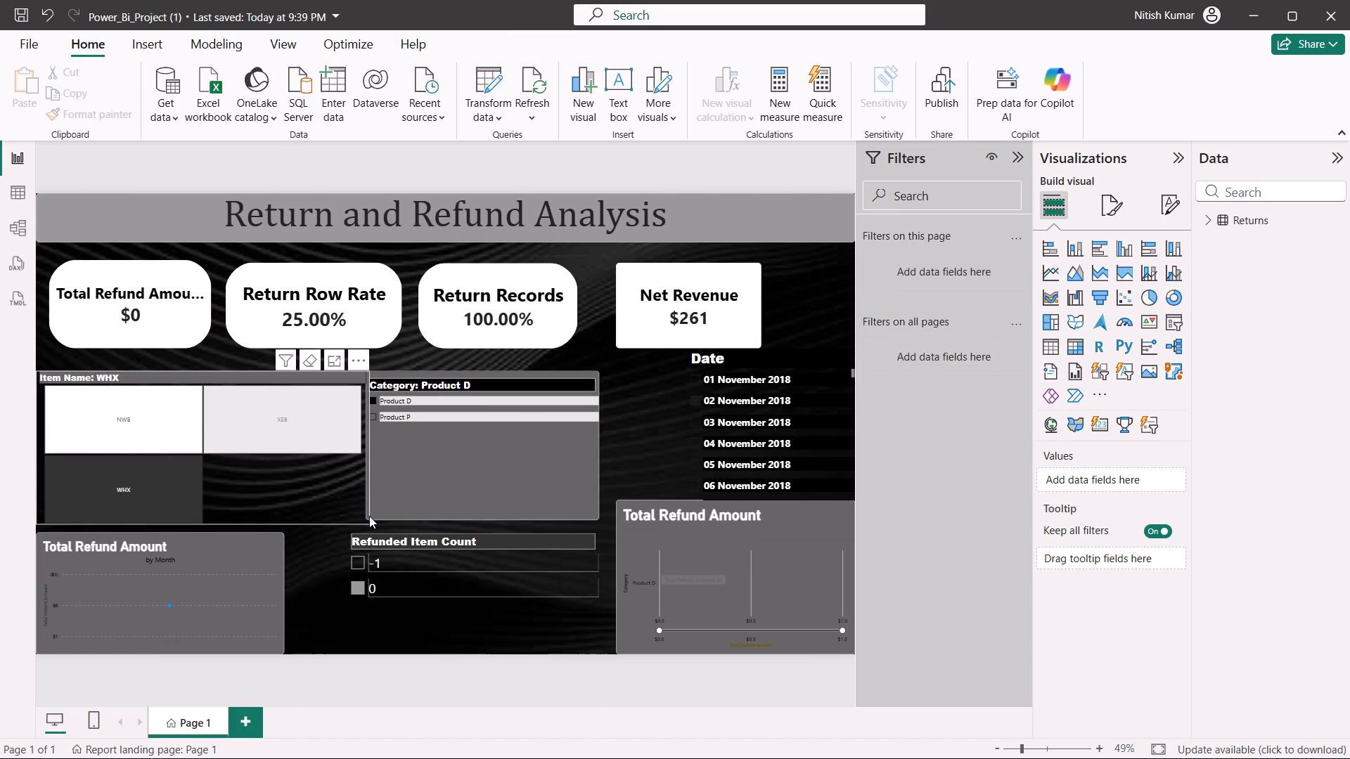
left_click(351, 505)
left_click_drag(369, 522, 312, 524)
left_click(321, 546)
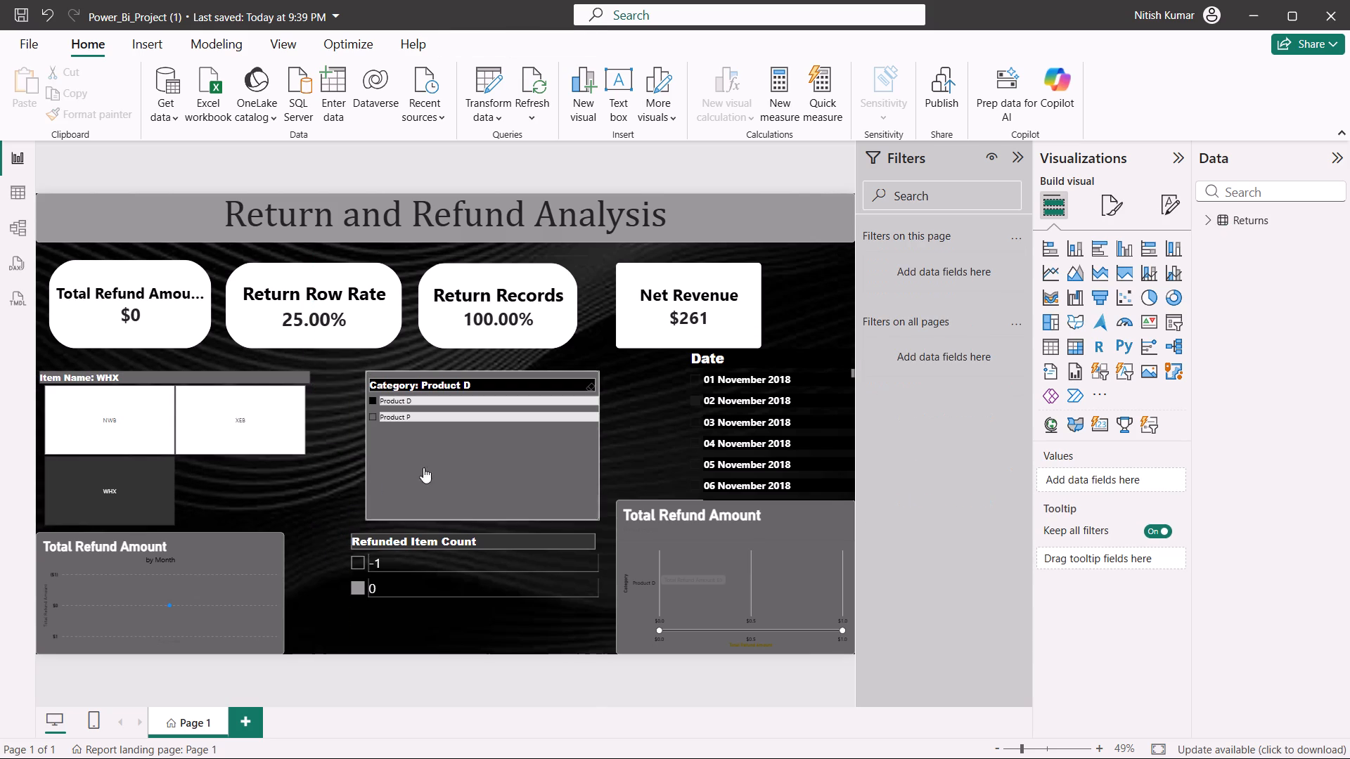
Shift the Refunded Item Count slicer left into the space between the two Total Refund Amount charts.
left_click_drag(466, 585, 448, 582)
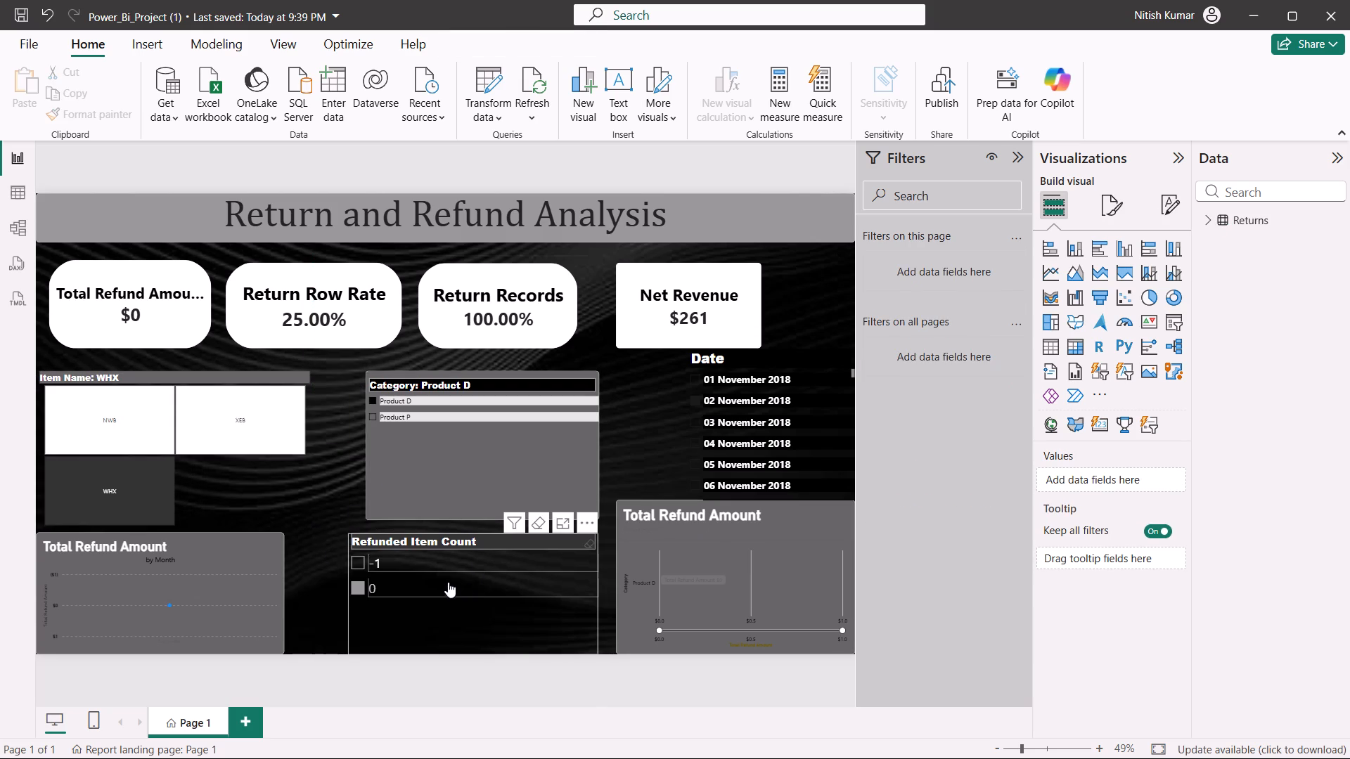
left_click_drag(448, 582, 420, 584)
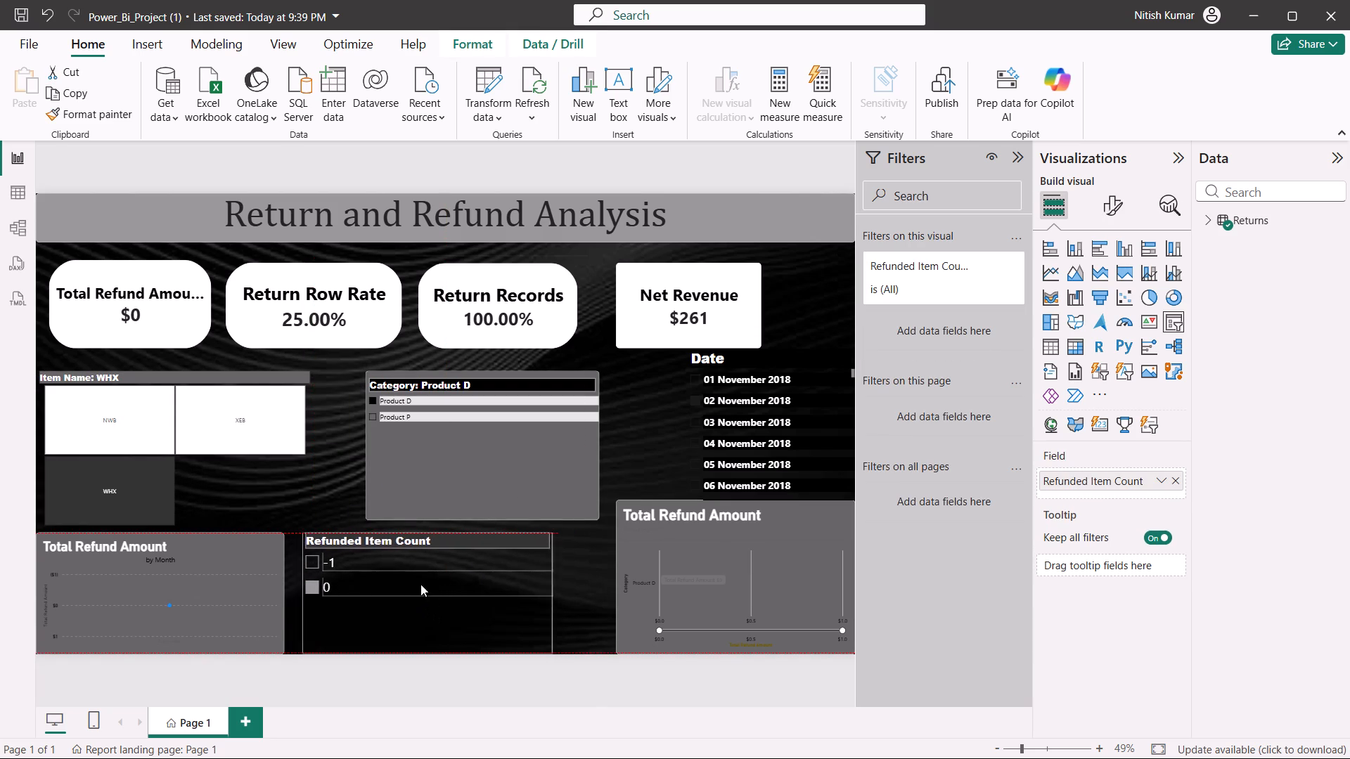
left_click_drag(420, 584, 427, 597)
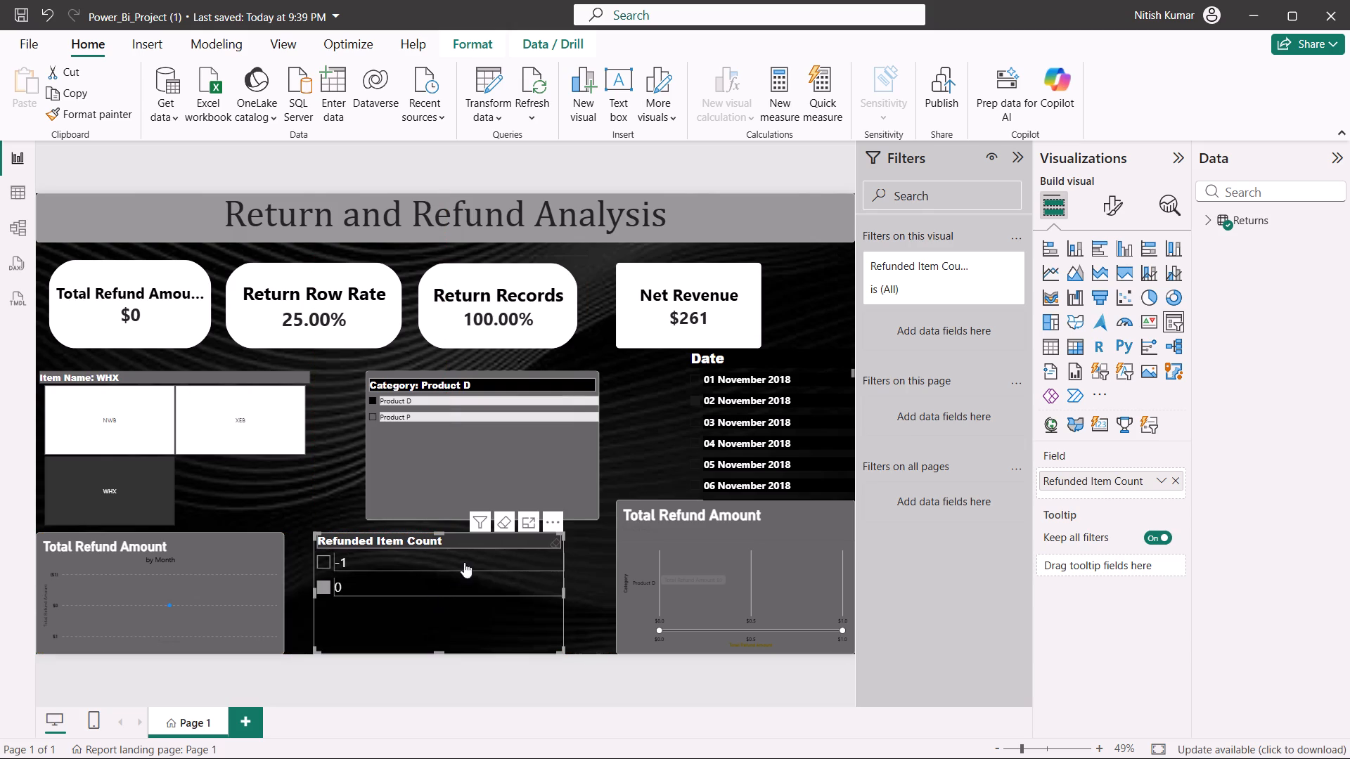
Remove the Refunded Item Count slicer from the report page.
left_click(550, 522)
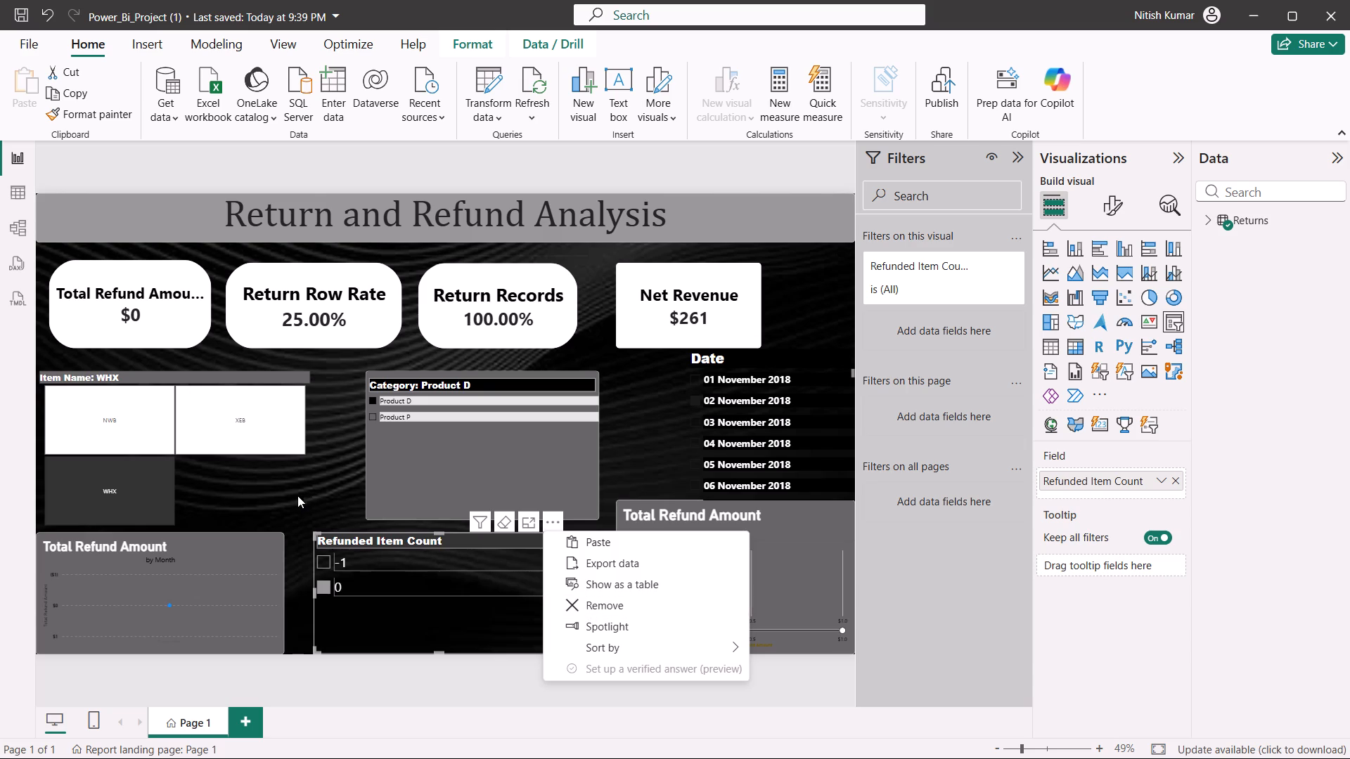
left_click(612, 607)
left_click(392, 560)
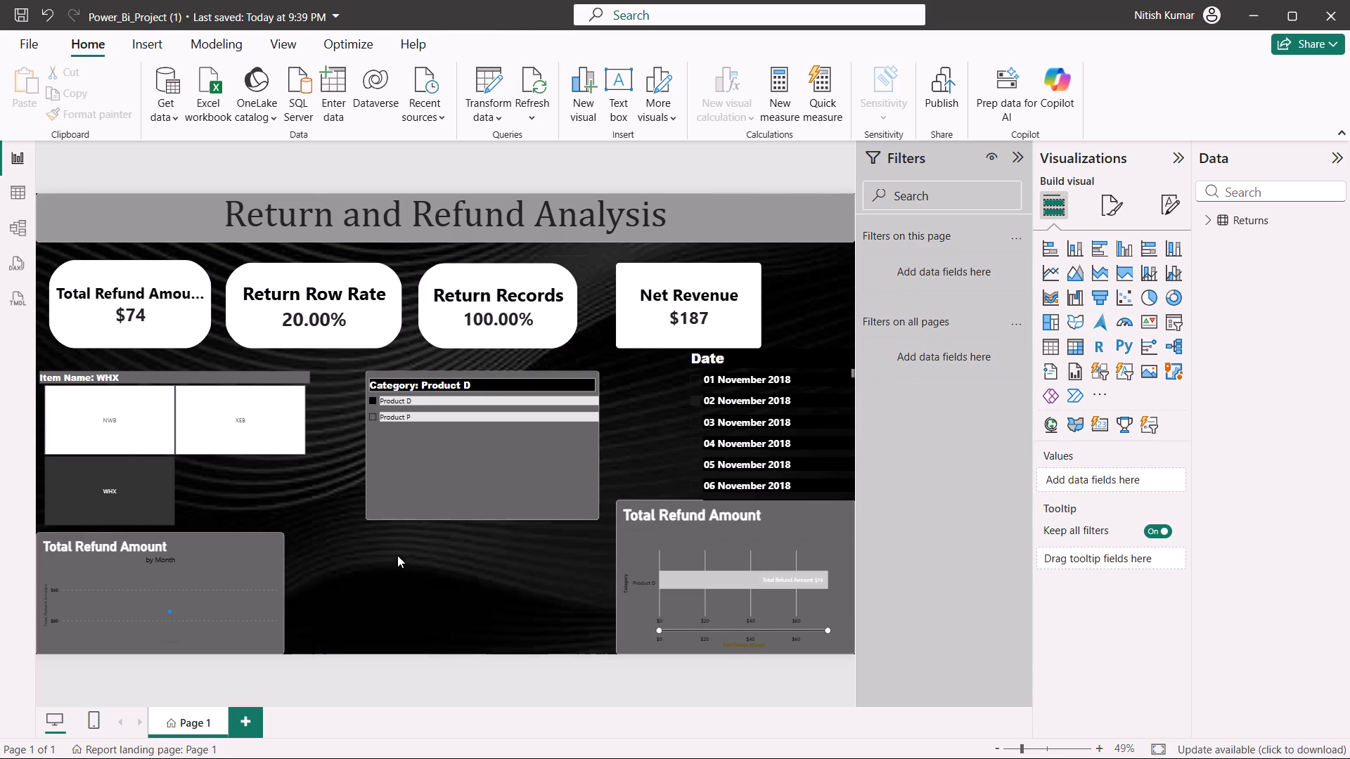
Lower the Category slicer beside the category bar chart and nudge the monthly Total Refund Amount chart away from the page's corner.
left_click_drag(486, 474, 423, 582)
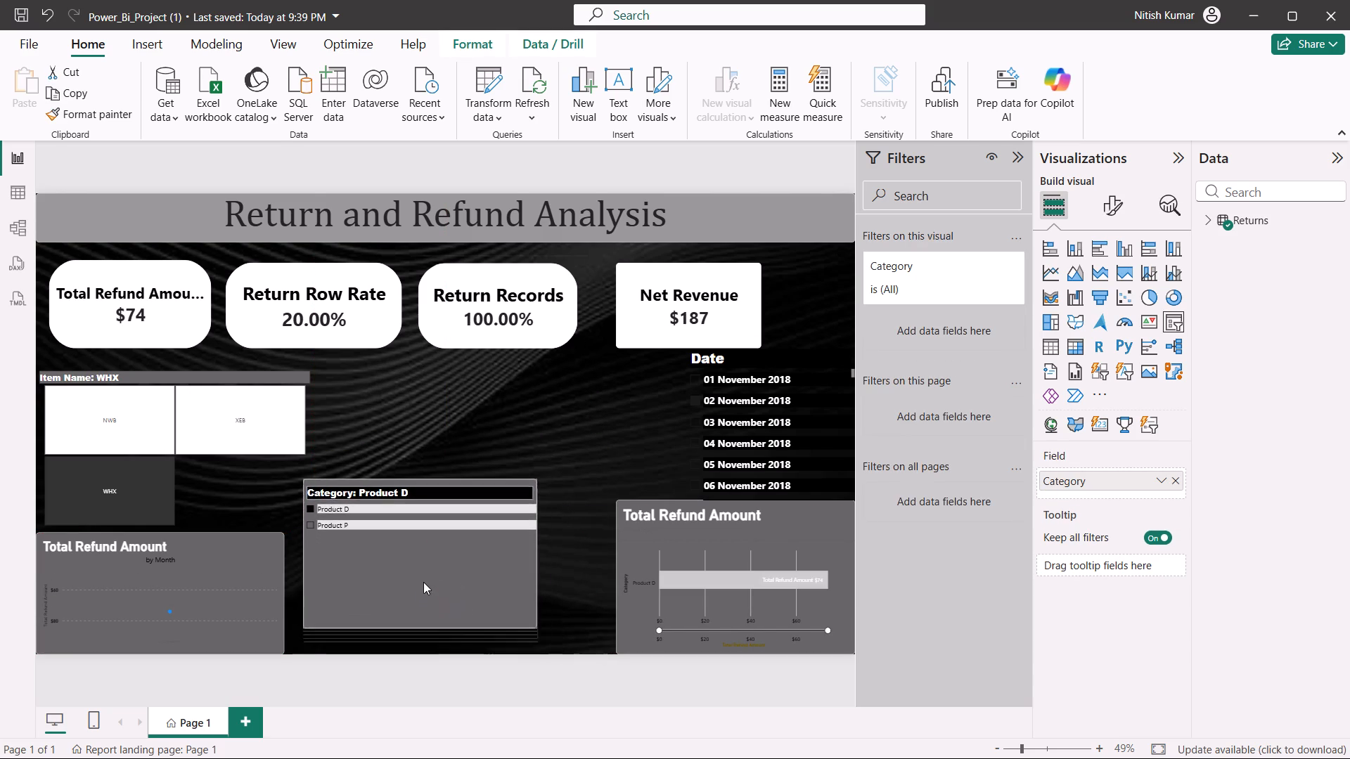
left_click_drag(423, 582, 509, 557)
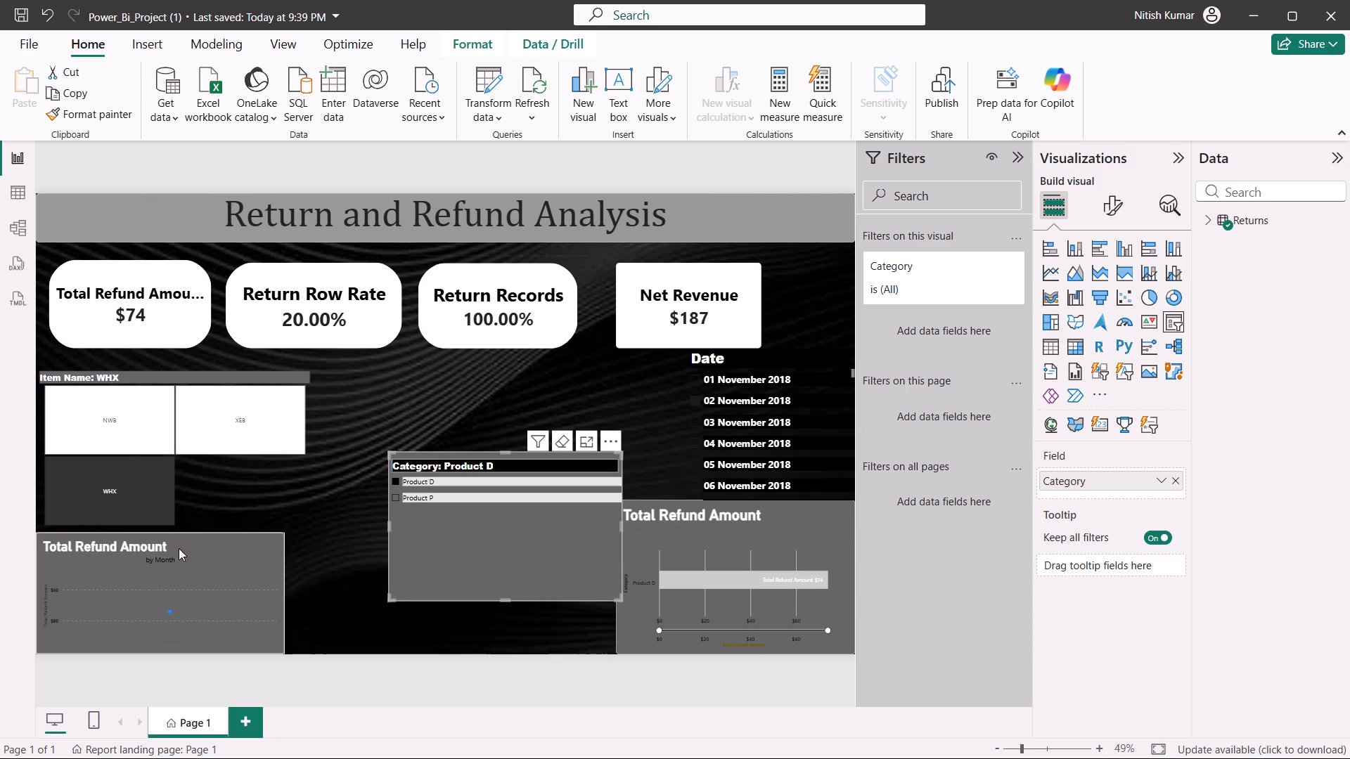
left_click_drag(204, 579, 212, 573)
Move the Date slicer to the middle of the page, beside the Item Name slicer and below the Return Row Rate card.
left_click_drag(752, 438, 442, 404)
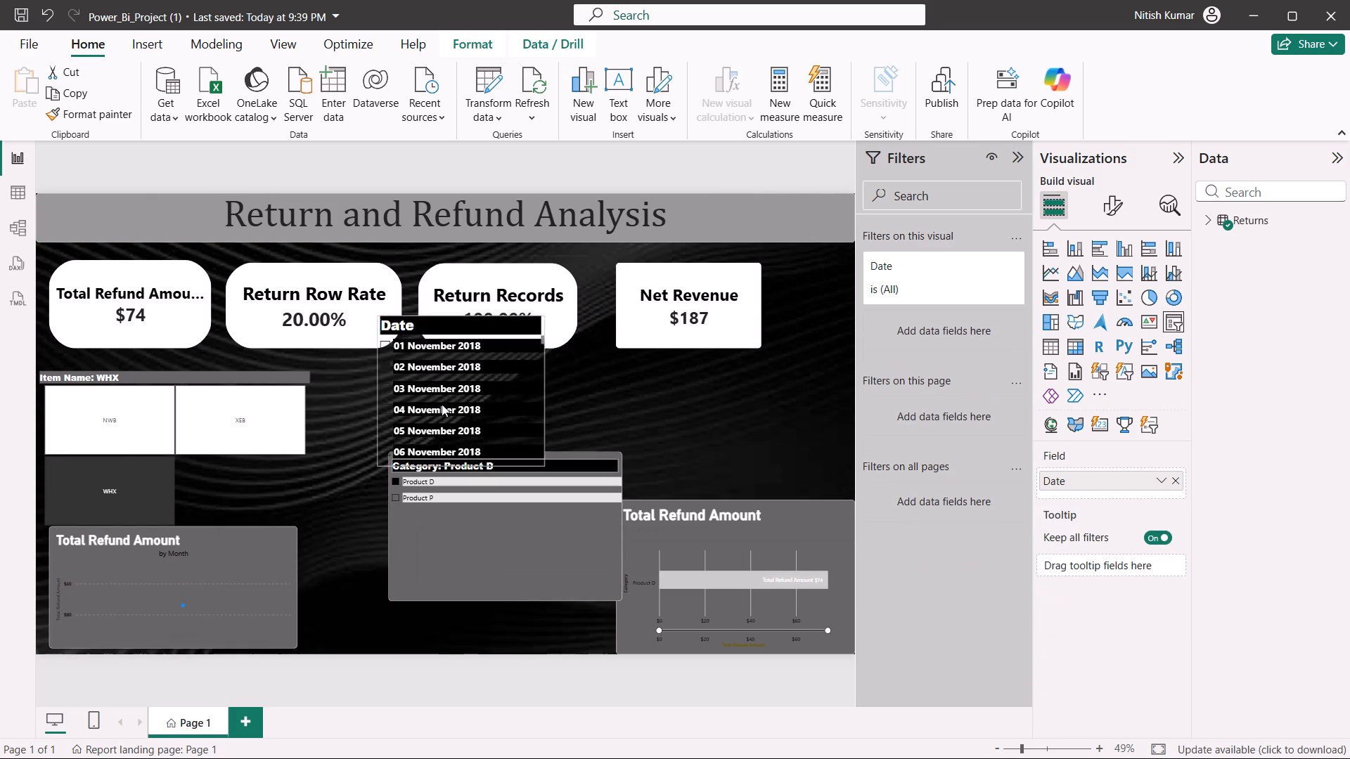
left_click_drag(442, 404, 389, 418)
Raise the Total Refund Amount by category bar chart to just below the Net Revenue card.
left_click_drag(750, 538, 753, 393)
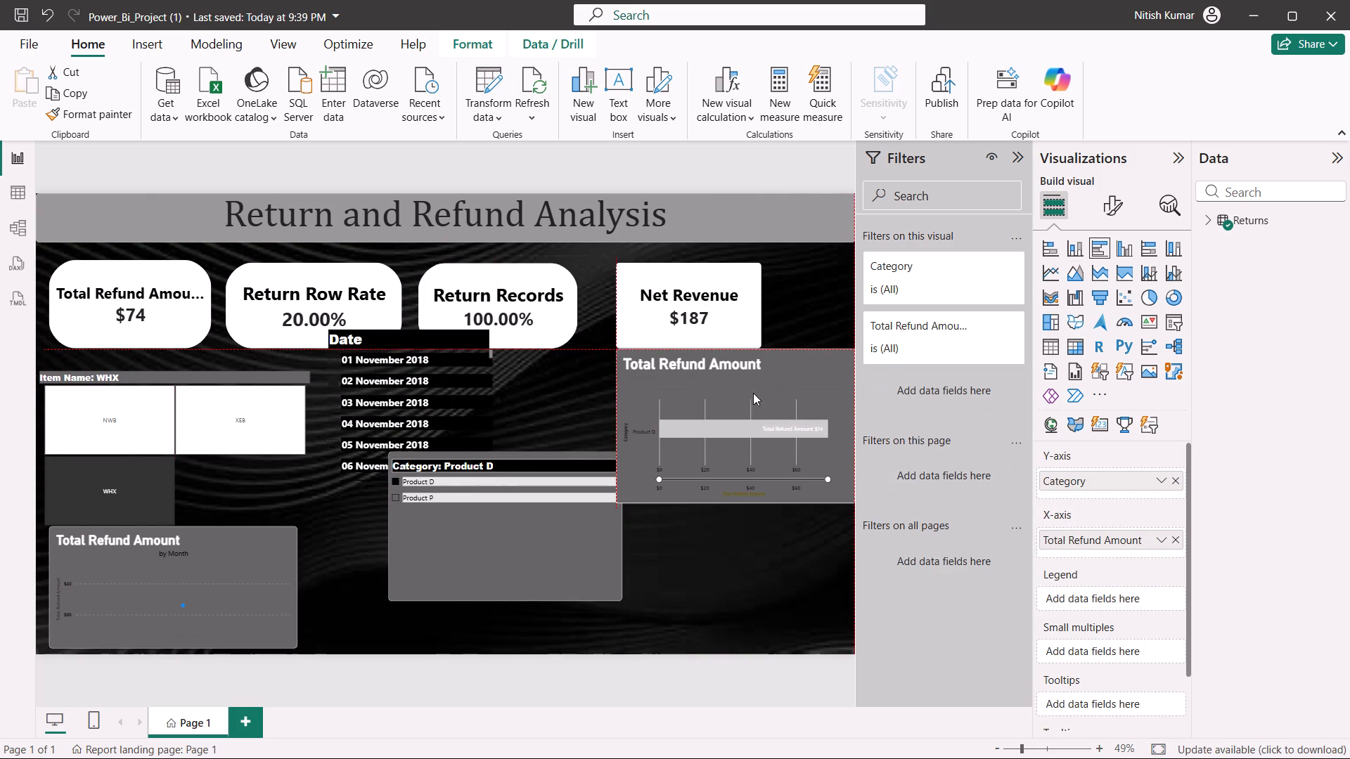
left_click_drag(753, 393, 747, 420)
Place the Category slicer at the page's bottom edge, centred beneath the Date slicer.
left_click_drag(522, 543, 540, 606)
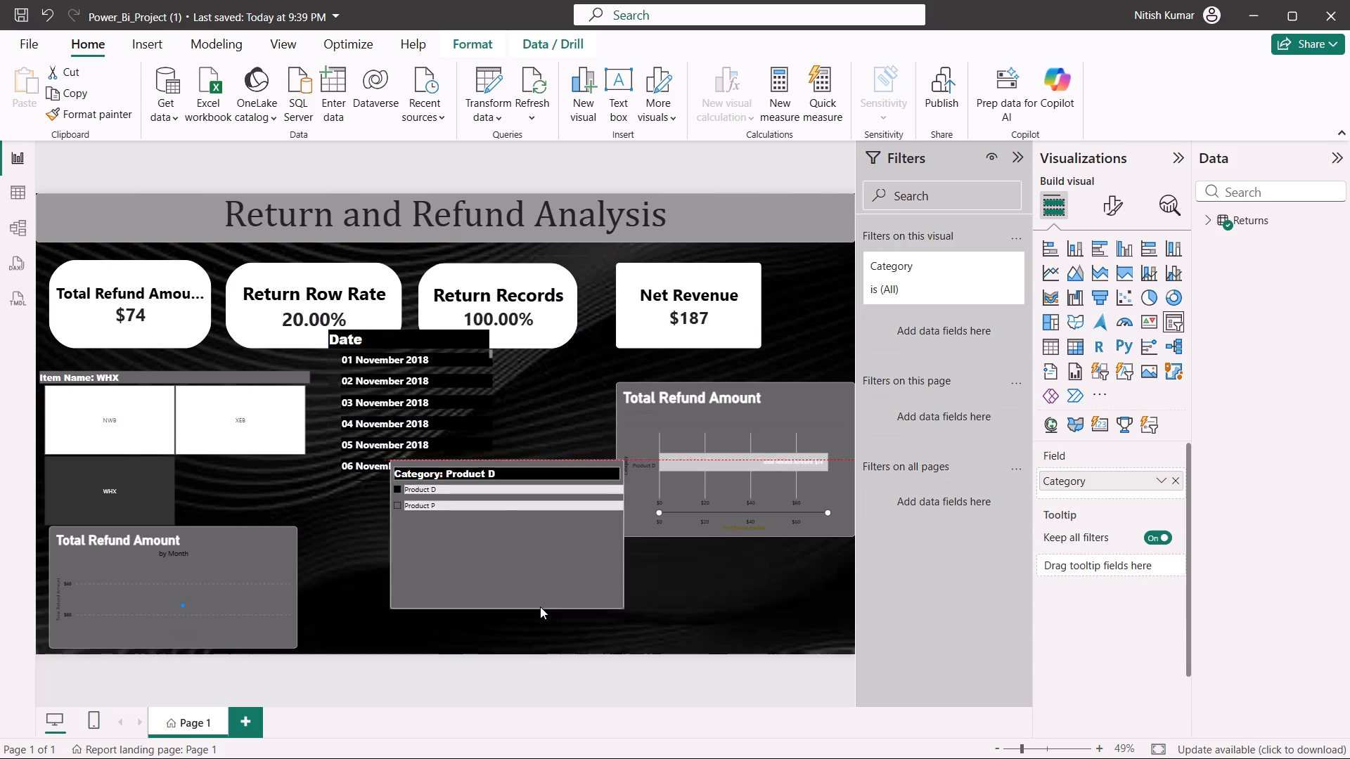
left_click_drag(540, 606, 482, 604)
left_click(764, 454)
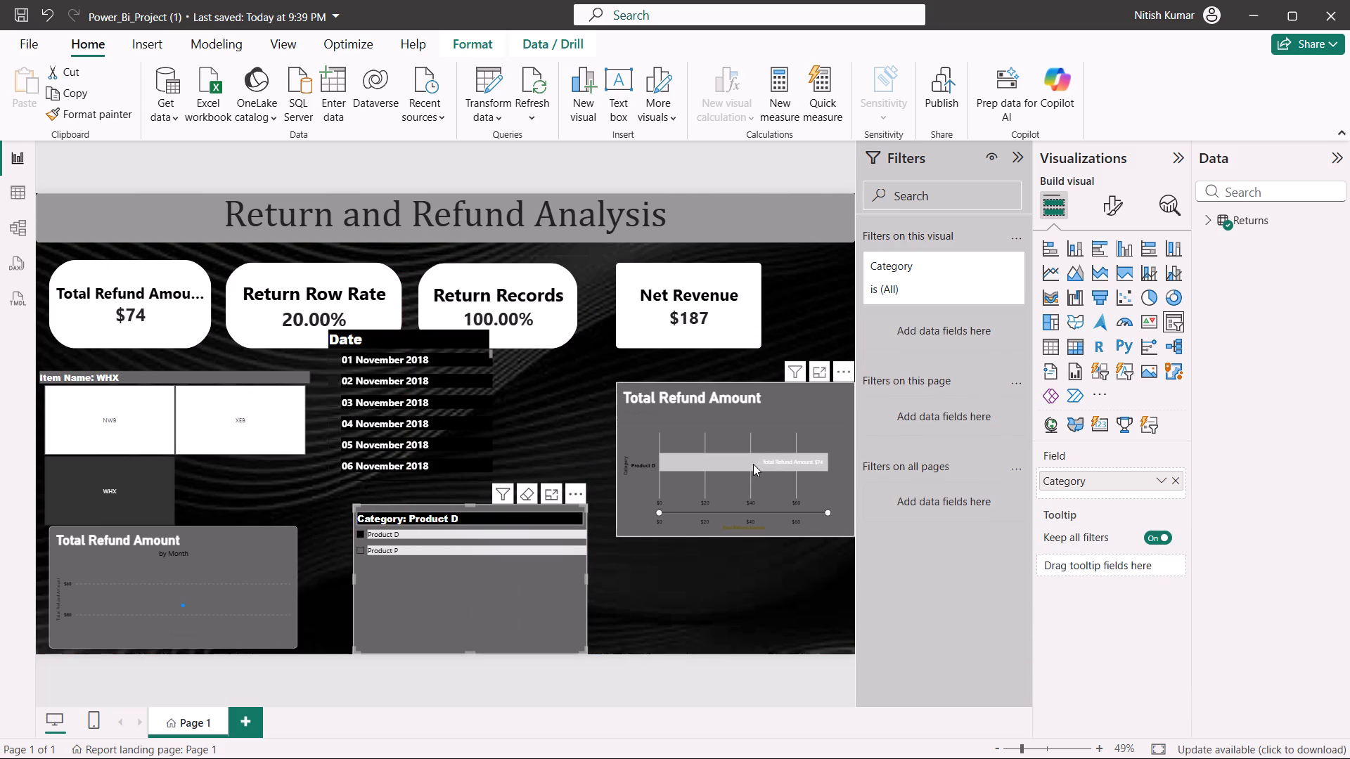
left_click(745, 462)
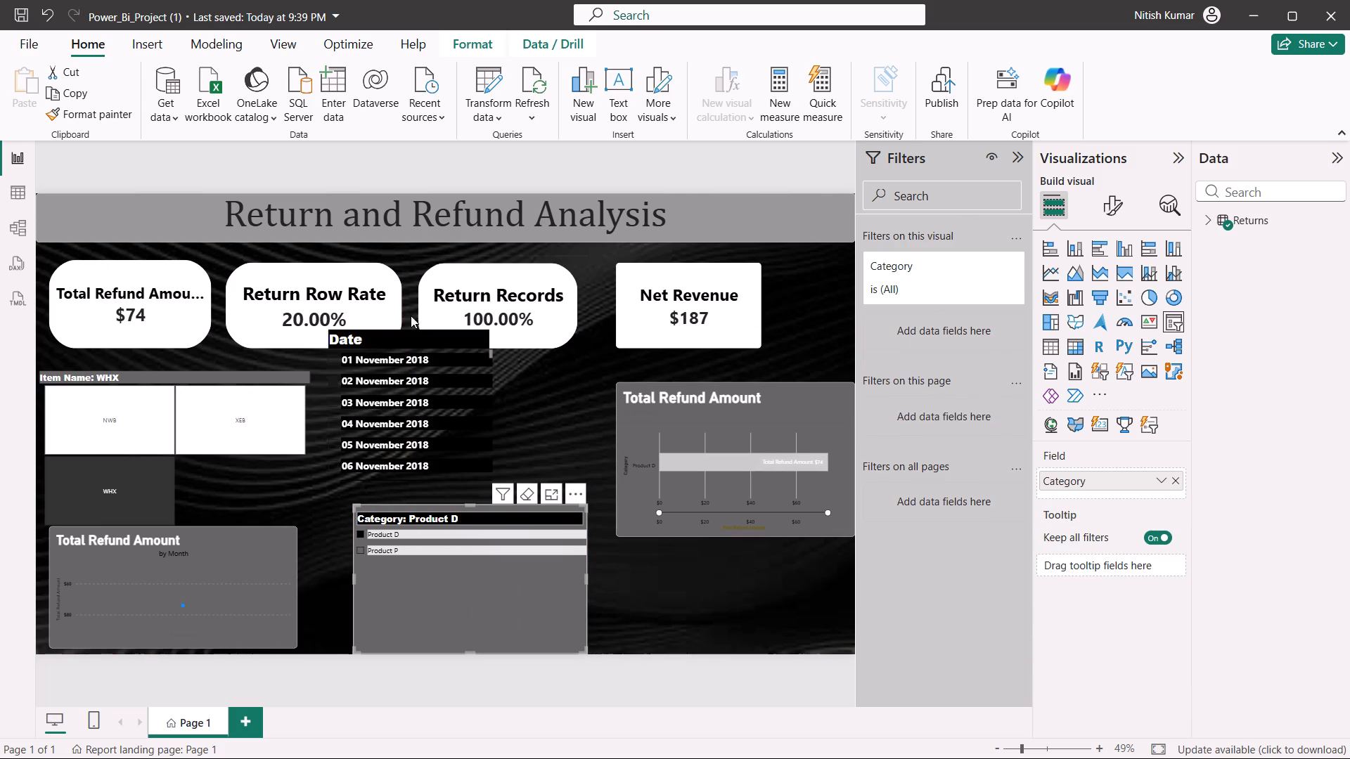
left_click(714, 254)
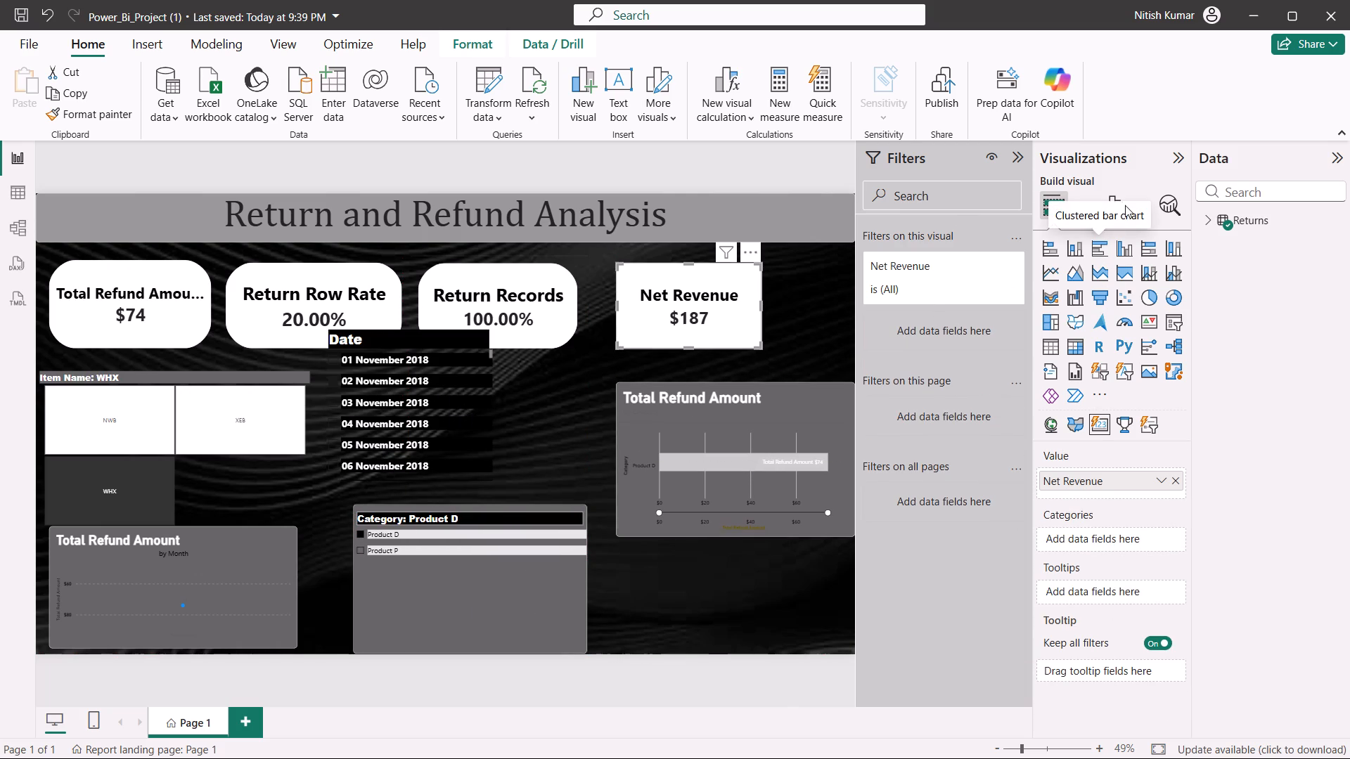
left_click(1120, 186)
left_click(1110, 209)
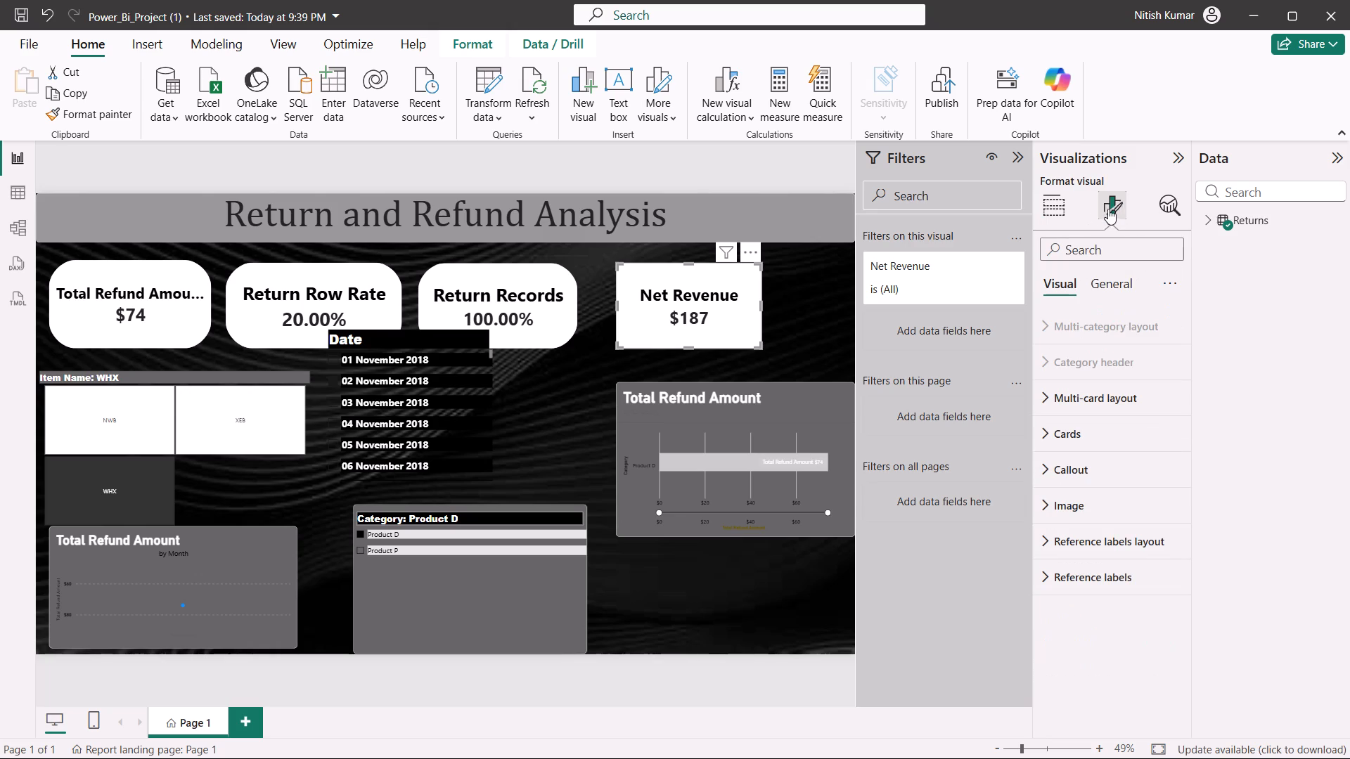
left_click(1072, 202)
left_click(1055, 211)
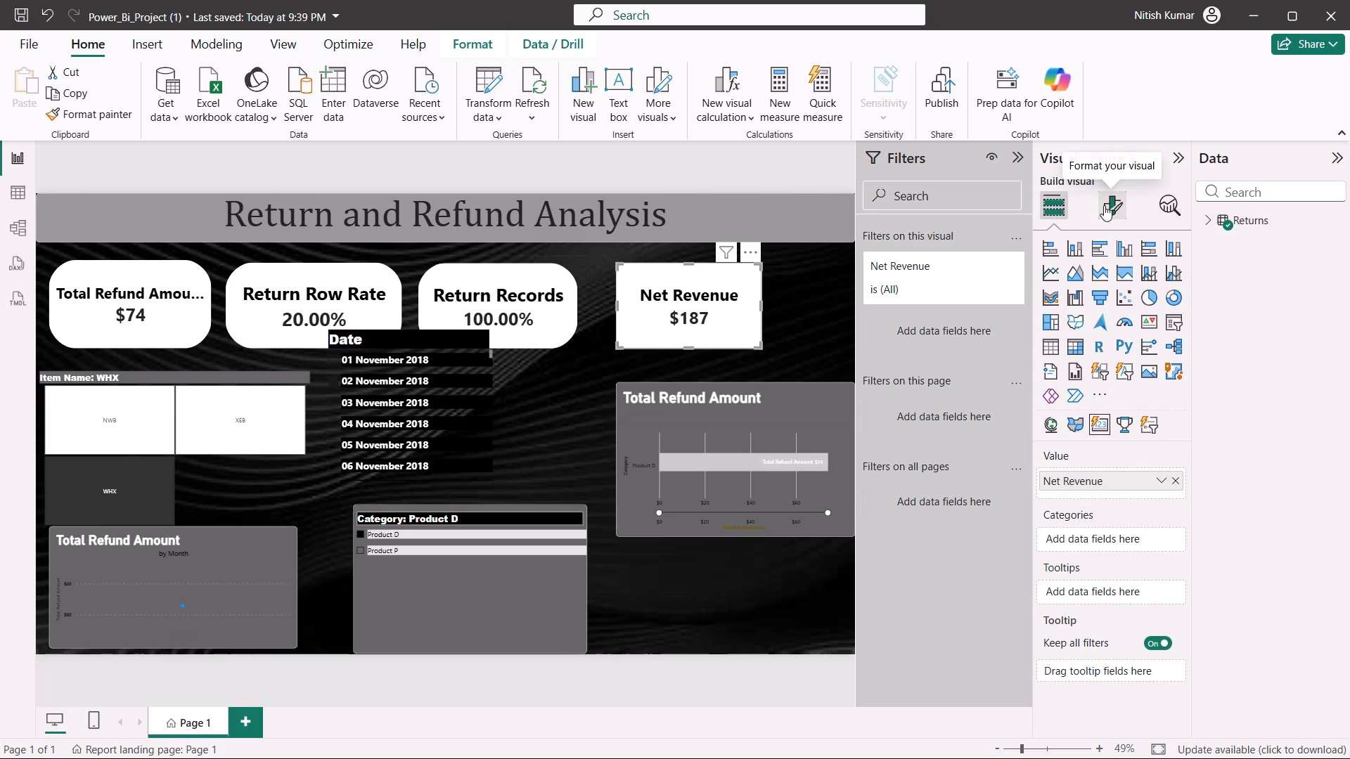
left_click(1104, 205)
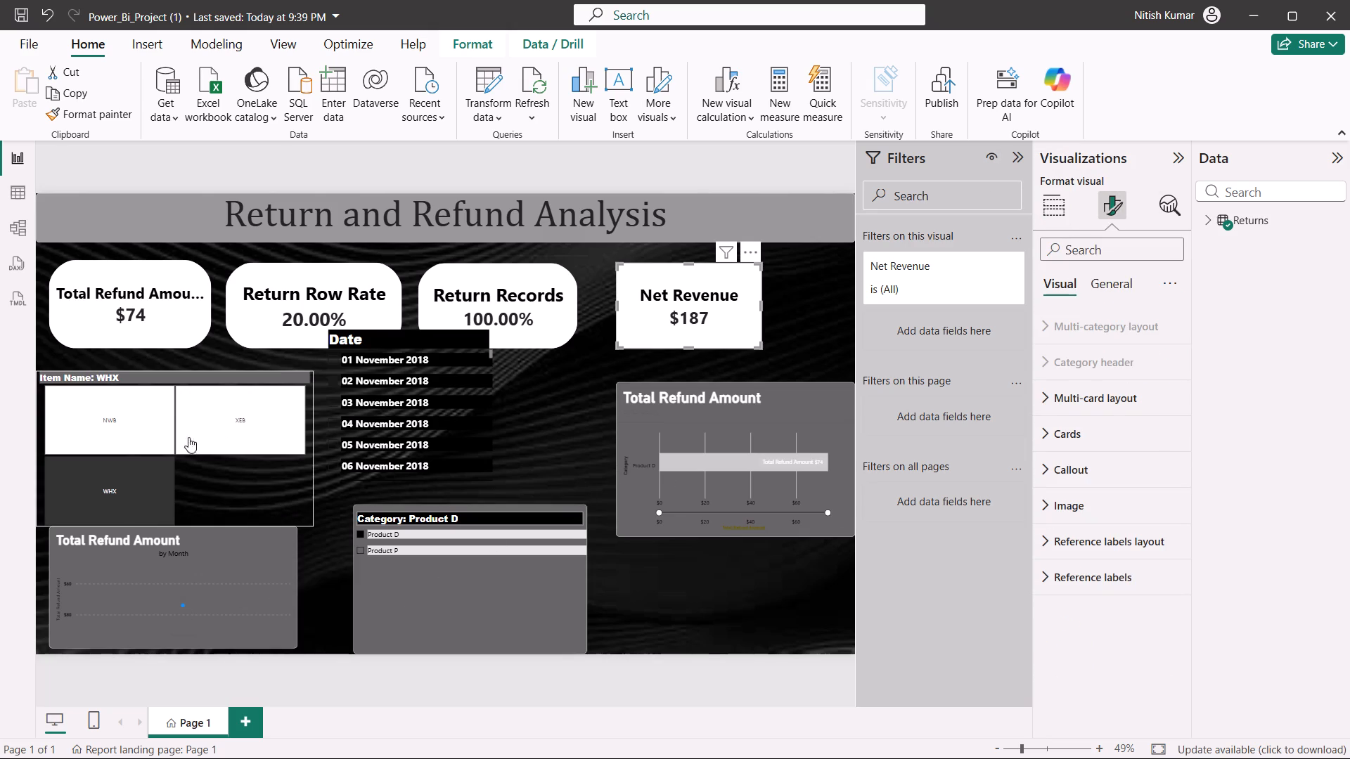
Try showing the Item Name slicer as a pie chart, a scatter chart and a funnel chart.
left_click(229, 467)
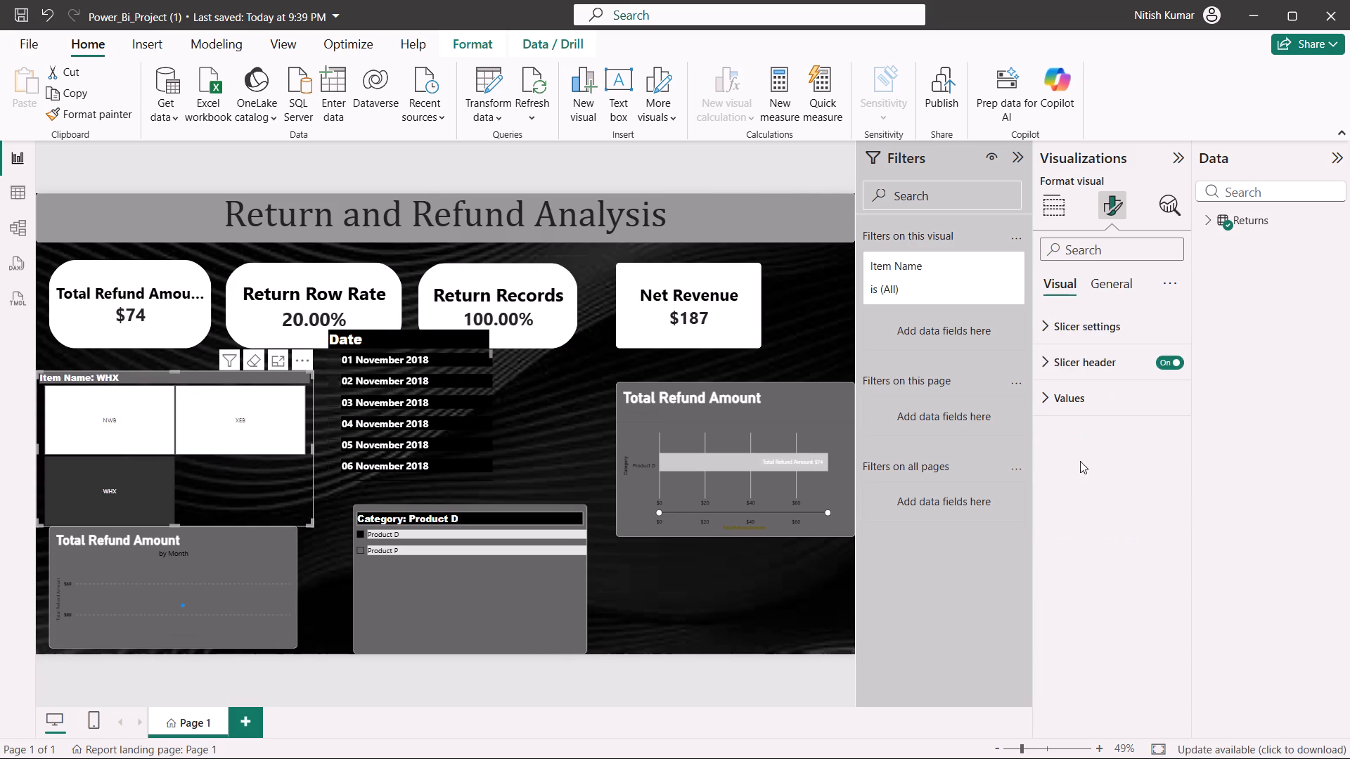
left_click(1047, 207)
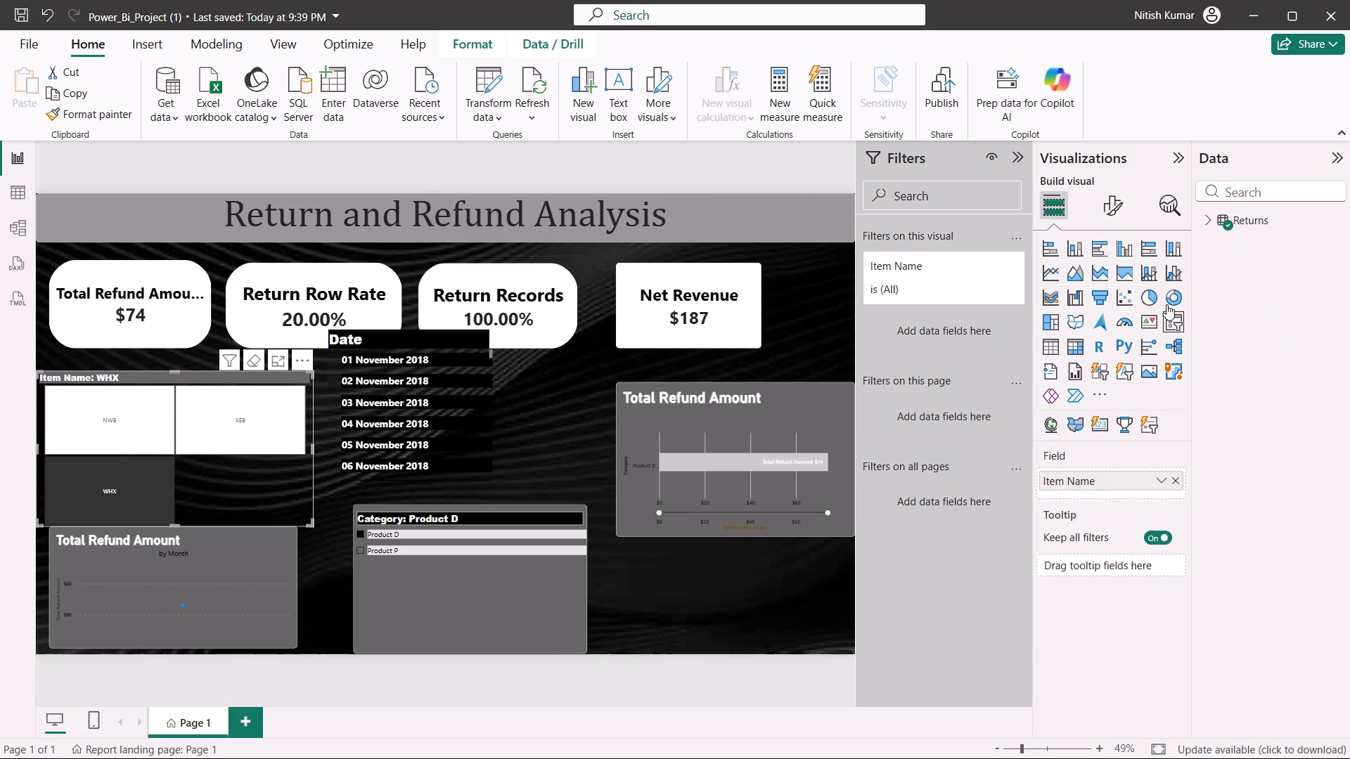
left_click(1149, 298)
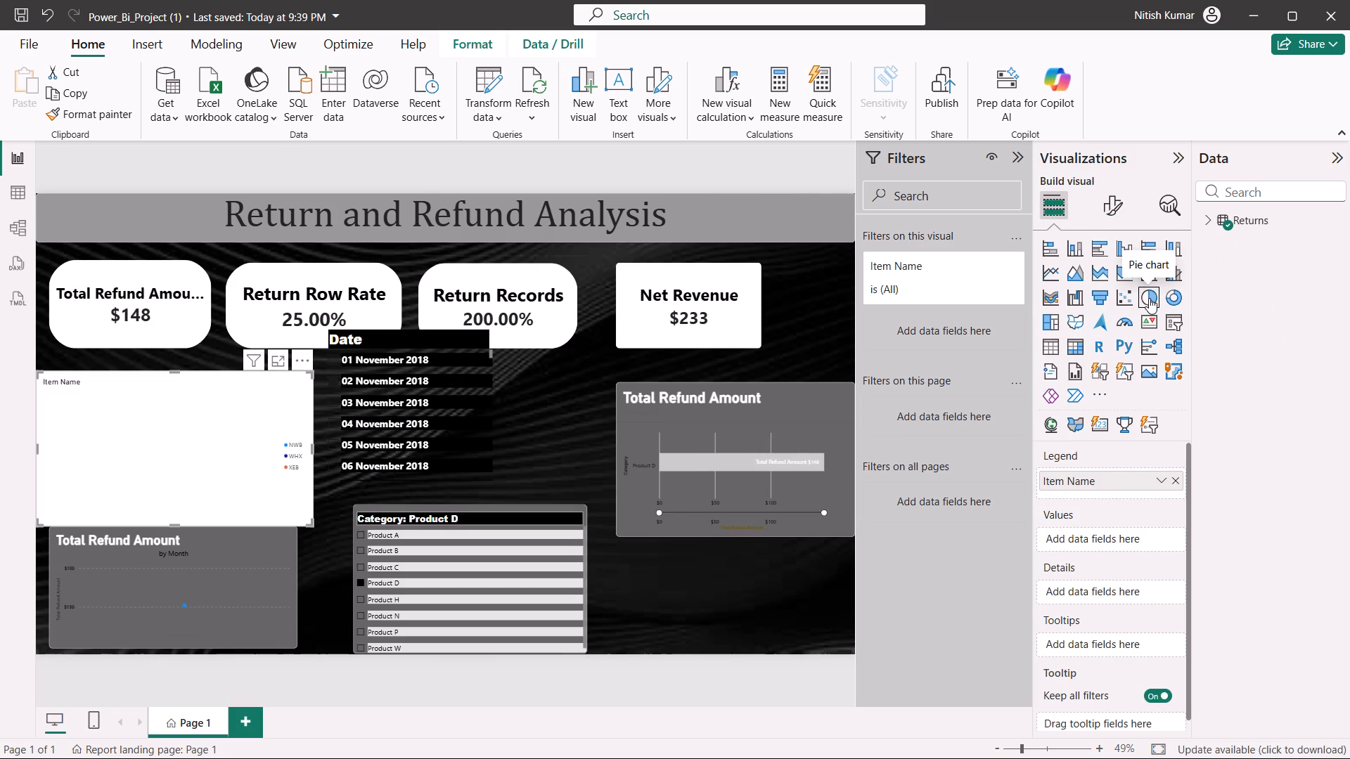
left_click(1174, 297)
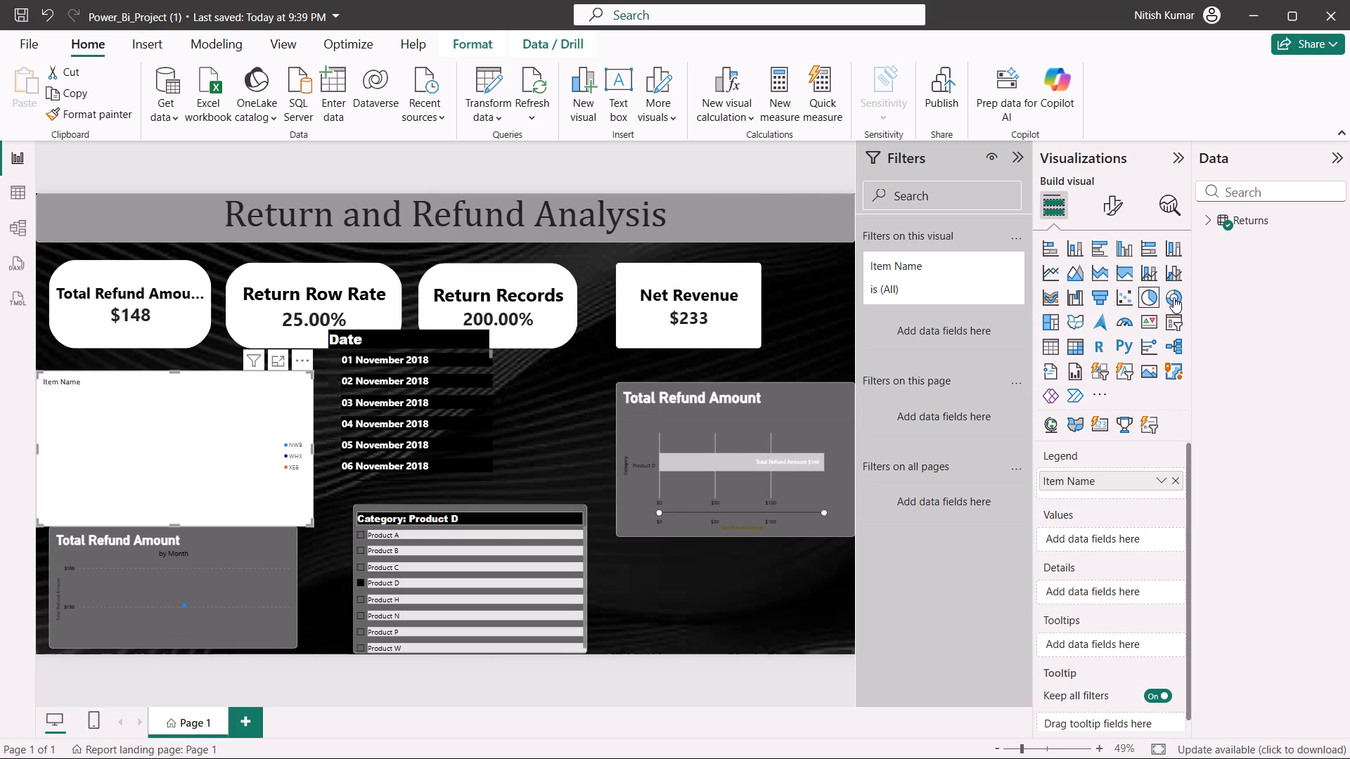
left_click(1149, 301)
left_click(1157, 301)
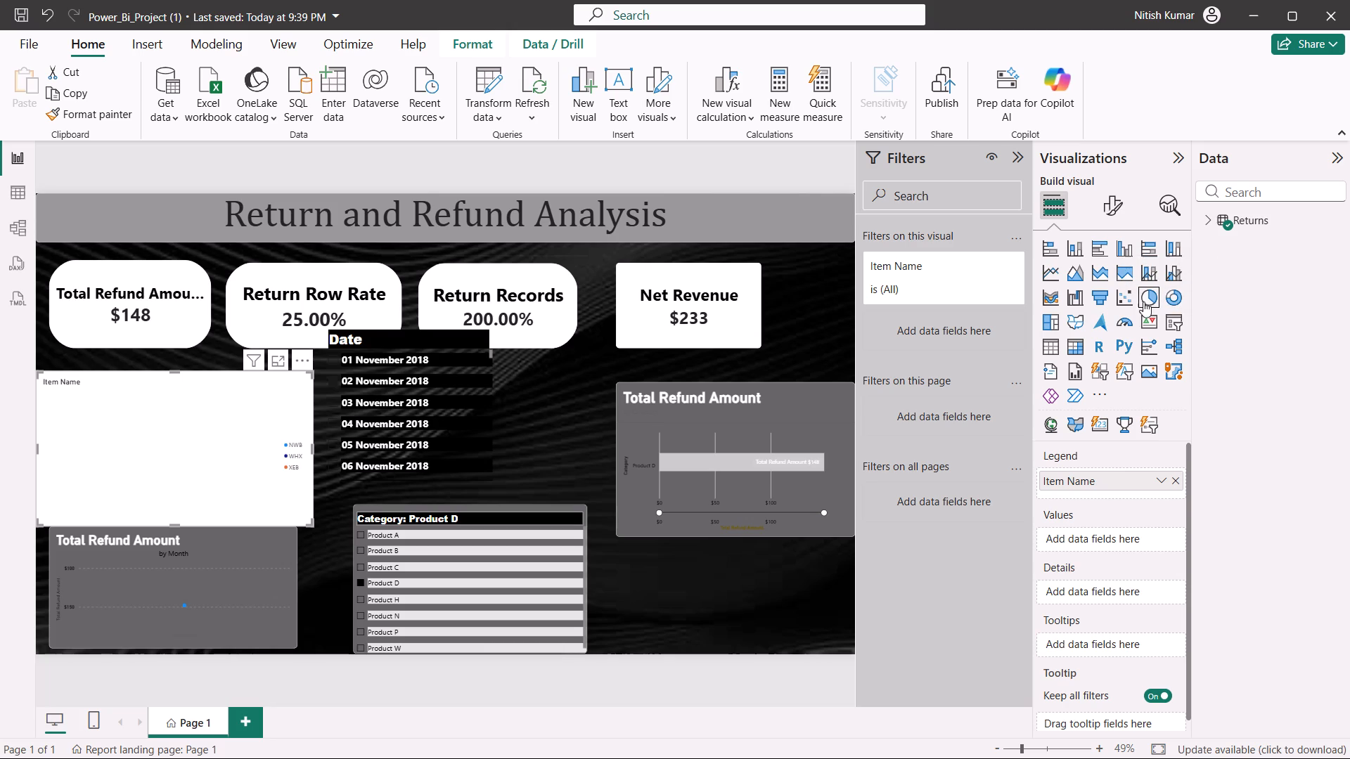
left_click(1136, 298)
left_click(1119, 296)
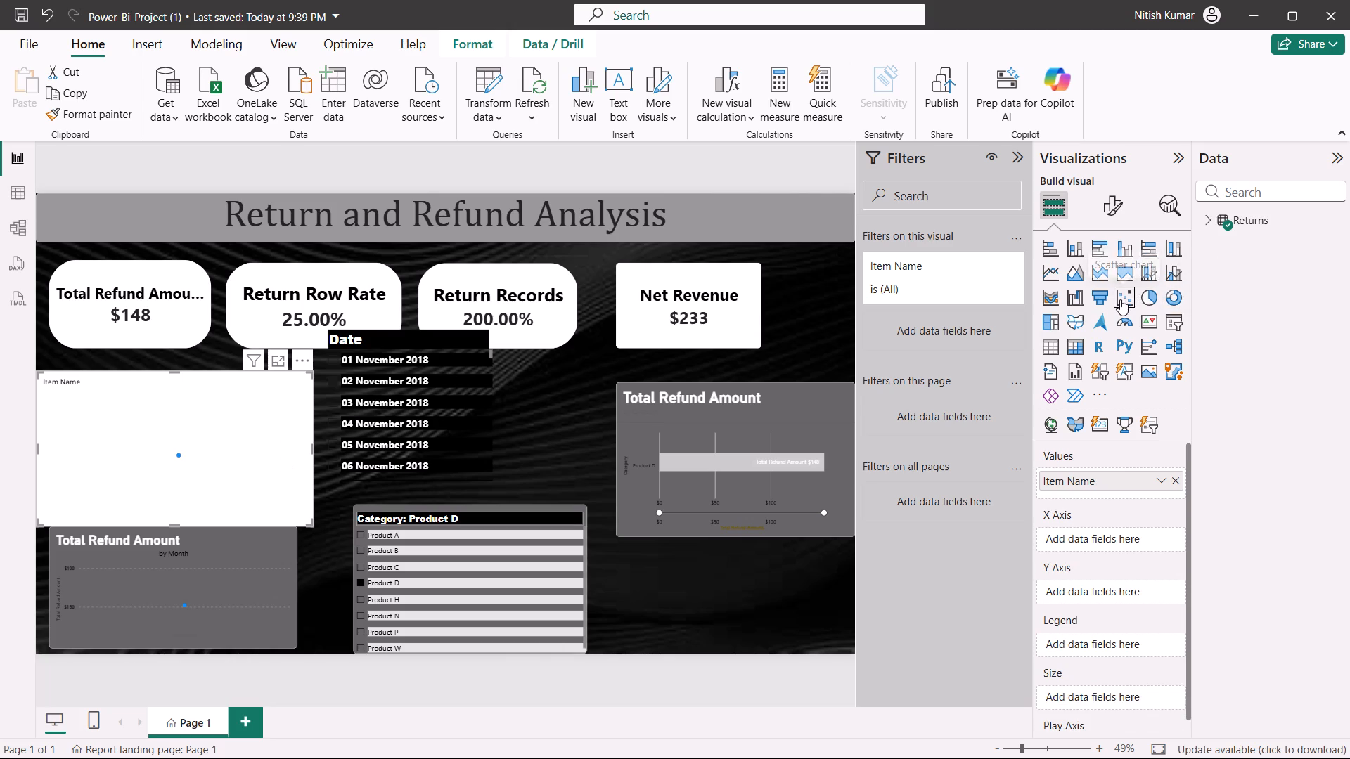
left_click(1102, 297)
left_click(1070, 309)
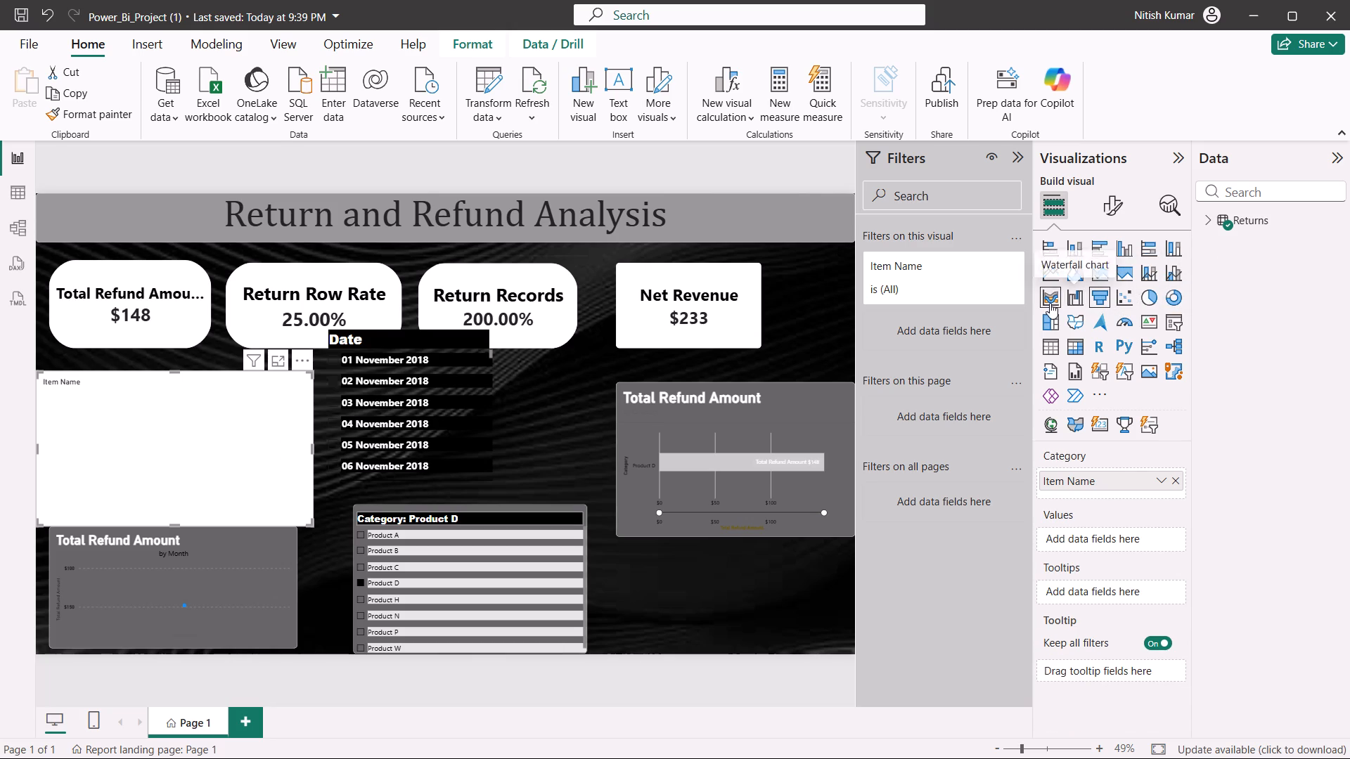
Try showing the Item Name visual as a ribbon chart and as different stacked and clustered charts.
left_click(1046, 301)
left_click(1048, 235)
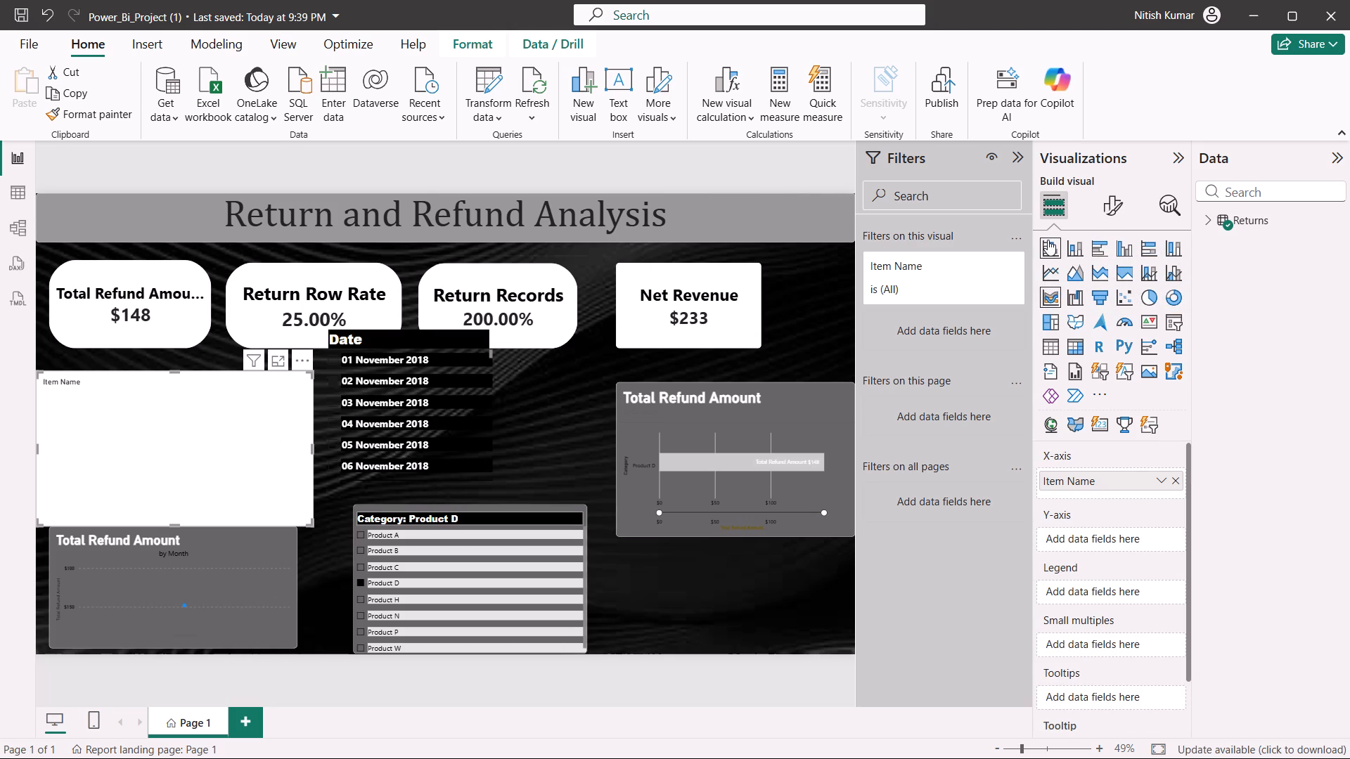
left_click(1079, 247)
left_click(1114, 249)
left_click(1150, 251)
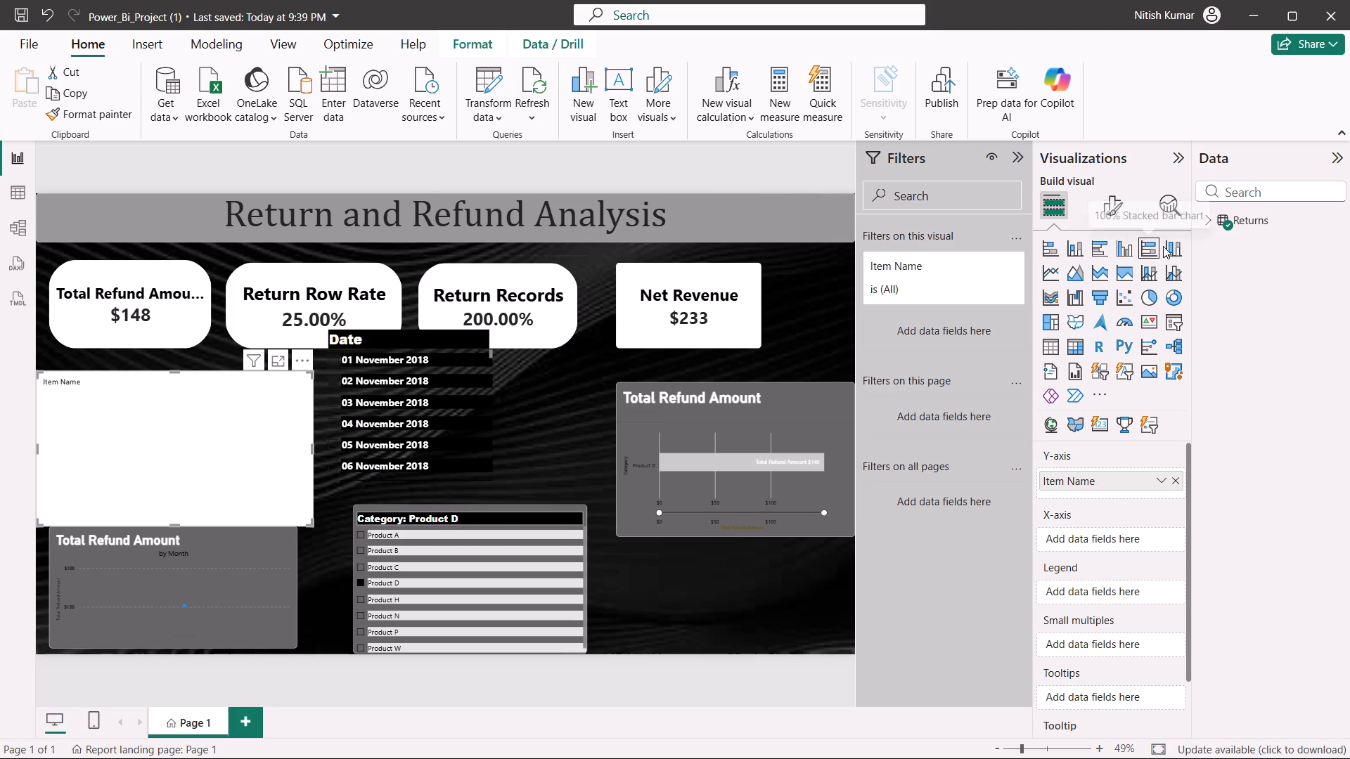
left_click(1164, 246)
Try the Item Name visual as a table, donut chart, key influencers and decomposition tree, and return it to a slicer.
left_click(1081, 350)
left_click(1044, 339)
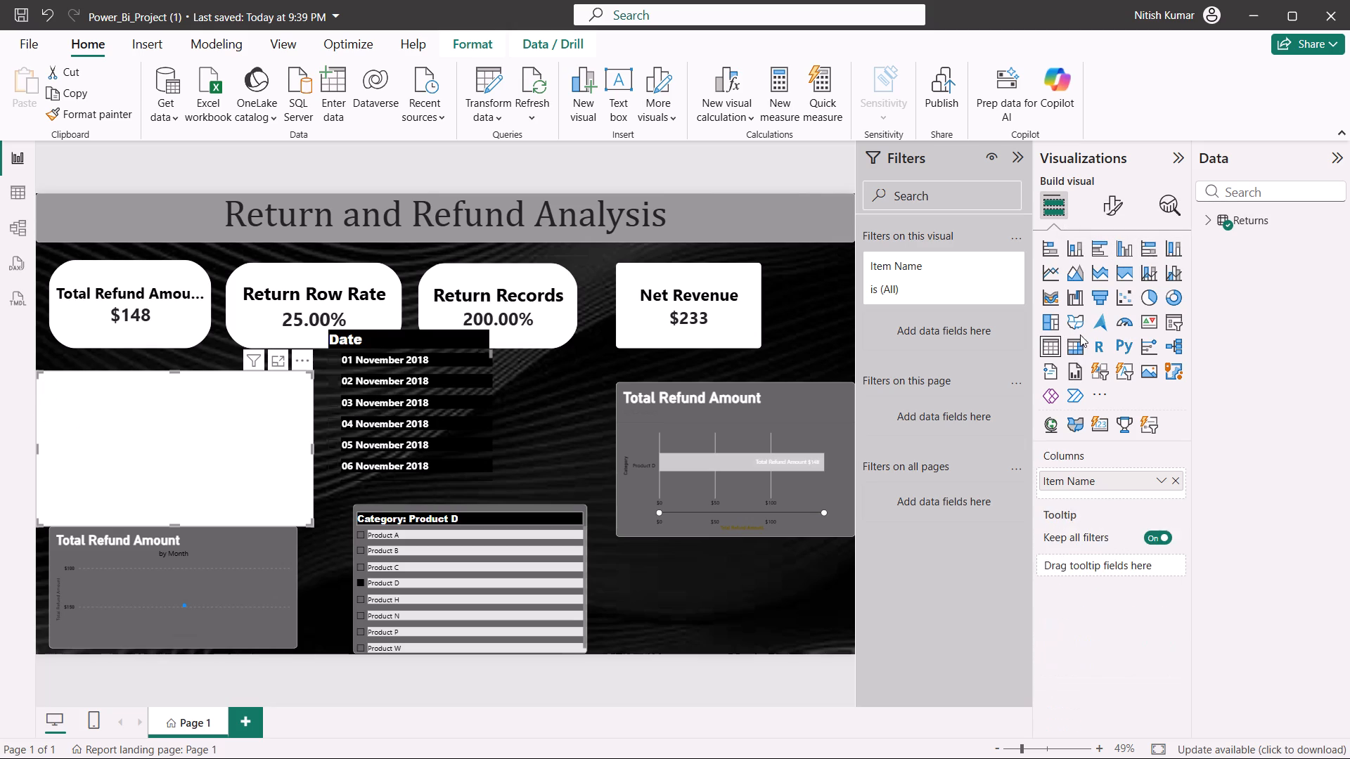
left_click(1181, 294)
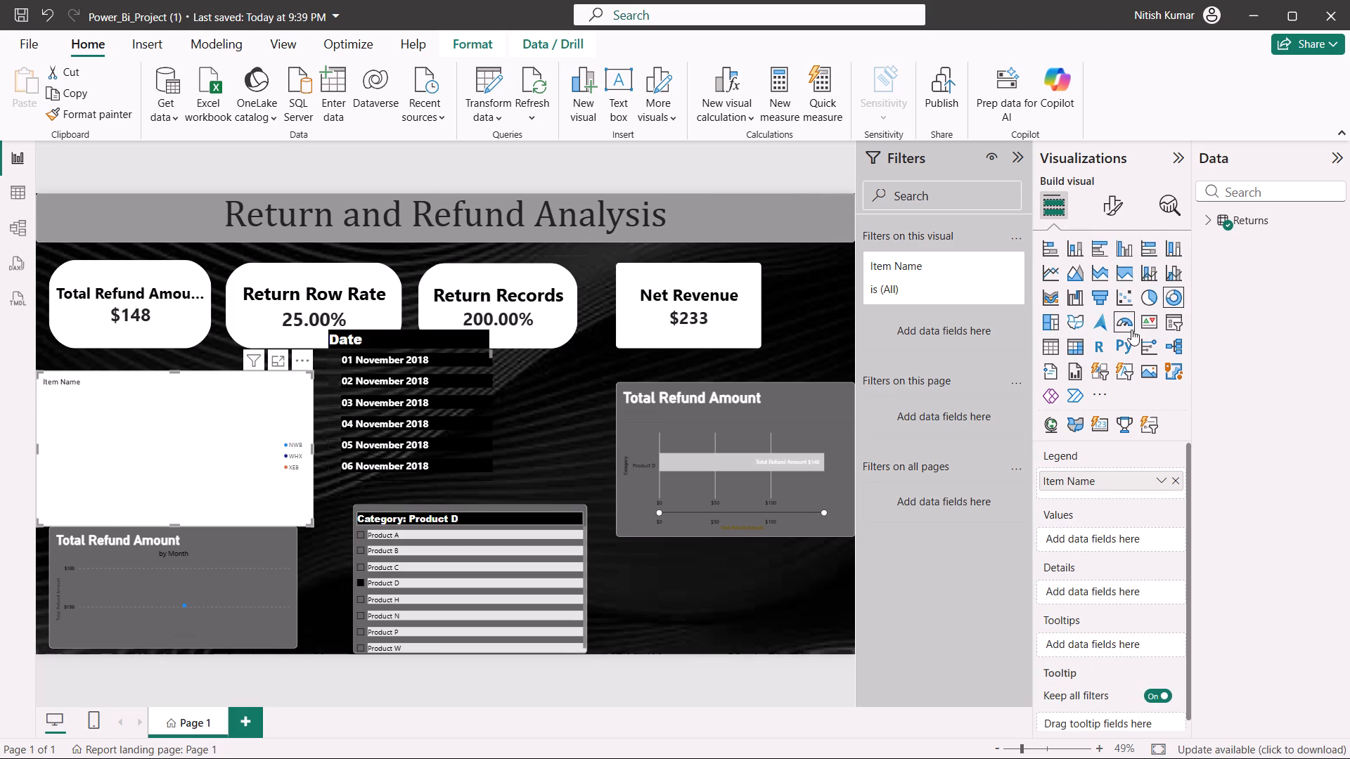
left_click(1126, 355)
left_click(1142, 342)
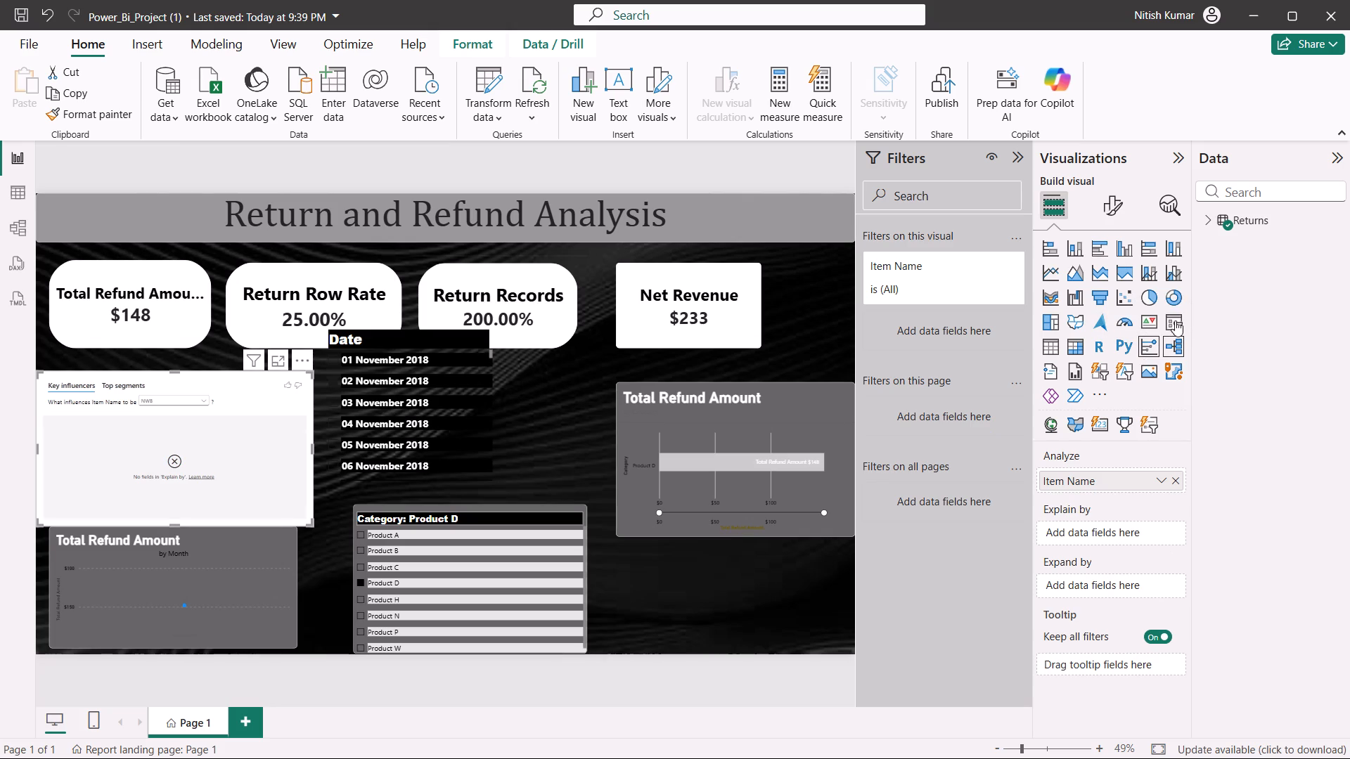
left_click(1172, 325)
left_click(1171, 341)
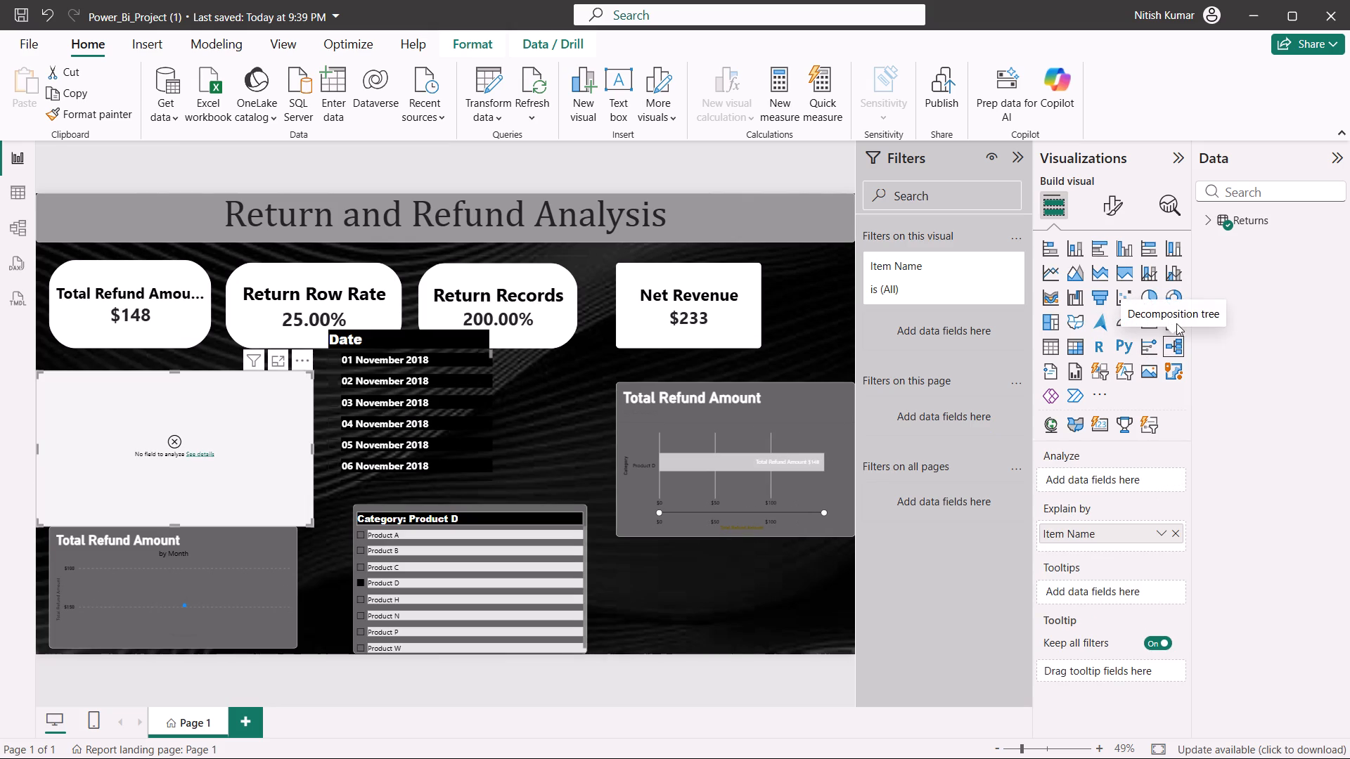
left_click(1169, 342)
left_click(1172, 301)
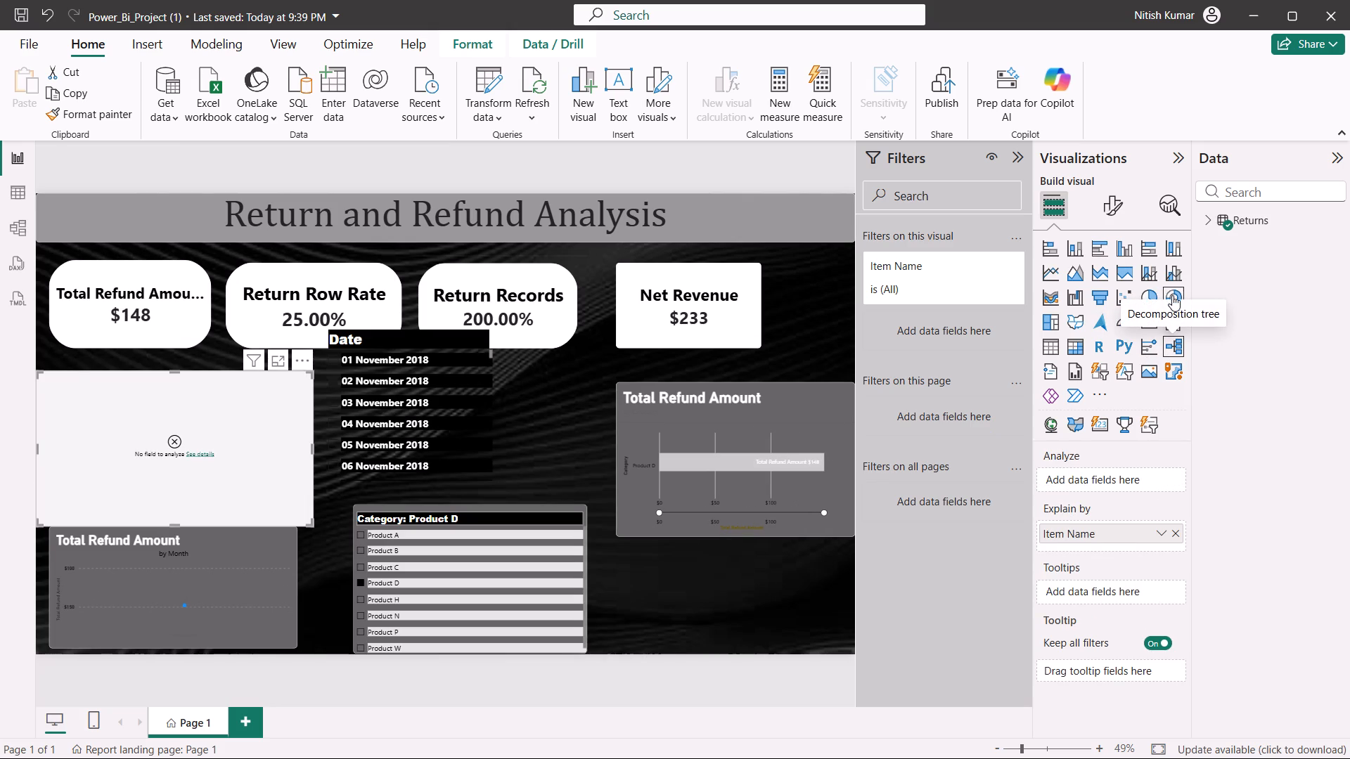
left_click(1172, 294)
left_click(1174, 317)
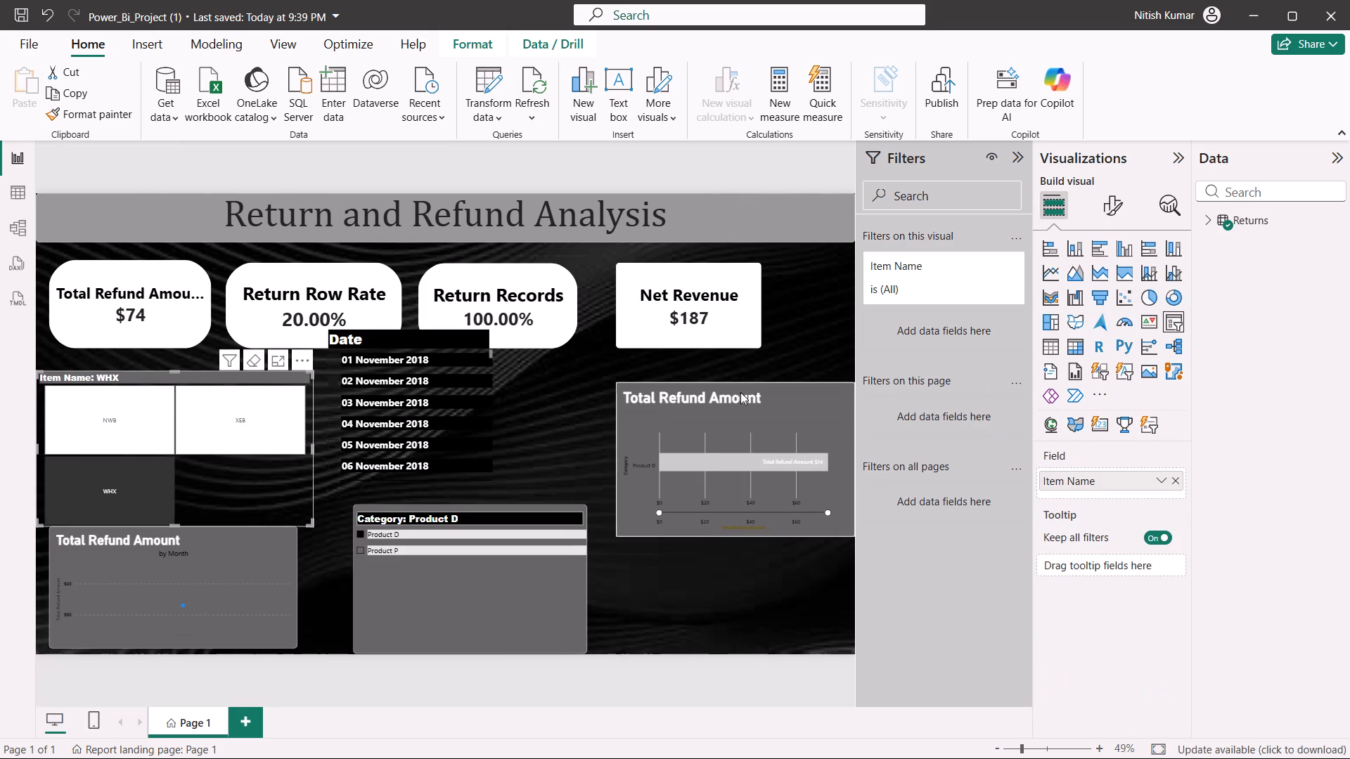
Convert the monthly Total Refund Amount area chart into a gauge.
left_click(694, 574)
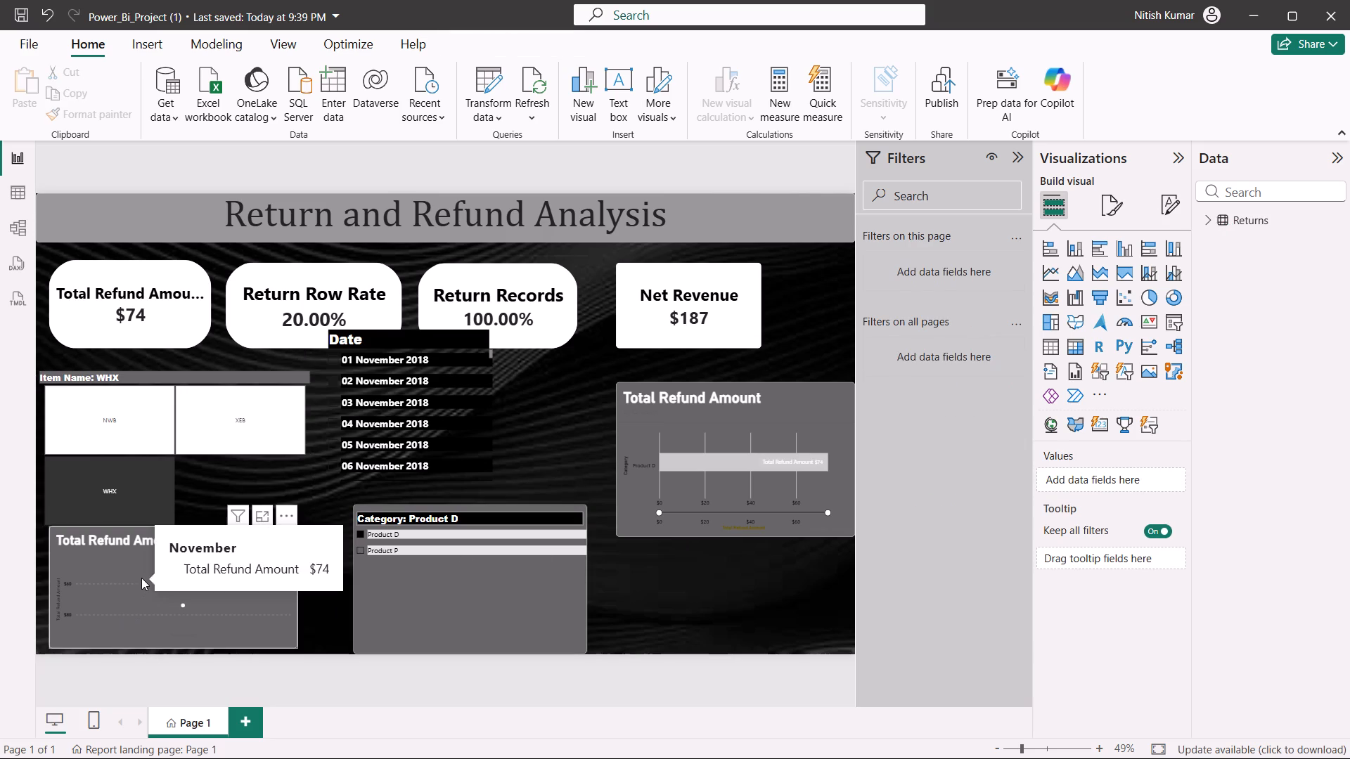
left_click(187, 576)
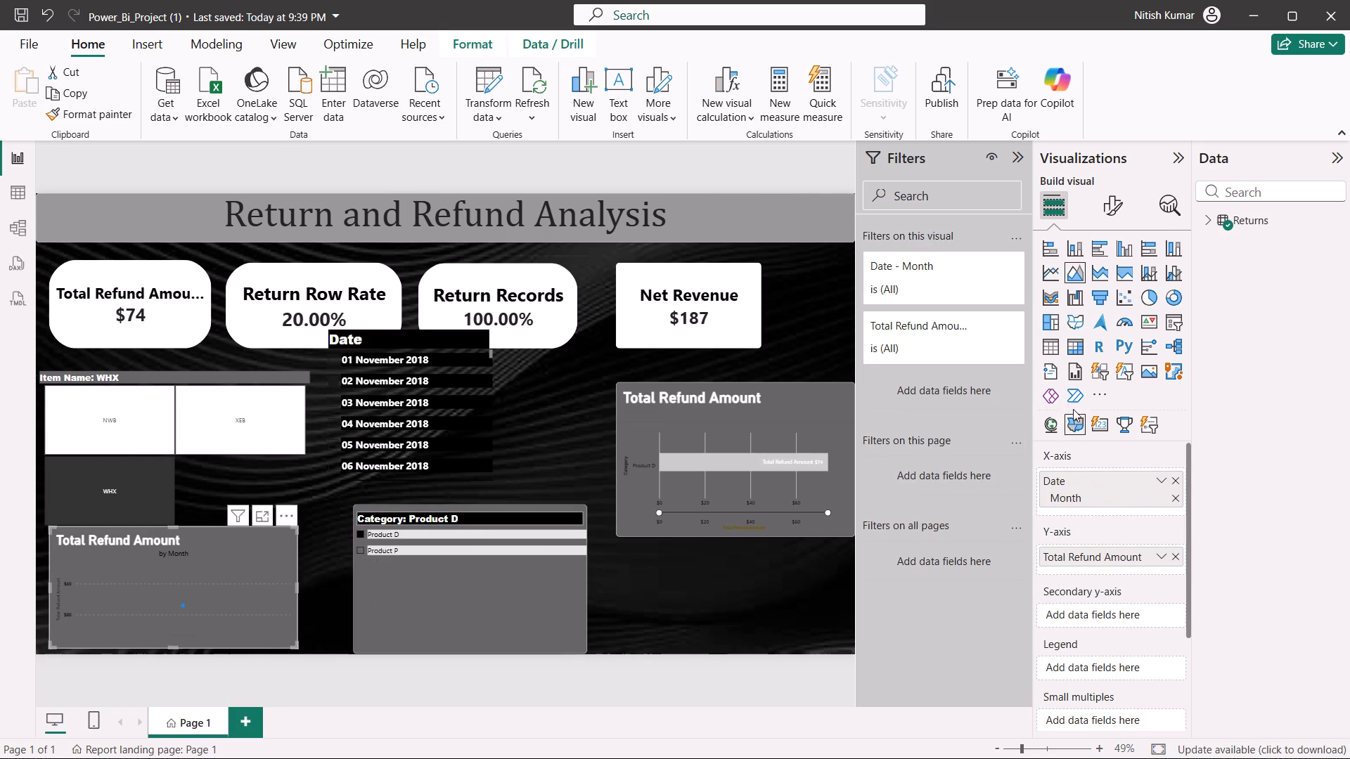
left_click(1124, 322)
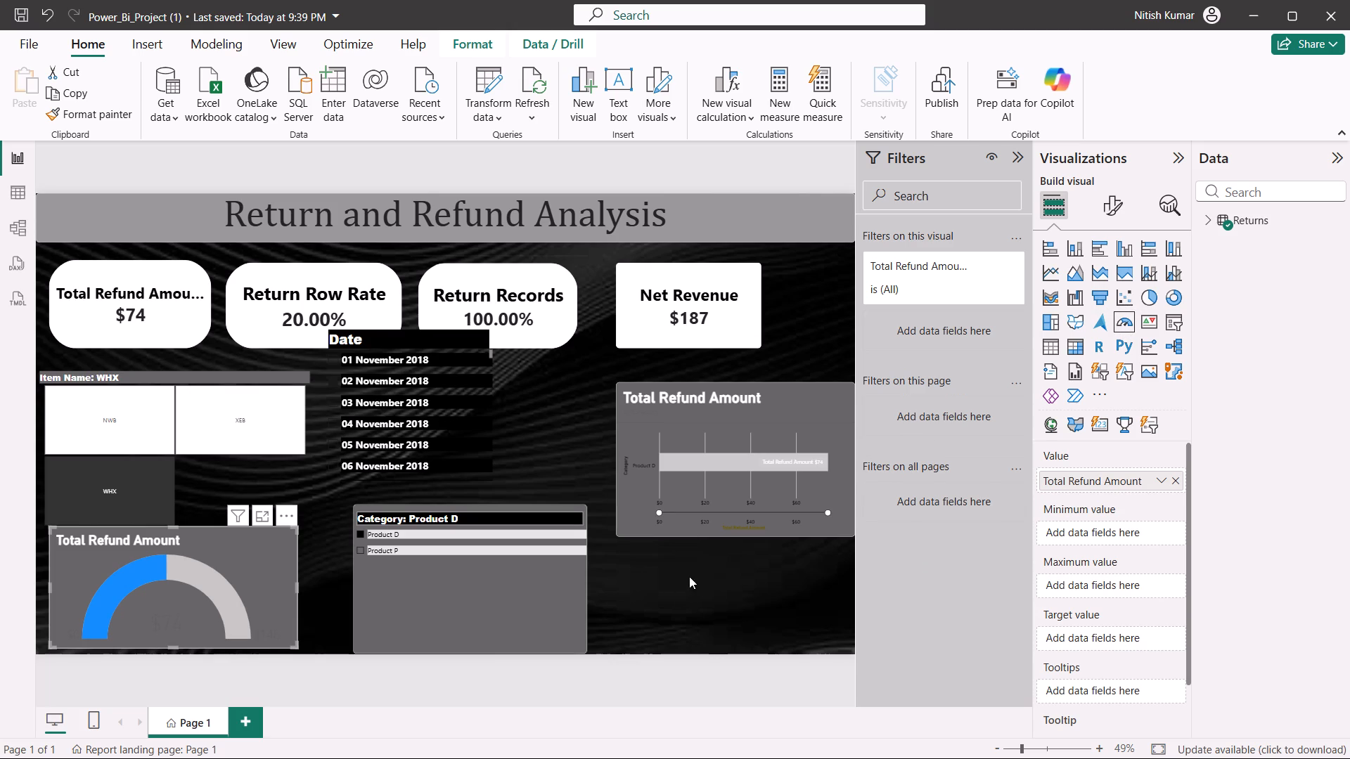
Move the Total Refund Amount gauge into the page's lower-left corner, just beneath the Item Name slicer.
left_click(220, 564)
left_click(169, 585)
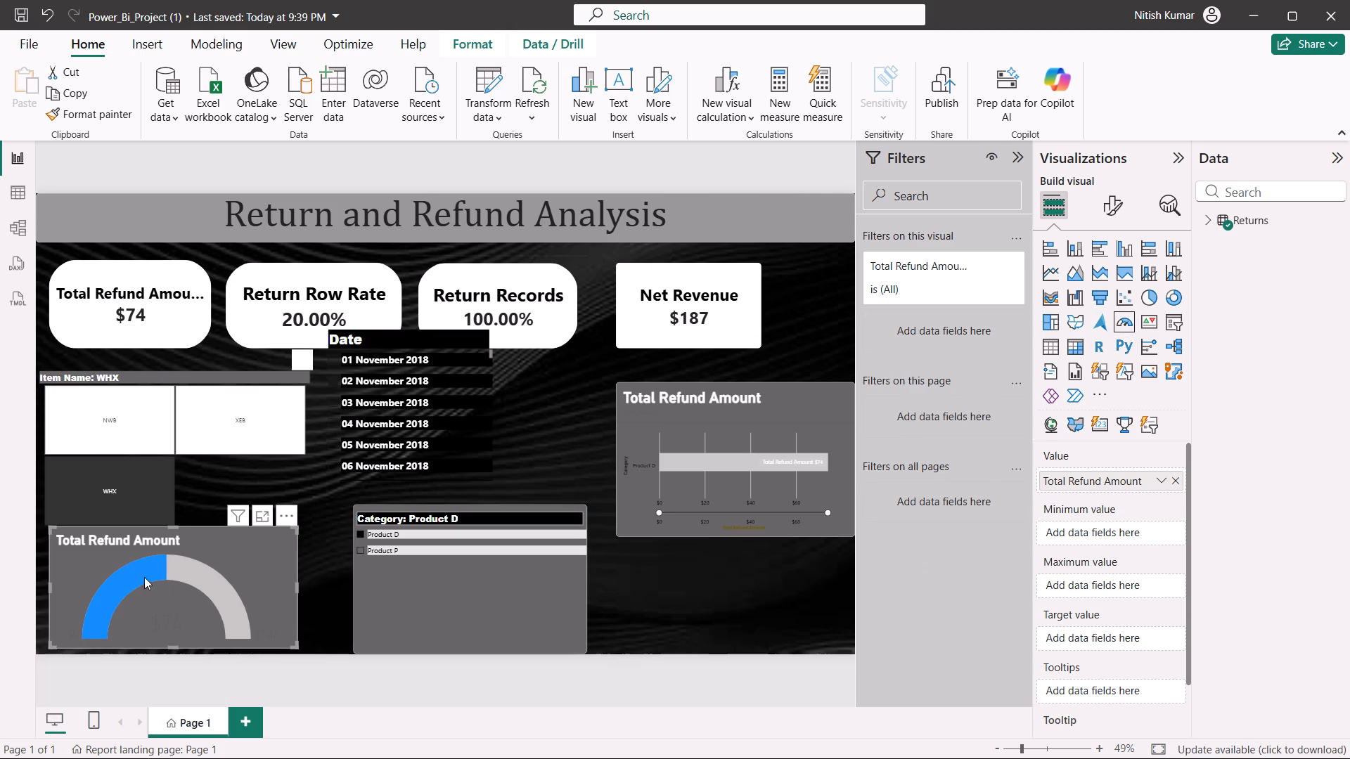
left_click(99, 572)
left_click_drag(164, 597, 162, 616)
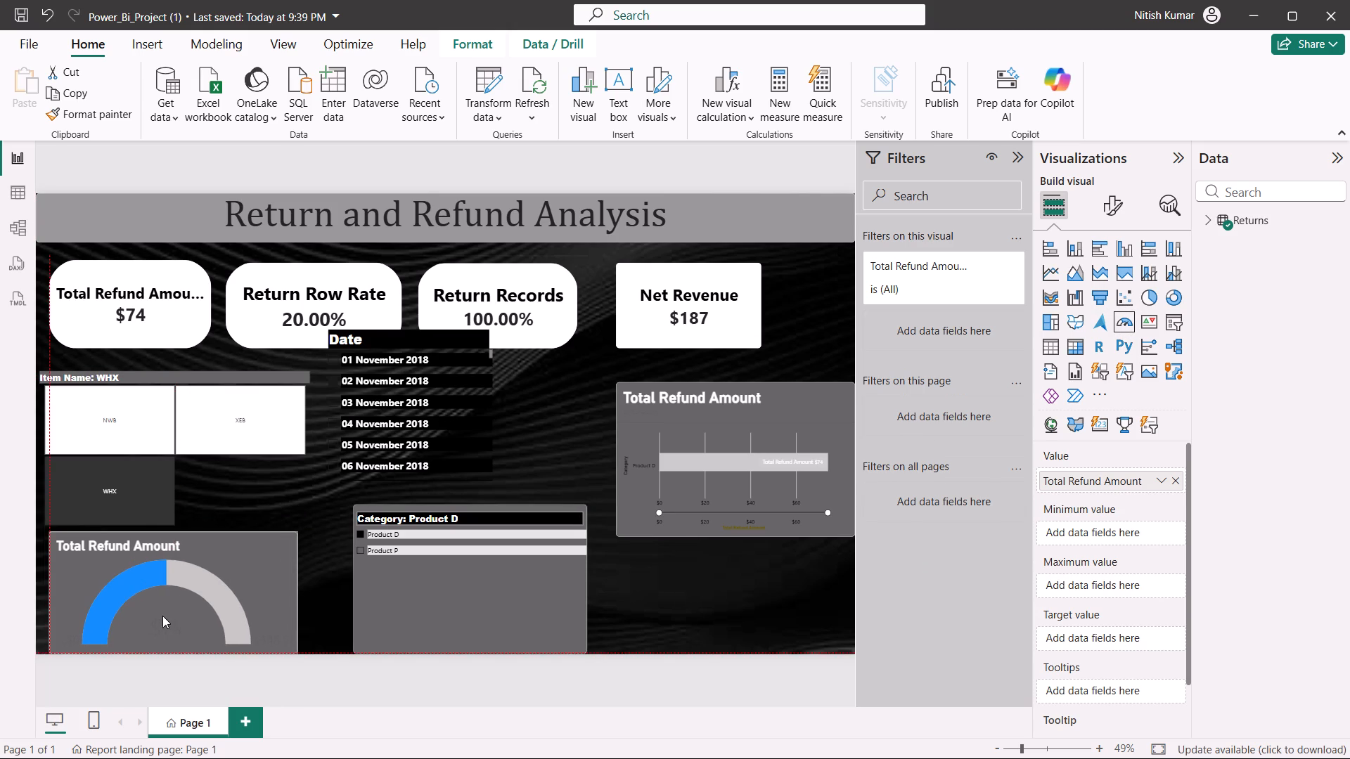
left_click_drag(162, 616, 147, 614)
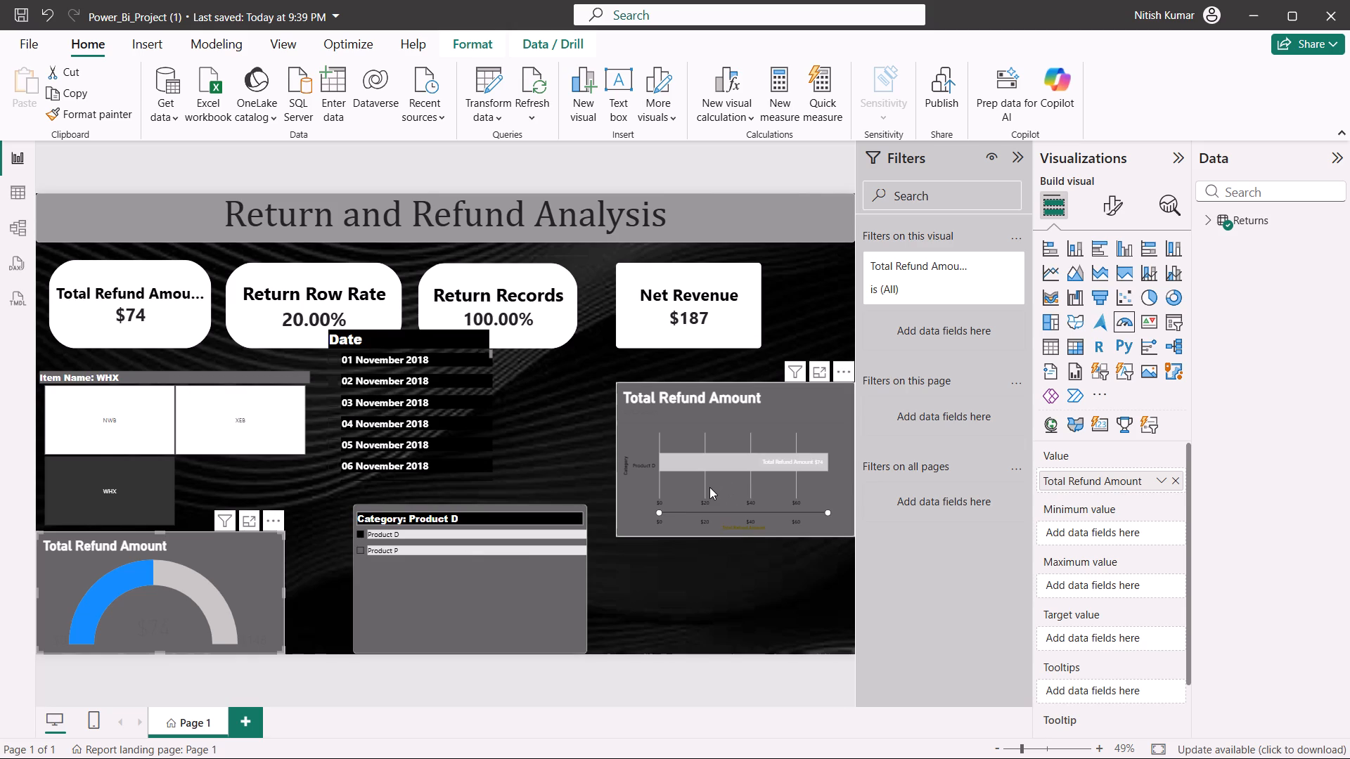
Move the Total Refund Amount by category bar chart down into the page's lower-right corner.
left_click_drag(709, 487, 722, 607)
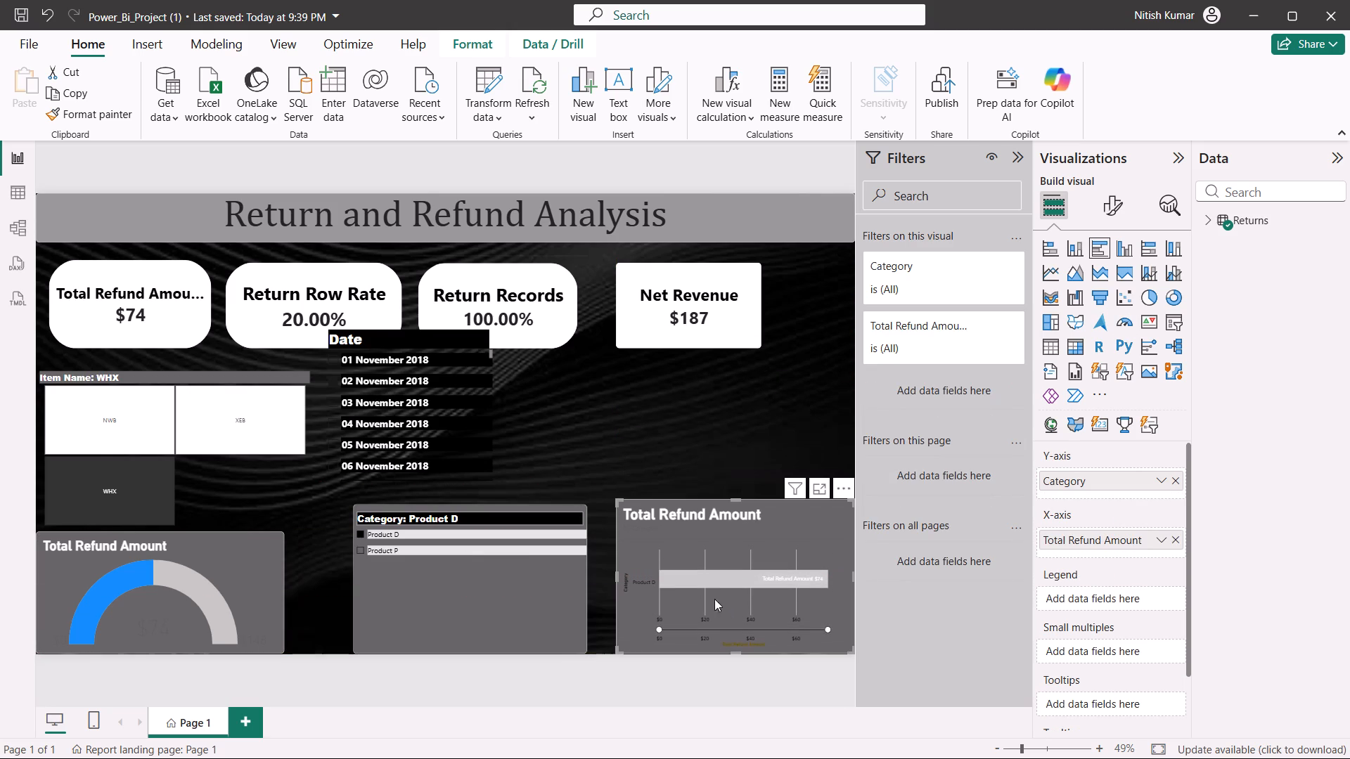
left_click(714, 570)
double_click(772, 577)
left_click(761, 582)
left_click(797, 581)
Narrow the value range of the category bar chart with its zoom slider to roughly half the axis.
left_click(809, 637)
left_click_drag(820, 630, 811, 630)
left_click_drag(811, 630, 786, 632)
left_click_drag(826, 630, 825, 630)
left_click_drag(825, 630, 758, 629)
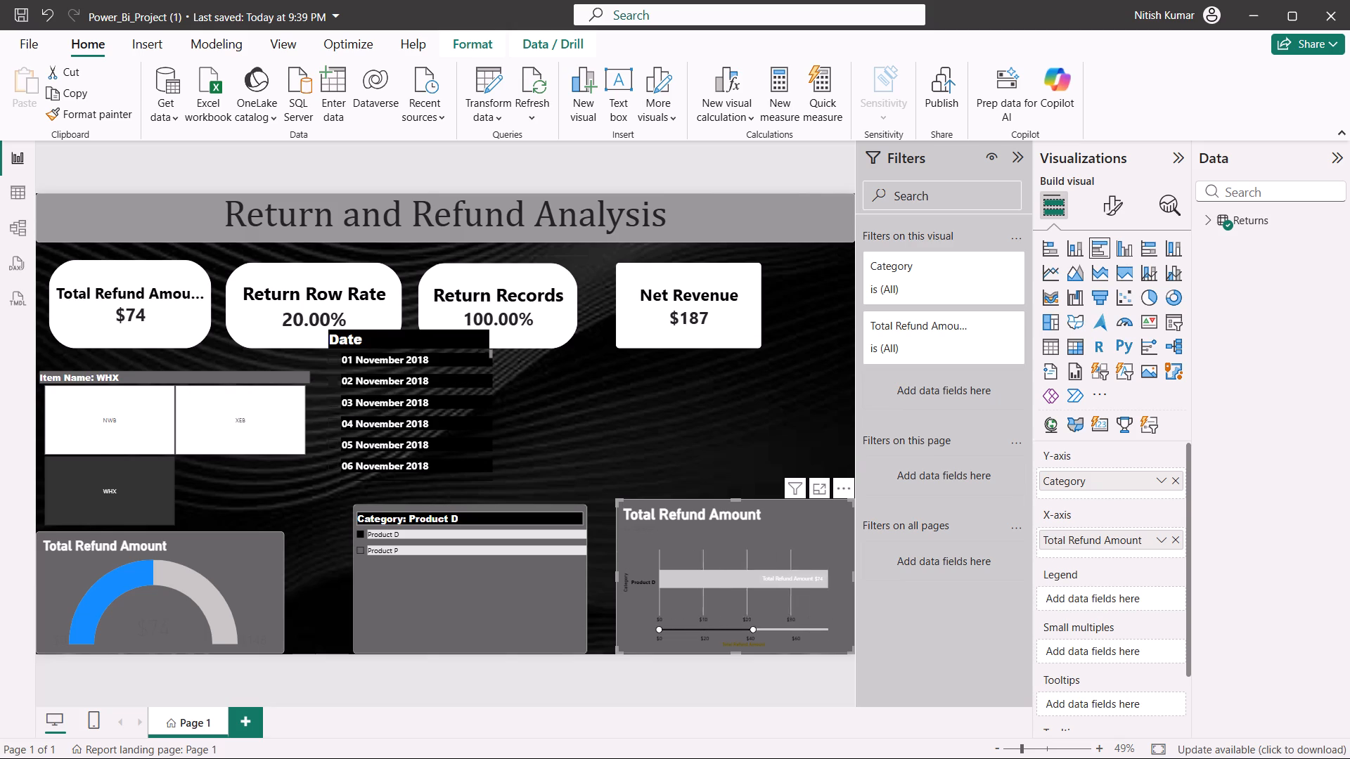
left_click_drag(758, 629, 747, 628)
Convert the Total Refund Amount by category bar chart into a 100% stacked area chart.
left_click(777, 578)
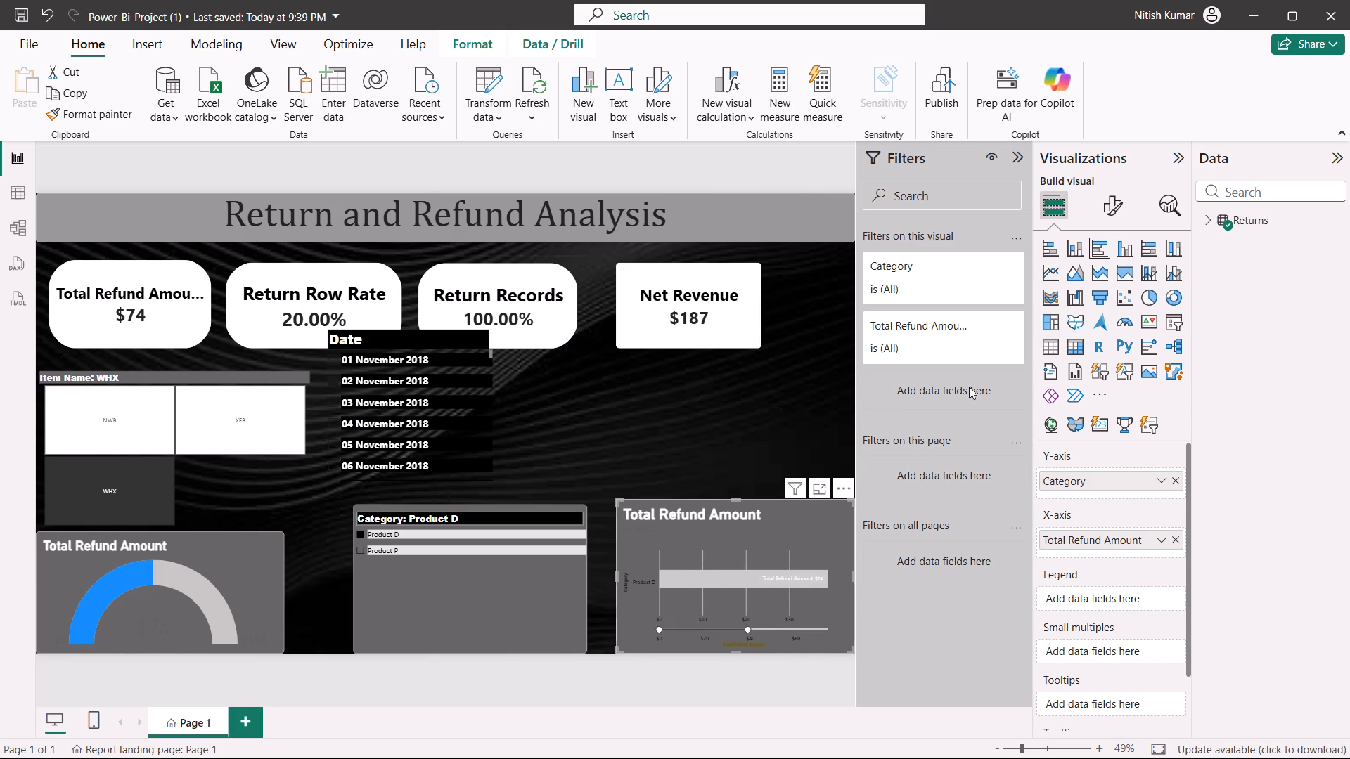
left_click(1126, 276)
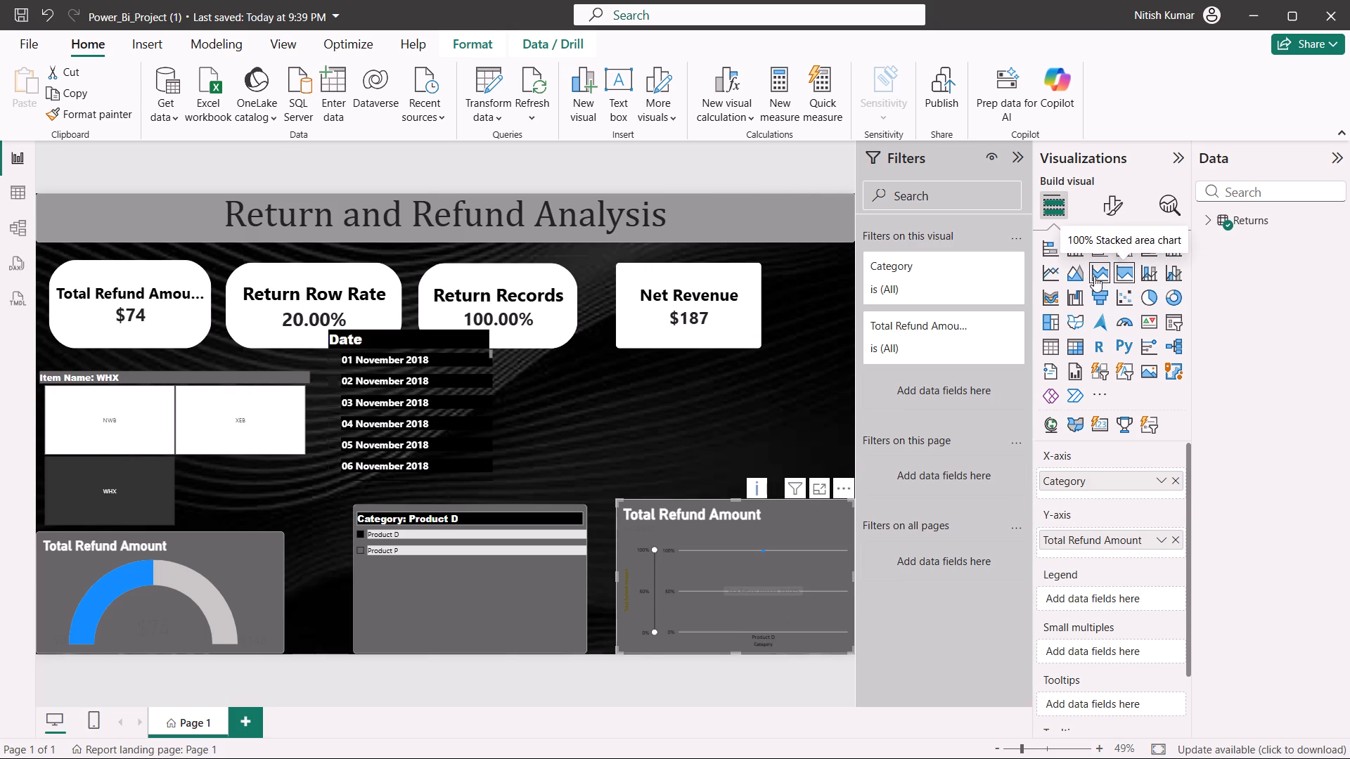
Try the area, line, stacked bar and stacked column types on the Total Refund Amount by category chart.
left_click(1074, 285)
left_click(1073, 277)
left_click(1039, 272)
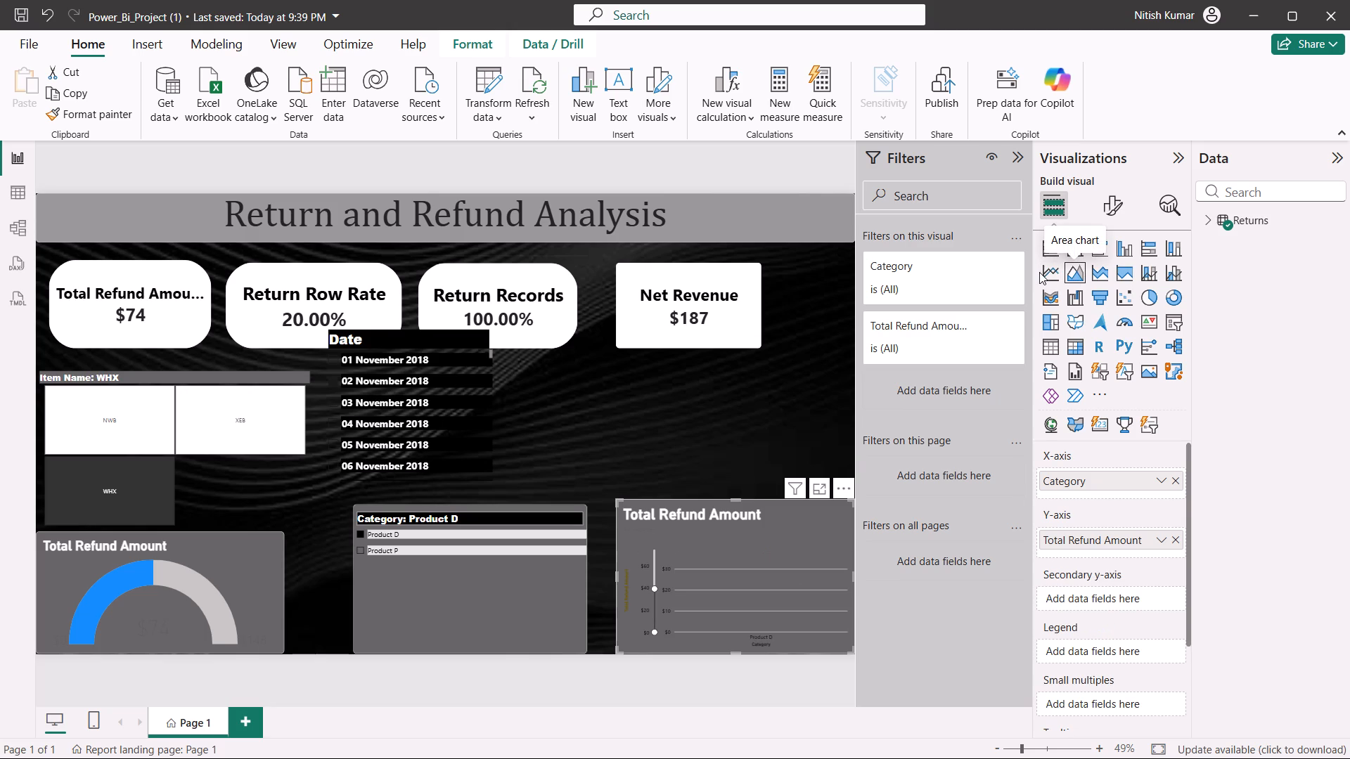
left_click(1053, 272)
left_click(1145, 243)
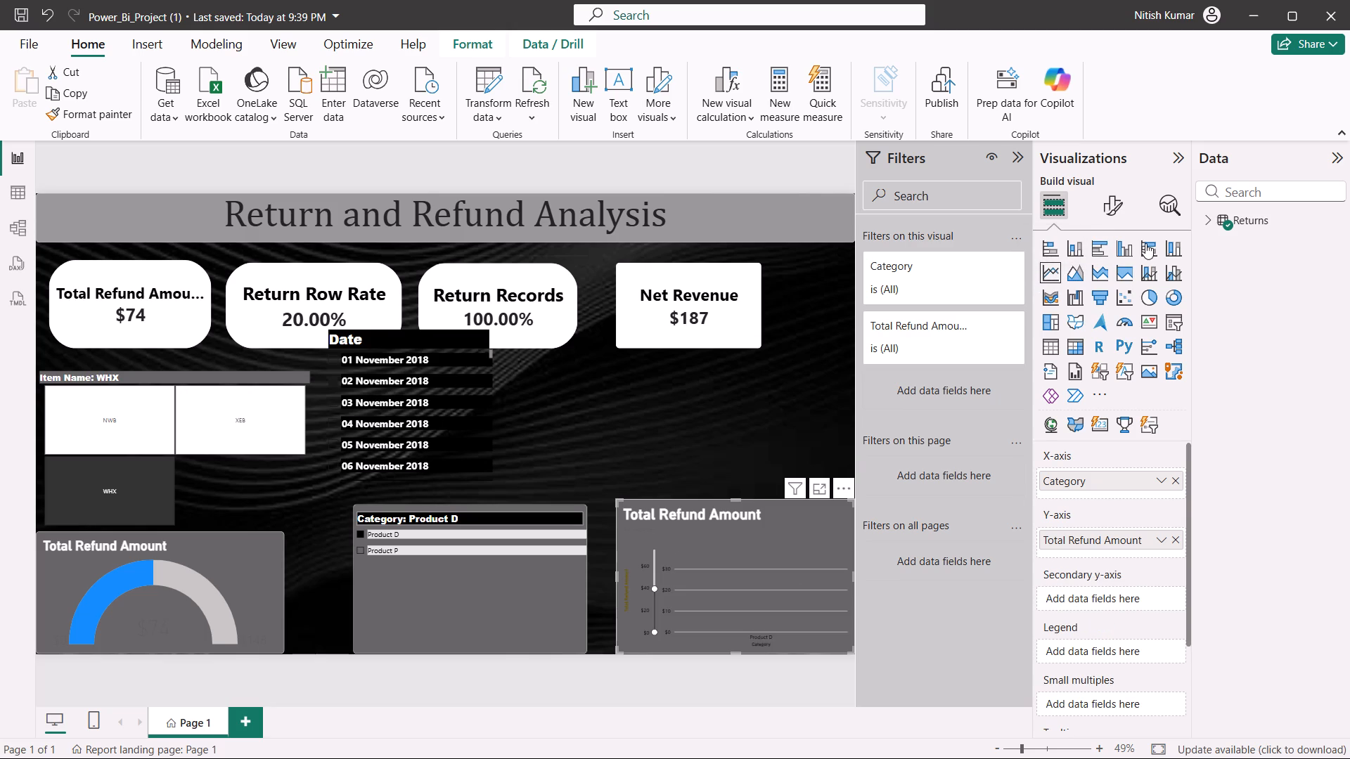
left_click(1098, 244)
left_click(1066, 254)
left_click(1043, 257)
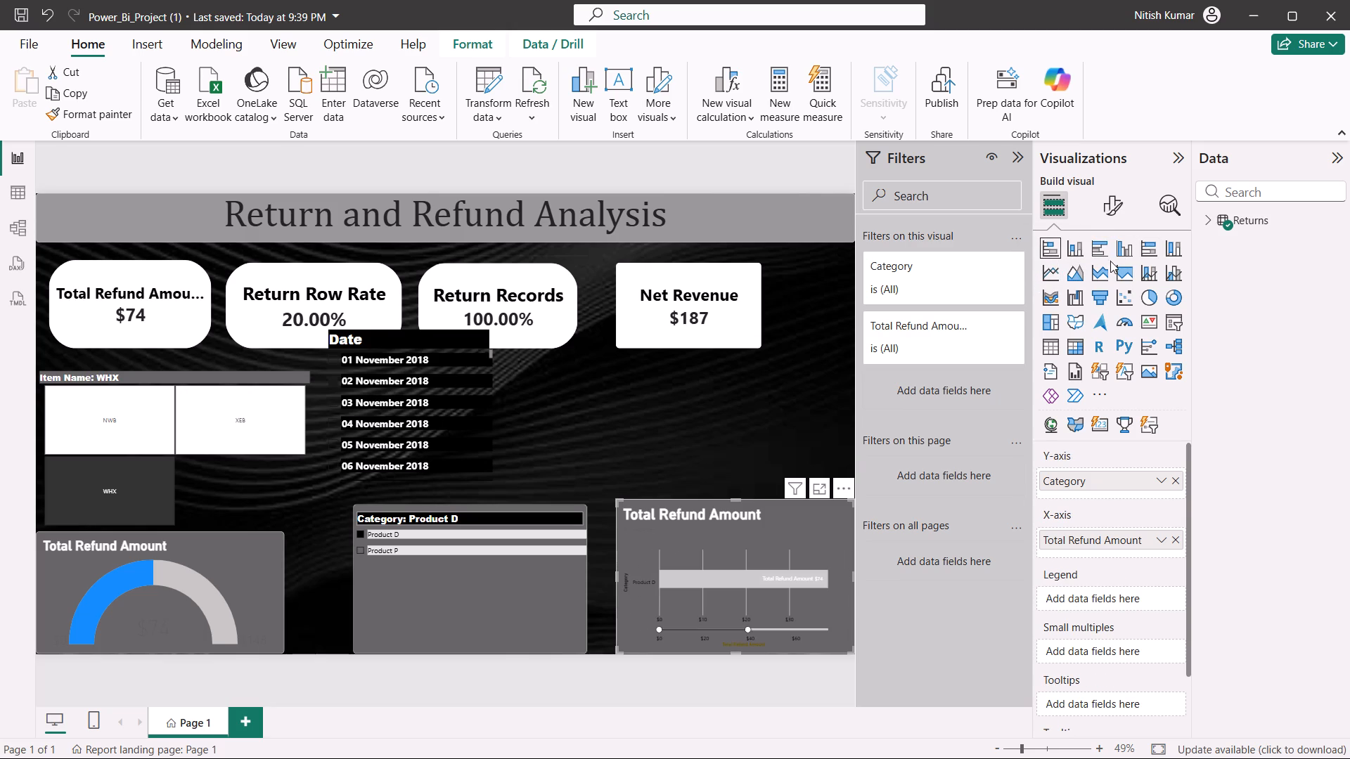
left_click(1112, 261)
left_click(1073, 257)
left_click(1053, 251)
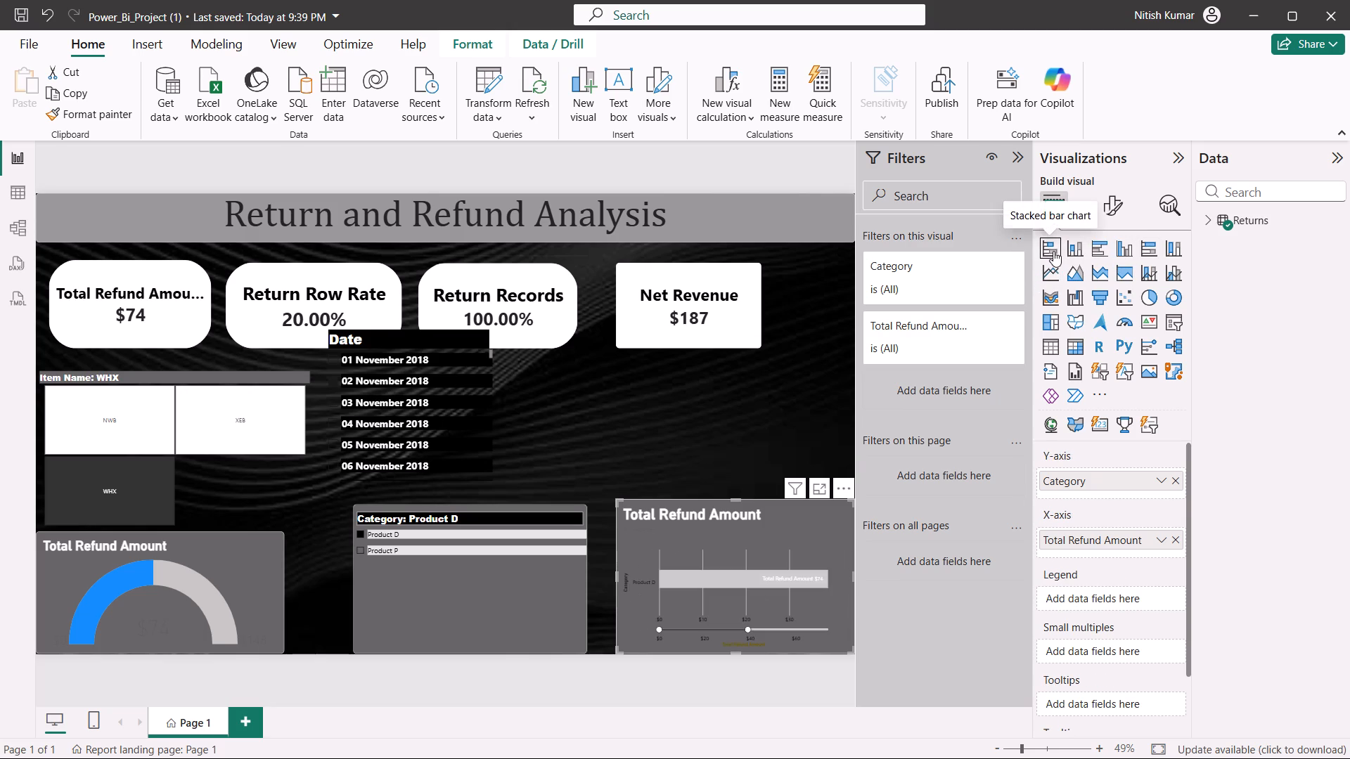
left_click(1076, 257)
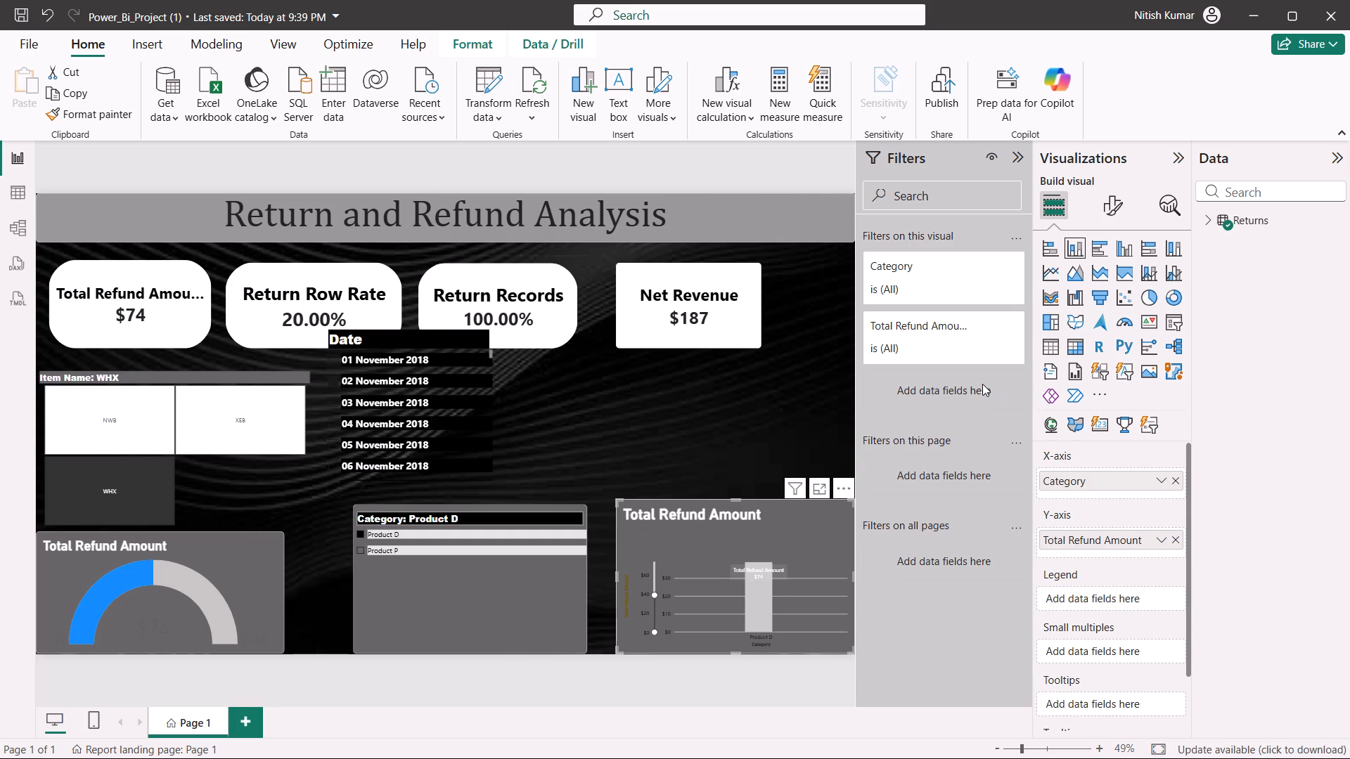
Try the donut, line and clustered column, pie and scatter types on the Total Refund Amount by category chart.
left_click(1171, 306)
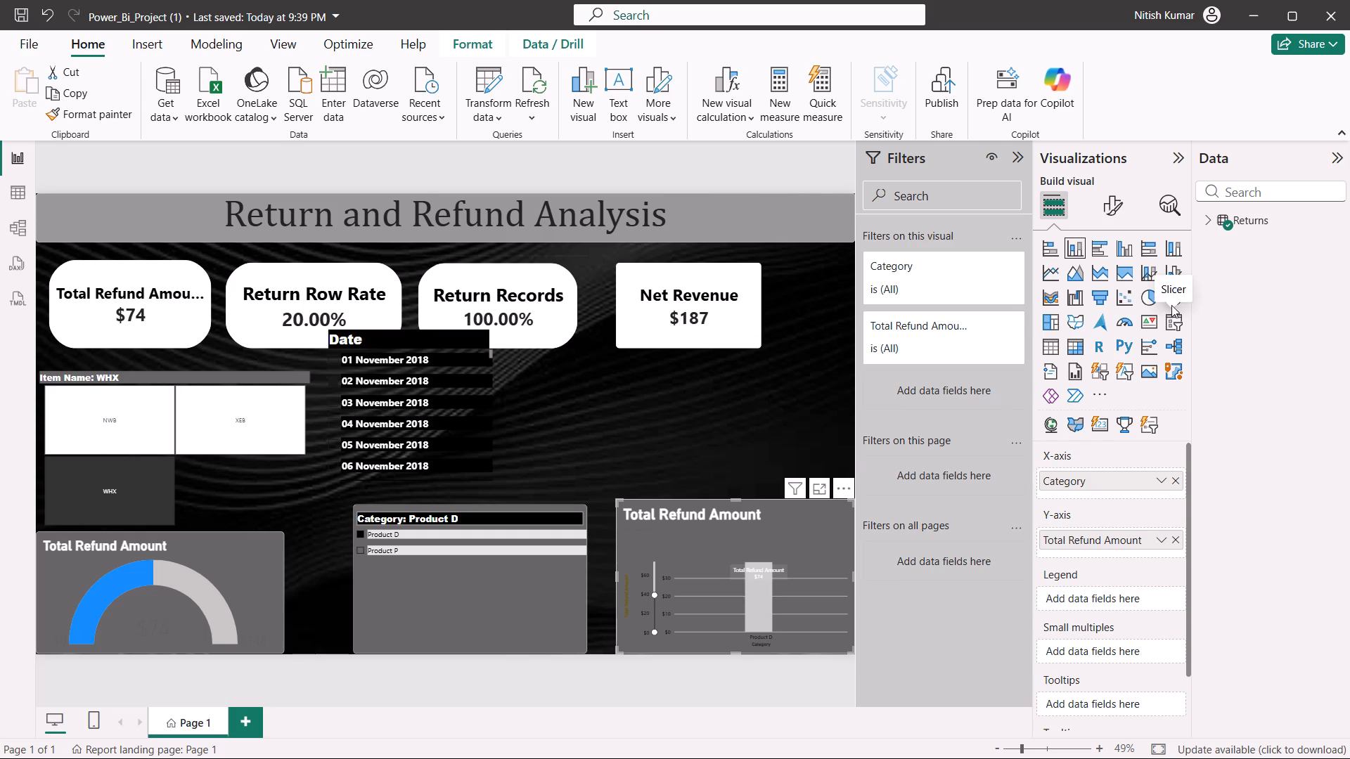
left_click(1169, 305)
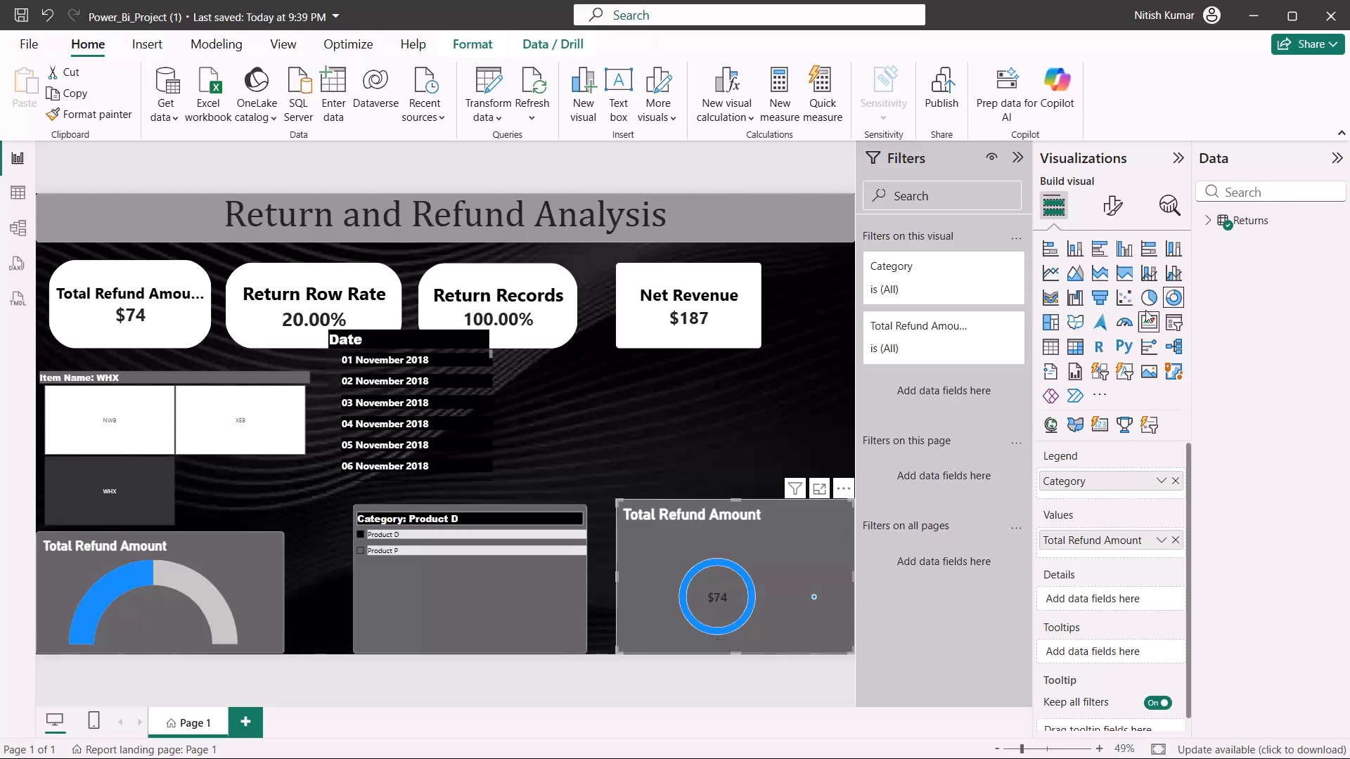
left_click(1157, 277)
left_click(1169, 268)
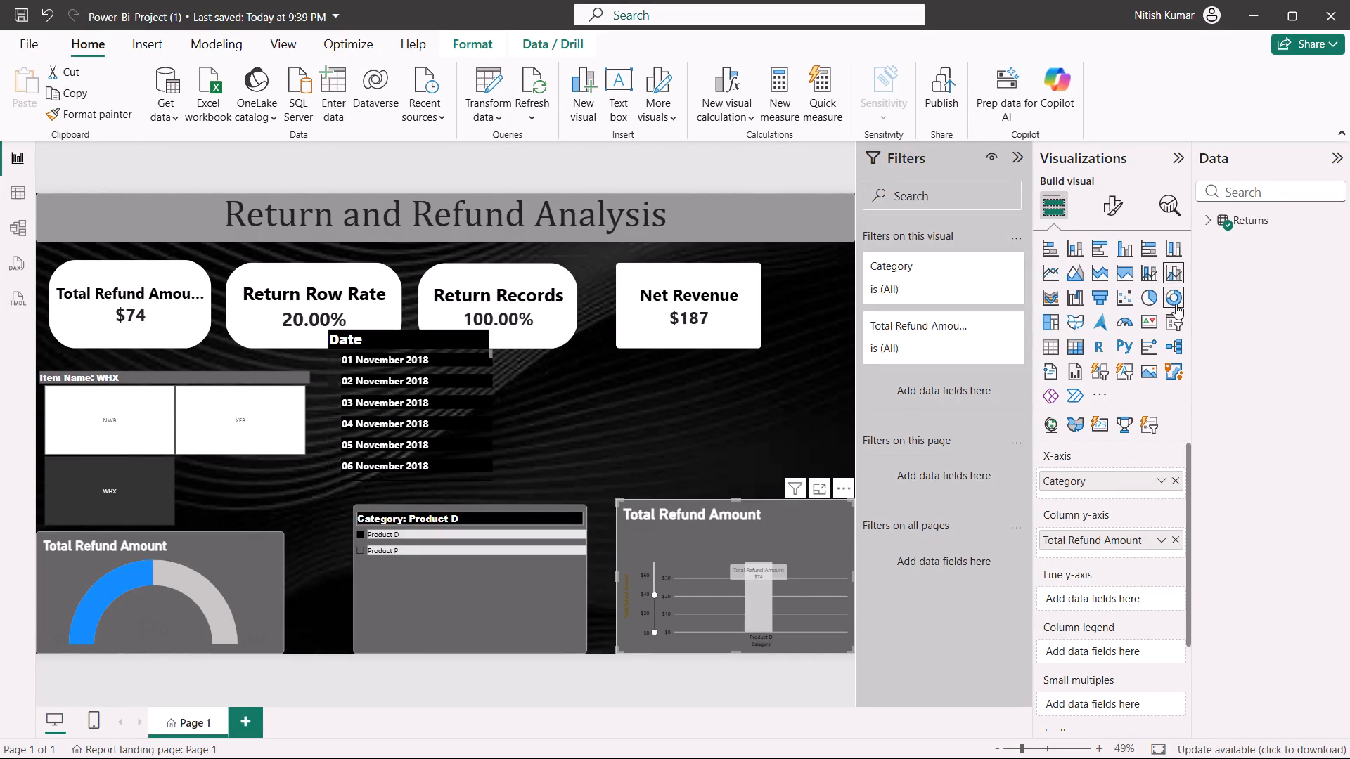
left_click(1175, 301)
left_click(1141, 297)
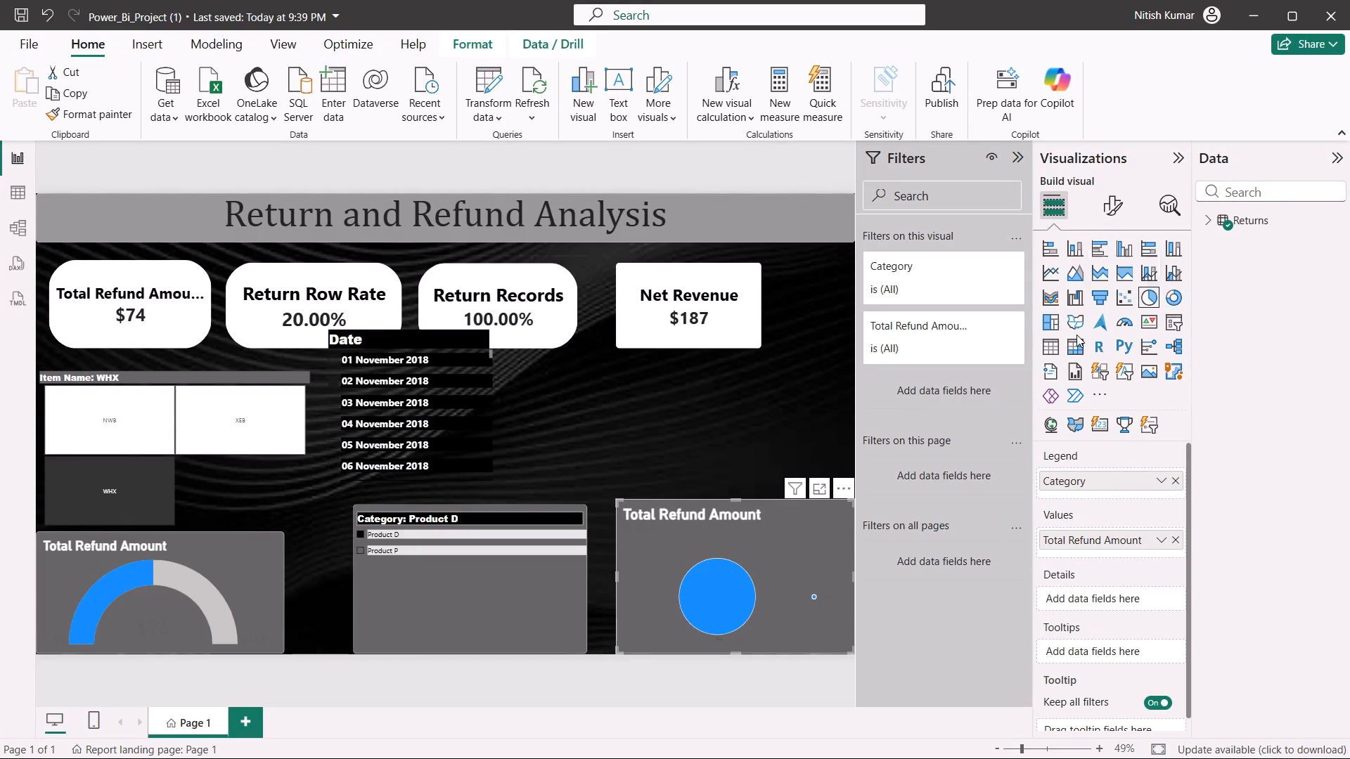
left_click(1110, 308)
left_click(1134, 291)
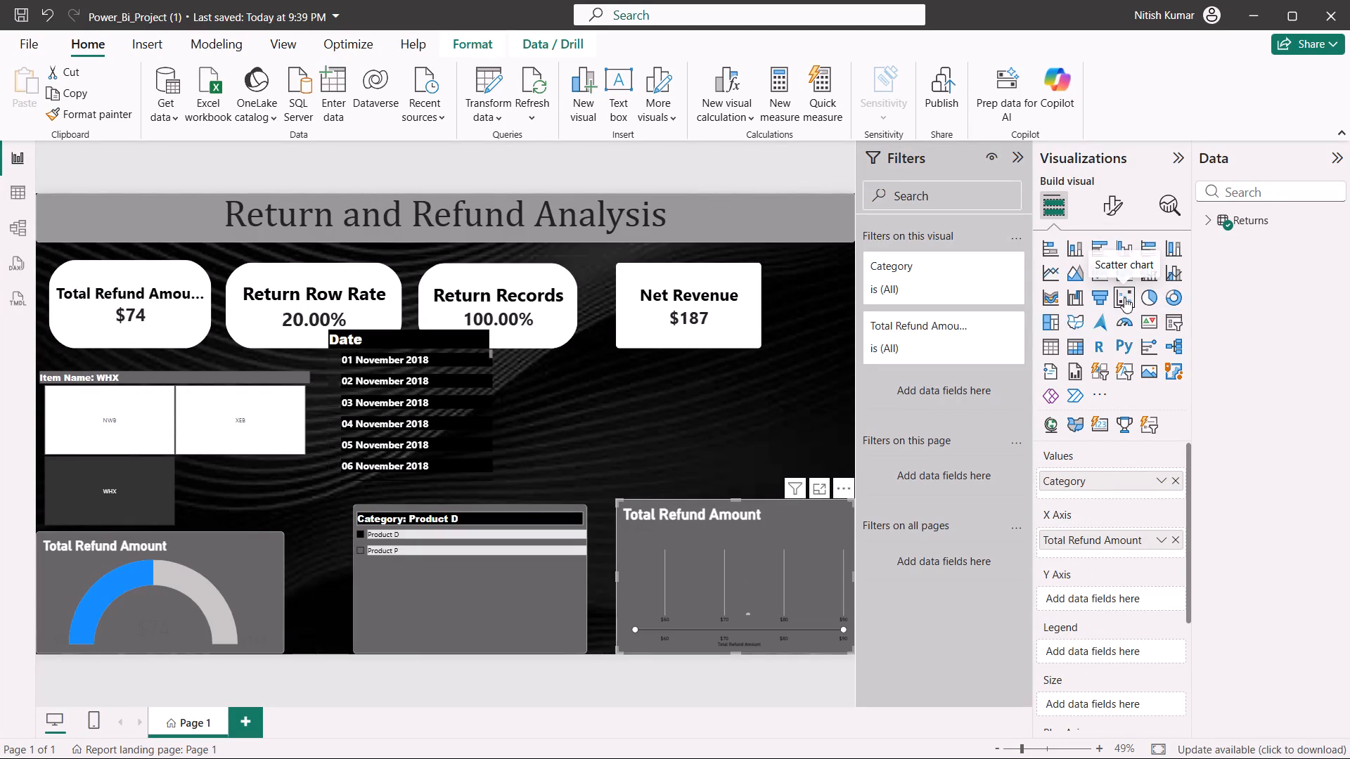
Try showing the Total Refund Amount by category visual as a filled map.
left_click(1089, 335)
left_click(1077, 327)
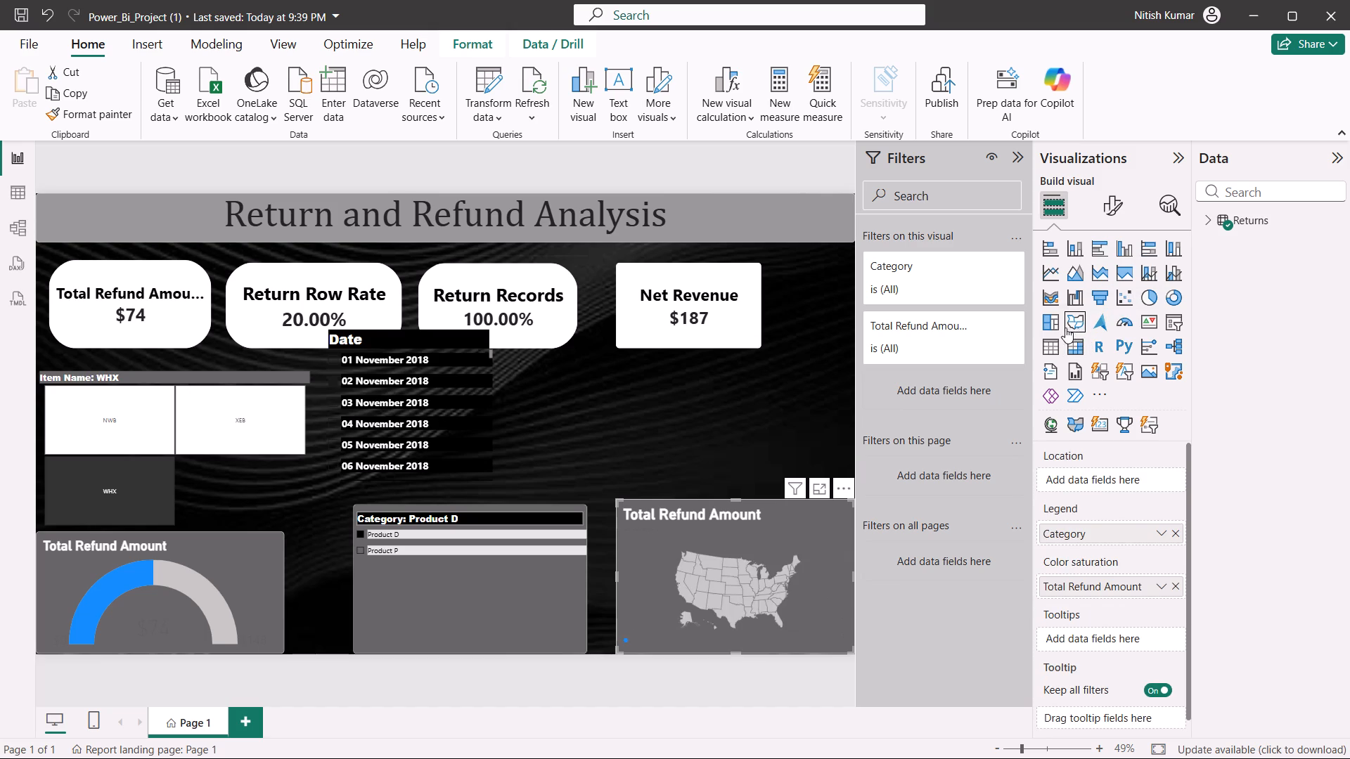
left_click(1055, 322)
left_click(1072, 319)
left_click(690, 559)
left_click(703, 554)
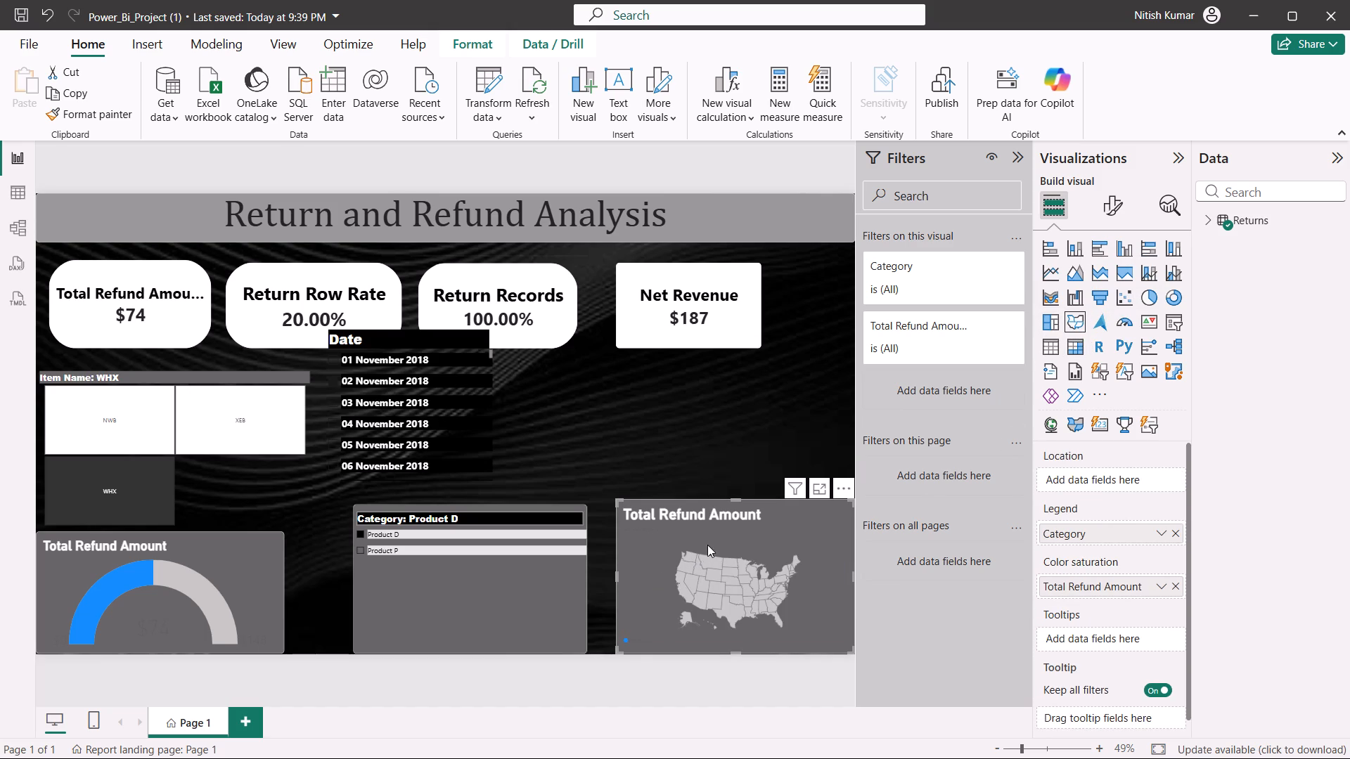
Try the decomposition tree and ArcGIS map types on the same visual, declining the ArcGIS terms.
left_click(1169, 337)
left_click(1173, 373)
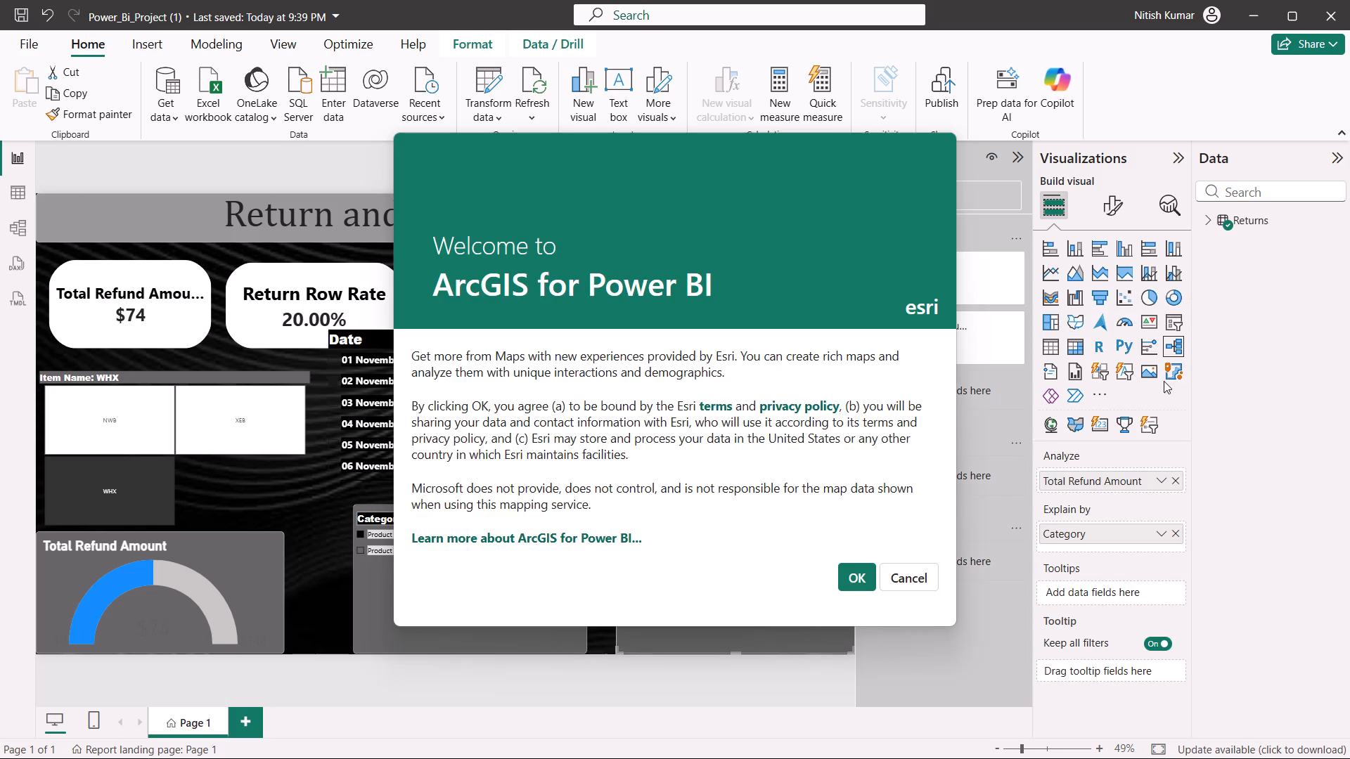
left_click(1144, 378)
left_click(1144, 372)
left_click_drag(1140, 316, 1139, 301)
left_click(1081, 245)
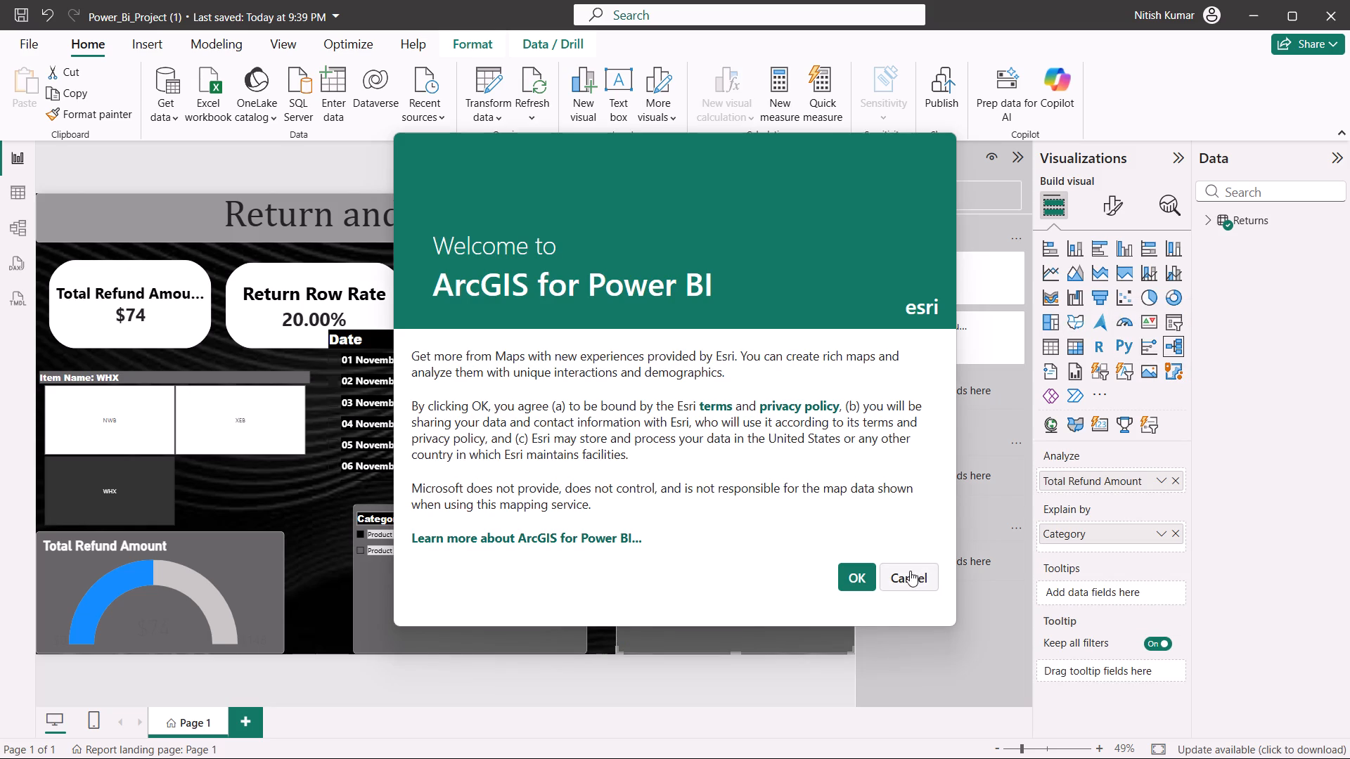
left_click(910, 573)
Convert the Total Refund Amount by category visual into a clustered column chart.
left_click(1093, 254)
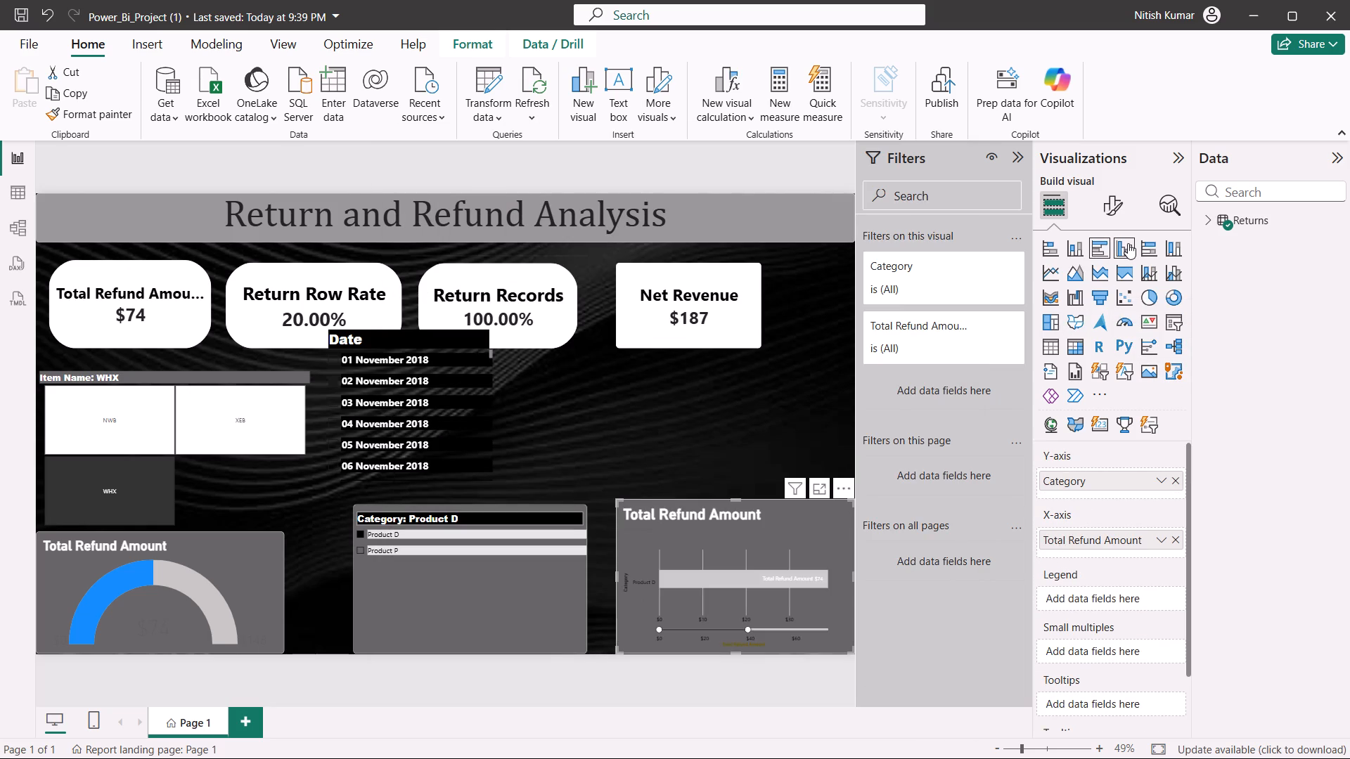
left_click(1128, 243)
left_click(1139, 241)
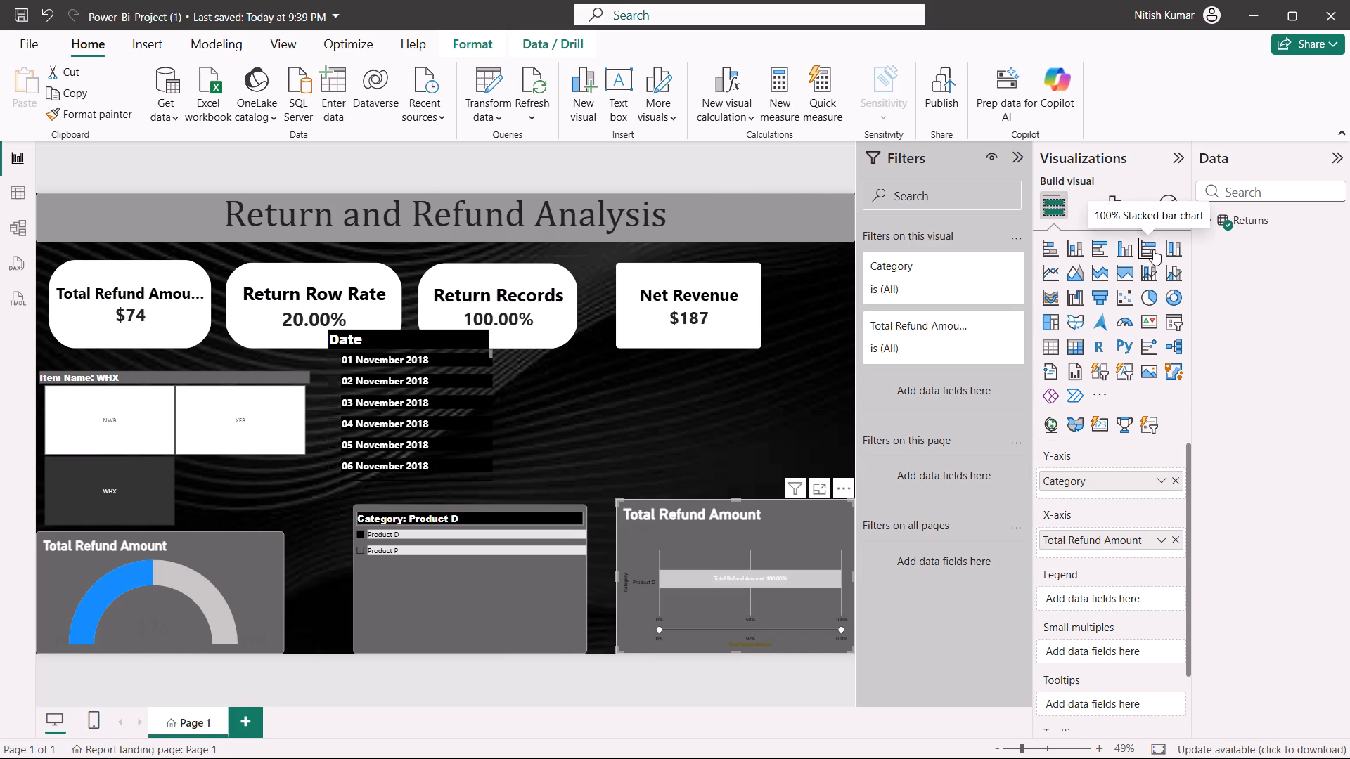
left_click(1126, 255)
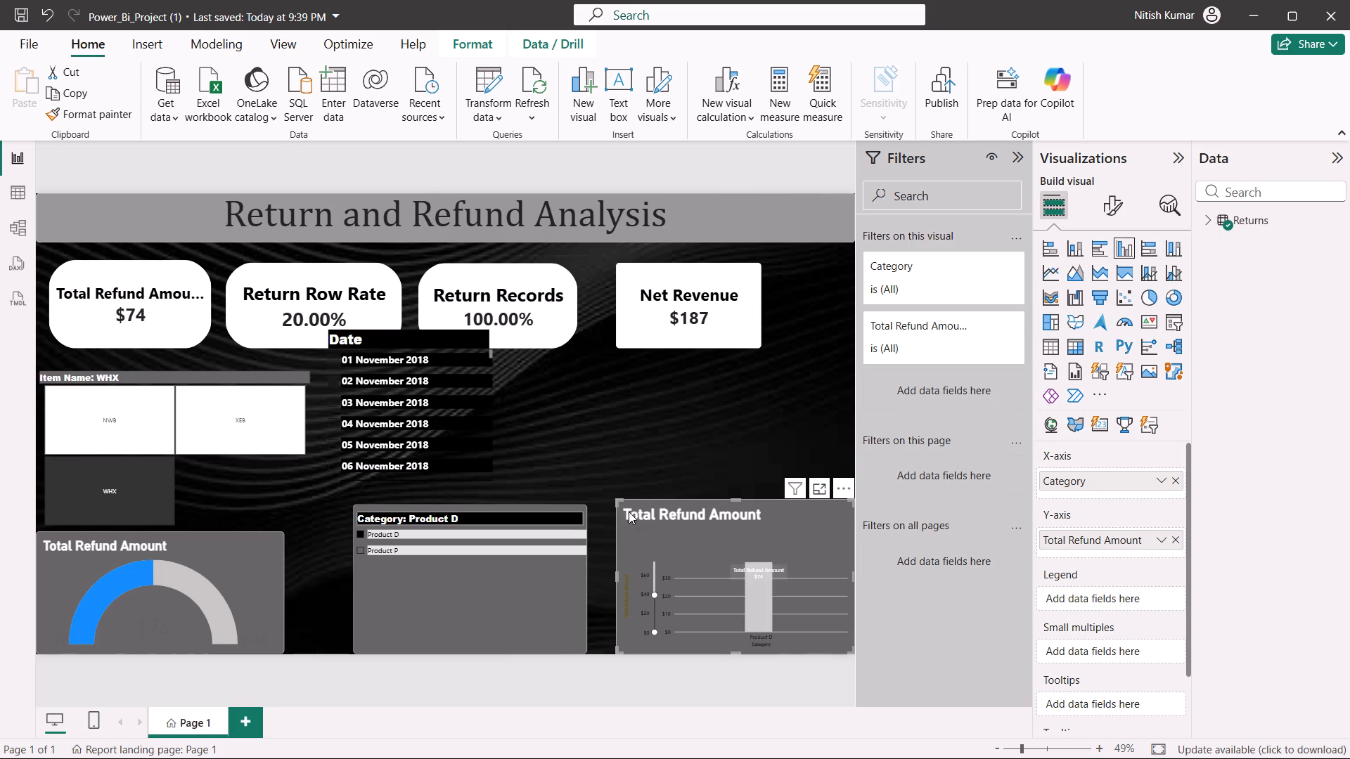
Make the Total Refund Amount column chart taller and slightly narrower, and place it flush in the page's lower-right corner.
left_click_drag(619, 502, 604, 476)
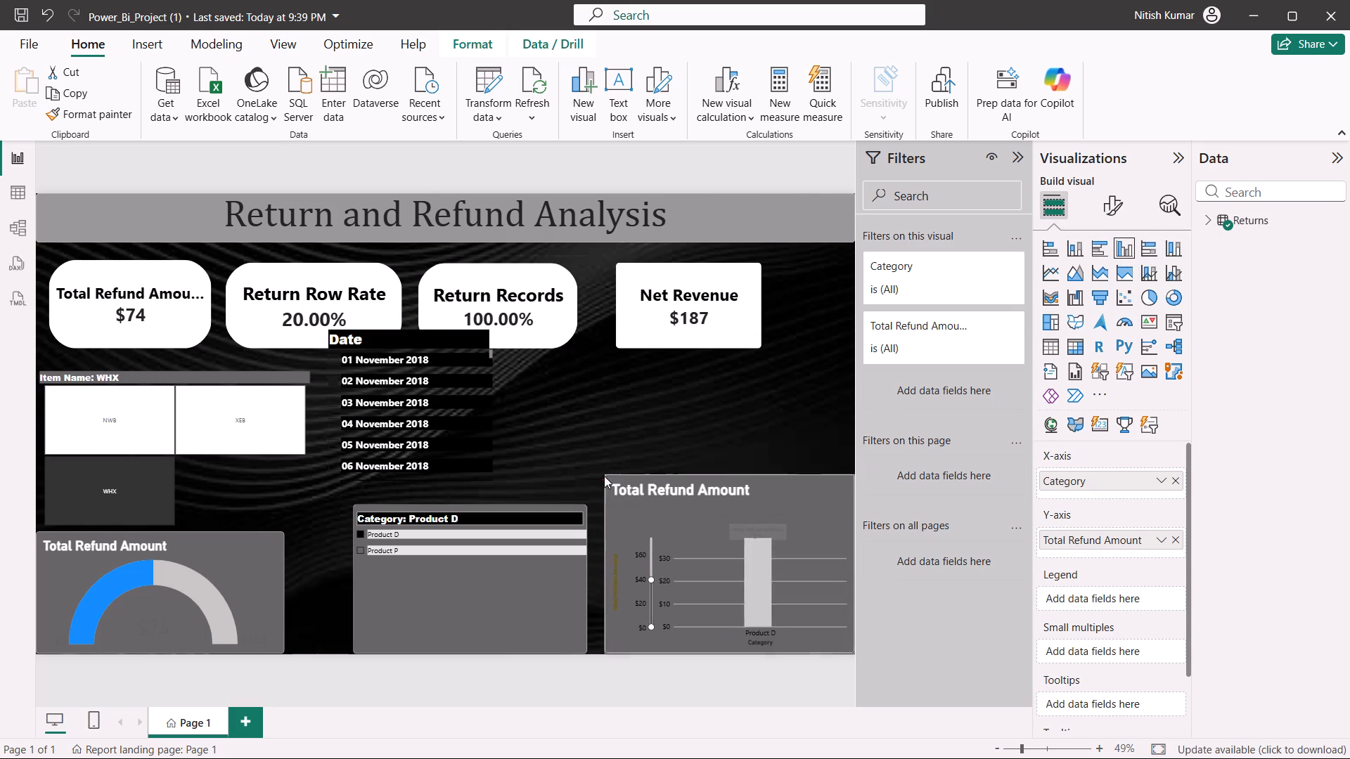
left_click_drag(604, 476, 347, 342)
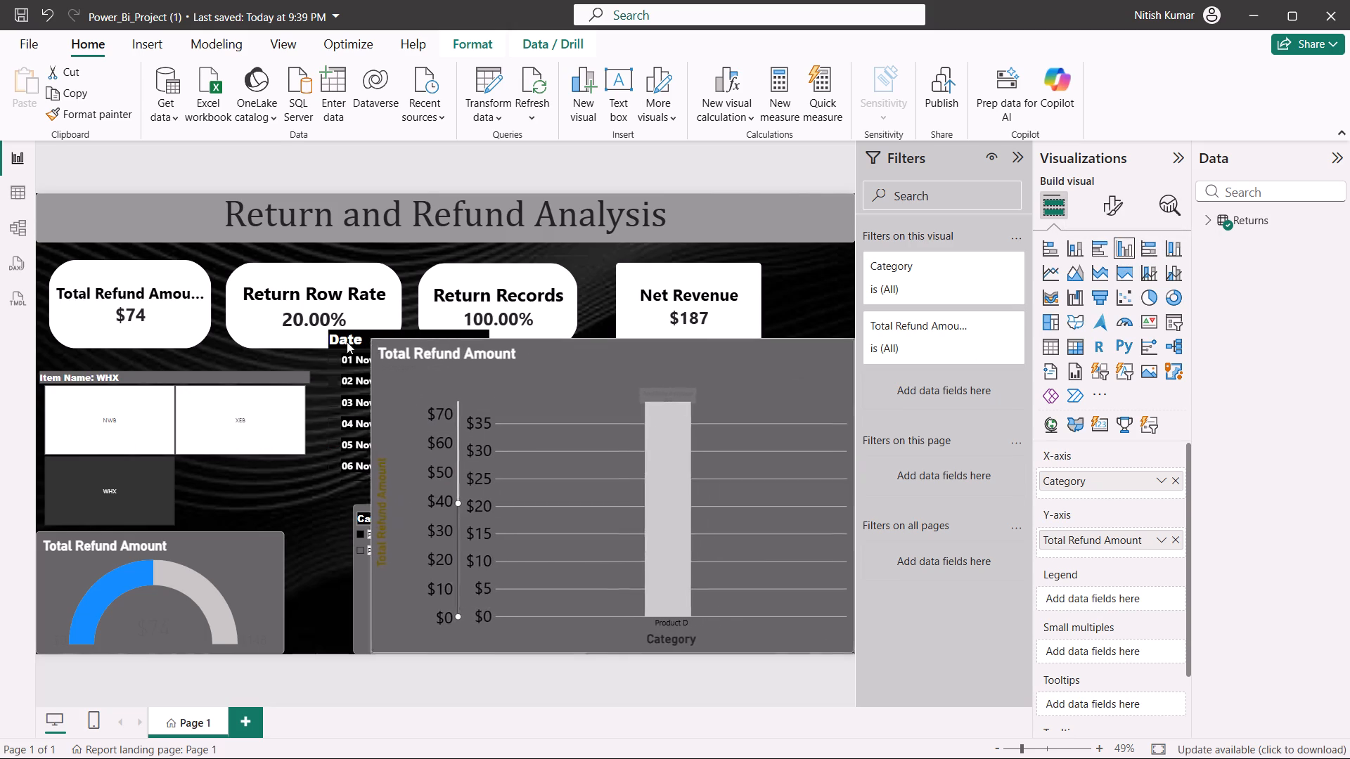
left_click_drag(347, 342, 202, 299)
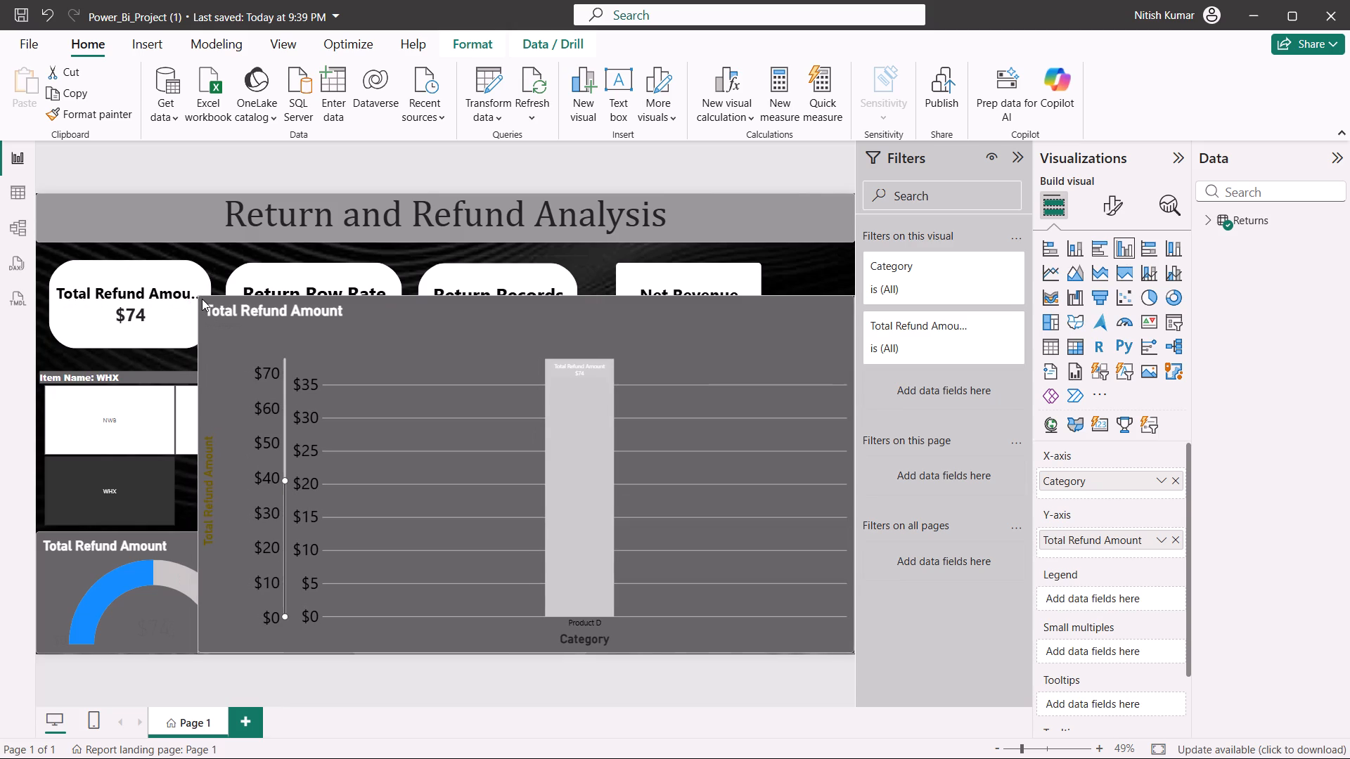
left_click_drag(202, 299, 561, 473)
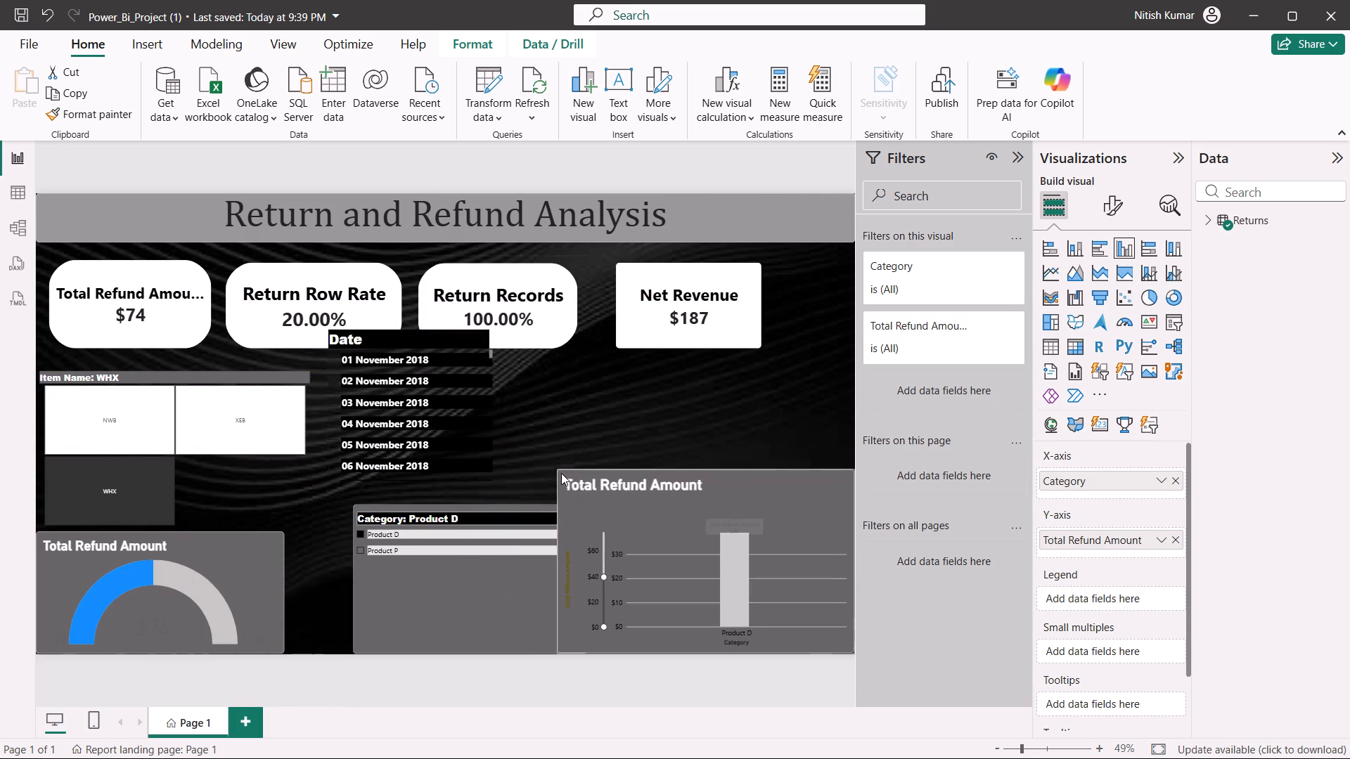
left_click_drag(561, 473, 579, 374)
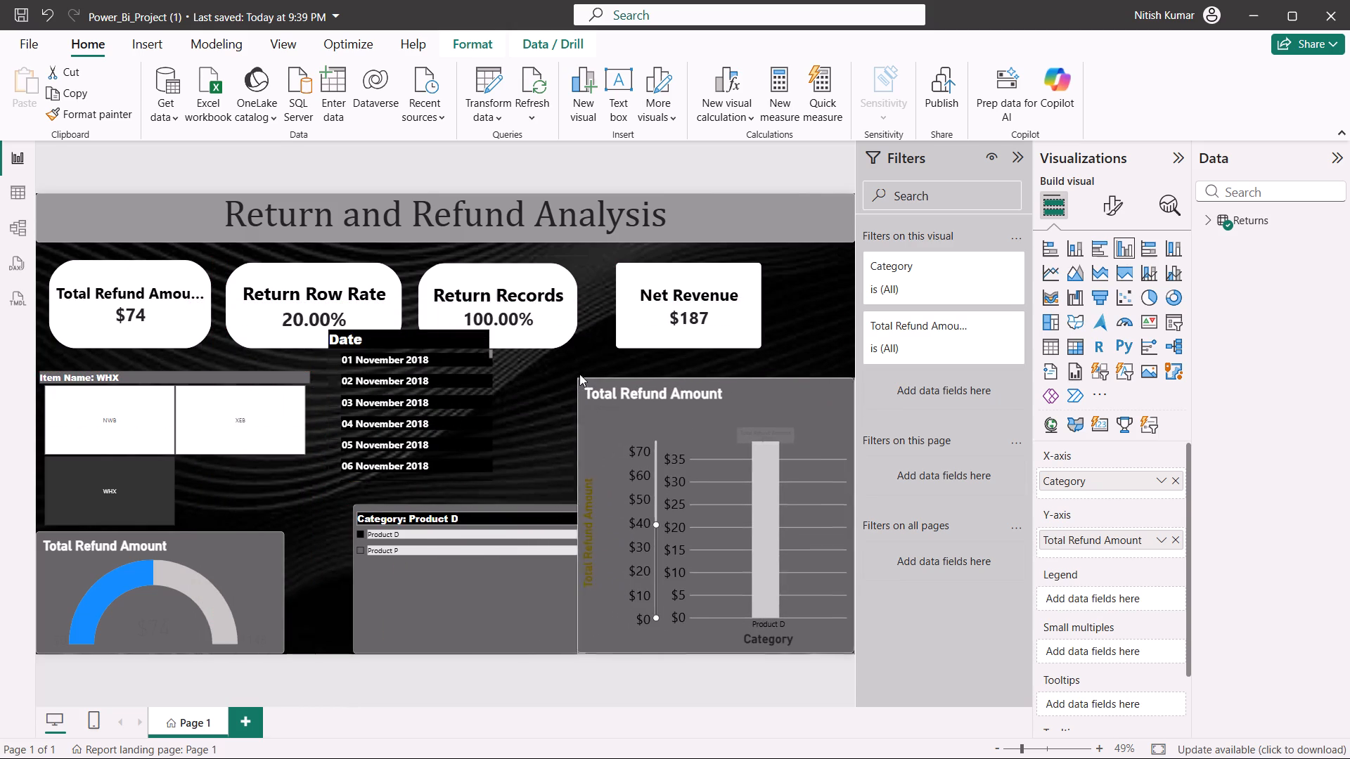
left_click_drag(579, 374, 285, 407)
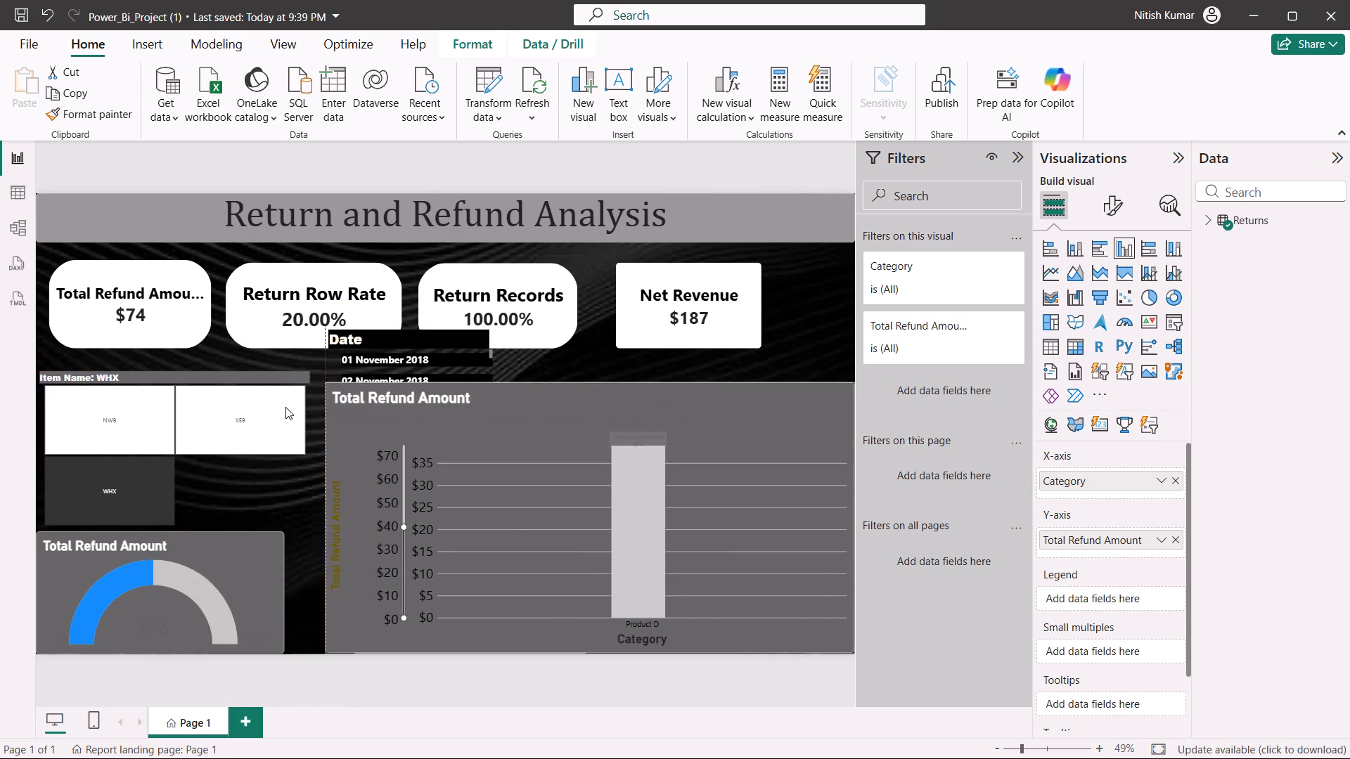
left_click_drag(285, 407, 598, 415)
left_click_drag(657, 476, 585, 448)
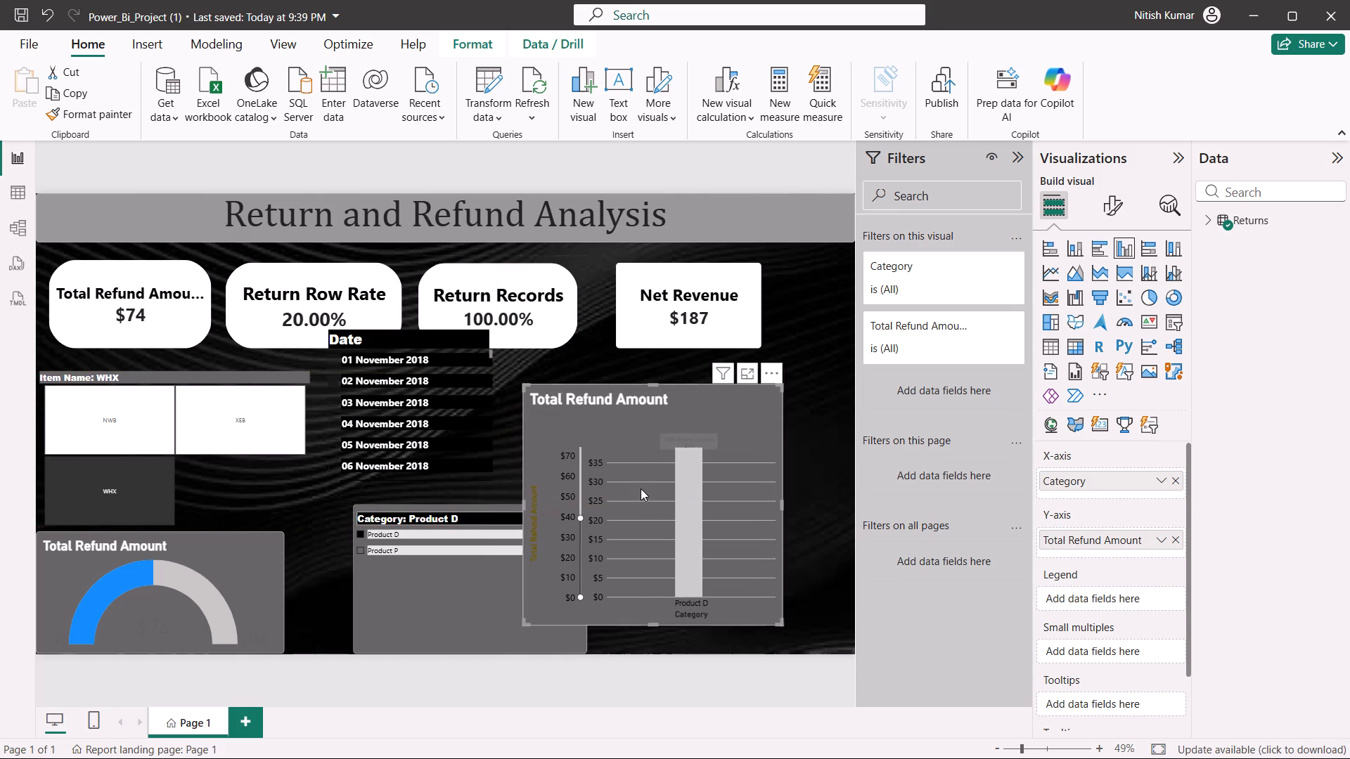
left_click_drag(780, 625, 750, 587)
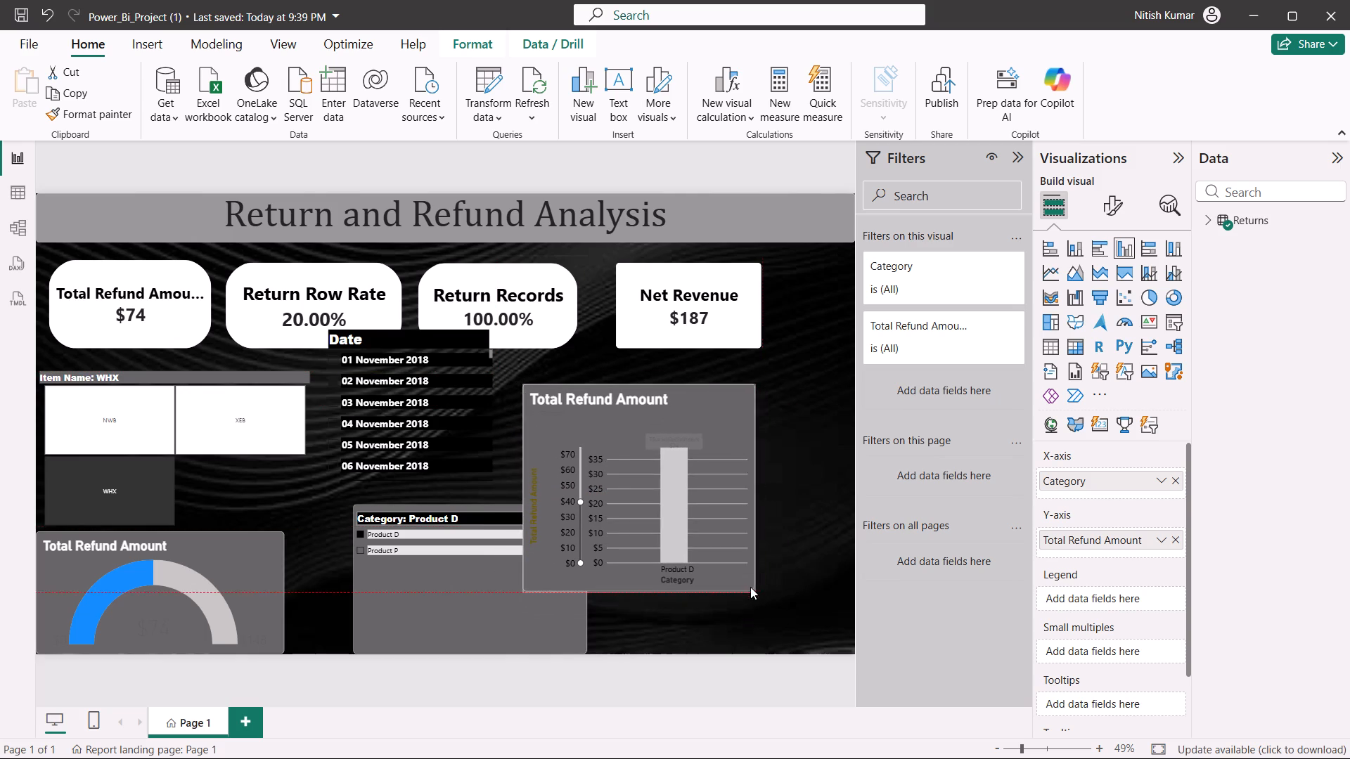
left_click_drag(750, 587, 747, 574)
left_click_drag(699, 492, 805, 566)
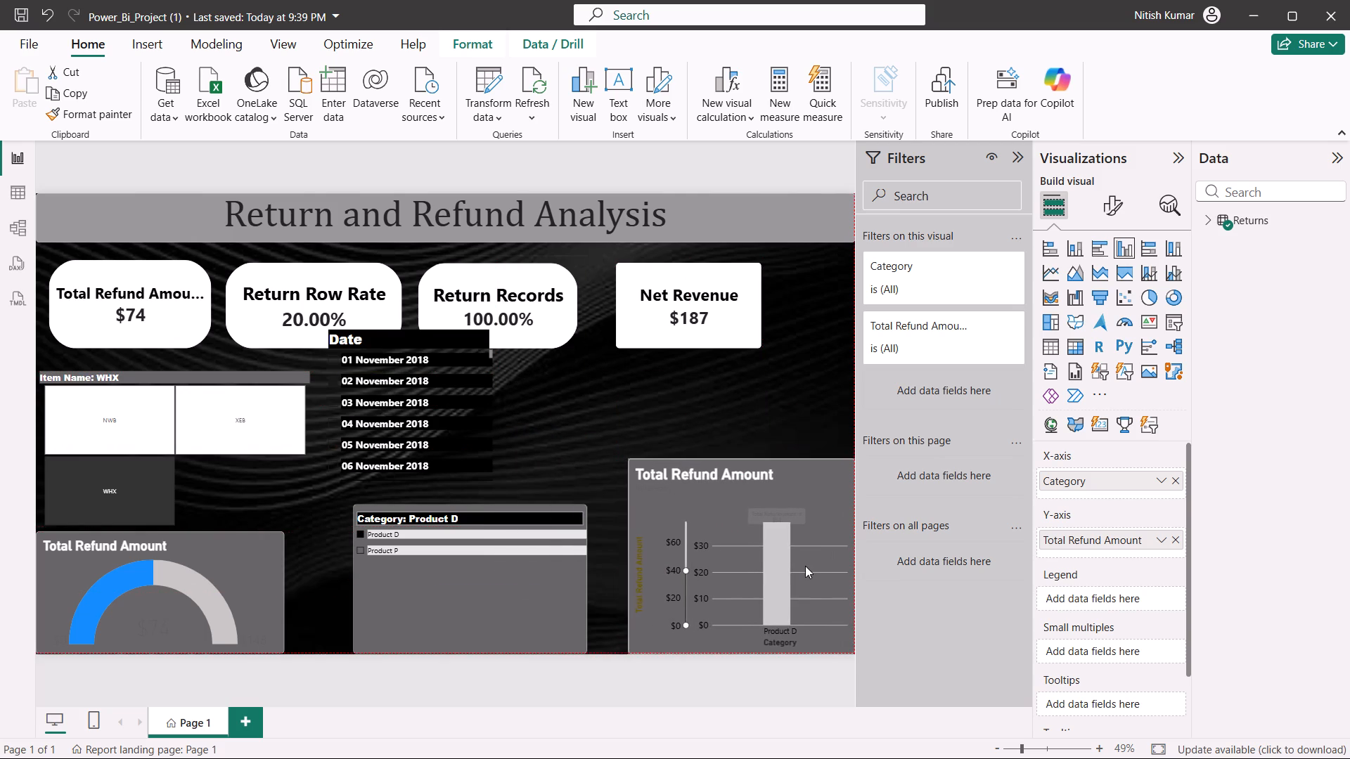
left_click_drag(805, 566, 805, 565)
Move the Category slicer up to the page's right edge, above the column chart and overlapping the Net Revenue card.
left_click_drag(496, 586, 462, 543)
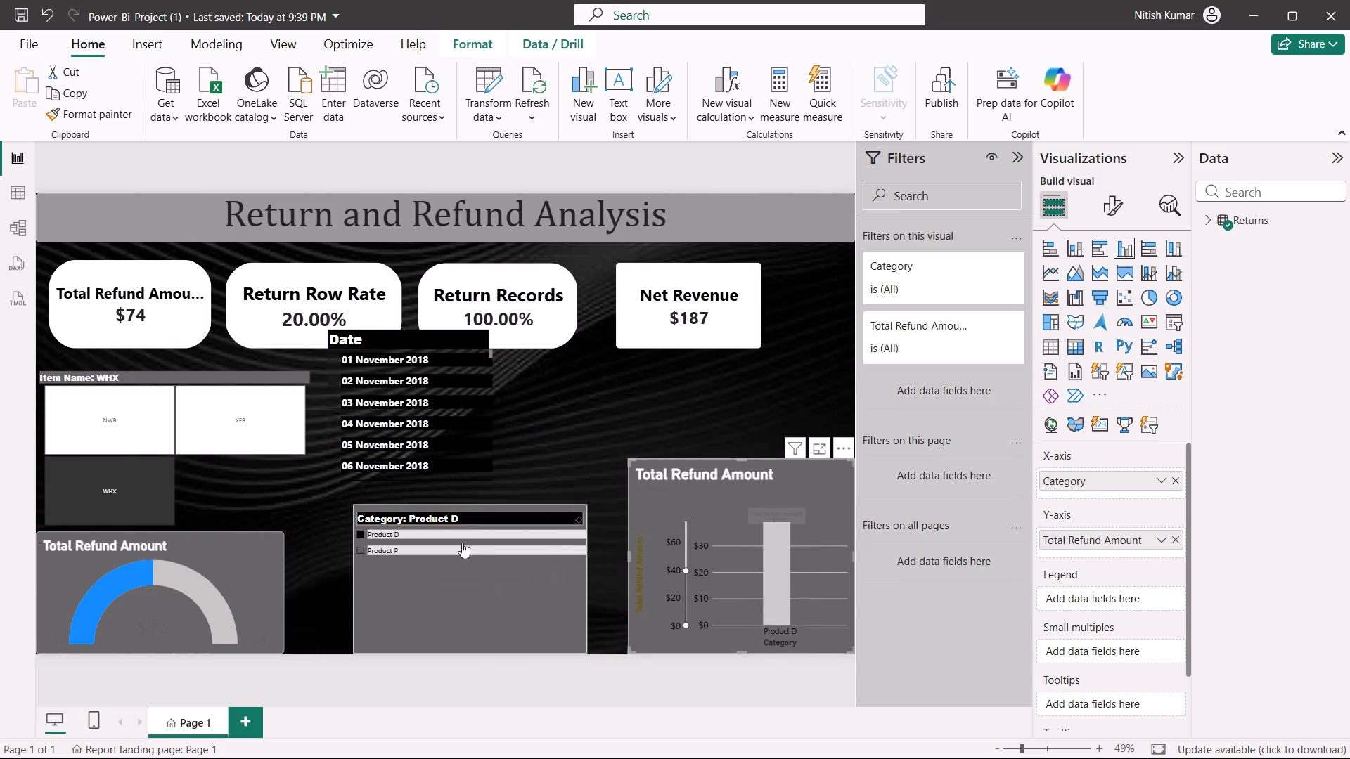
left_click_drag(462, 543, 774, 361)
Enlarge the Total Refund Amount column chart, making it wider and taller, and shift it away from the page's right edge.
left_click(626, 459)
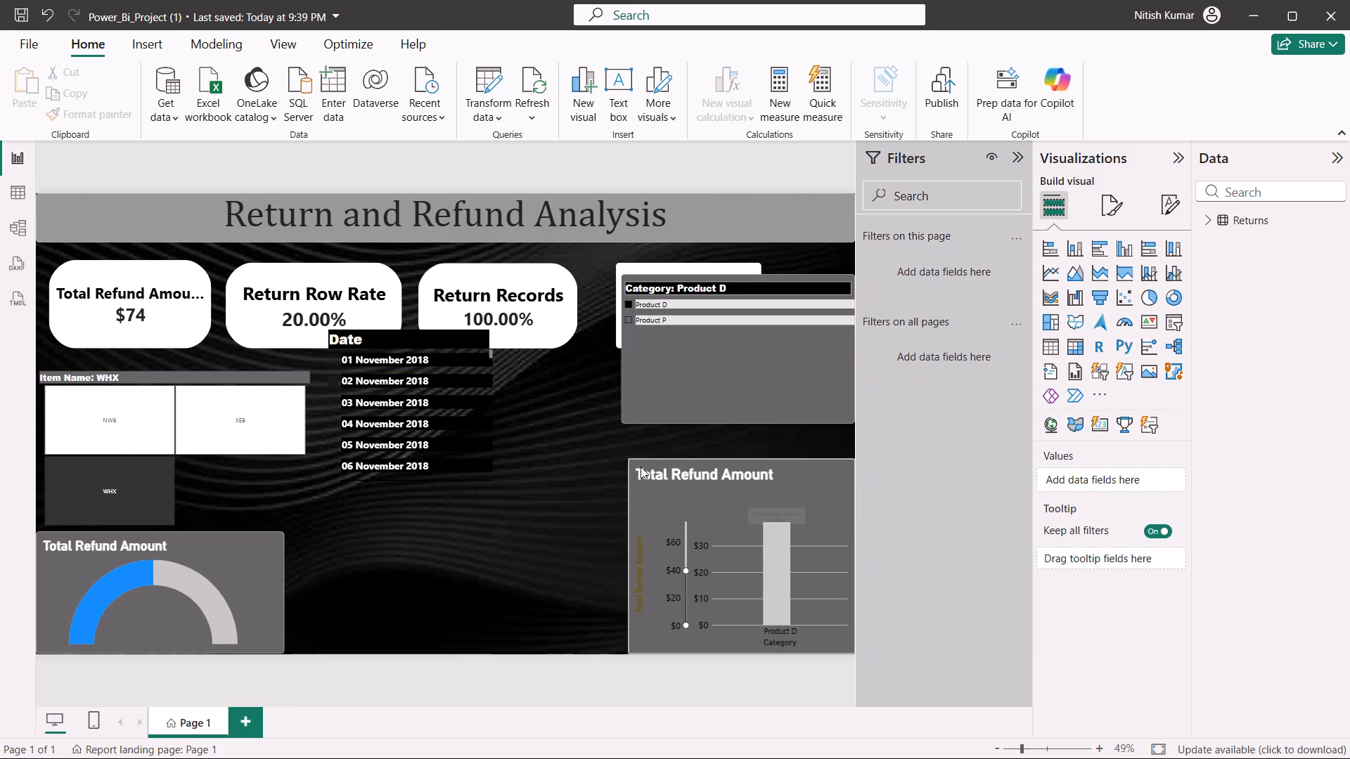
left_click(638, 479)
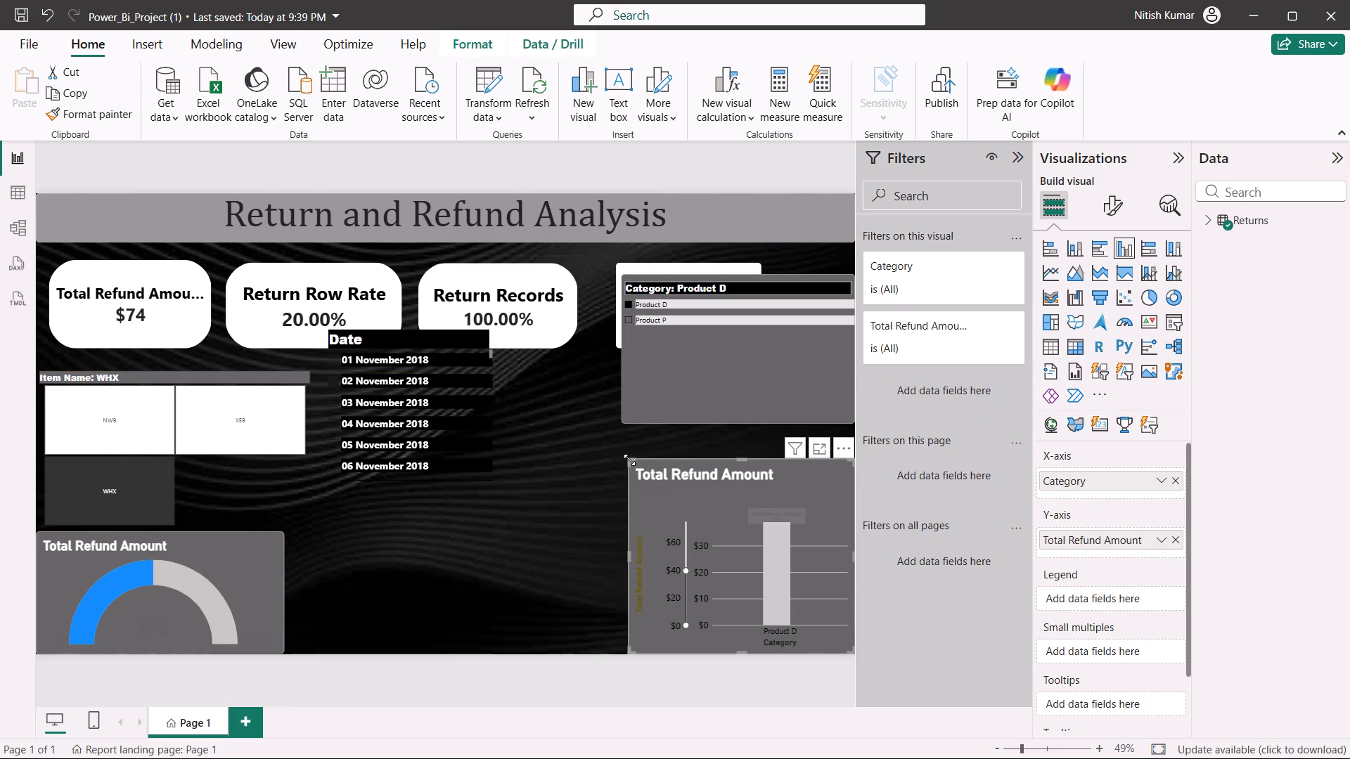
left_click_drag(629, 460, 534, 443)
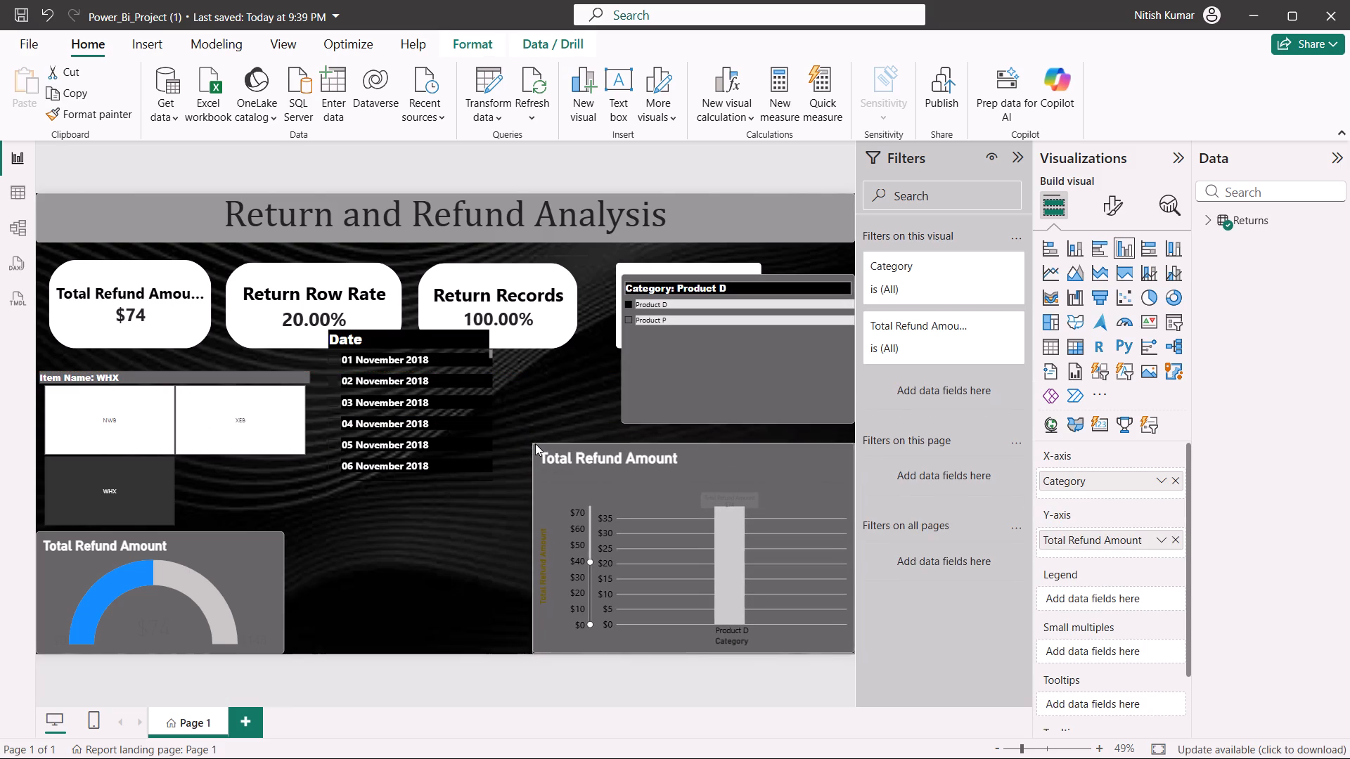
left_click_drag(652, 487, 624, 493)
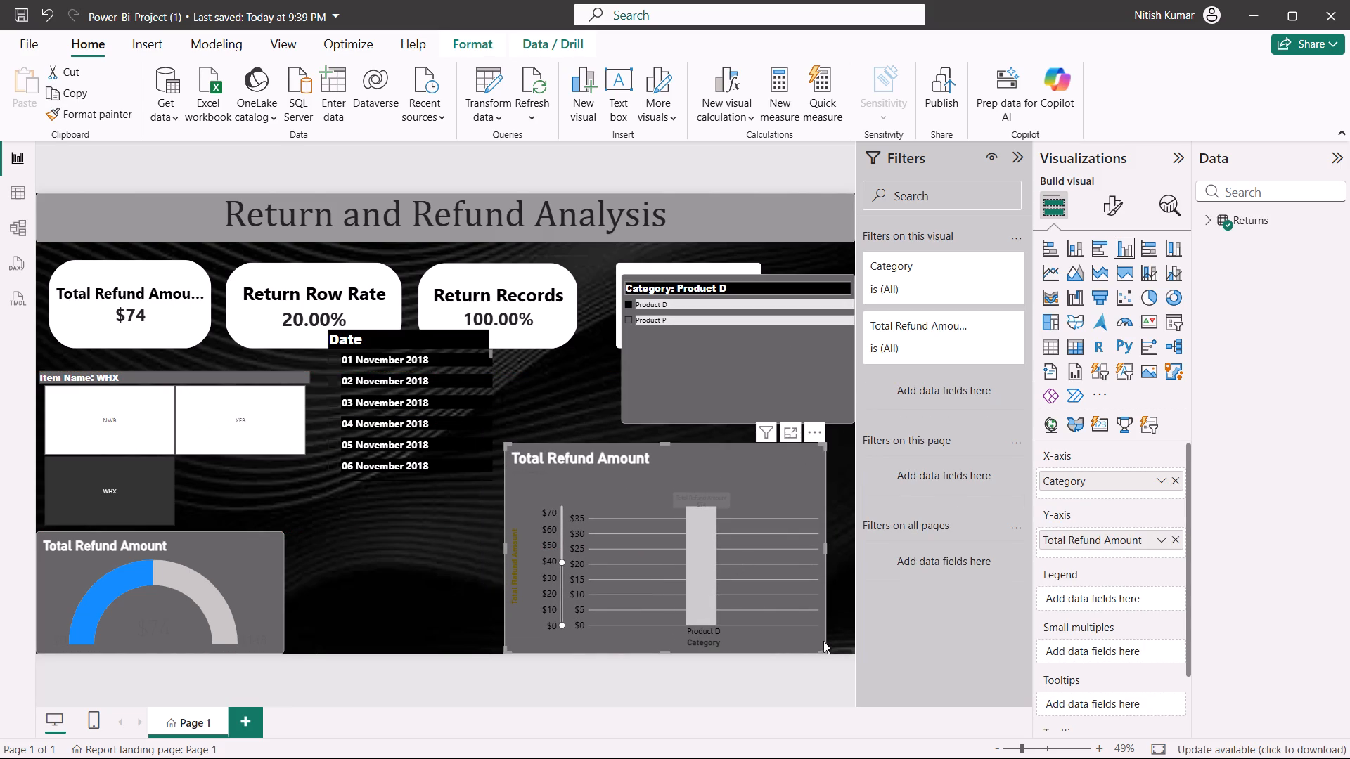
left_click_drag(823, 644, 804, 623)
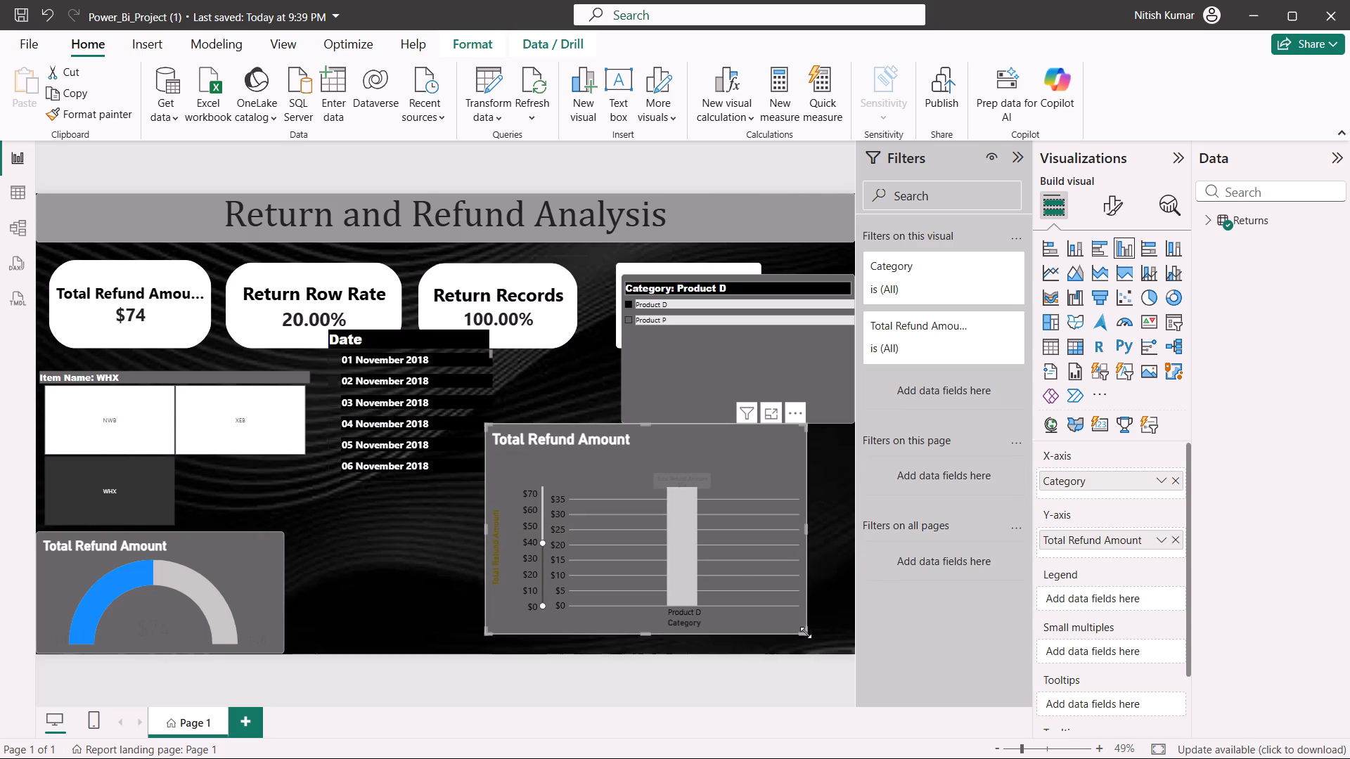
left_click_drag(806, 632, 804, 657)
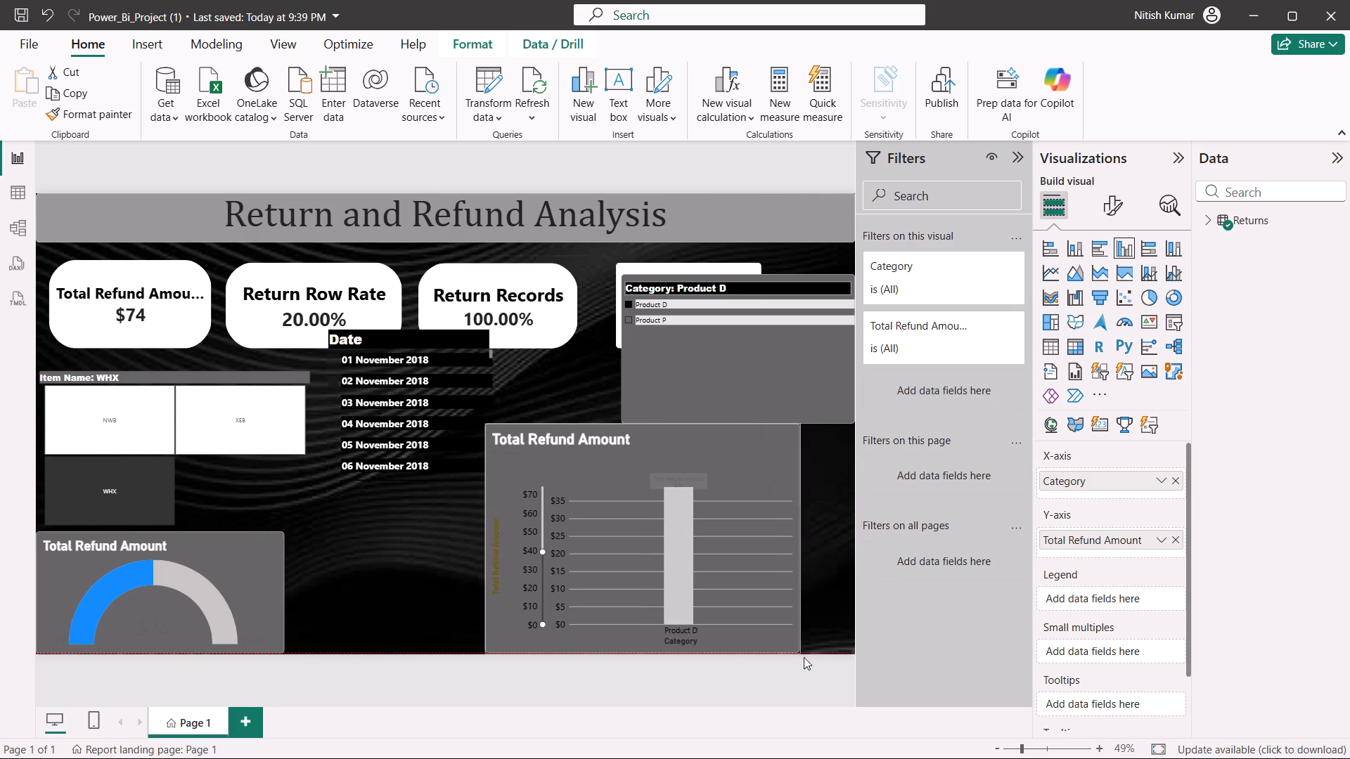
left_click_drag(804, 657, 787, 654)
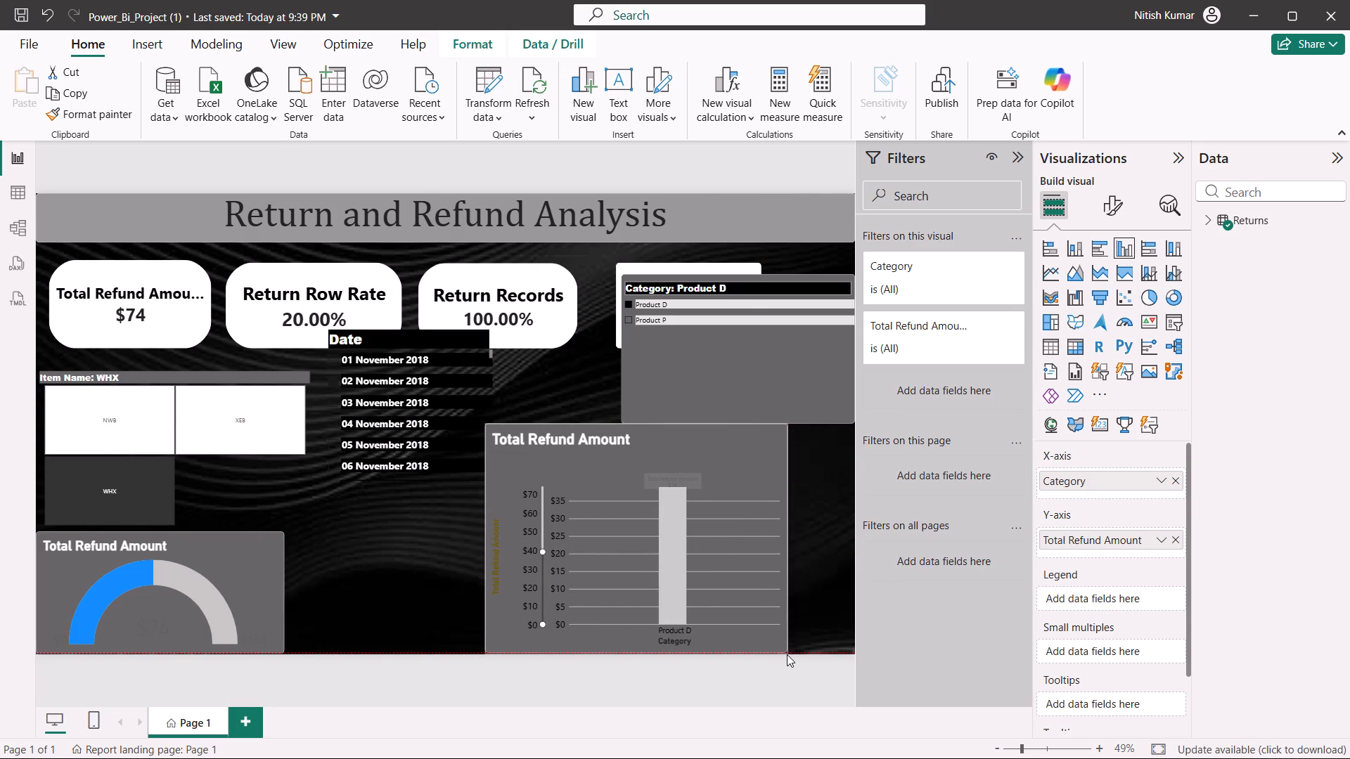
left_click_drag(787, 654, 785, 657)
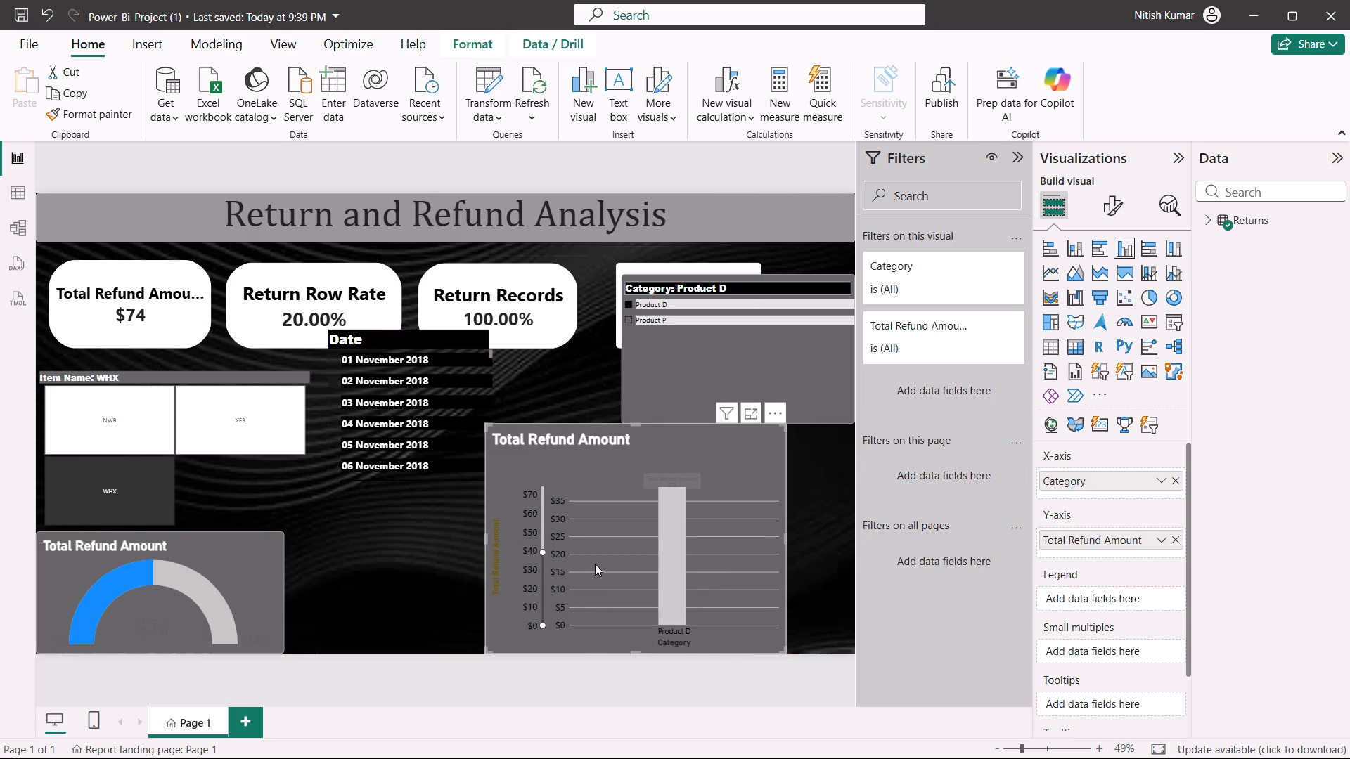
Move the column chart near the page's right edge and trim its upper-left corner so its top meets the Category slicer's bottom edge.
left_click_drag(603, 564, 665, 575)
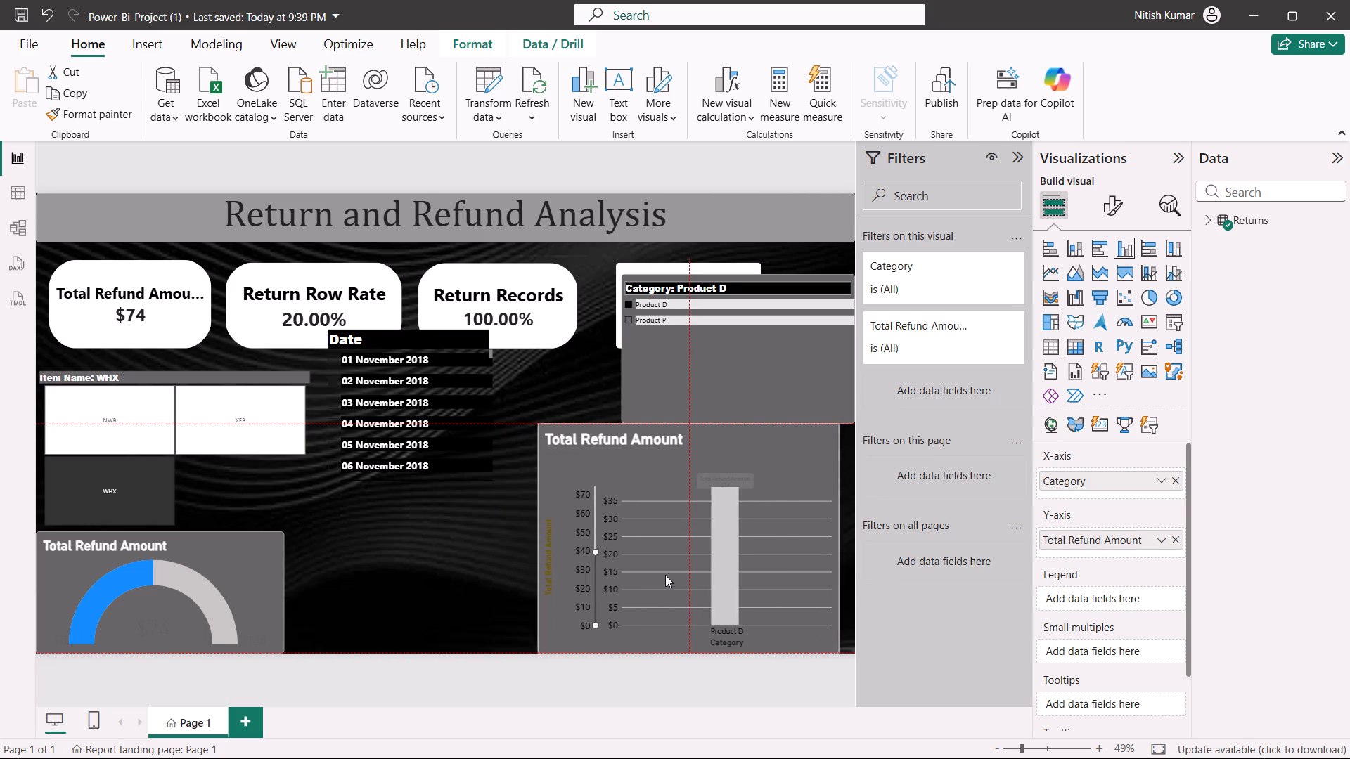
left_click_drag(665, 575, 666, 554)
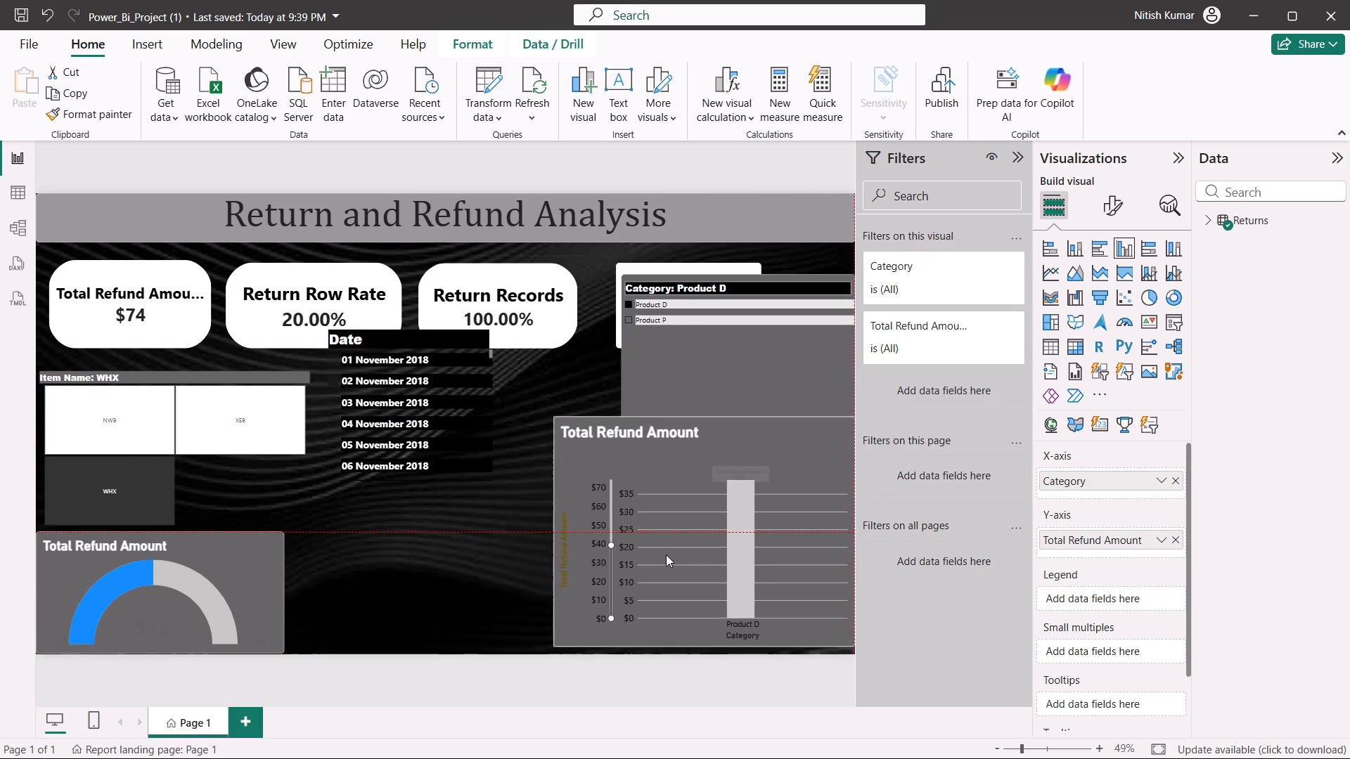
left_click_drag(666, 554, 664, 553)
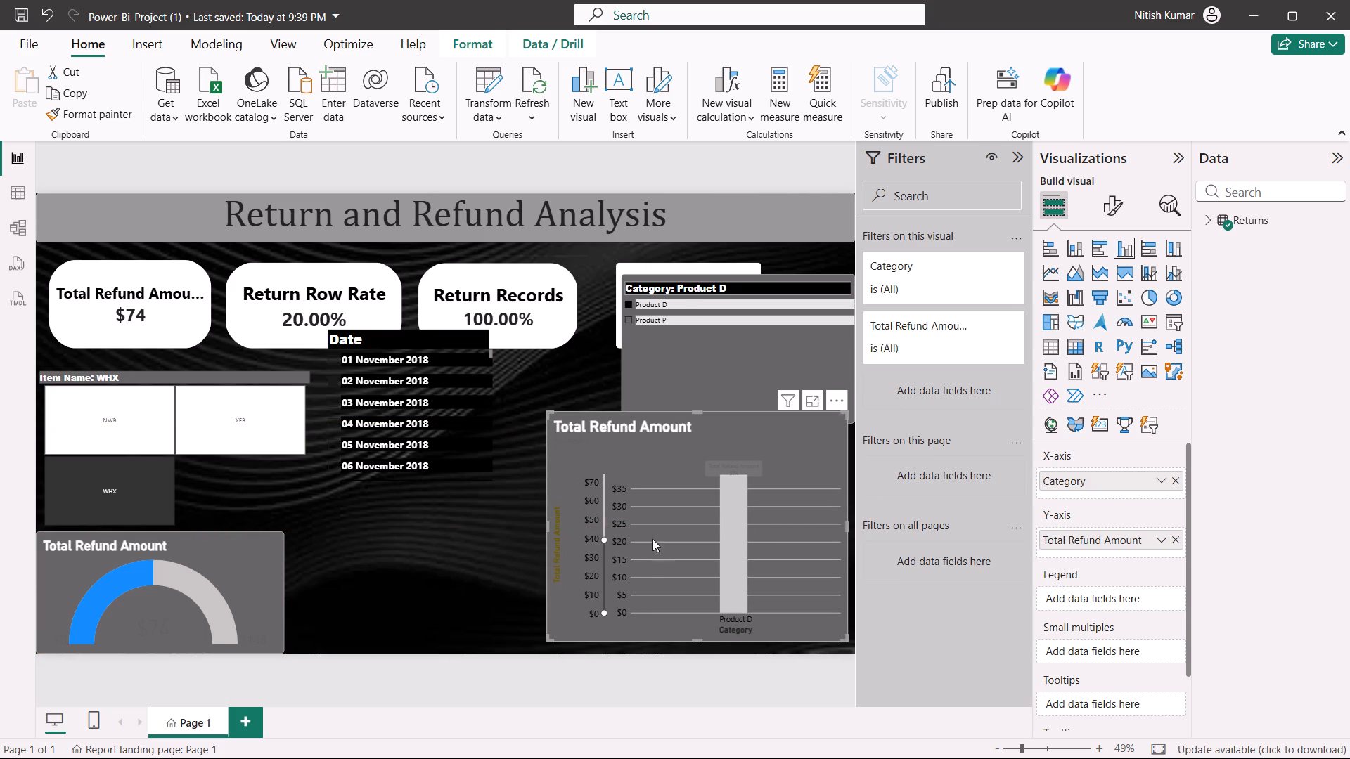
left_click(550, 412)
left_click_drag(550, 412, 557, 424)
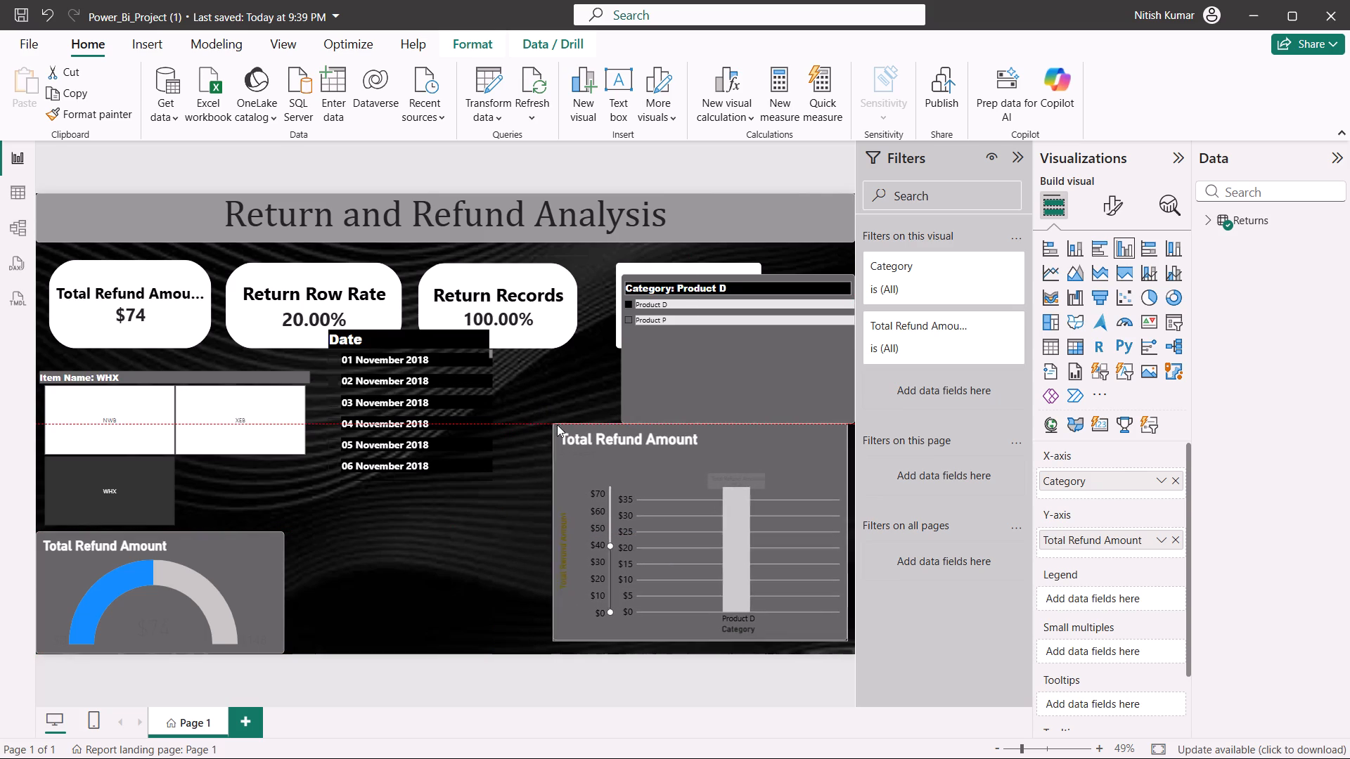
left_click_drag(557, 424, 560, 423)
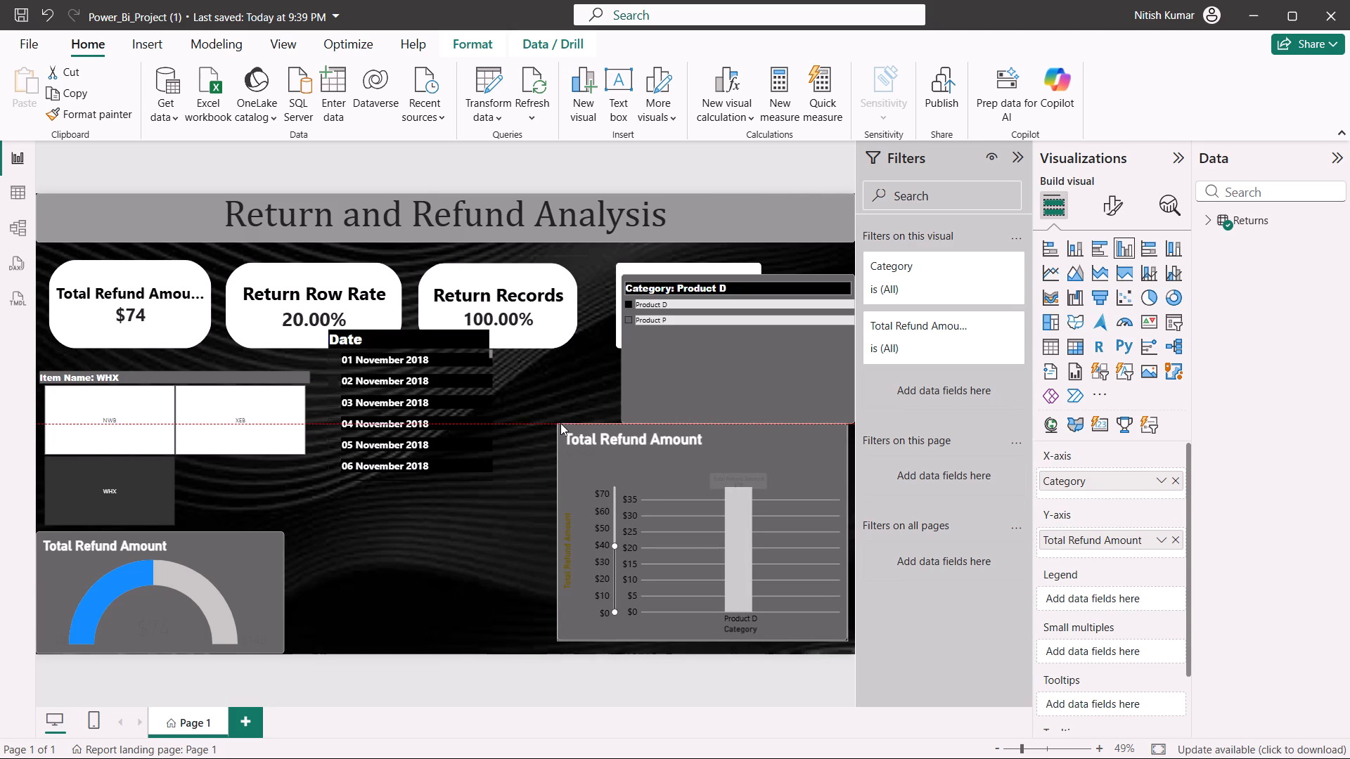
left_click_drag(560, 423, 561, 425)
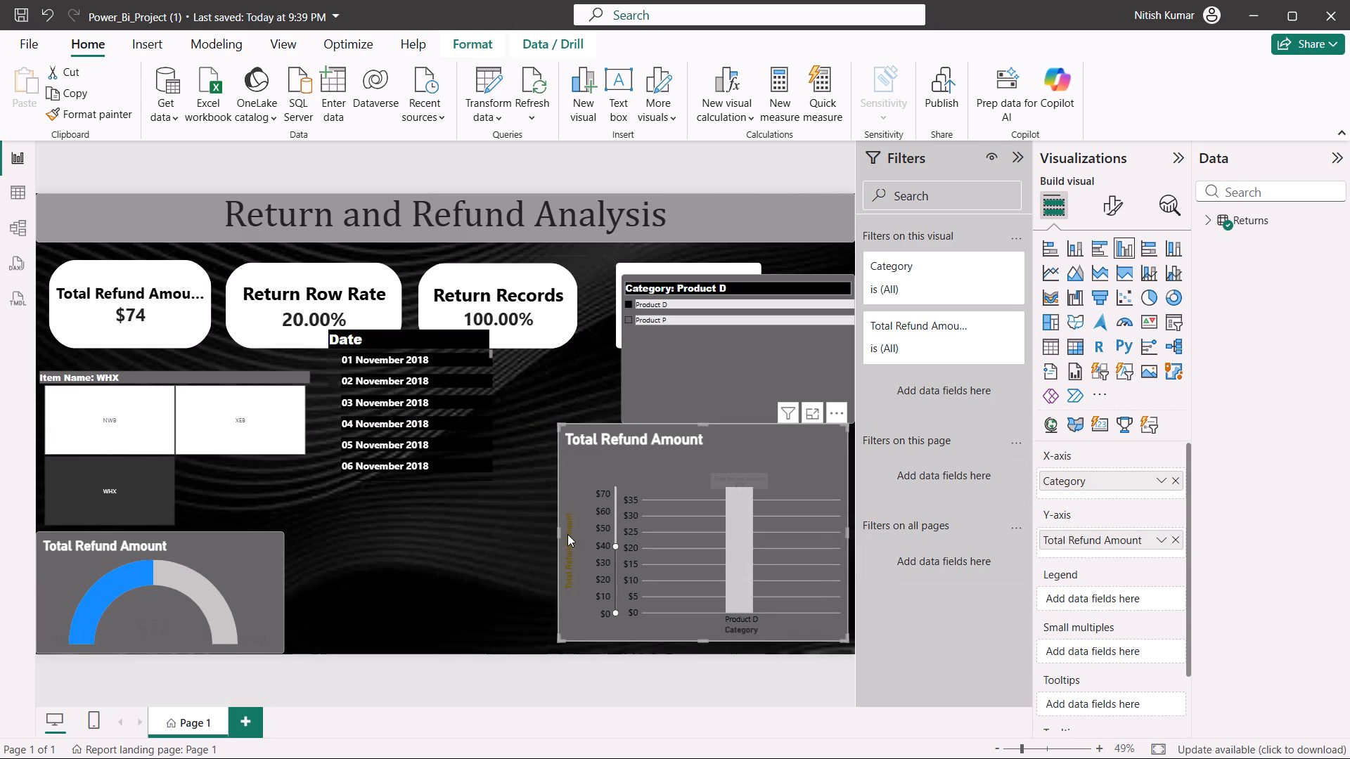
left_click(567, 534)
Adjust the column chart's Y-axis zoom slider so the visible range runs from just under $20 to about $50.
left_click_drag(615, 547, 636, 547)
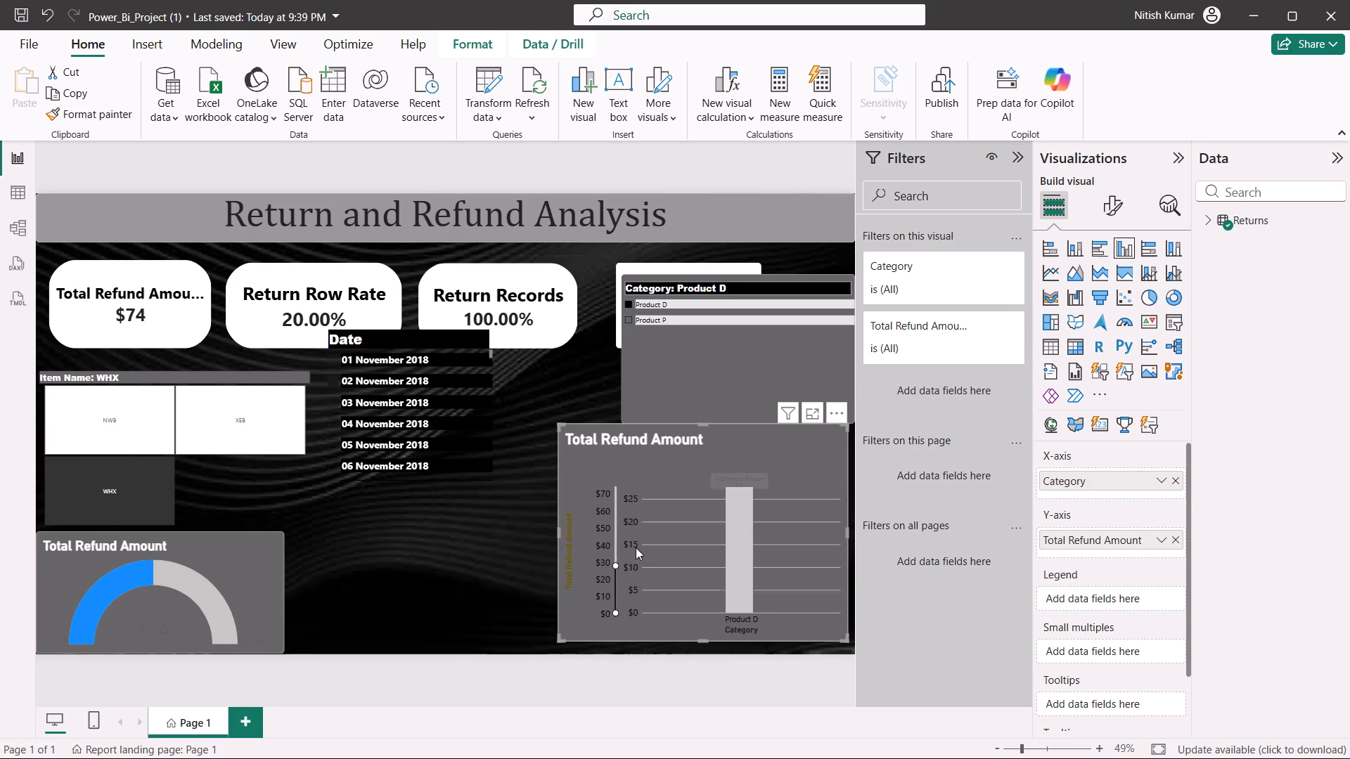
left_click(635, 553)
left_click_drag(636, 547, 631, 566)
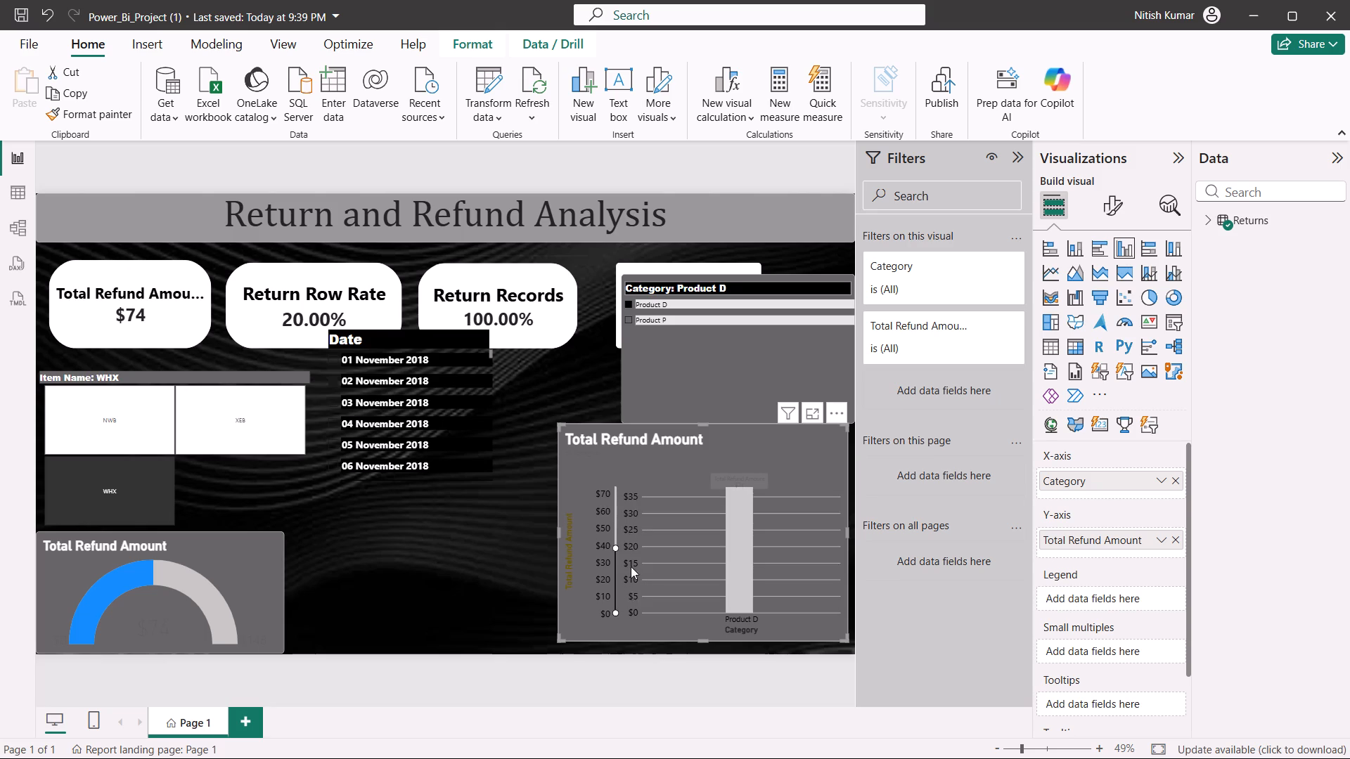
left_click_drag(631, 566, 612, 507)
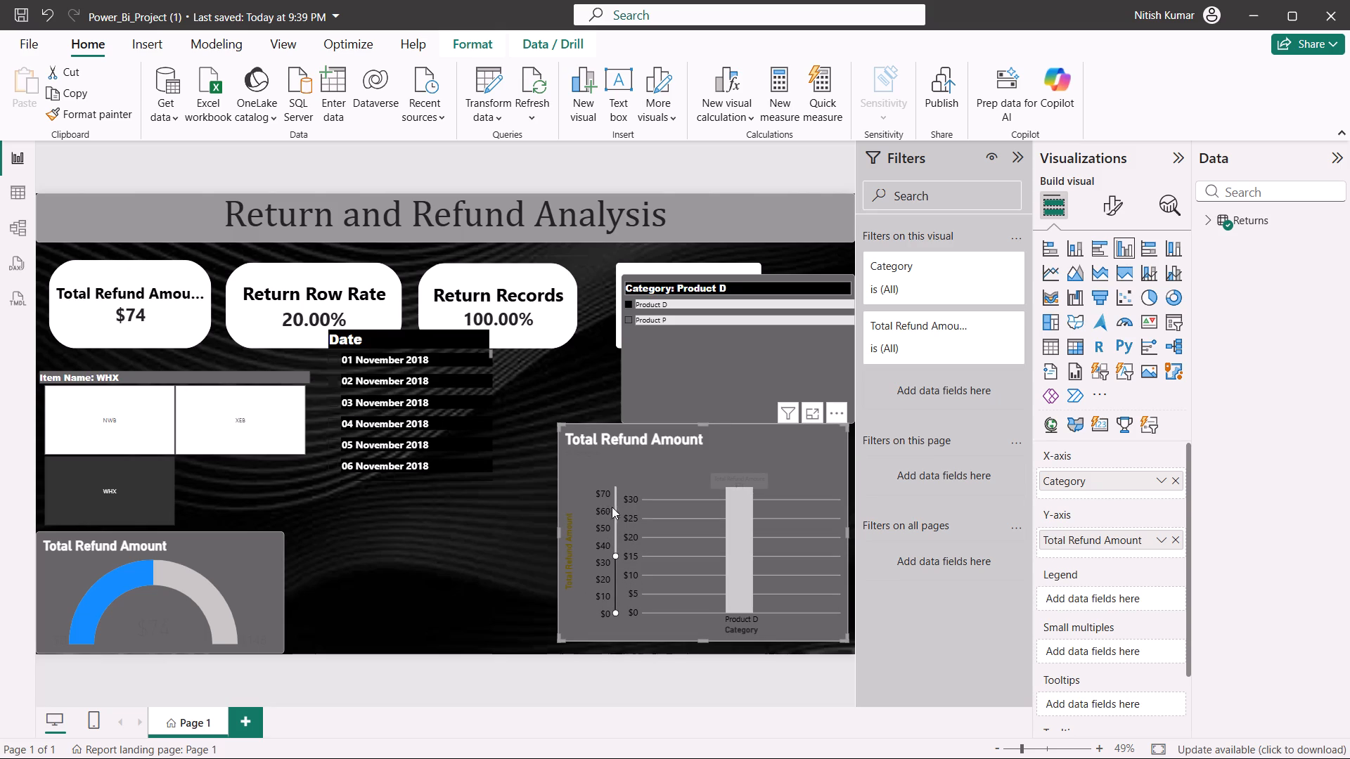
left_click_drag(612, 507, 619, 499)
left_click_drag(618, 560, 612, 562)
left_click_drag(612, 562, 624, 530)
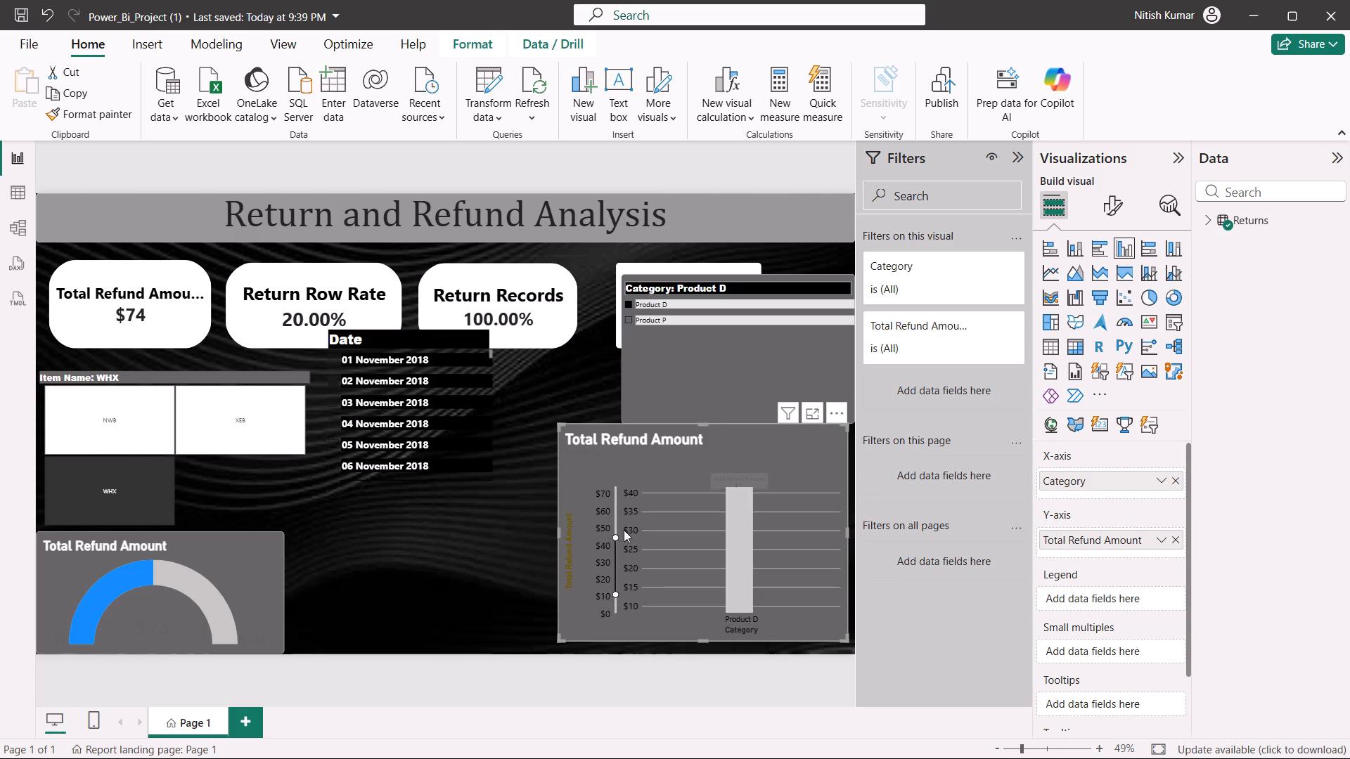
left_click_drag(624, 530, 626, 530)
scroll(653, 552, "down", 2)
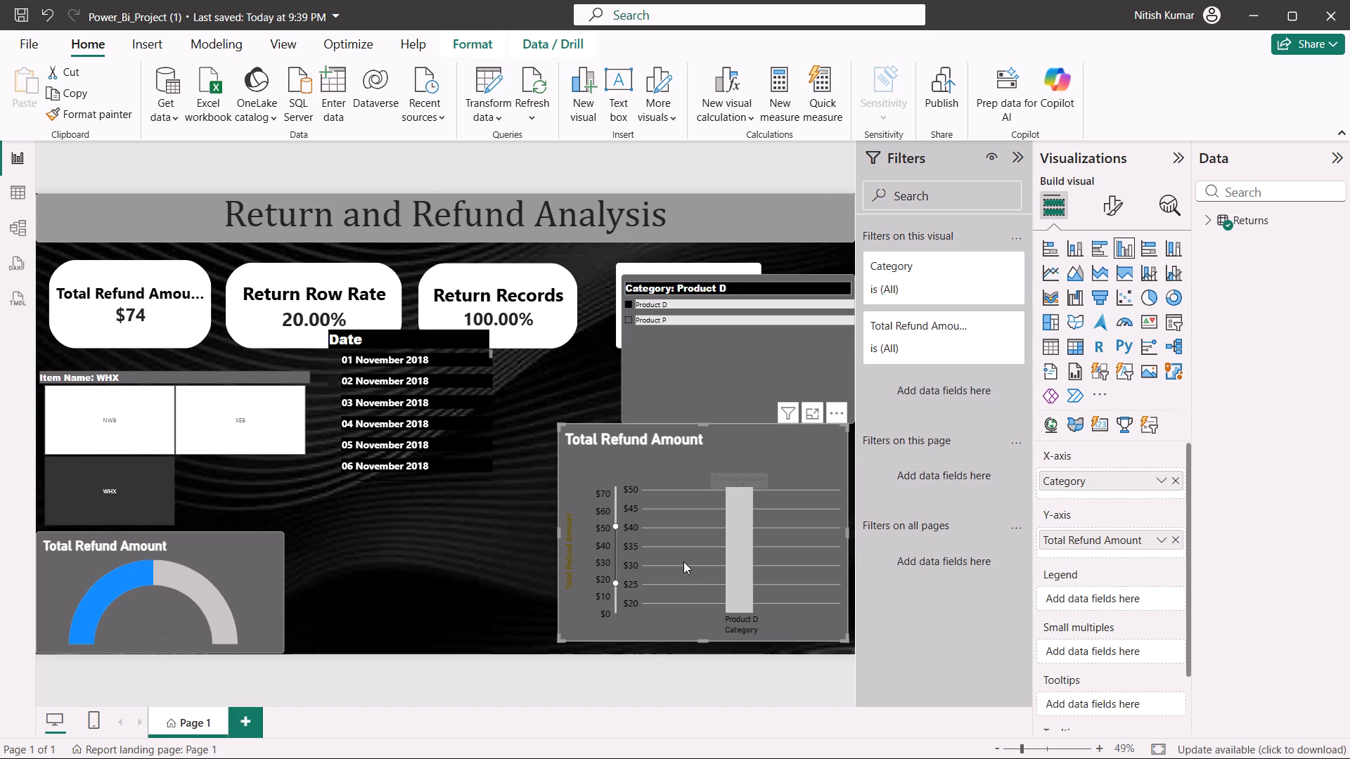
scroll(685, 562, "up", 5)
left_click(522, 441)
Move the Category slicer down between the gauge and the column chart, overlapping the chart's left part.
left_click(708, 394)
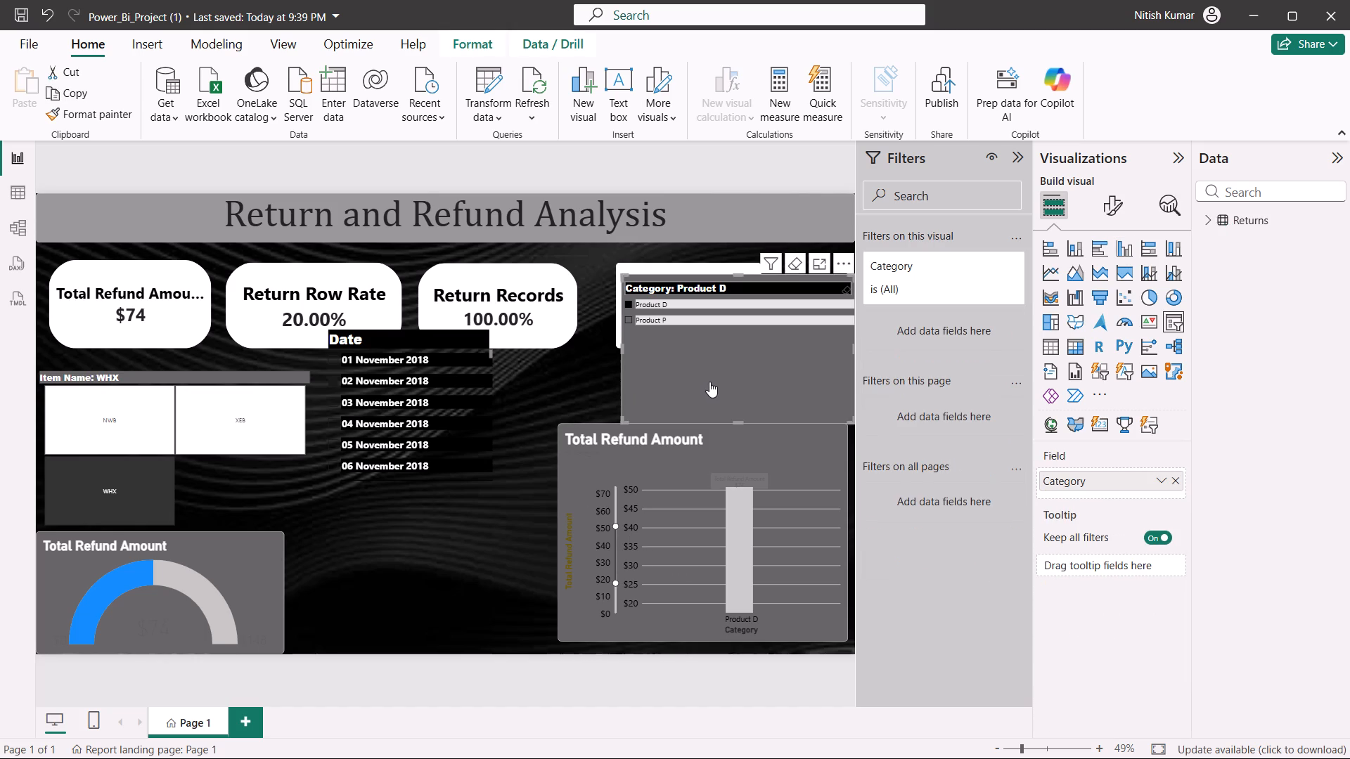
left_click_drag(709, 382, 406, 585)
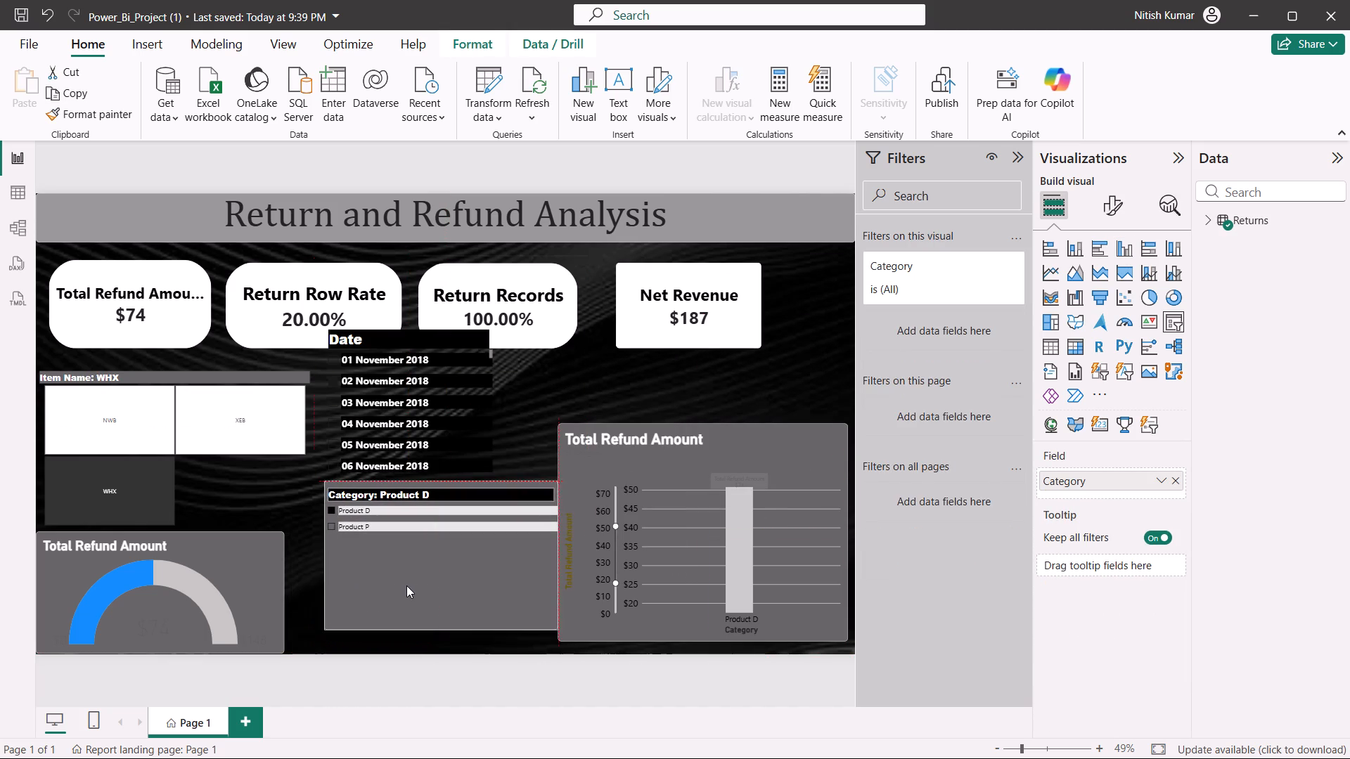
left_click_drag(406, 585, 408, 596)
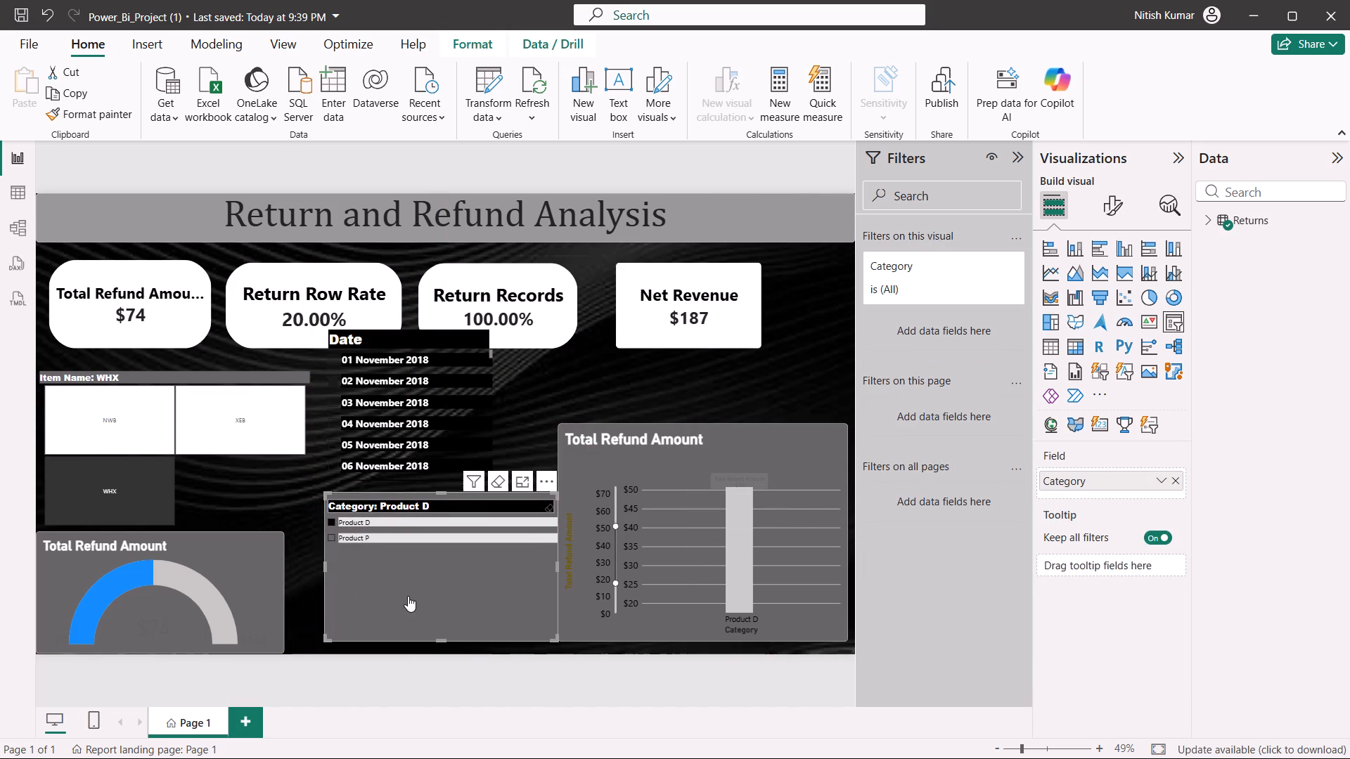
left_click_drag(399, 578, 690, 421)
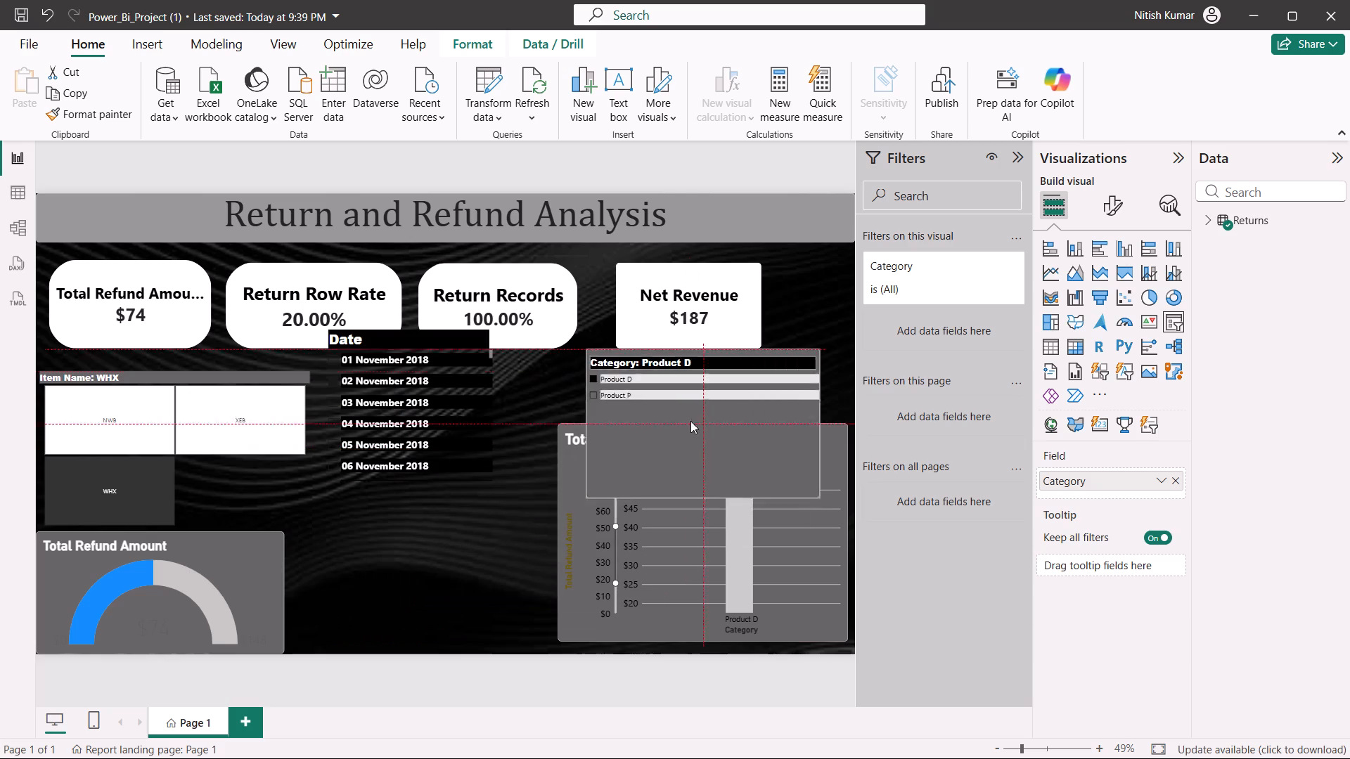
left_click_drag(690, 421, 465, 571)
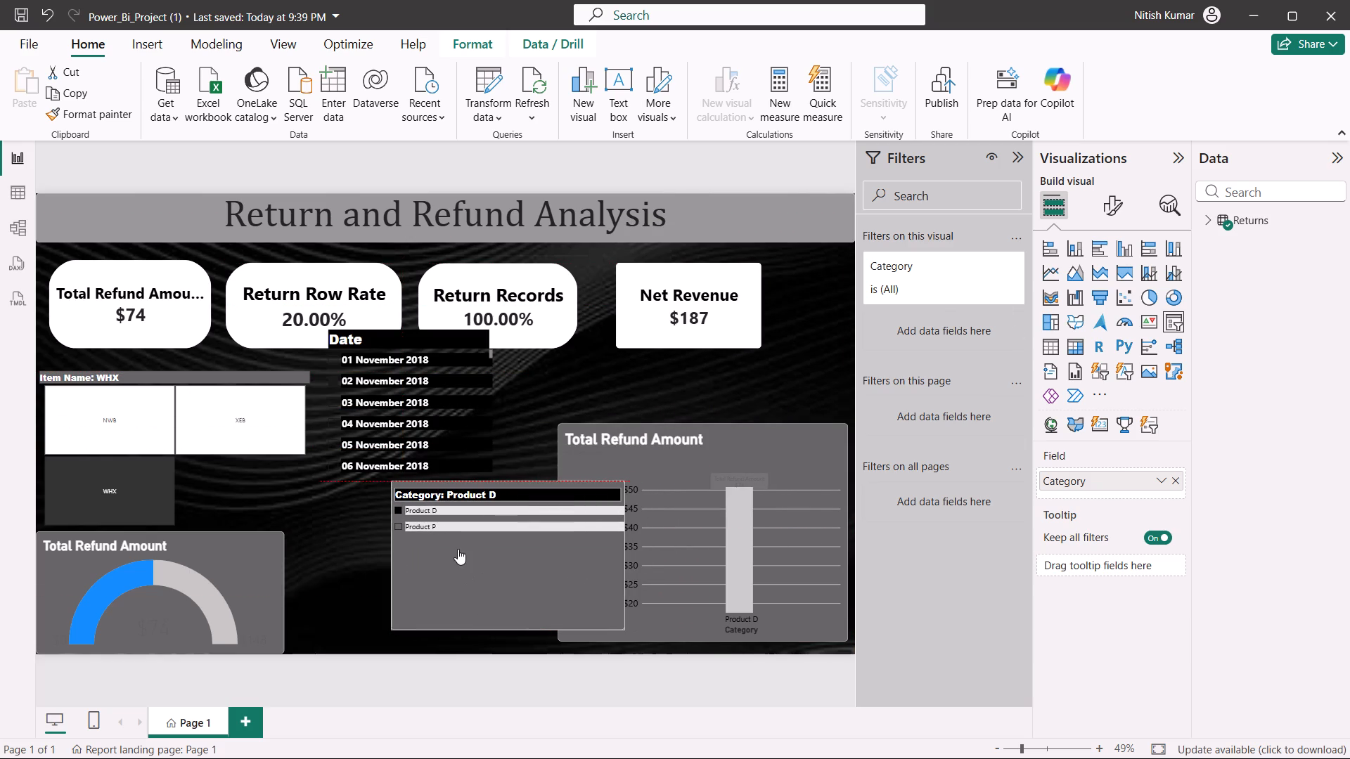
Move the Date slicer down beside the Category slicer, overlapping the right part of the Total Refund Amount gauge.
left_click_drag(394, 412, 269, 579)
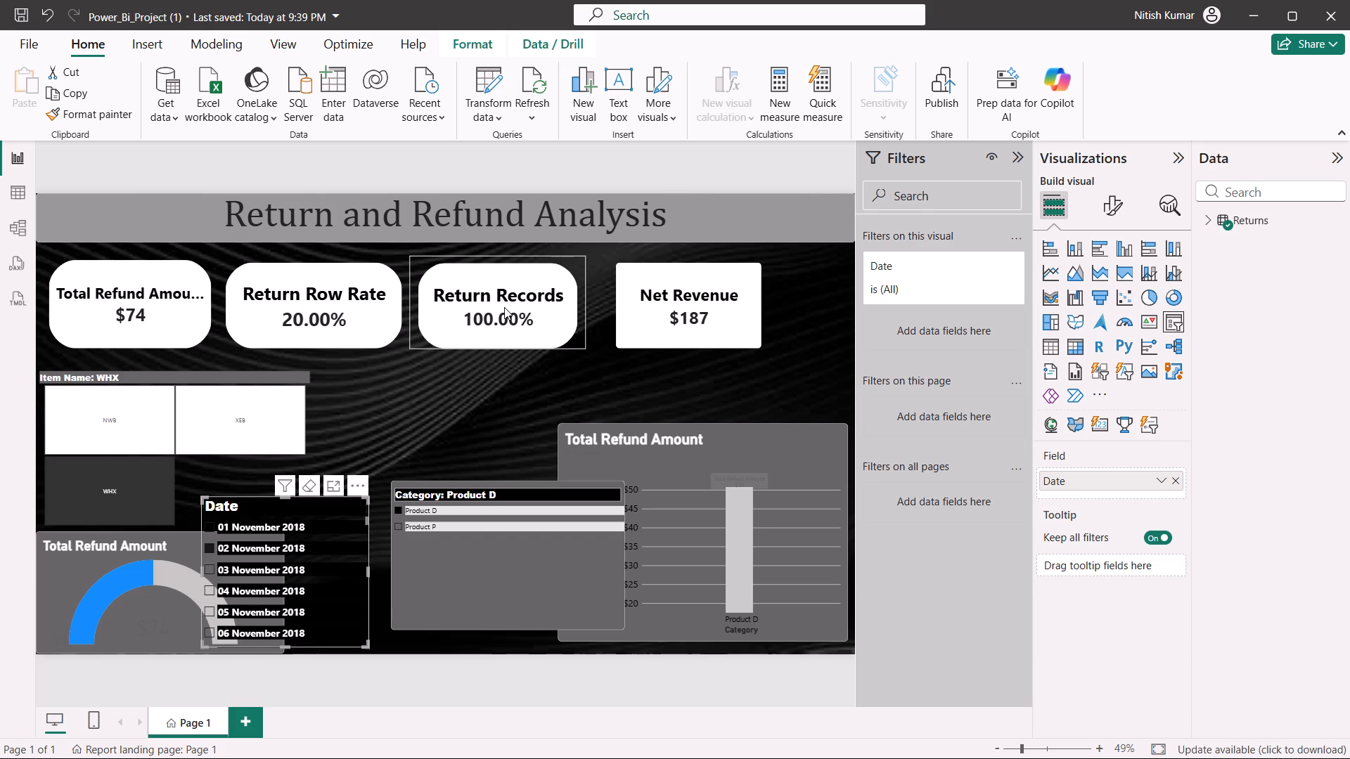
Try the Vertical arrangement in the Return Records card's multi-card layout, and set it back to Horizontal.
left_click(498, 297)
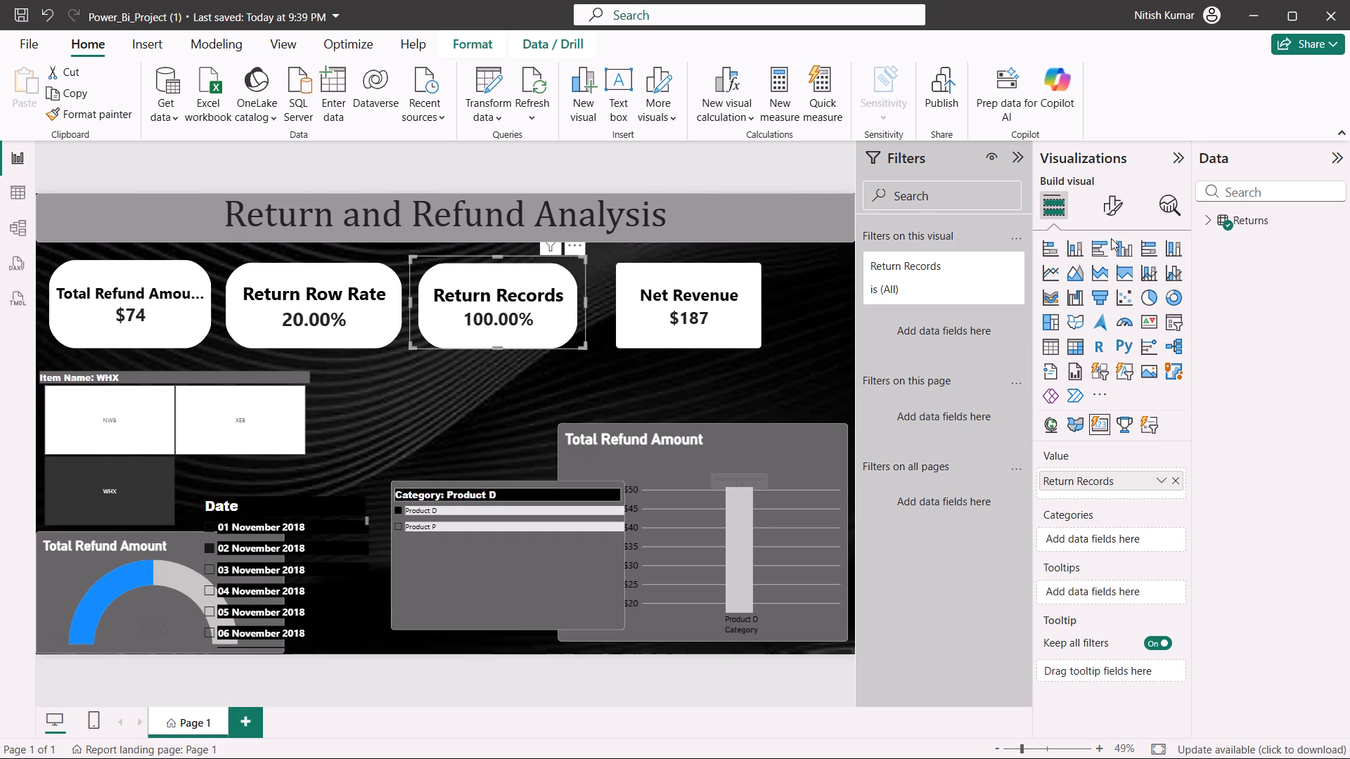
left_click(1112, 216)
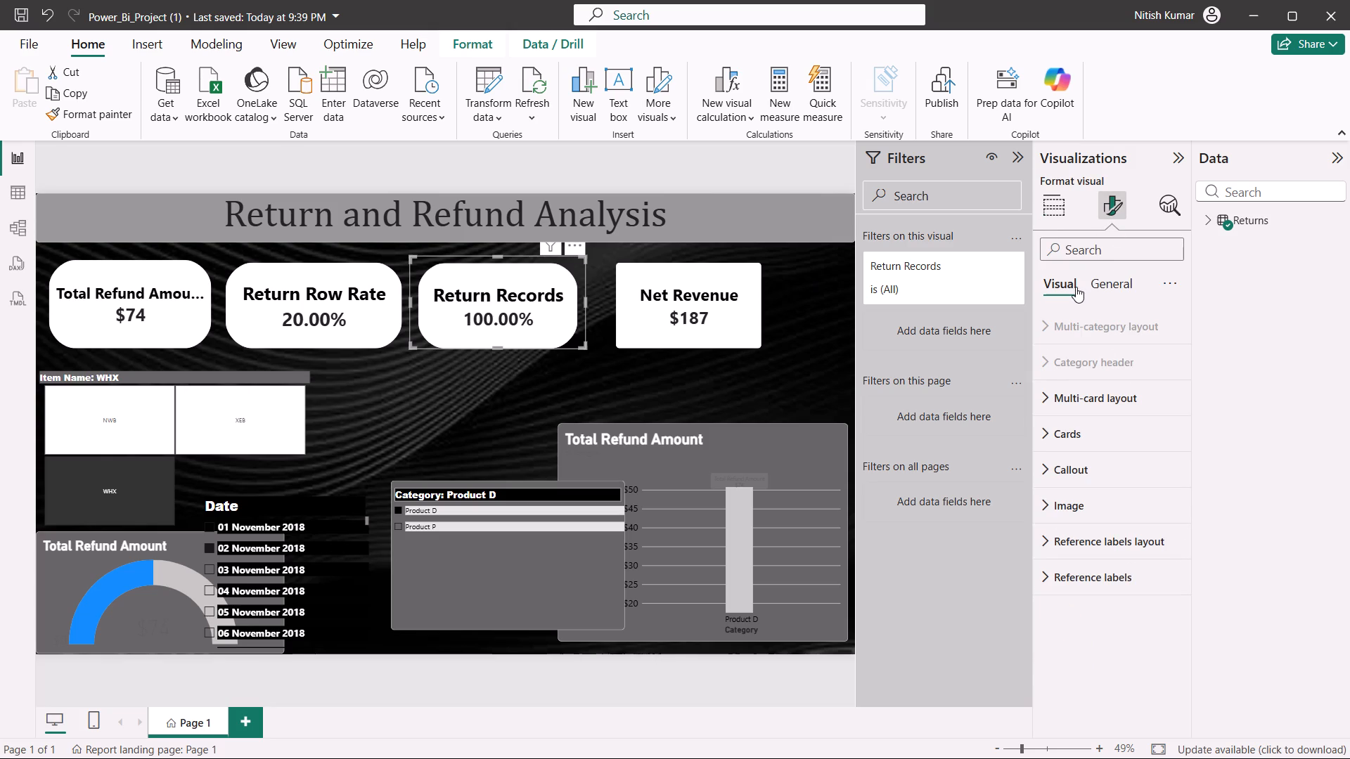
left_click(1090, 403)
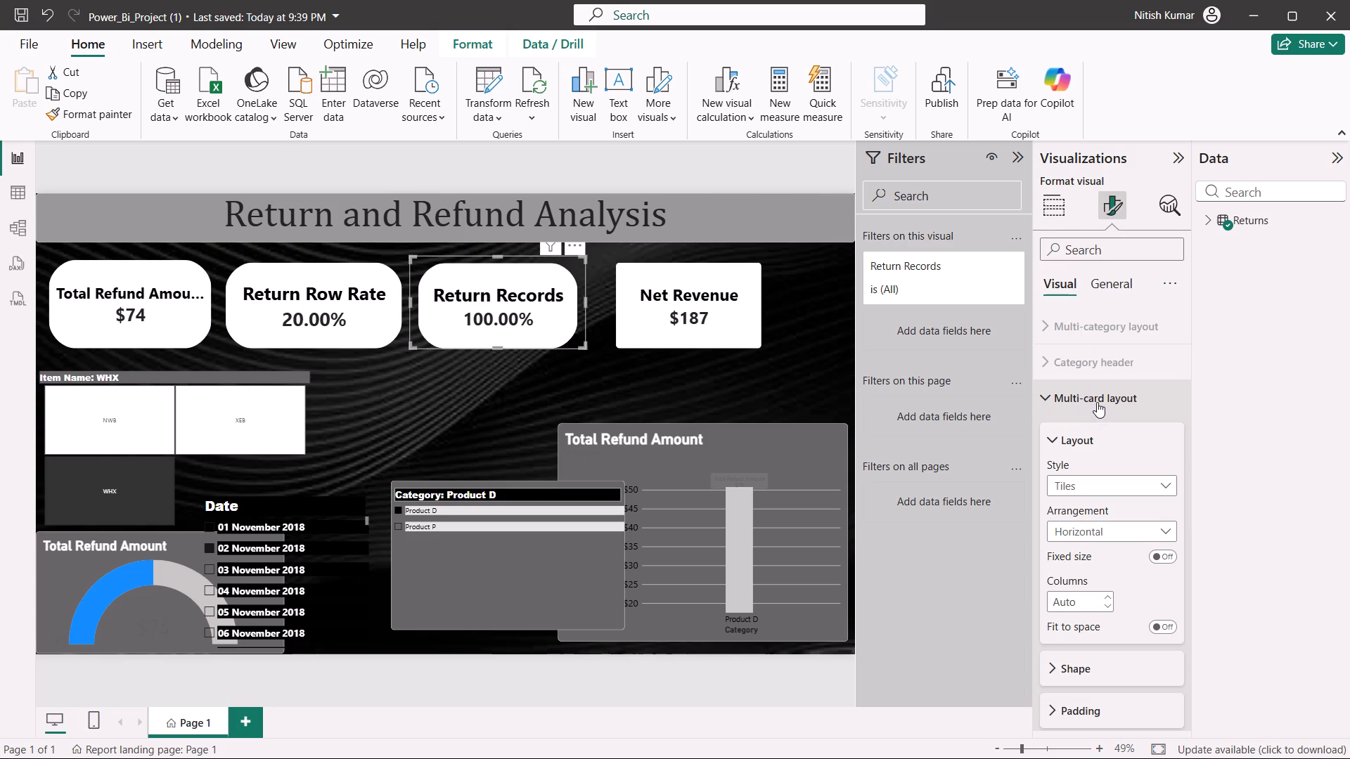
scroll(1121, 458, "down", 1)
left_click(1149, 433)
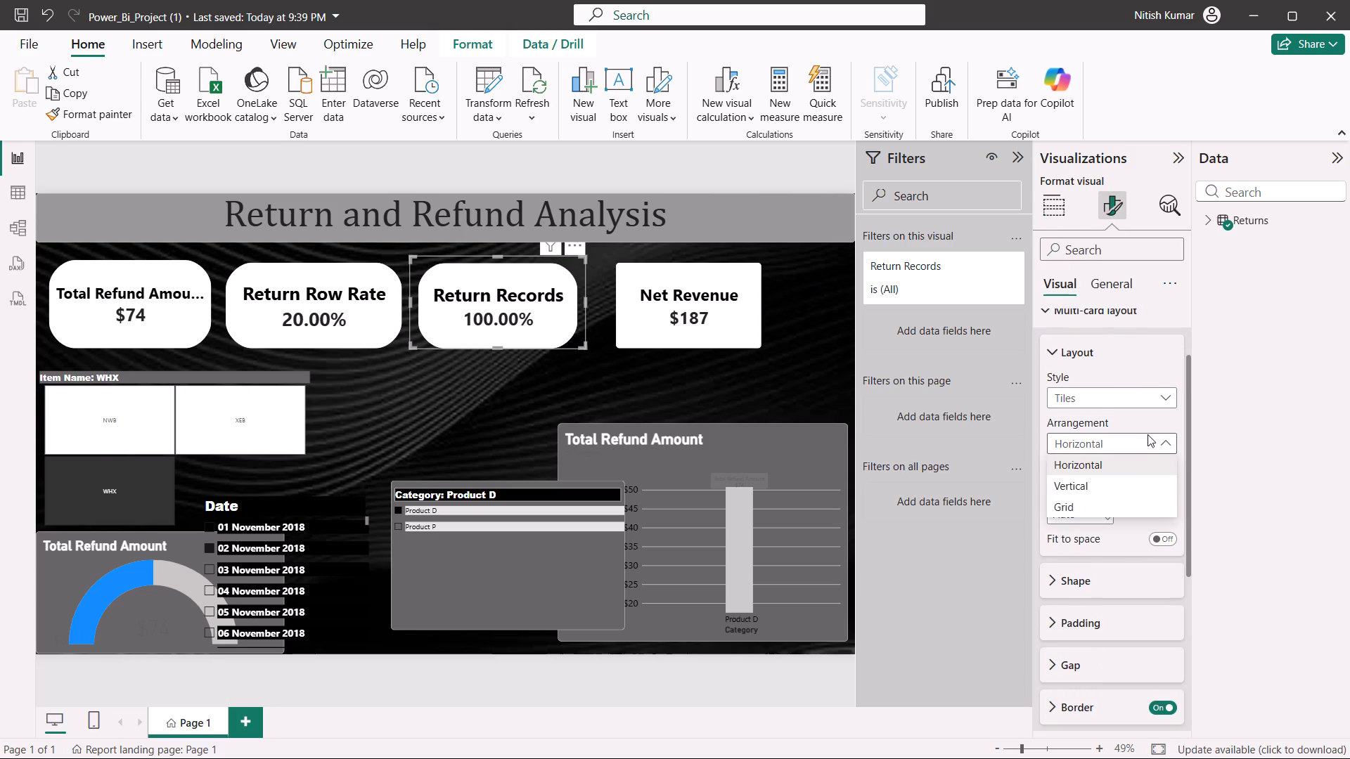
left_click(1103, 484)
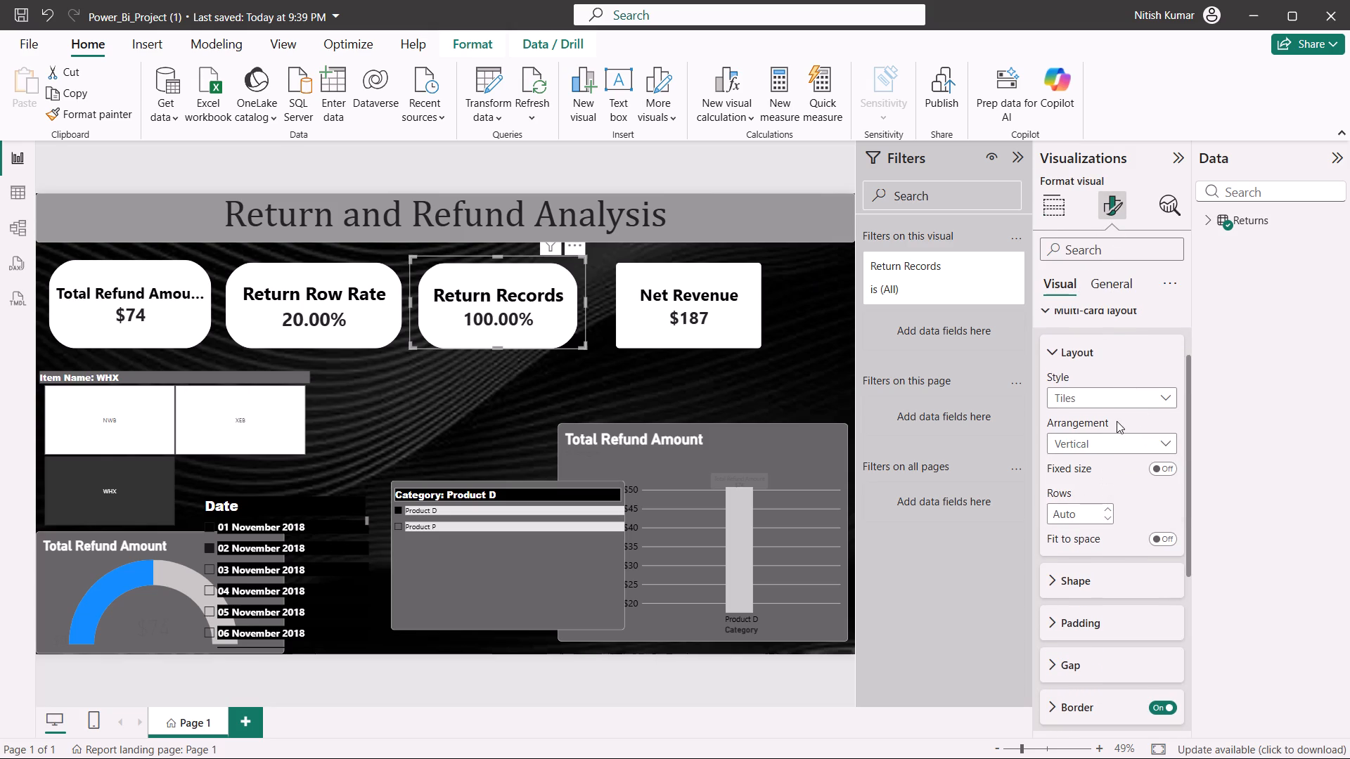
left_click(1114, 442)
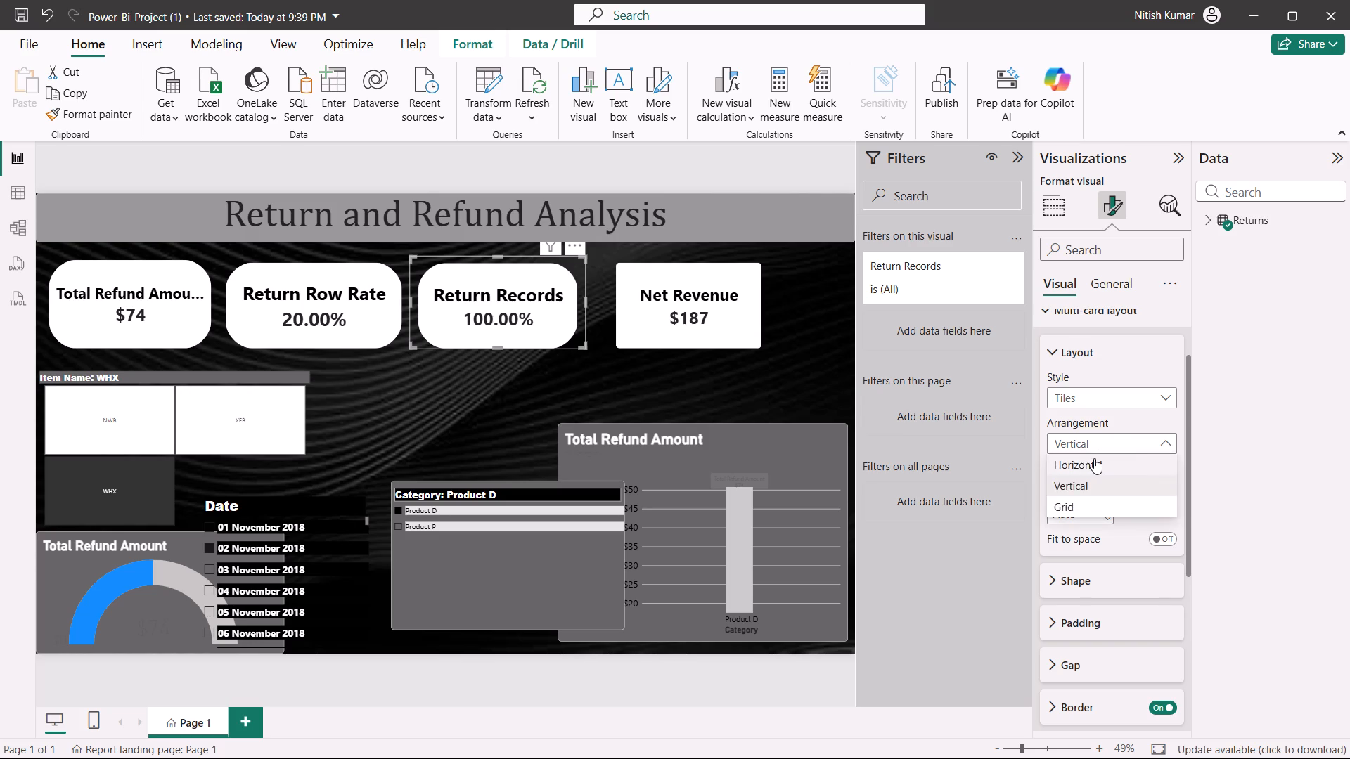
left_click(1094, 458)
Turn on individual corners in the shape settings of the Return Records card's multi-card layout.
scroll(1110, 432, "down", 1)
left_click(1105, 491)
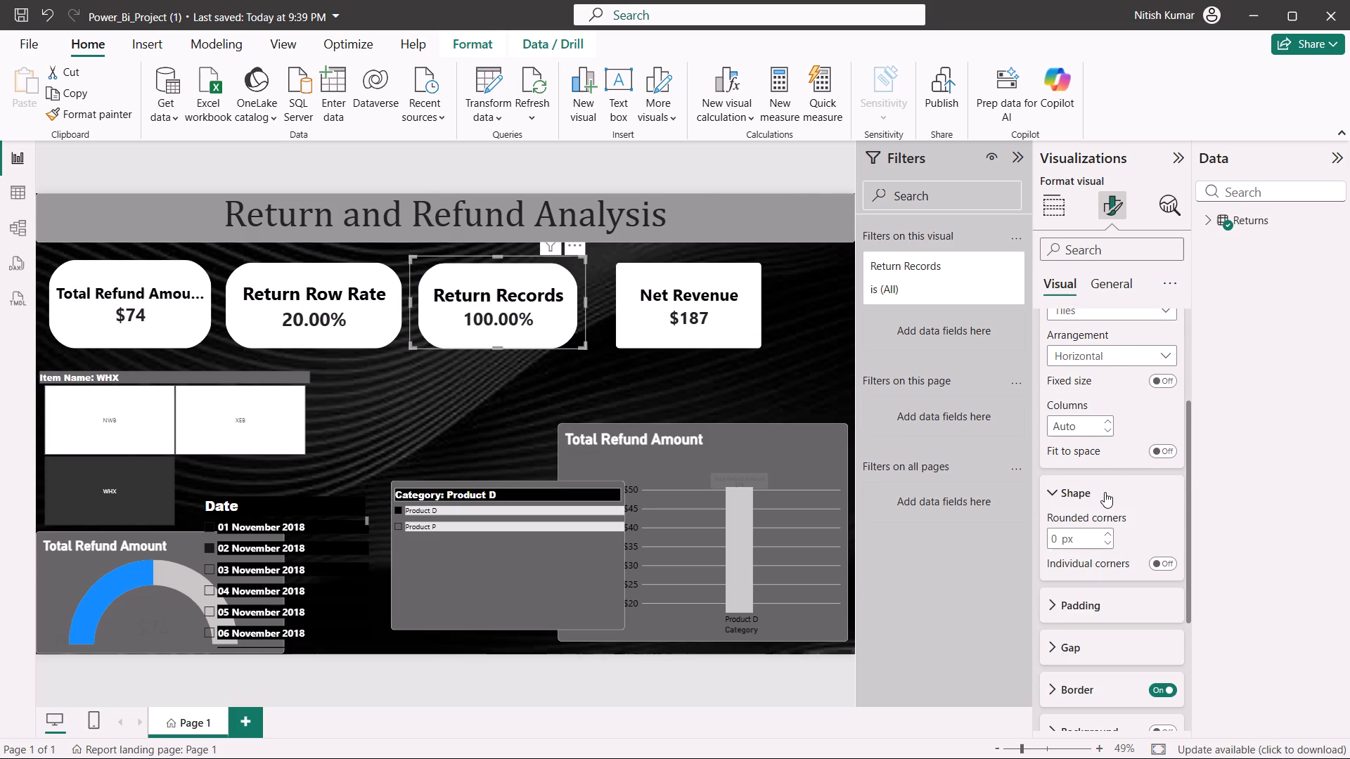
left_click(1174, 558)
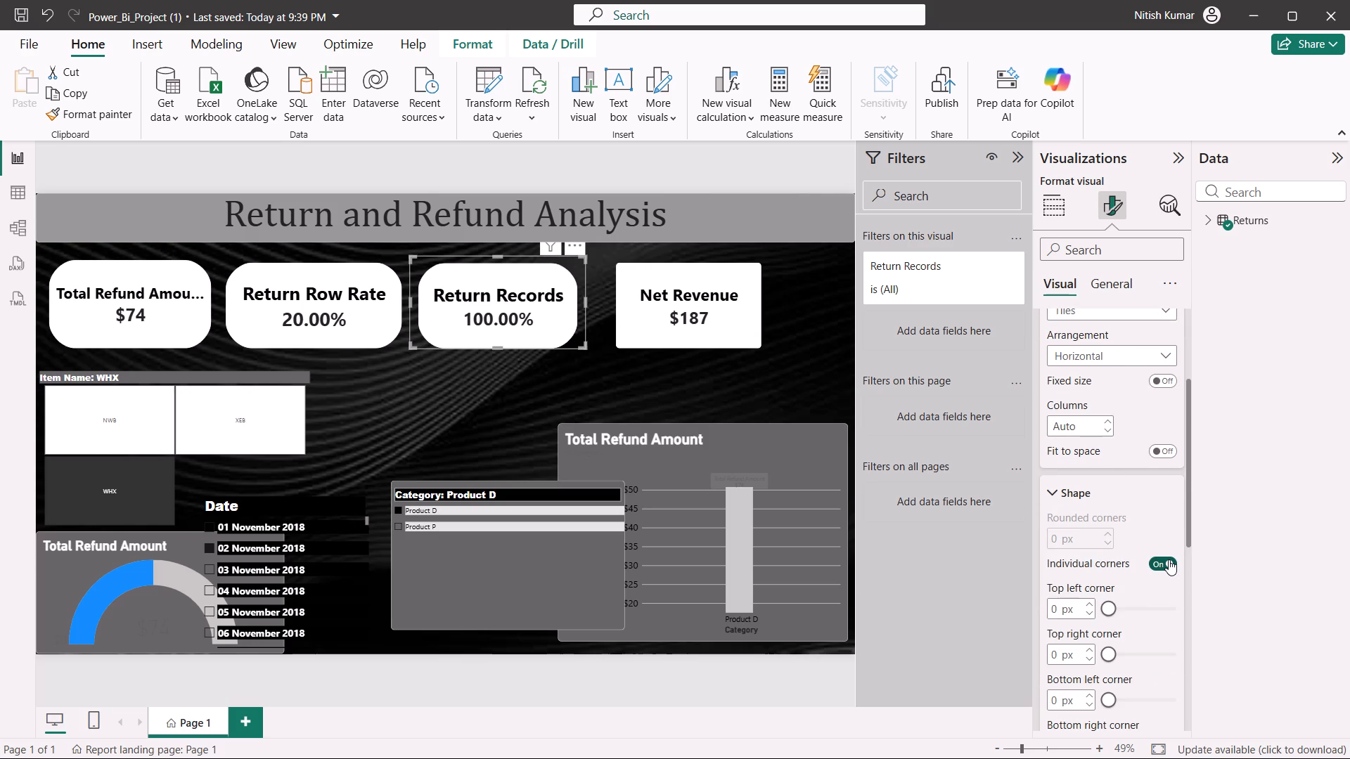
Turn off individual corners in the shape settings of the Return Records card's multi-card layout.
left_click(1164, 562)
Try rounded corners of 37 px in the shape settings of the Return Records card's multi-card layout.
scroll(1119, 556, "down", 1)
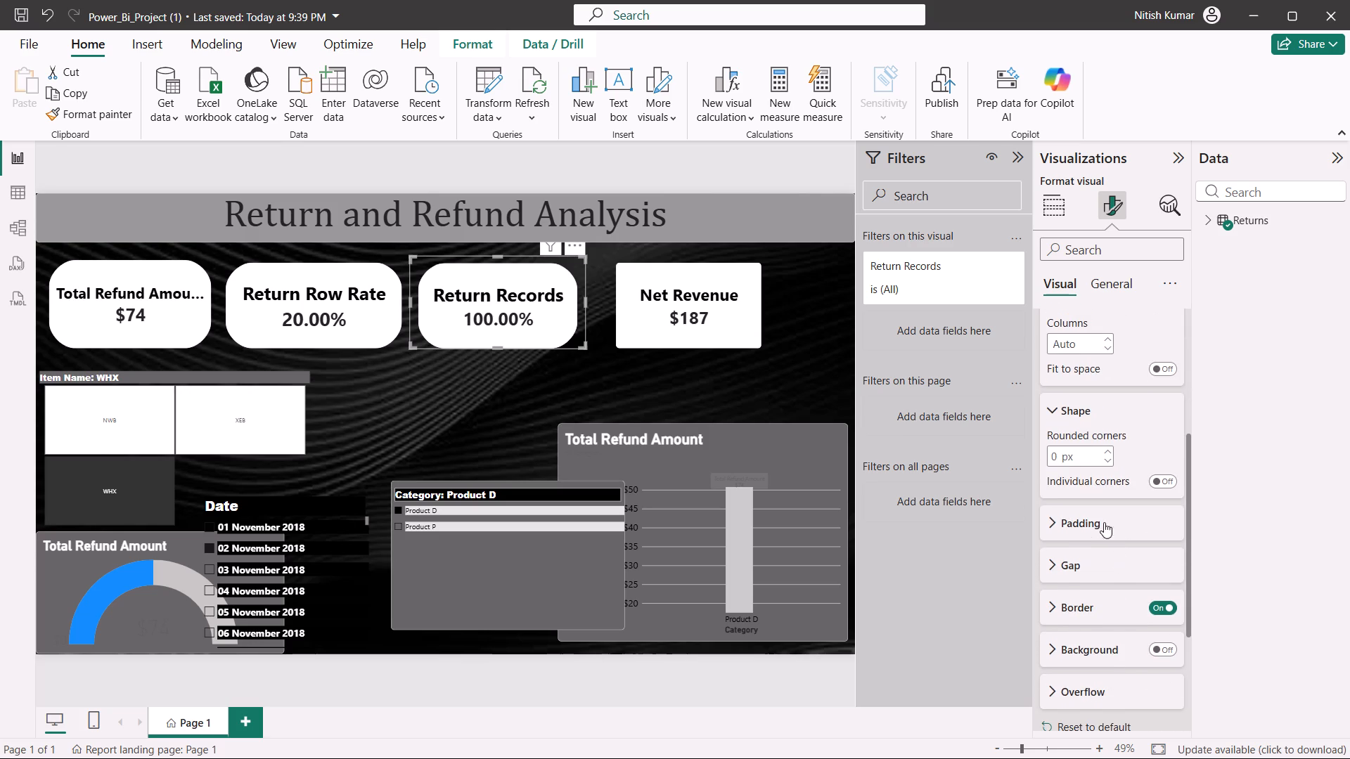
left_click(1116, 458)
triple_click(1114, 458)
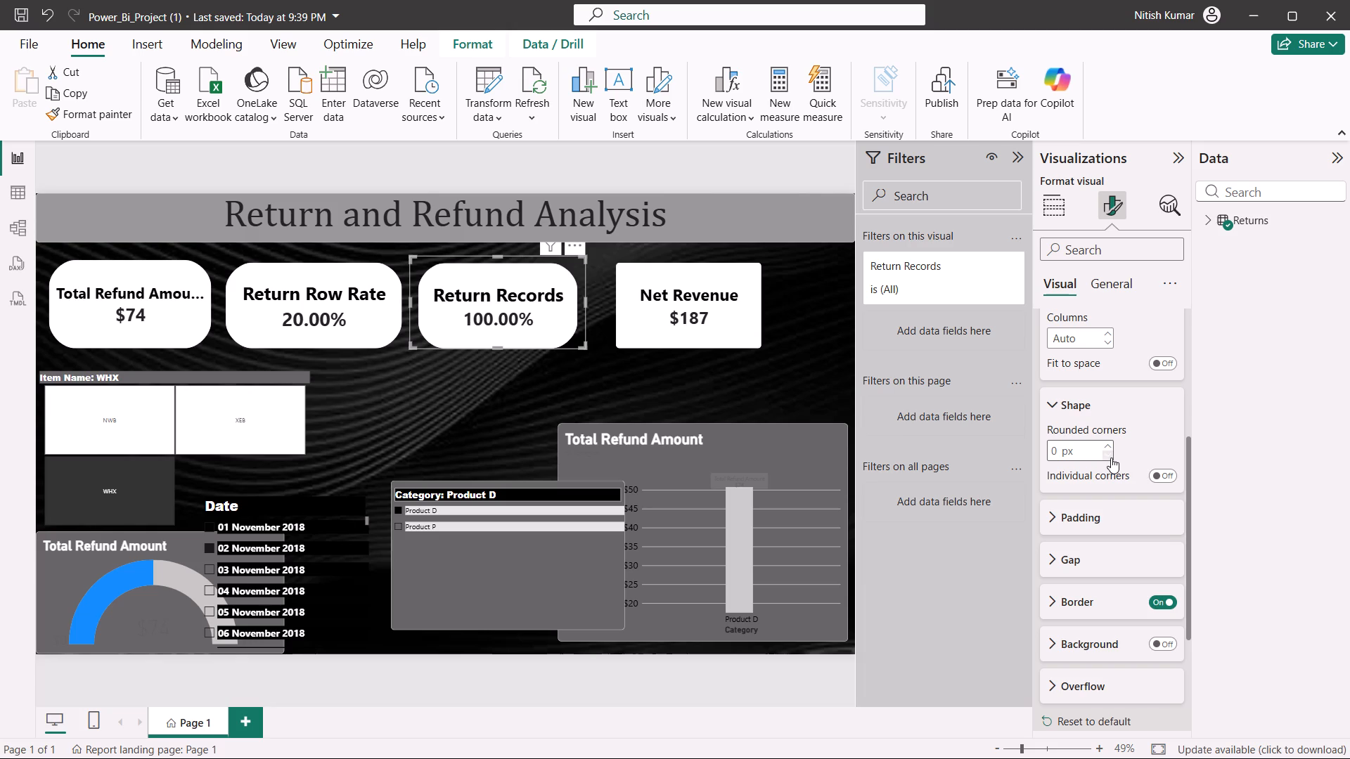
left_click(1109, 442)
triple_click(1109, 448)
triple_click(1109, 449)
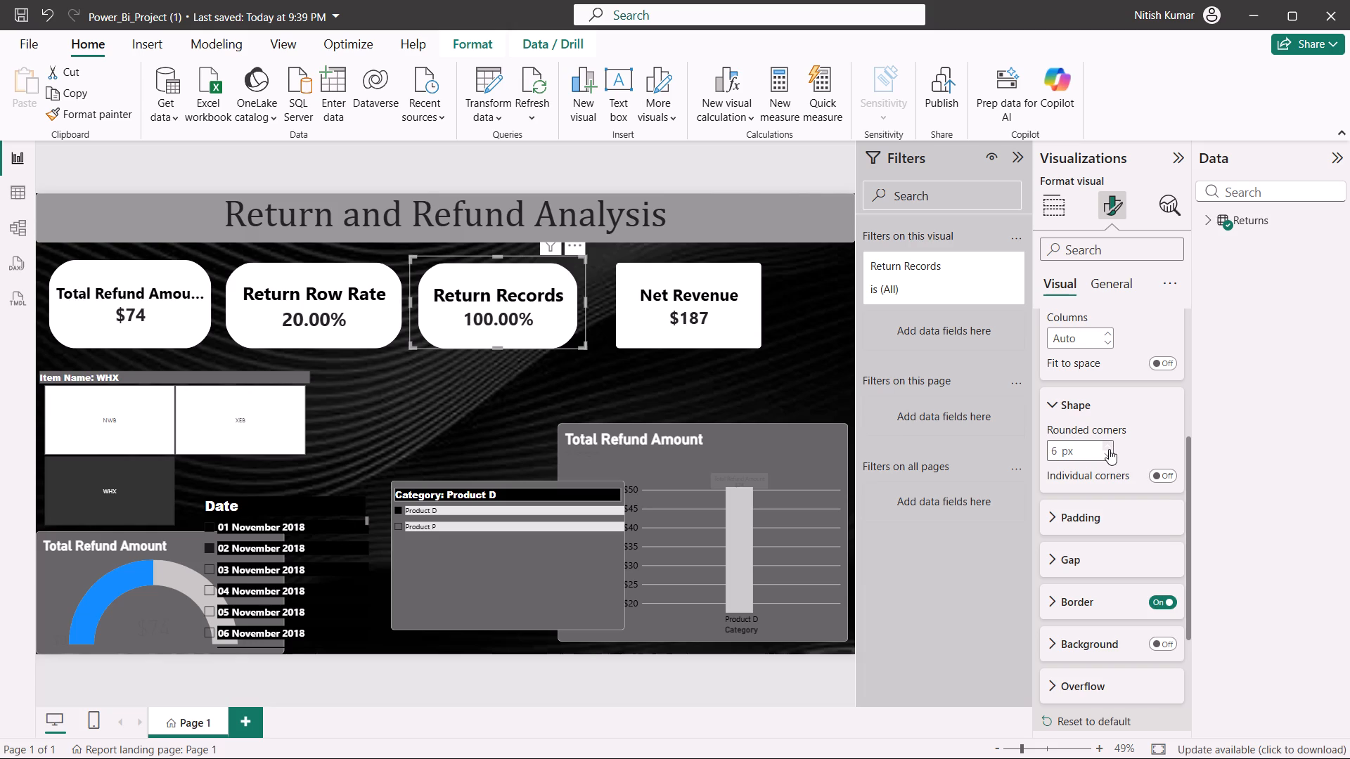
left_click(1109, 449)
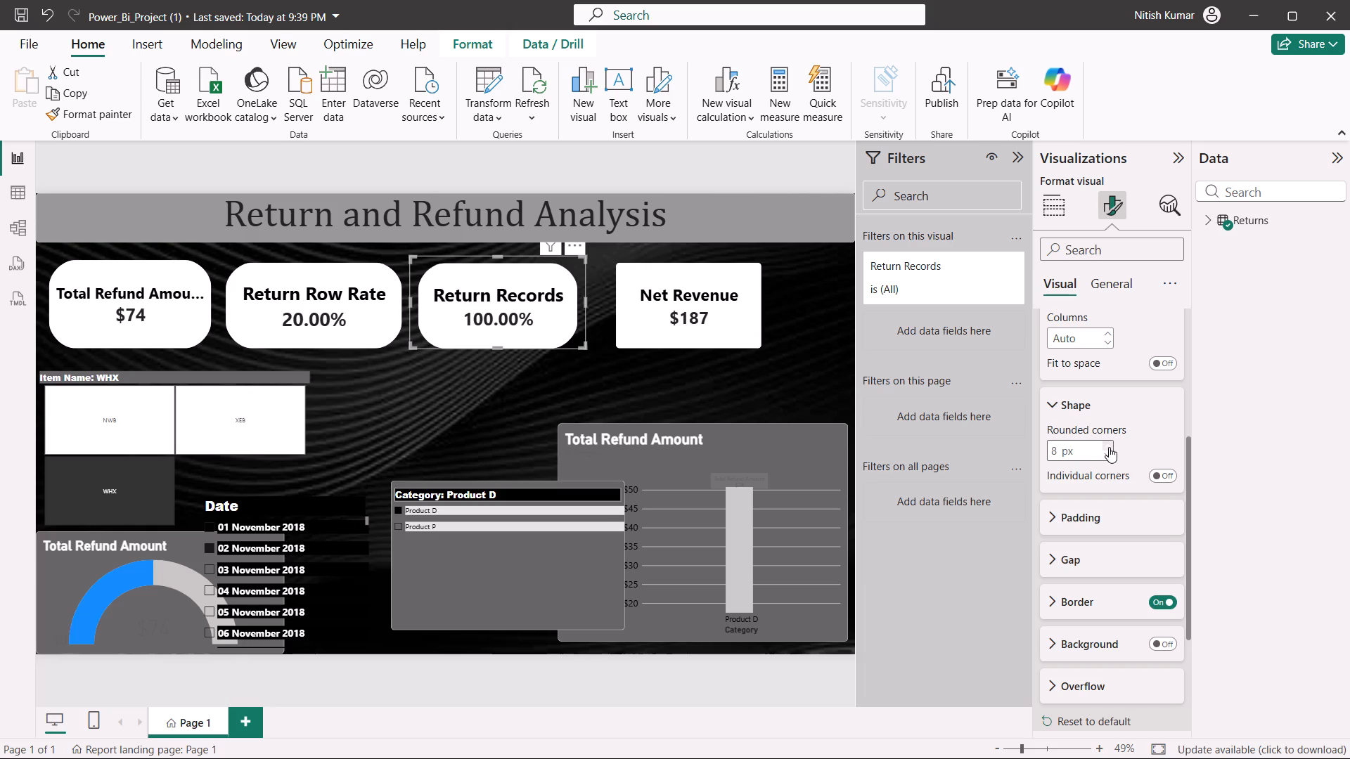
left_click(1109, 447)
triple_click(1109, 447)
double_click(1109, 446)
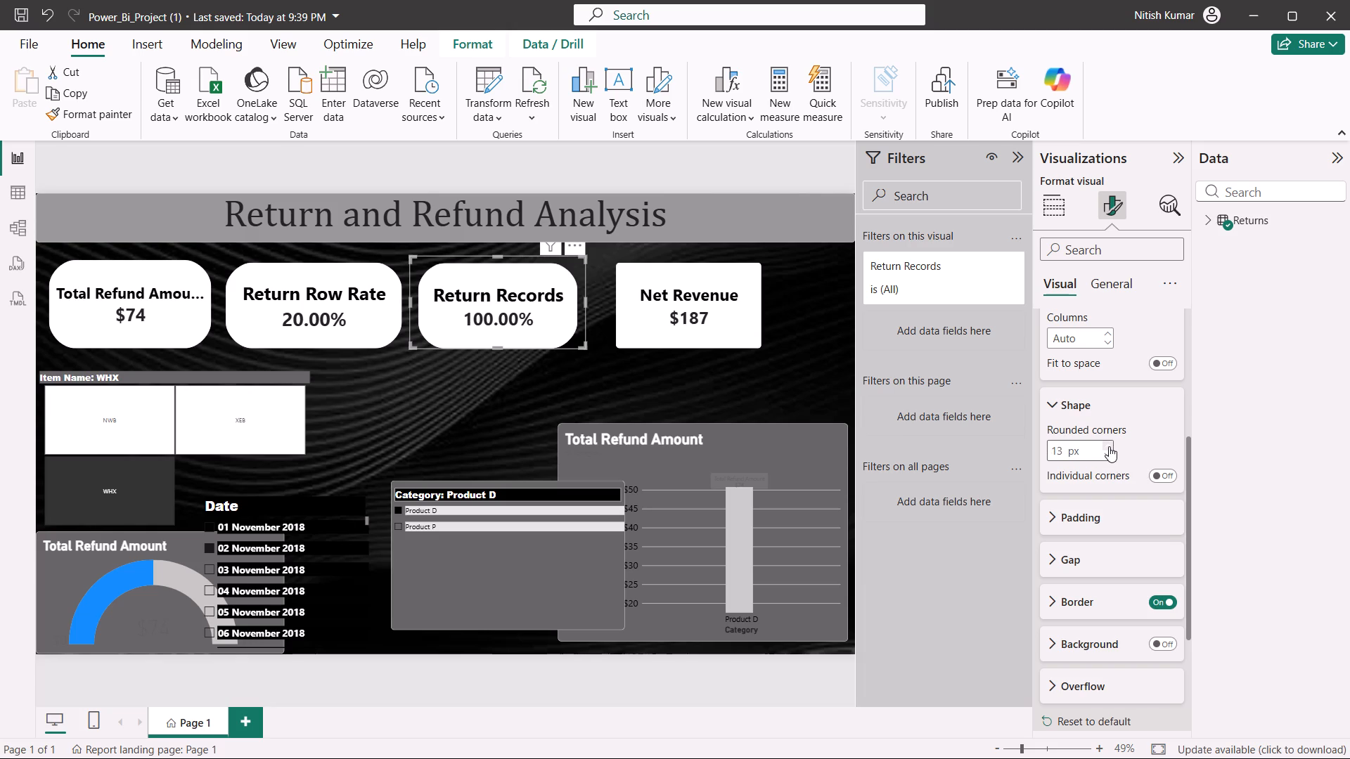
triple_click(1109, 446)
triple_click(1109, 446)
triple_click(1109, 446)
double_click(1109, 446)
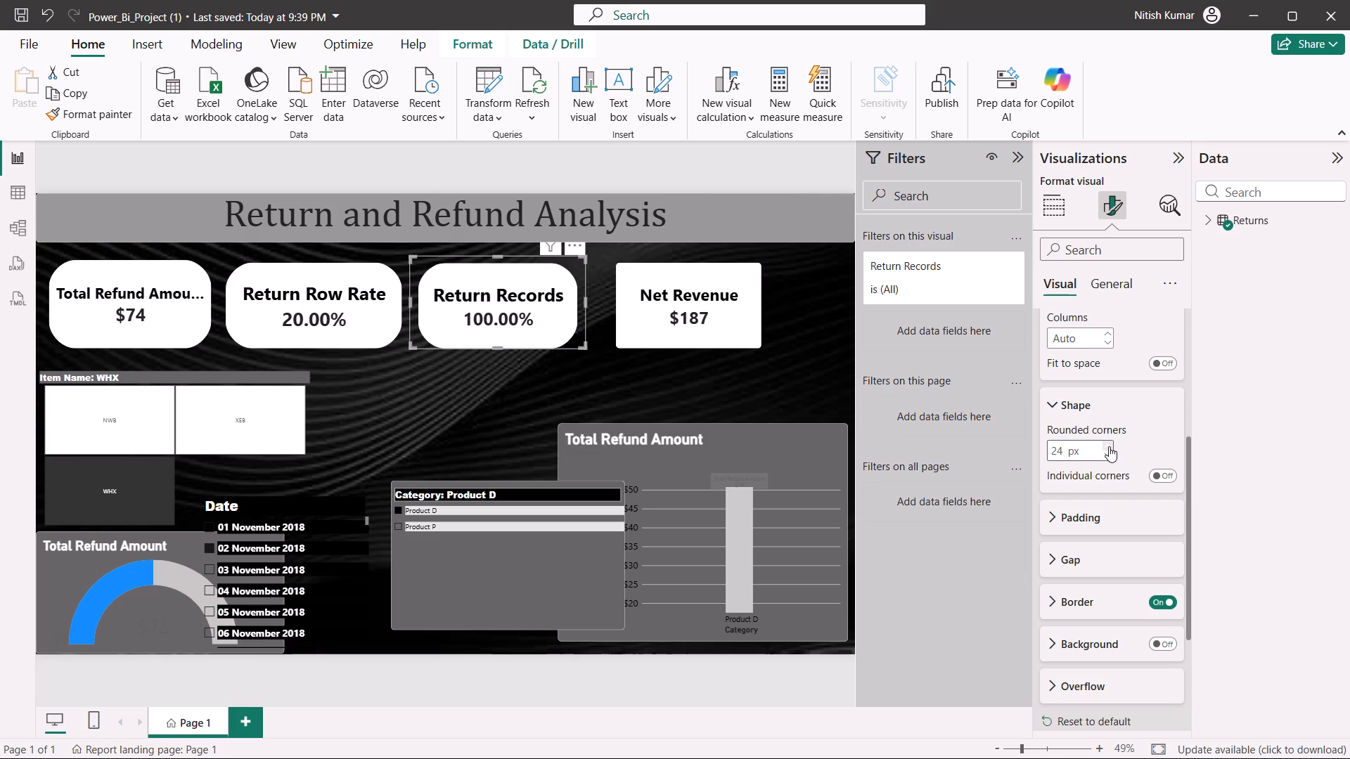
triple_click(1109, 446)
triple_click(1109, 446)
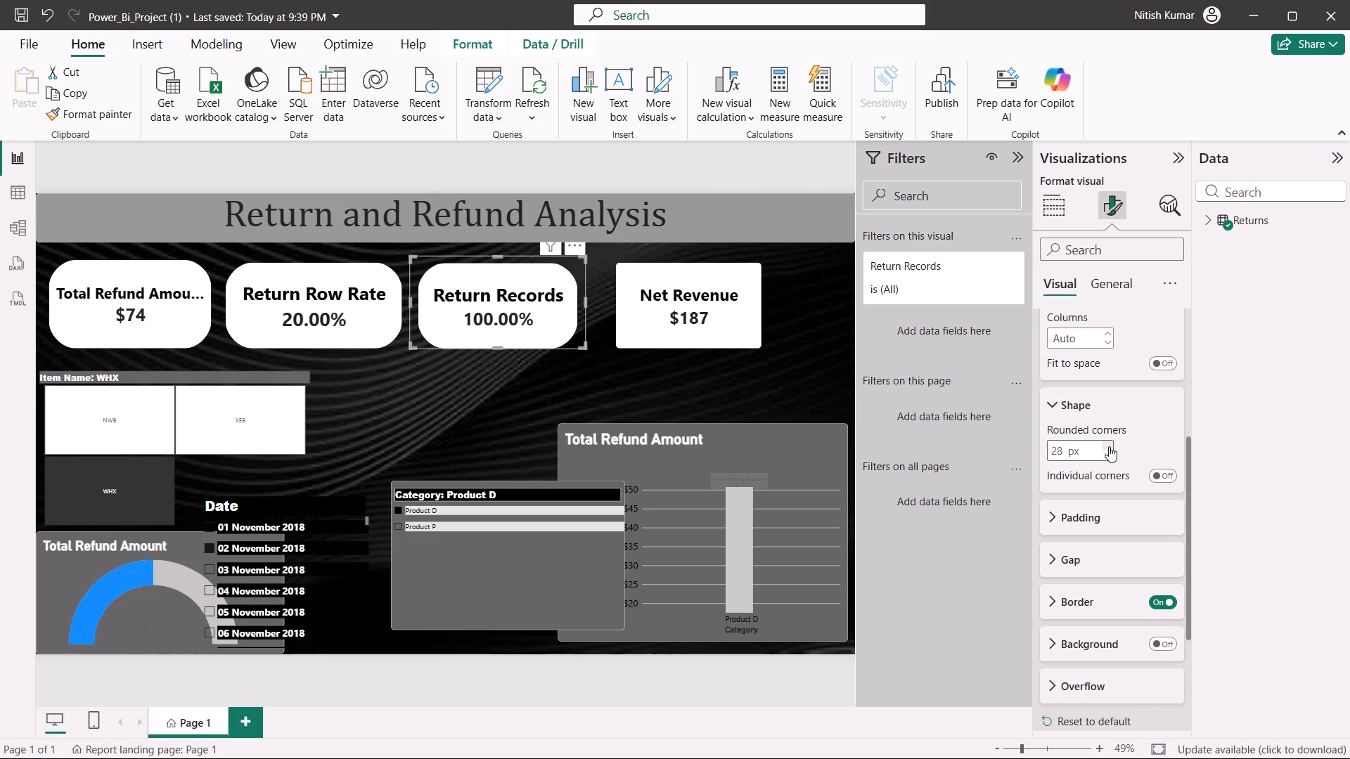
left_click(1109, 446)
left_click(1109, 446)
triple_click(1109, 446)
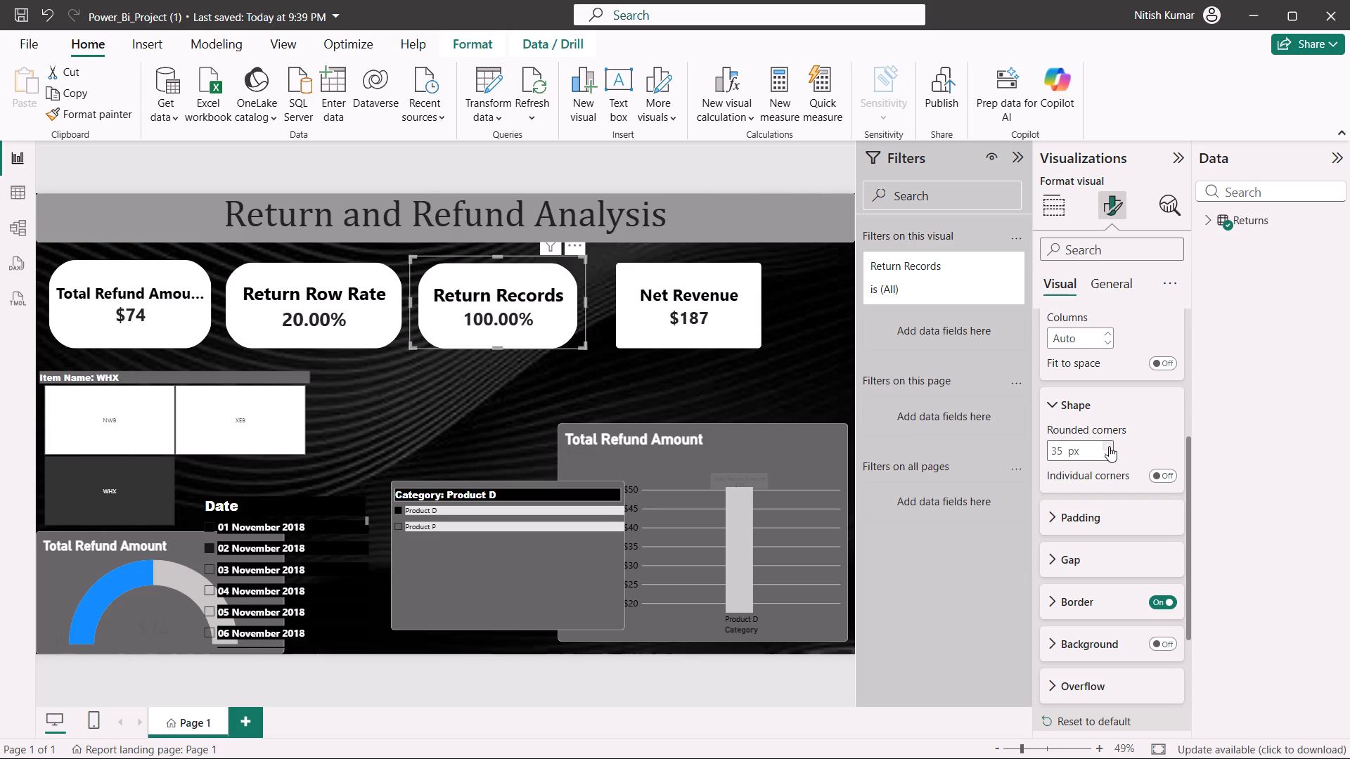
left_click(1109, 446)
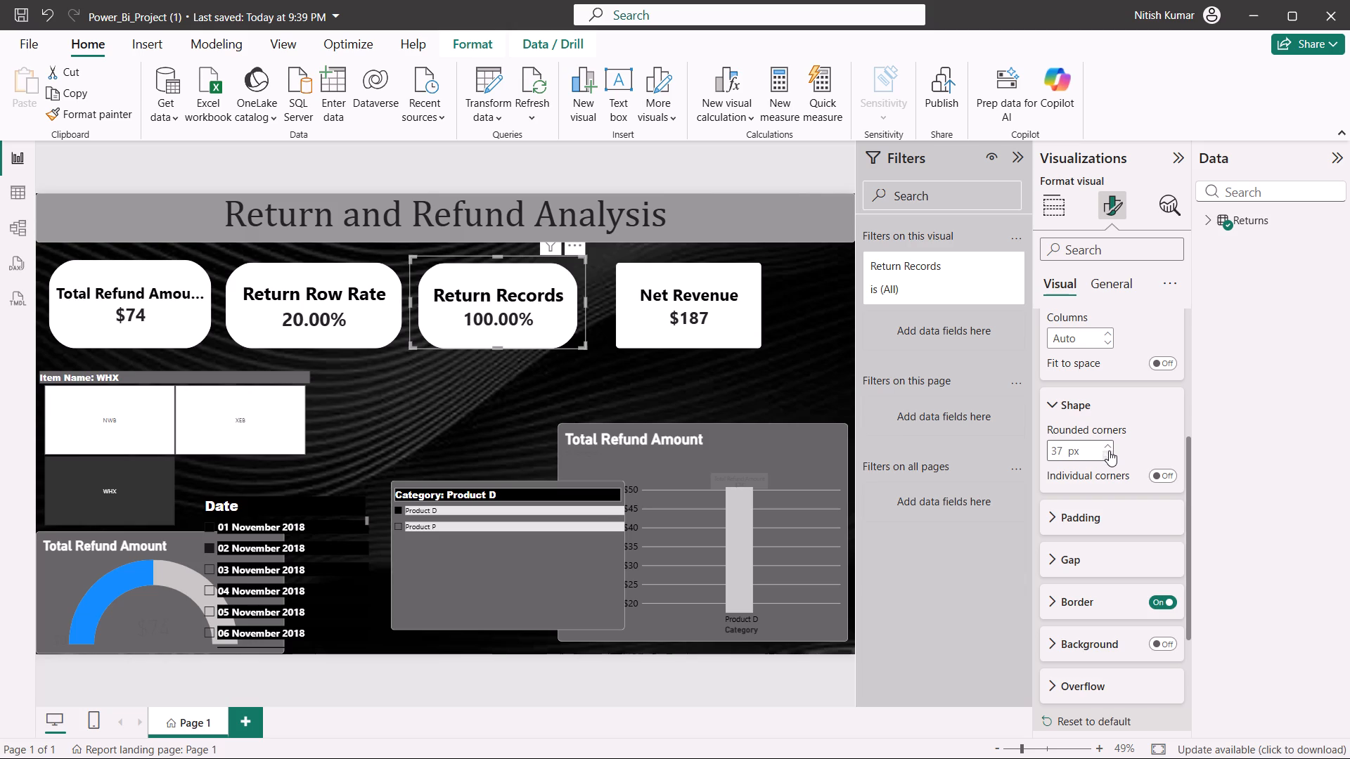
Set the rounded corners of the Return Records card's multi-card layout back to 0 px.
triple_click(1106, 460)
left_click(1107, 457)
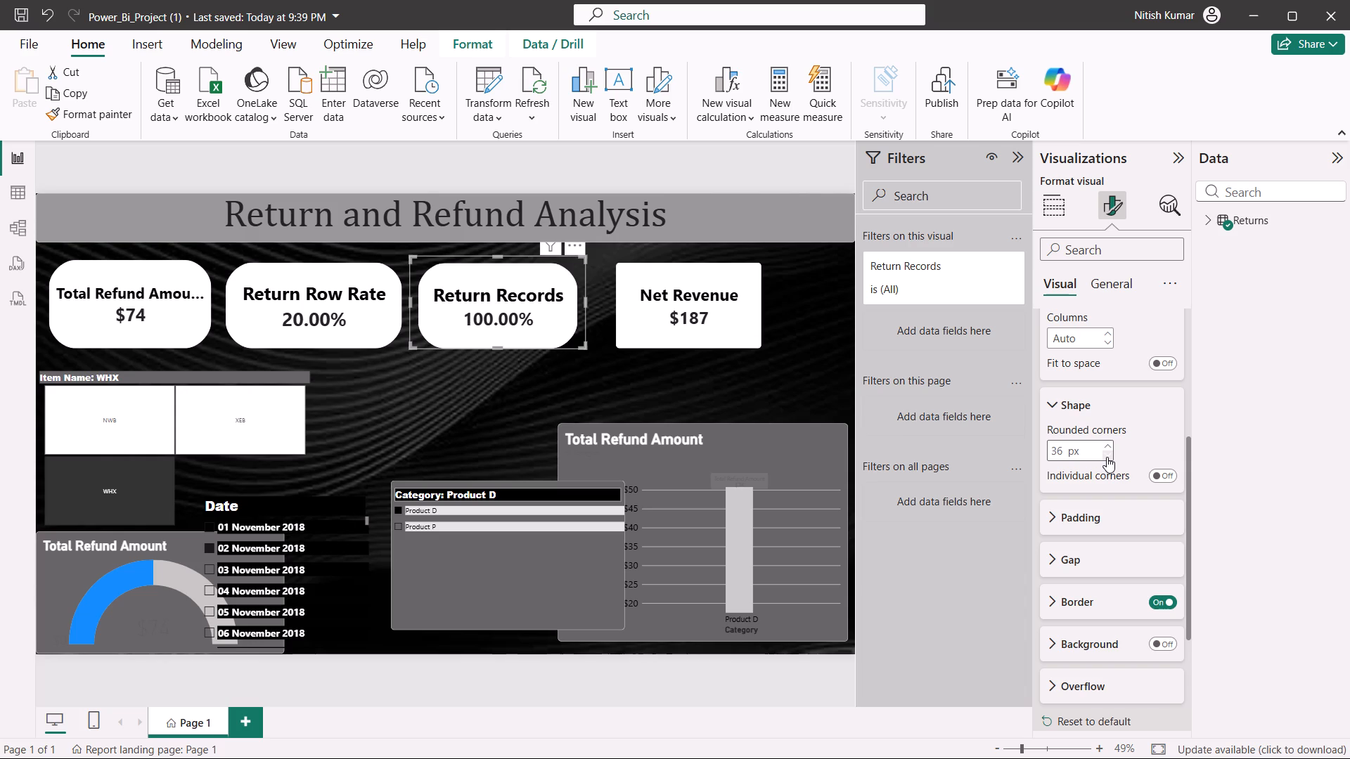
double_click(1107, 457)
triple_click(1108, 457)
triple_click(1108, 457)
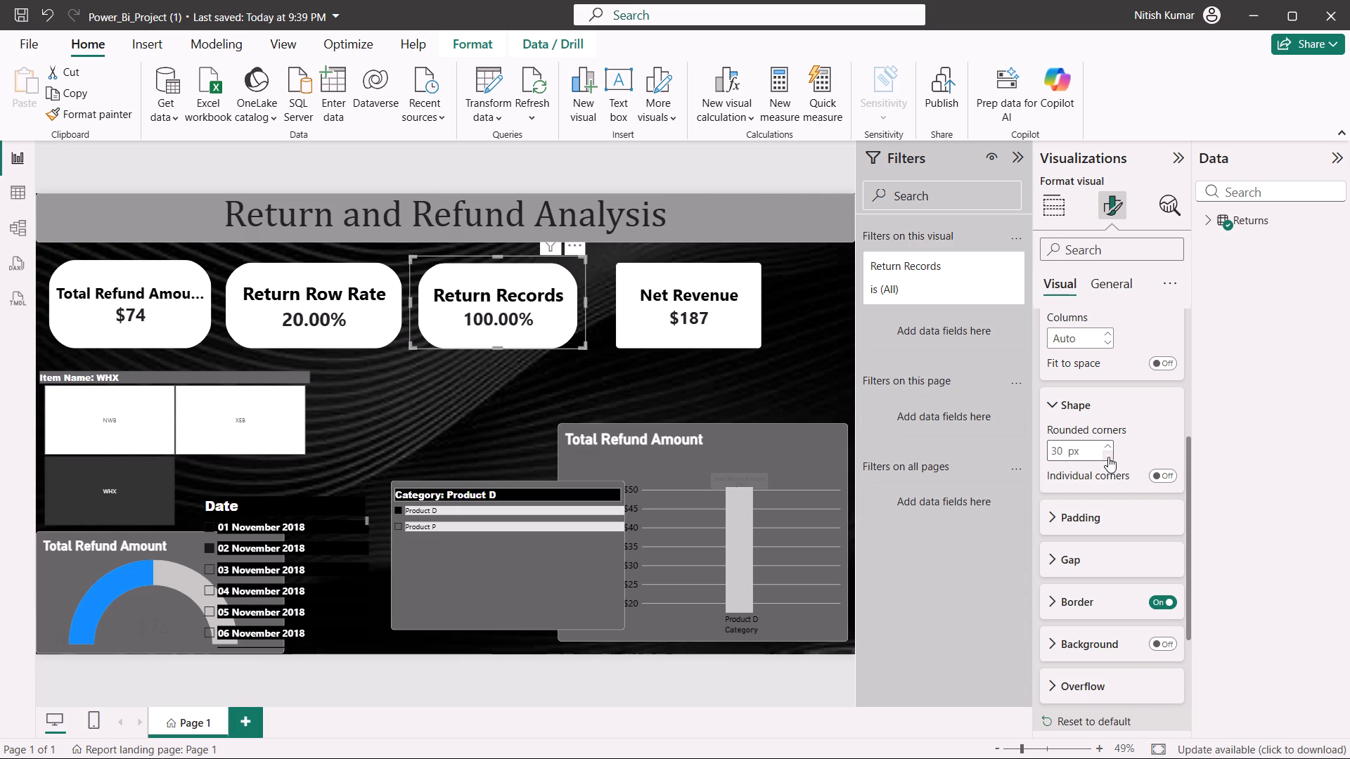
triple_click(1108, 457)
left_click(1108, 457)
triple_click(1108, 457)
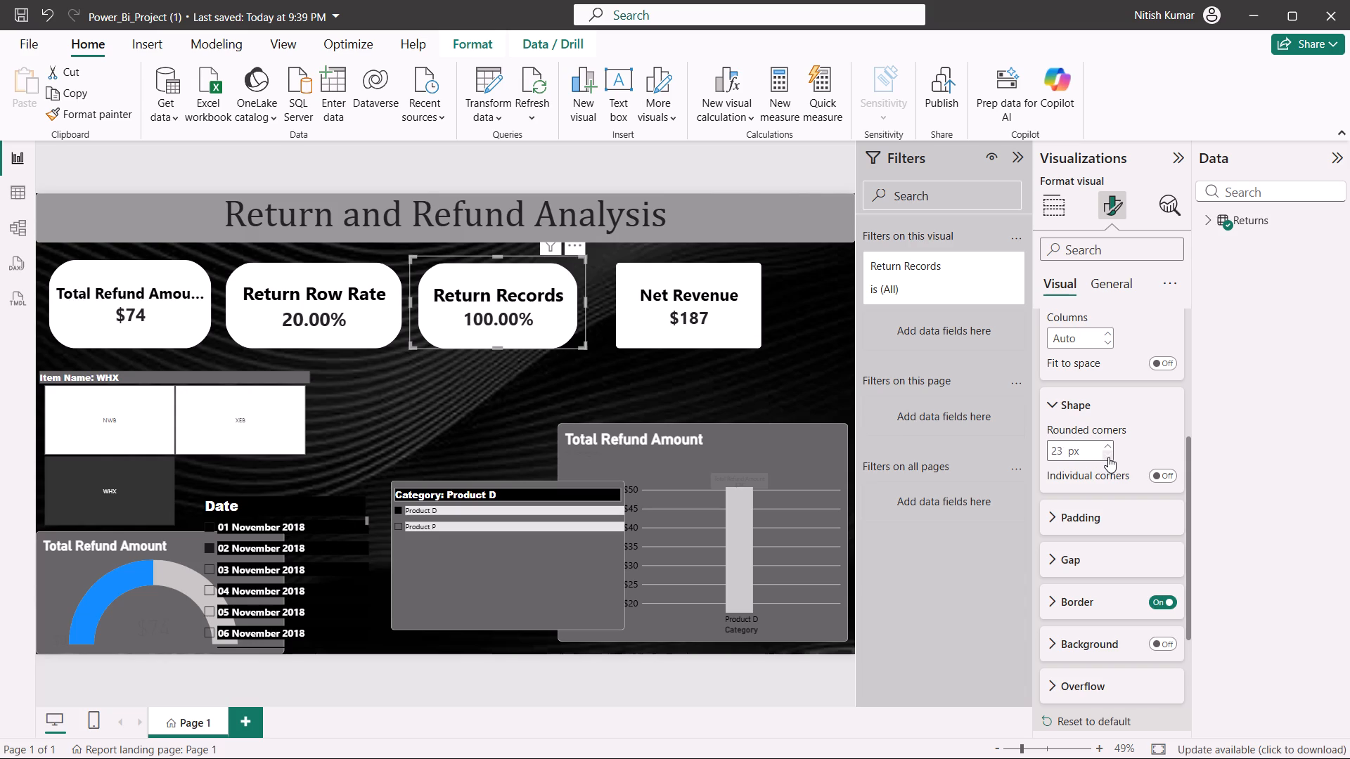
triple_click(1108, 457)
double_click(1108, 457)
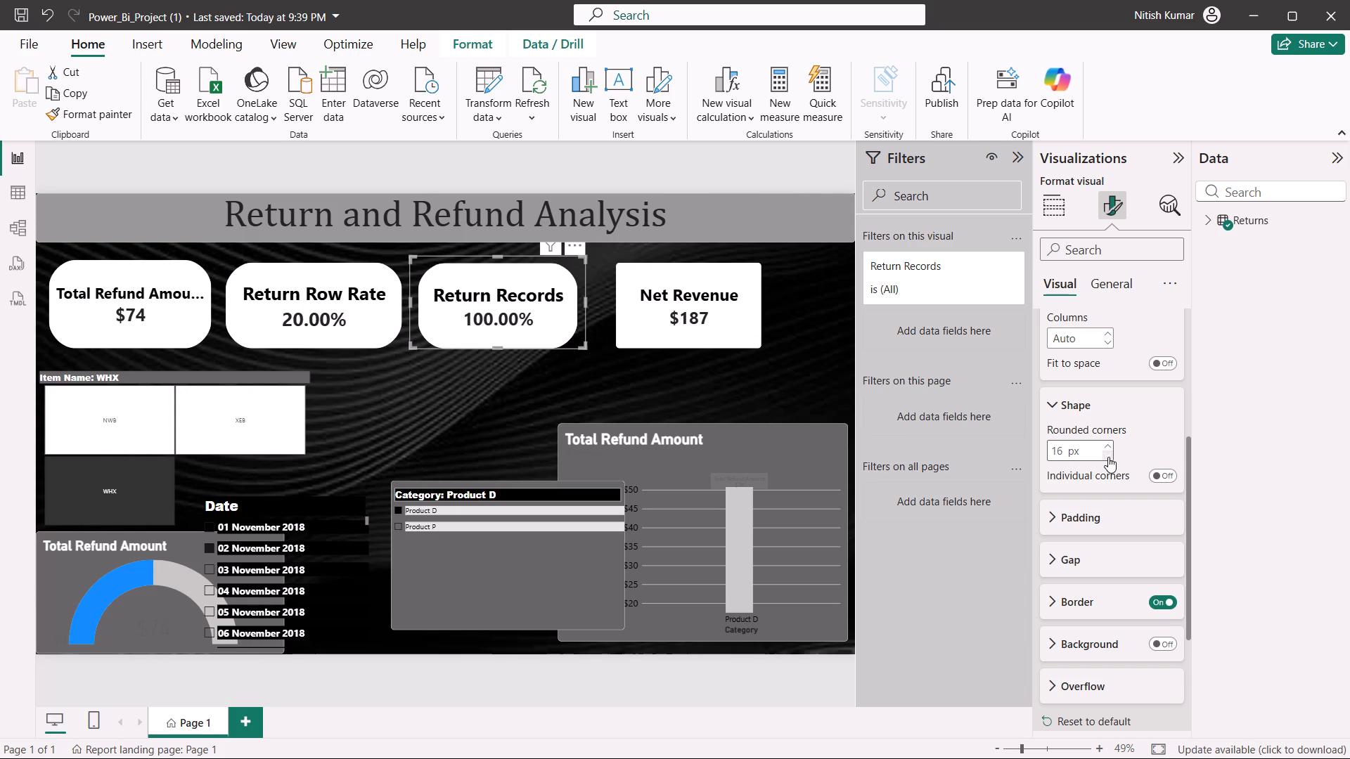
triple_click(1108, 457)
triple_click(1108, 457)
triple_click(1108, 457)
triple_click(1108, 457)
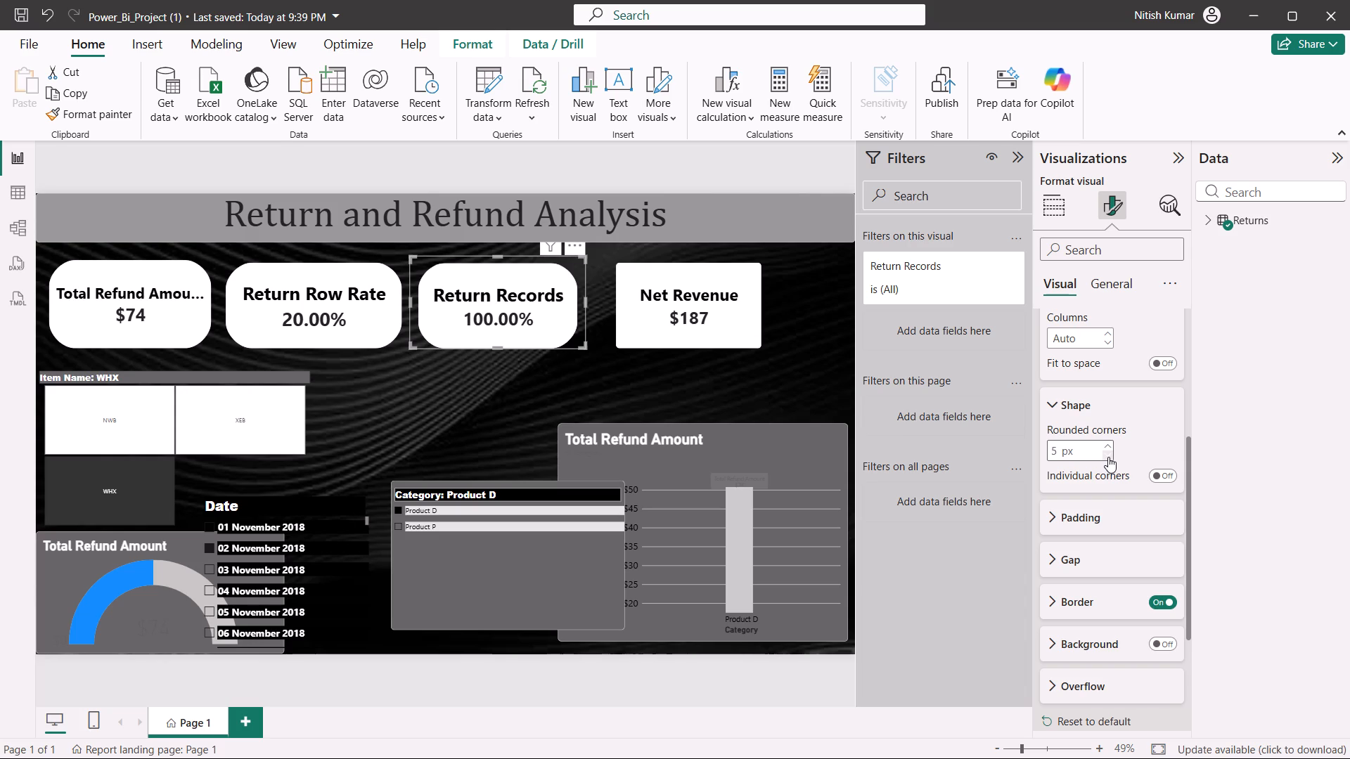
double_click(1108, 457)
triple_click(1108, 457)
Set the horizontal gap in the Return Records card's multi-card layout to 10 px.
left_click(1067, 528)
left_click(1091, 517)
scroll(1110, 572, "down", 1)
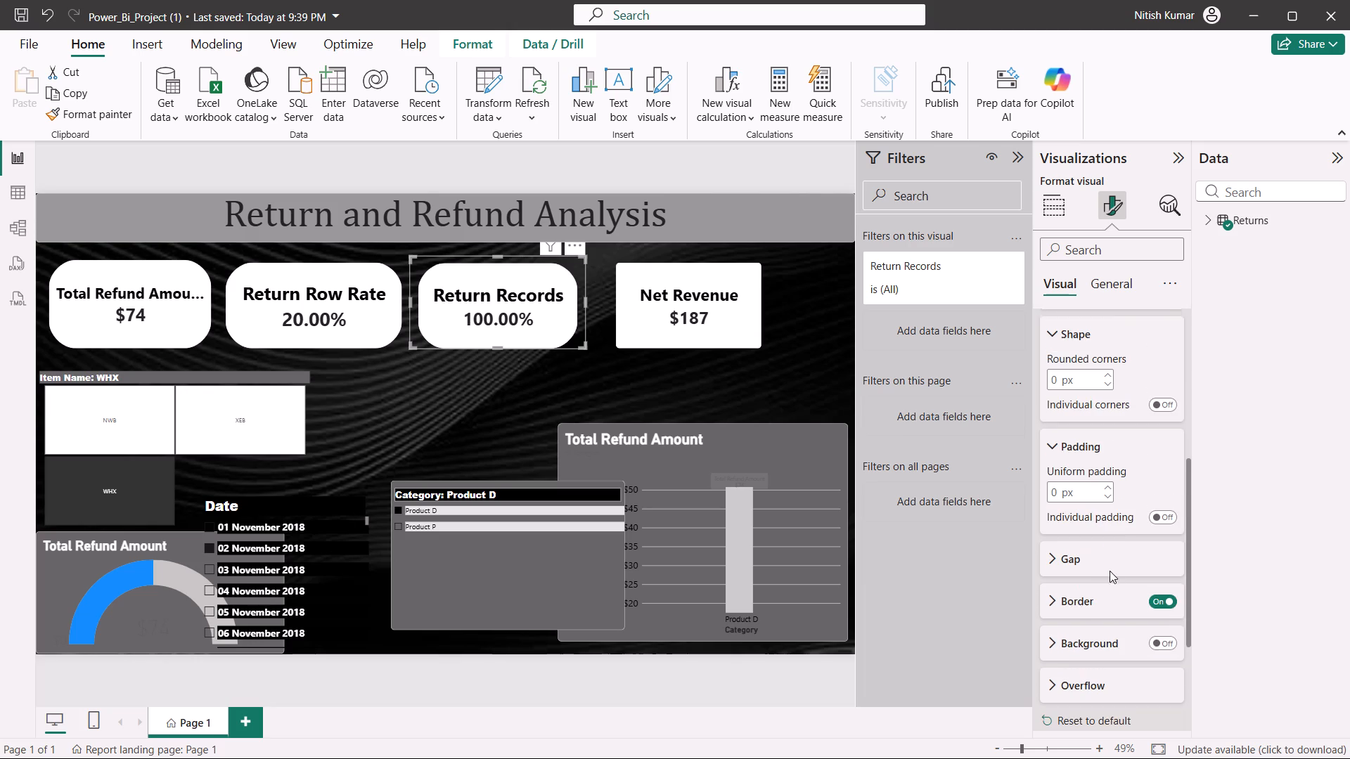
left_click(1095, 544)
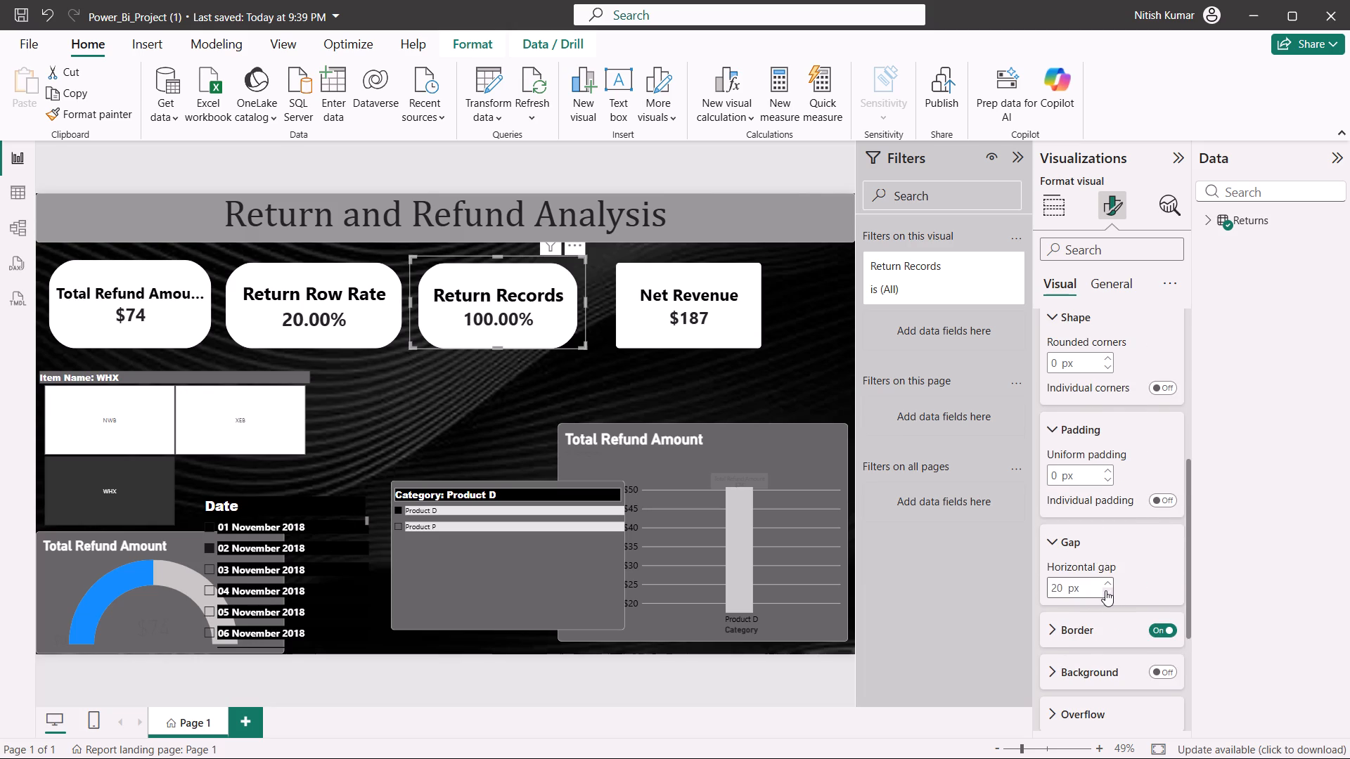
triple_click(1105, 590)
double_click(1105, 590)
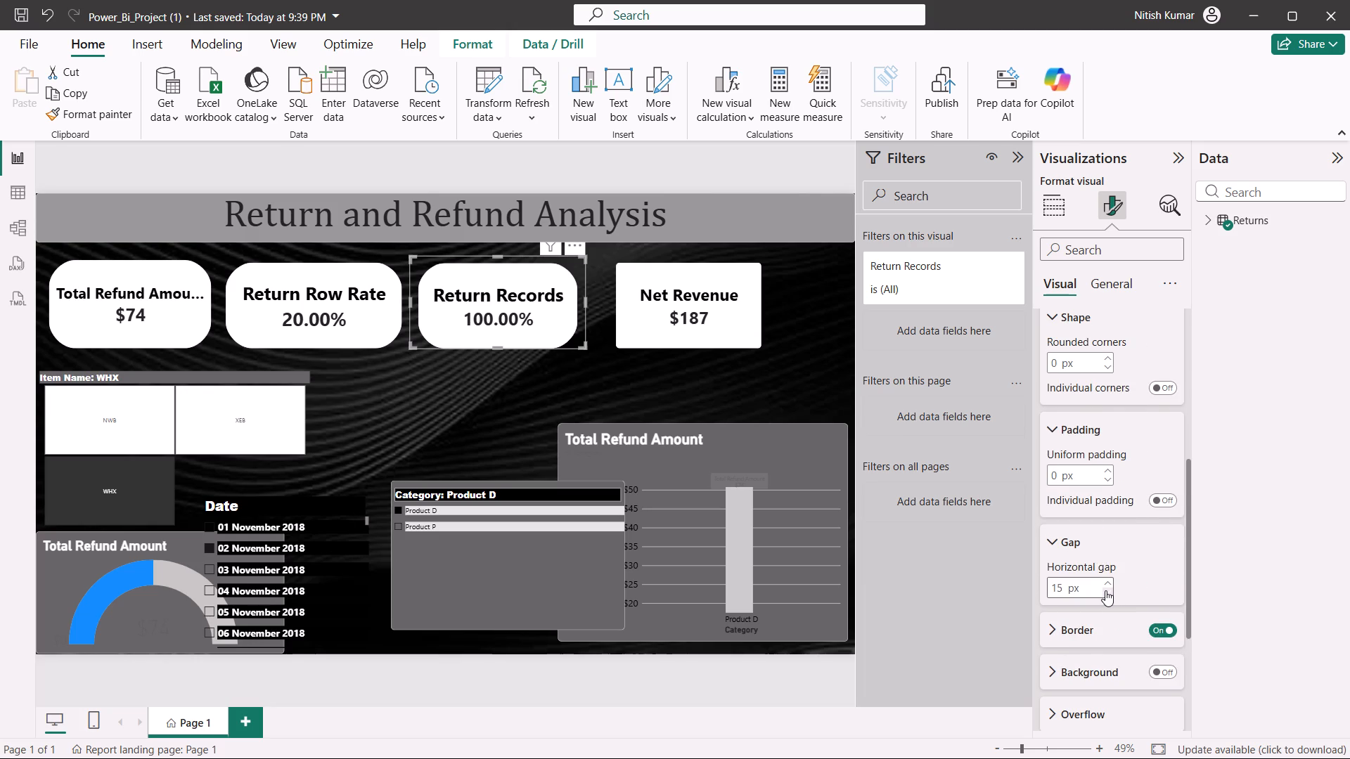
double_click(1105, 590)
triple_click(1105, 590)
Toggle the Return Records card's multi-card layout border off and back on, and set its transparency to 0%.
scroll(1105, 590, "down", 2)
left_click(1119, 443)
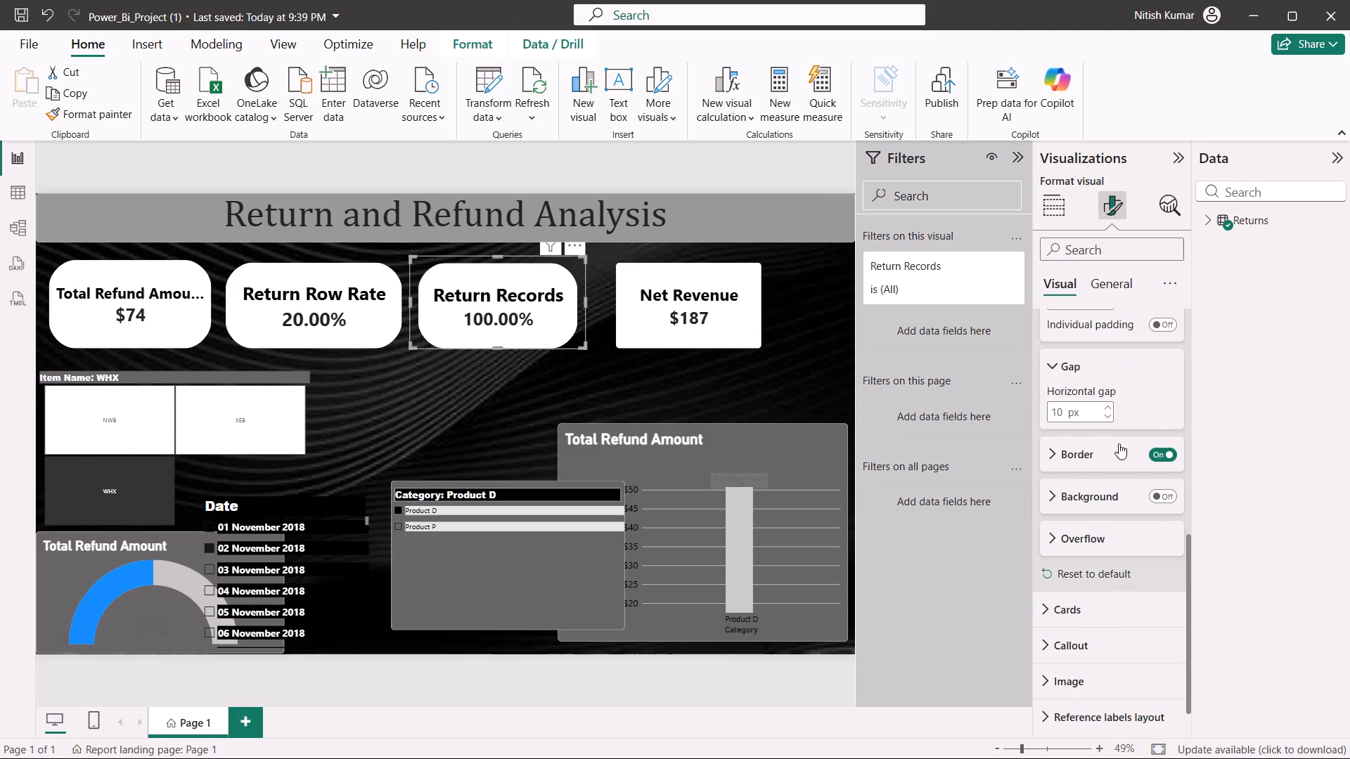
left_click(1166, 453)
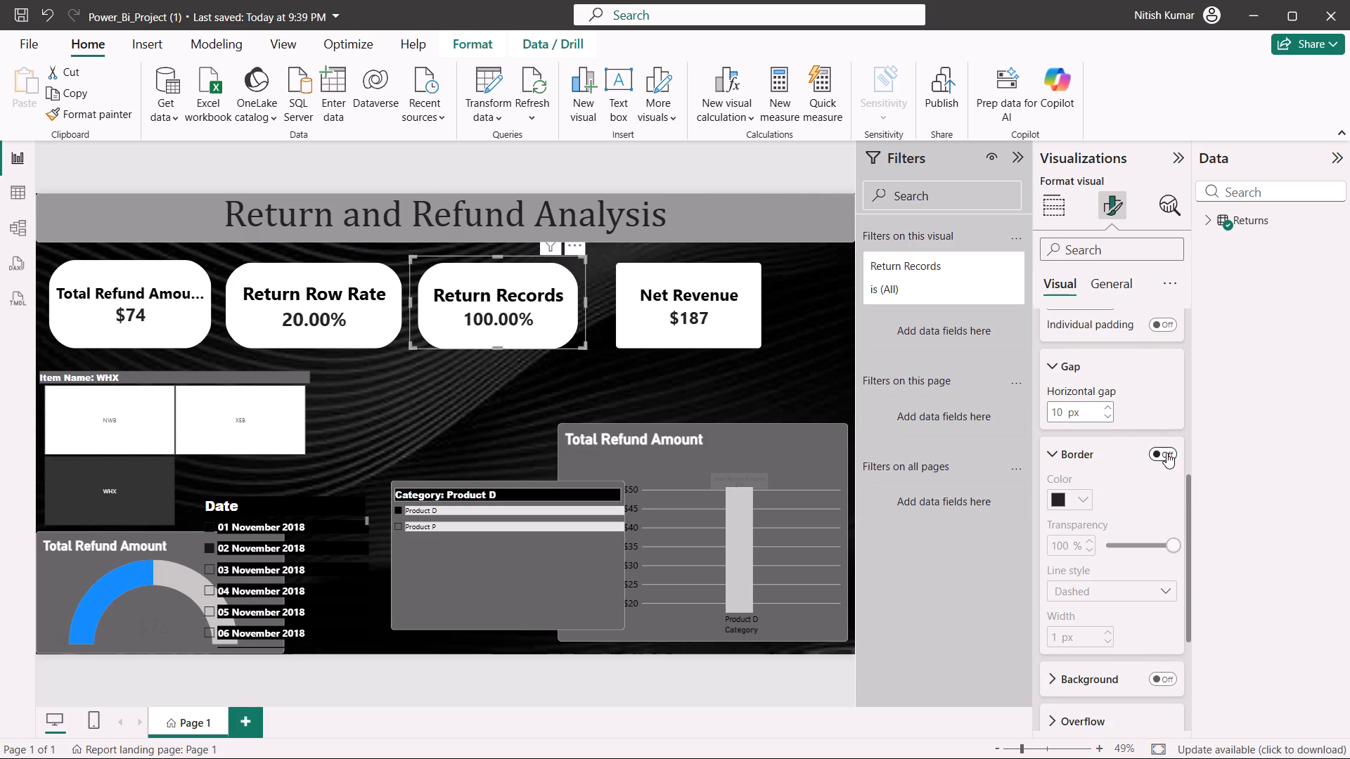
left_click(1164, 449)
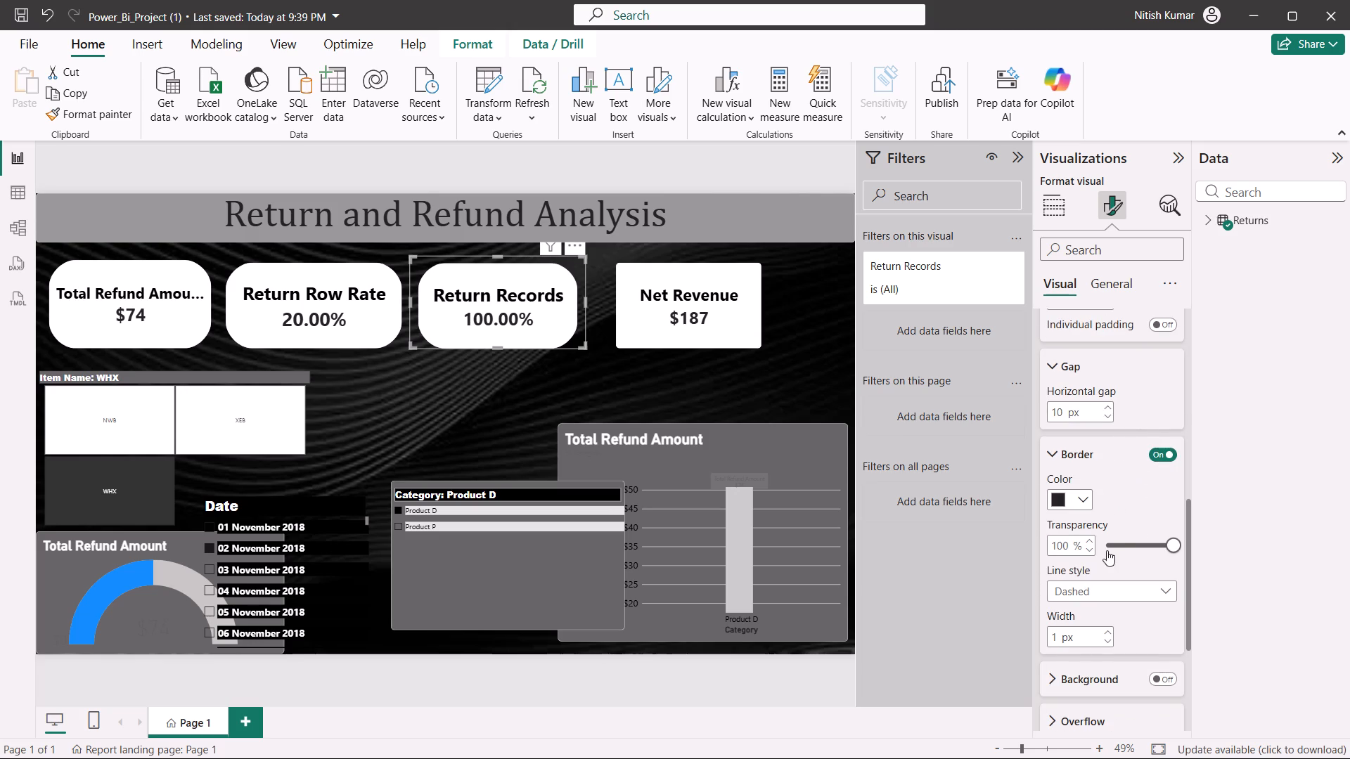
left_click_drag(1118, 543, 1102, 545)
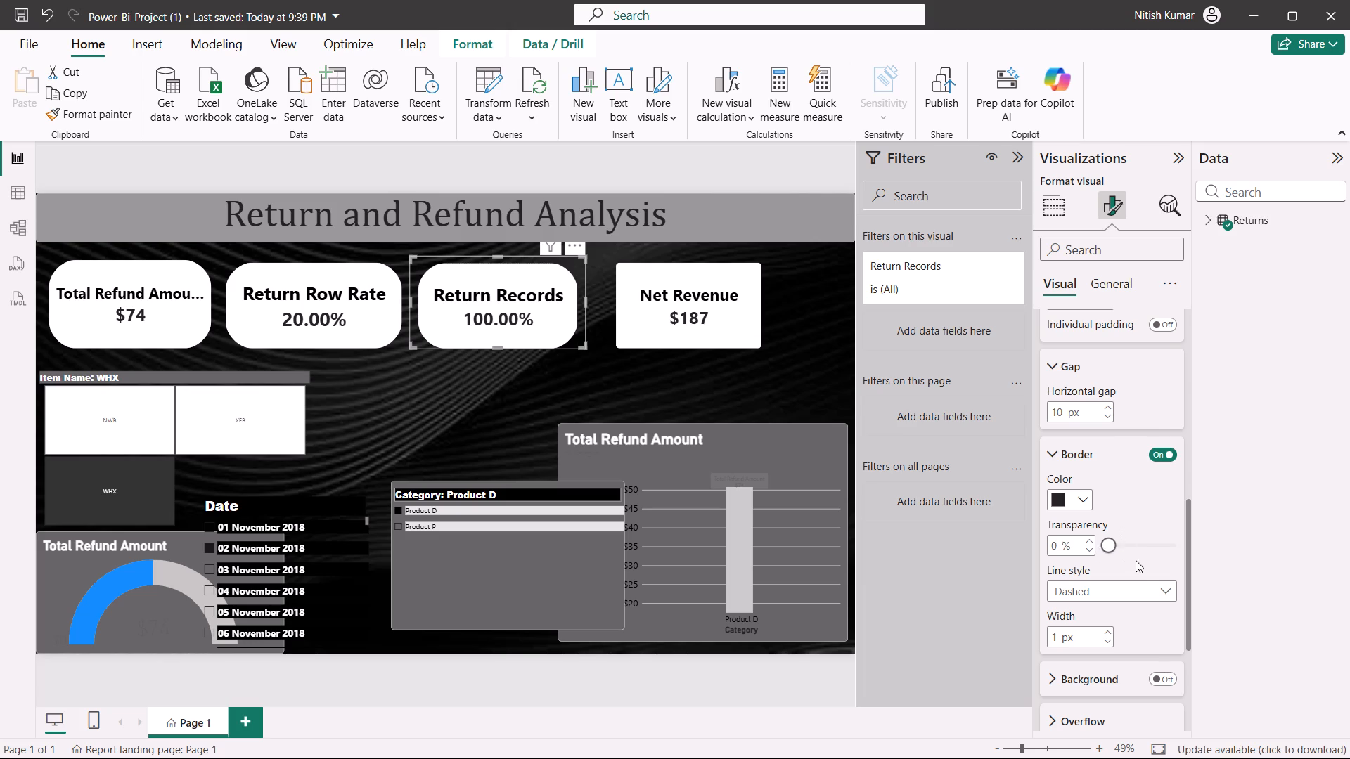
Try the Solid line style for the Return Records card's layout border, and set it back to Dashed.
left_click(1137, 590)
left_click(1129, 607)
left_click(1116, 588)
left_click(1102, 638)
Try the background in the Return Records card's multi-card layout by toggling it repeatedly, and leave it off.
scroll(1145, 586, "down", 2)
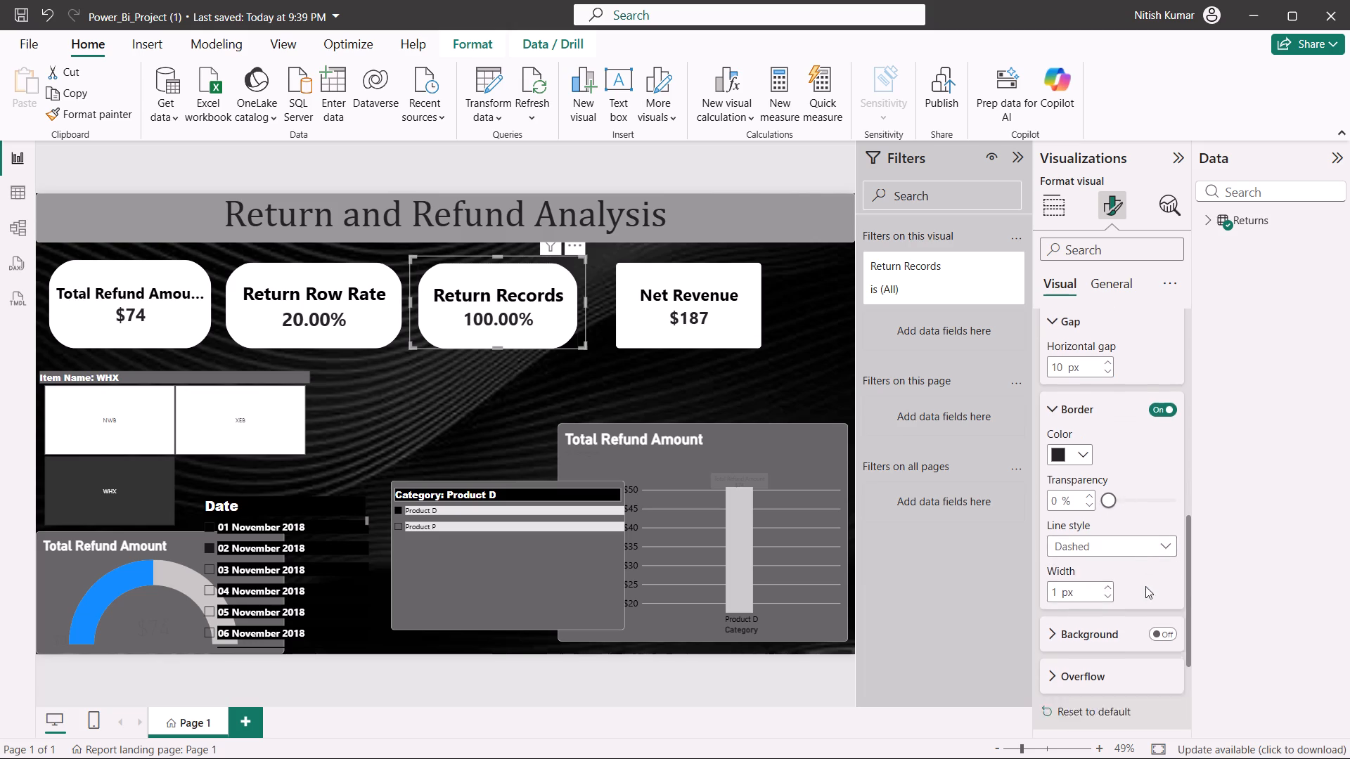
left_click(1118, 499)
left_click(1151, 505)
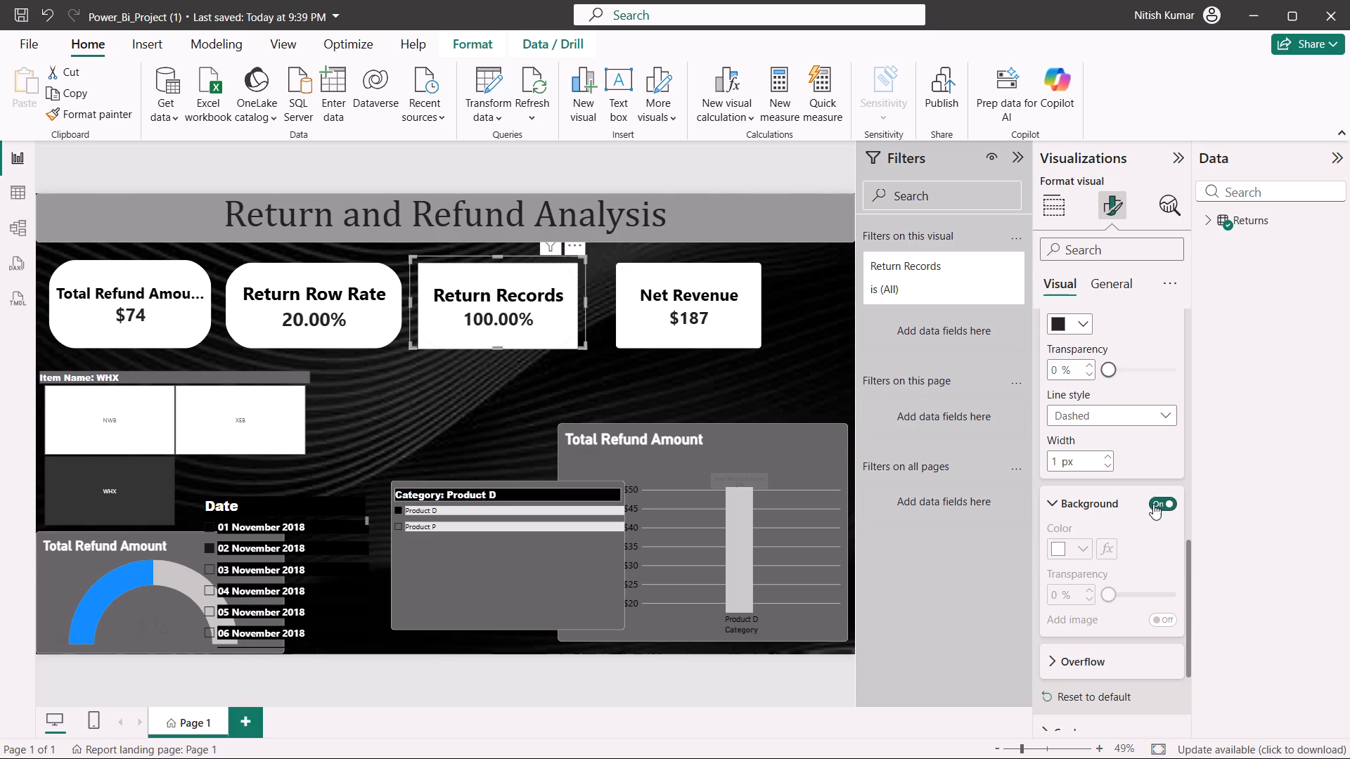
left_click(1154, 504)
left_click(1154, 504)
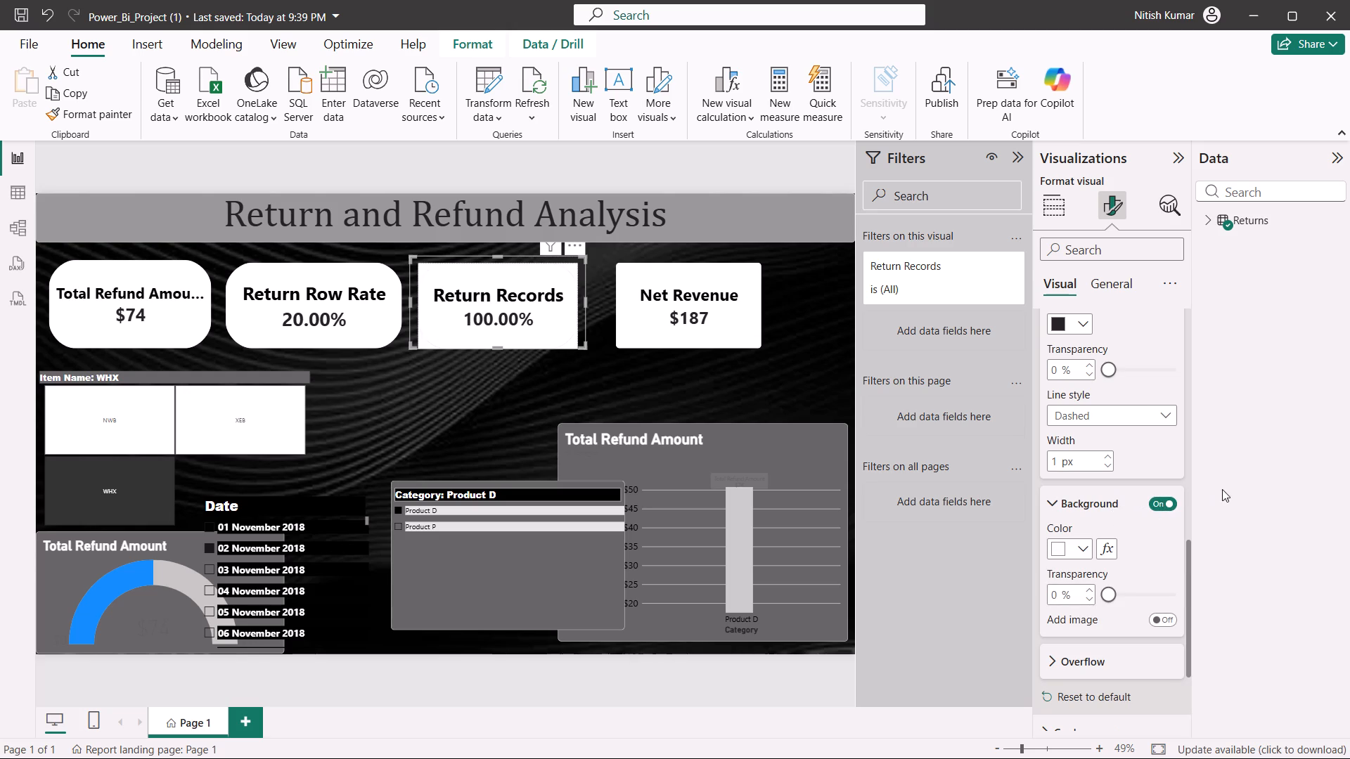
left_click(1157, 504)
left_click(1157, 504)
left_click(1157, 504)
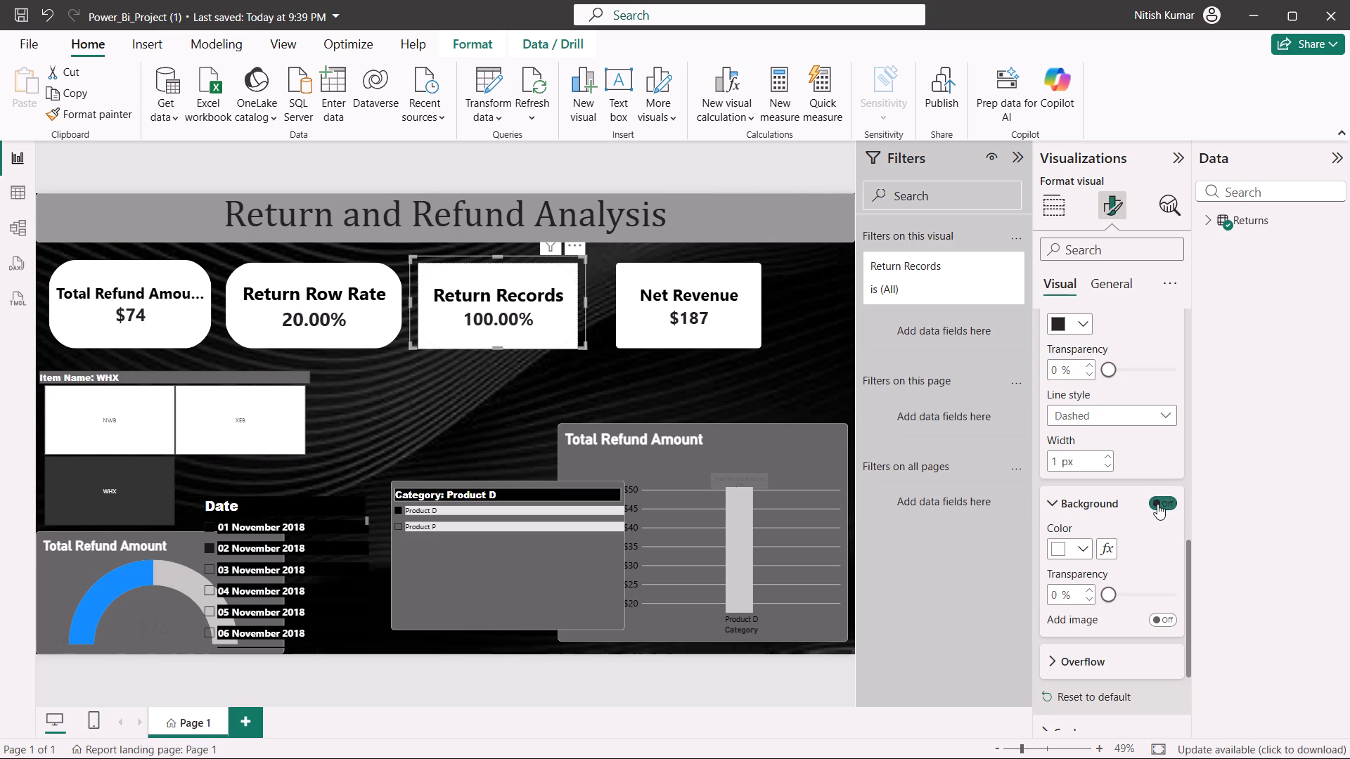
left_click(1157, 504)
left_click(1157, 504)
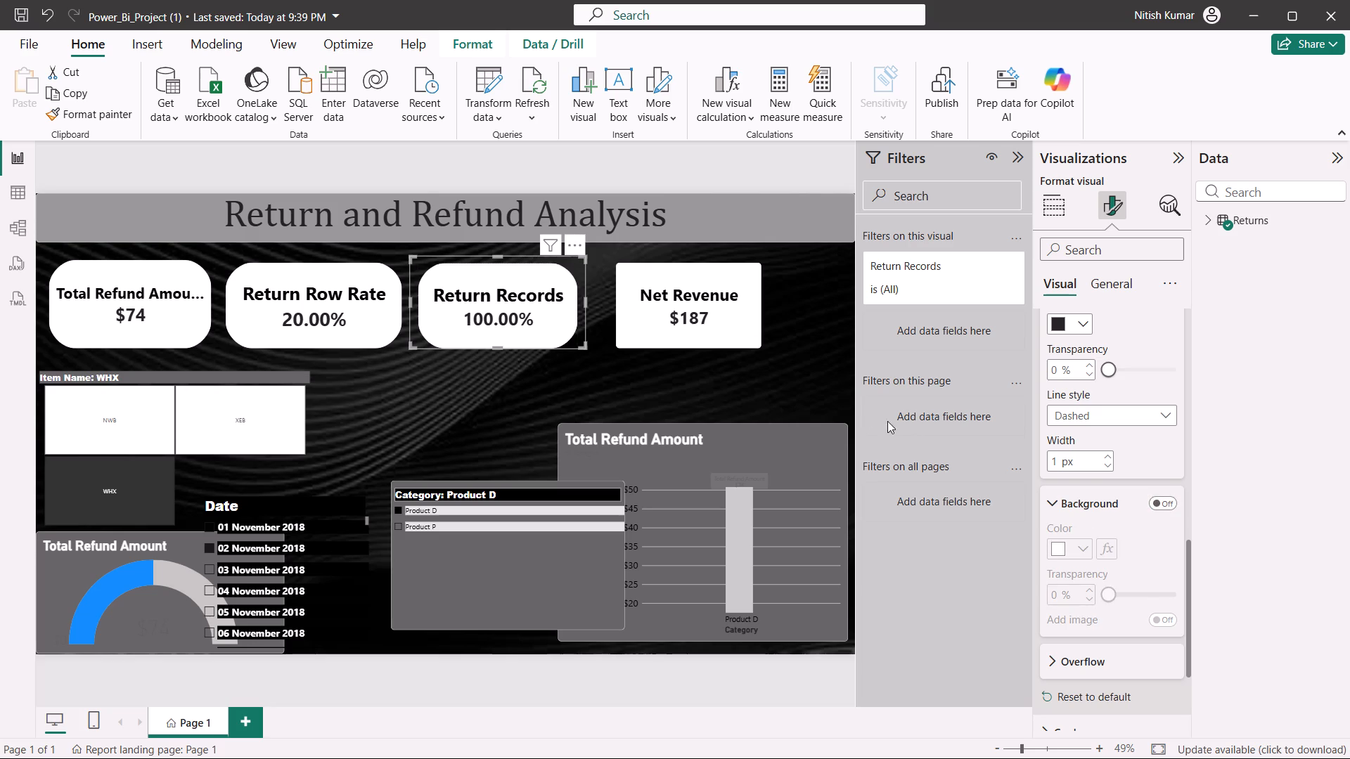
Turn on the border in the Net Revenue card's multi-card layout settings.
left_click(847, 398)
left_click(751, 310)
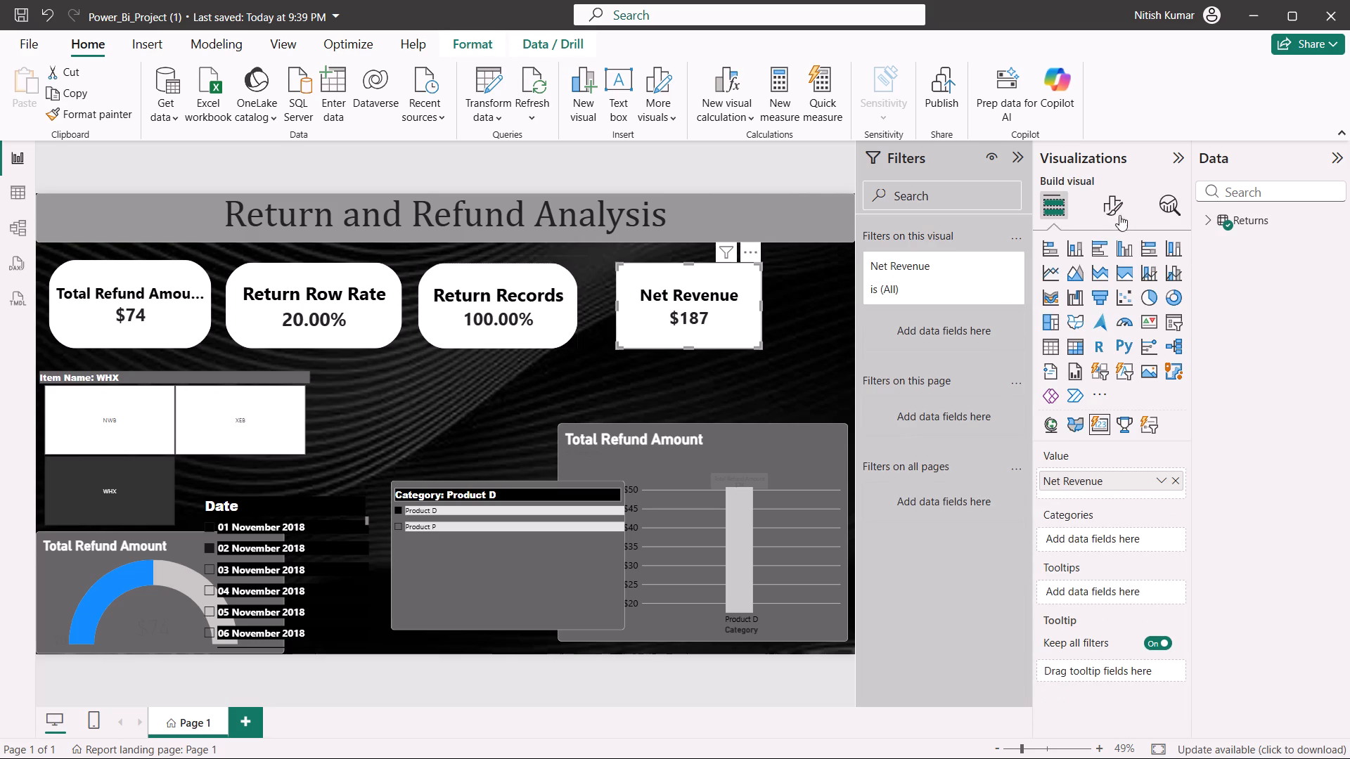
left_click(1116, 212)
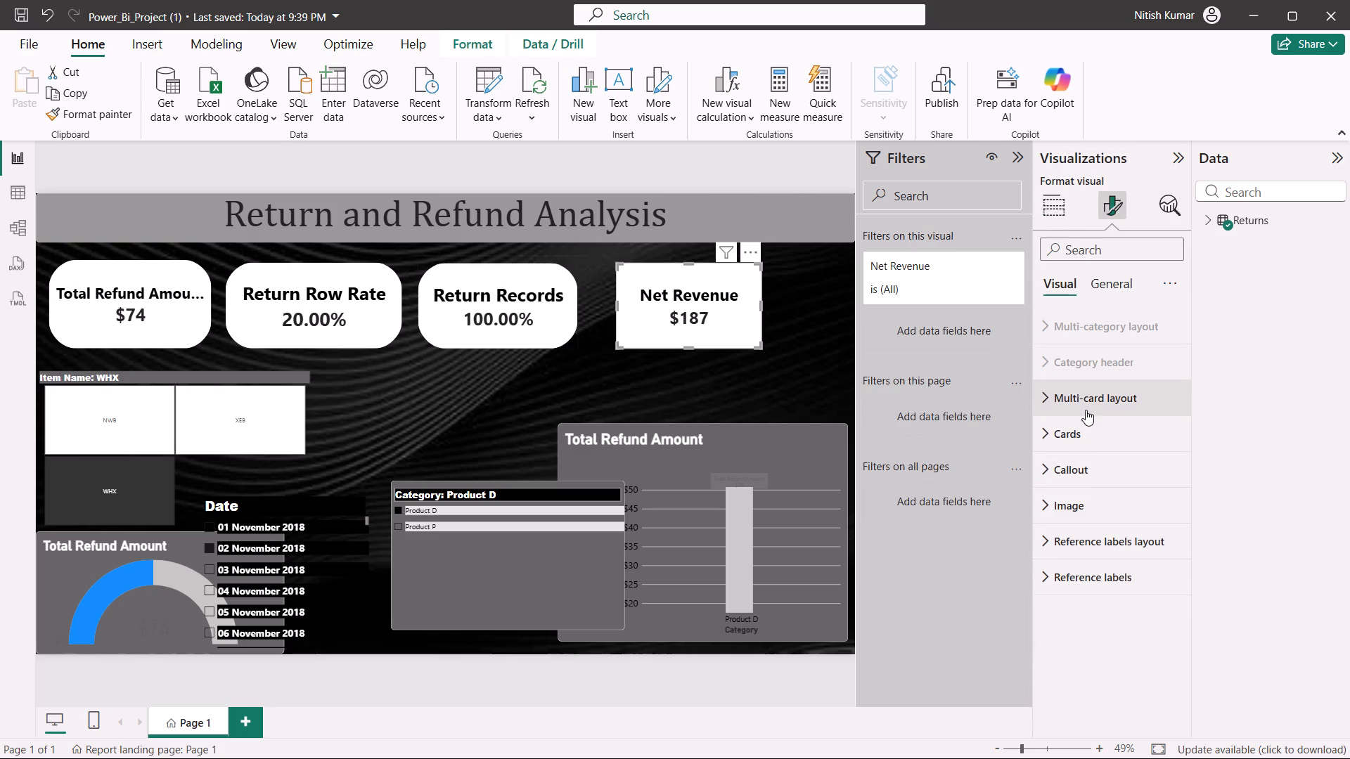
left_click(1086, 410)
scroll(1125, 568, "down", 3)
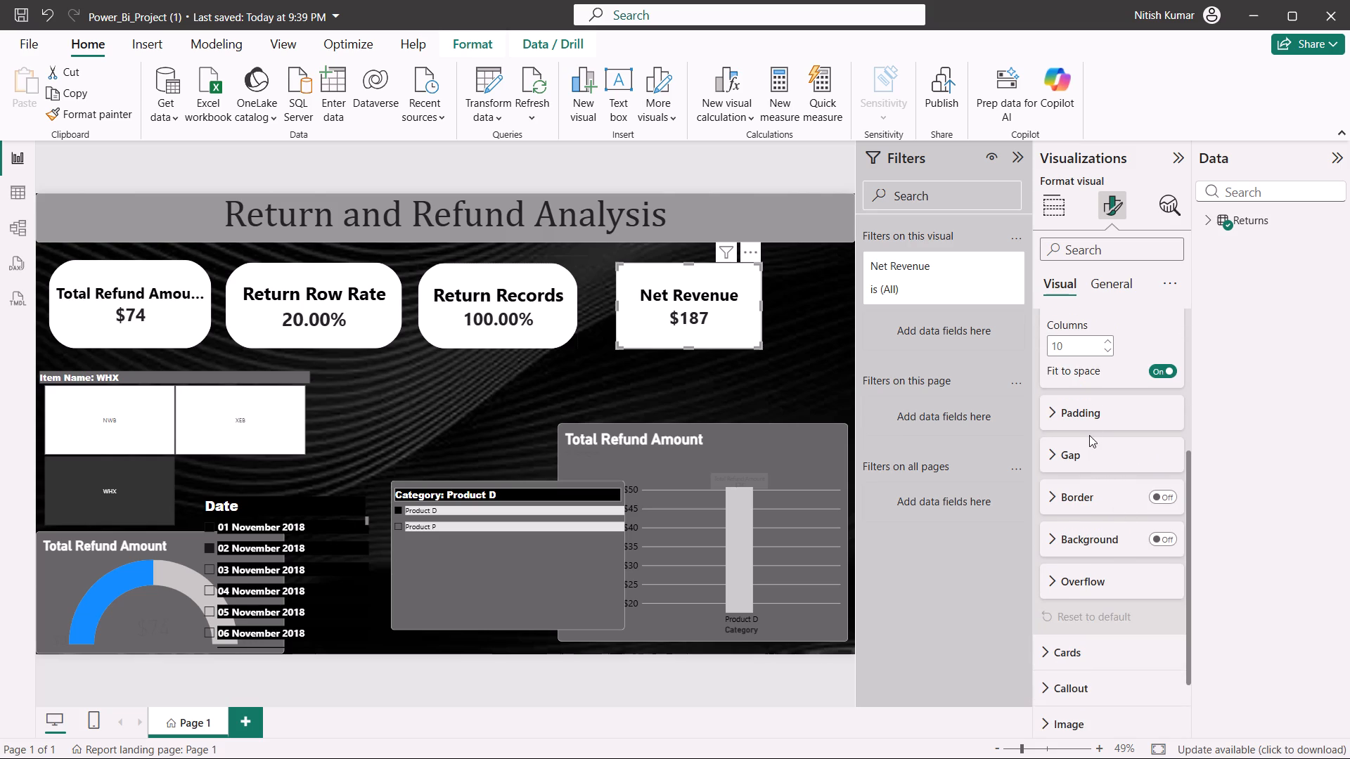
left_click(1090, 420)
left_click(1097, 413)
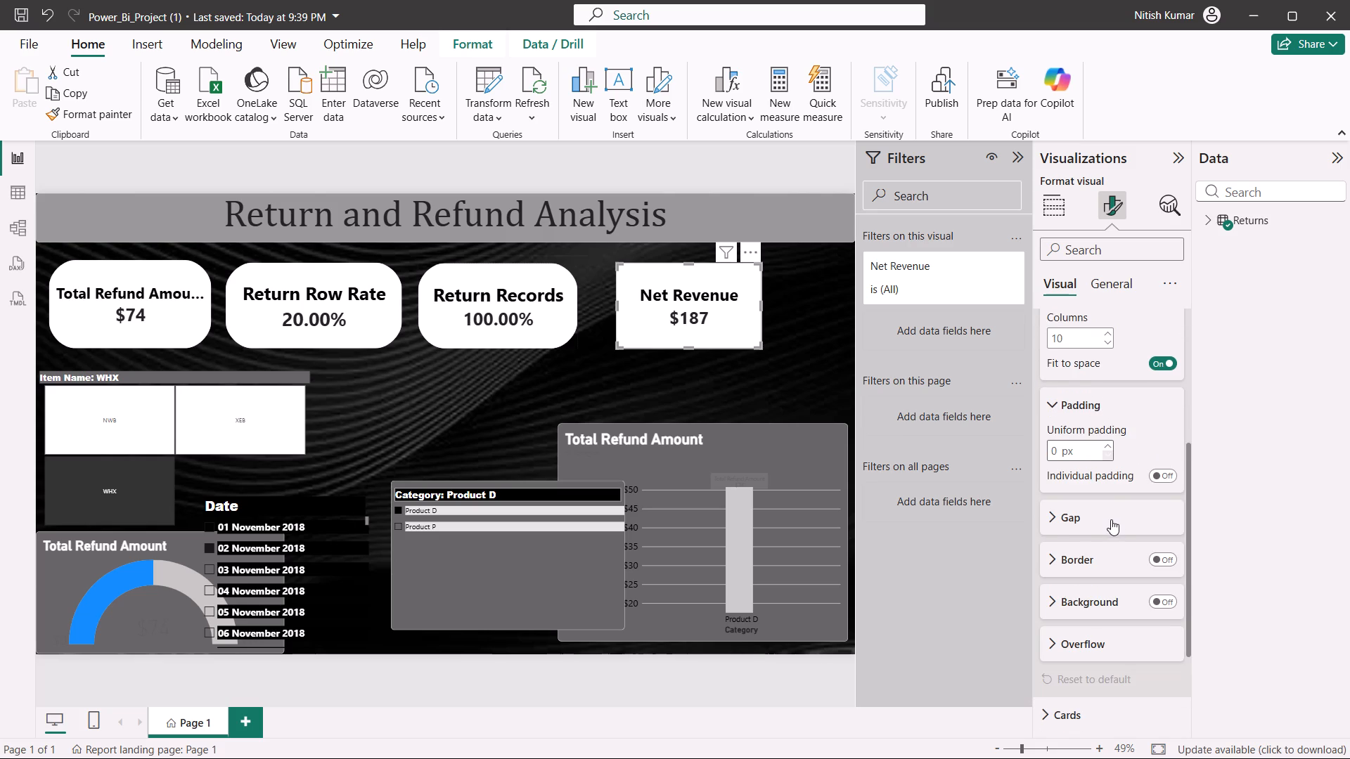
left_click(1111, 516)
scroll(1110, 519, "down", 2)
left_click(1105, 433)
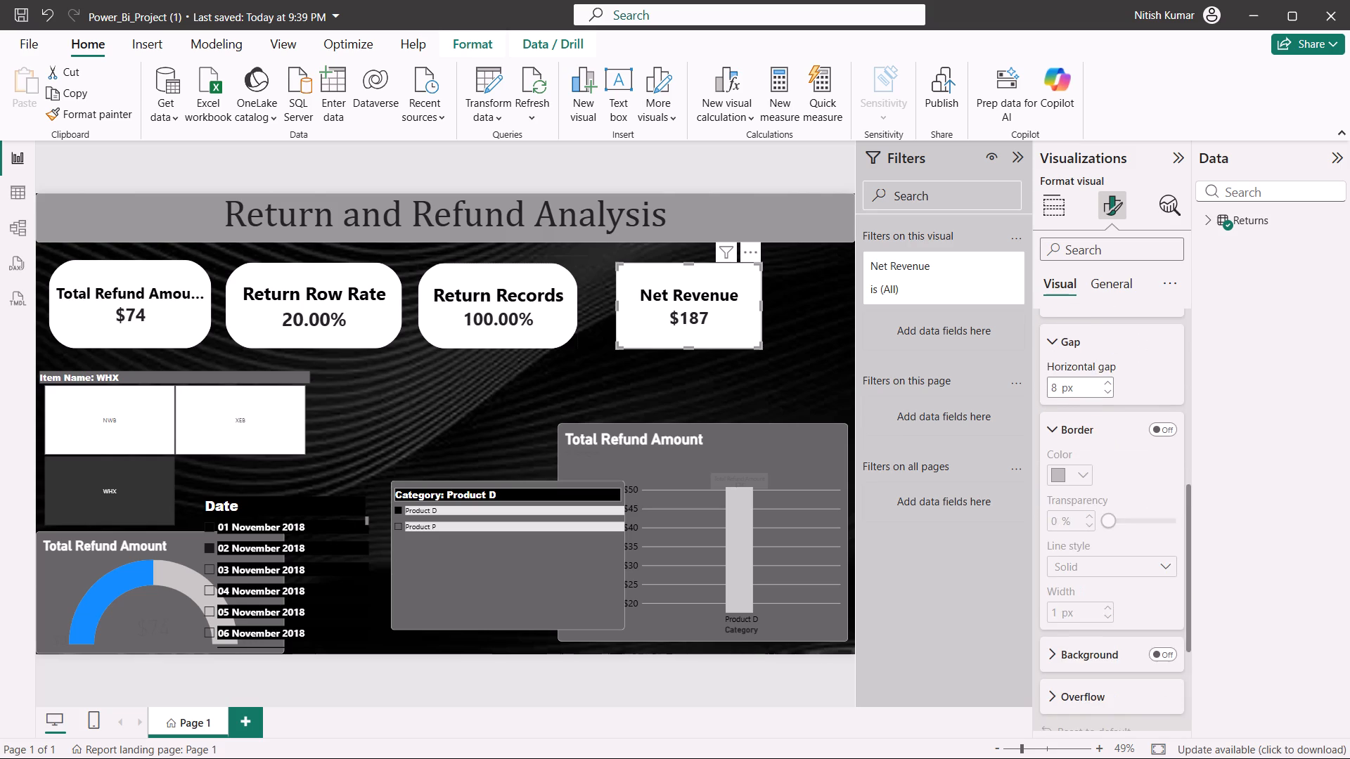
scroll(1104, 498, "down", 1)
left_click(1159, 346)
double_click(1162, 344)
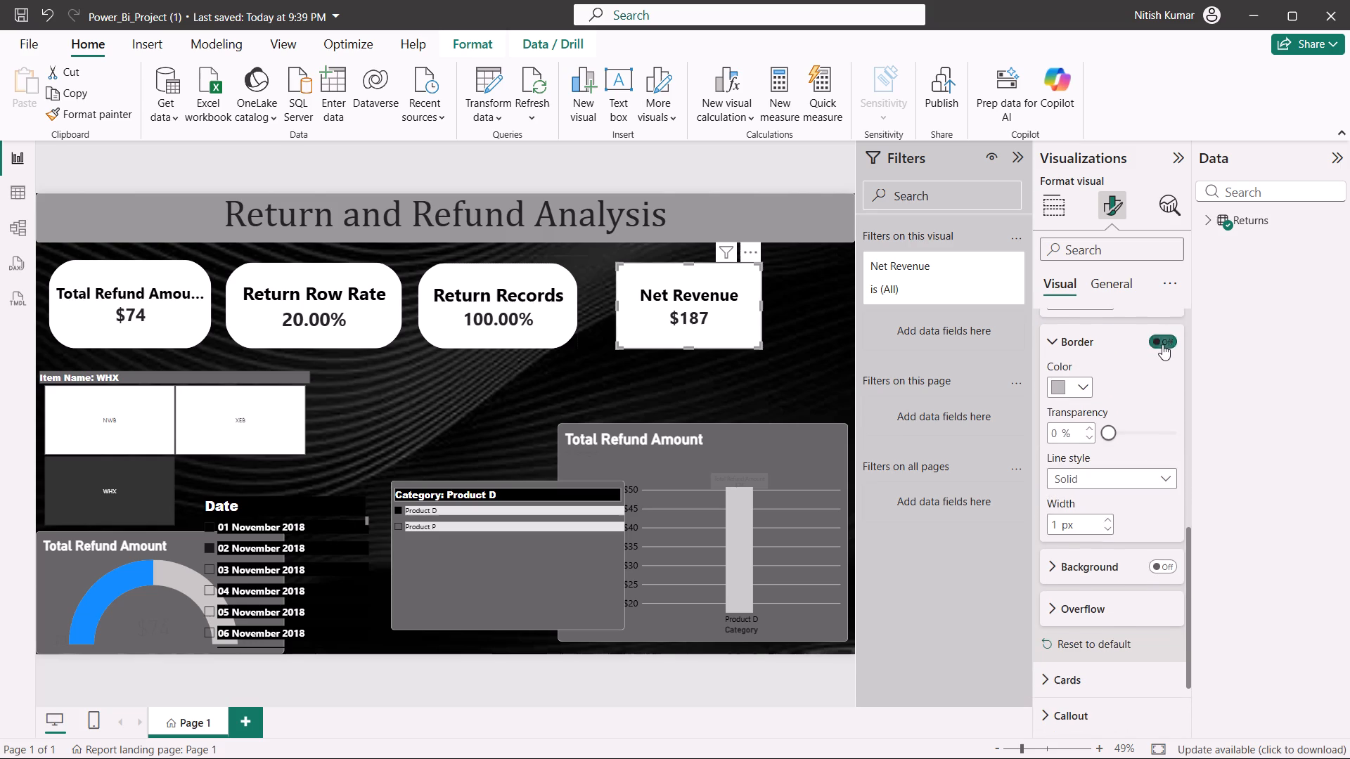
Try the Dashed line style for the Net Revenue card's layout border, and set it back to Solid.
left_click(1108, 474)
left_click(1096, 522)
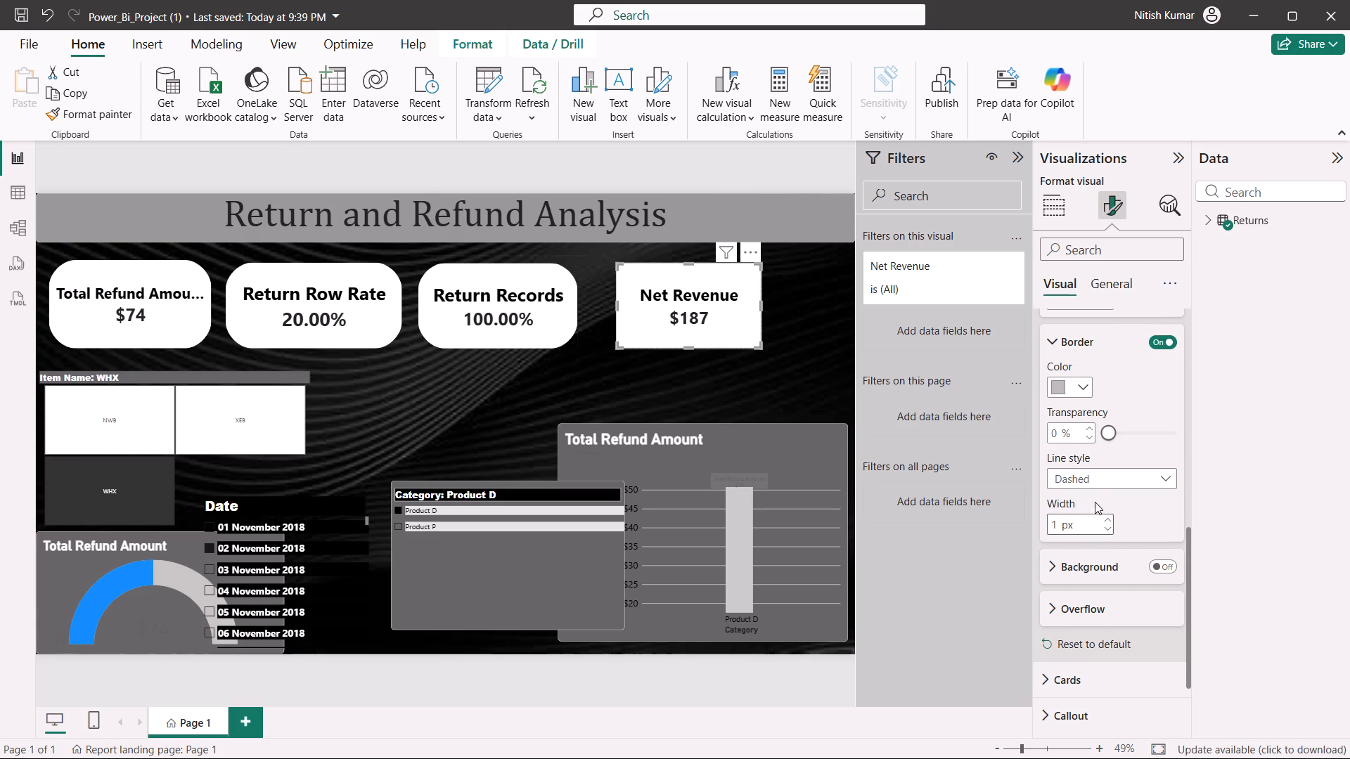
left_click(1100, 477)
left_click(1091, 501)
Turn on the background in the Net Revenue card's multi-card layout settings.
scroll(1102, 538, "down", 1)
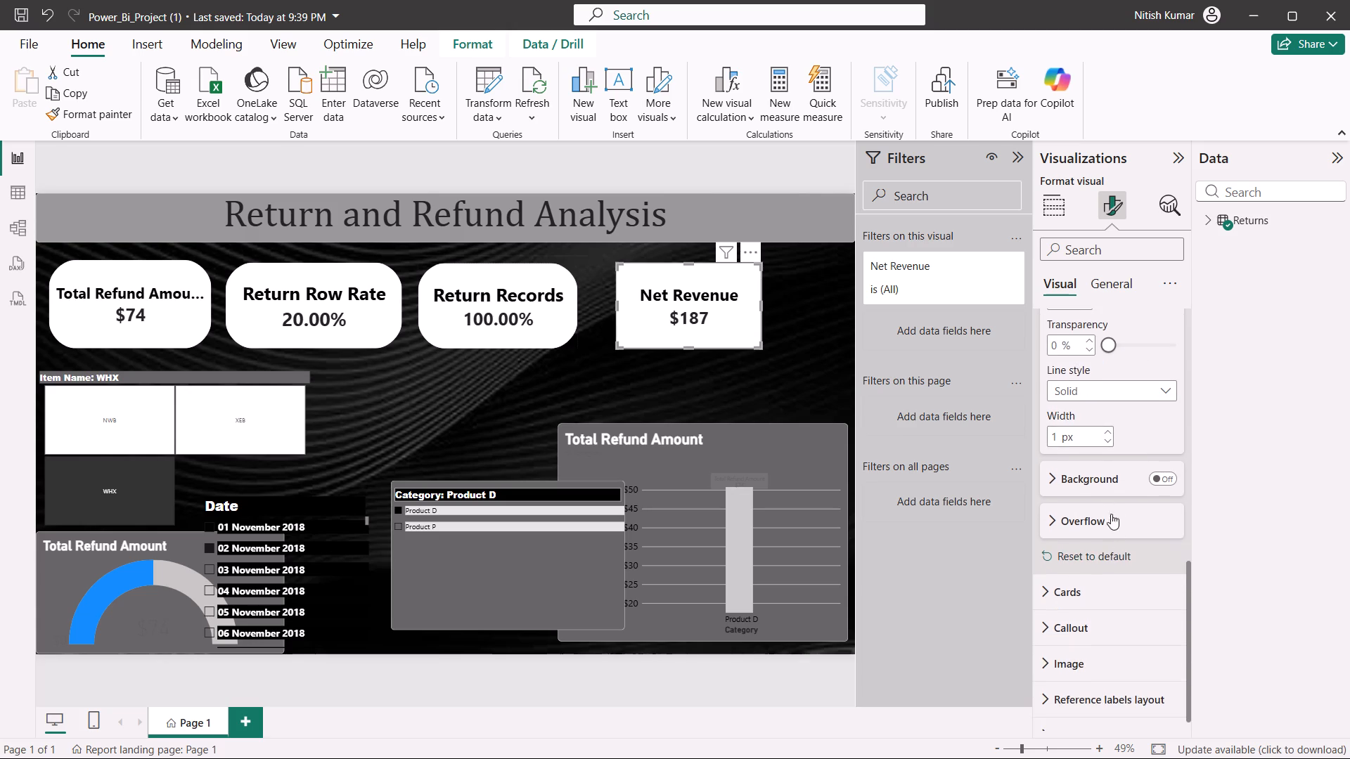
left_click(1100, 479)
scroll(1109, 514, "down", 1)
left_click(1156, 387)
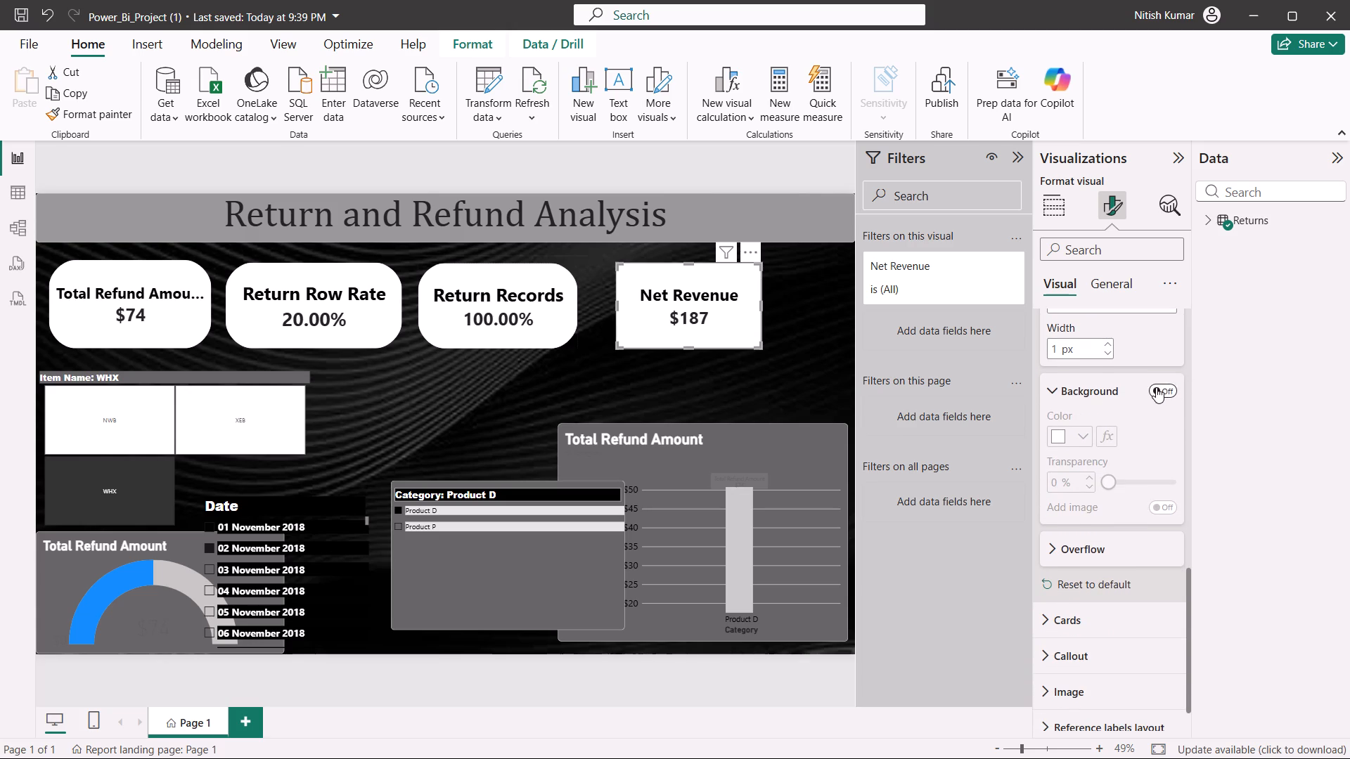
double_click(1156, 390)
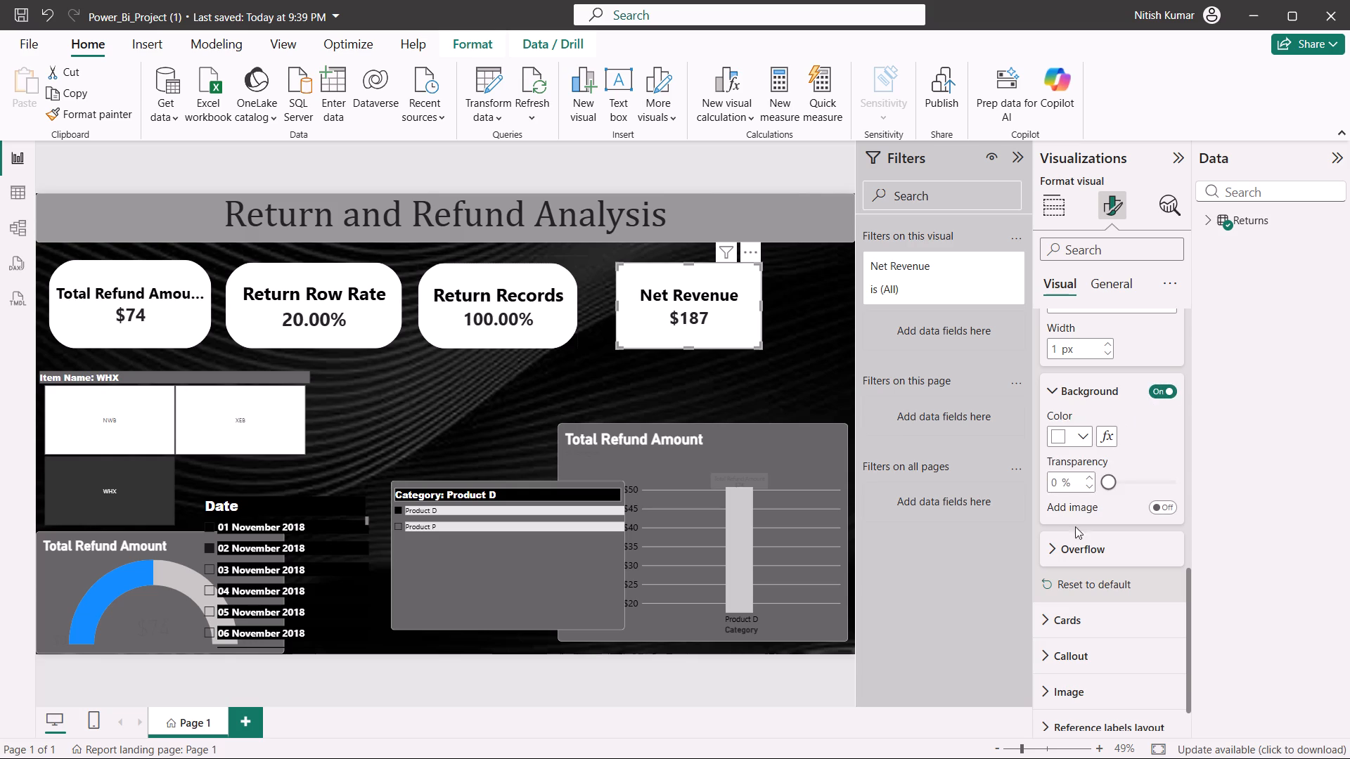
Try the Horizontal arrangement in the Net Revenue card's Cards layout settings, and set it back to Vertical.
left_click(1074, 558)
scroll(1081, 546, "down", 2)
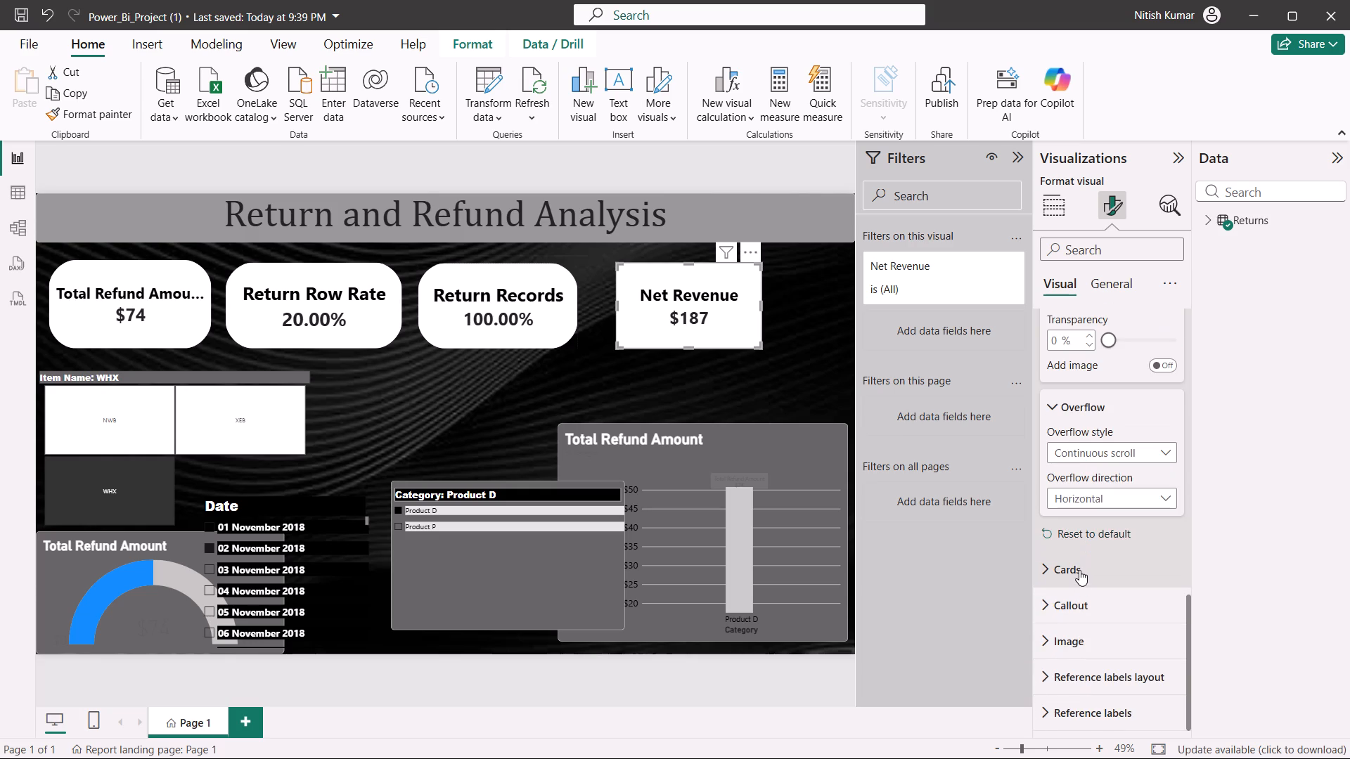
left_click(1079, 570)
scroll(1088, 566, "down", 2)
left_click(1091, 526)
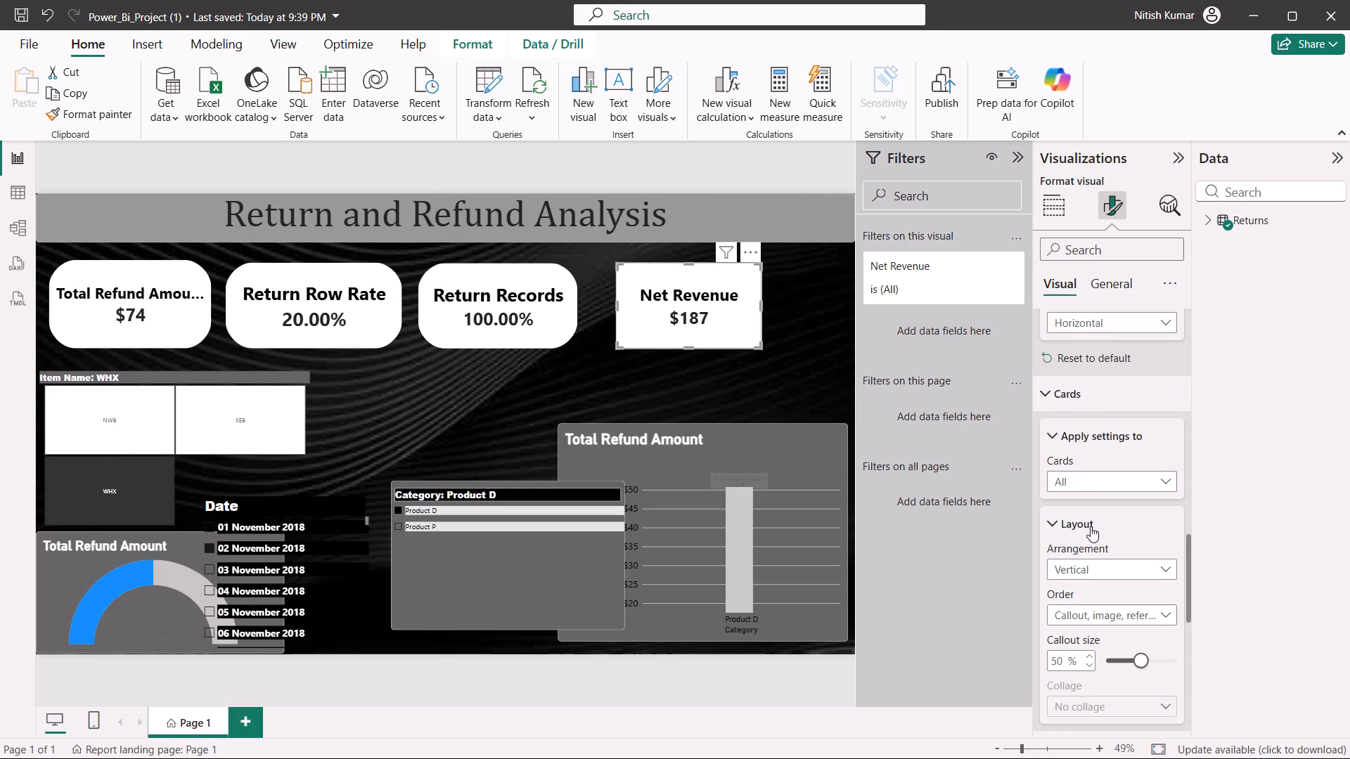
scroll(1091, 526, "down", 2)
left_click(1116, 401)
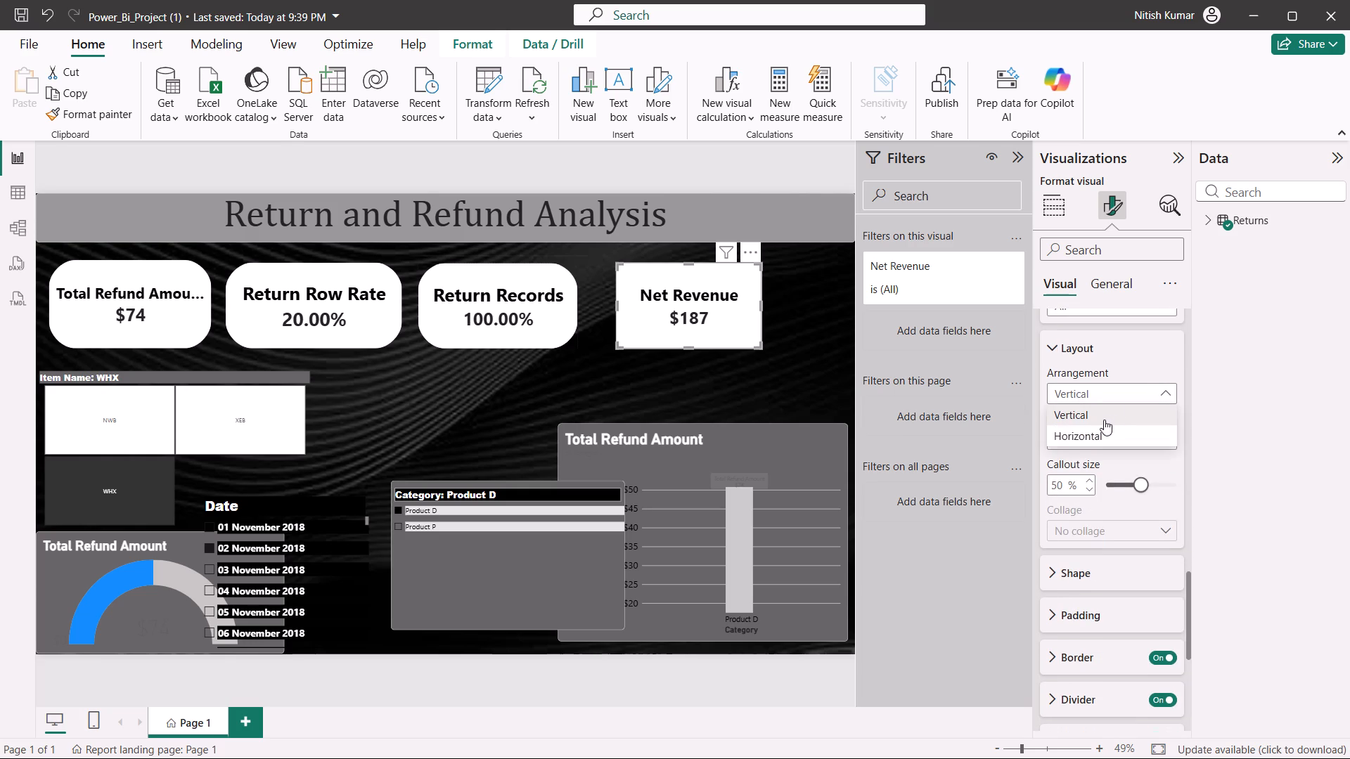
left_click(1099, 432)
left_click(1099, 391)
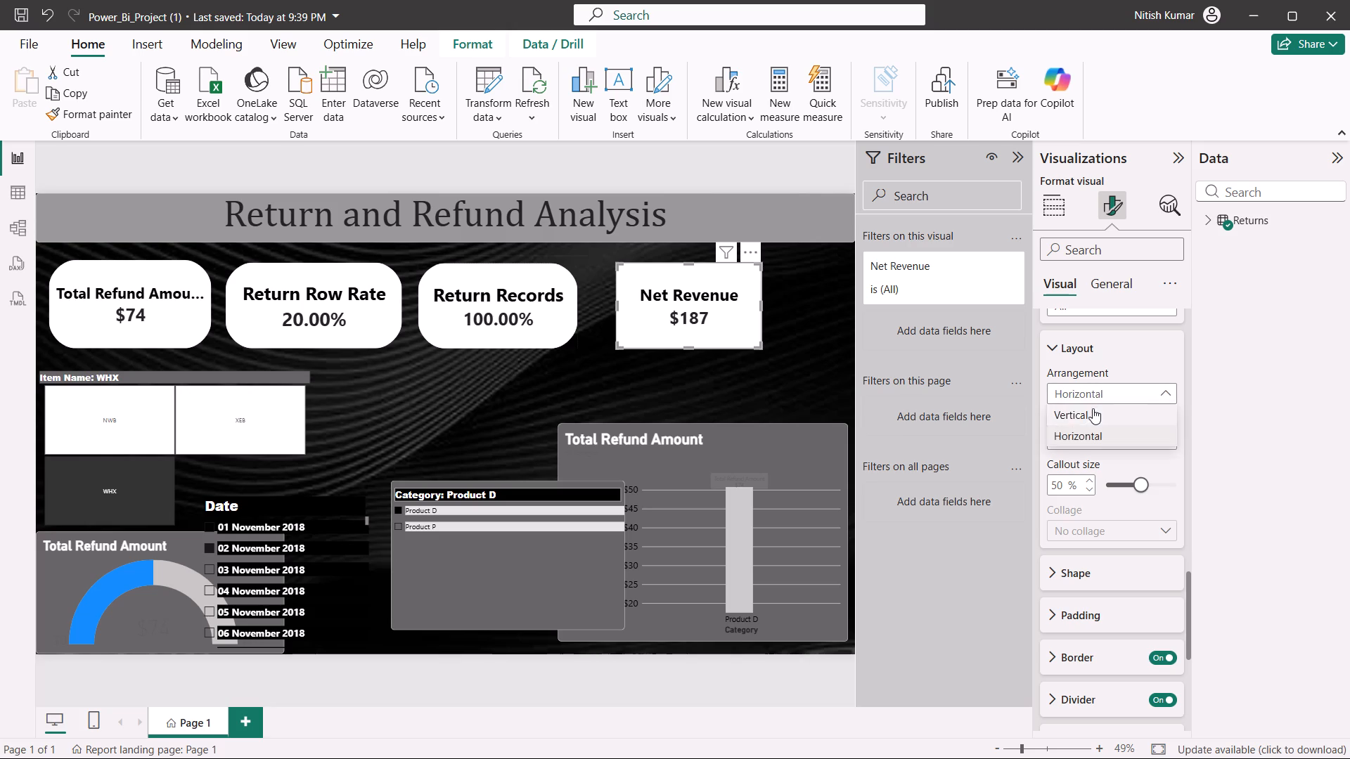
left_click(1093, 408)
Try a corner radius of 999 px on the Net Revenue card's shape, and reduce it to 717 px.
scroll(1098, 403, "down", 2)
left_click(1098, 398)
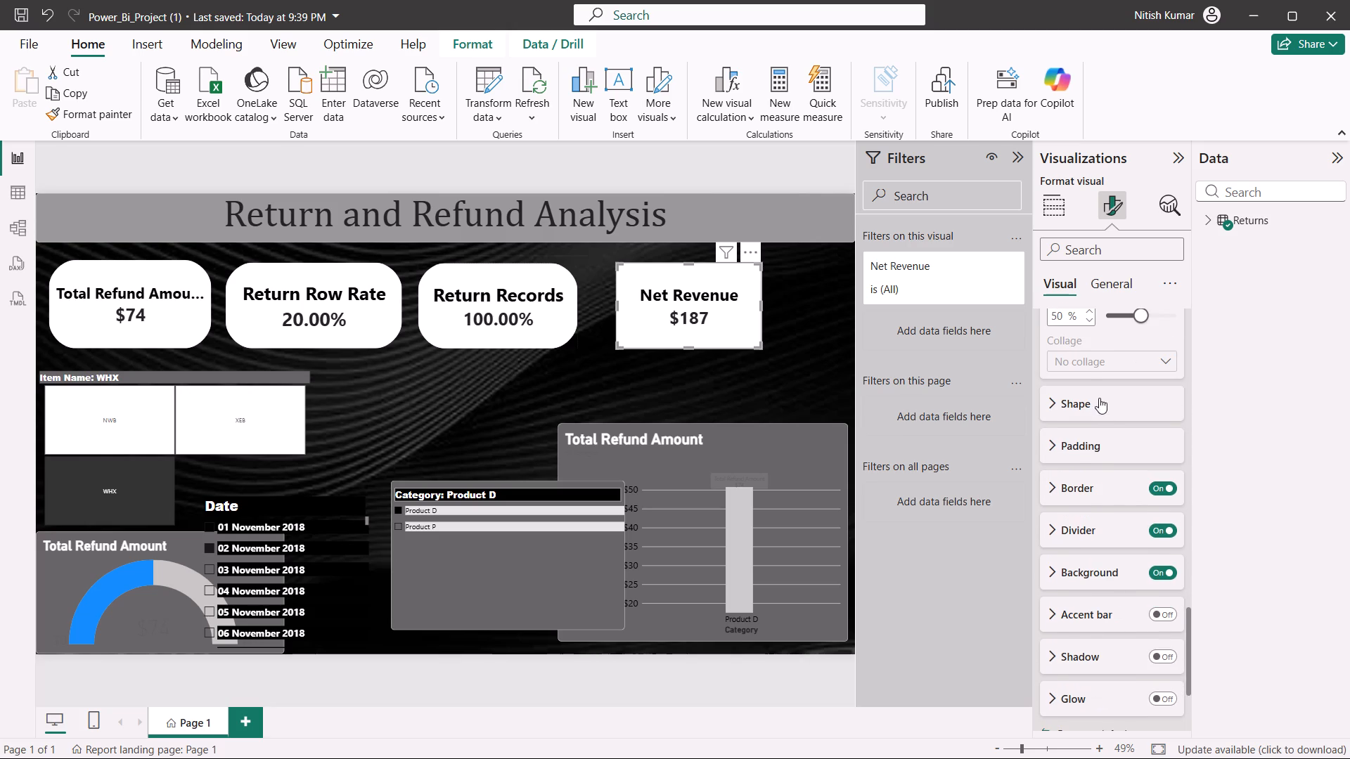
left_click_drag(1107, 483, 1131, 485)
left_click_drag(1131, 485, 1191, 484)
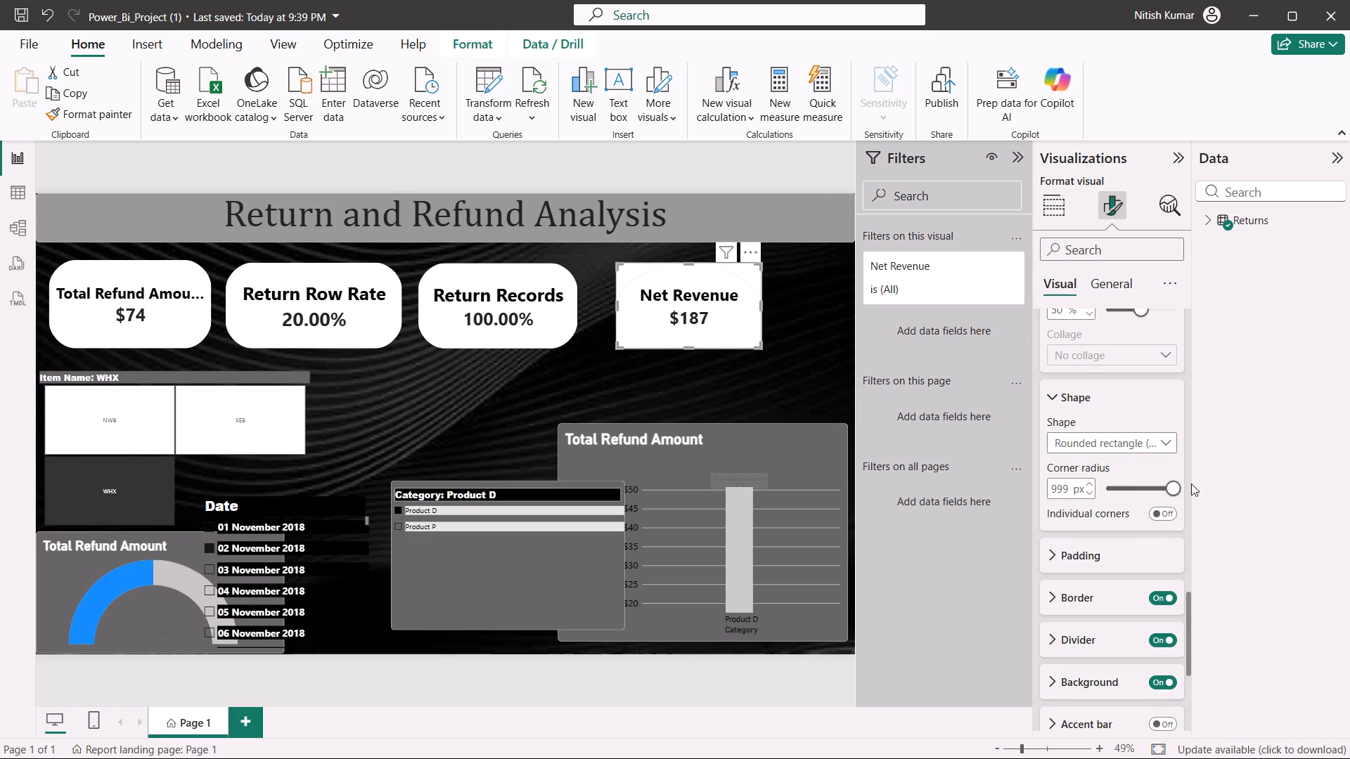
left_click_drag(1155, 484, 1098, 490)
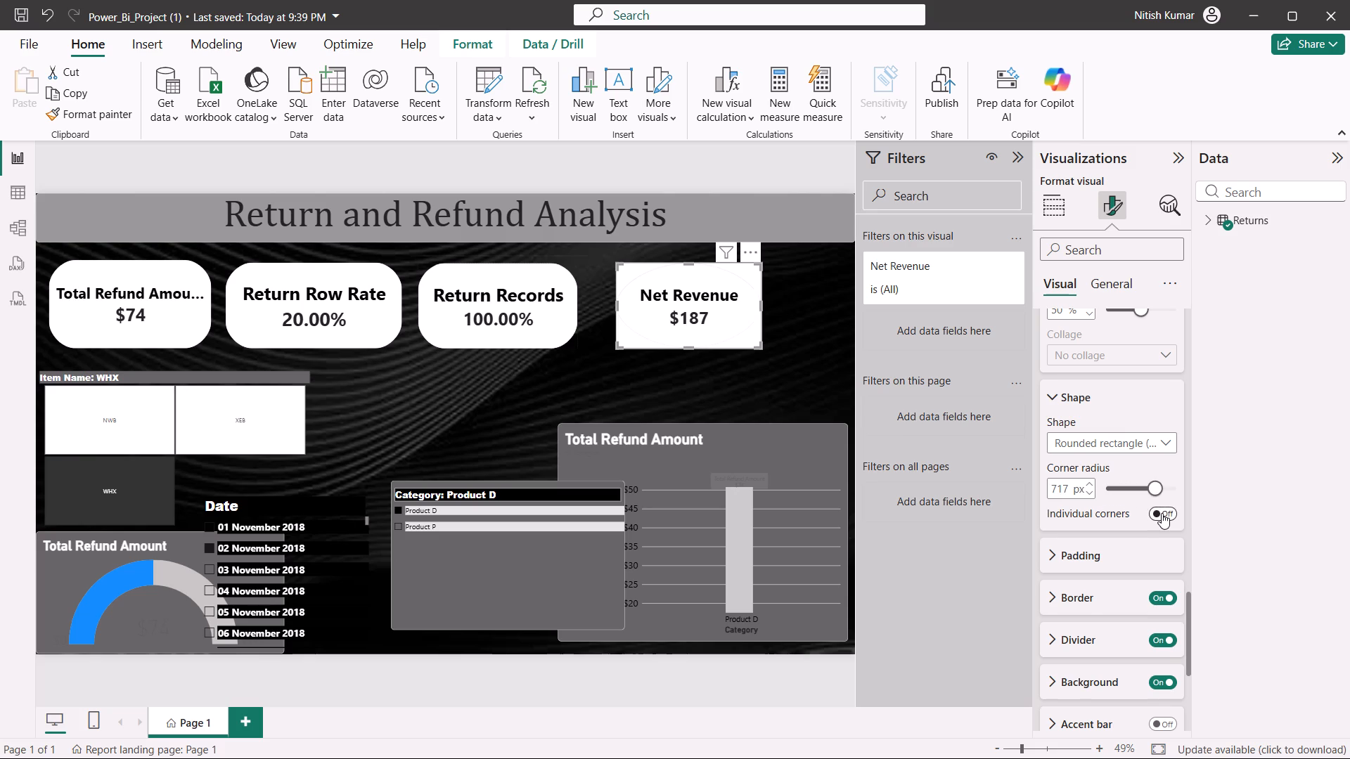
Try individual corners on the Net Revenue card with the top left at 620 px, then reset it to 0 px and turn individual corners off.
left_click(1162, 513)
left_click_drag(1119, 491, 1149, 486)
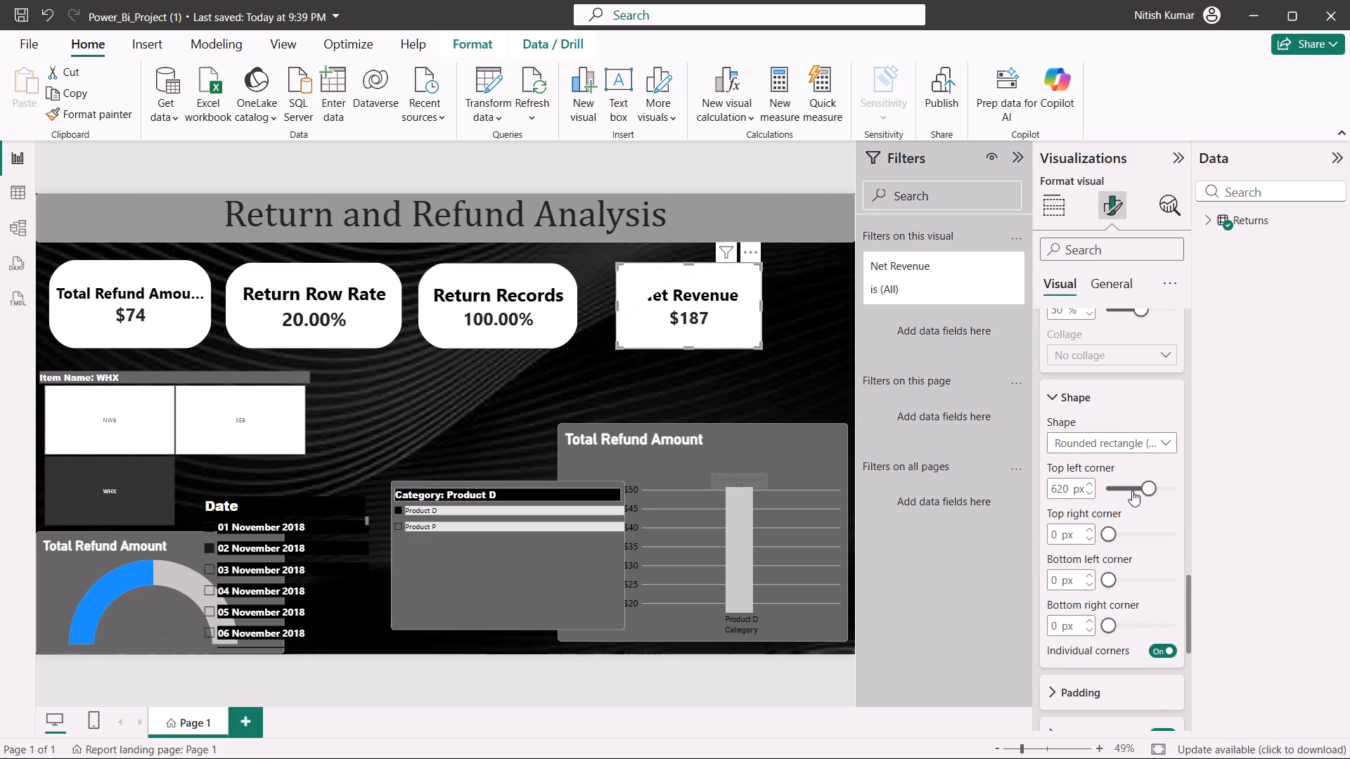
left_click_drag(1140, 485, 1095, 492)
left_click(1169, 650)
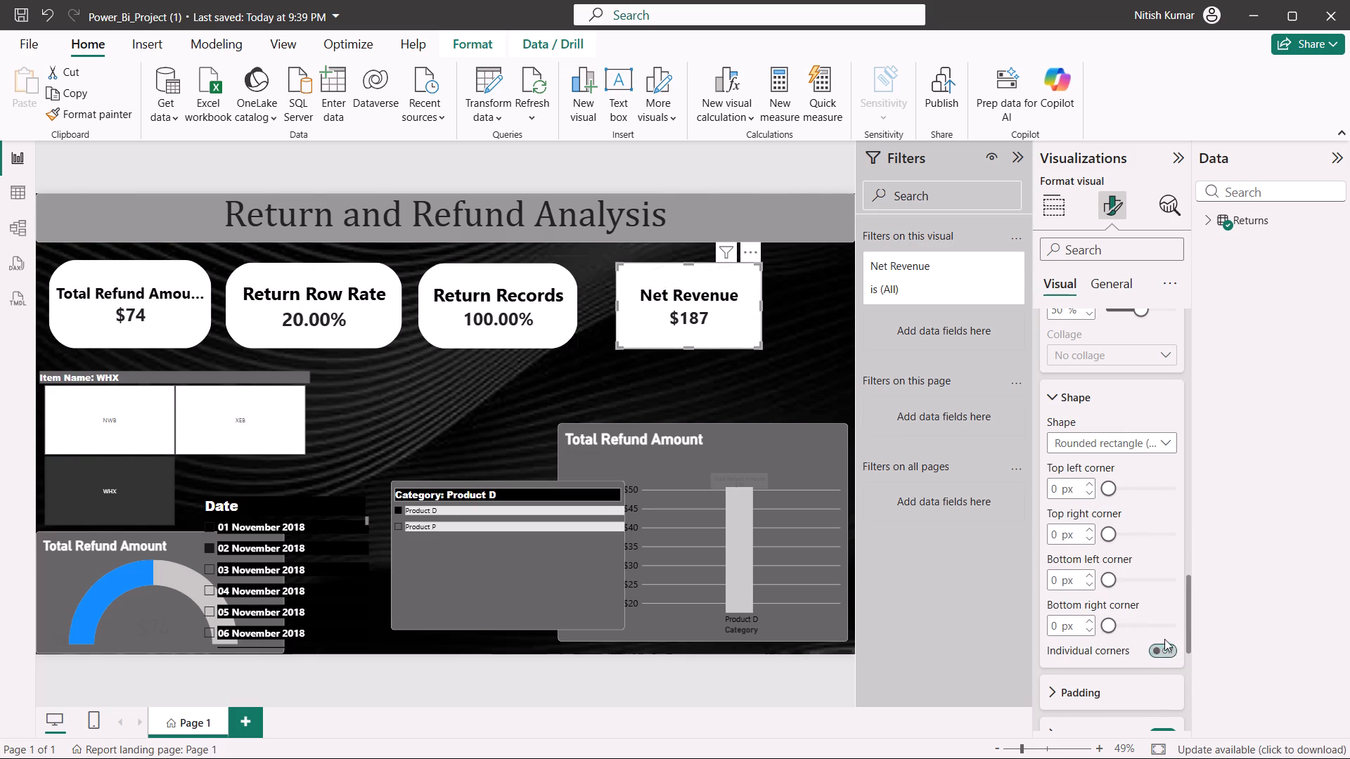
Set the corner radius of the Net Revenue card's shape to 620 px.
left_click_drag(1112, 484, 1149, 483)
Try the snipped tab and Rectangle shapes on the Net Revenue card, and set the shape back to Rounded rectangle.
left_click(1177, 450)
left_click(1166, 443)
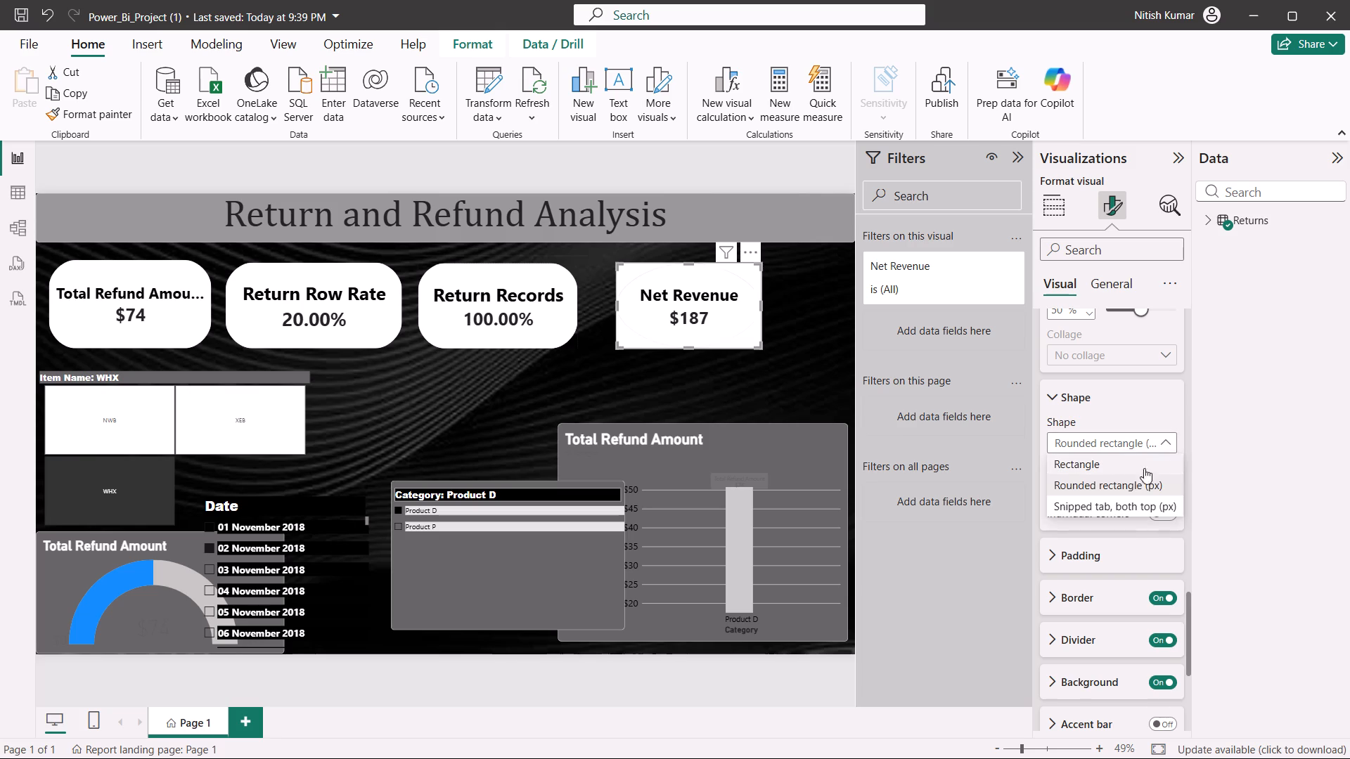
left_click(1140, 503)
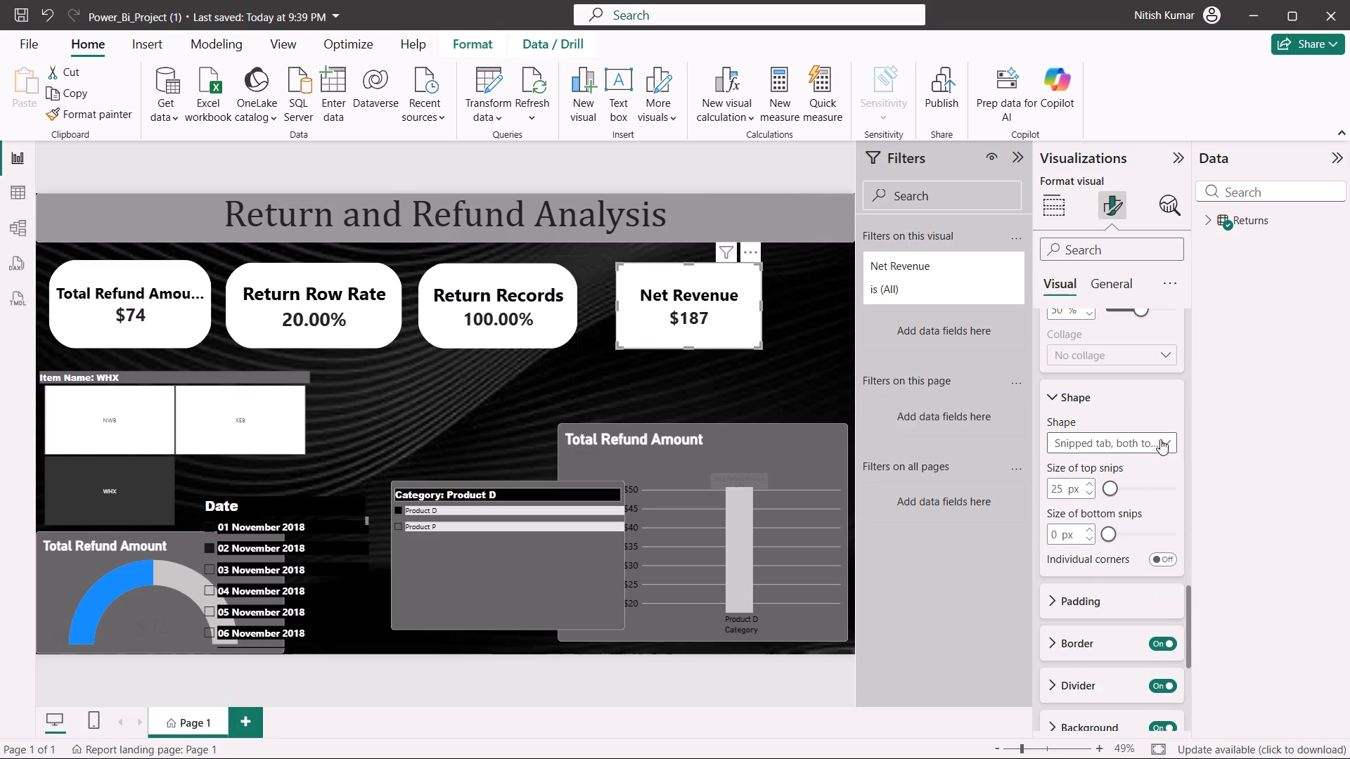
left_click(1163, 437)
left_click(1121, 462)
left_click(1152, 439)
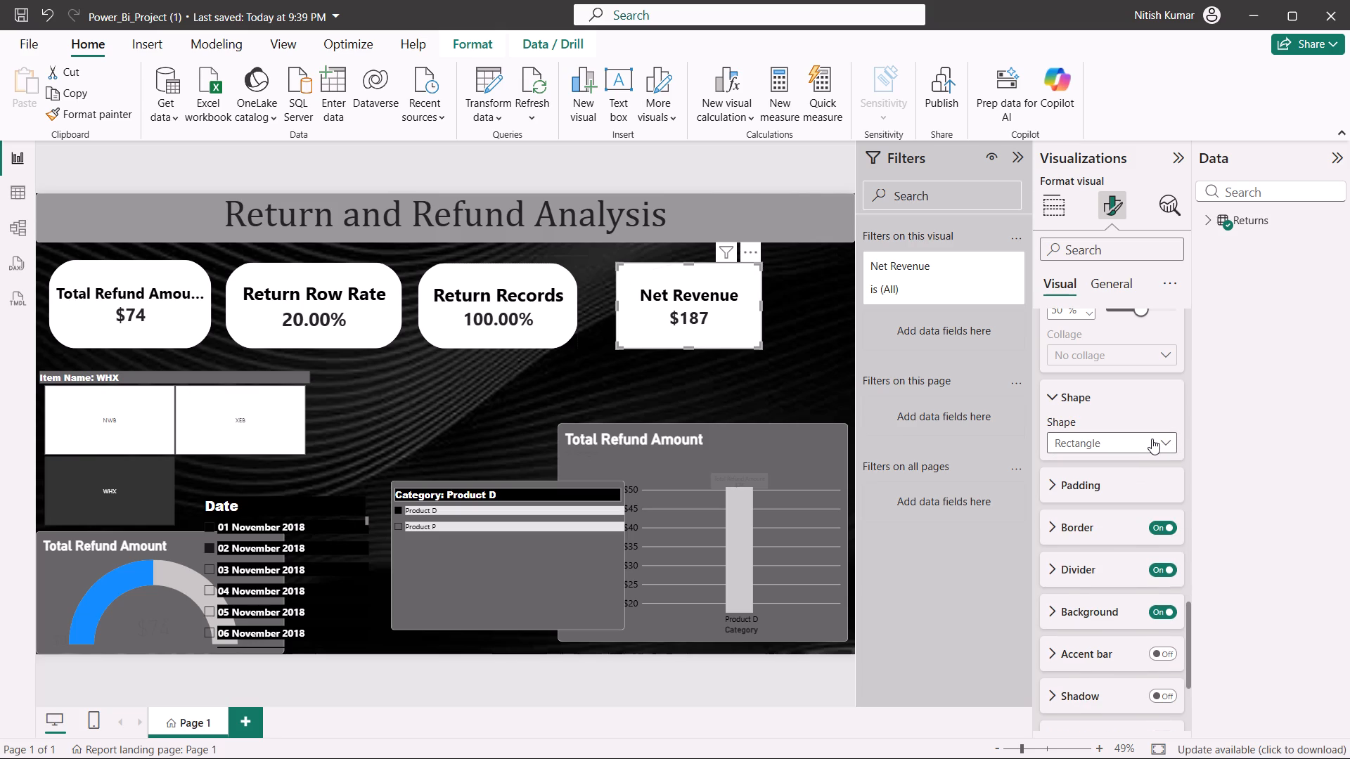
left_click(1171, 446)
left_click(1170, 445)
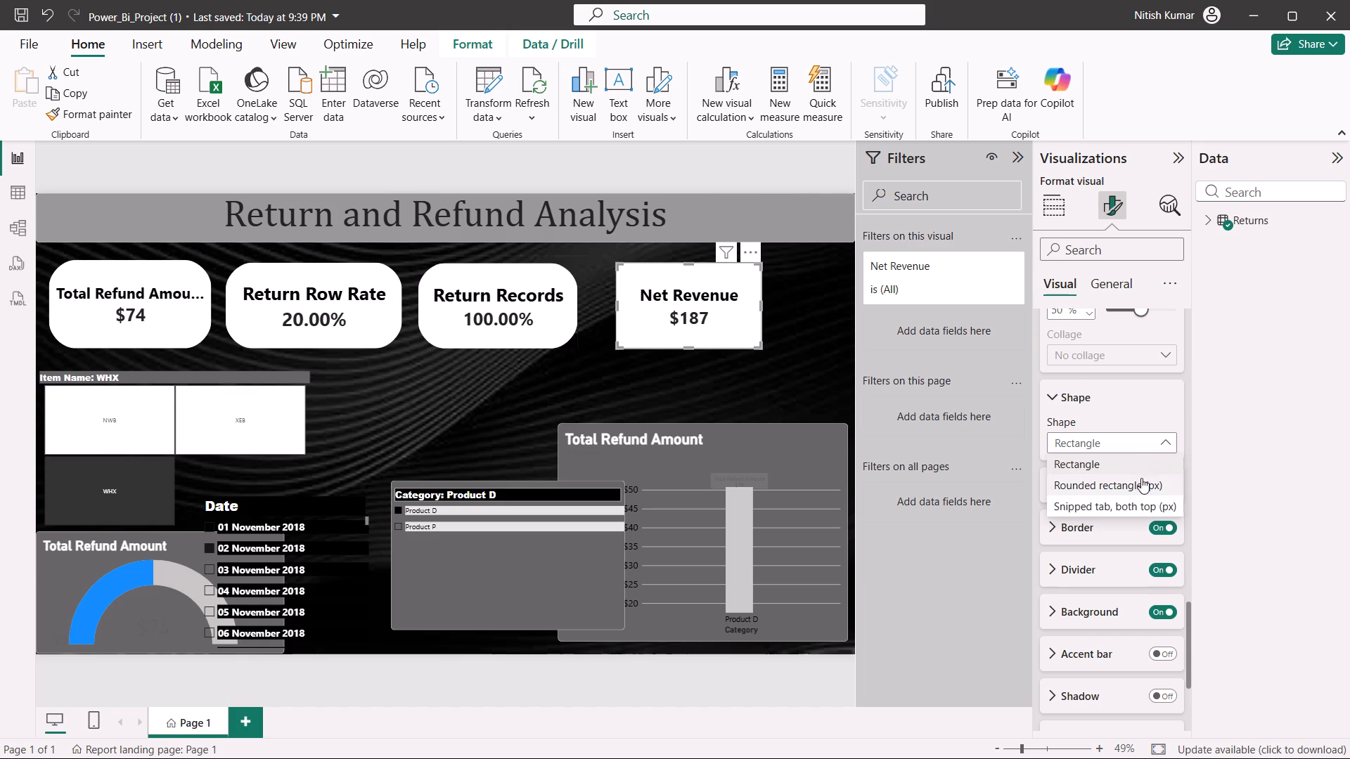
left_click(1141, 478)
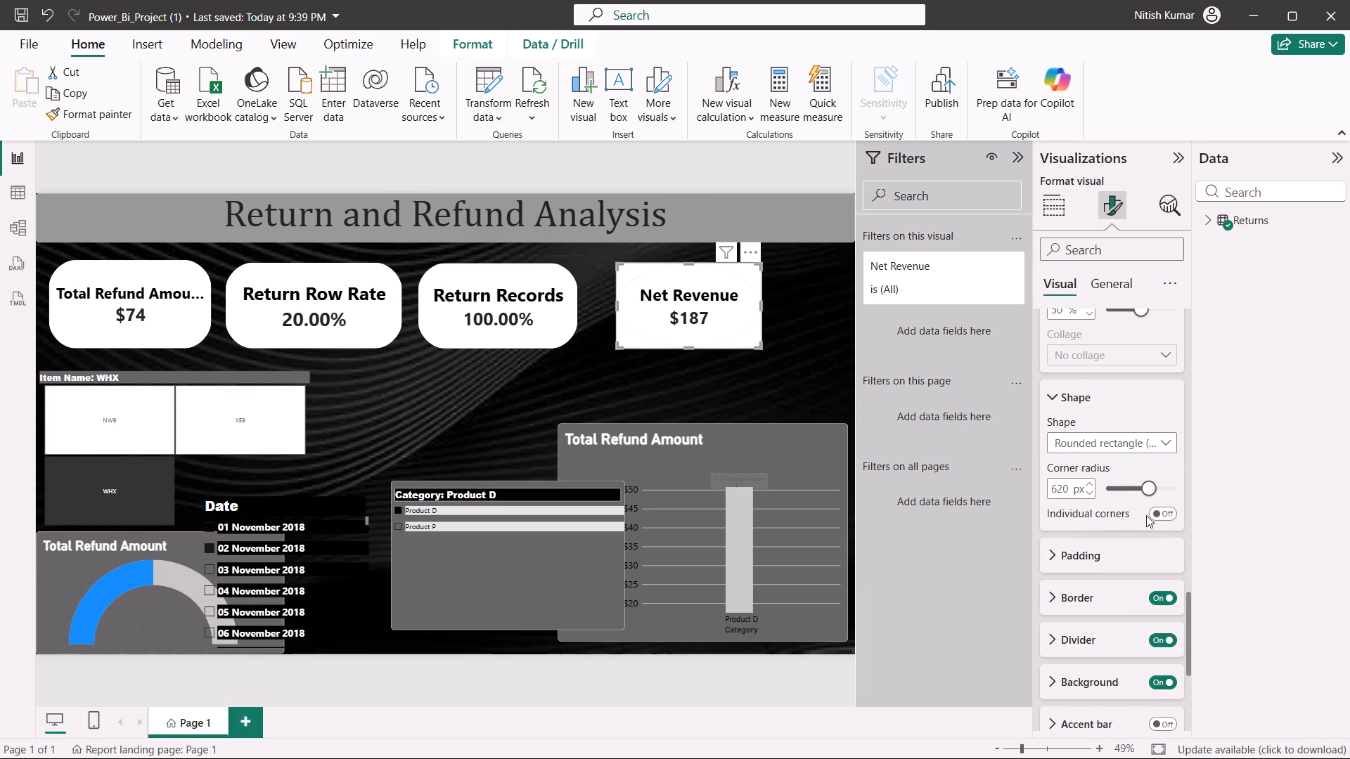
Try a 999 px corner radius on the Net Revenue card's rounded rectangle, and settle on 329 px.
left_click_drag(1148, 487, 1221, 485)
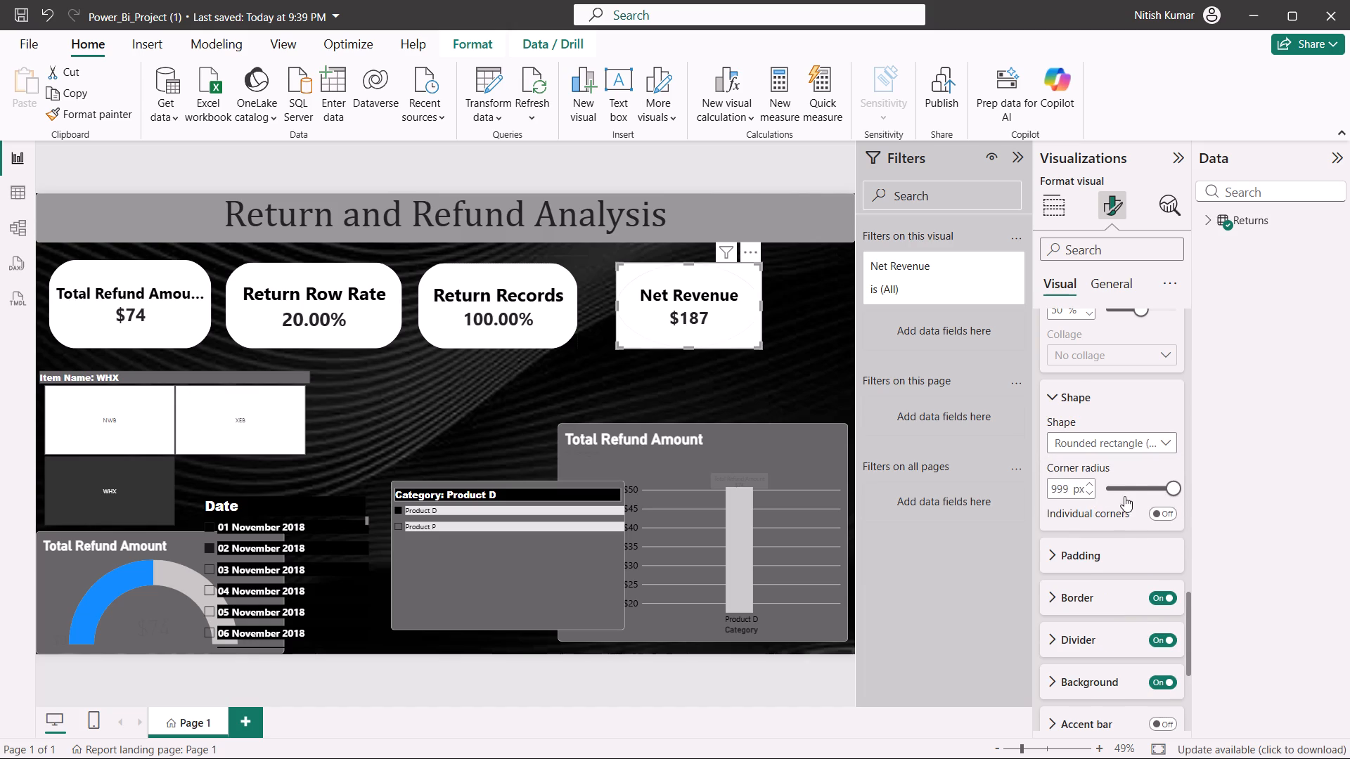
left_click(1133, 491)
left_click(1124, 492)
left_click(1118, 491)
double_click(1126, 484)
Set the transparency of the Net Revenue card's border to 50% in the Cards settings.
left_click(1109, 550)
scroll(1109, 550, "down", 2)
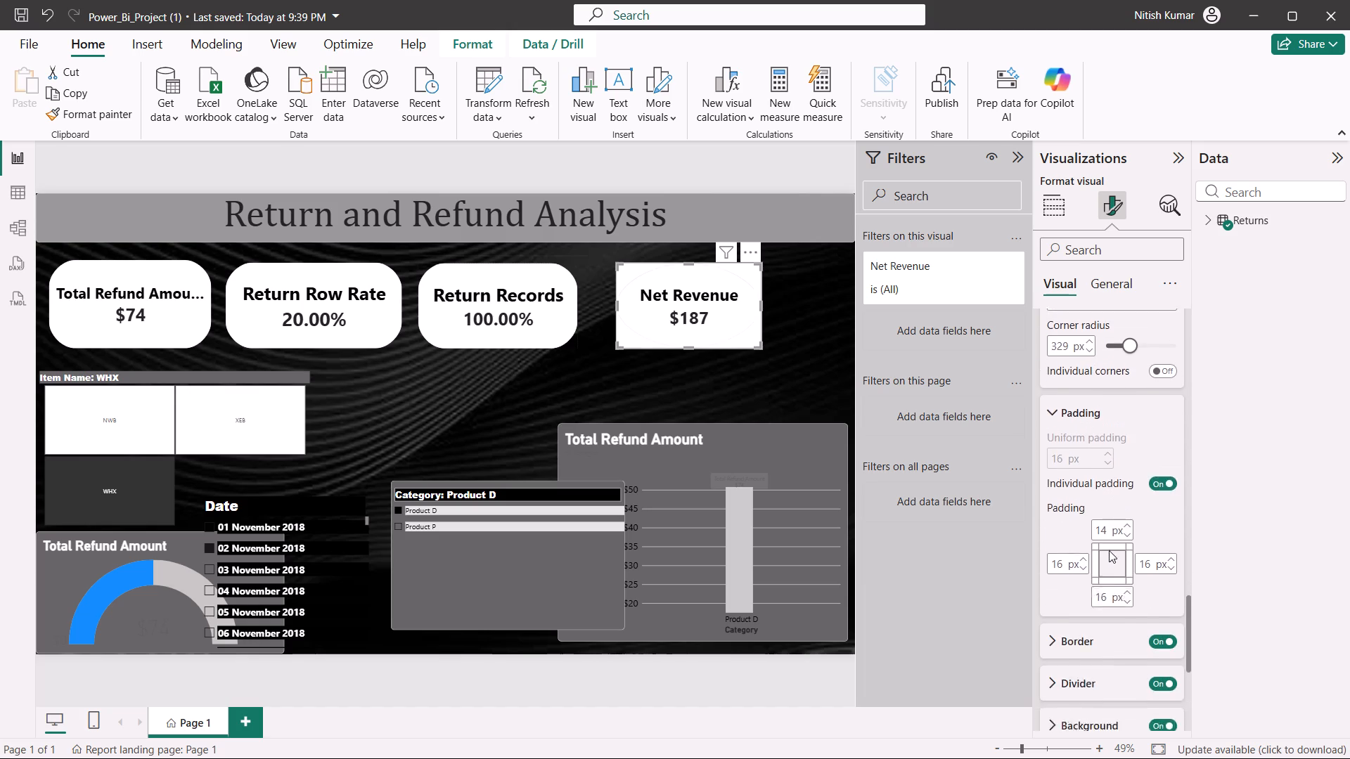
scroll(1109, 550, "down", 1)
left_click(1101, 524)
scroll(1101, 529, "down", 1)
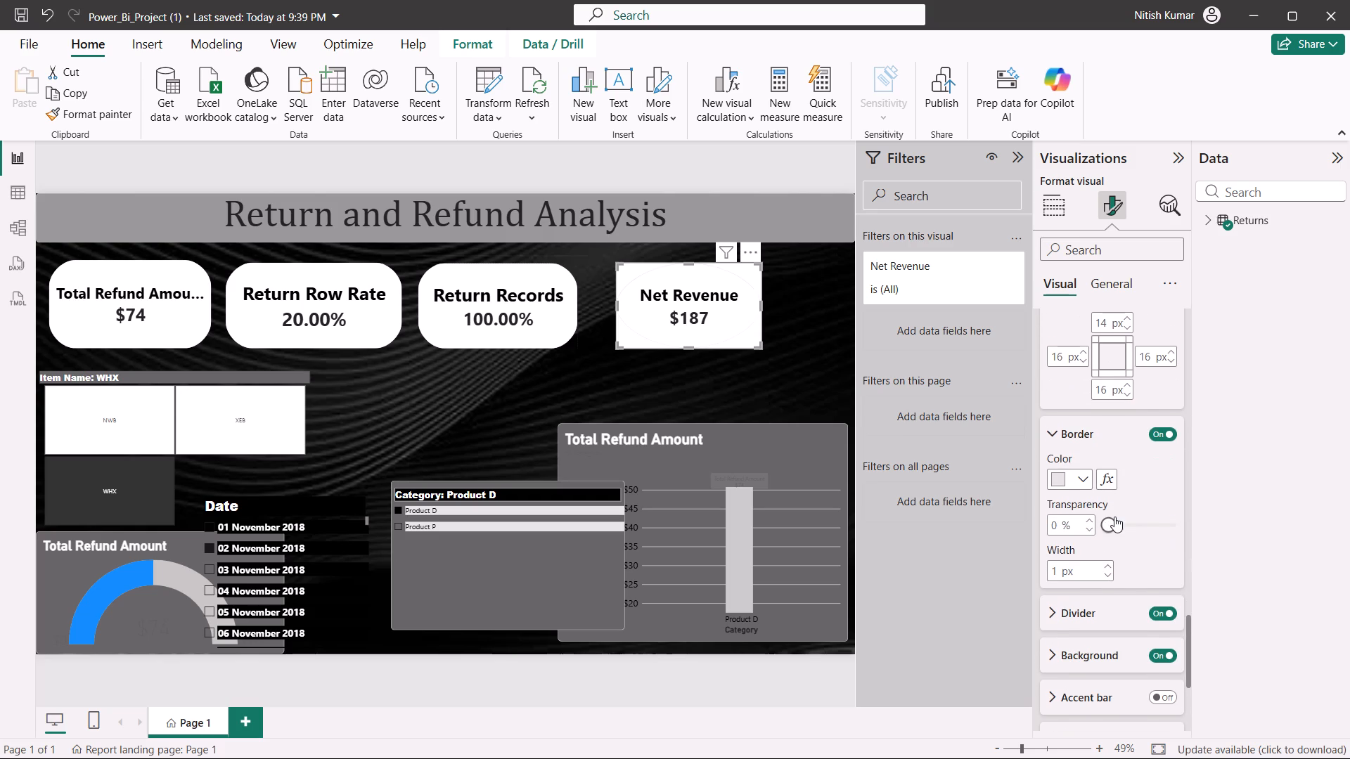
left_click_drag(1114, 518, 1152, 518)
left_click_drag(1141, 518, 1087, 519)
Examine the Net Revenue card's divider settings and its line style options.
scroll(1080, 518, "down", 1)
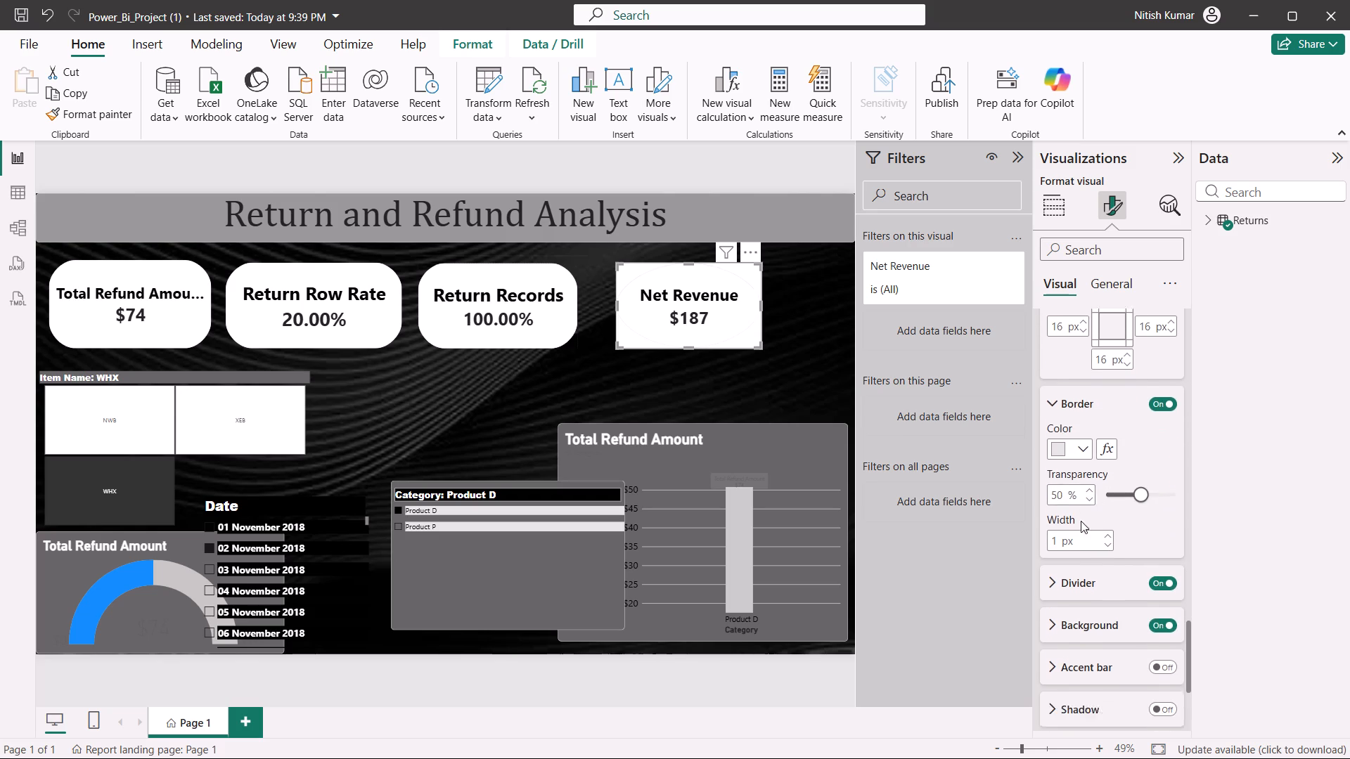
left_click(1091, 512)
scroll(1091, 526, "down", 2)
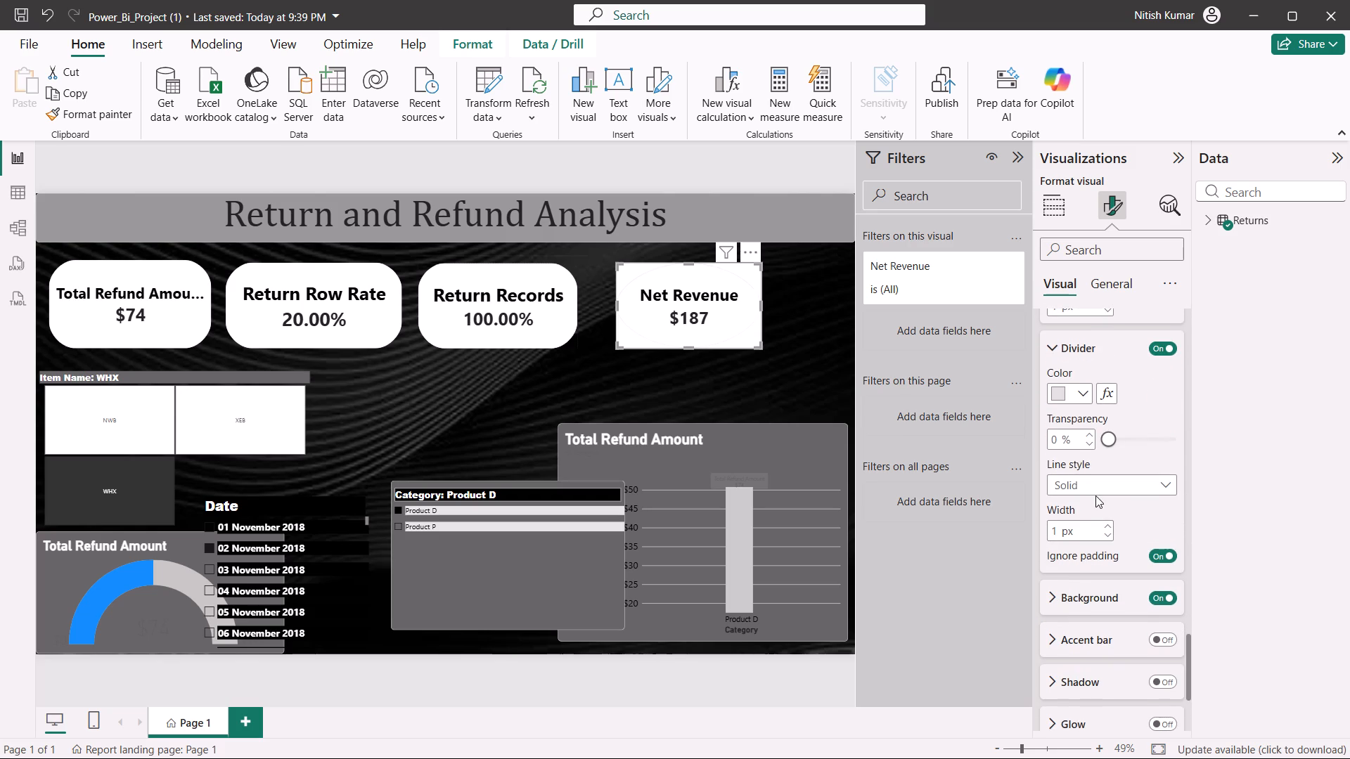
left_click(1098, 491)
left_click(1099, 491)
scroll(1097, 499, "down", 1)
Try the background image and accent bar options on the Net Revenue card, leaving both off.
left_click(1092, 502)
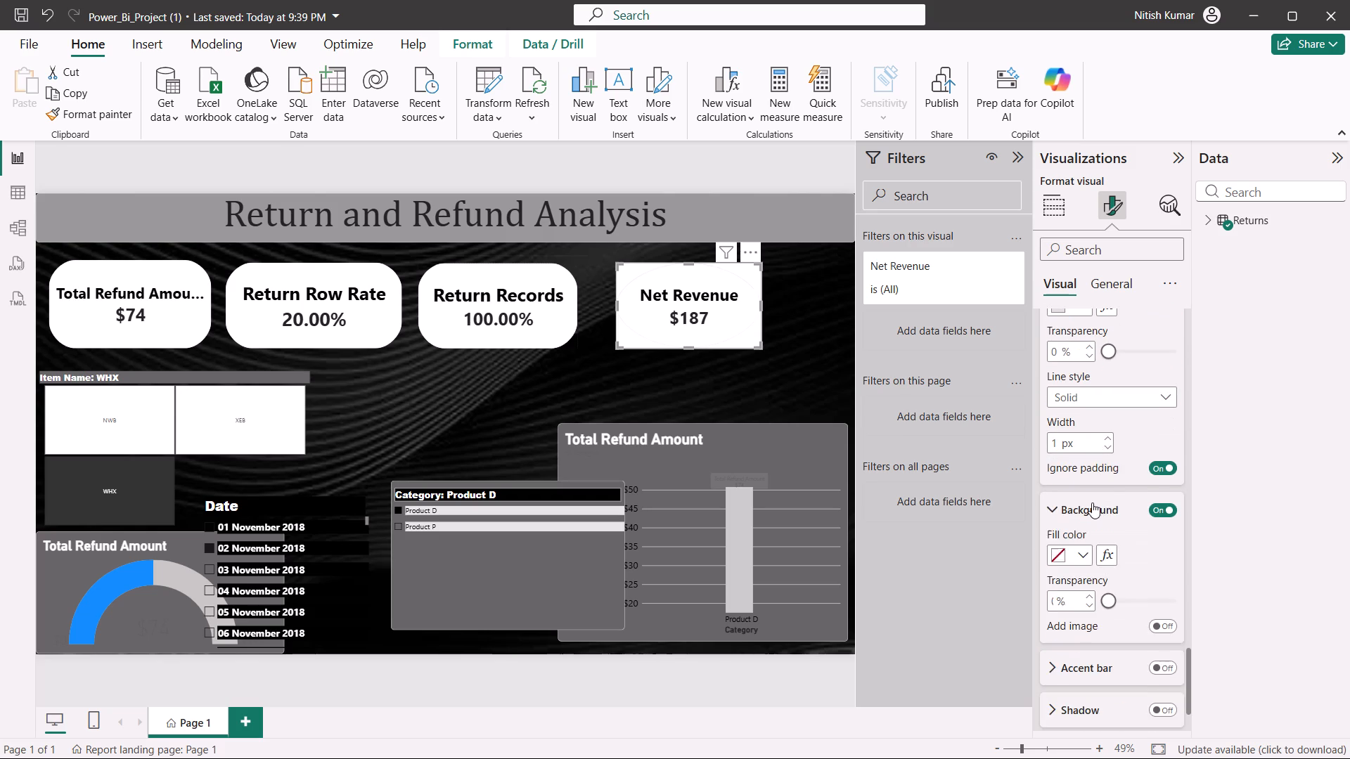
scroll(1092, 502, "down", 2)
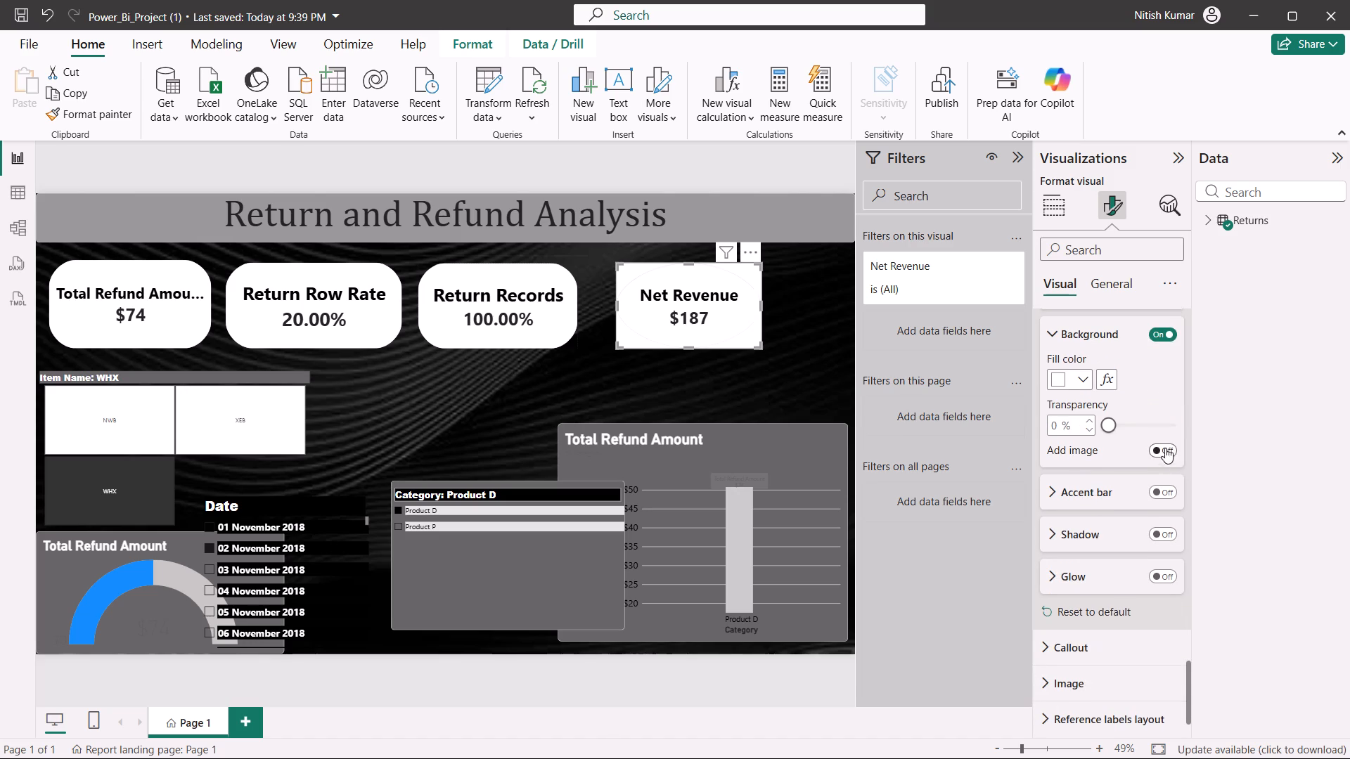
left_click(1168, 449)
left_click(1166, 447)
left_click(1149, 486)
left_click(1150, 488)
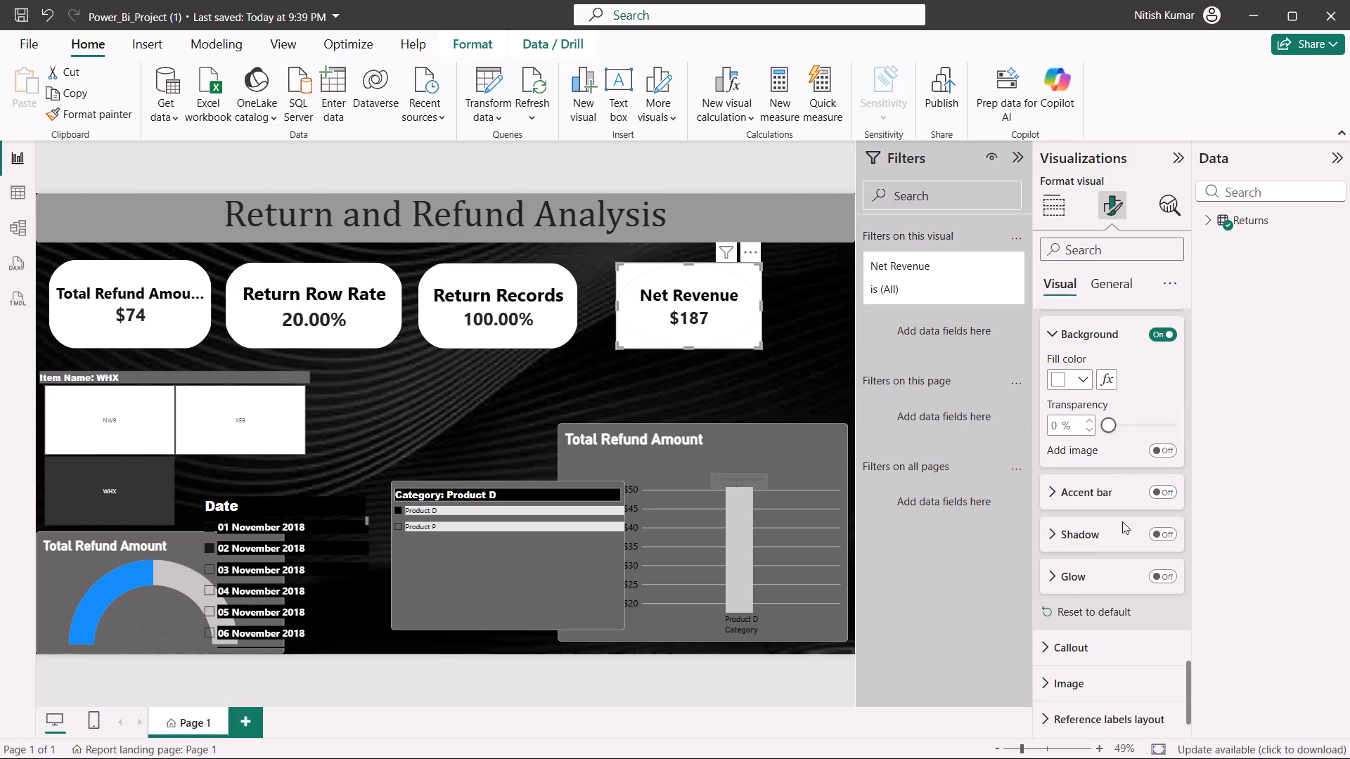
Examine the accent bar, shadow and glow settings of the Net Revenue card.
left_click(1122, 521)
left_click(1115, 533)
left_click(1107, 498)
scroll(1107, 498, "down", 2)
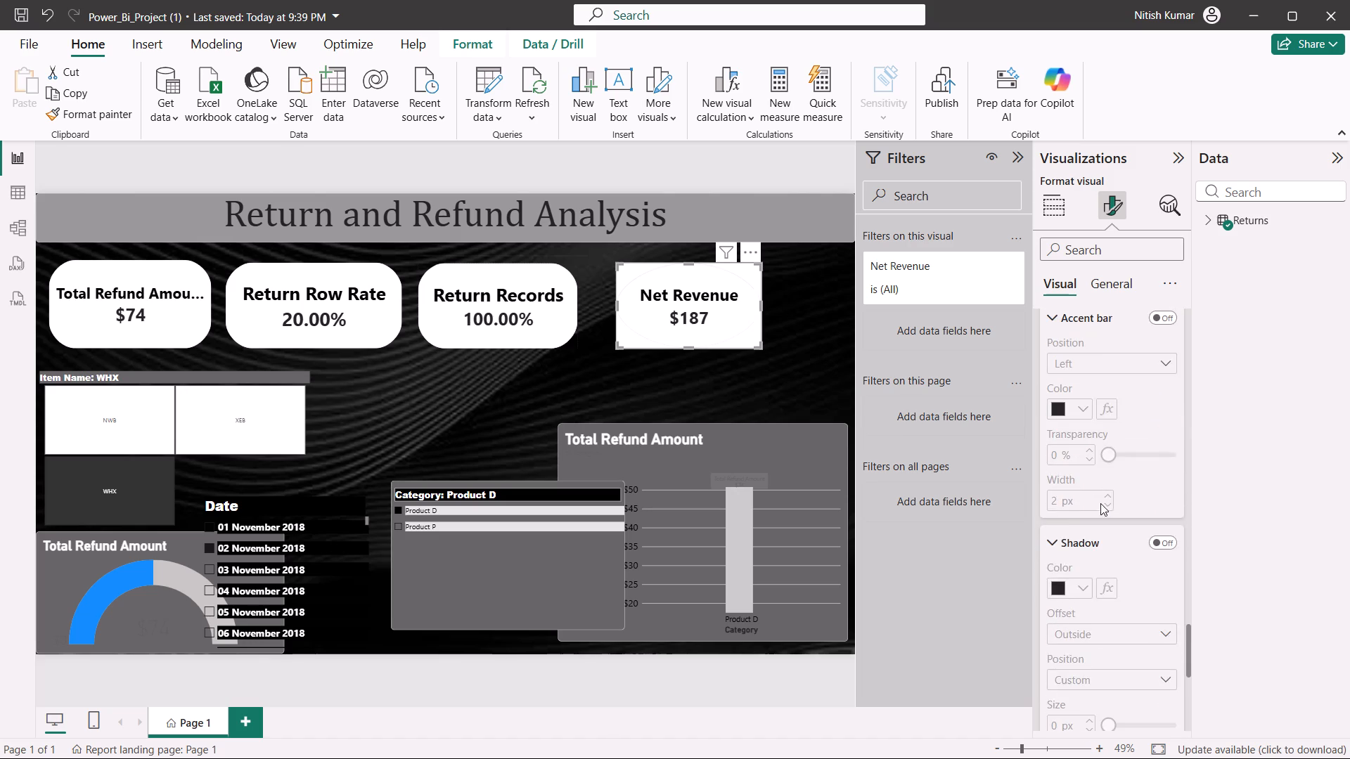
scroll(1076, 590, "down", 5)
left_click(1099, 534)
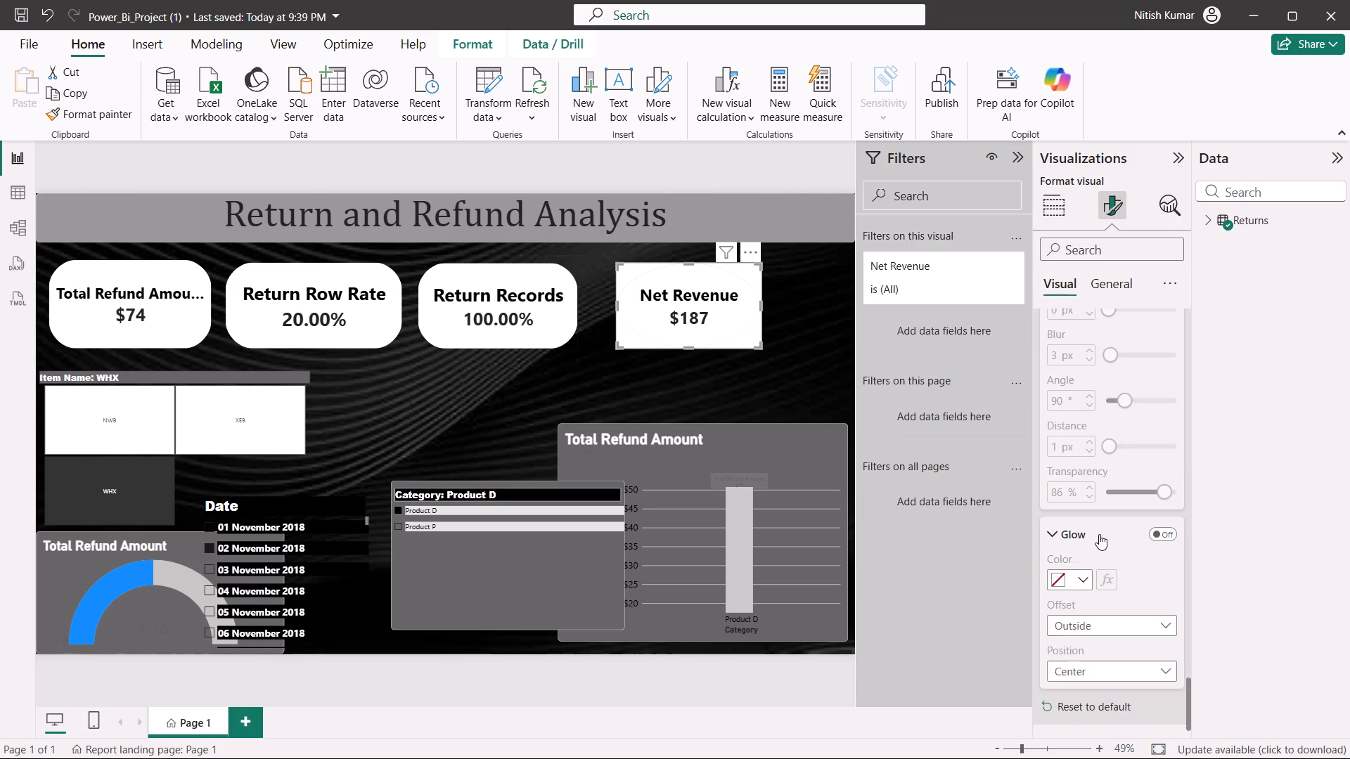
scroll(1099, 534, "down", 2)
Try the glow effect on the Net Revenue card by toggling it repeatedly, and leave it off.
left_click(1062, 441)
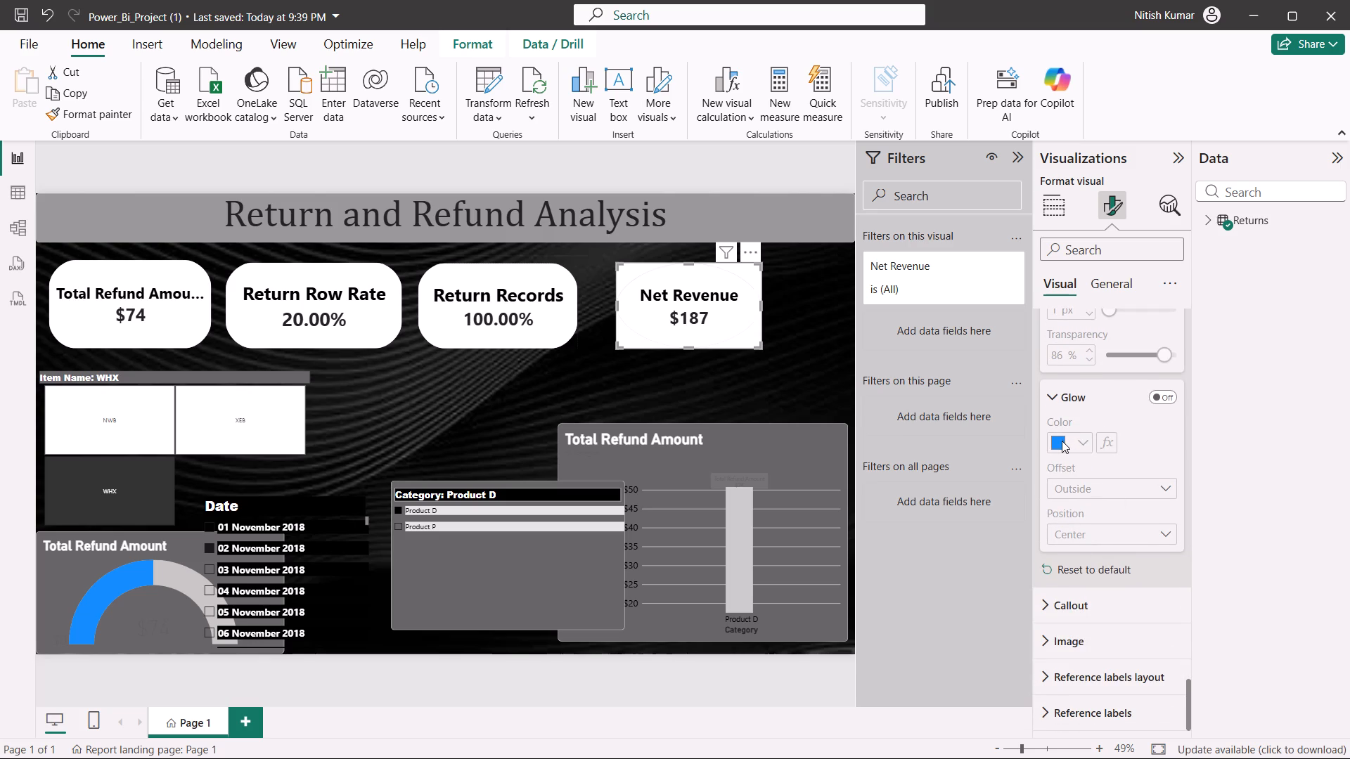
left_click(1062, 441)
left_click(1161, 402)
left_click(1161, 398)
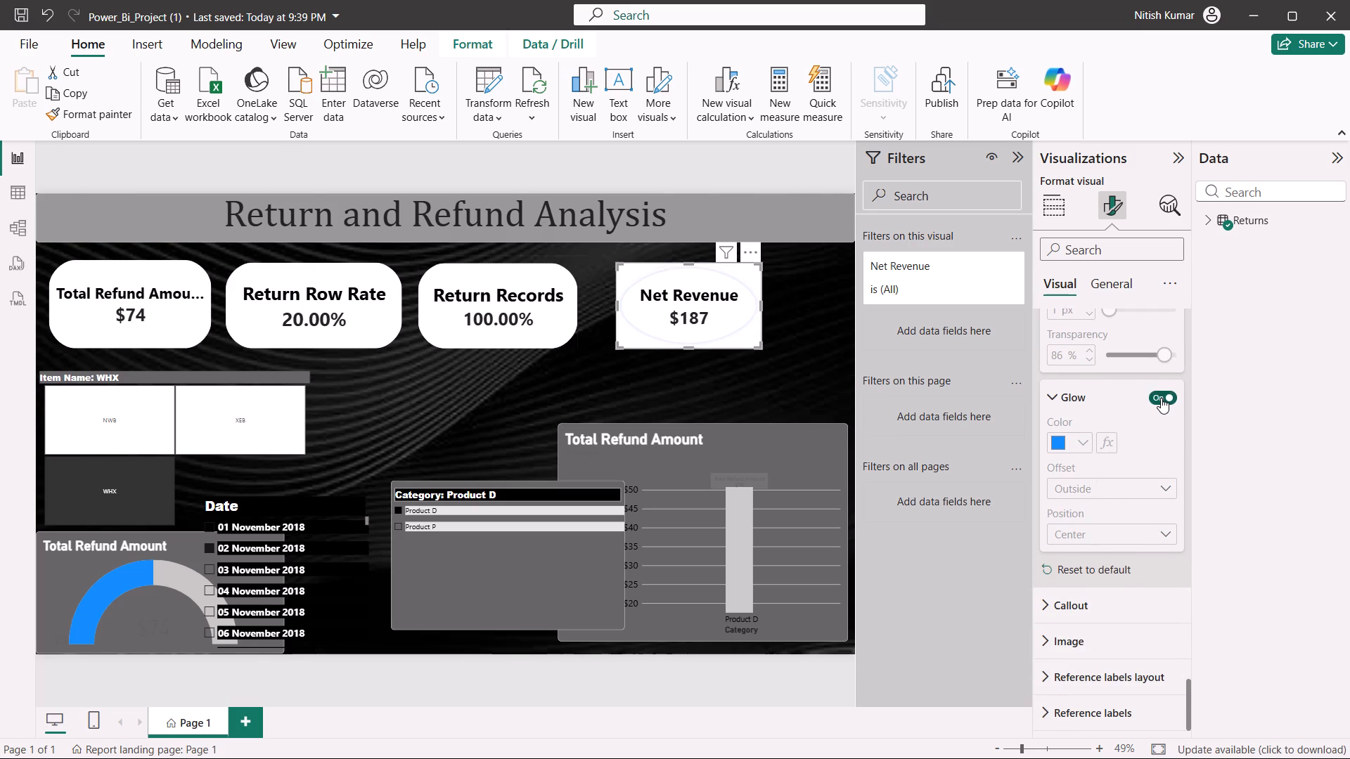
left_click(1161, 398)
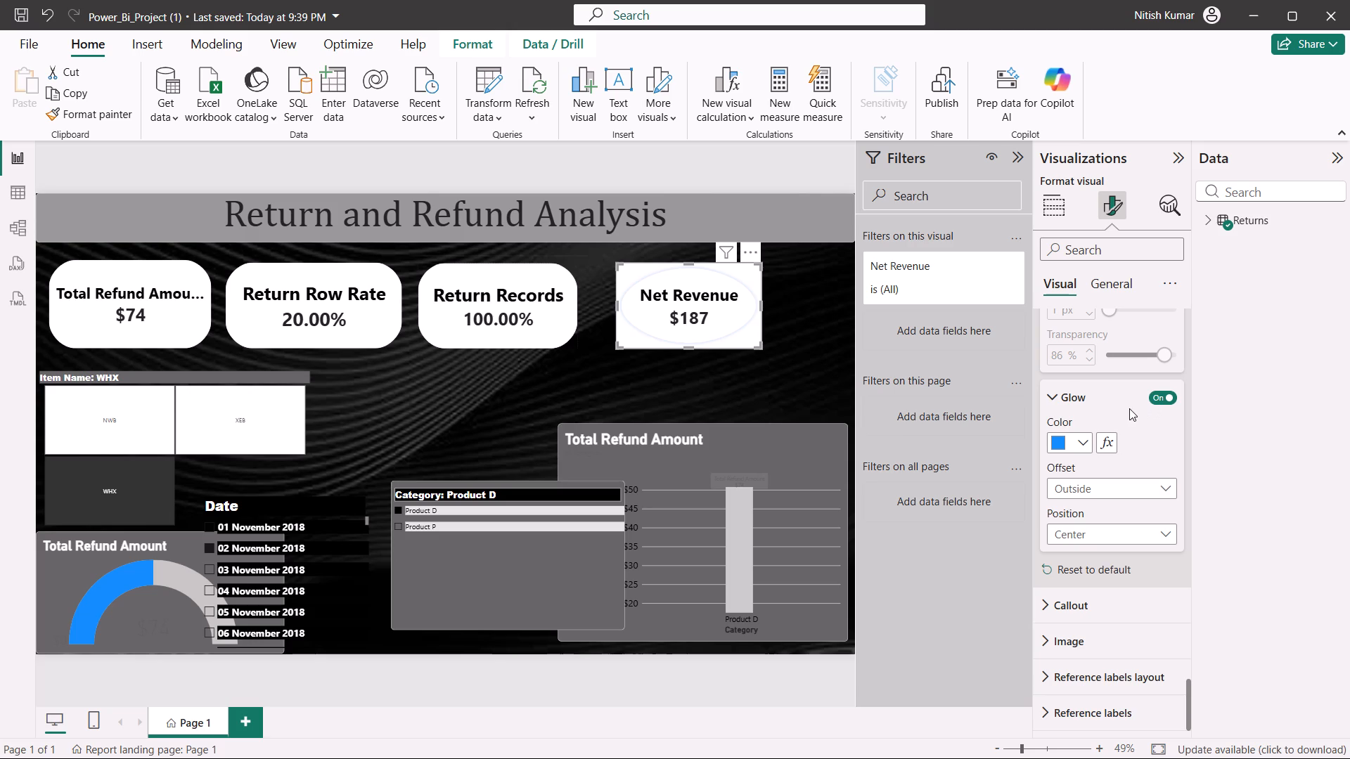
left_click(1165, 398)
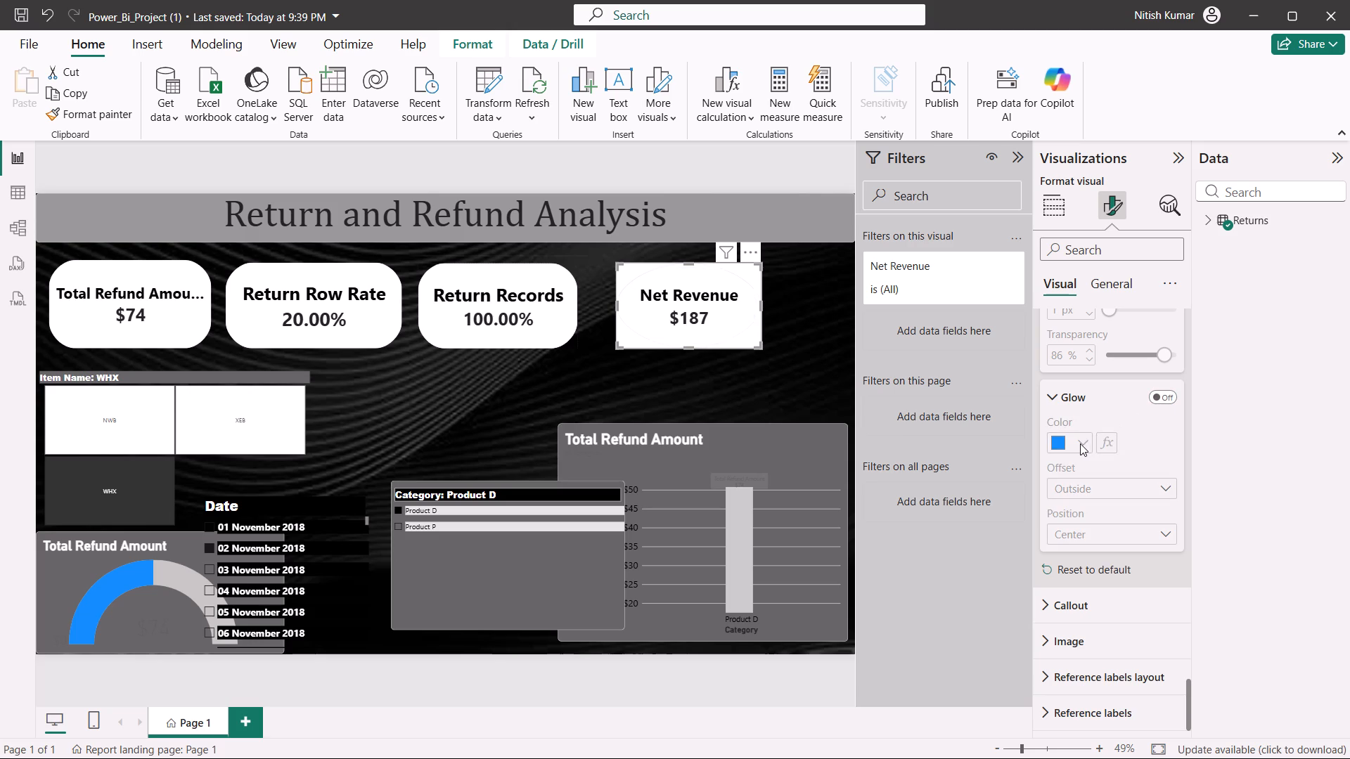
Examine the callout settings of the Net Revenue card, including its padding and value formatting.
left_click(1085, 611)
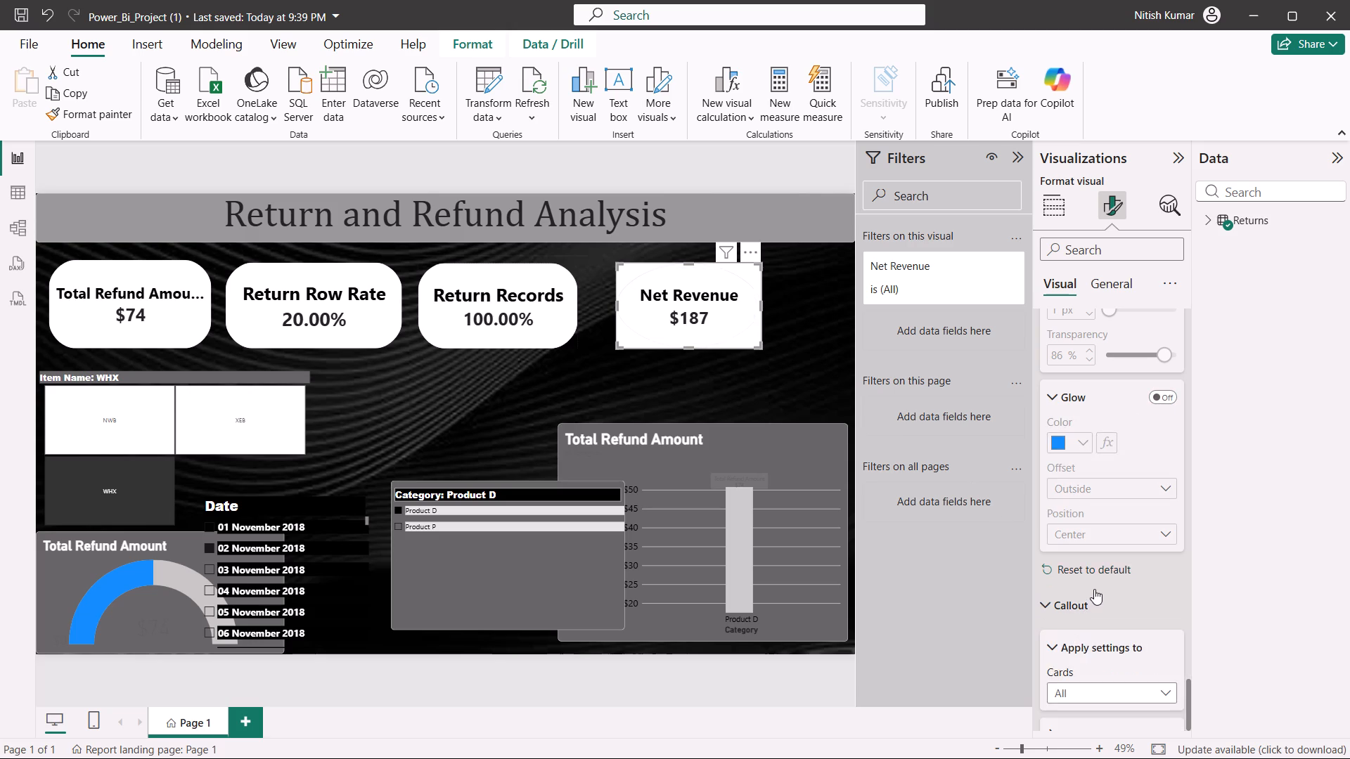
scroll(1094, 589, "down", 3)
left_click(1095, 472)
scroll(1095, 472, "down", 2)
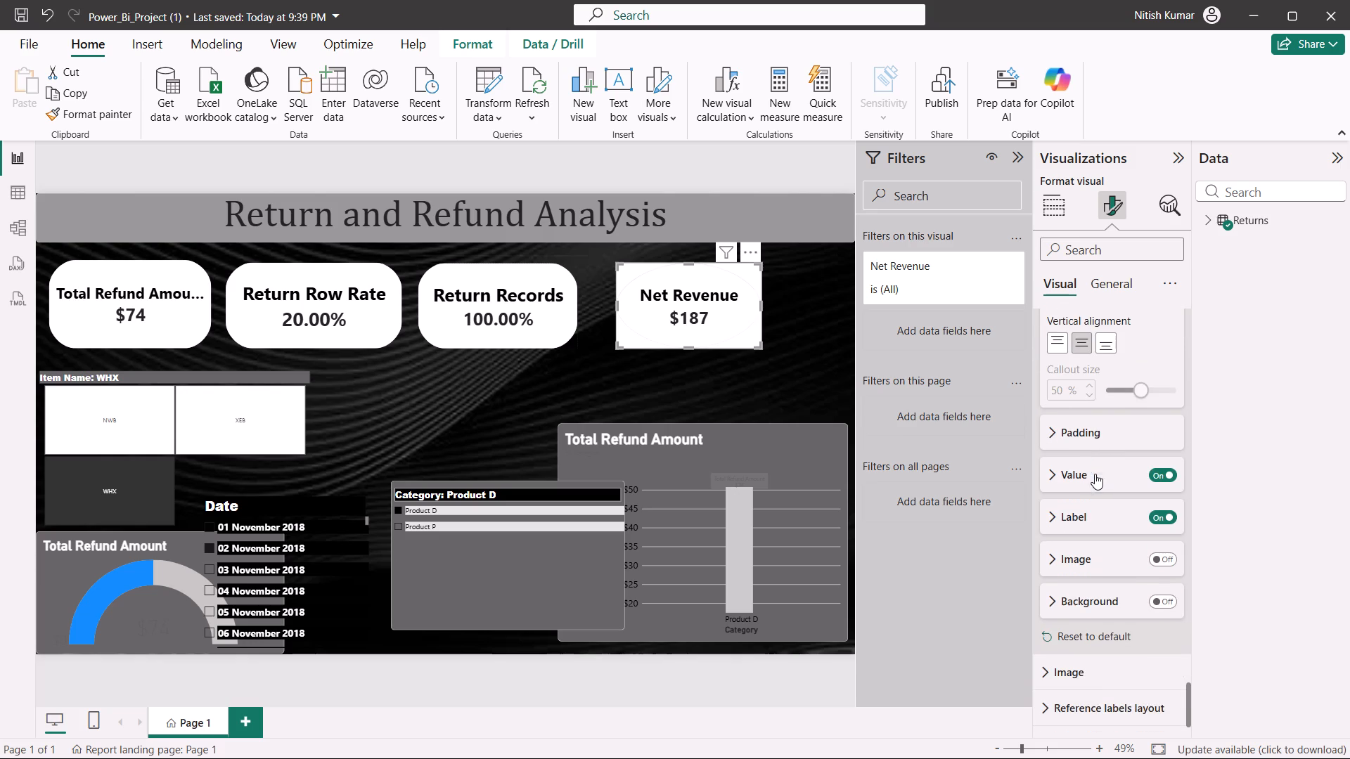
left_click(1089, 450)
left_click(1100, 434)
left_click(1084, 538)
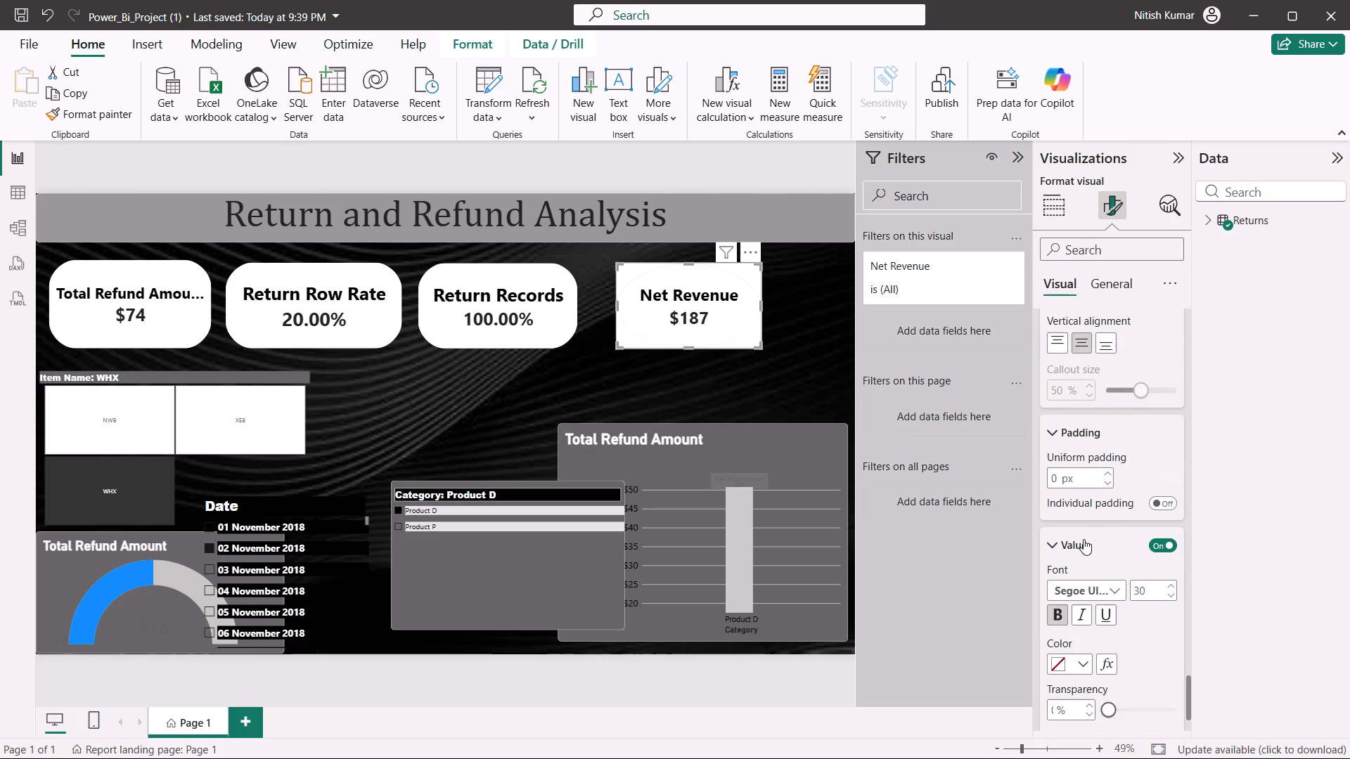
scroll(1091, 618, "down", 2)
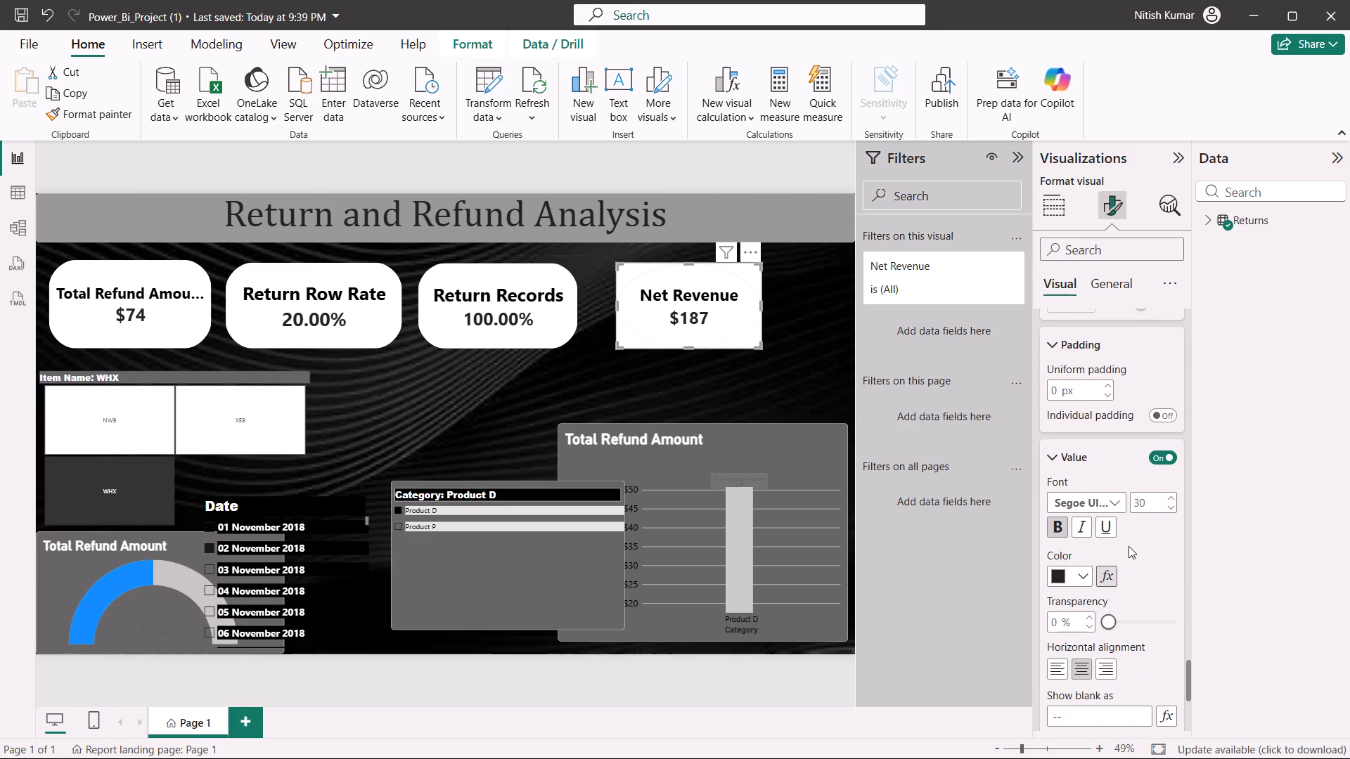
scroll(1127, 550, "down", 1)
scroll(1124, 548, "up", 4)
scroll(1123, 547, "up", 17)
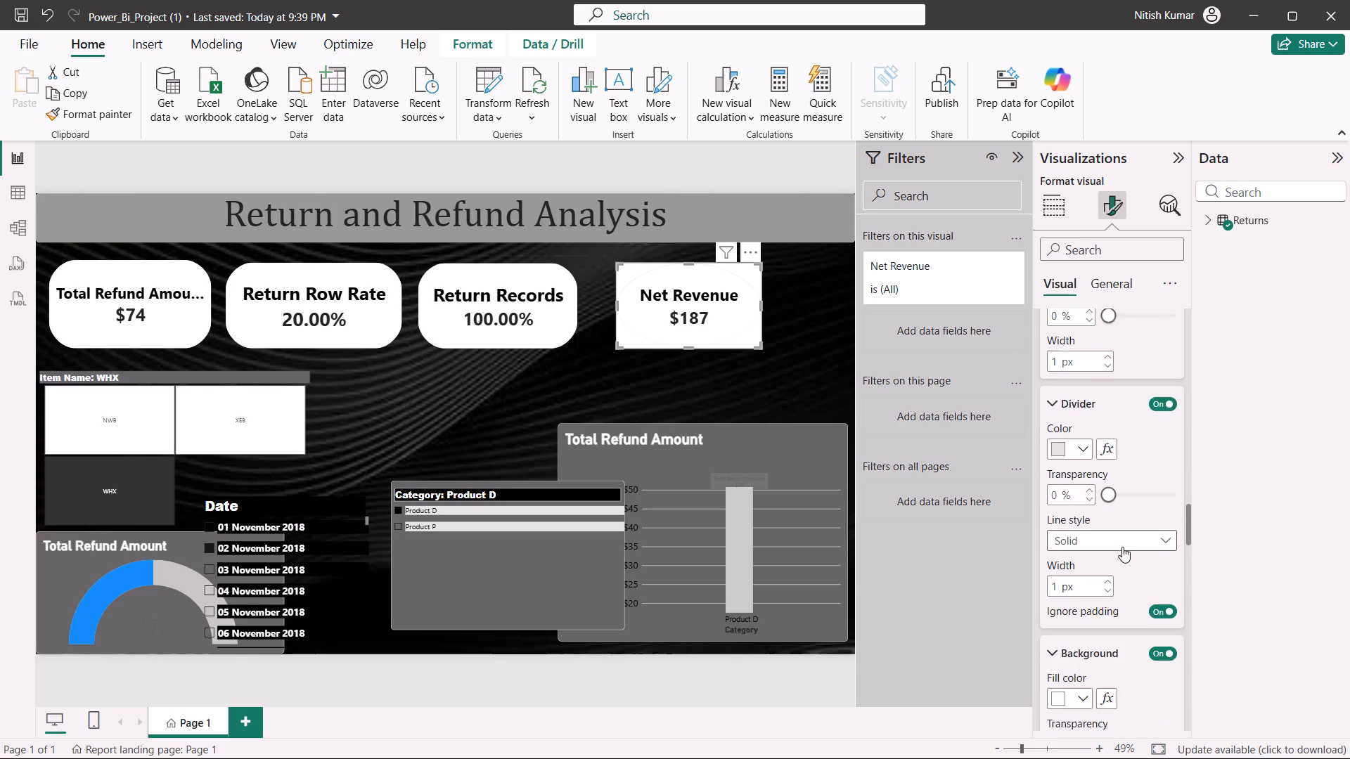
scroll(1122, 547, "up", 3)
Examine the multi-card layout and cards settings of the Return Records card.
left_click(562, 349)
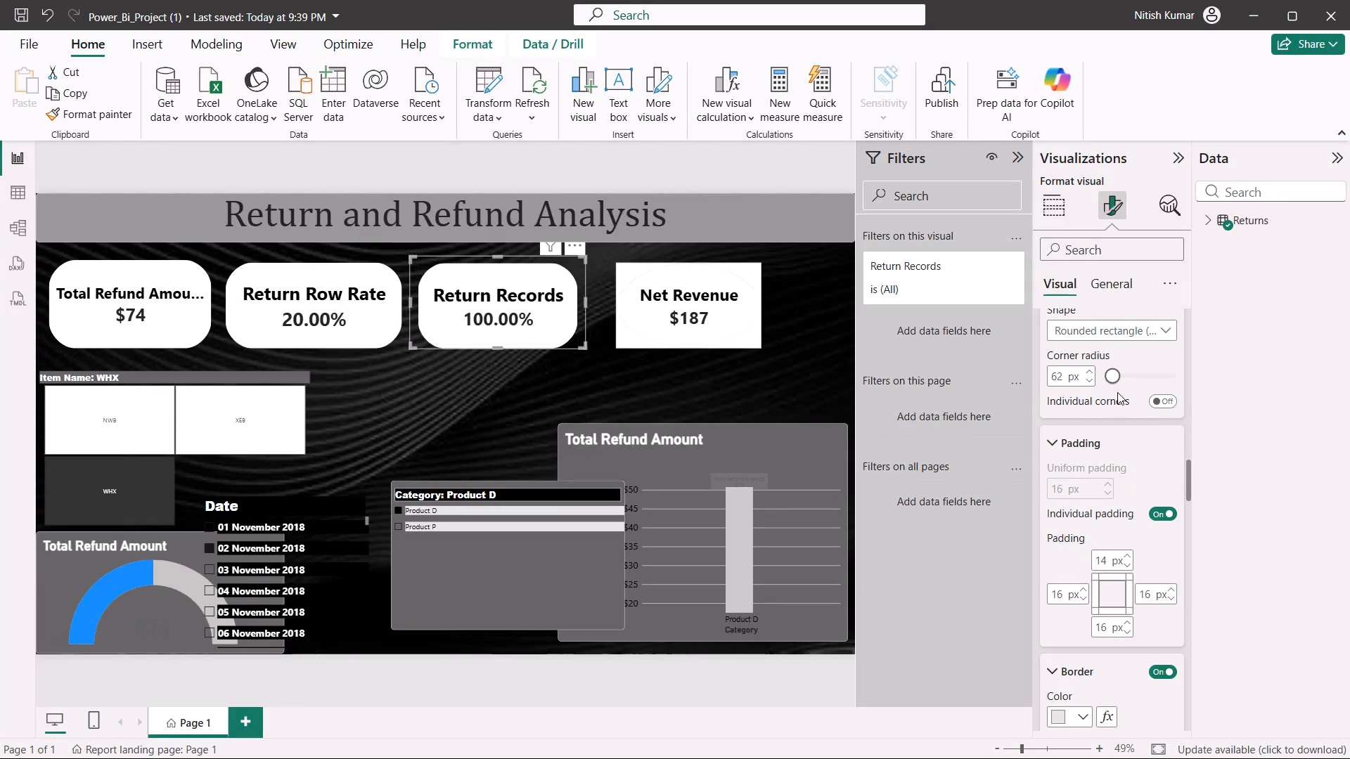
scroll(1117, 392, "up", 2)
scroll(1106, 452, "up", 17)
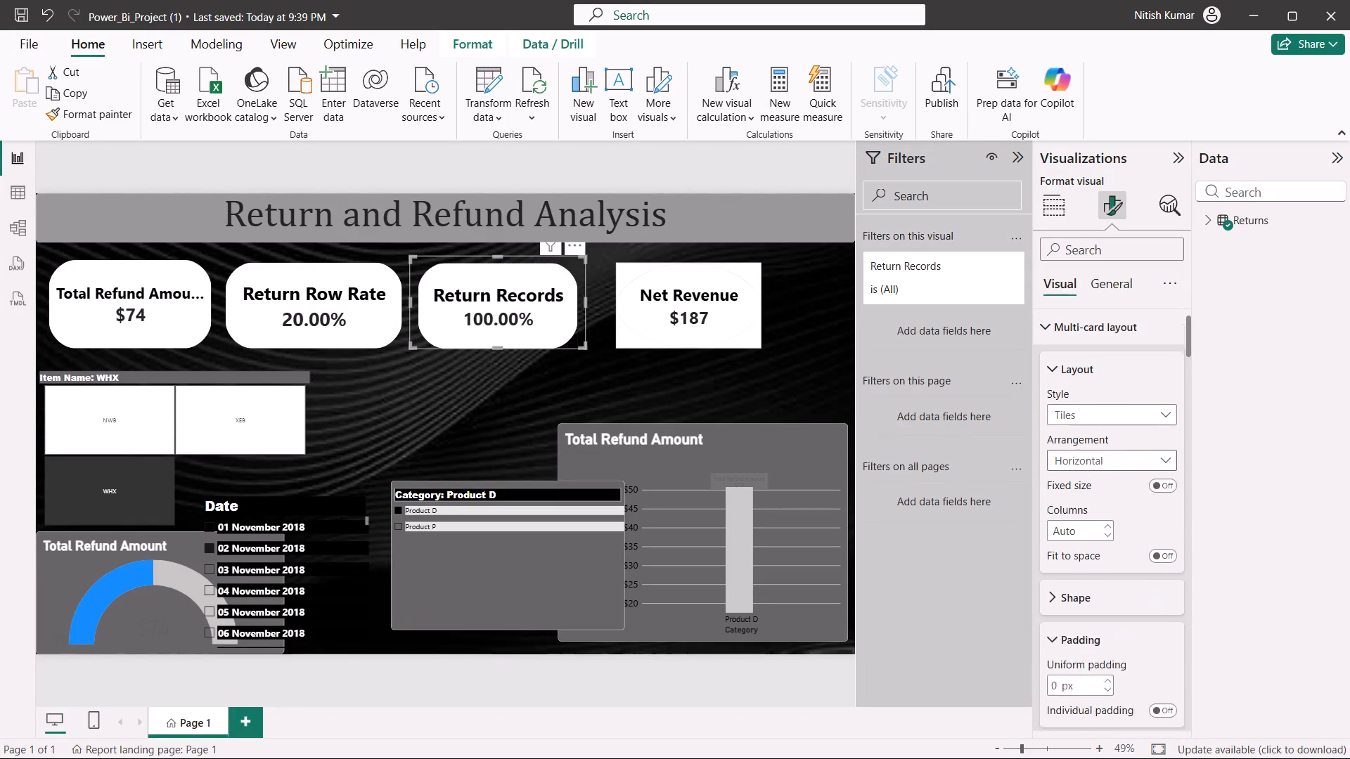
scroll(1107, 452, "up", 13)
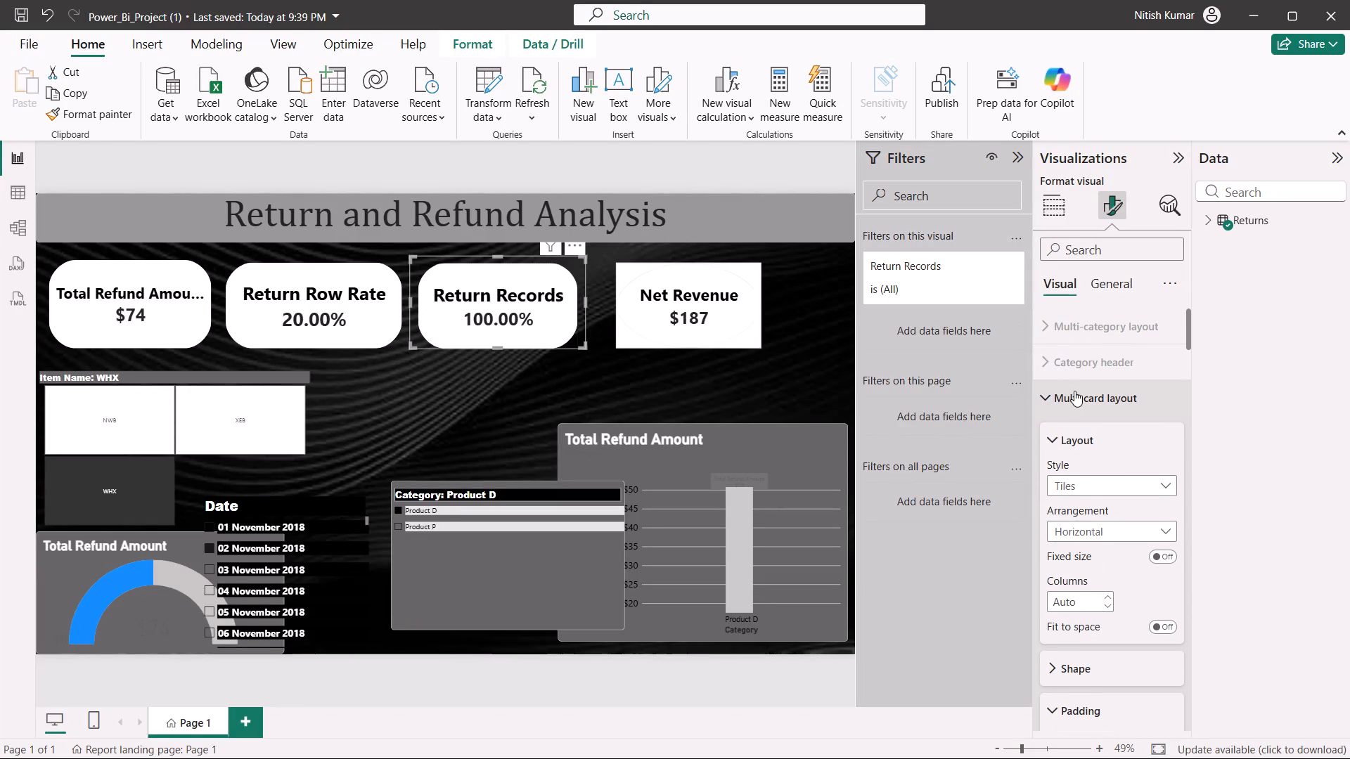
left_click(1074, 391)
left_click(1076, 391)
left_click(1095, 399)
left_click(1091, 407)
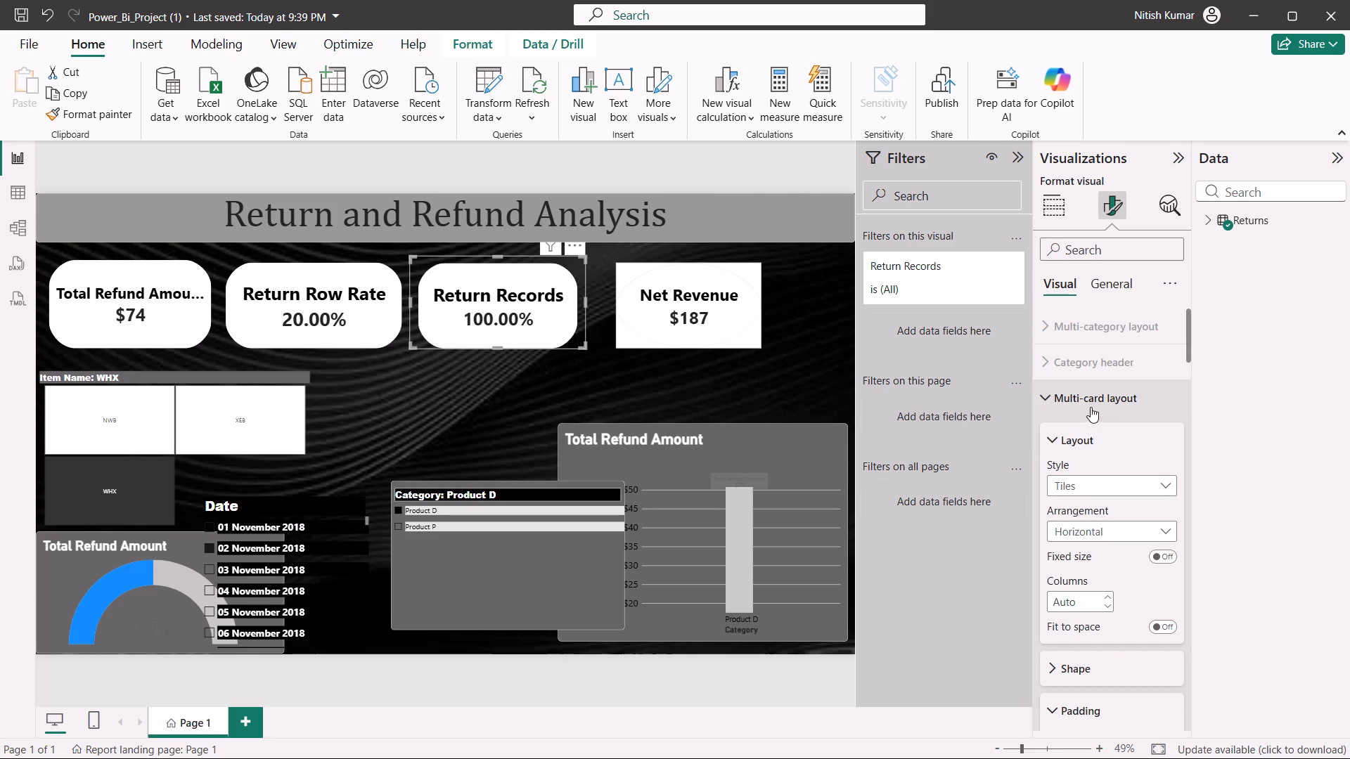
left_click(1087, 443)
left_click(1087, 438)
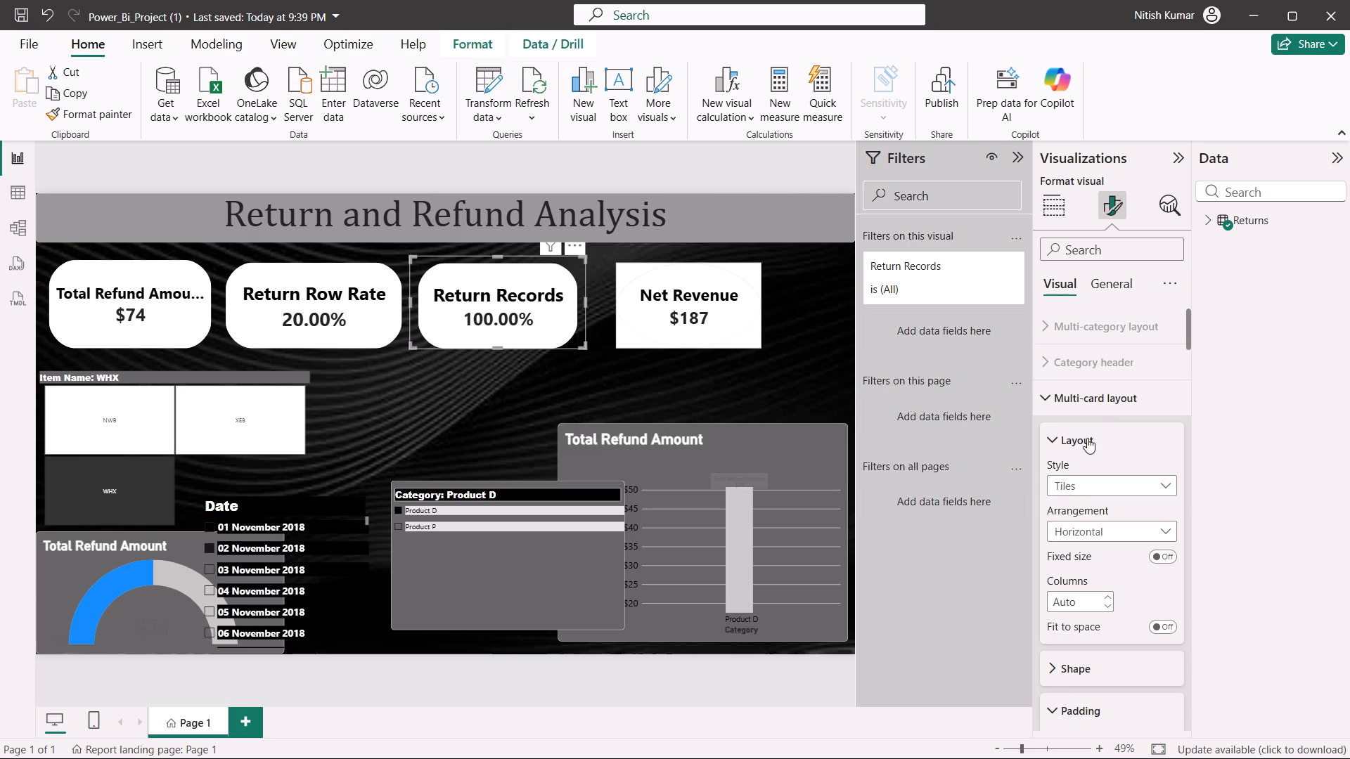
left_click(1087, 438)
left_click(1077, 404)
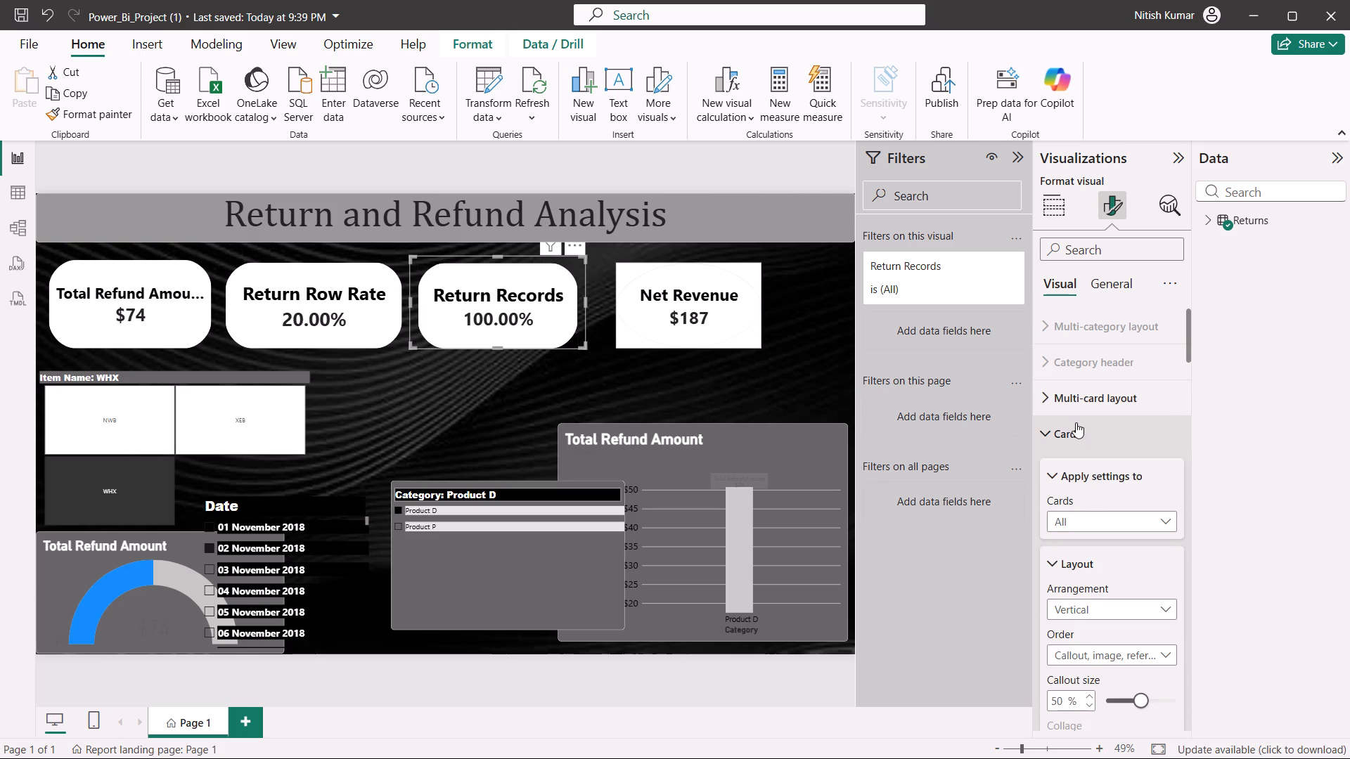
left_click(1076, 424)
left_click(1078, 467)
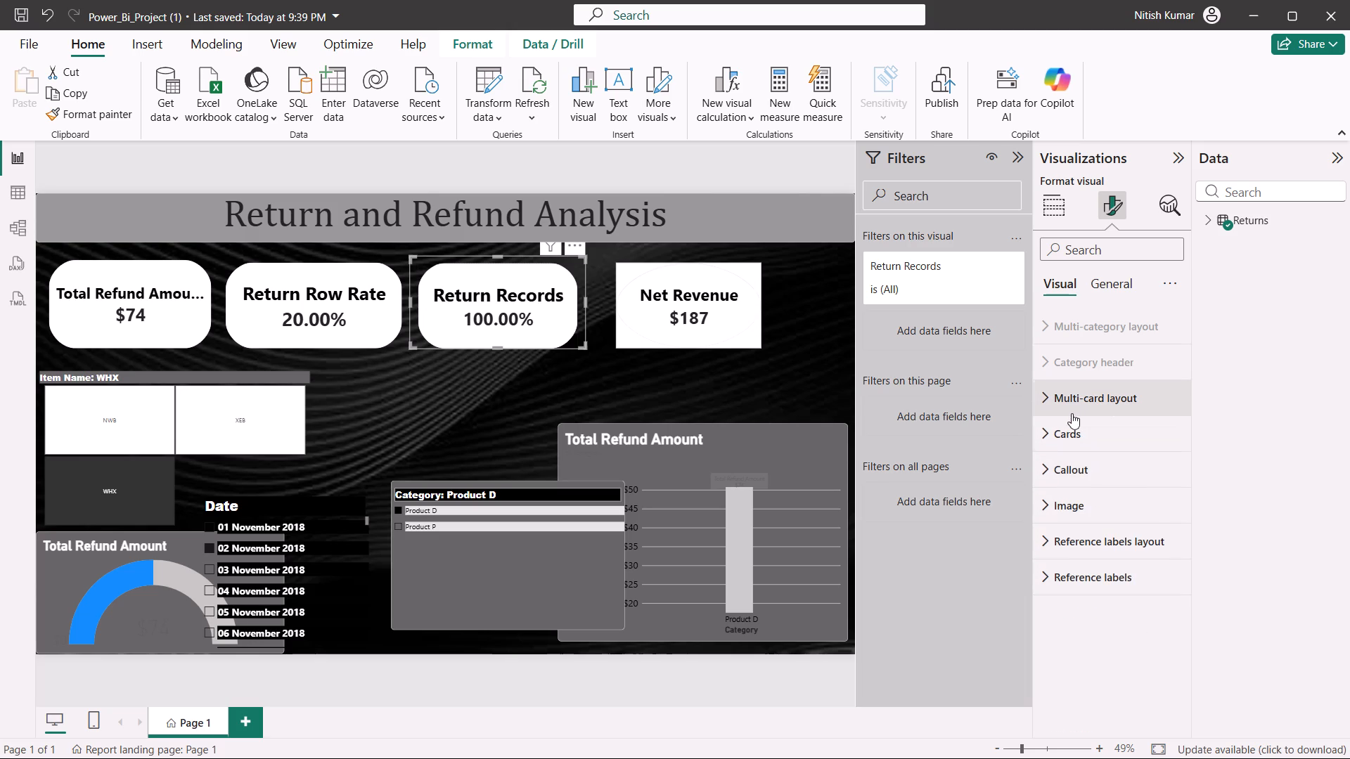
Turn on the multi-card layout background for the Return Records, Return Row Rate and Total Refund Amount cards.
left_click(1072, 408)
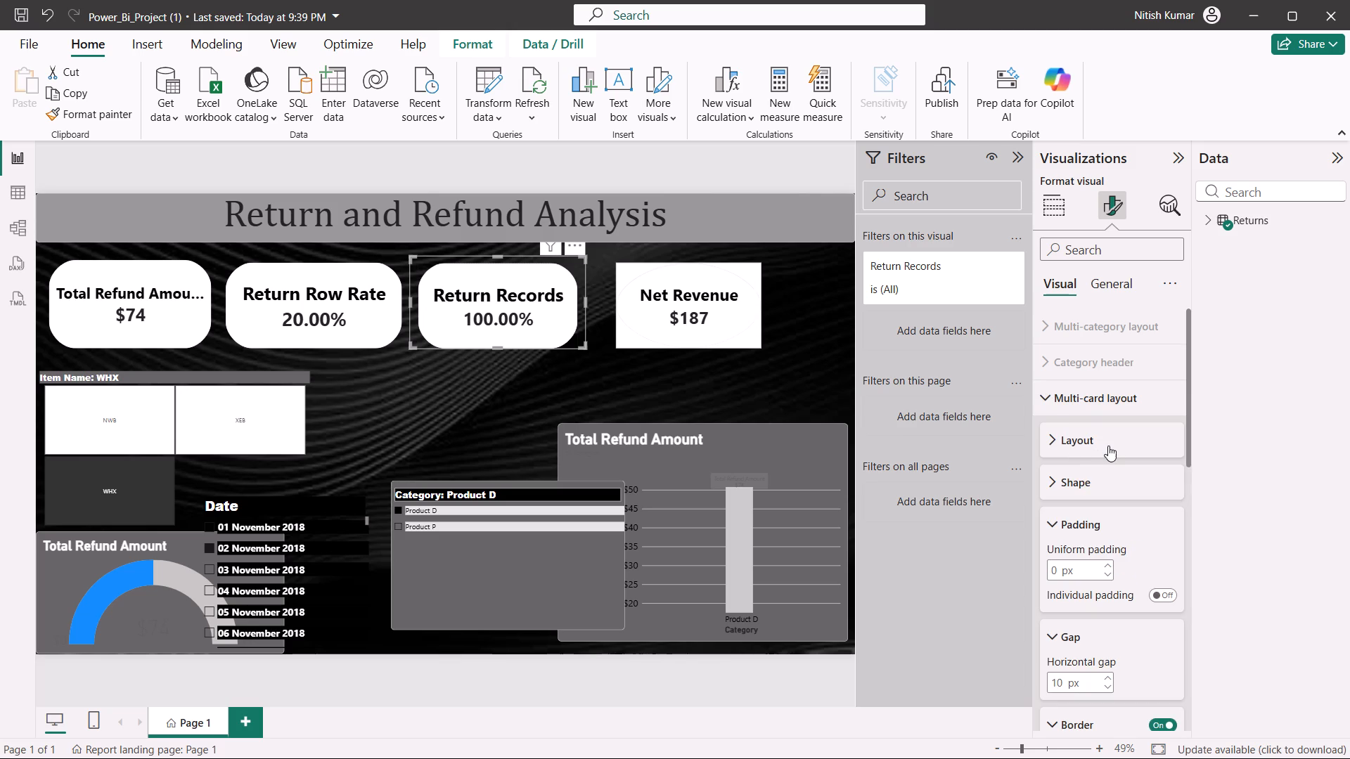
scroll(1107, 436, "down", 2)
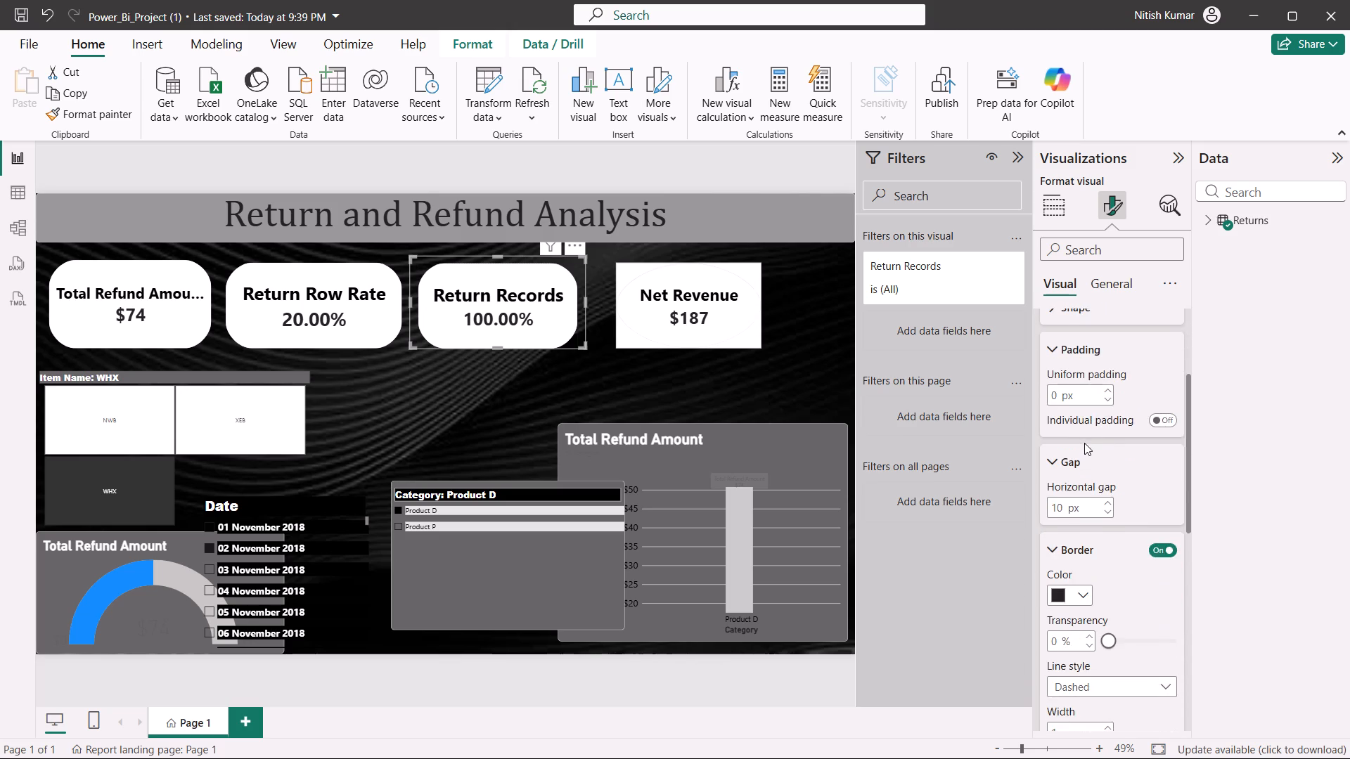
scroll(1084, 441, "up", 1)
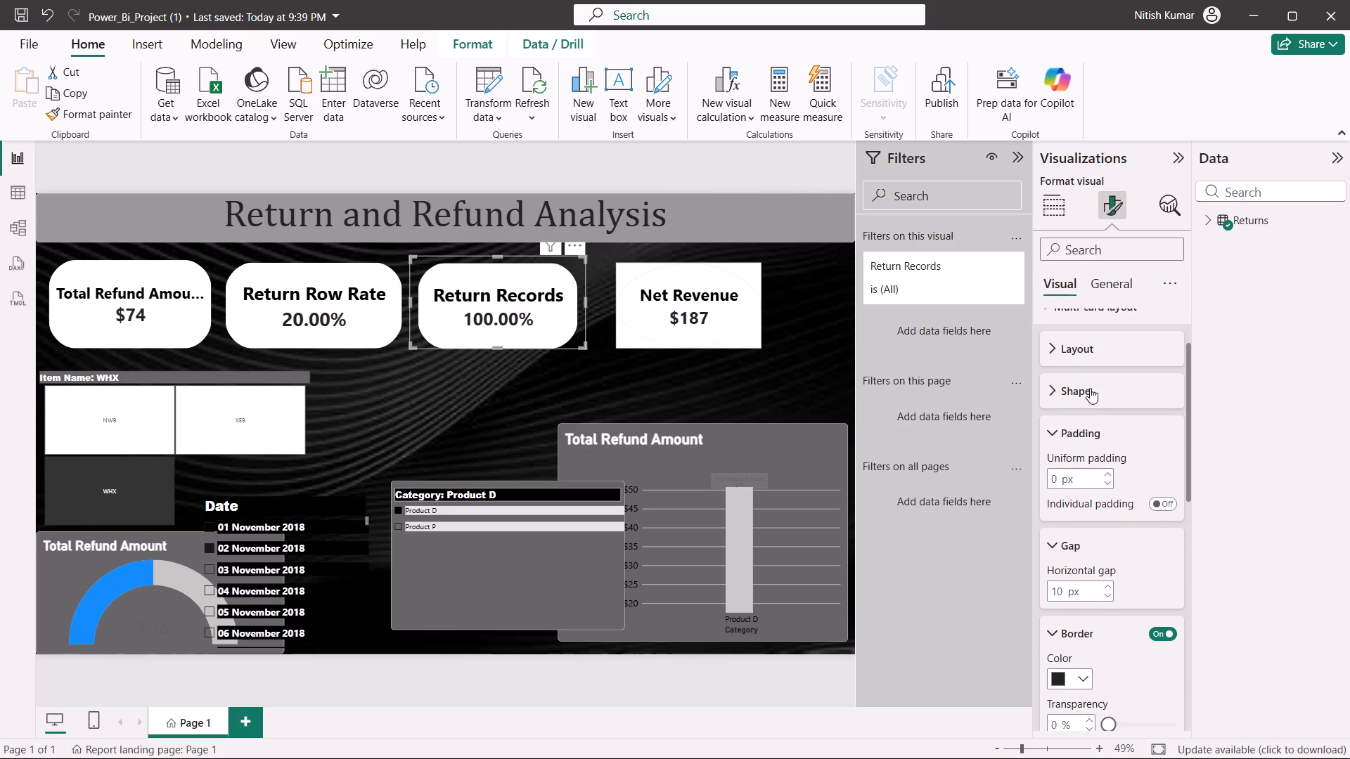
scroll(1090, 388, "up", 1)
scroll(1107, 568, "down", 3)
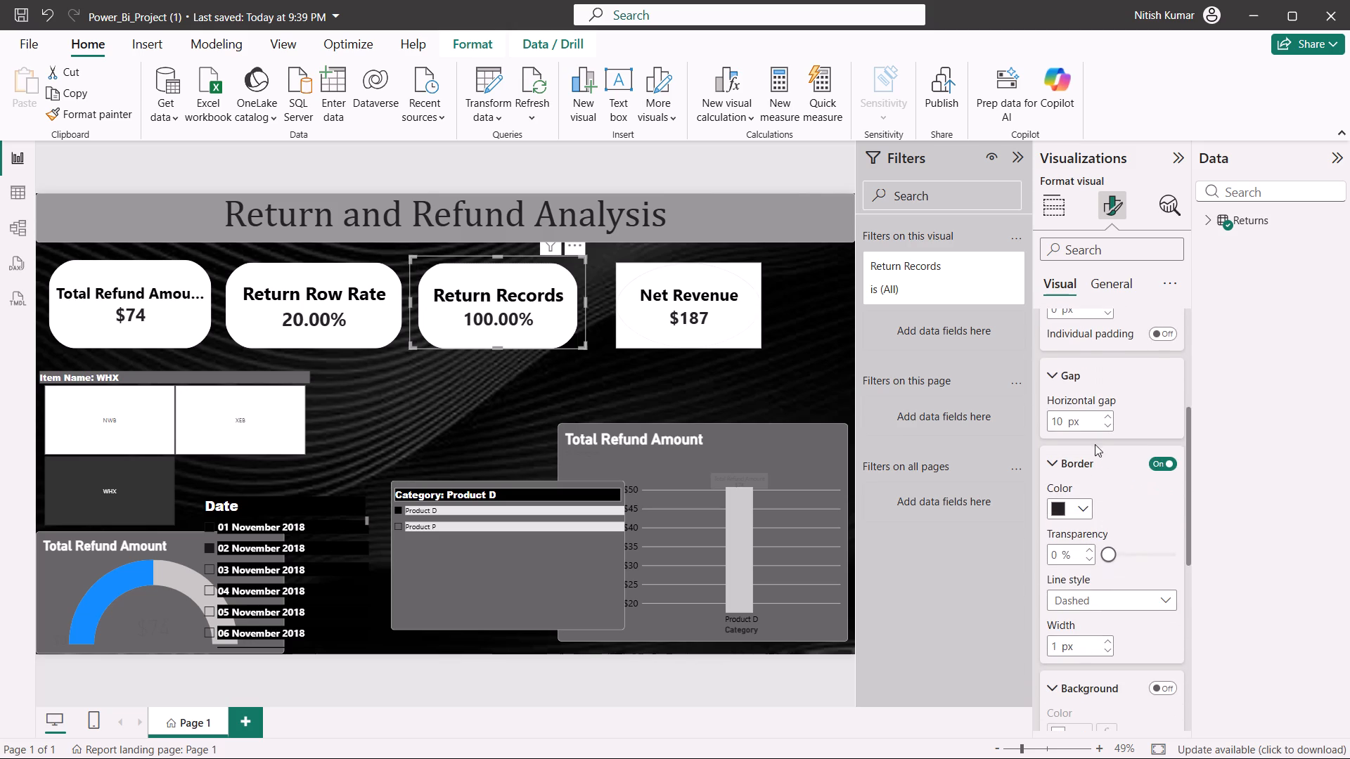
scroll(1095, 536, "down", 3)
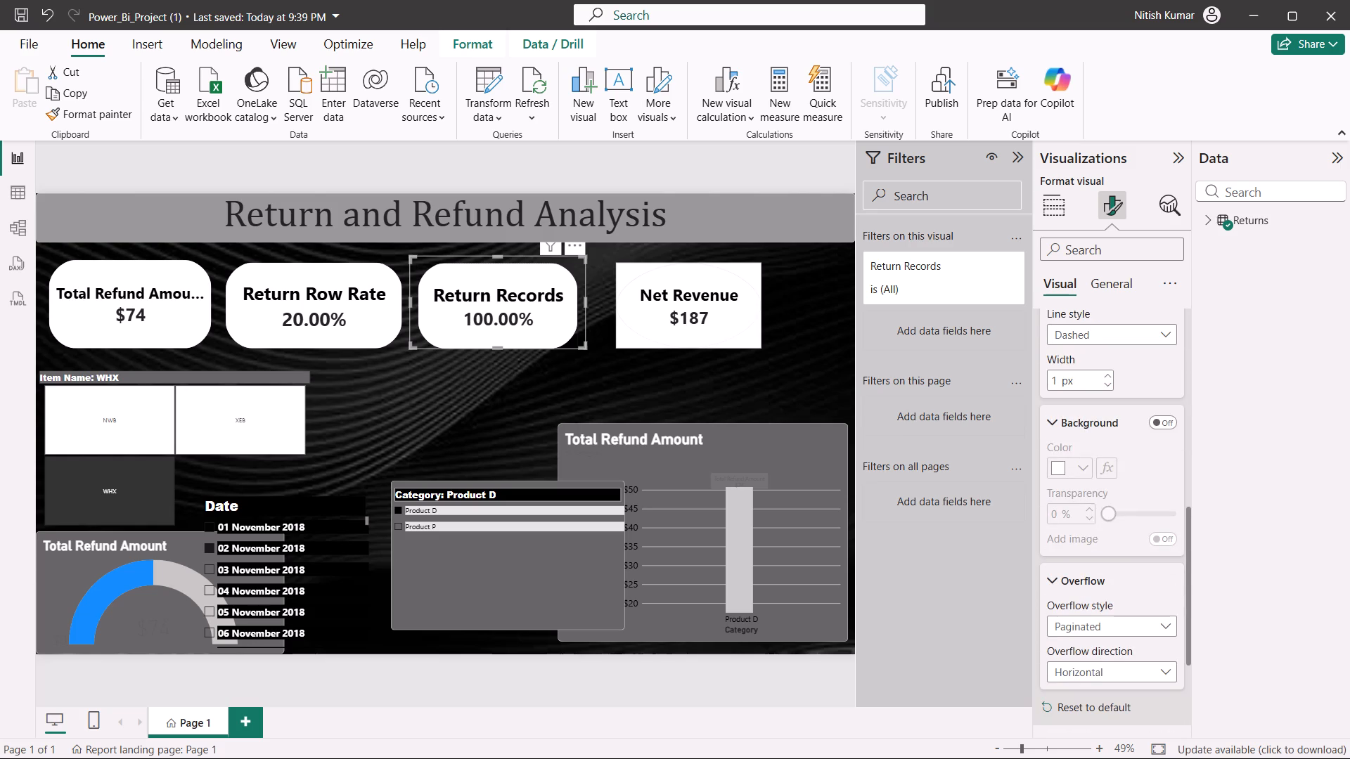
left_click(1159, 423)
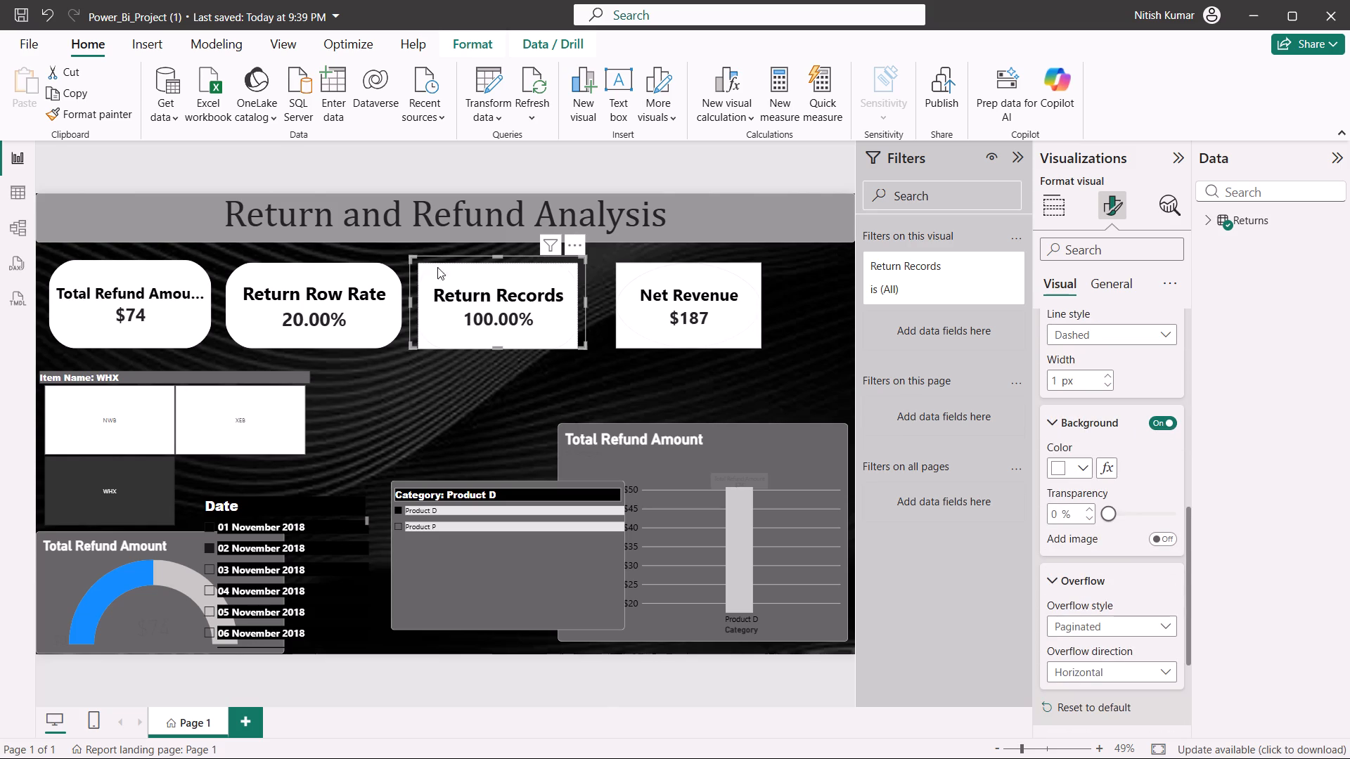
left_click(356, 285)
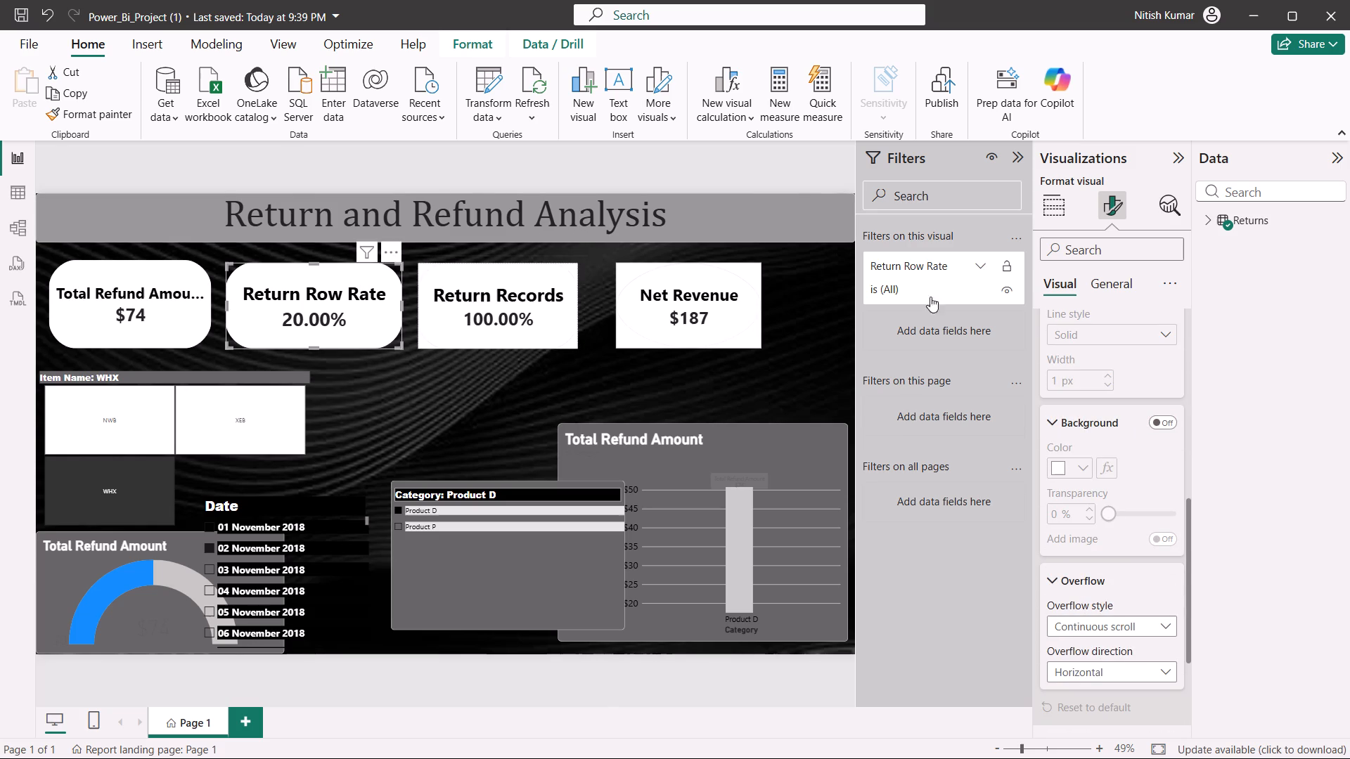
left_click(1154, 428)
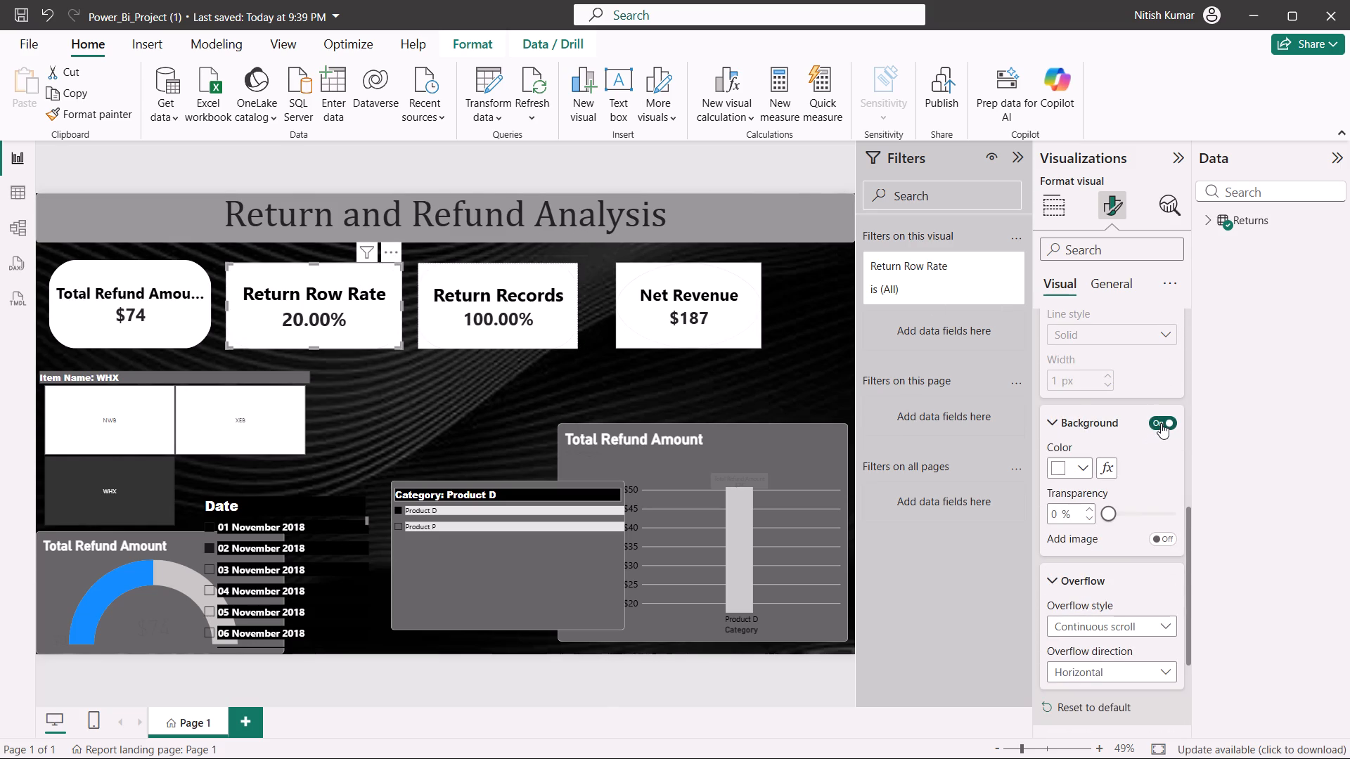
left_click(167, 283)
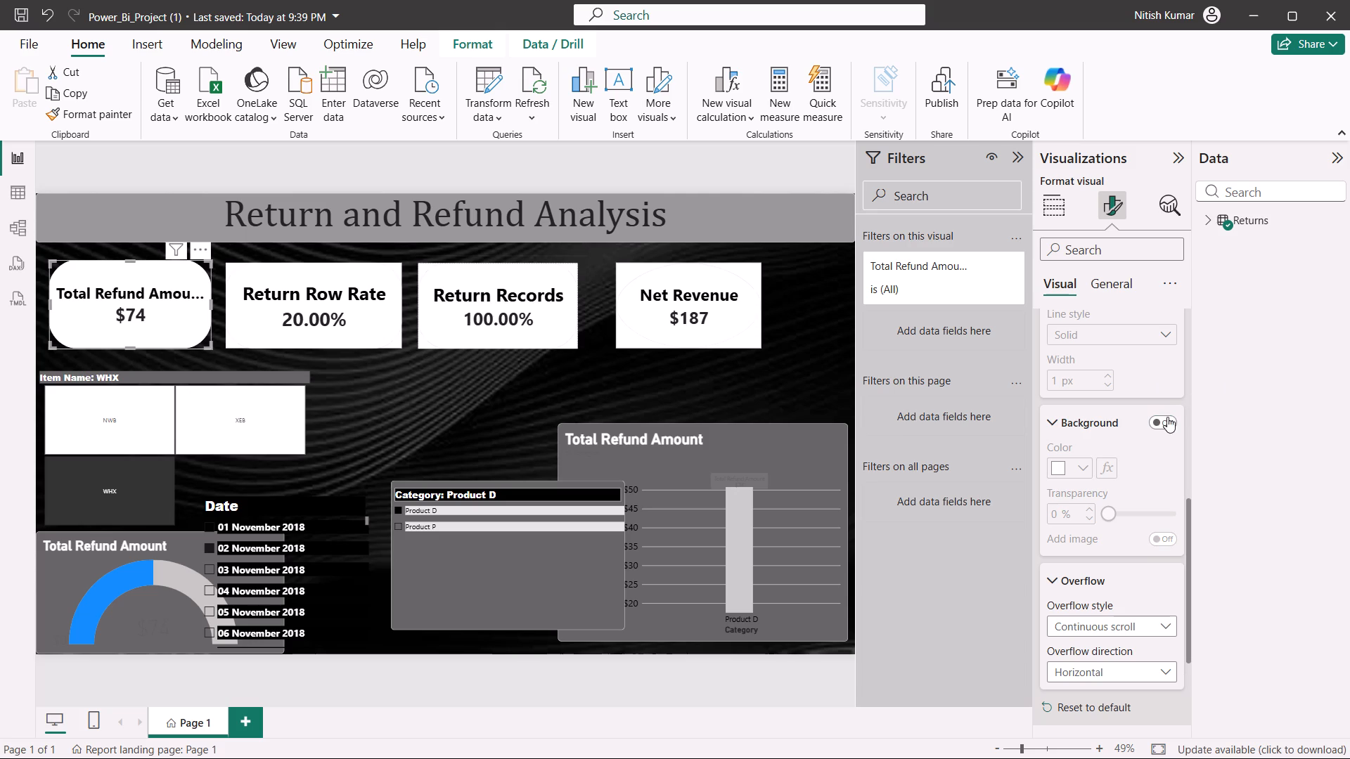
left_click(1162, 428)
left_click(484, 352)
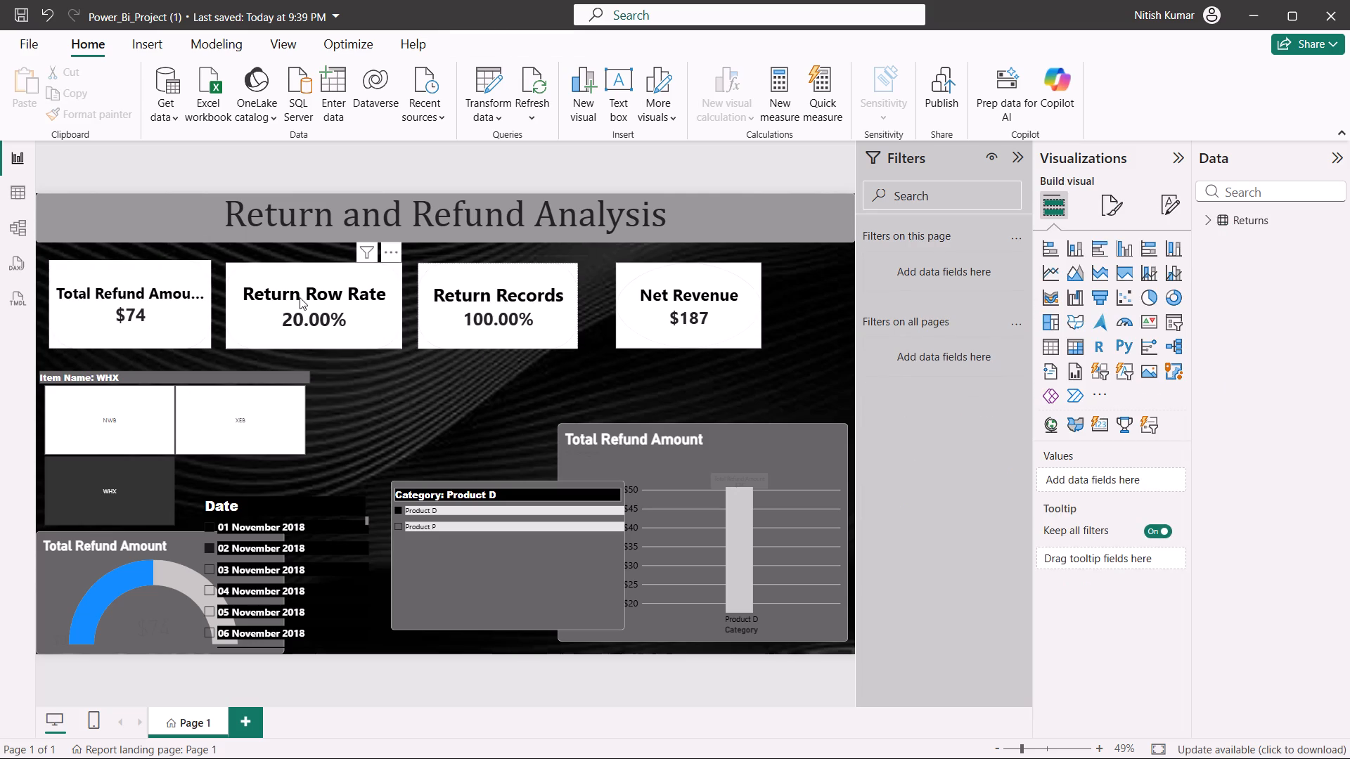
Resize the Total Refund Amount KPI card to be shorter and slightly wider so its full label fits.
left_click(161, 309)
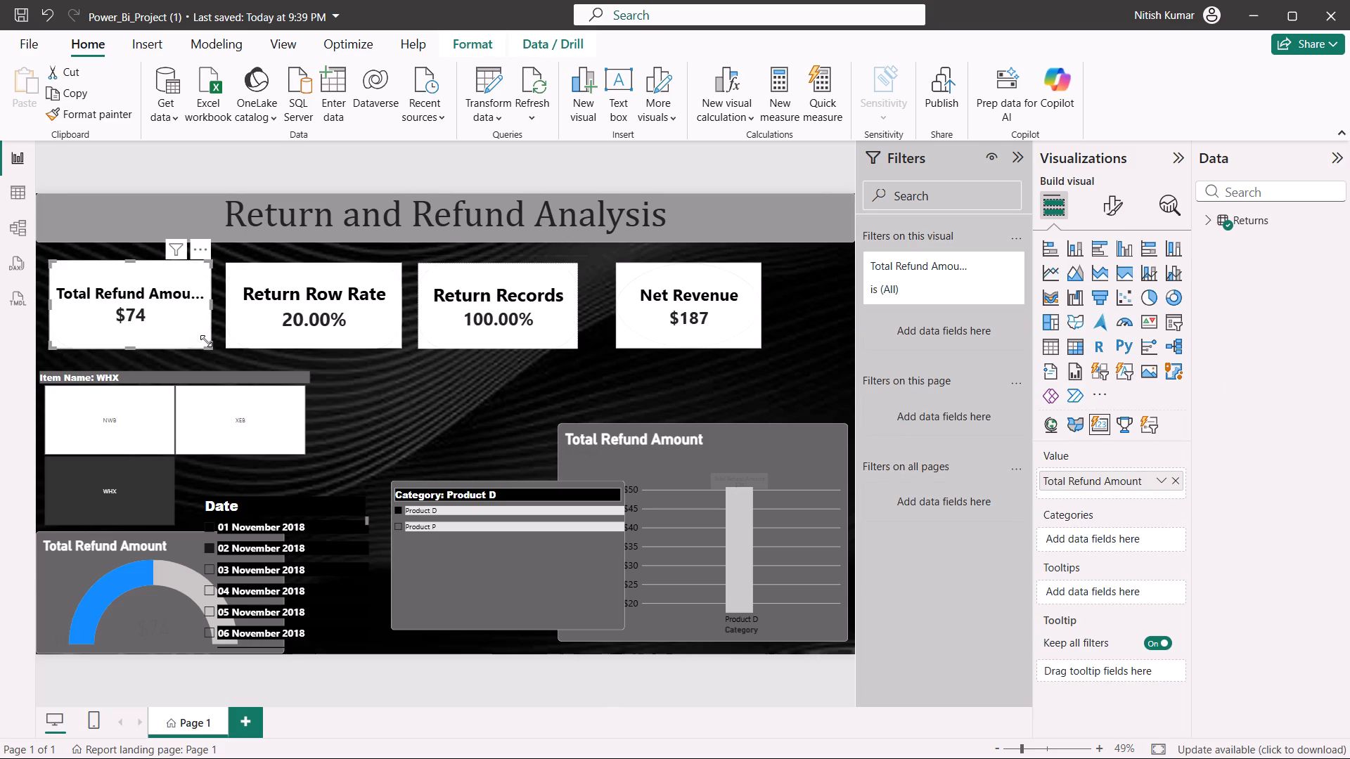
left_click_drag(207, 342, 222, 327)
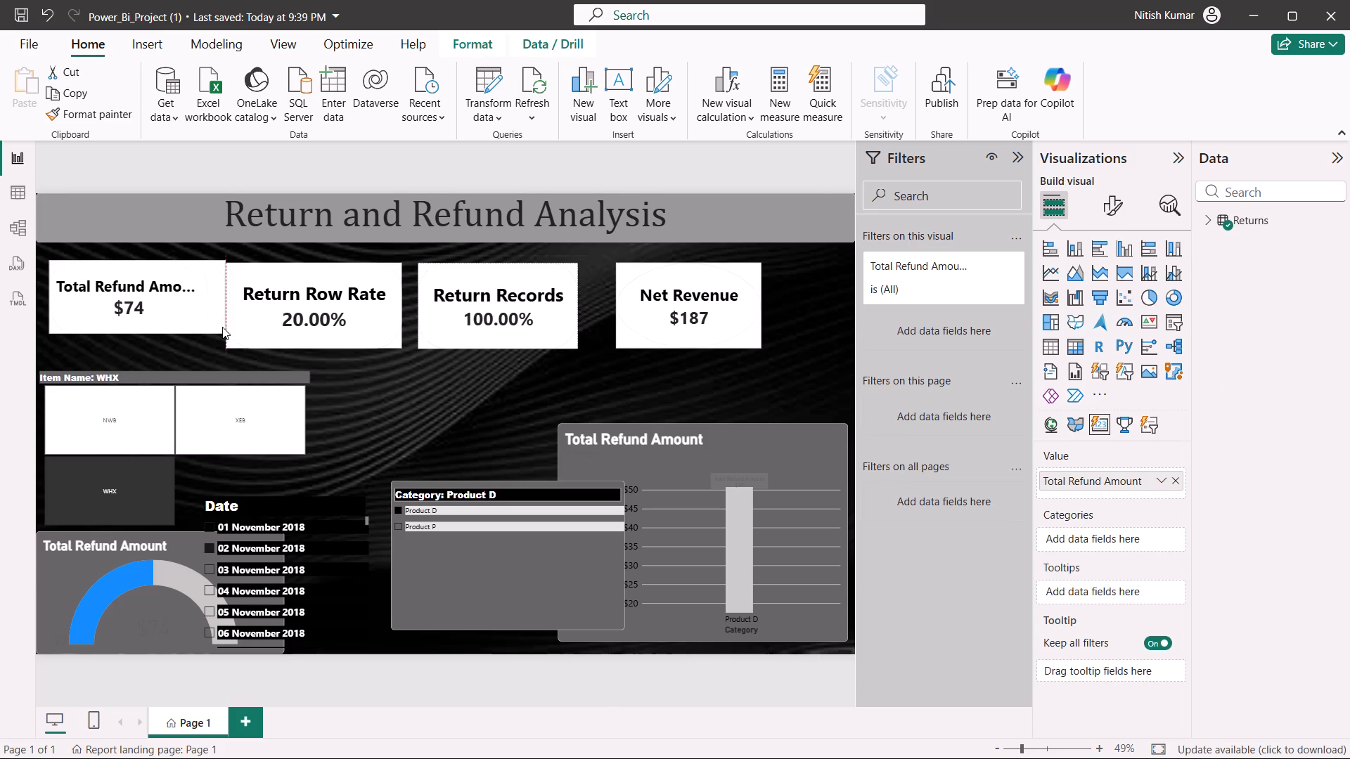
left_click_drag(222, 327, 207, 325)
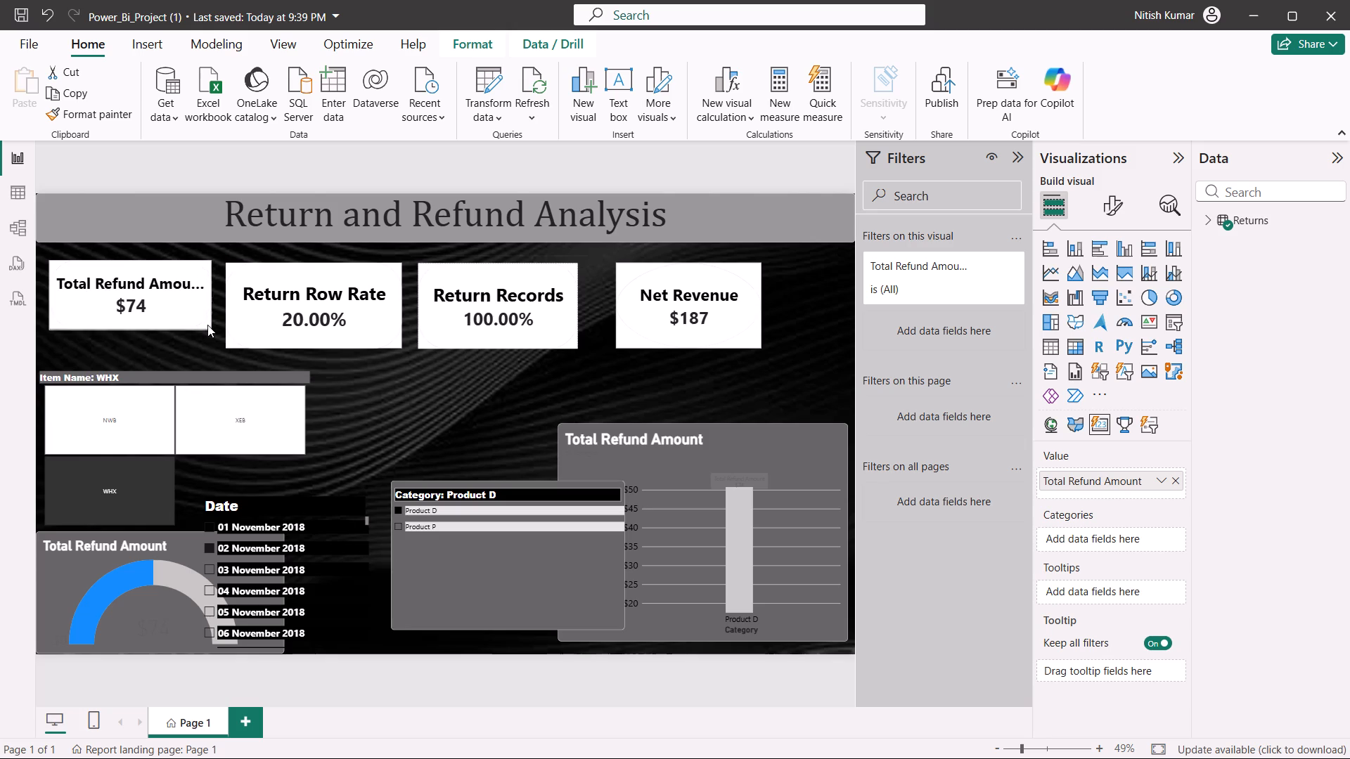
left_click_drag(207, 325, 213, 324)
Shorten the Return Row Rate card to line up with the top and bottom edges of the Total Refund Amount card.
left_click(332, 332)
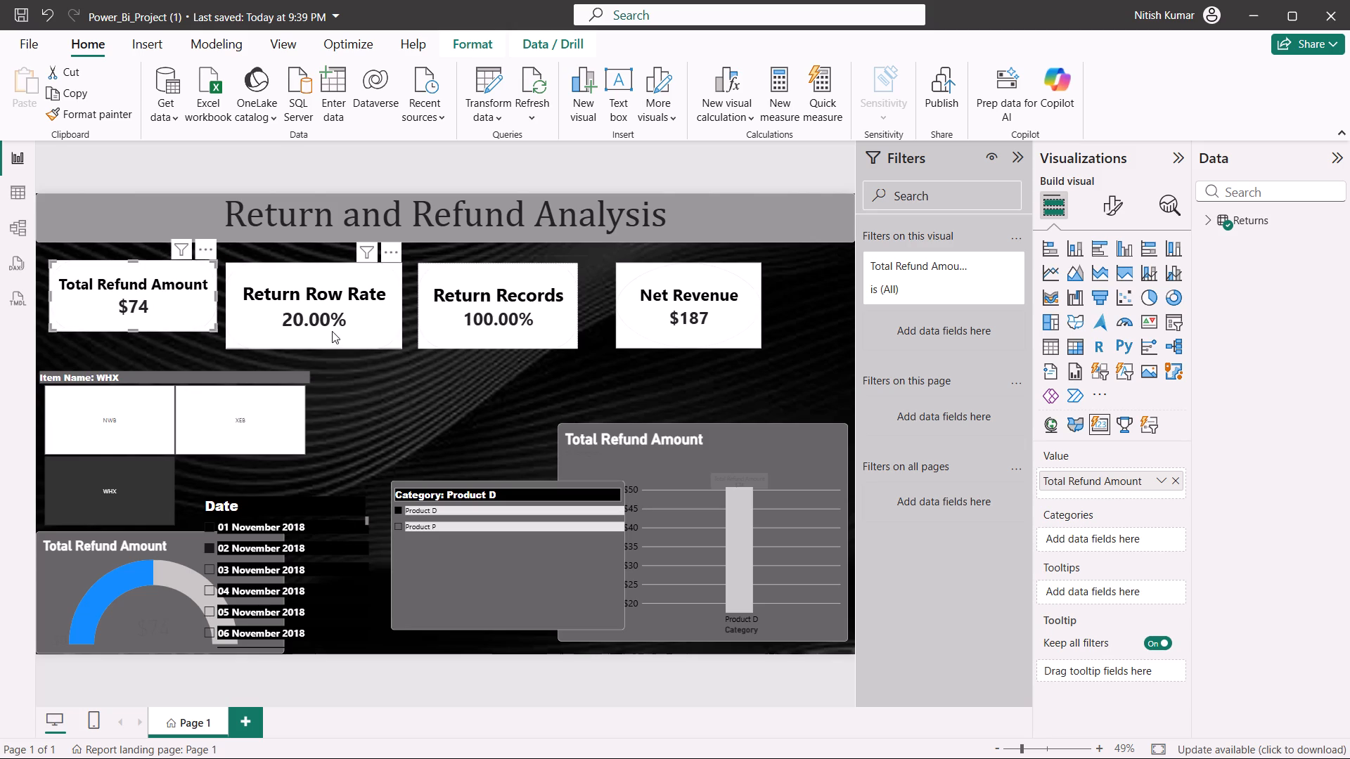
left_click_drag(228, 344, 230, 324)
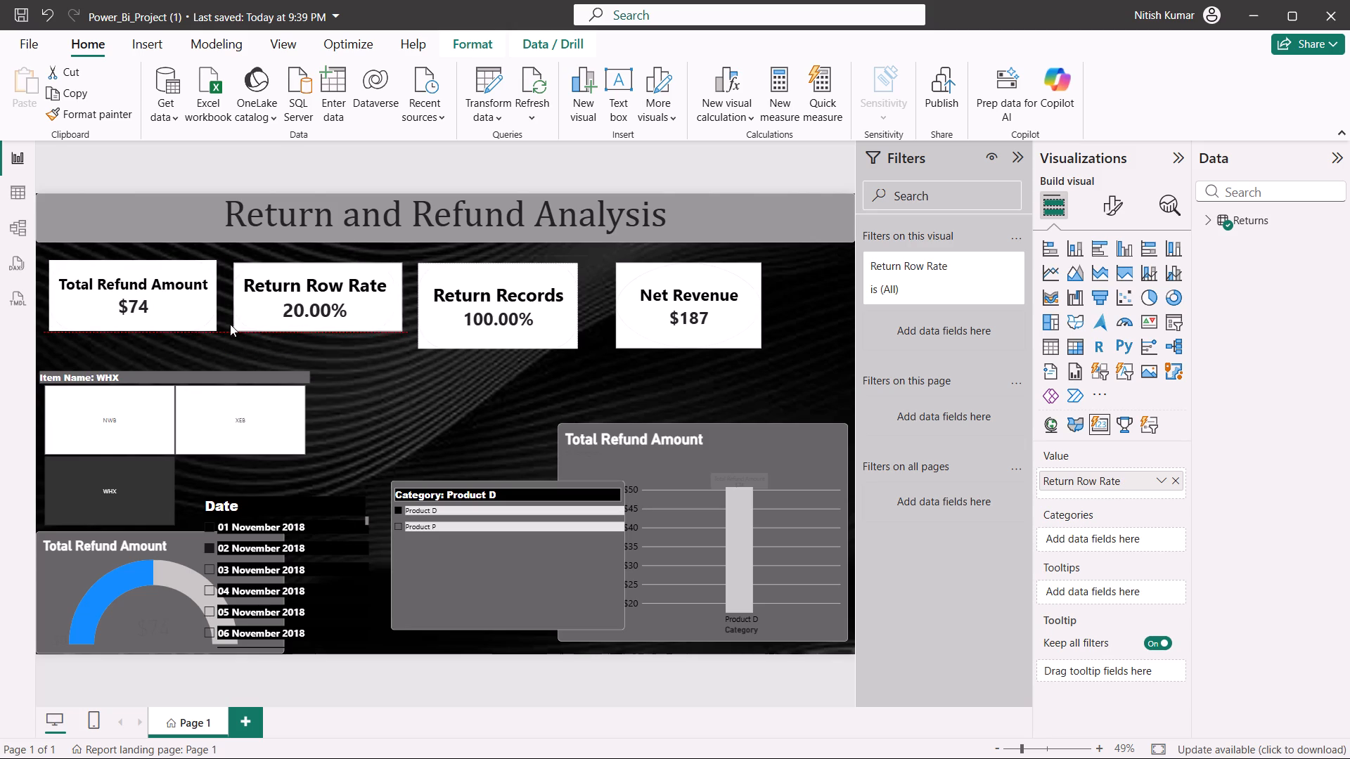
left_click_drag(230, 324, 227, 326)
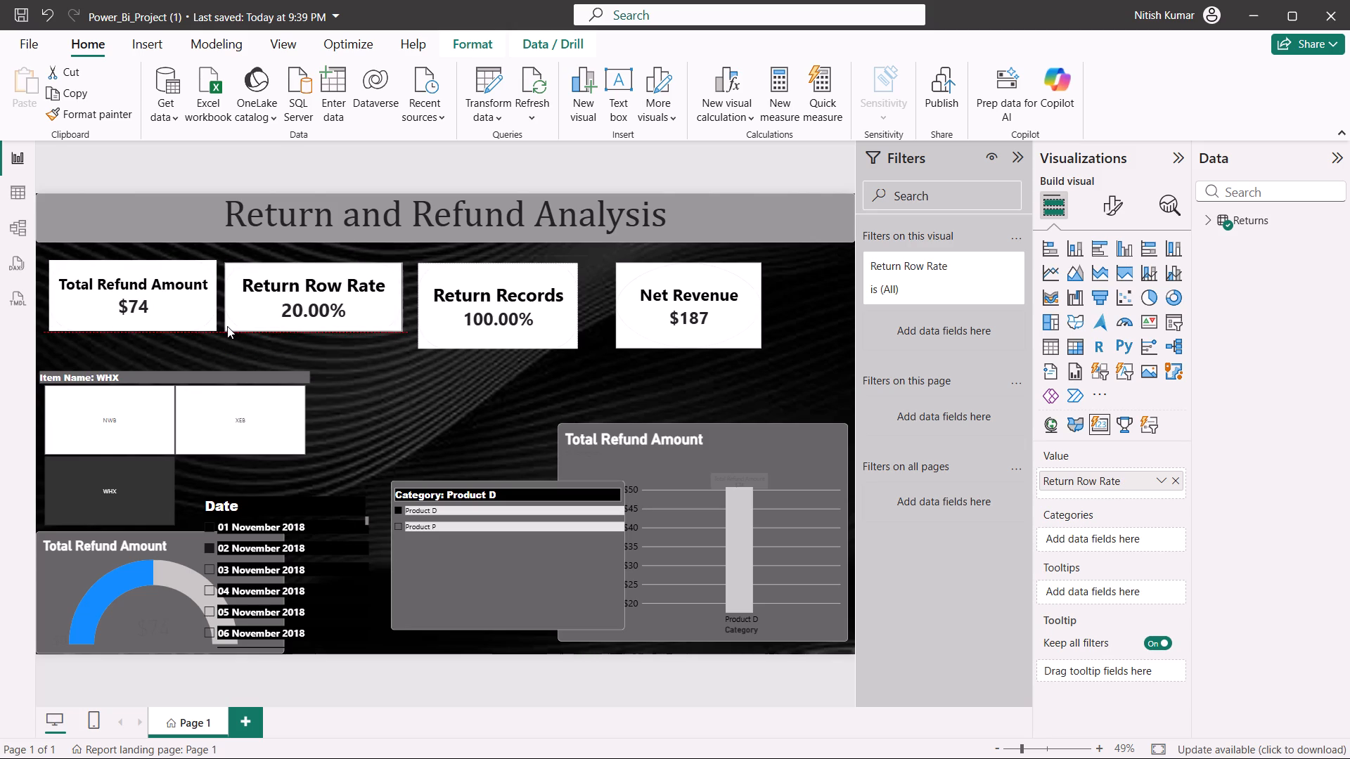
left_click_drag(227, 326, 227, 328)
left_click(226, 264)
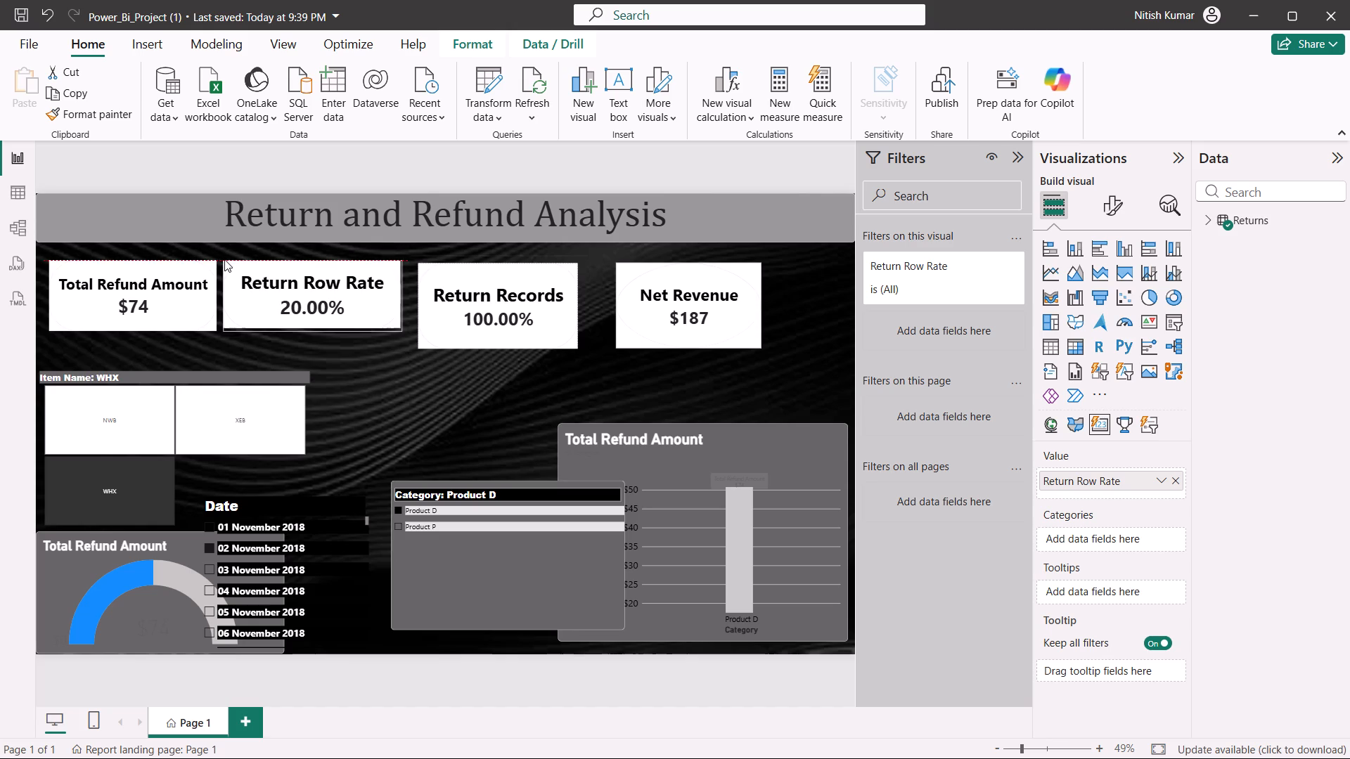
Resize the Return Records card, making it shorter and slightly wider to align with the Return Row Rate card.
left_click(541, 339)
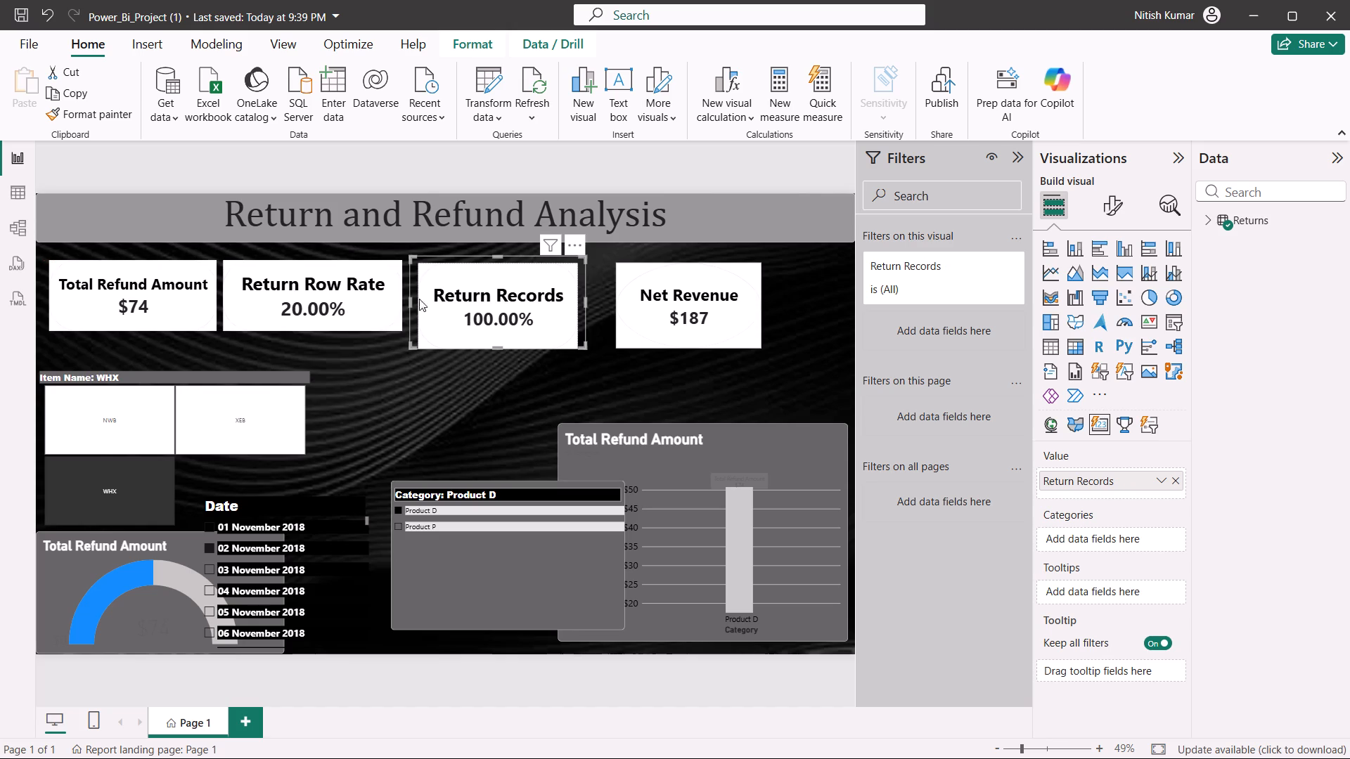
left_click(411, 254)
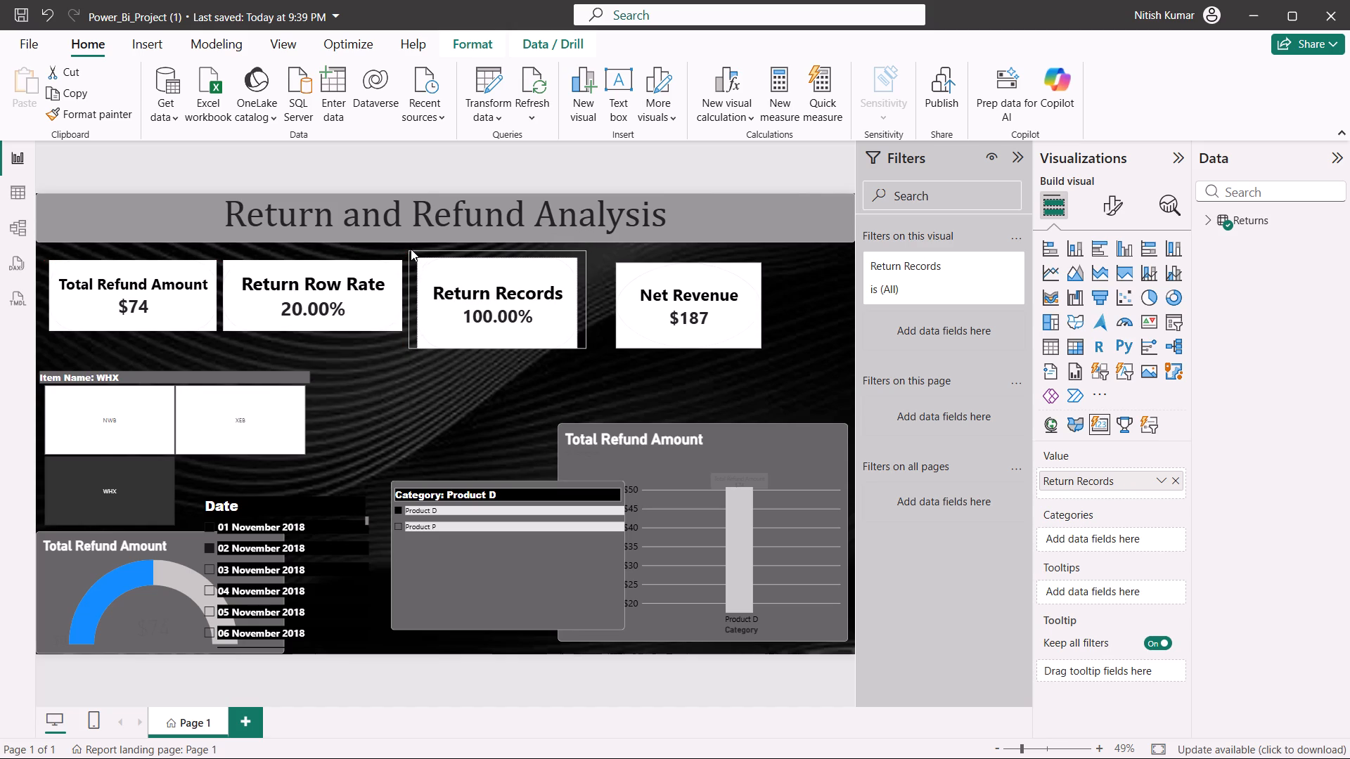
left_click_drag(581, 341, 583, 325)
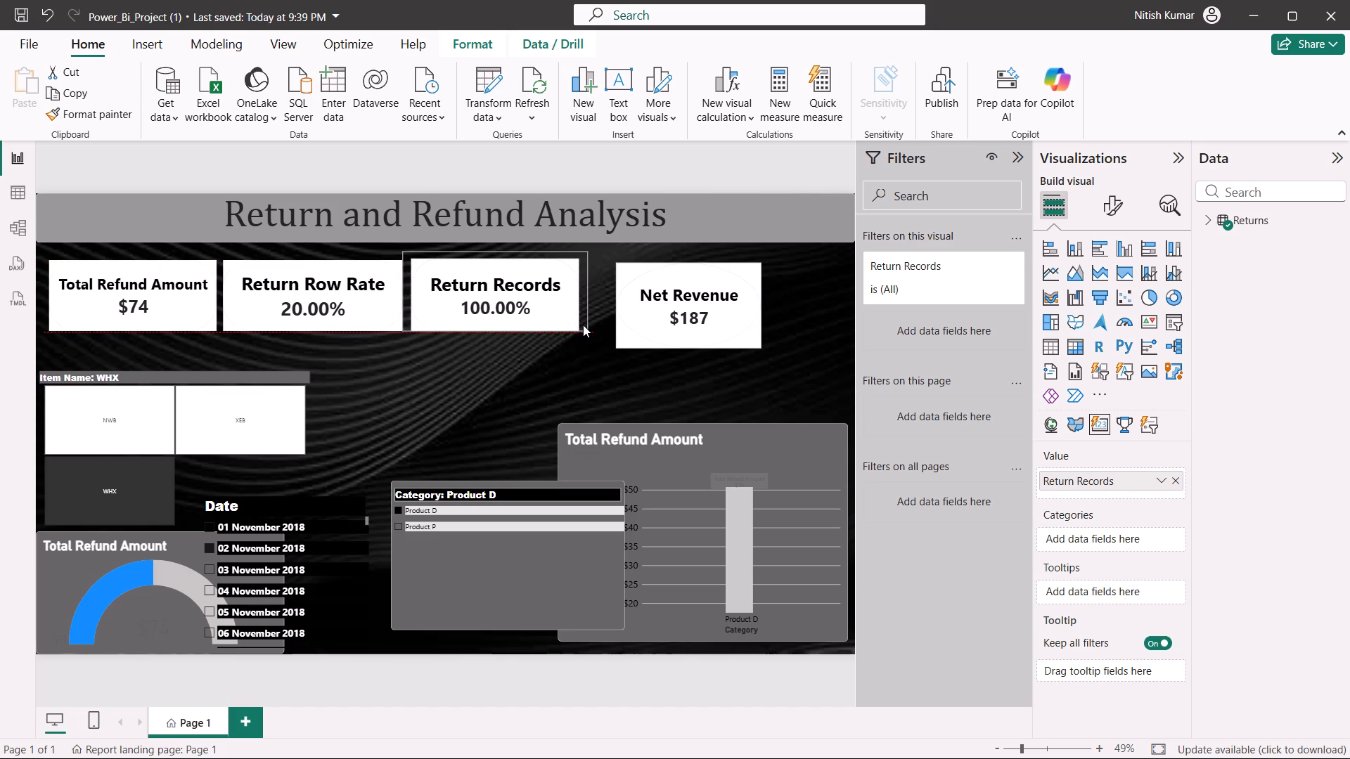
left_click_drag(583, 325, 588, 326)
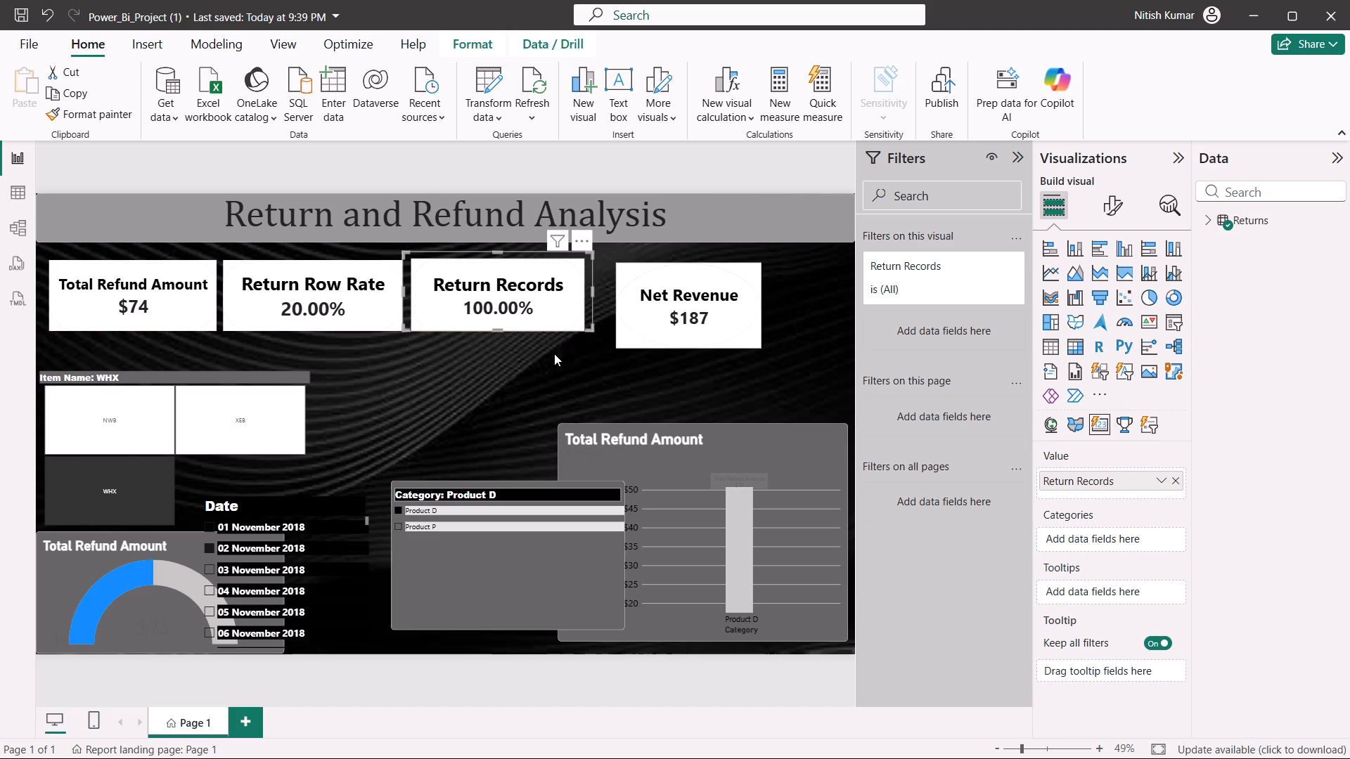
left_click(539, 370)
Resize the Net Revenue card, making it shorter and wider to align with the top and bottom edges of the Return Records card.
left_click(675, 294)
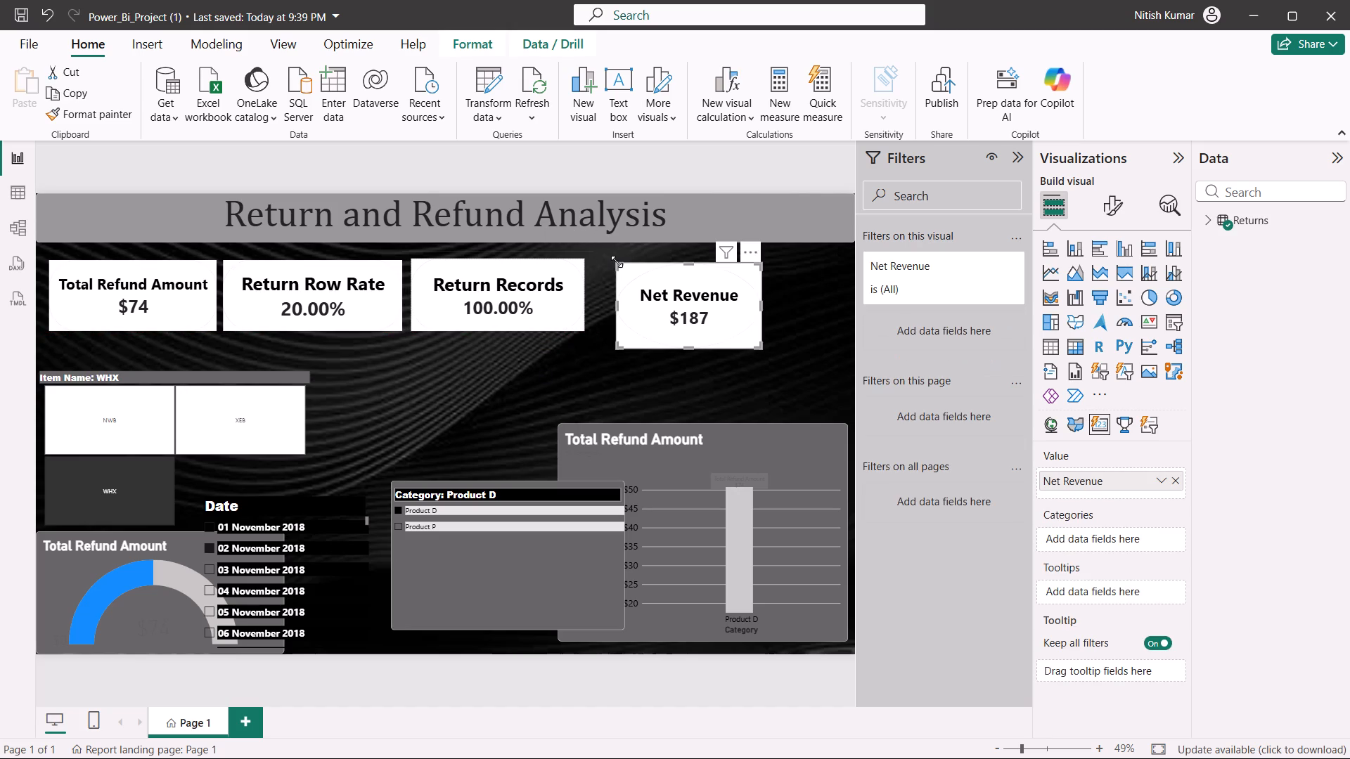
left_click_drag(617, 261, 603, 259)
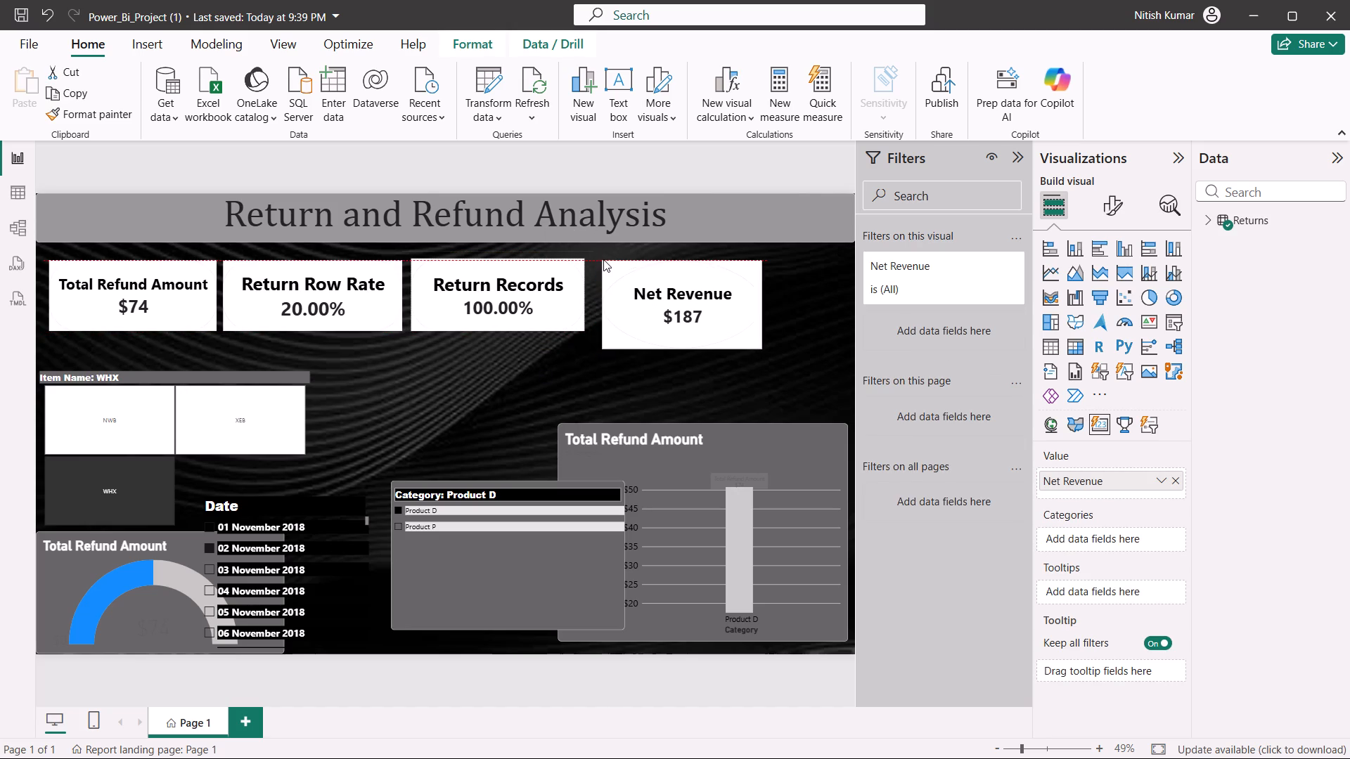
left_click_drag(603, 259, 600, 257)
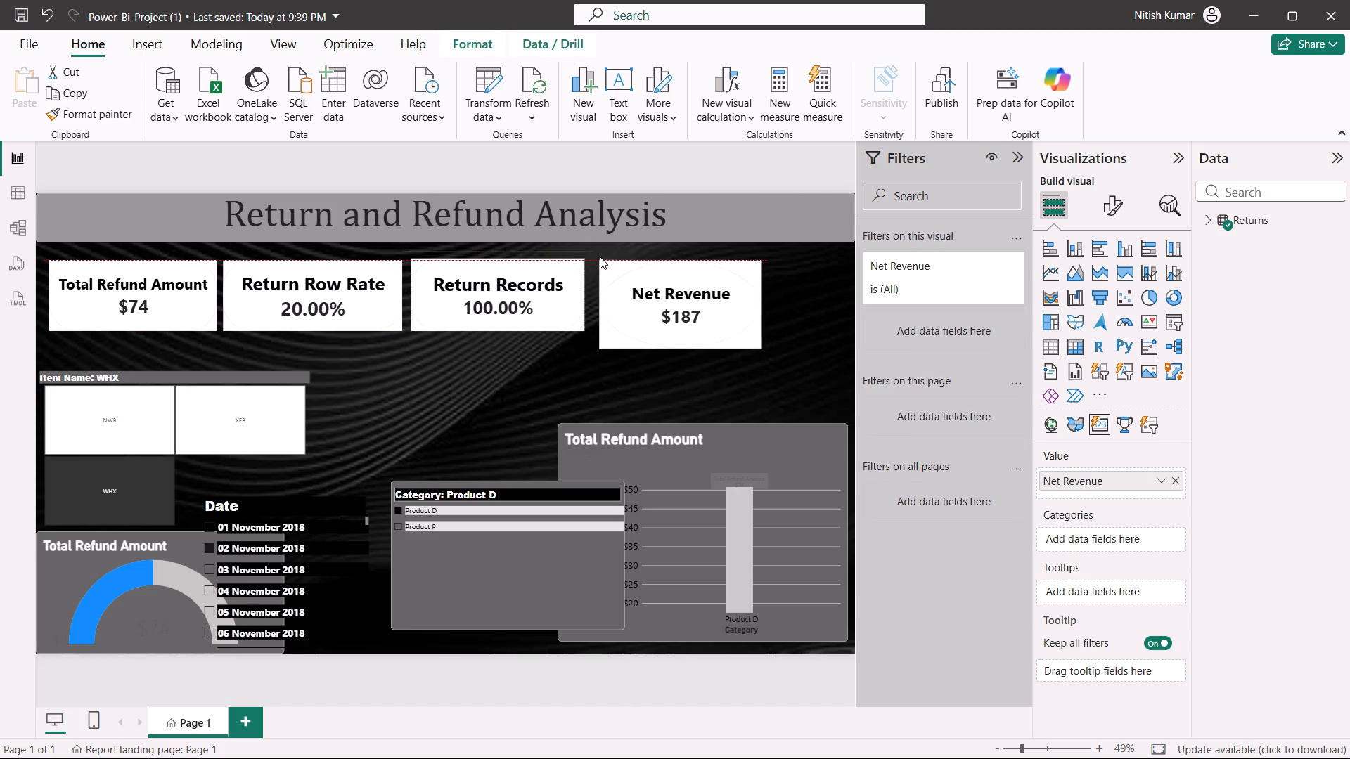
left_click_drag(600, 257, 598, 258)
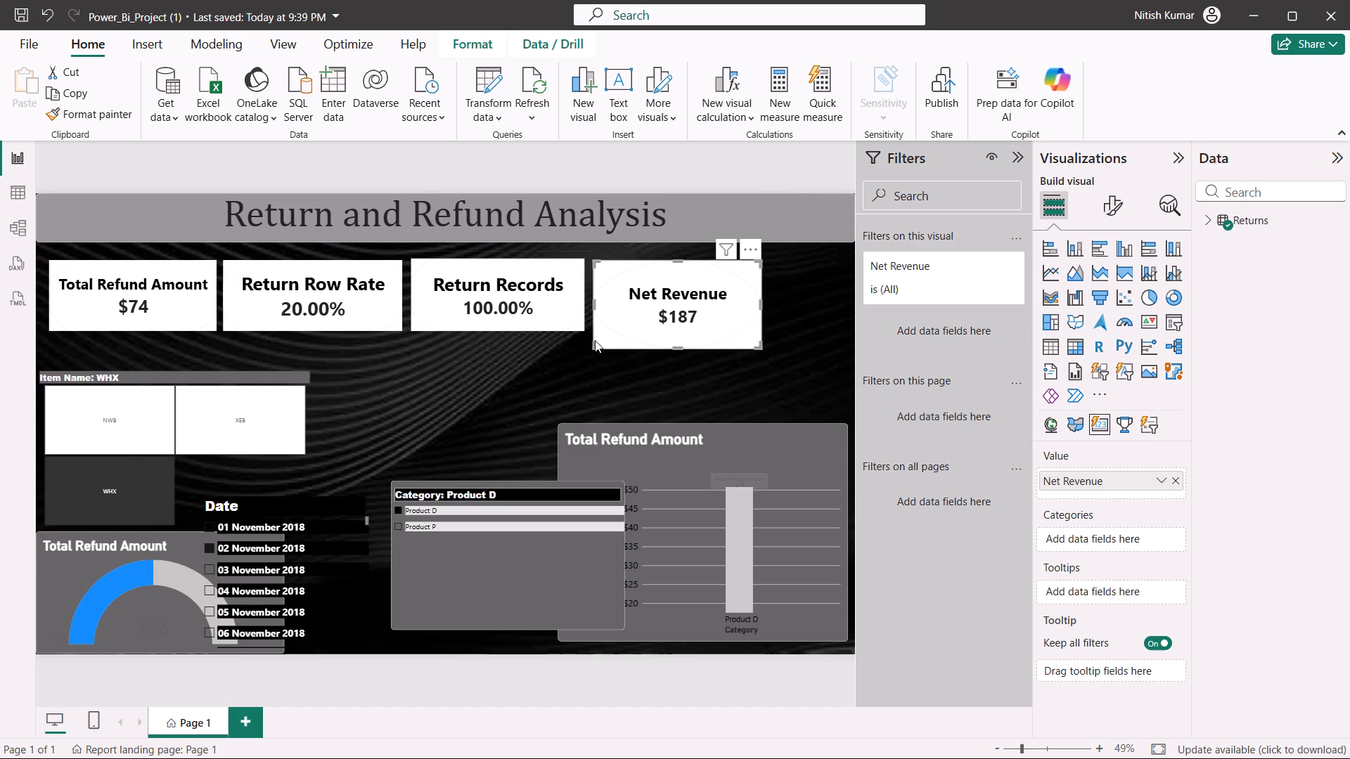
left_click_drag(593, 342, 596, 325)
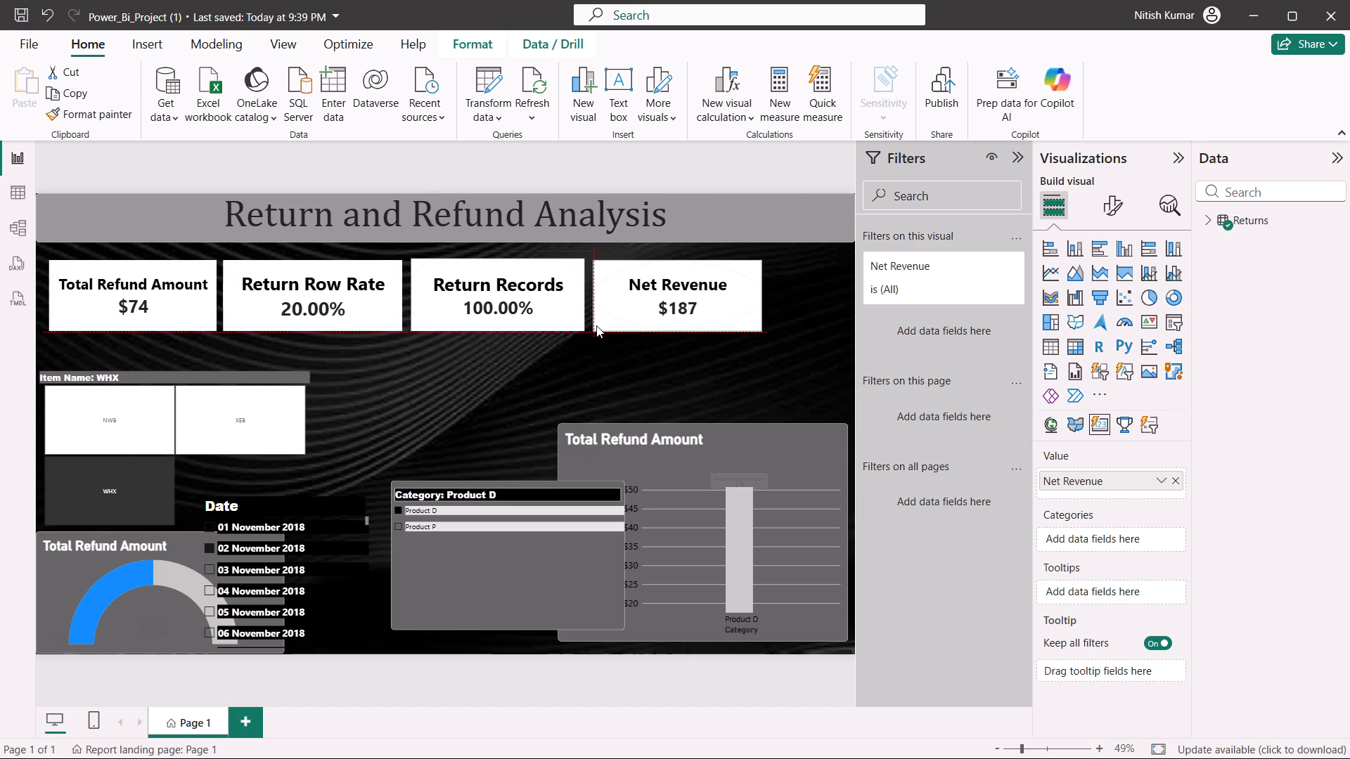
left_click_drag(596, 325, 596, 327)
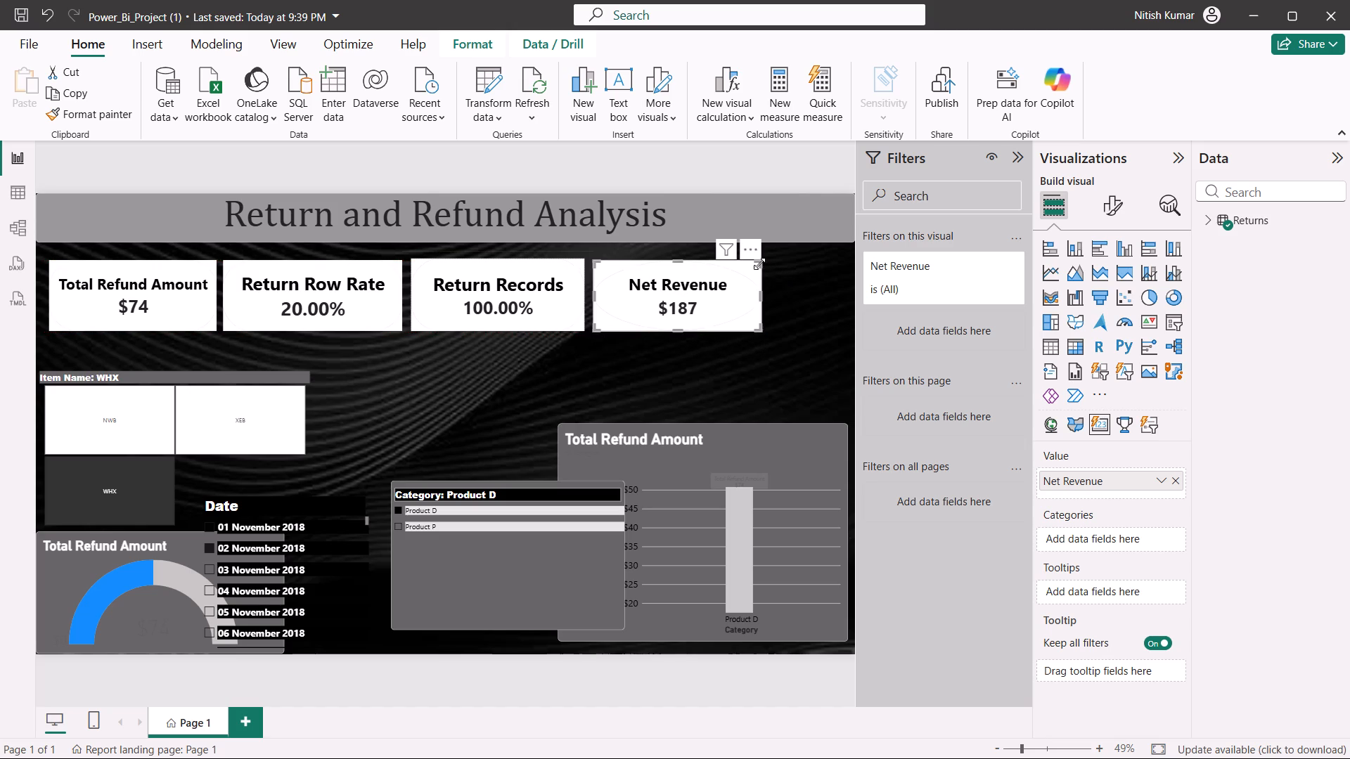
left_click_drag(759, 264, 766, 261)
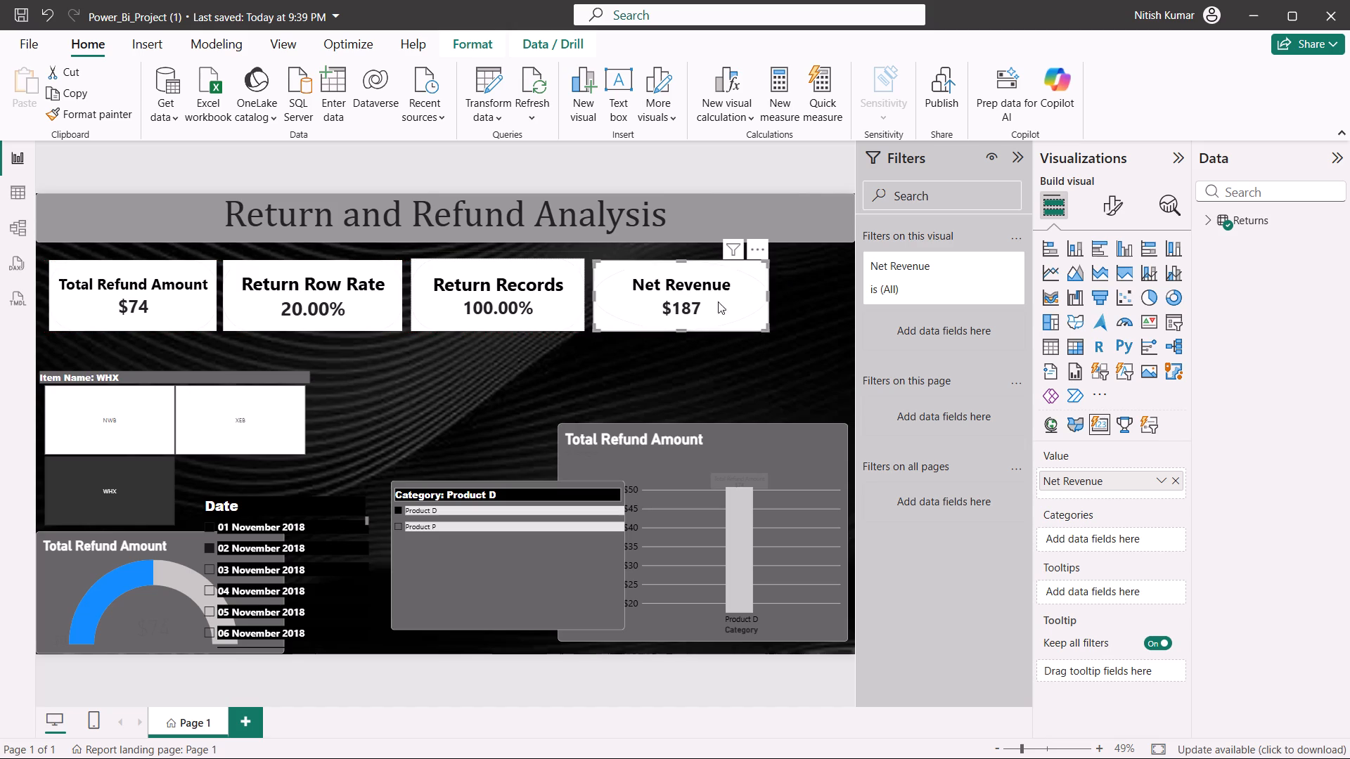
left_click(617, 343)
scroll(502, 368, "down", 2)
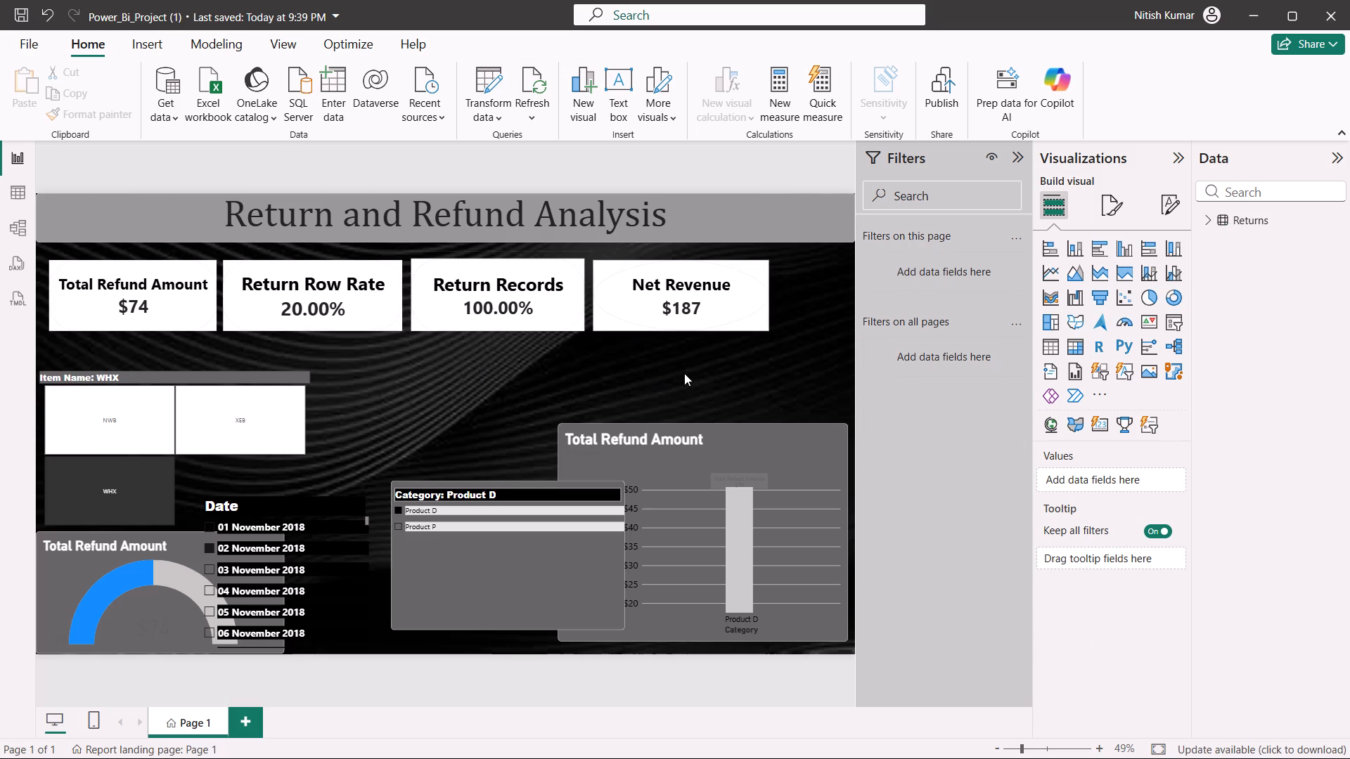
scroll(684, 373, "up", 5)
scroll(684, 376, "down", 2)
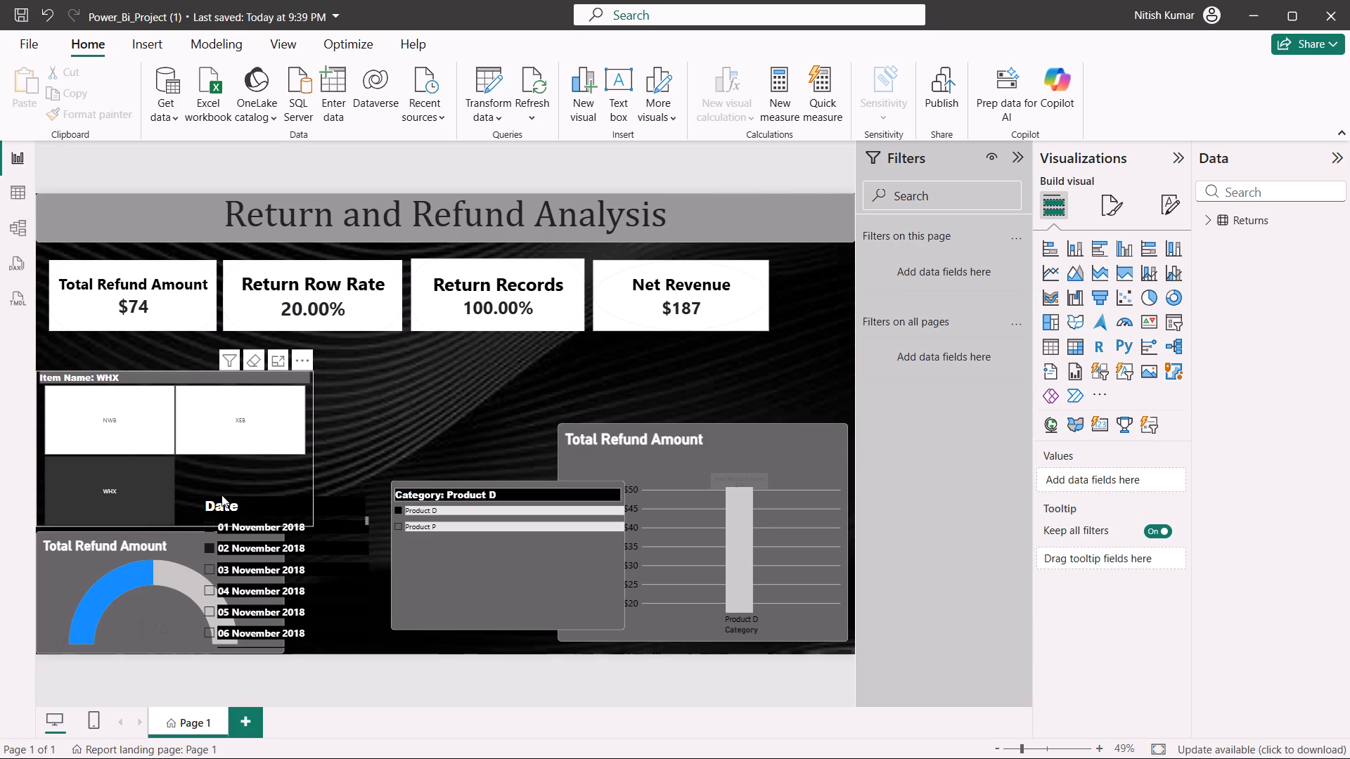
Move the Item Name slicer aside and place the Total Refund Amount gauge below the Total Refund Amount card, aligning their left edges.
left_click_drag(171, 465, 458, 446)
left_click_drag(82, 591, 98, 418)
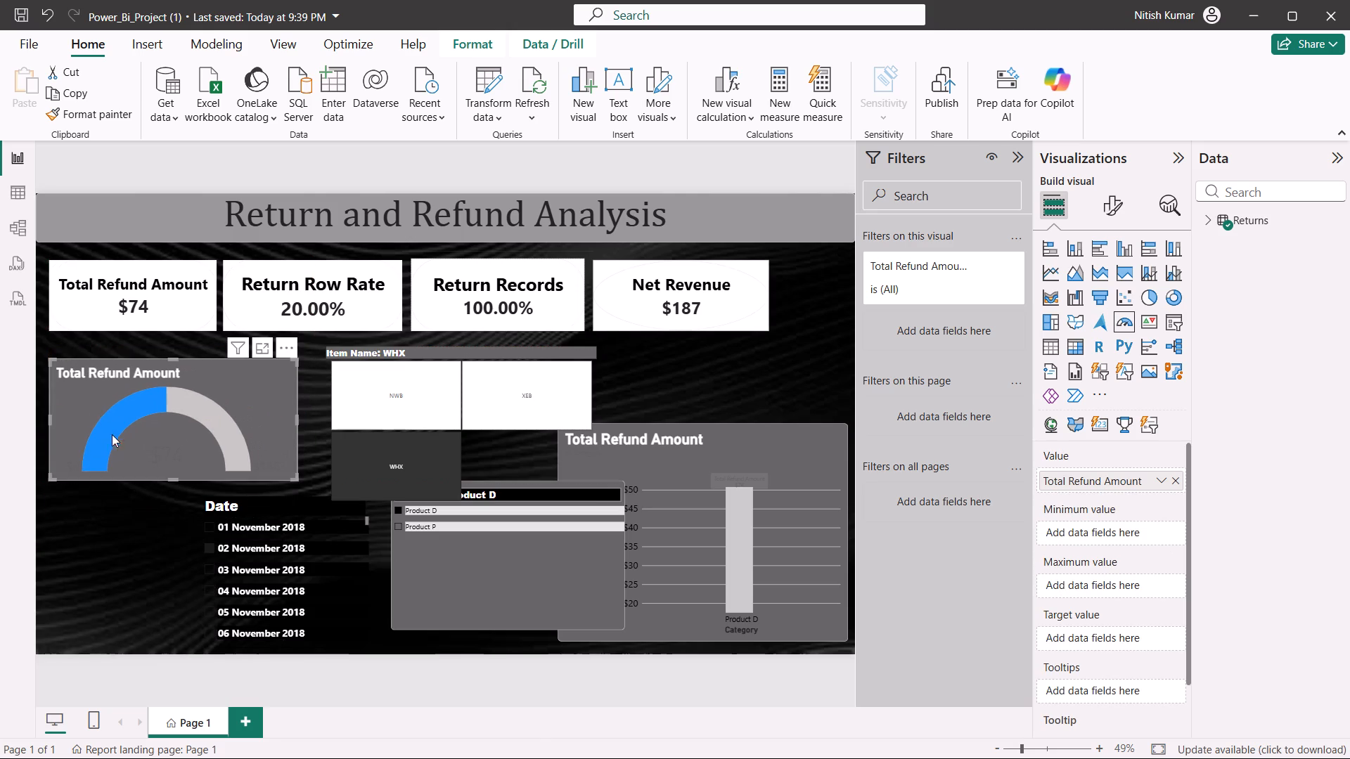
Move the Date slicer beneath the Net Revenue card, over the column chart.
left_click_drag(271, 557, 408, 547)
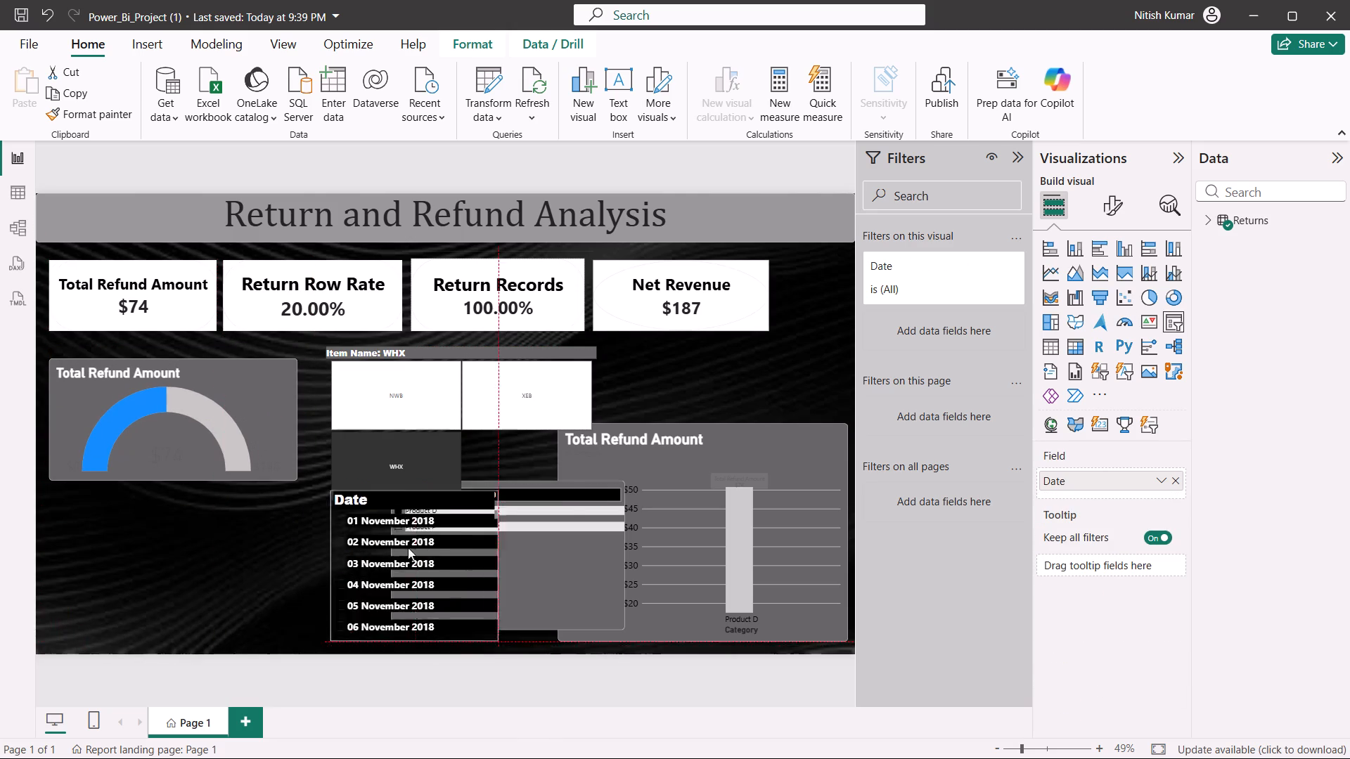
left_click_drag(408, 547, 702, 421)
Place the Item Name slicer below the gauge with left edges aligned, and shrink it to end level with the column chart's bottom.
left_click_drag(348, 394, 79, 552)
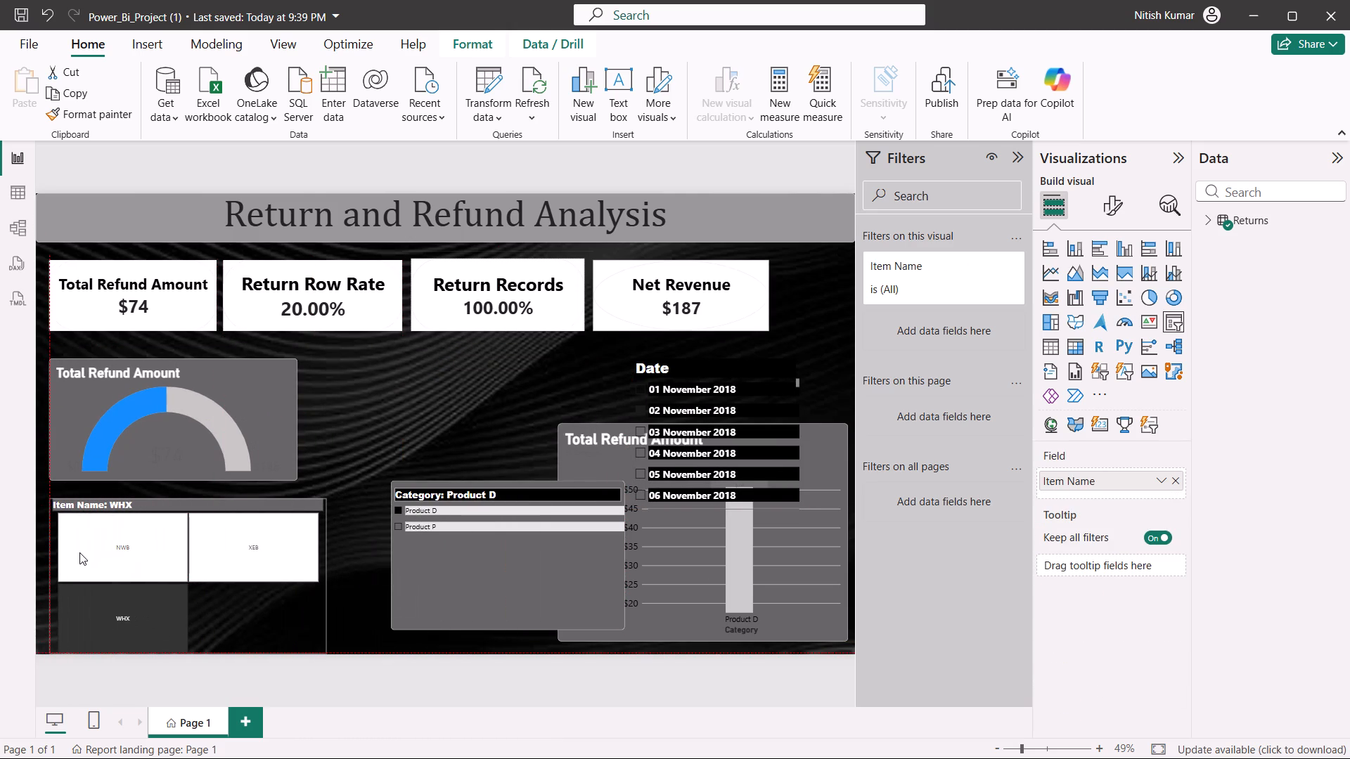
left_click_drag(79, 552, 68, 545)
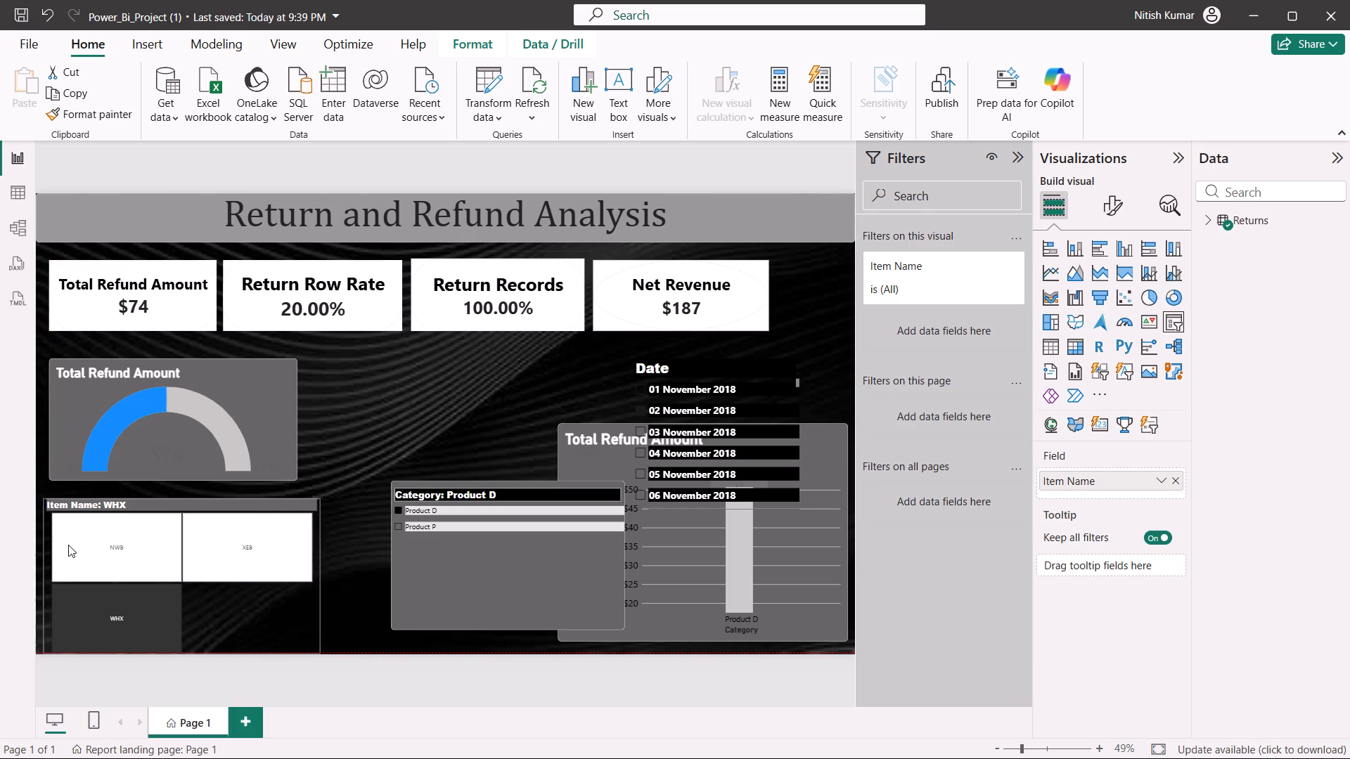
left_click_drag(68, 545, 71, 548)
left_click(117, 502)
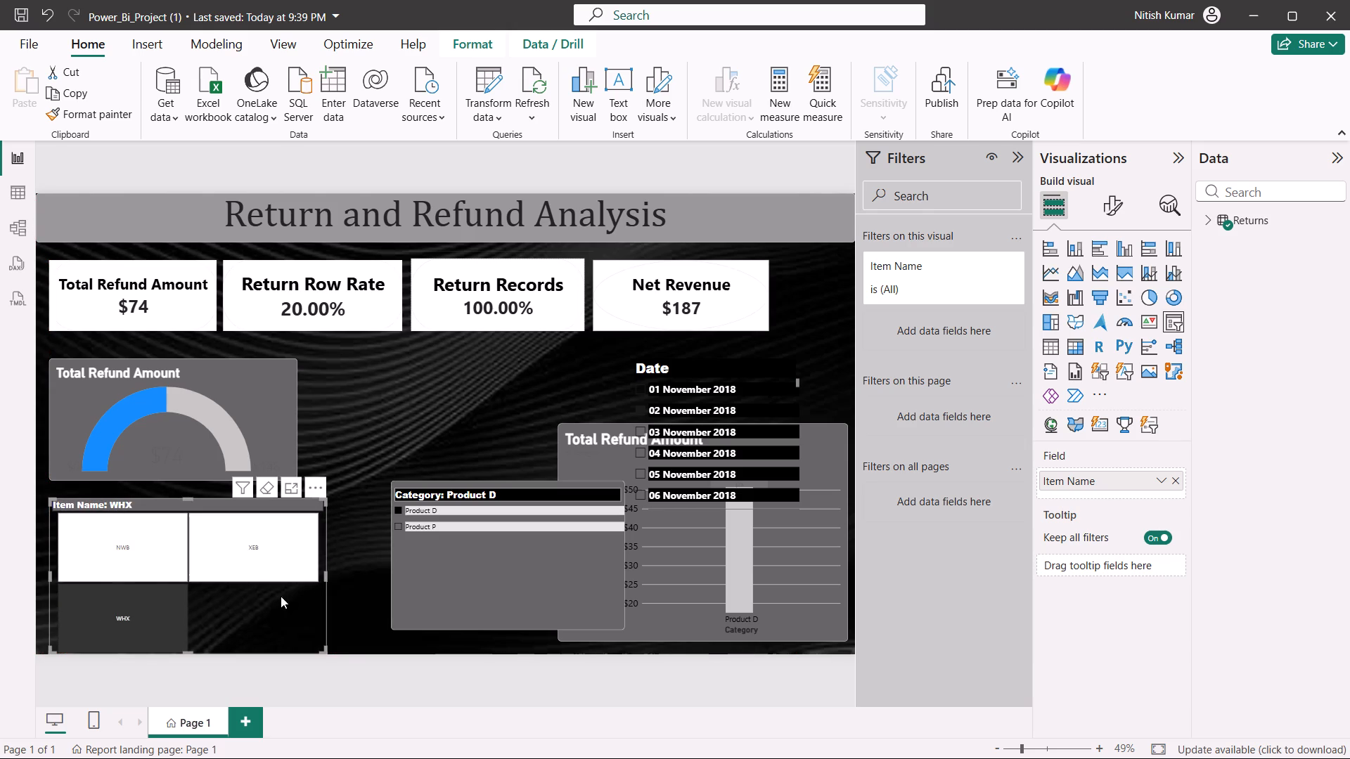
left_click_drag(326, 649, 296, 637)
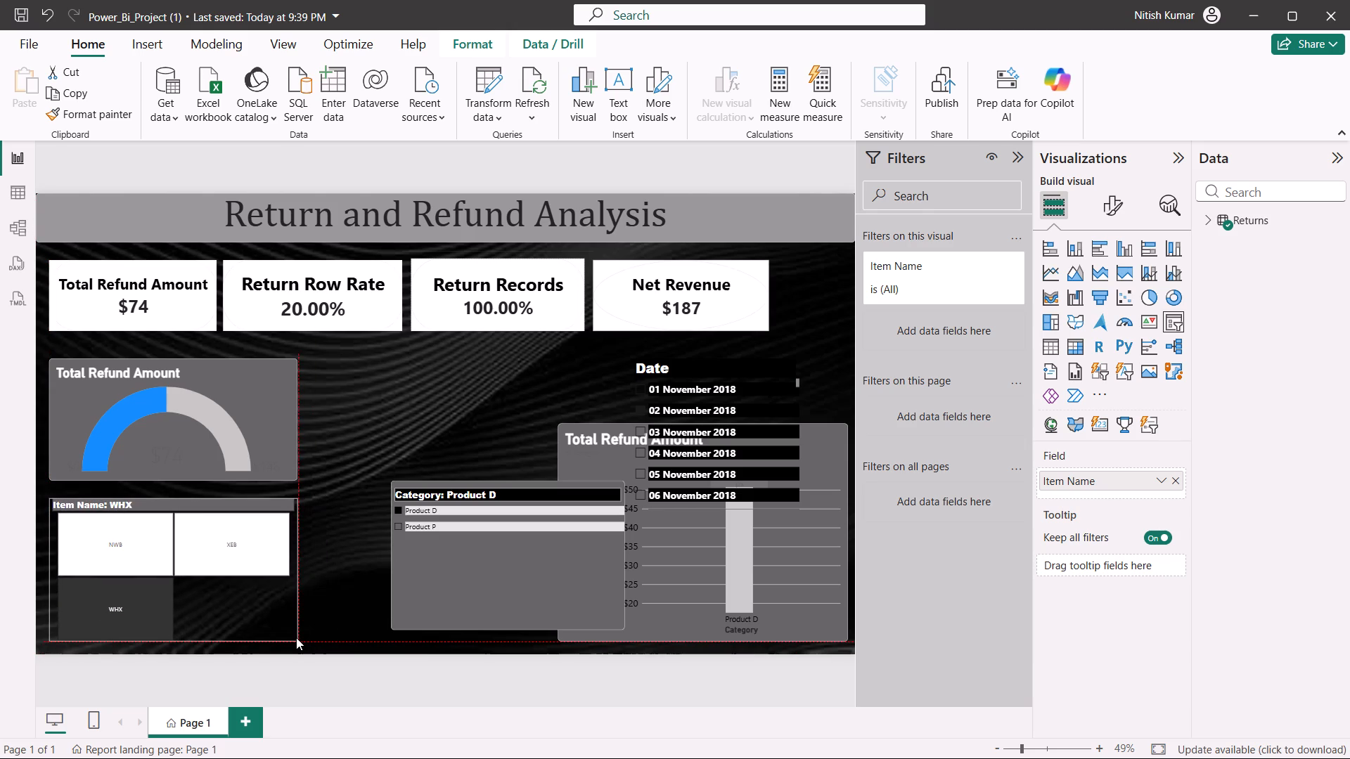
left_click_drag(296, 637, 312, 639)
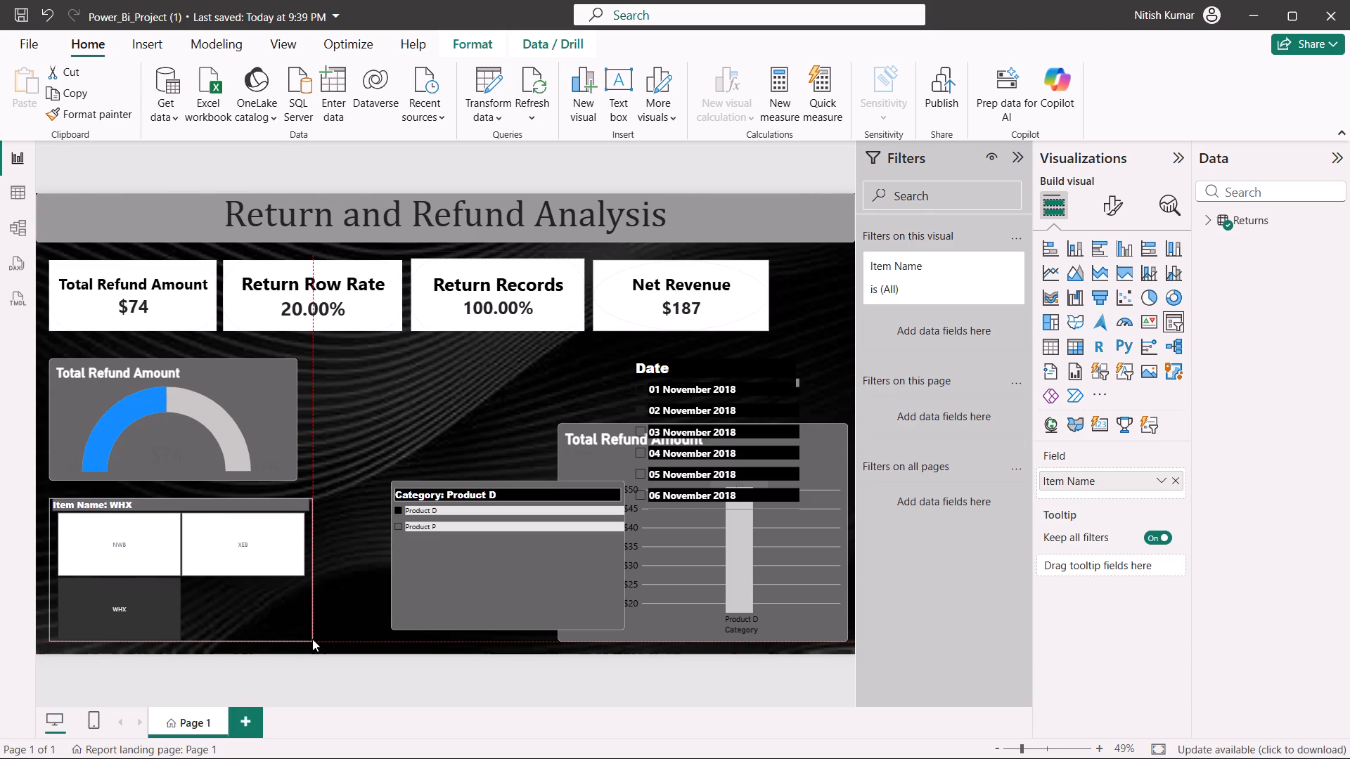
left_click_drag(312, 639, 305, 635)
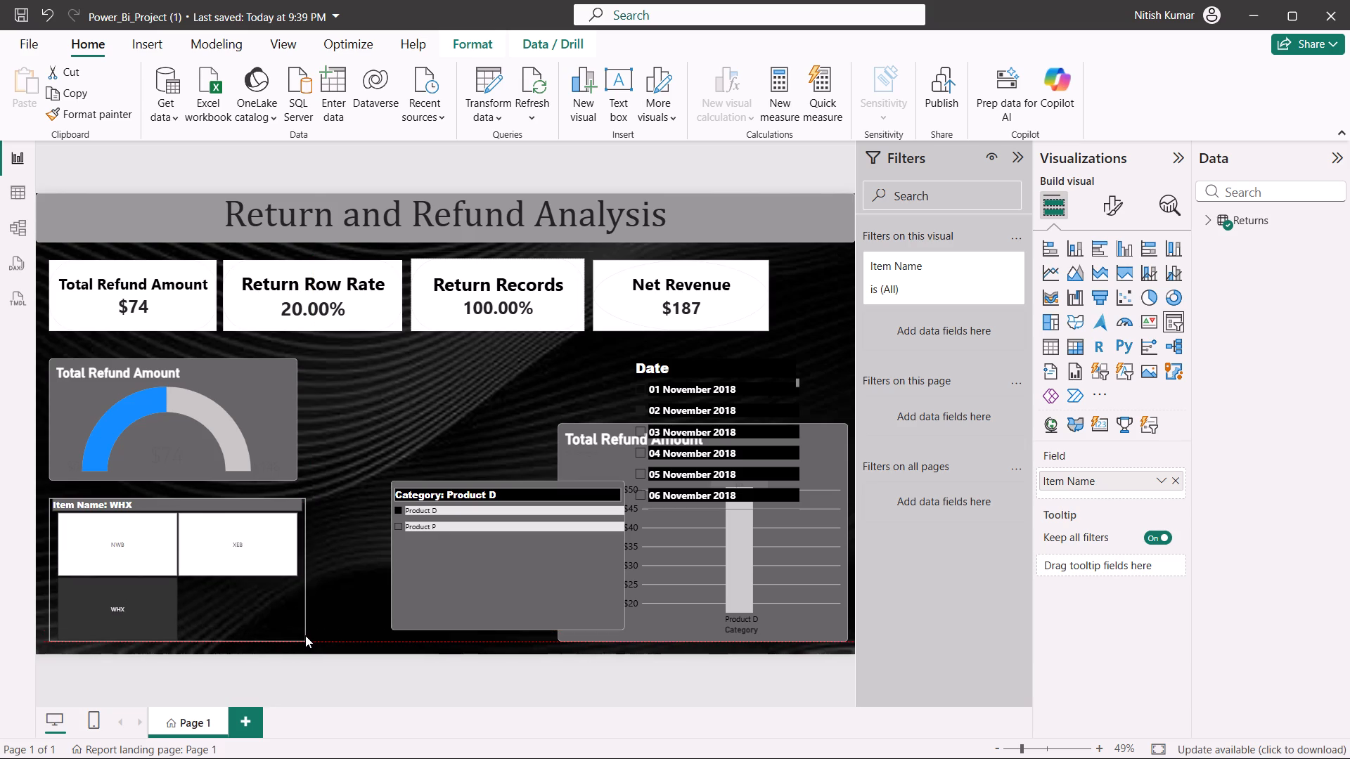
left_click_drag(305, 635, 307, 635)
Widen the Total Refund Amount gauge slightly to match the width of the Item Name slicer, keeping its height.
left_click(190, 386)
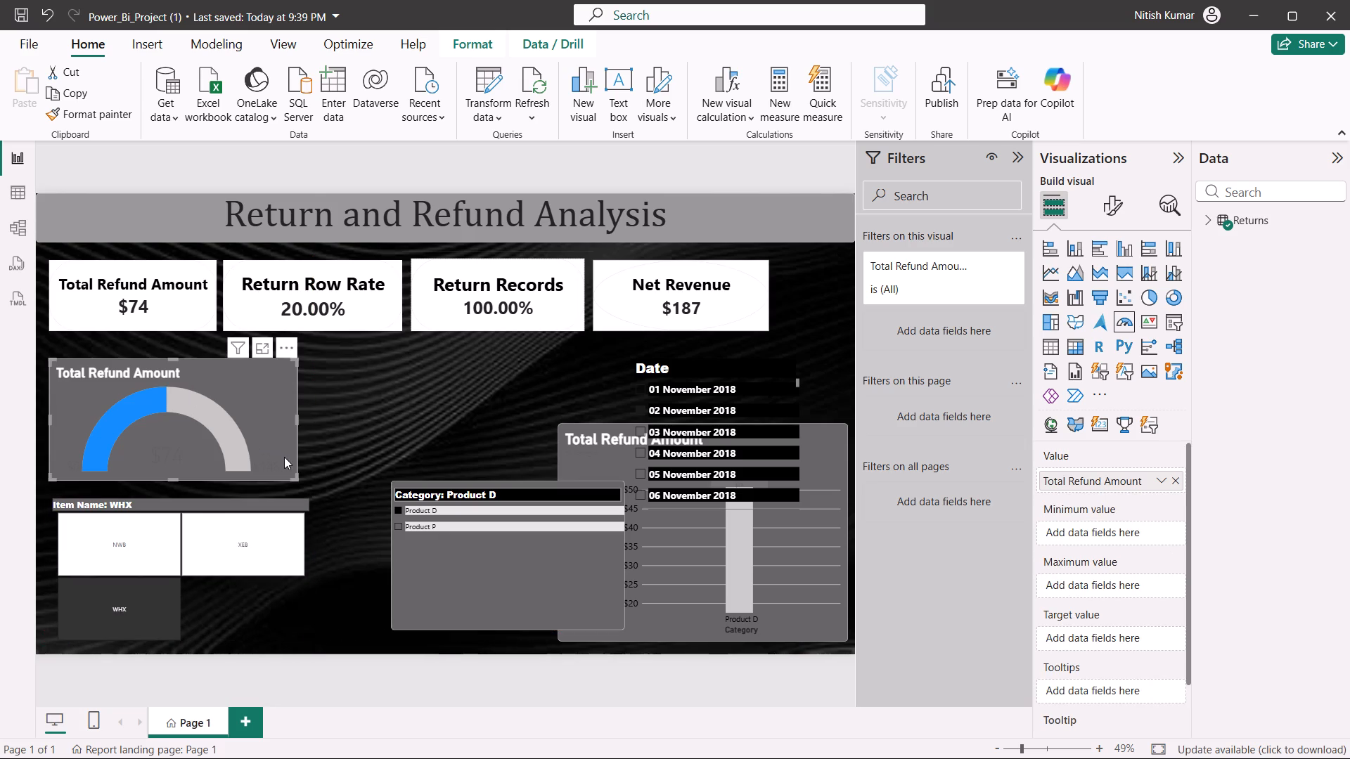
left_click_drag(296, 476, 304, 483)
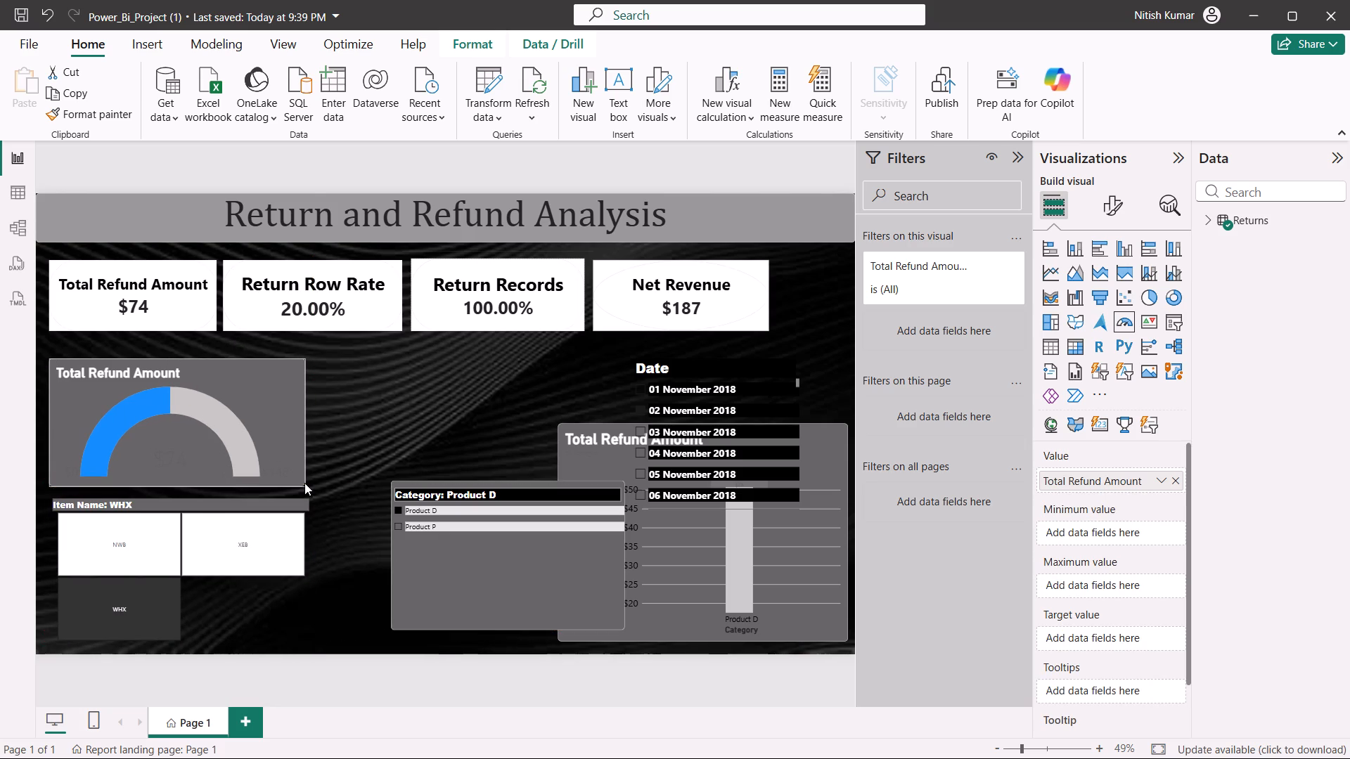
left_click_drag(304, 483, 306, 476)
left_click(347, 427)
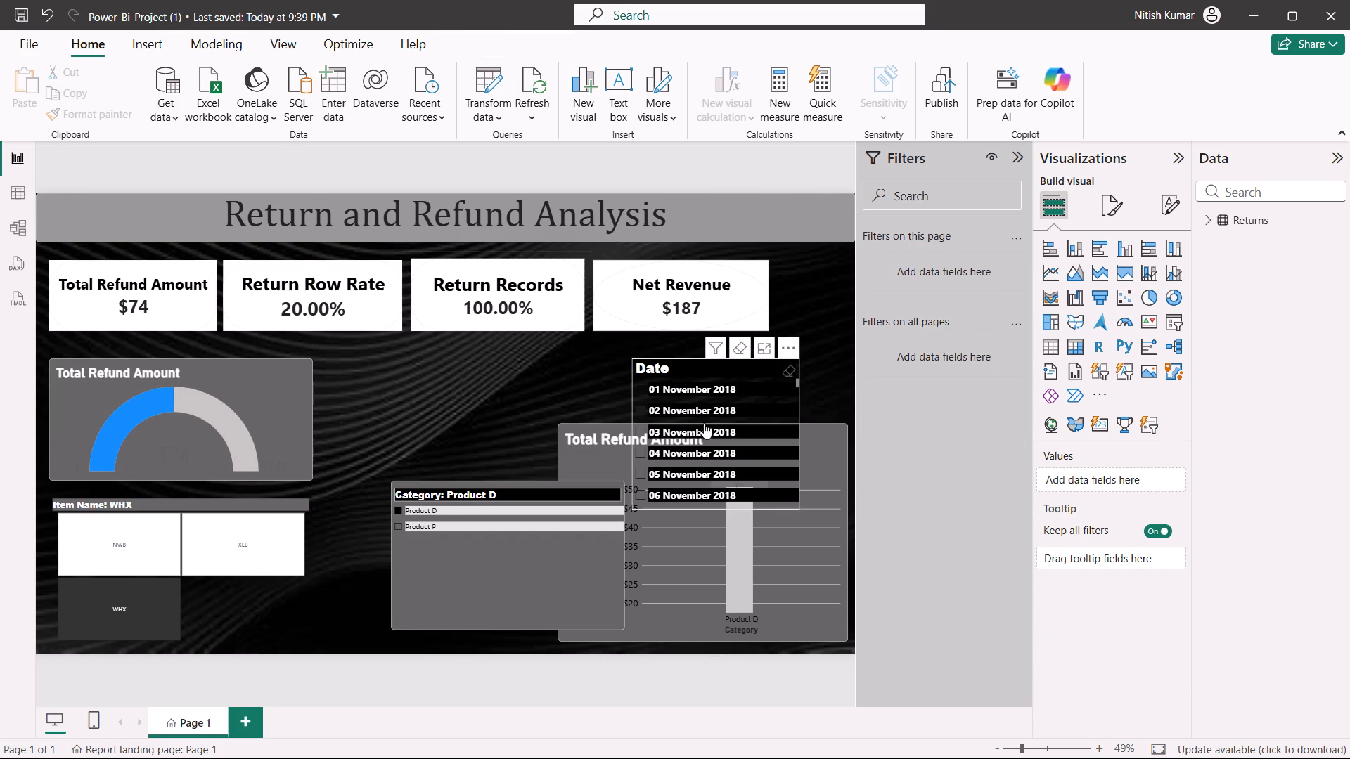
Move the Category slicer up beside the Total Refund Amount gauge, under the Return Row Rate and Return Records cards.
left_click_drag(493, 540, 436, 420)
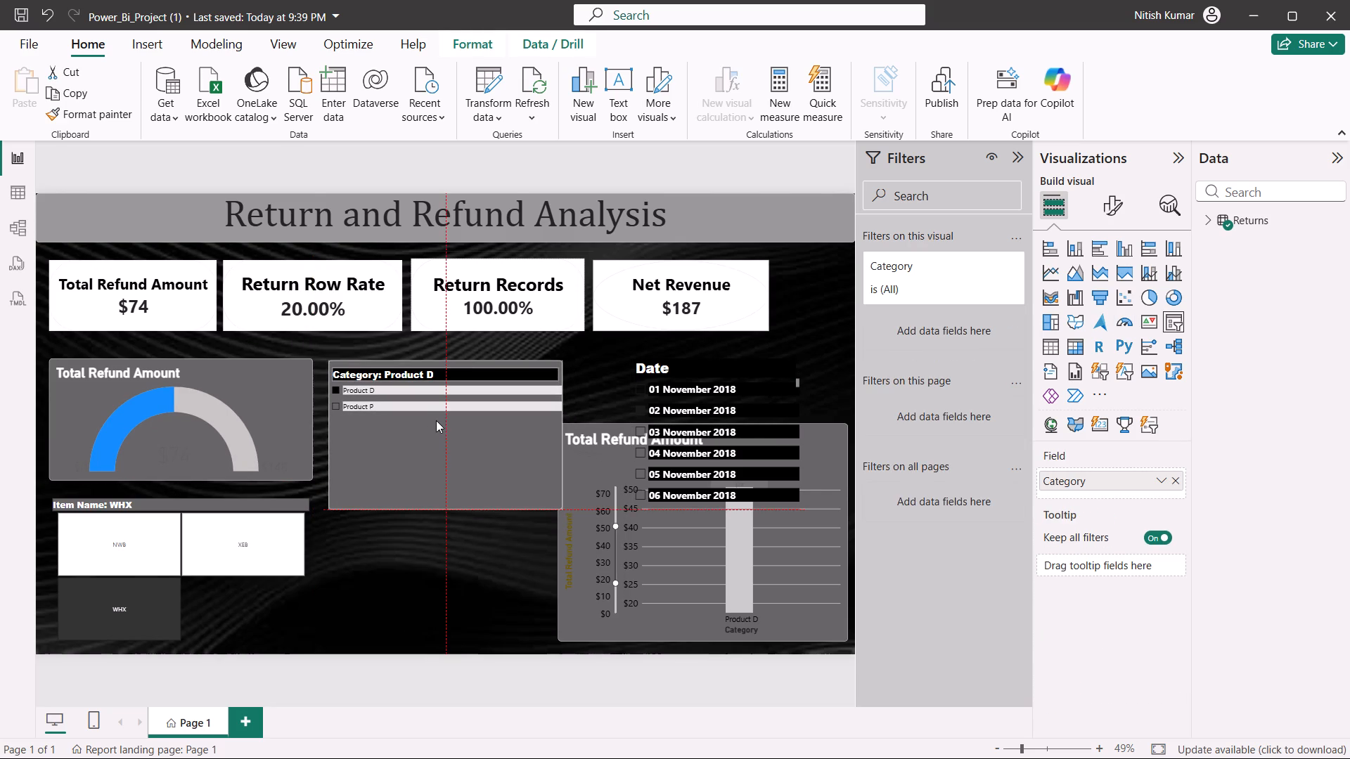
left_click_drag(436, 420, 435, 422)
Move the Date slicer to the space below the Category slicer, beside the Item Name slicer.
left_click_drag(719, 453, 696, 519)
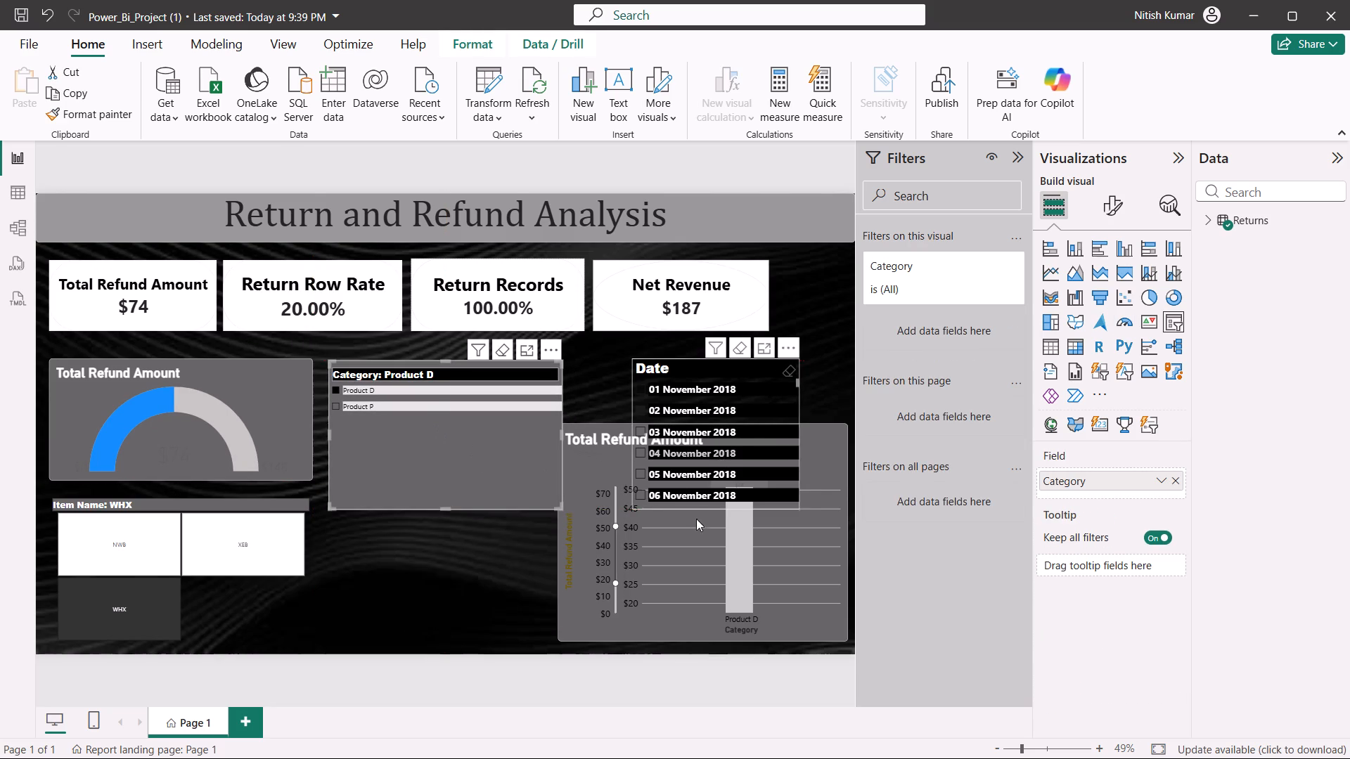
left_click_drag(696, 519, 432, 612)
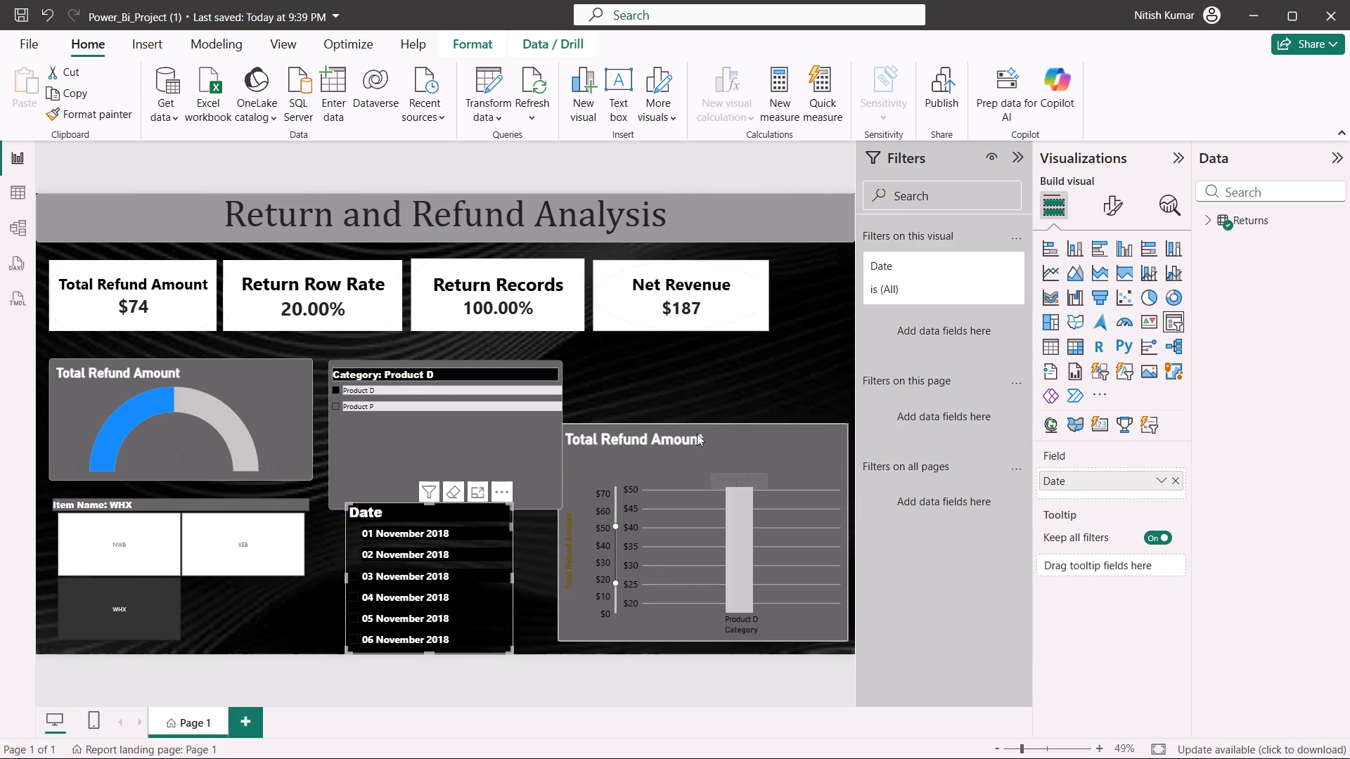
Move the Total Refund Amount column chart up beside the Category slicer and stretch it down to the Item Name slicer's bottom edge.
left_click_drag(662, 459, 708, 413)
left_click_drag(567, 373, 577, 362)
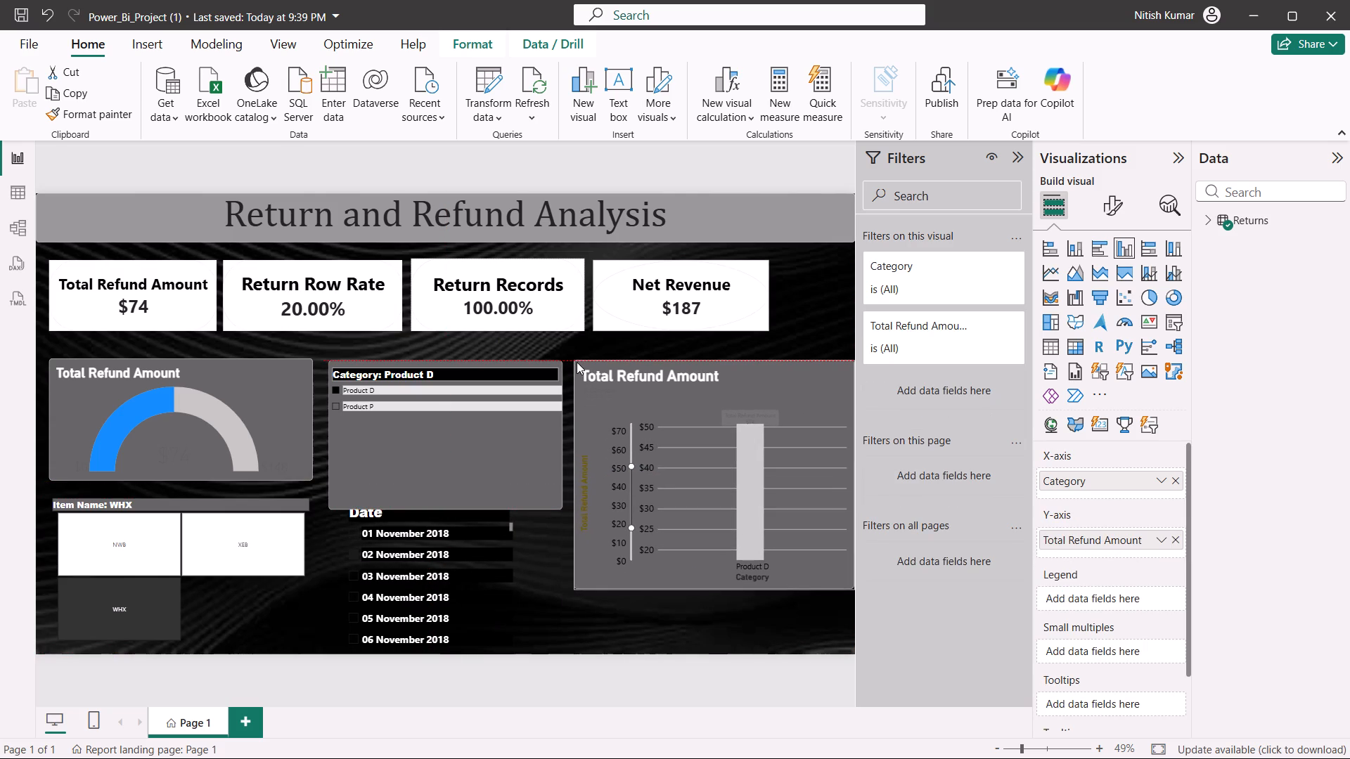
left_click_drag(577, 362, 577, 358)
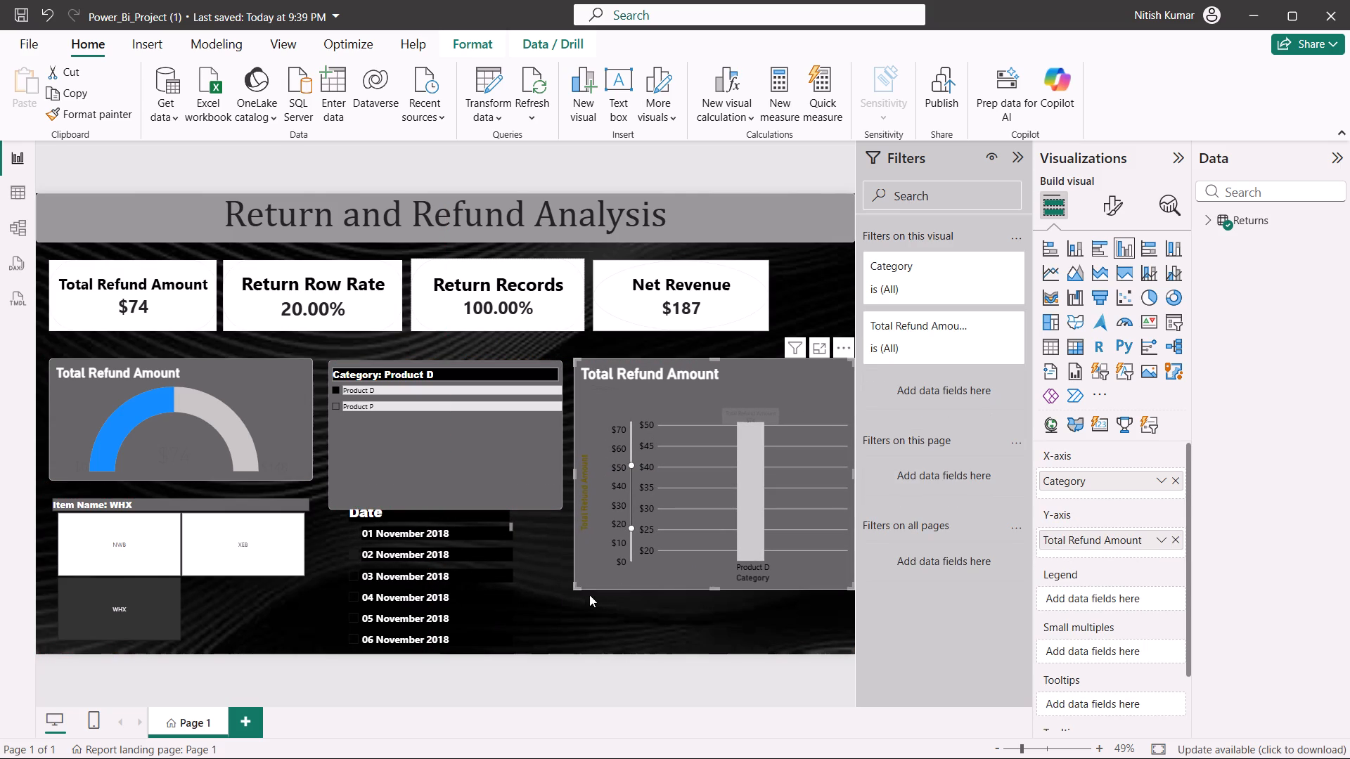
left_click_drag(579, 583, 587, 639)
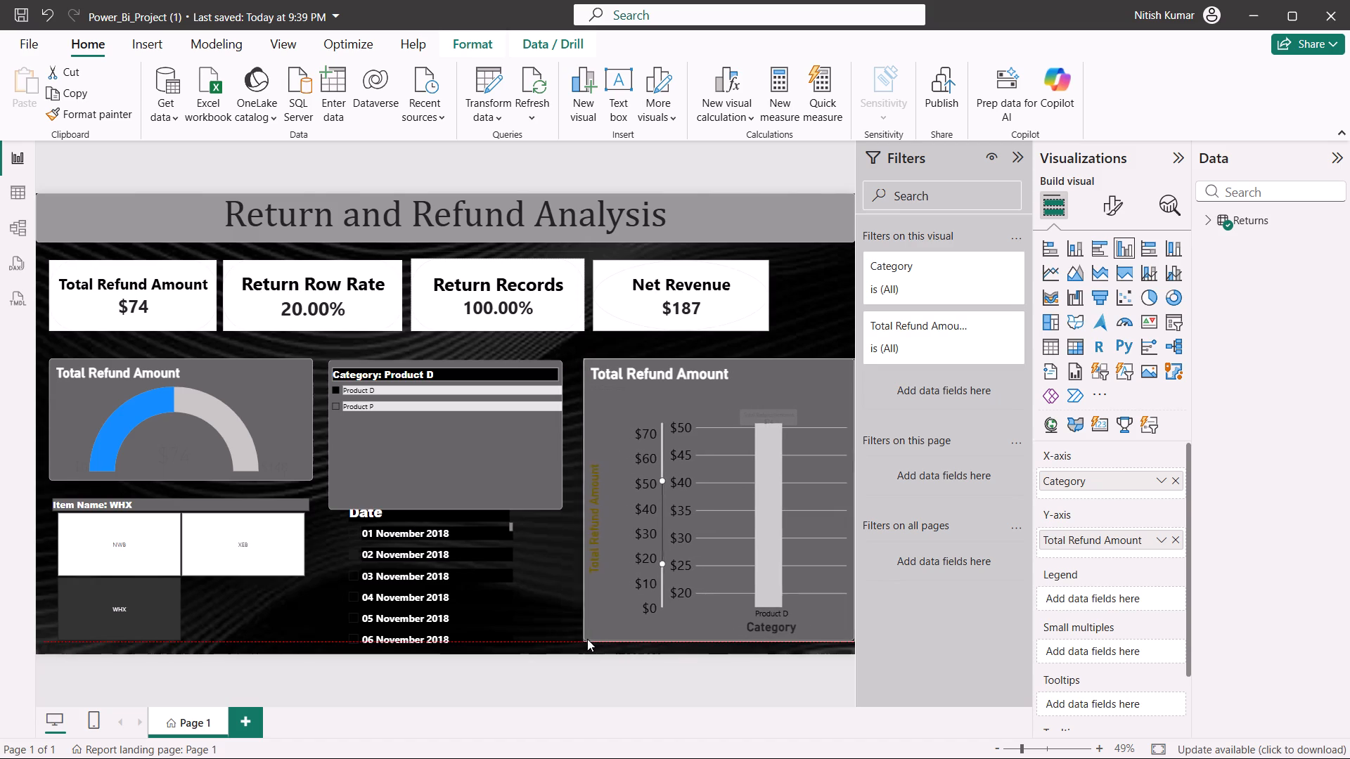
left_click_drag(587, 639, 574, 638)
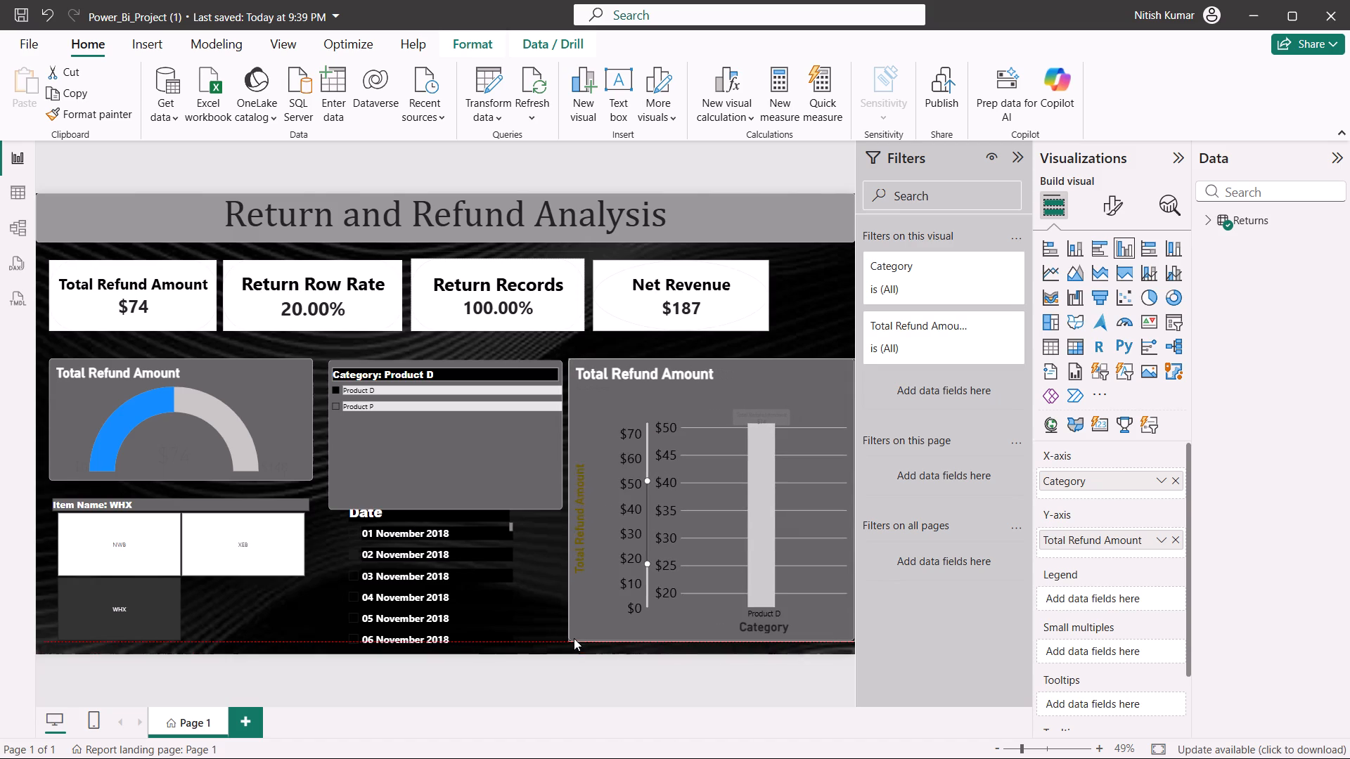
left_click_drag(574, 638, 580, 640)
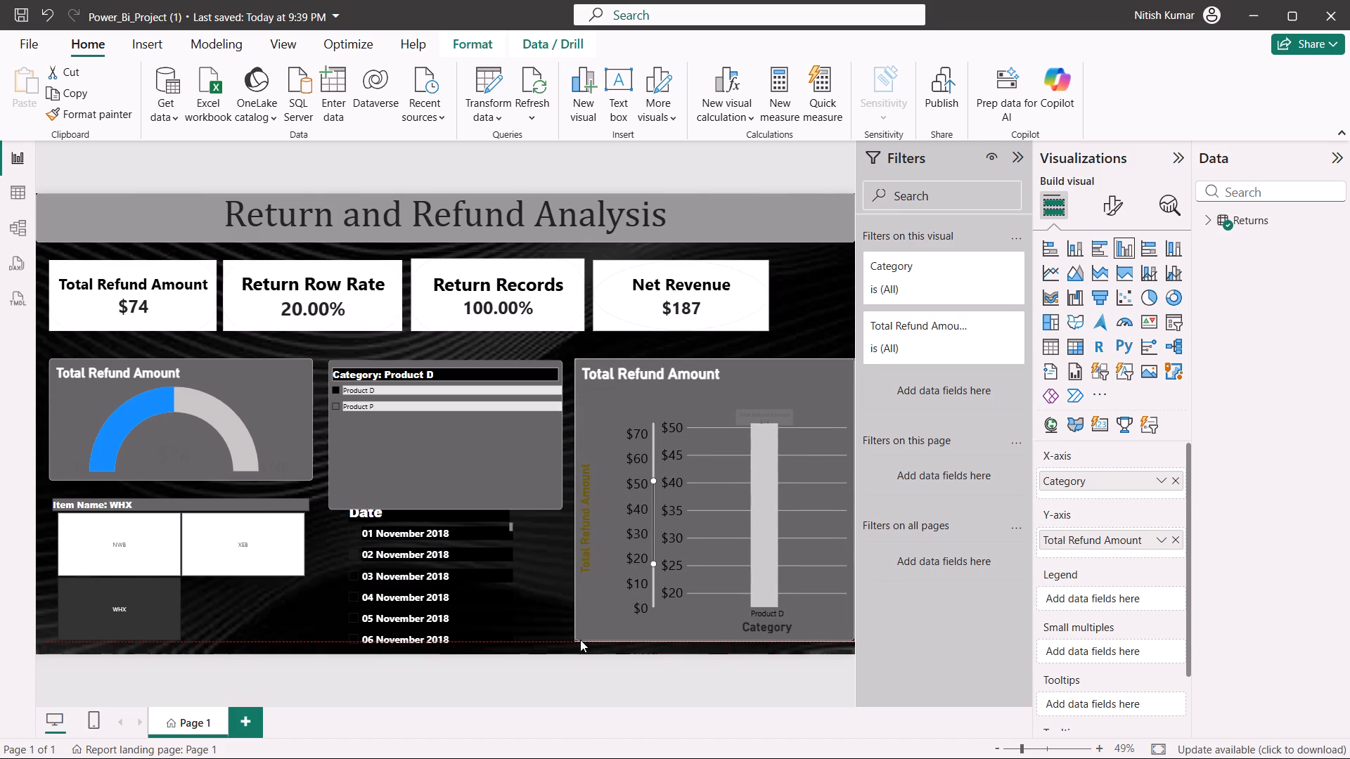
left_click_drag(580, 640, 580, 642)
Narrow the Total Refund Amount column chart and reposition it under the Net Revenue card, clear of the Category slicer and the page edge.
left_click_drag(787, 615, 755, 614)
left_click_drag(818, 642, 809, 645)
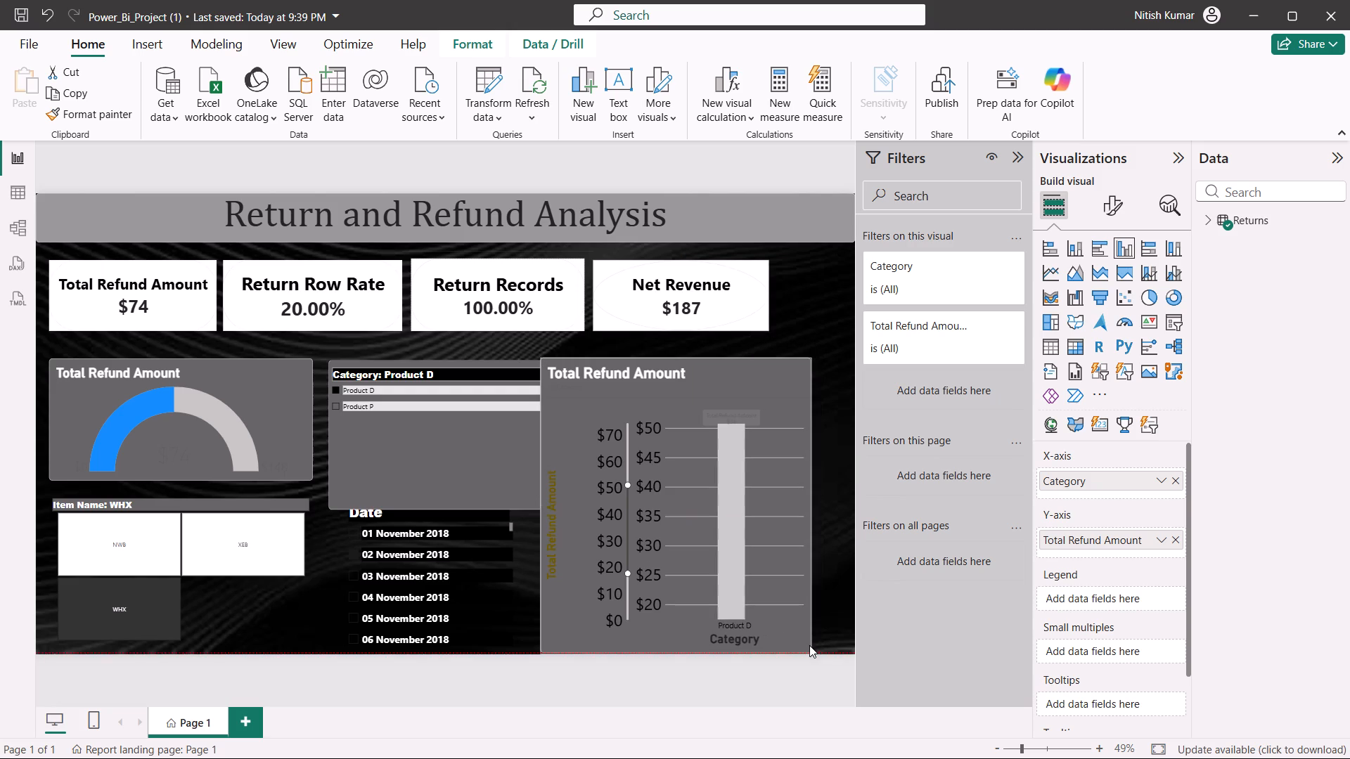
left_click_drag(809, 645, 795, 642)
left_click_drag(656, 618, 711, 616)
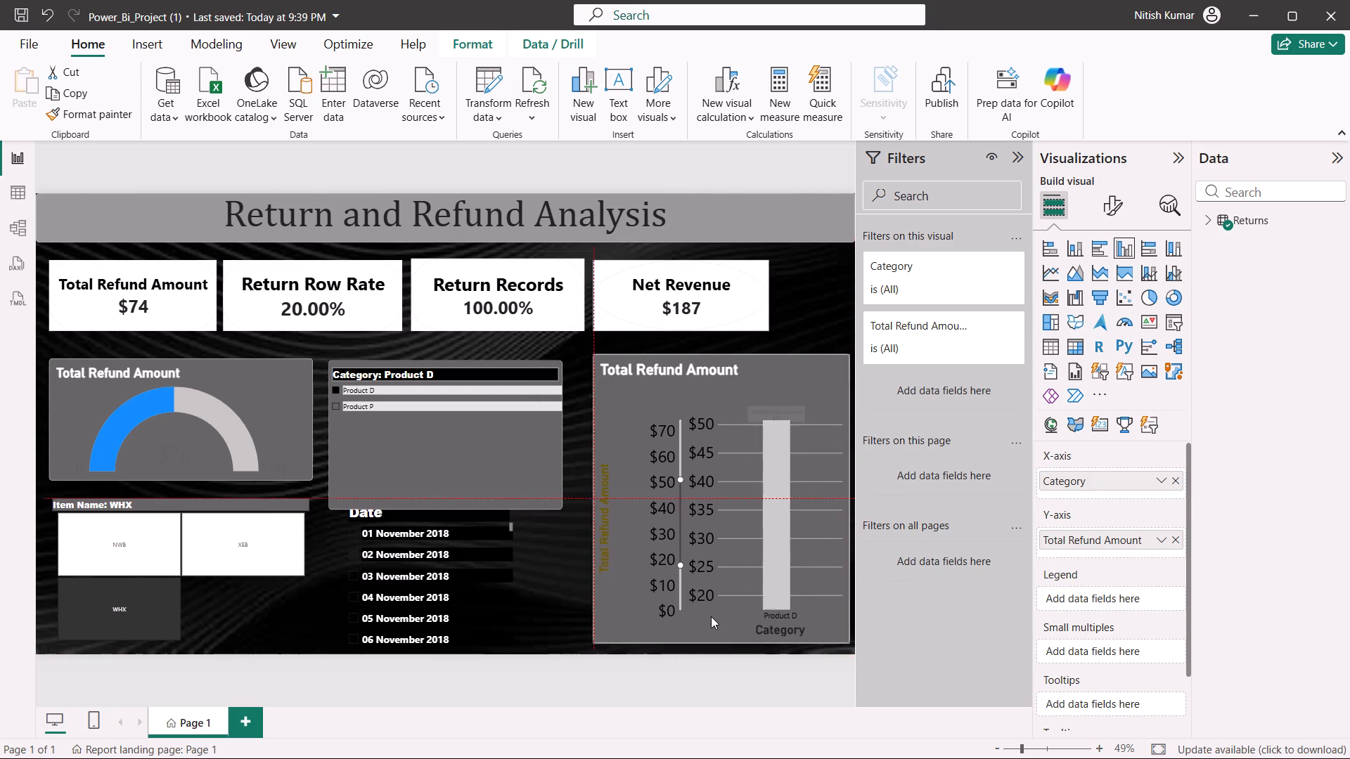
left_click_drag(711, 616, 697, 611)
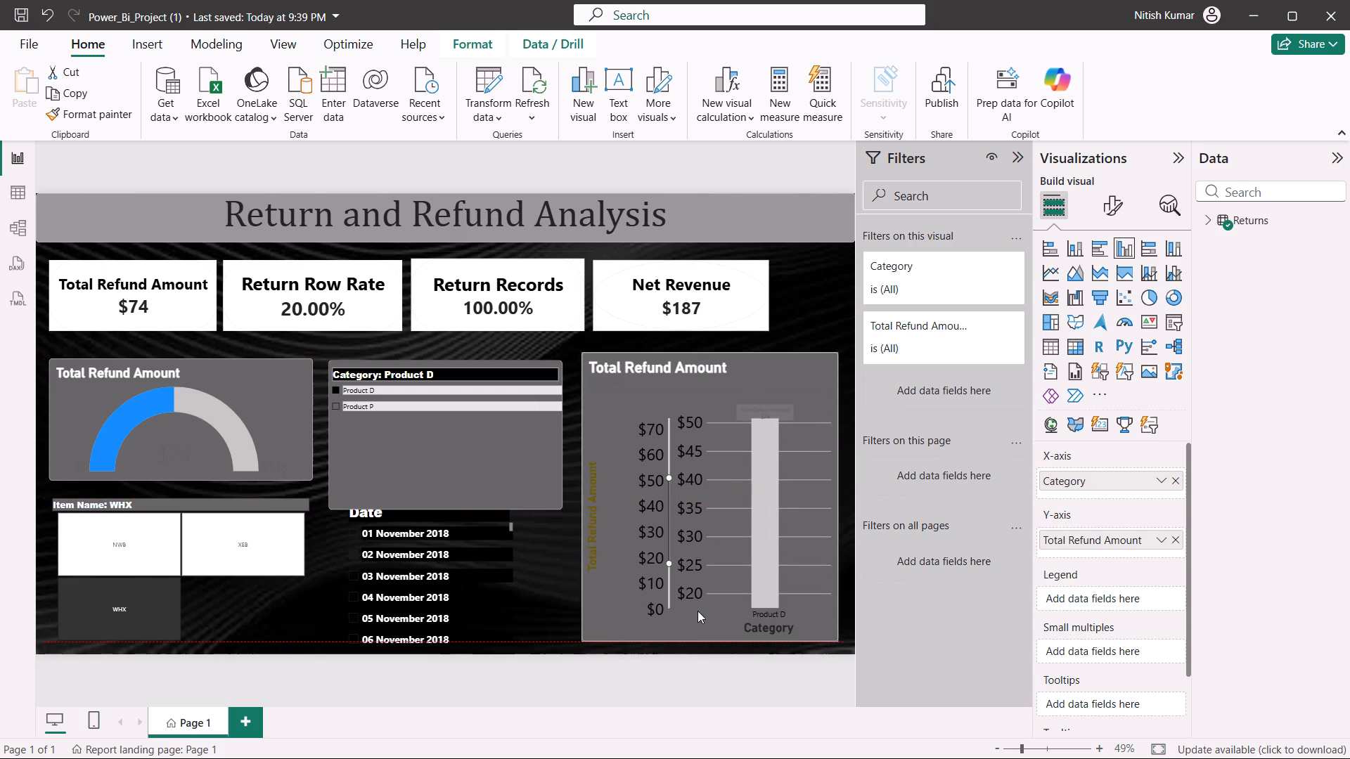
left_click_drag(697, 611, 703, 610)
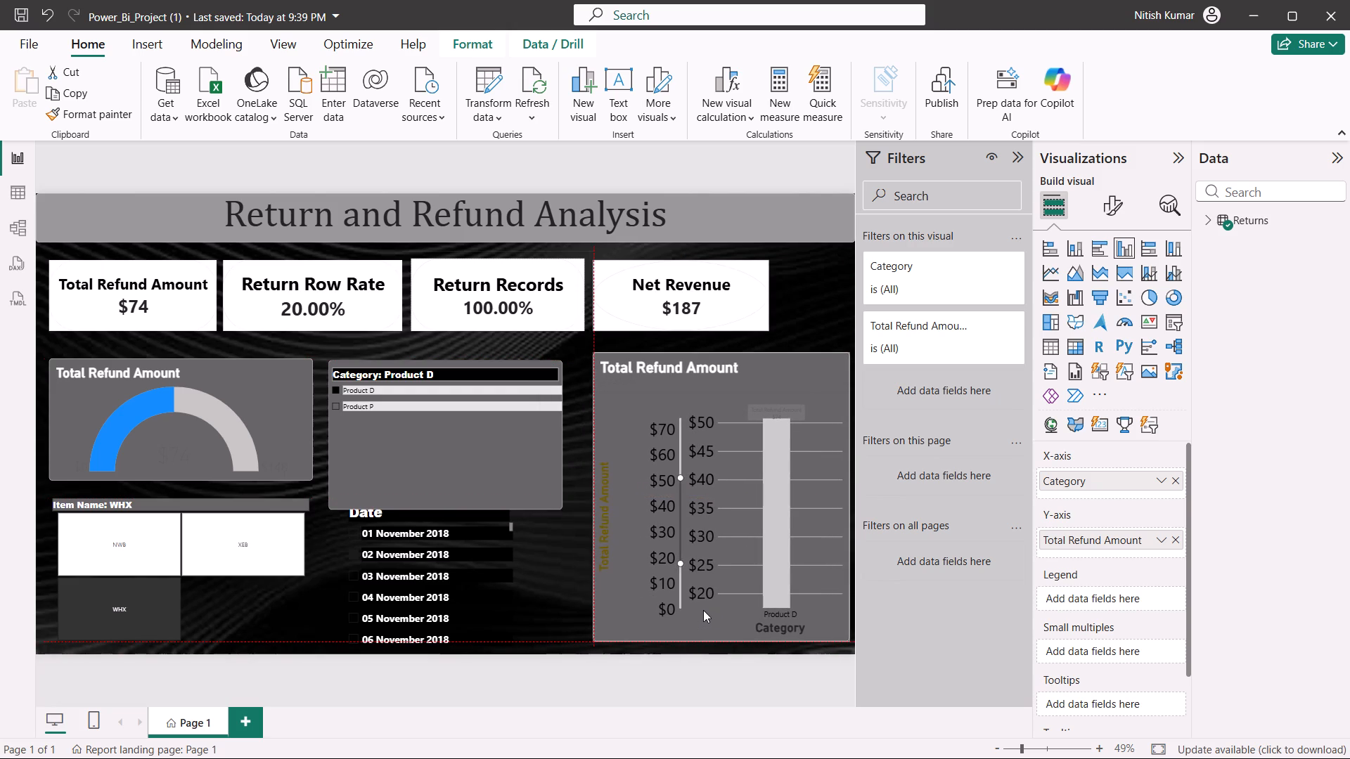
left_click_drag(703, 610, 702, 610)
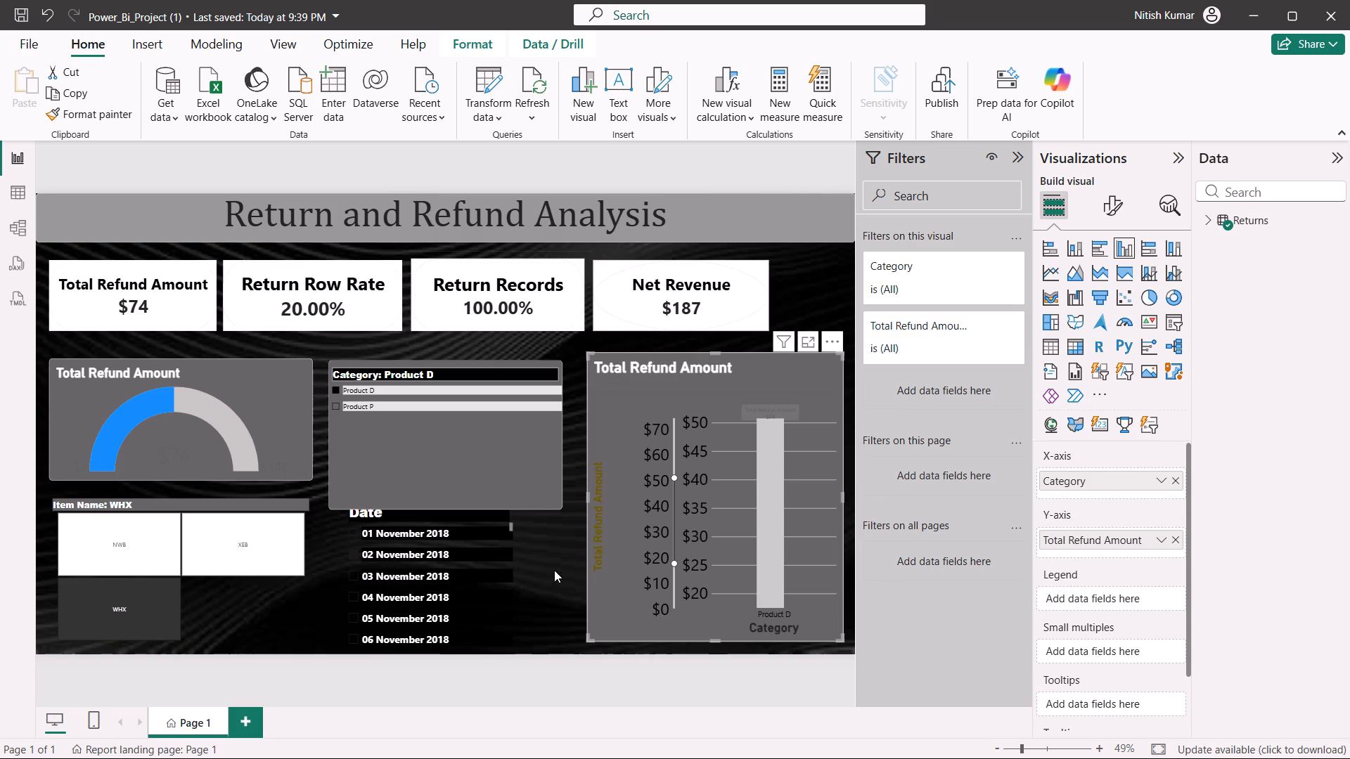
Shift the Category slicer to sit between the gauge and the column chart, level with the gauge's top edge.
left_click_drag(508, 448, 520, 442)
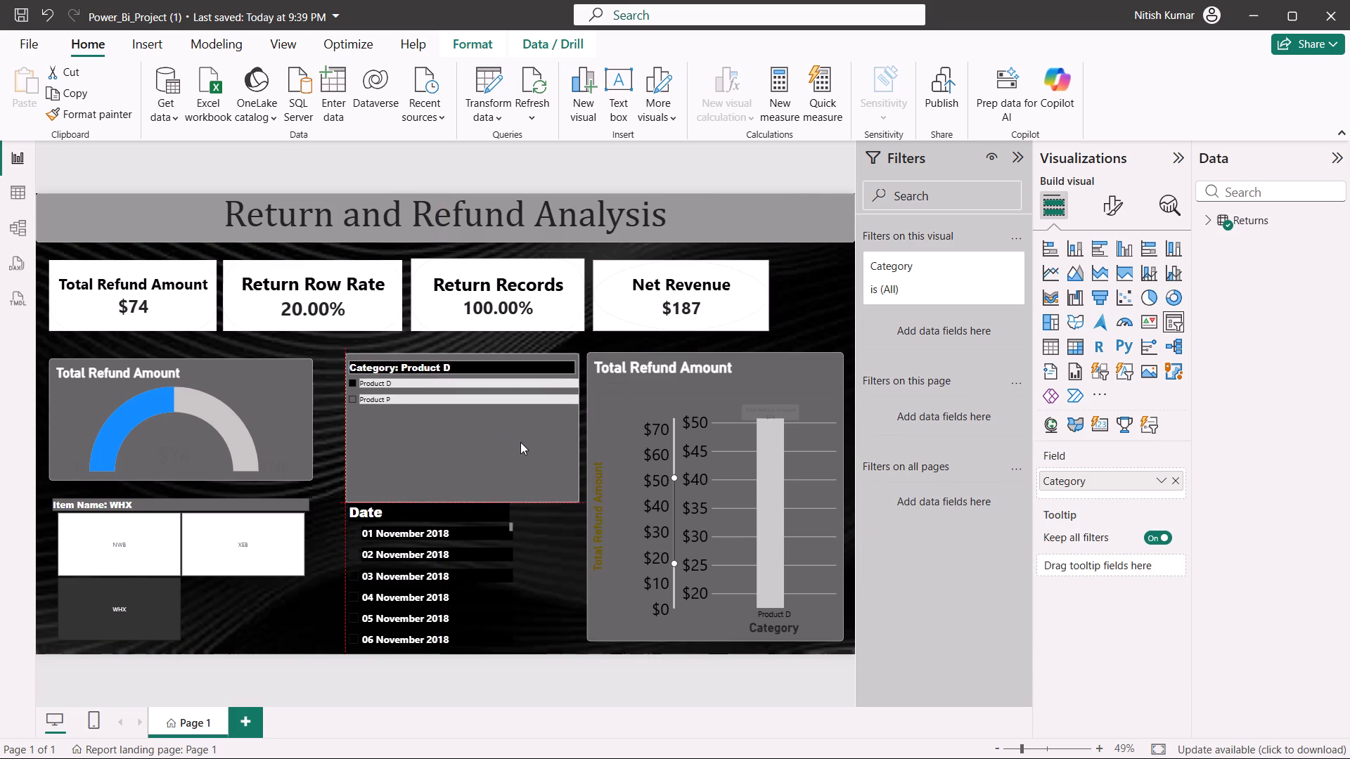
left_click_drag(520, 442, 515, 446)
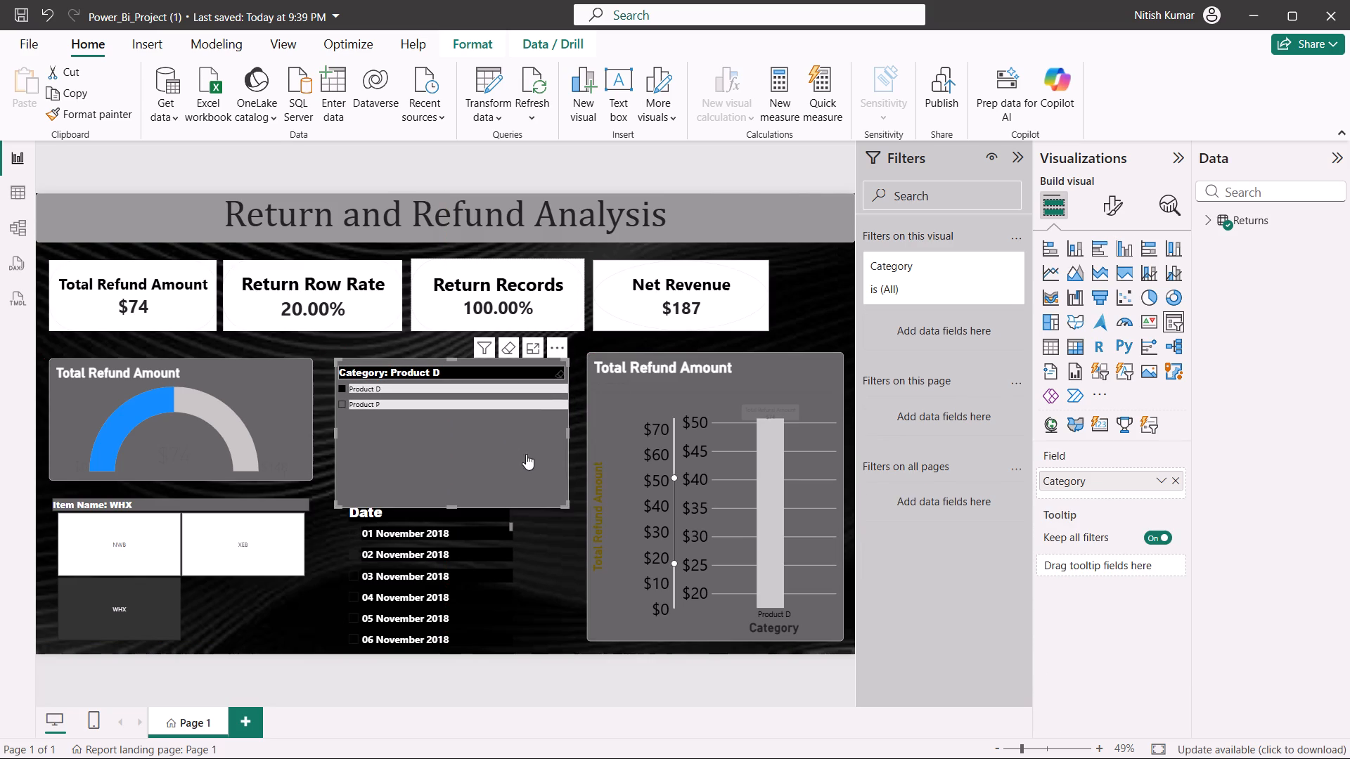
Shorten the Category slicer so its bottom edge lines up with the bottom of the Total Refund Amount gauge.
left_click(566, 501)
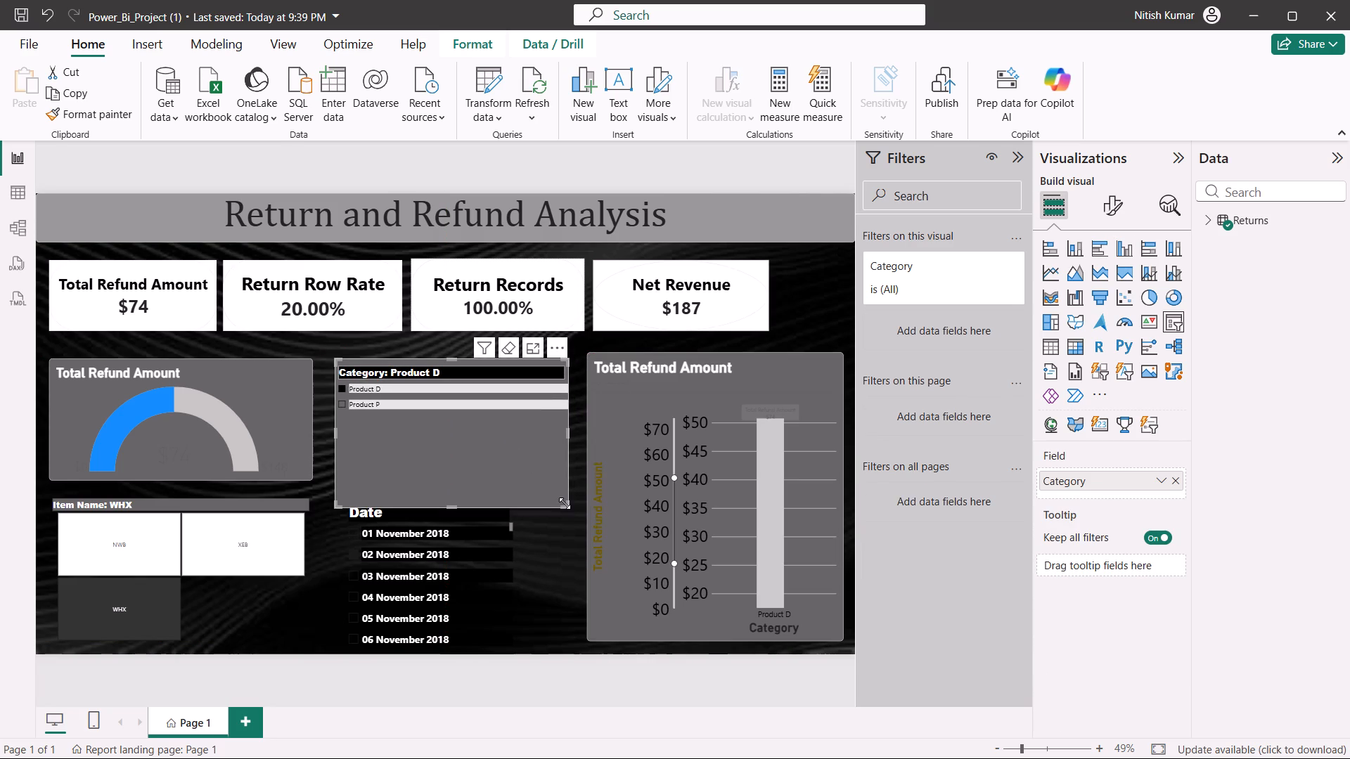
left_click_drag(565, 503, 562, 477)
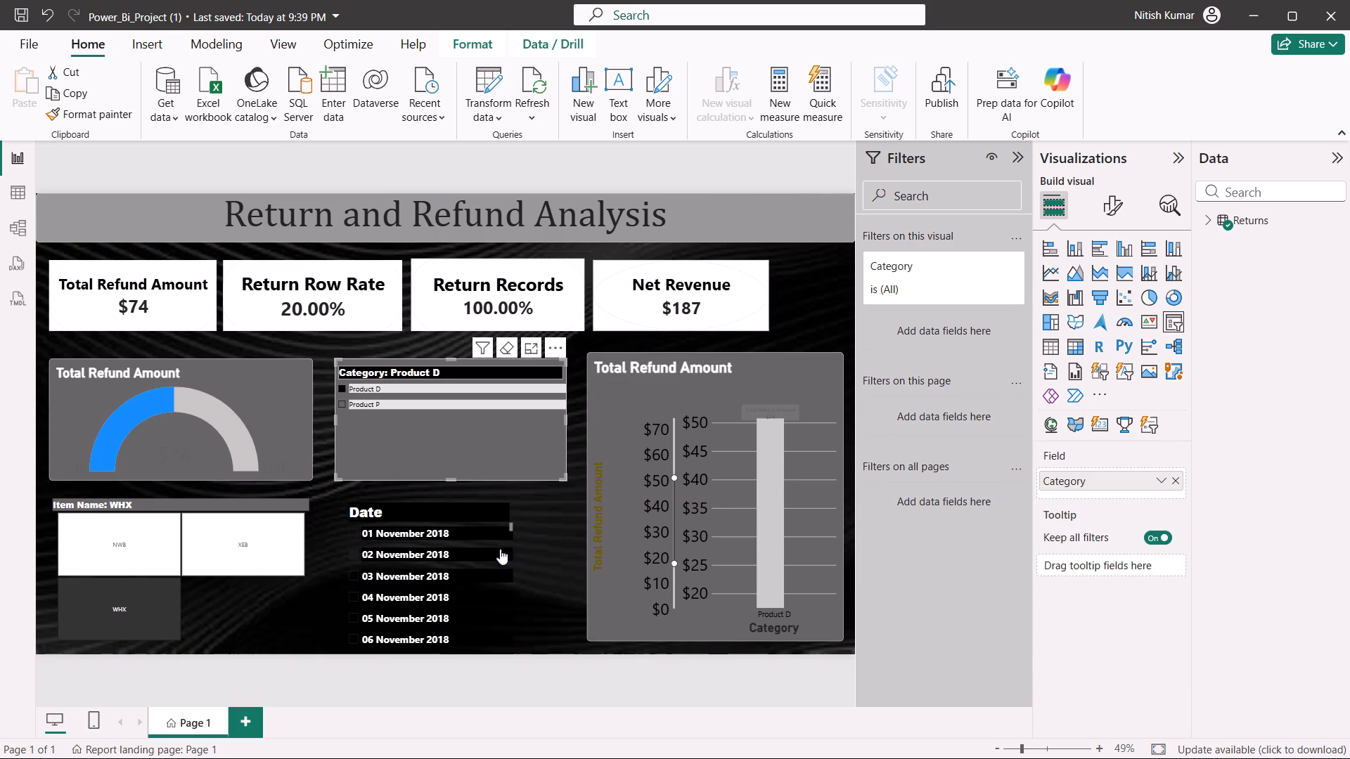
Resize the Date slicer to match the Category slicer's width and the Item Name slicer's top and bottom edges.
left_click(347, 506)
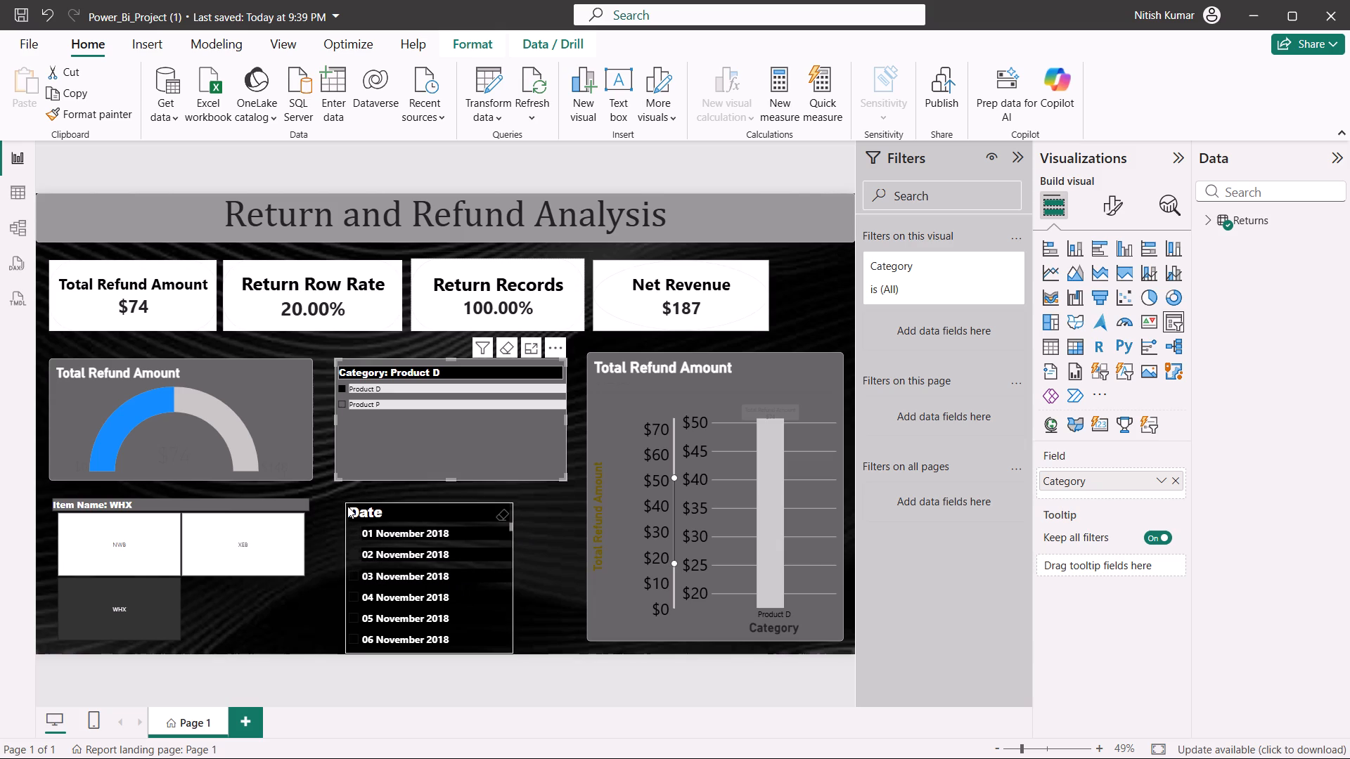
left_click_drag(344, 503, 330, 503)
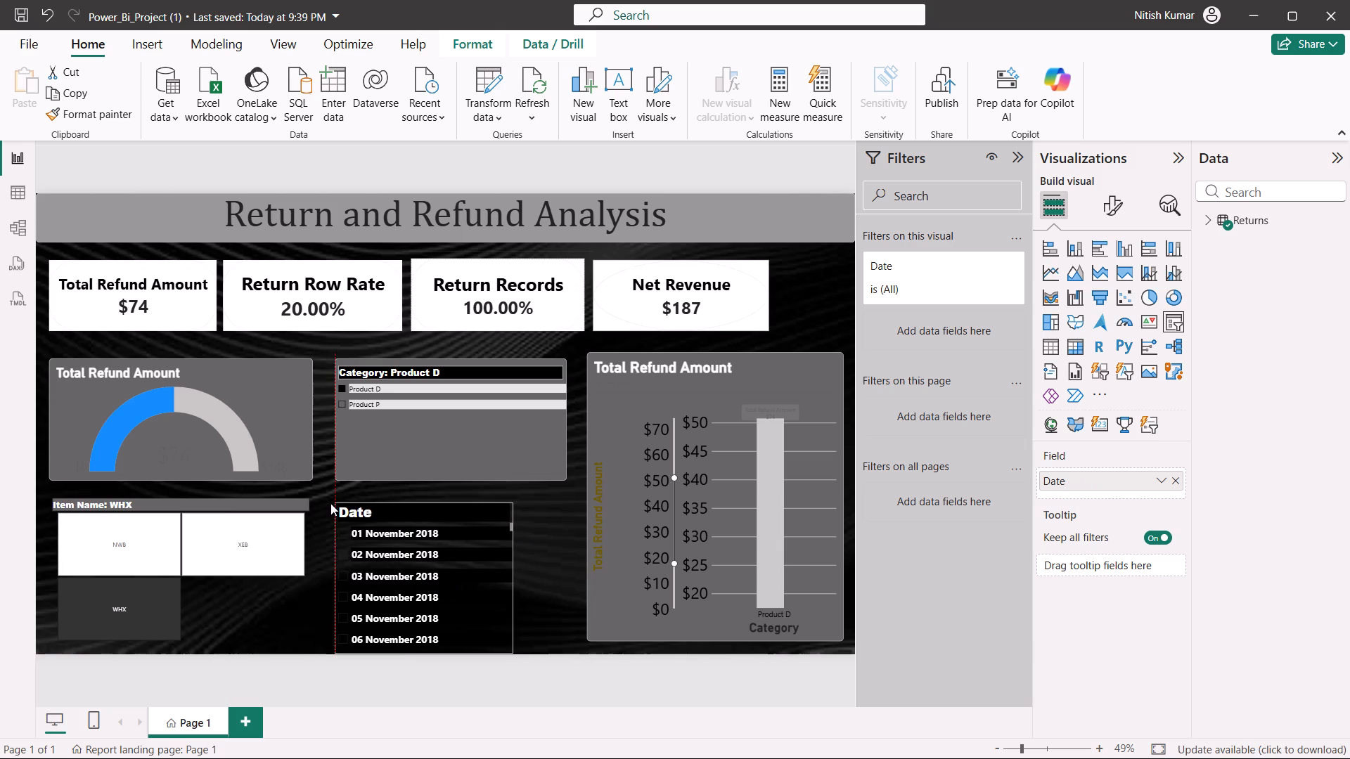
left_click_drag(330, 503, 329, 503)
left_click_drag(510, 505, 558, 499)
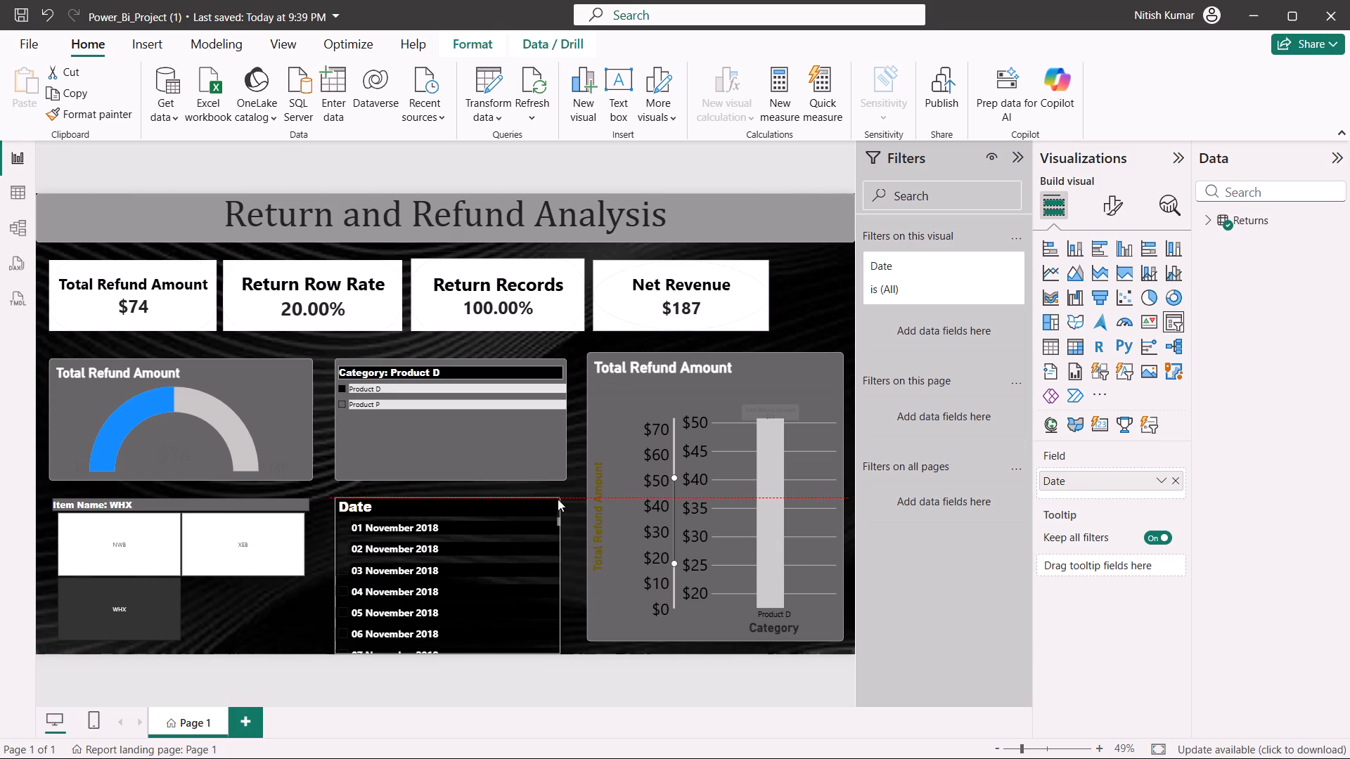
left_click_drag(558, 499, 561, 497)
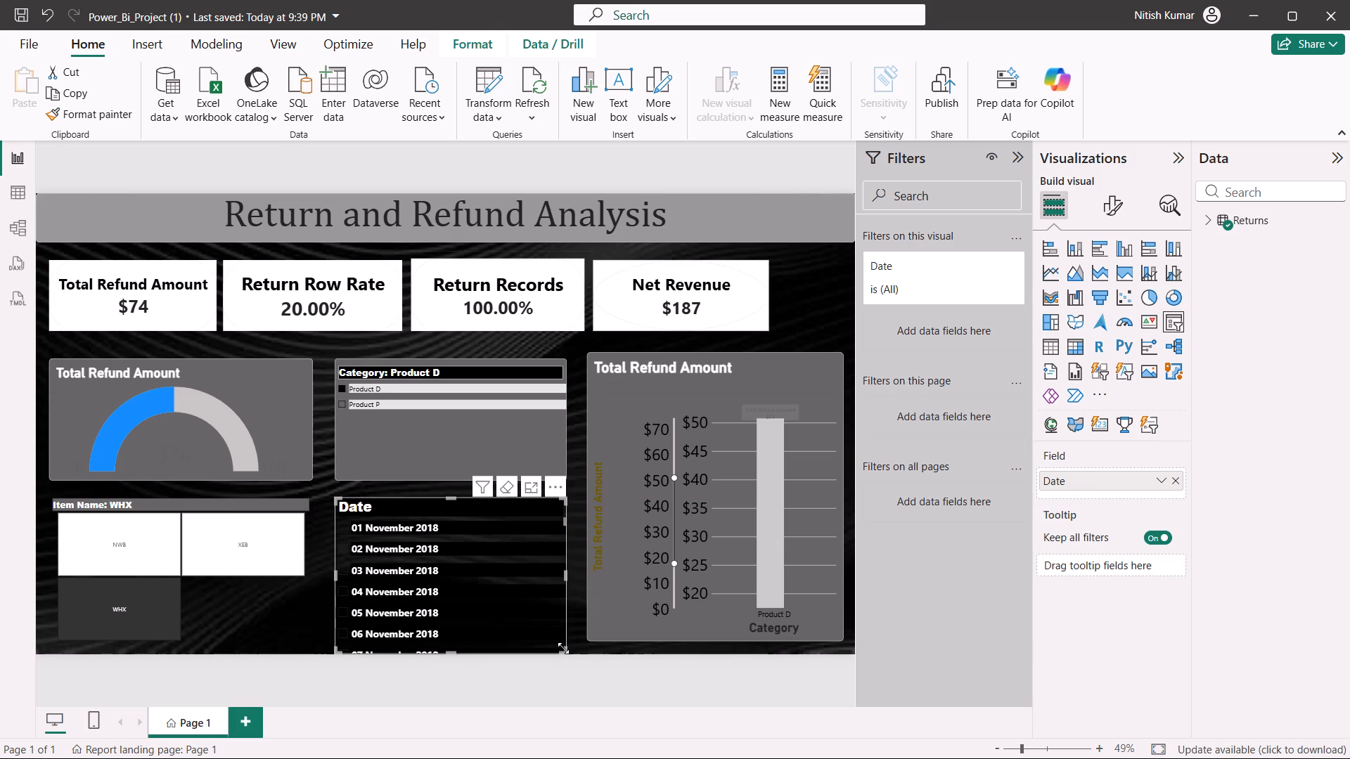
left_click_drag(564, 648, 562, 629)
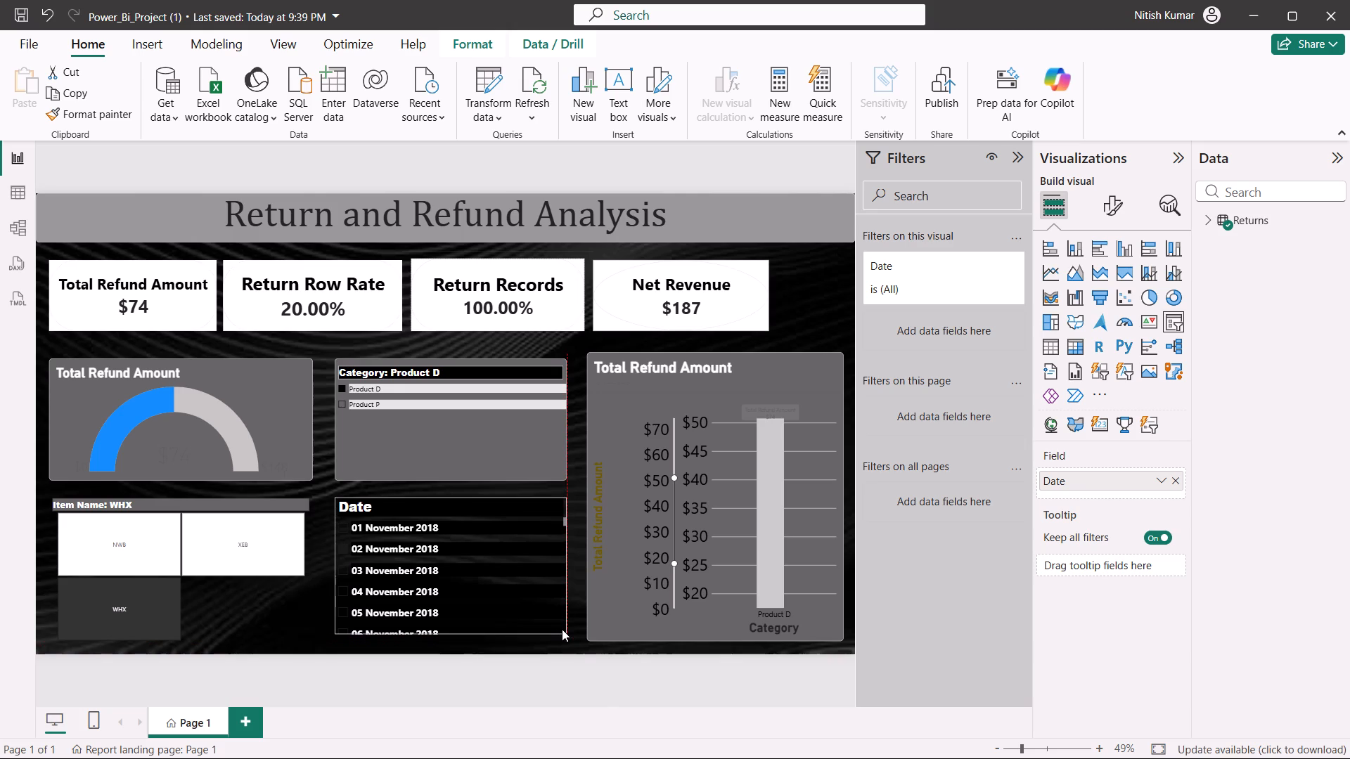
left_click_drag(562, 629, 566, 635)
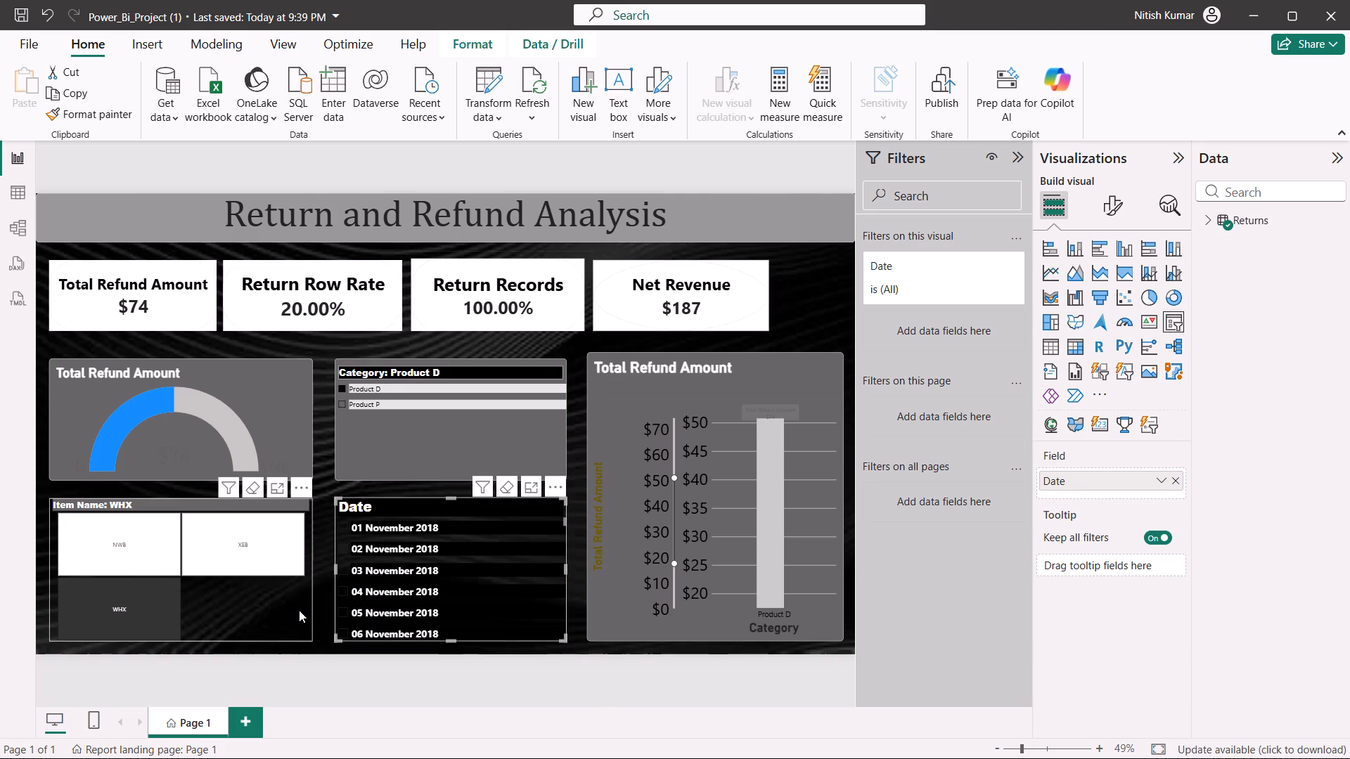
left_click(321, 598)
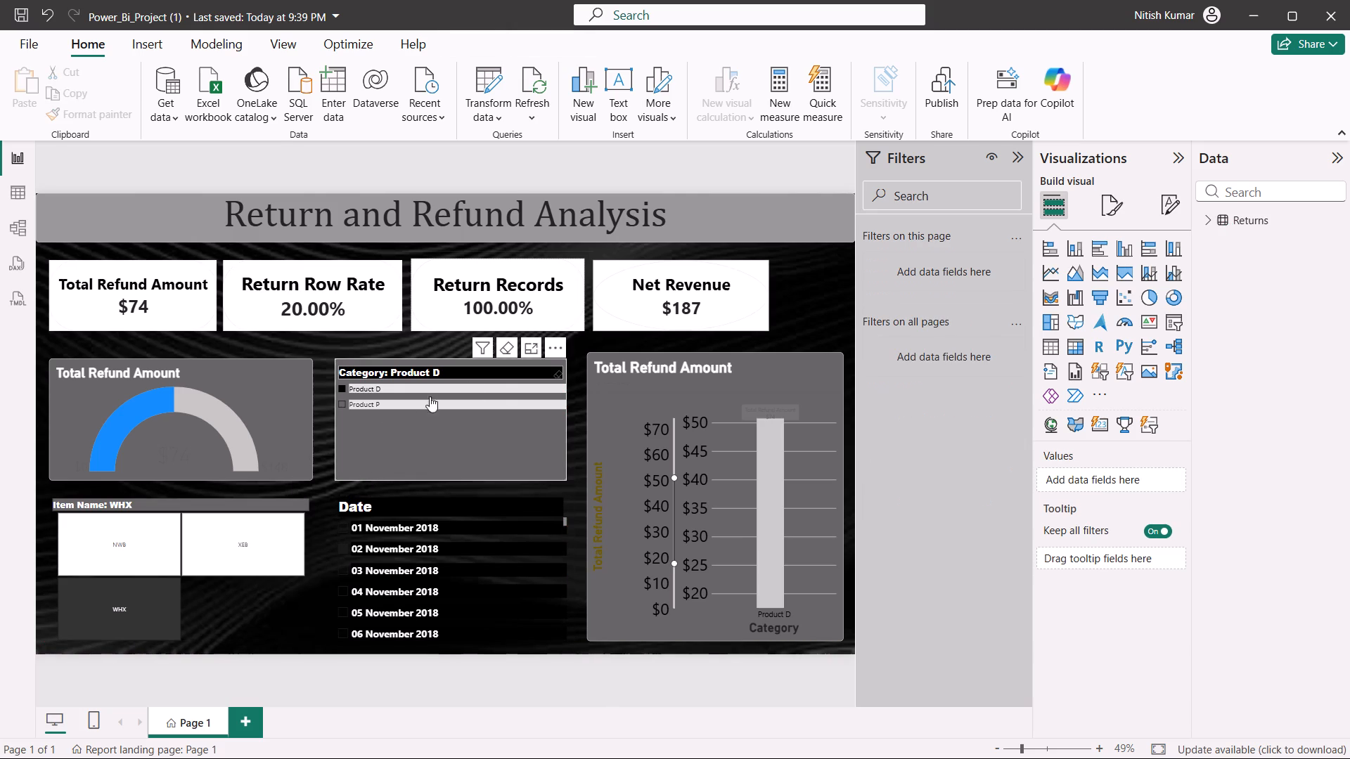
Move the Net Revenue card flush with the column chart's outer edge and widen it slightly towards the Return Records card.
left_click_drag(708, 296, 769, 296)
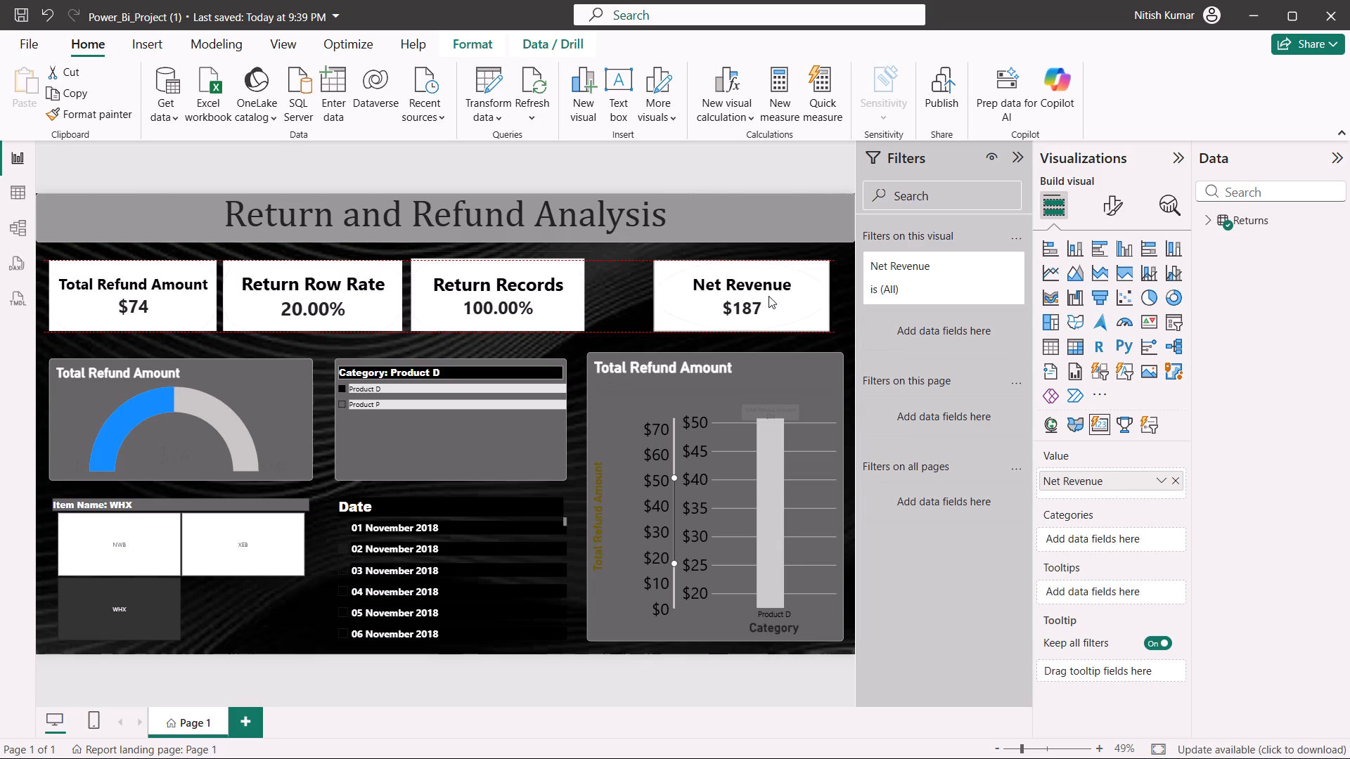
left_click_drag(769, 296, 783, 296)
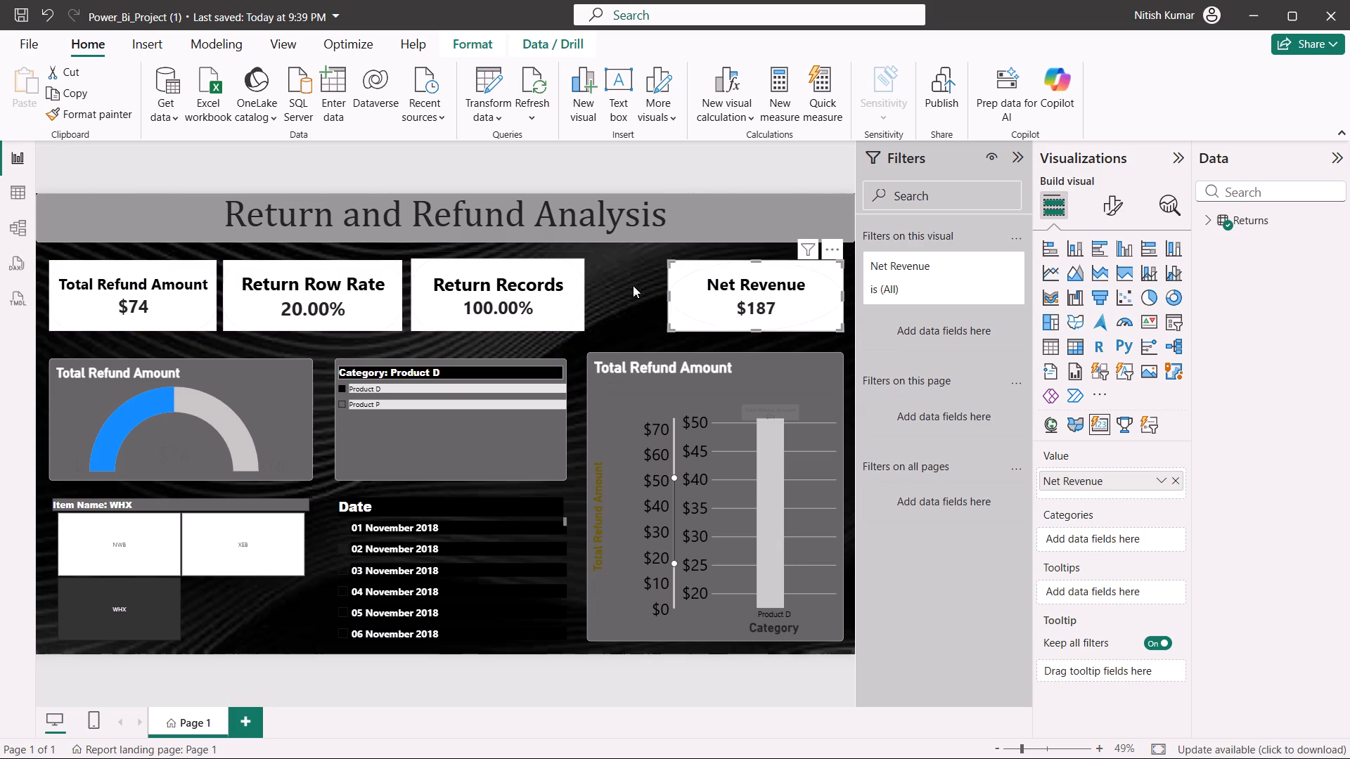
left_click_drag(668, 297, 654, 297)
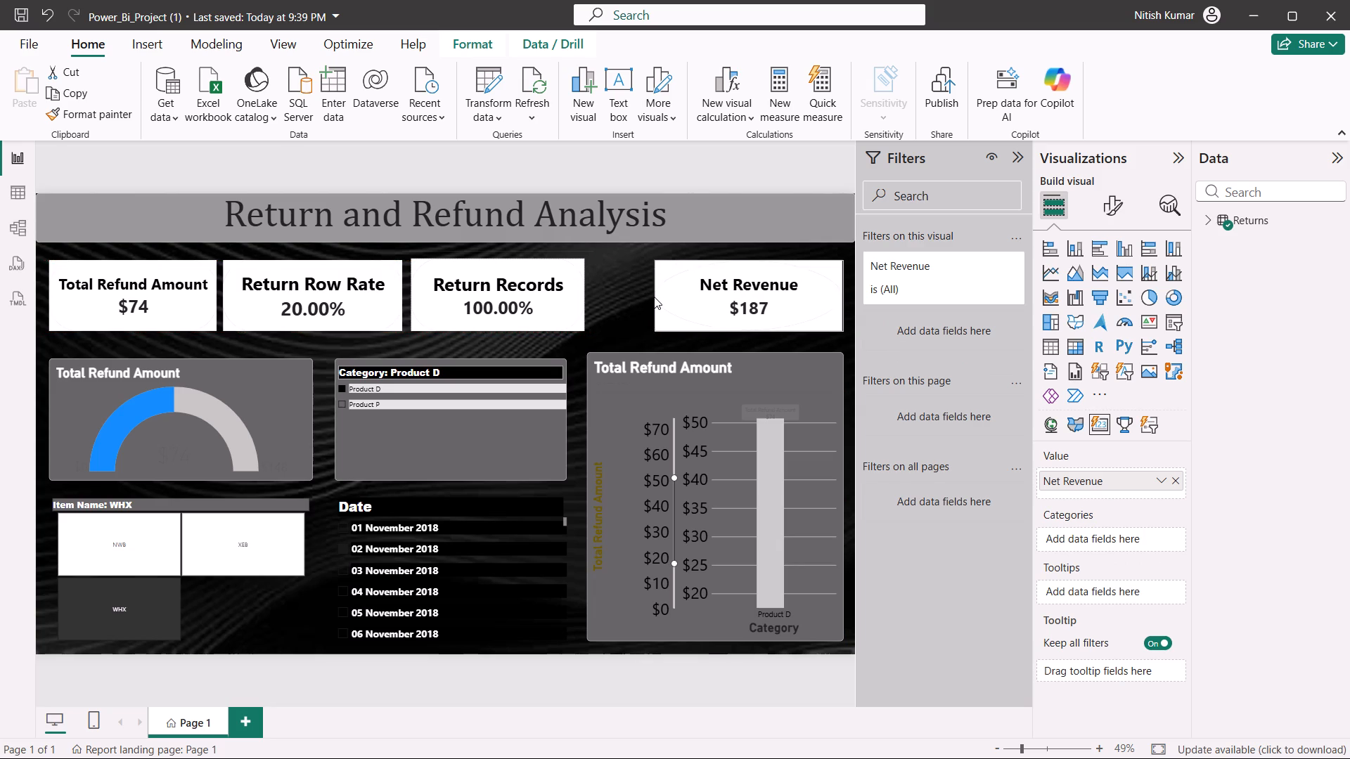
left_click_drag(654, 297, 651, 297)
Stretch the Return Records card towards the Net Revenue card and pull its other side in, away from the Return Row Rate card.
left_click(537, 293)
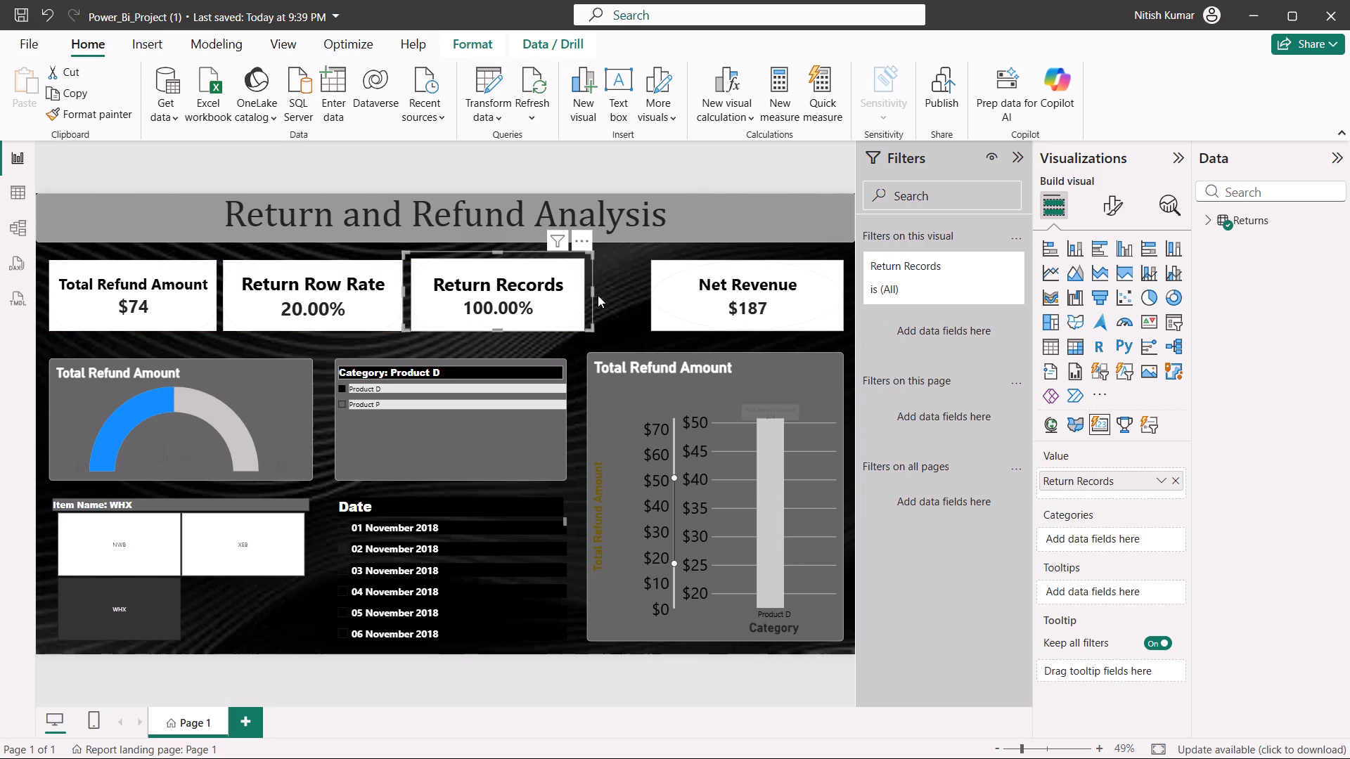
left_click_drag(592, 292, 626, 297)
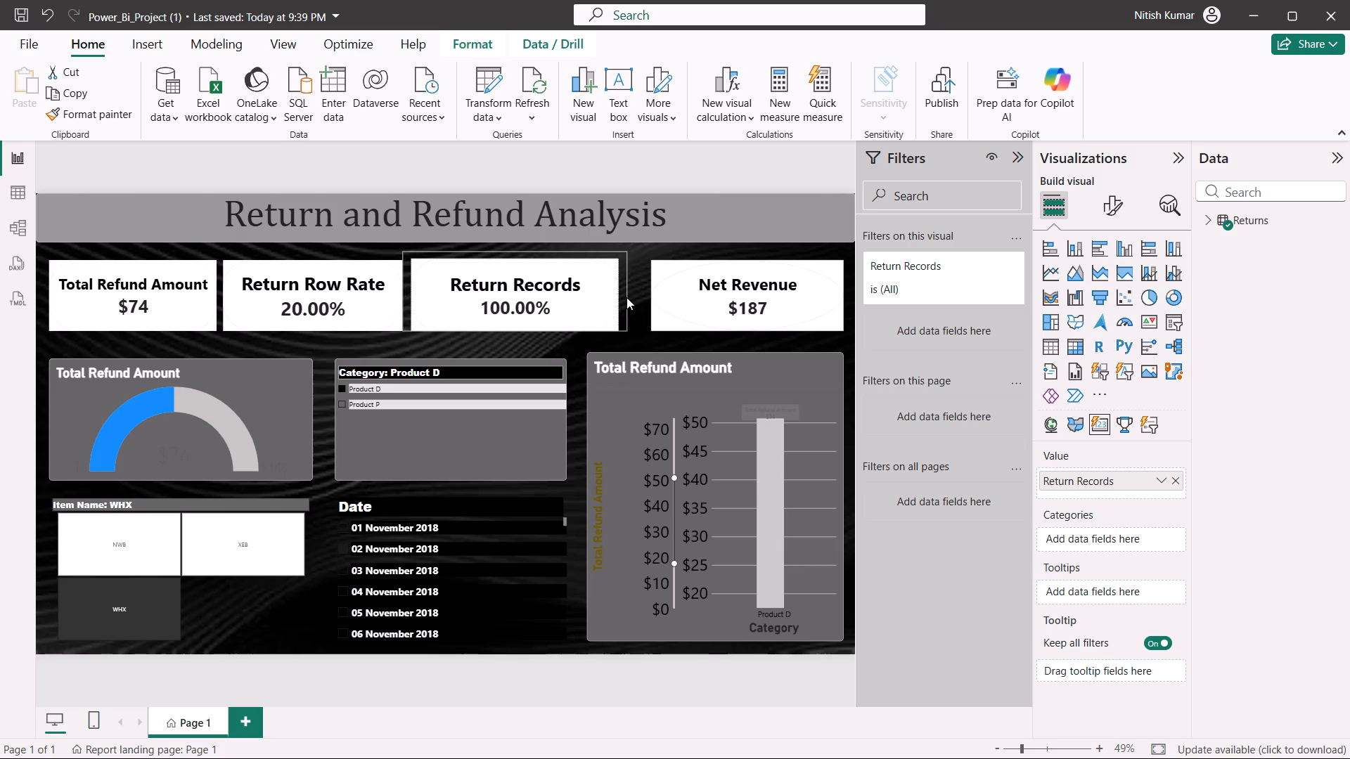
left_click_drag(626, 297, 636, 299)
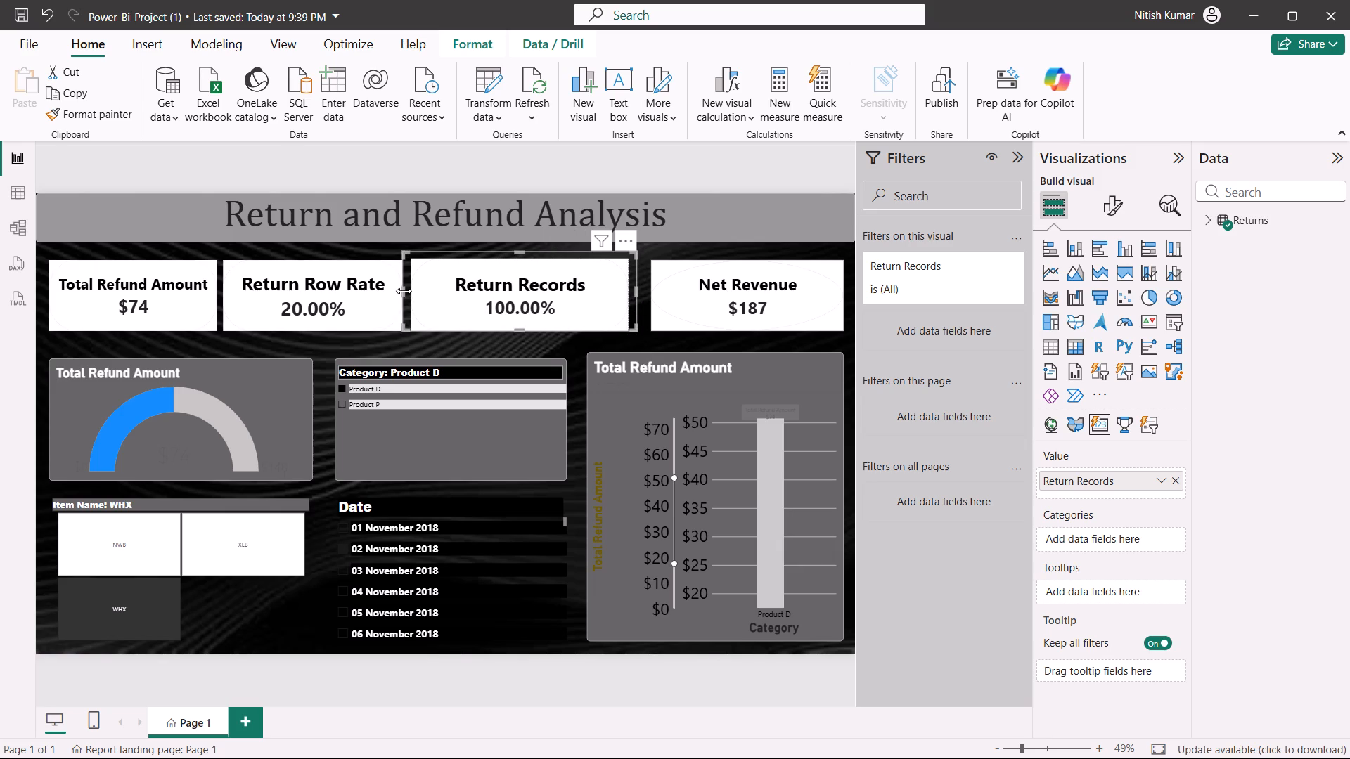
left_click_drag(404, 291, 435, 294)
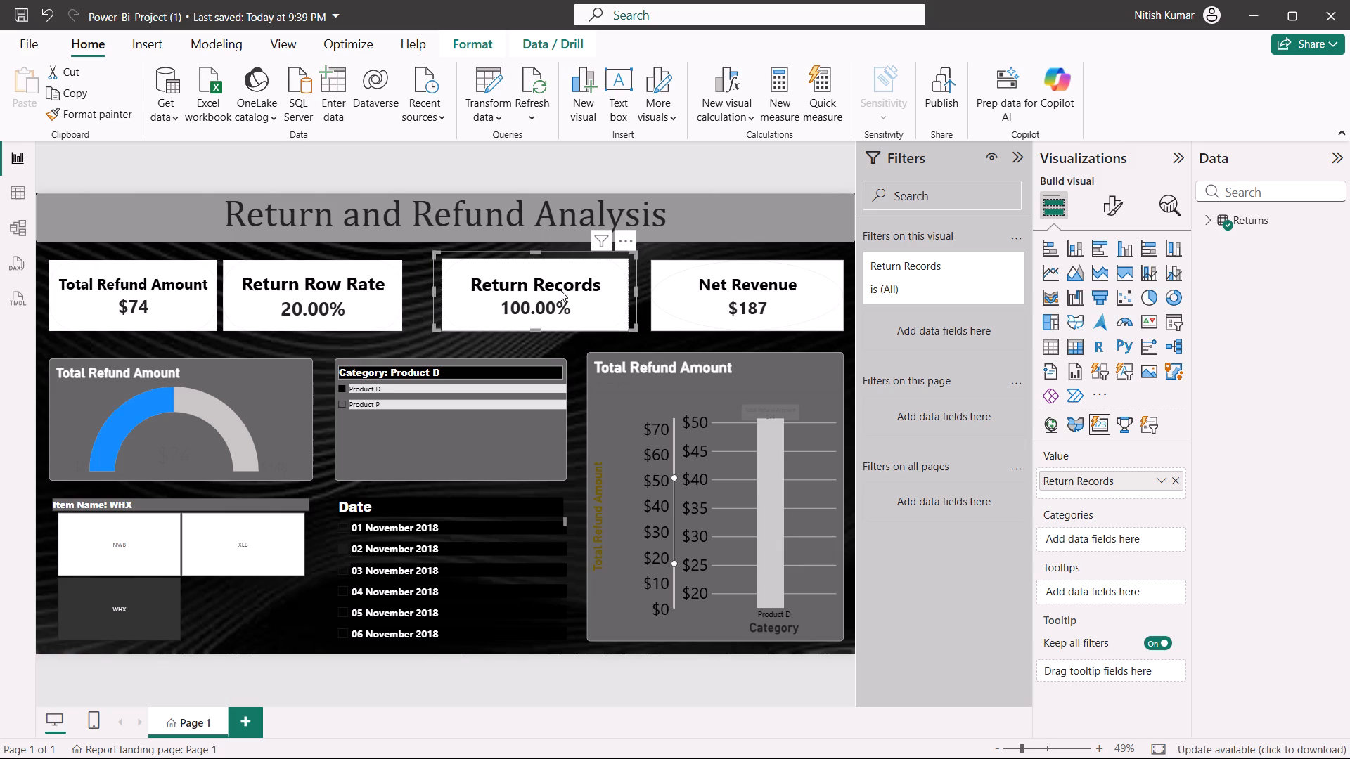
left_click(411, 283)
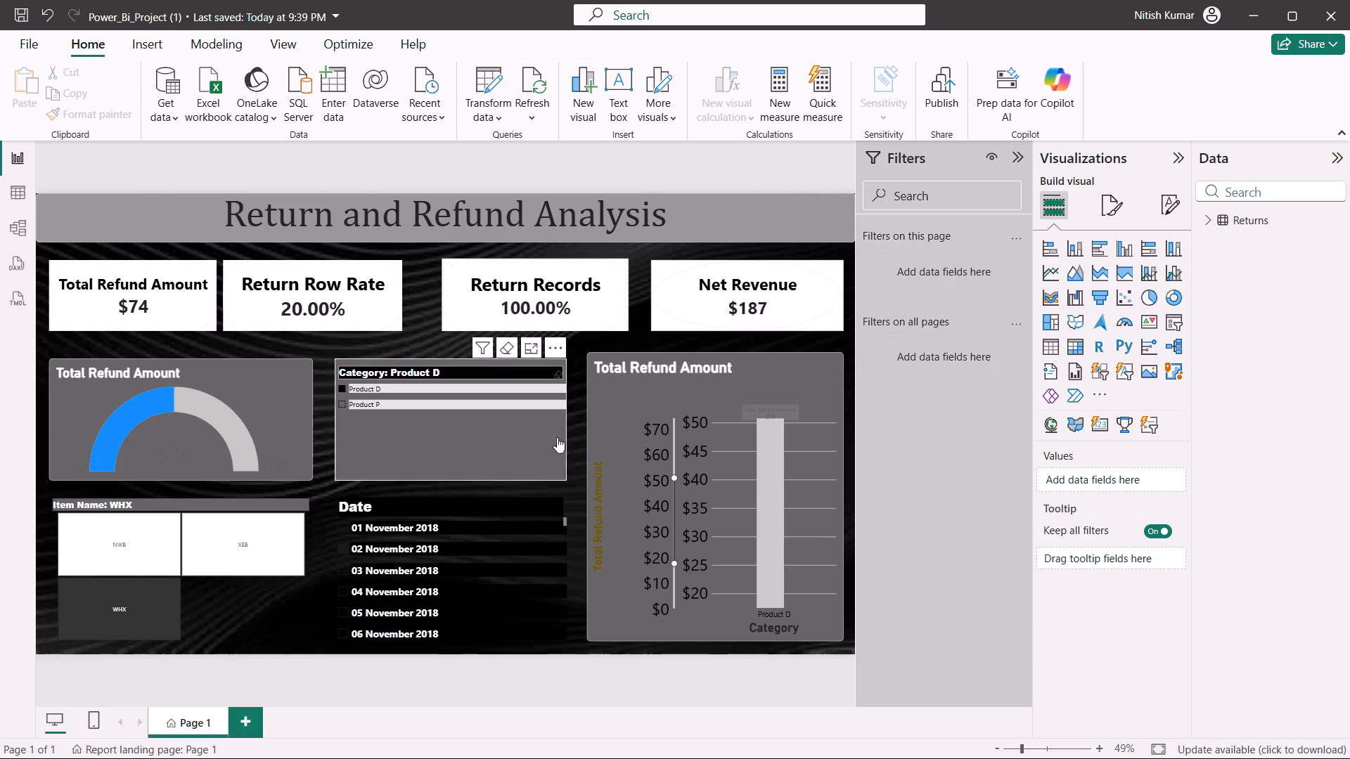
Widen the Return Row Rate card towards Return Records and trim its other side to leave a gap beside the Total Refund Amount card.
left_click(347, 299)
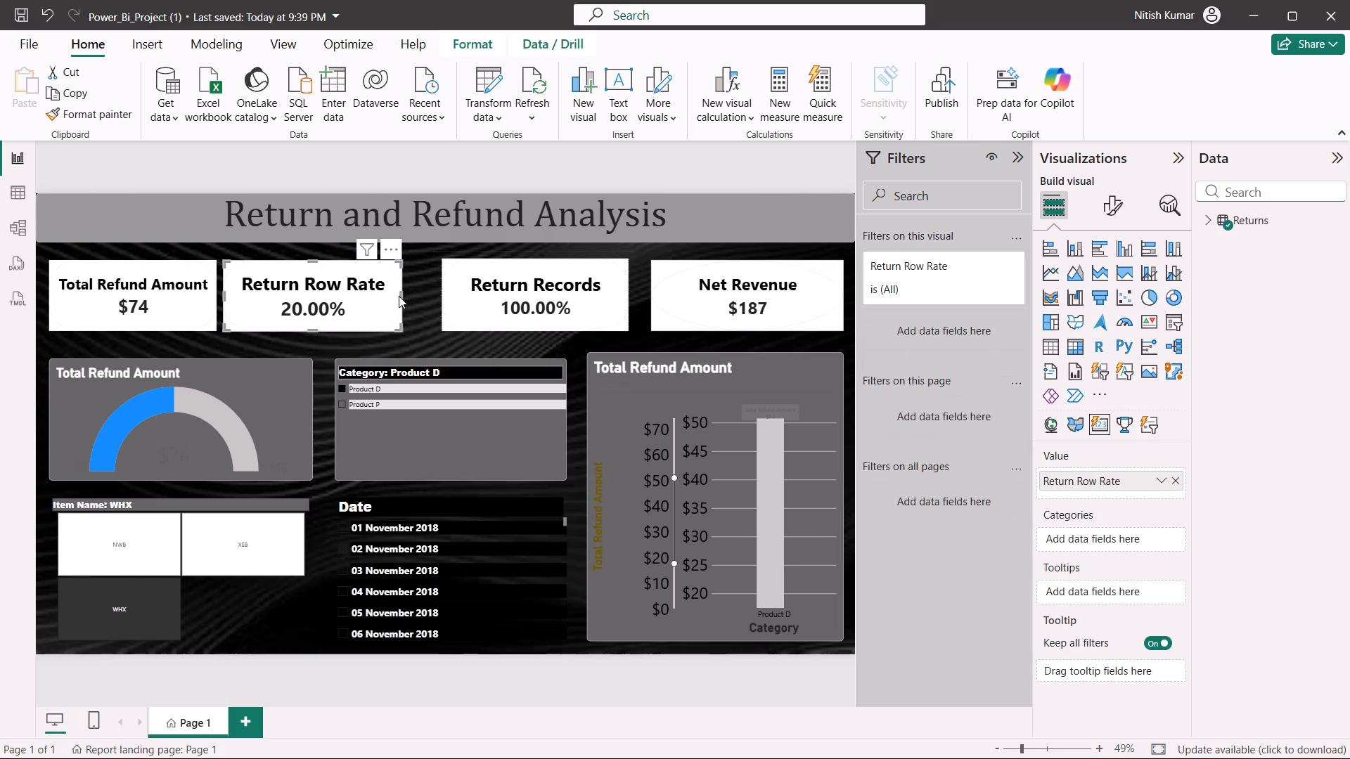
left_click_drag(400, 297, 425, 291)
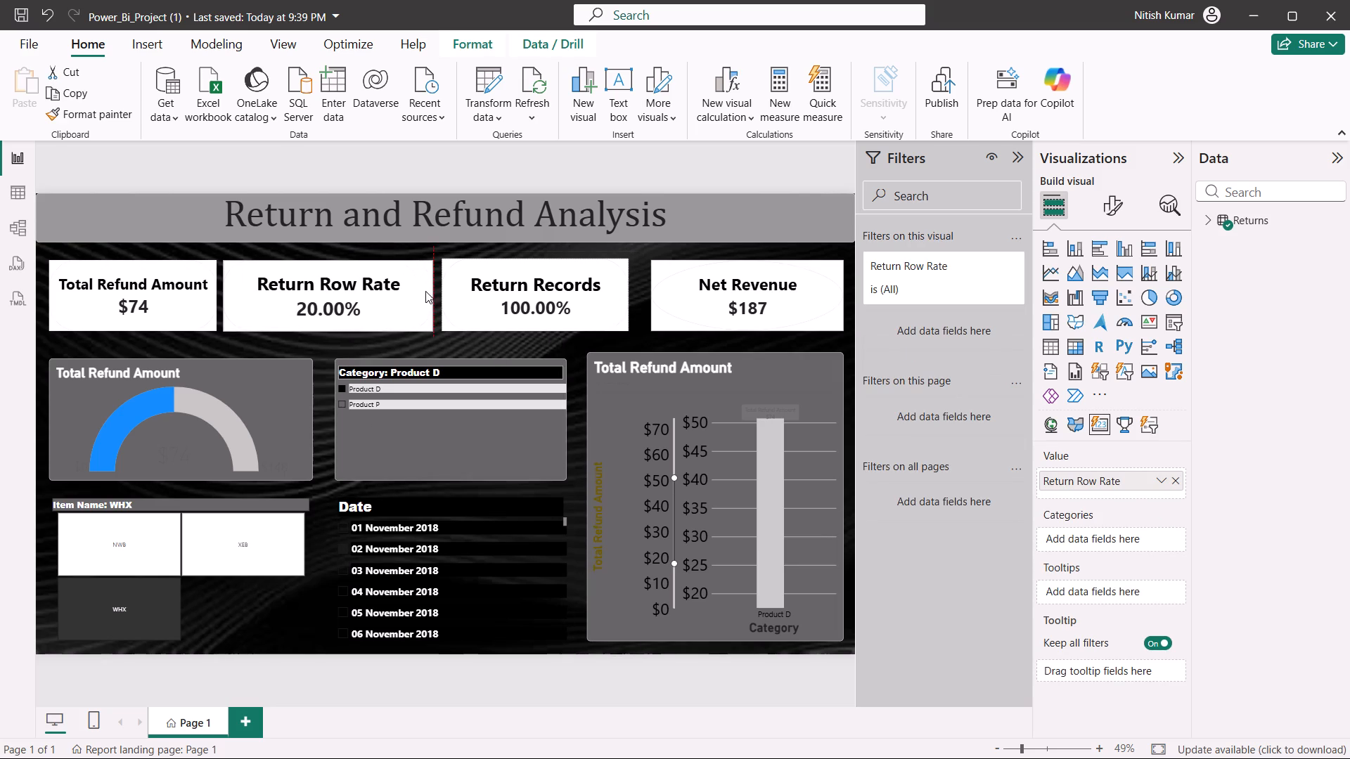
left_click_drag(425, 291, 425, 290)
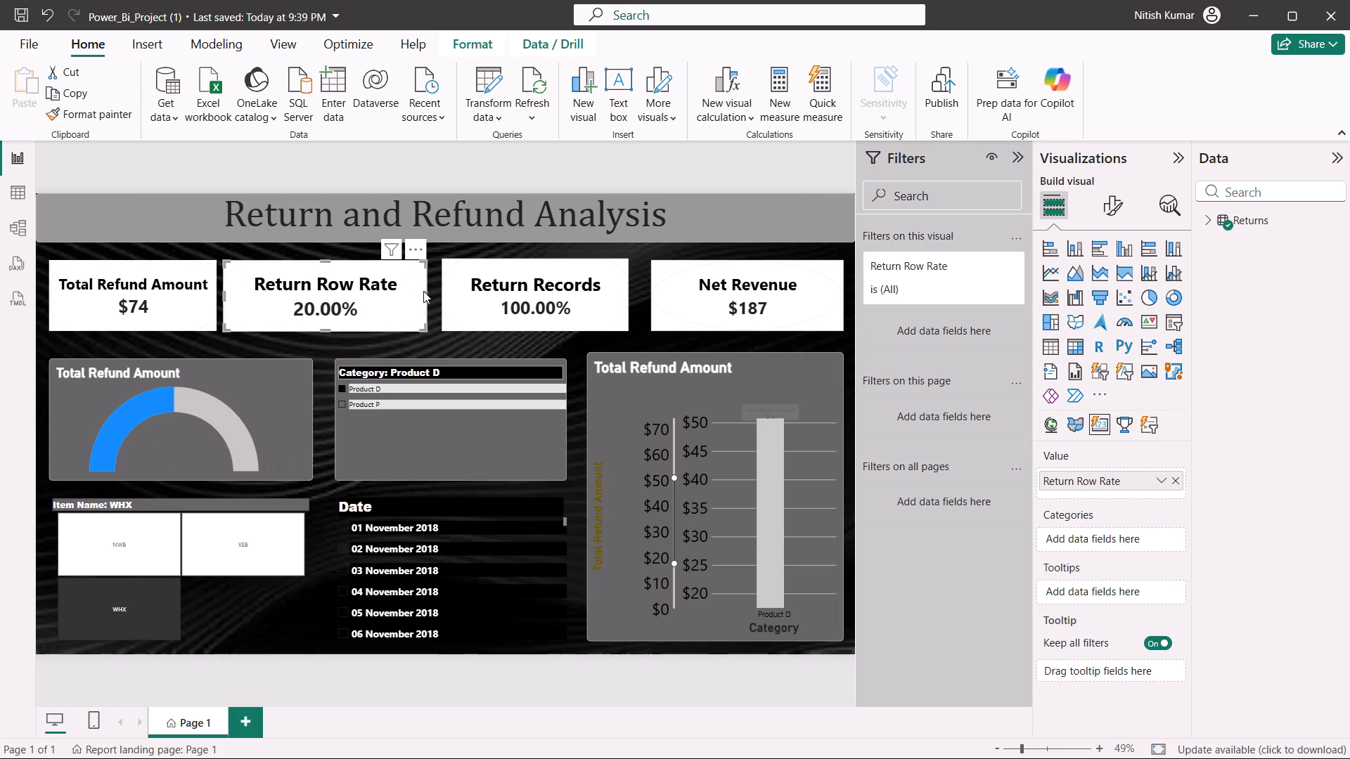
left_click_drag(226, 294, 243, 291)
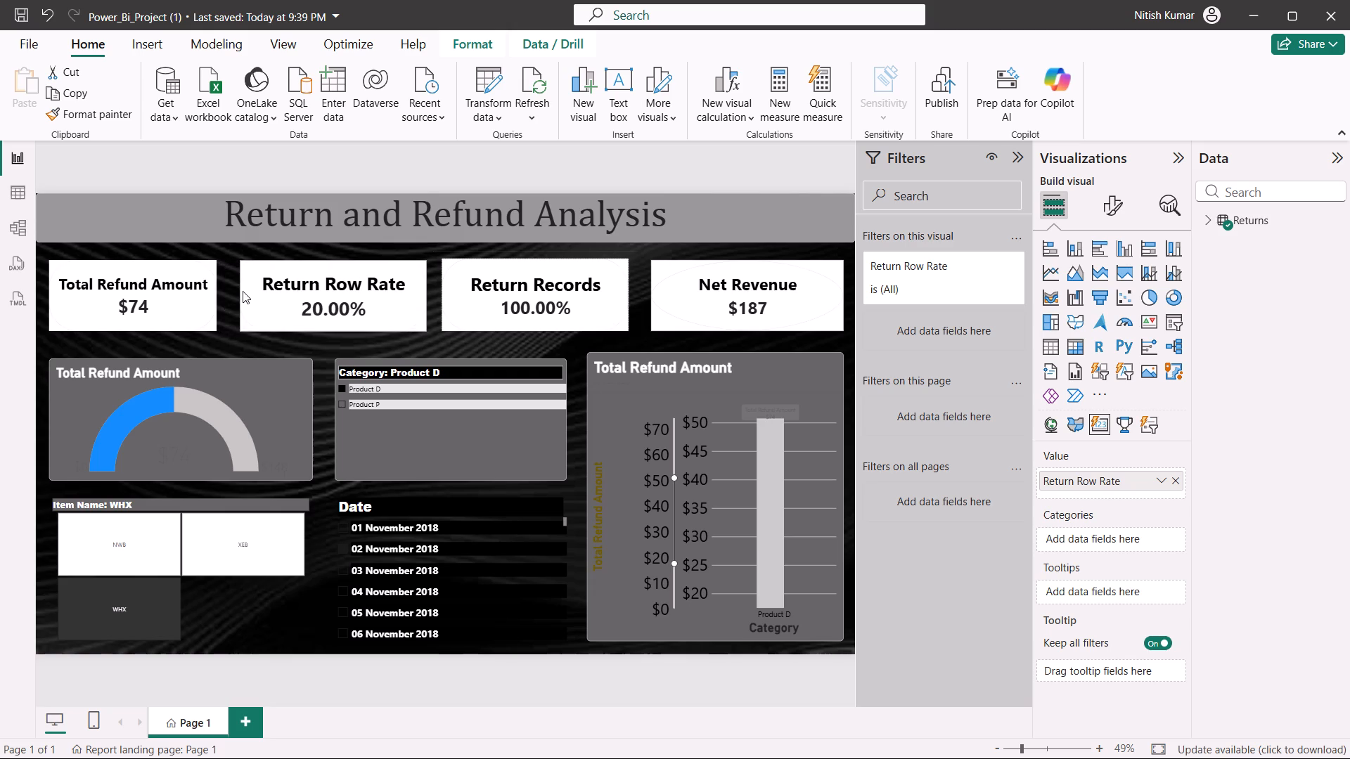
left_click_drag(243, 291, 240, 290)
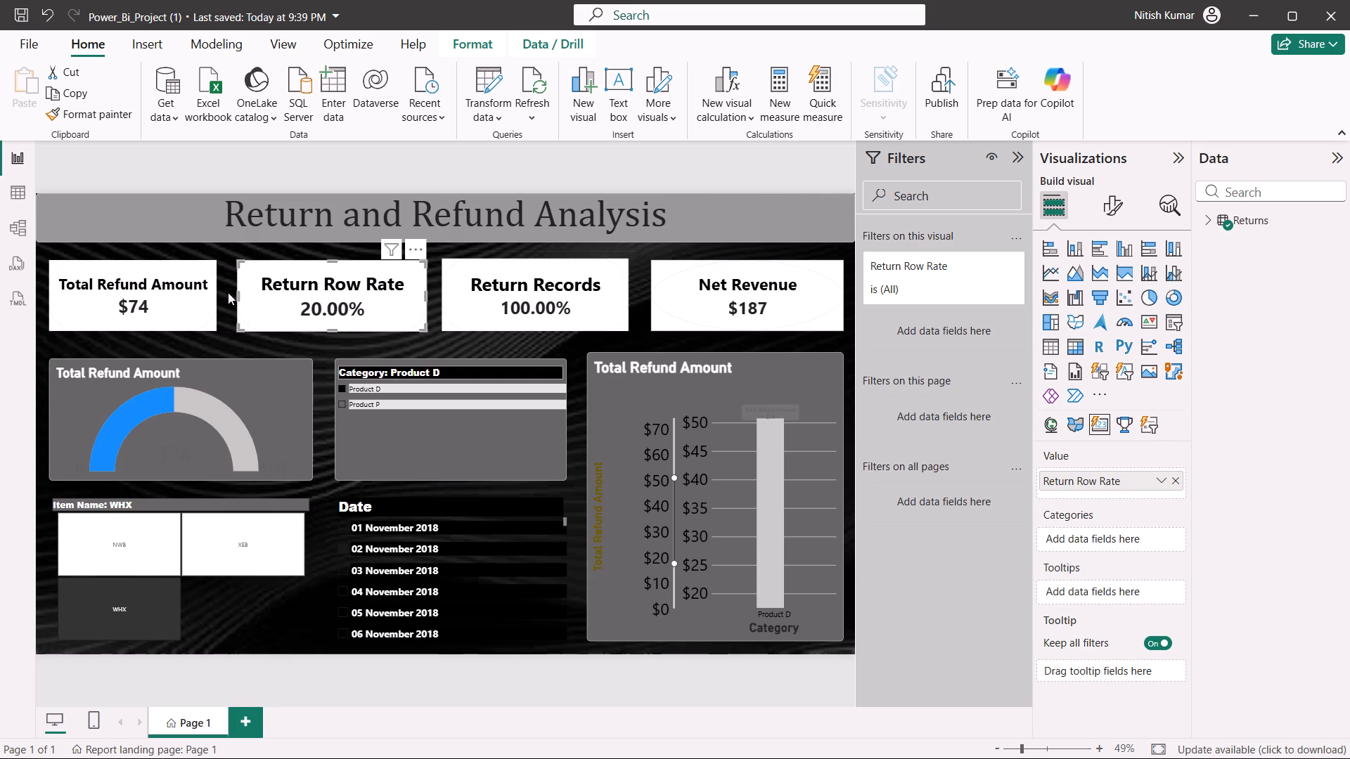
left_click(221, 293)
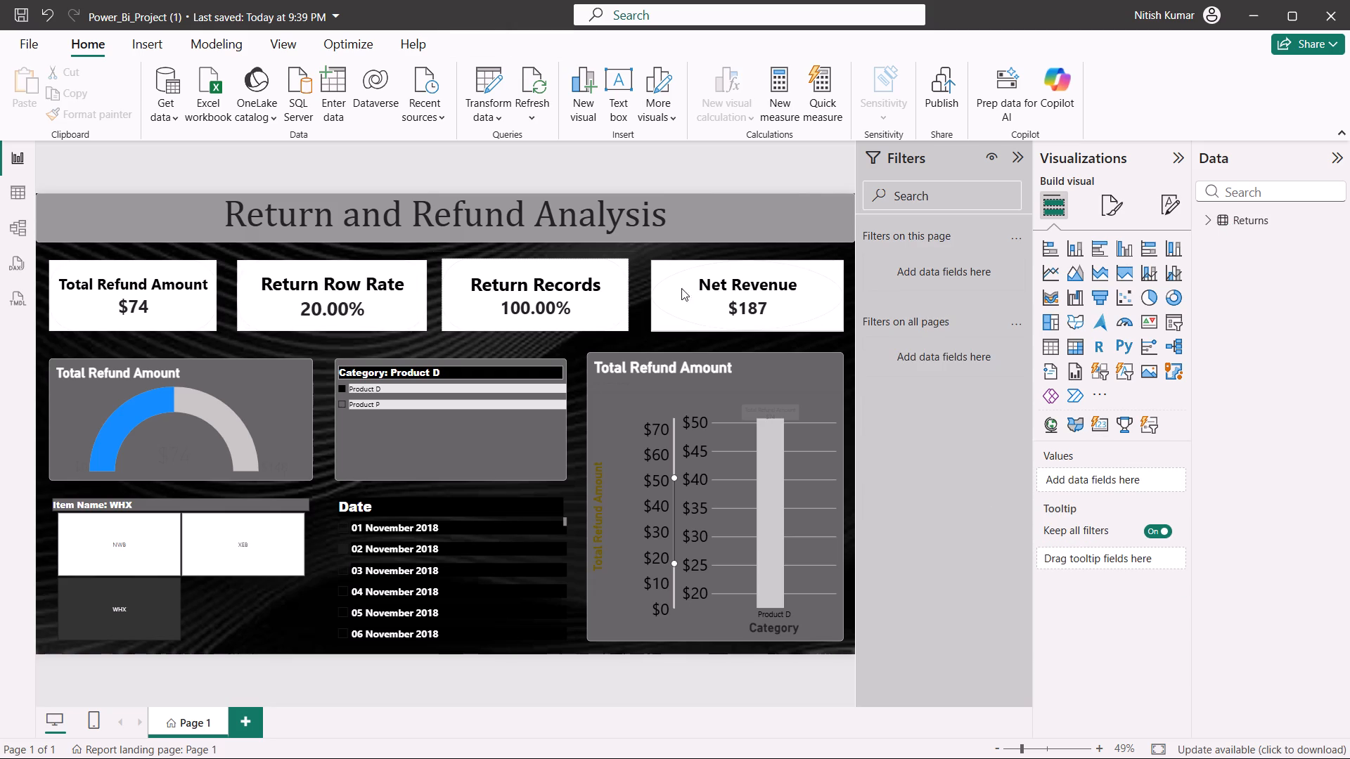
Nudge the Return Records card slightly closer to Net Revenue to even out the spacing of the KPI cards.
left_click(695, 288)
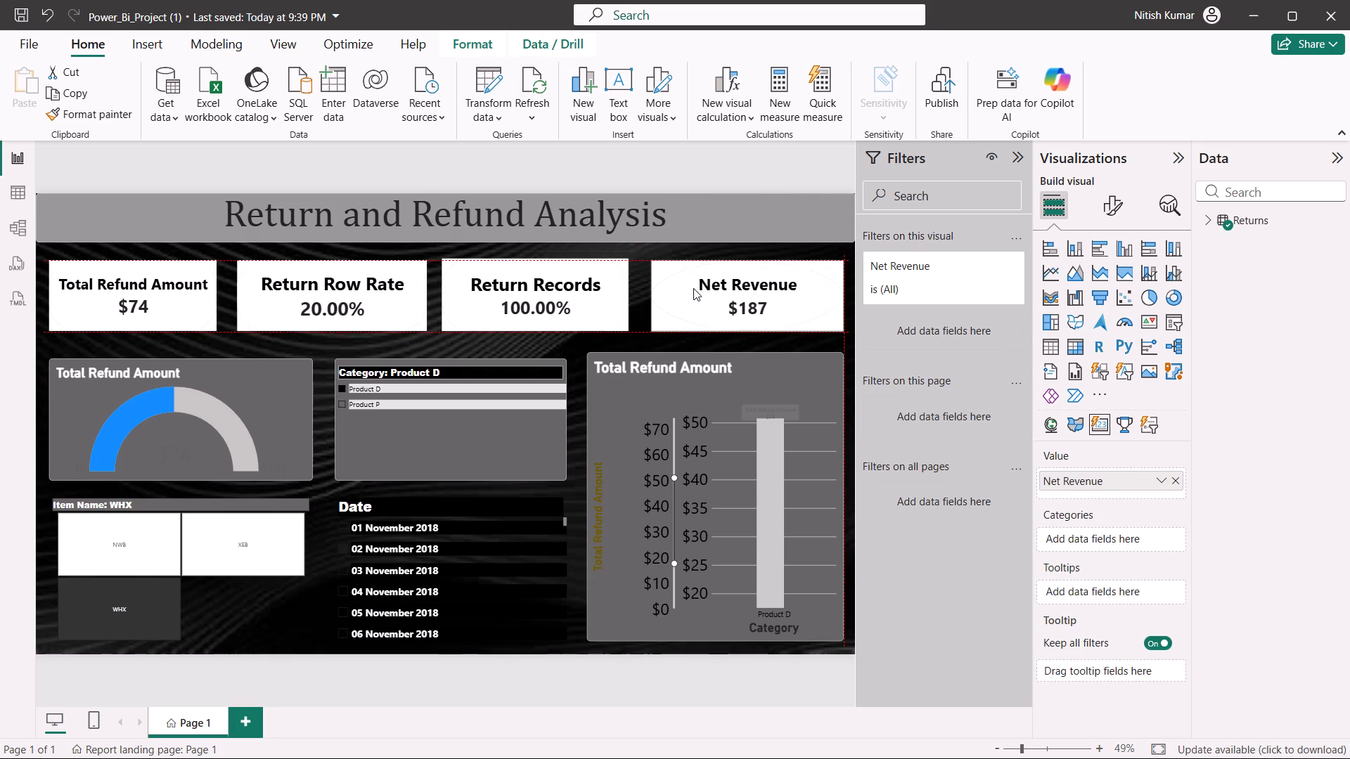
left_click_drag(599, 290, 607, 290)
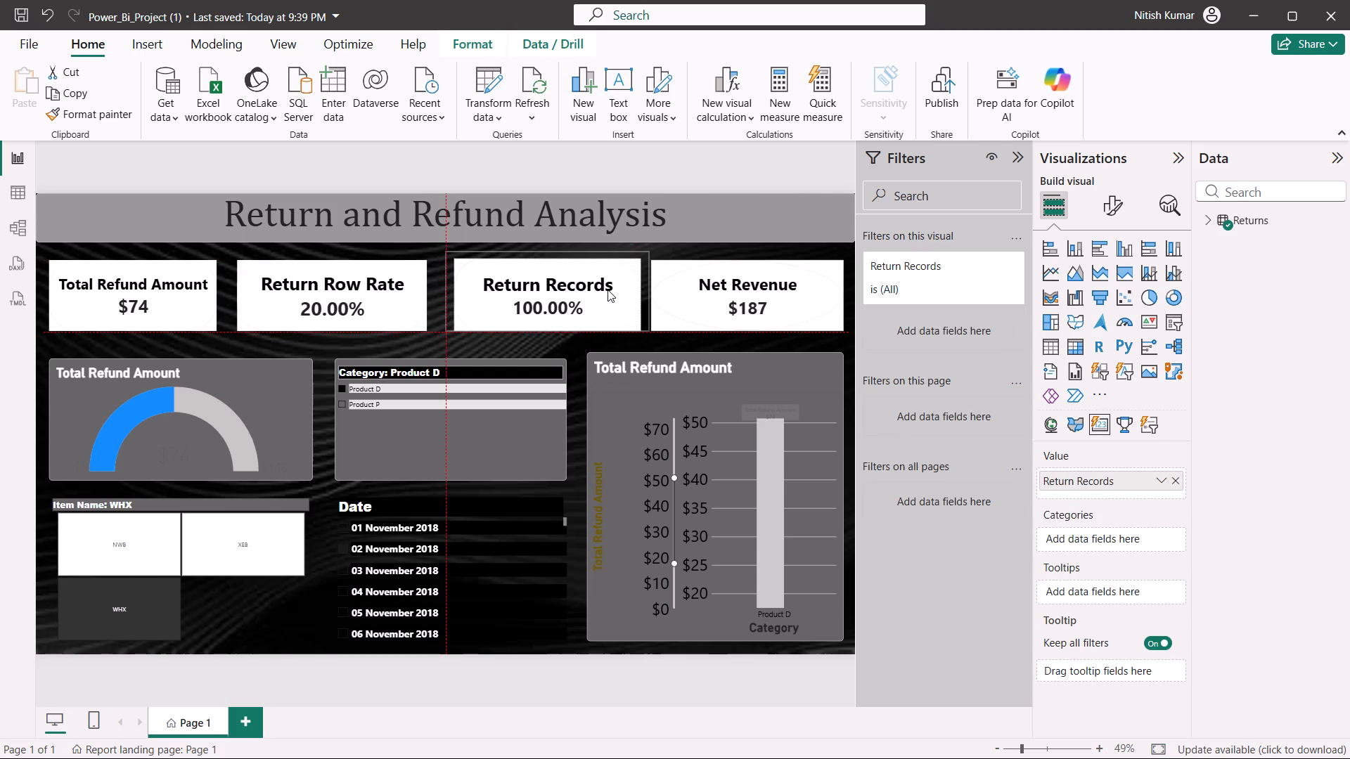
left_click_drag(607, 290, 605, 291)
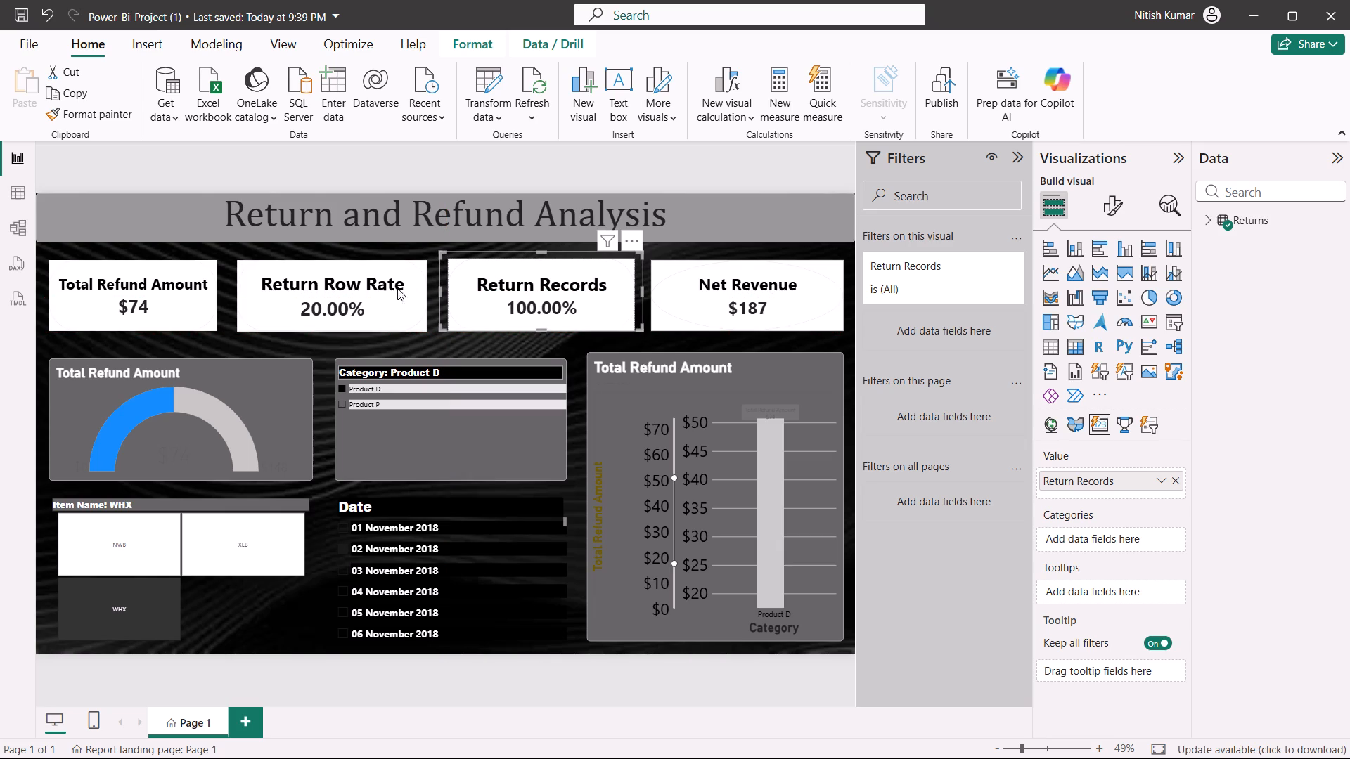
left_click(693, 209)
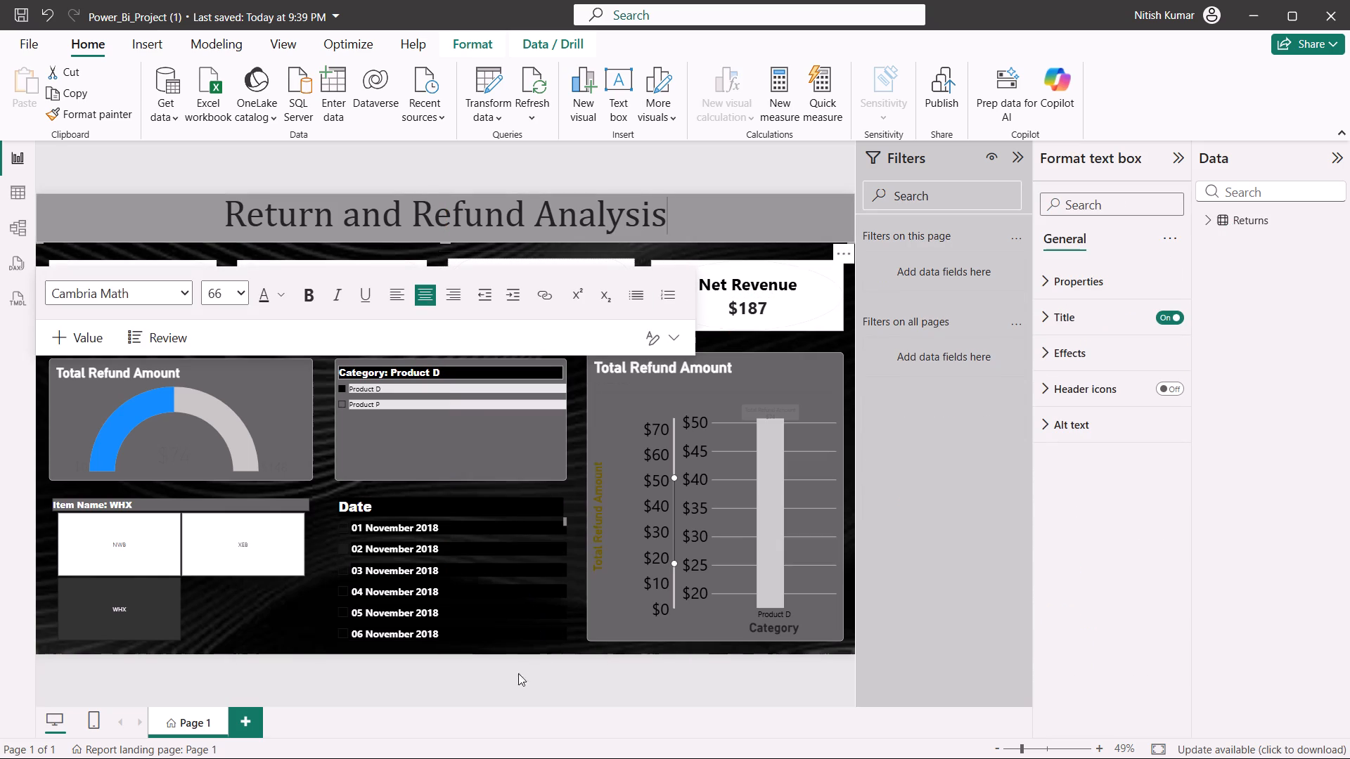
left_click(358, 707)
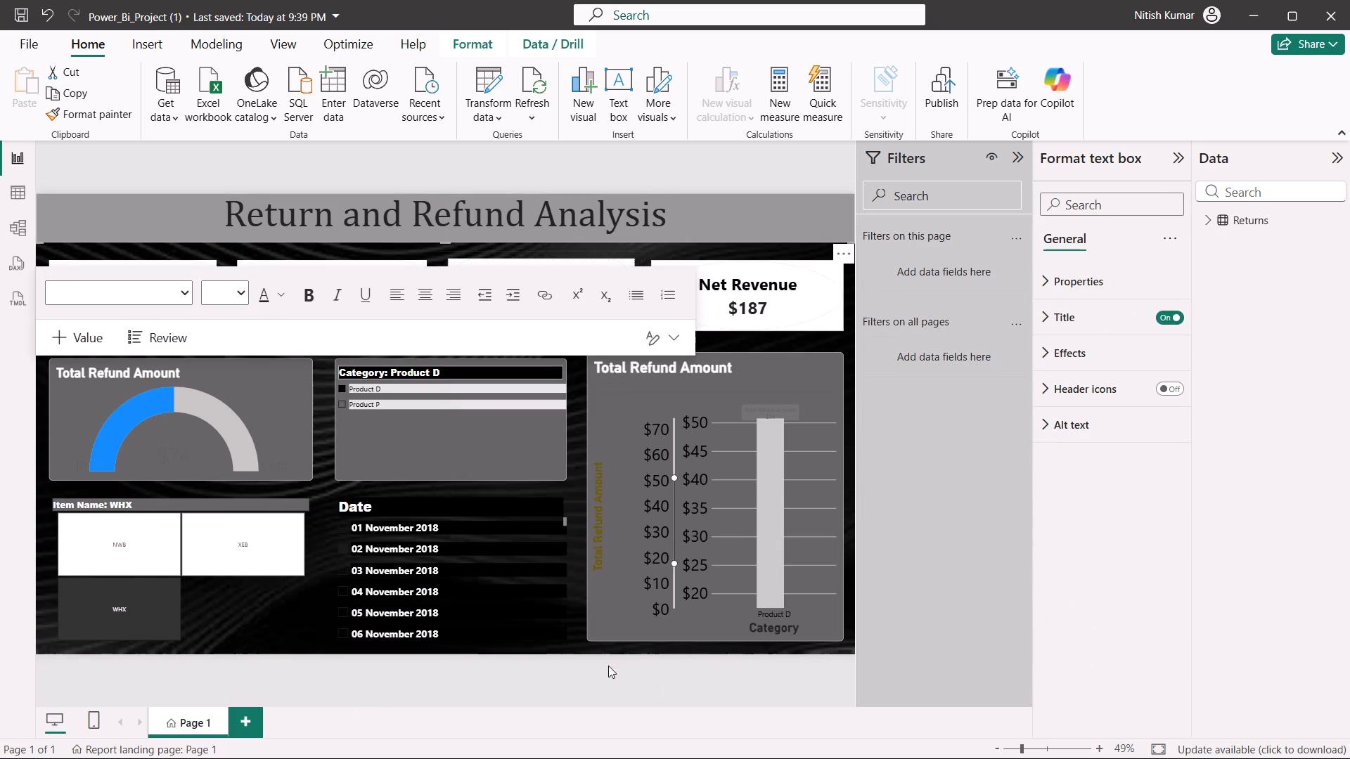
left_click(596, 661)
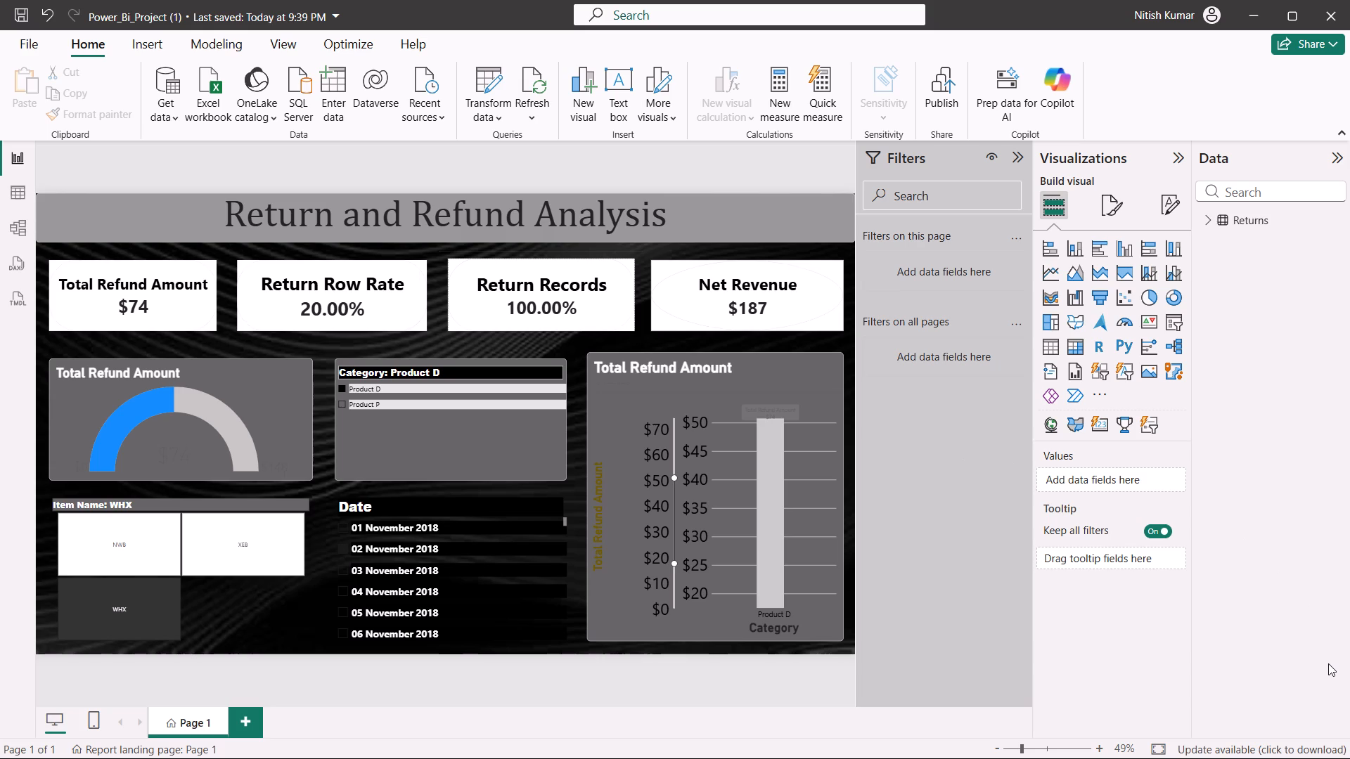
Test the Category slicer by toggling Product D and Product P, finishing with Product D selected, and check how the visuals respond.
left_click(434, 398)
left_click(428, 402)
left_click(425, 391)
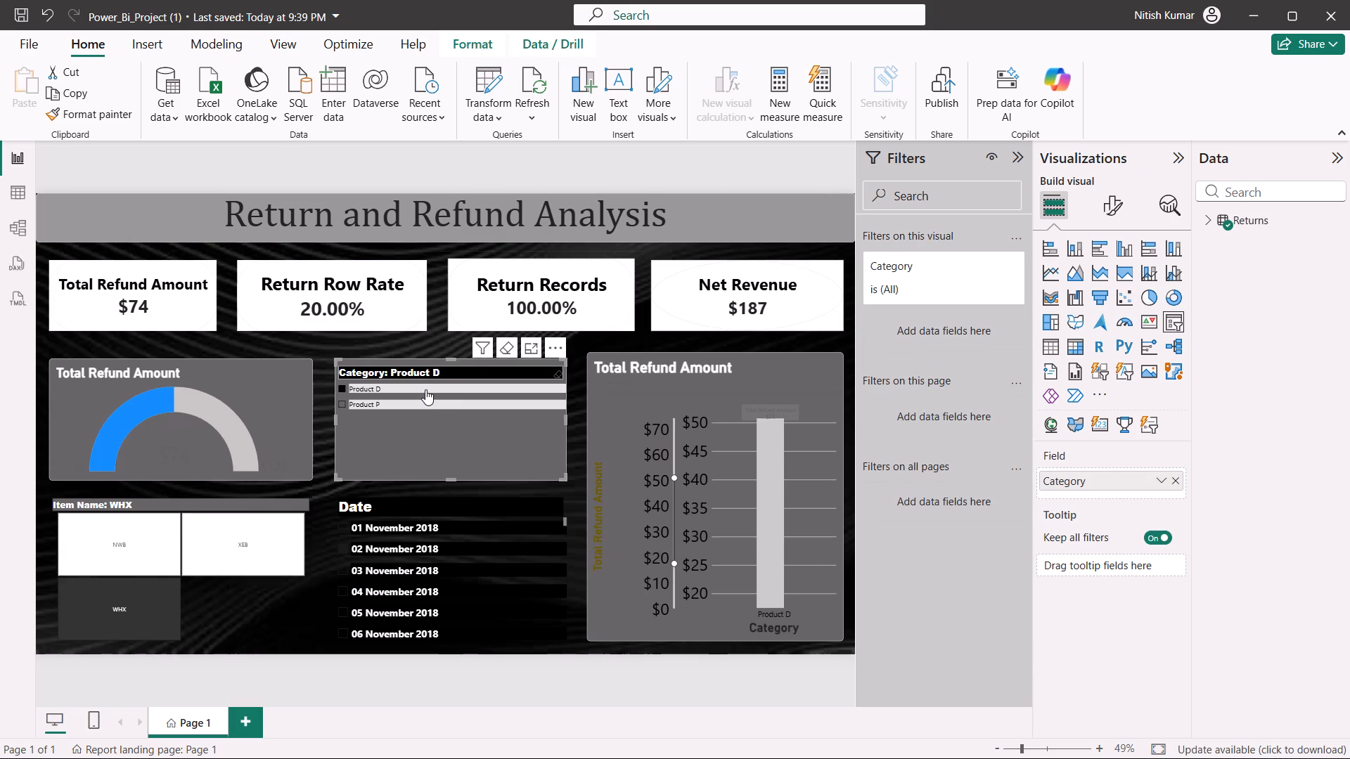
left_click(423, 392)
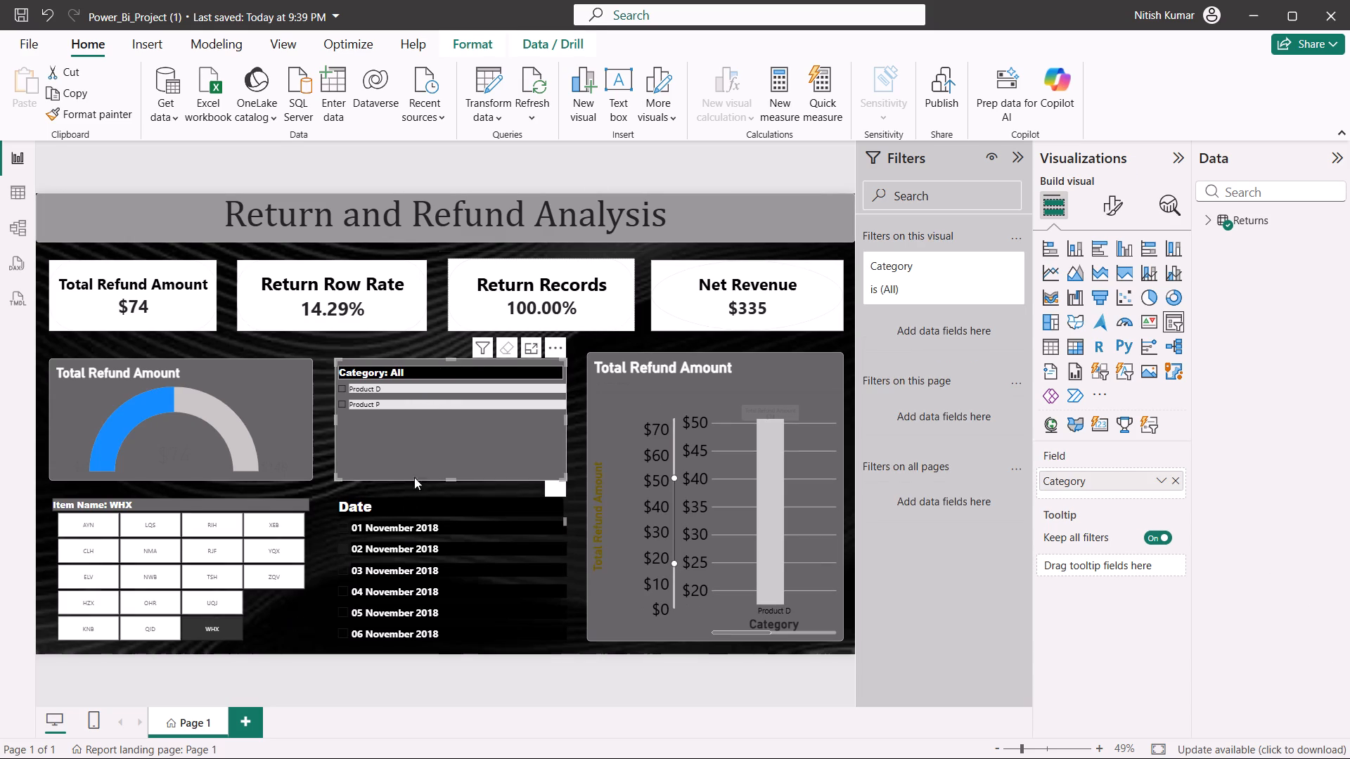
left_click(409, 405)
left_click(410, 391)
left_click(412, 387)
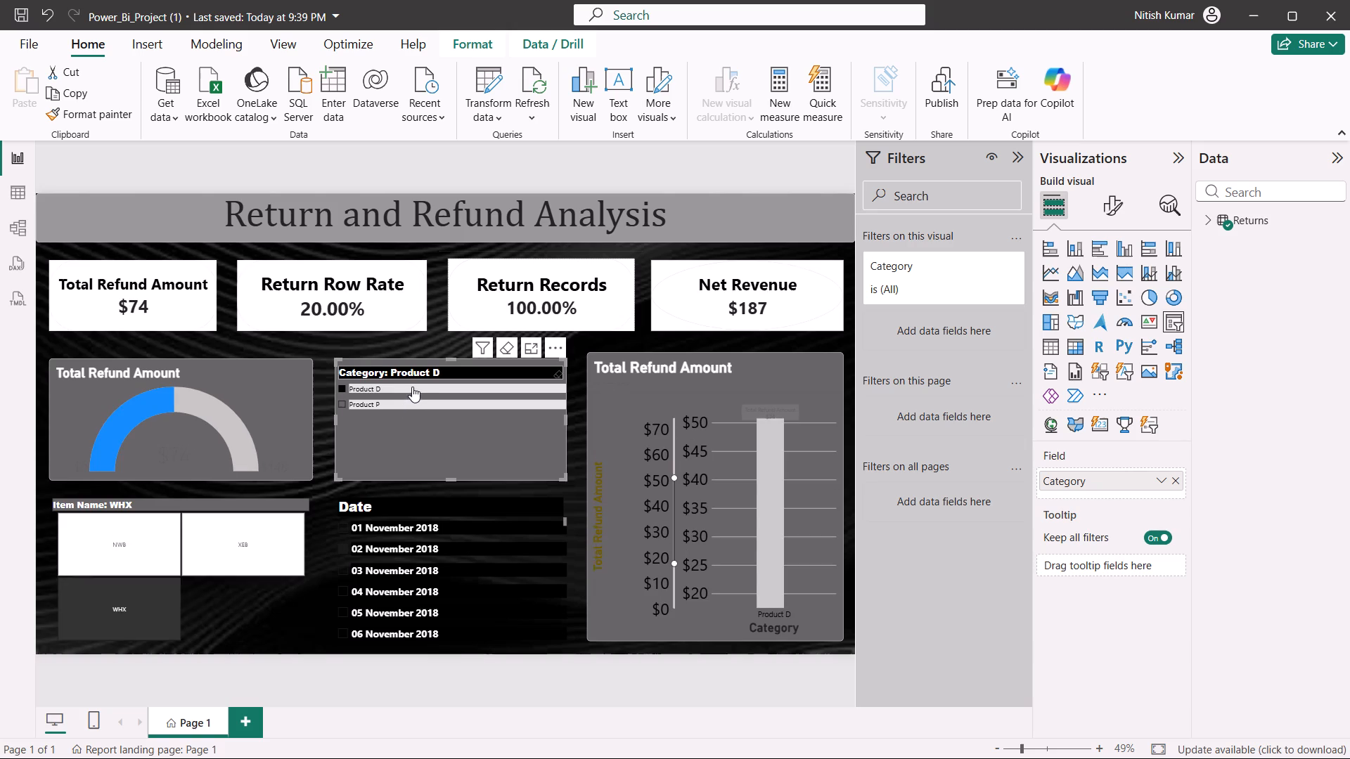
left_click(409, 399)
left_click(418, 387)
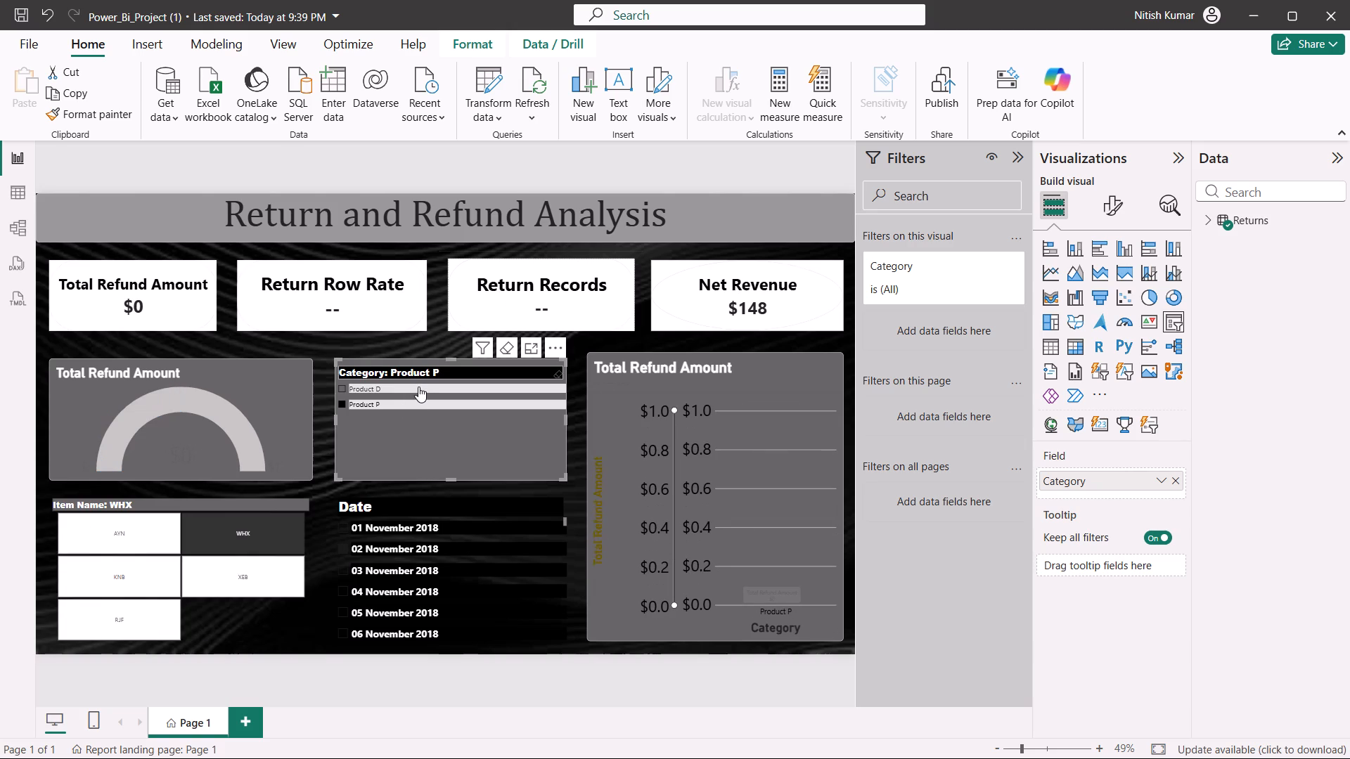
left_click(417, 400)
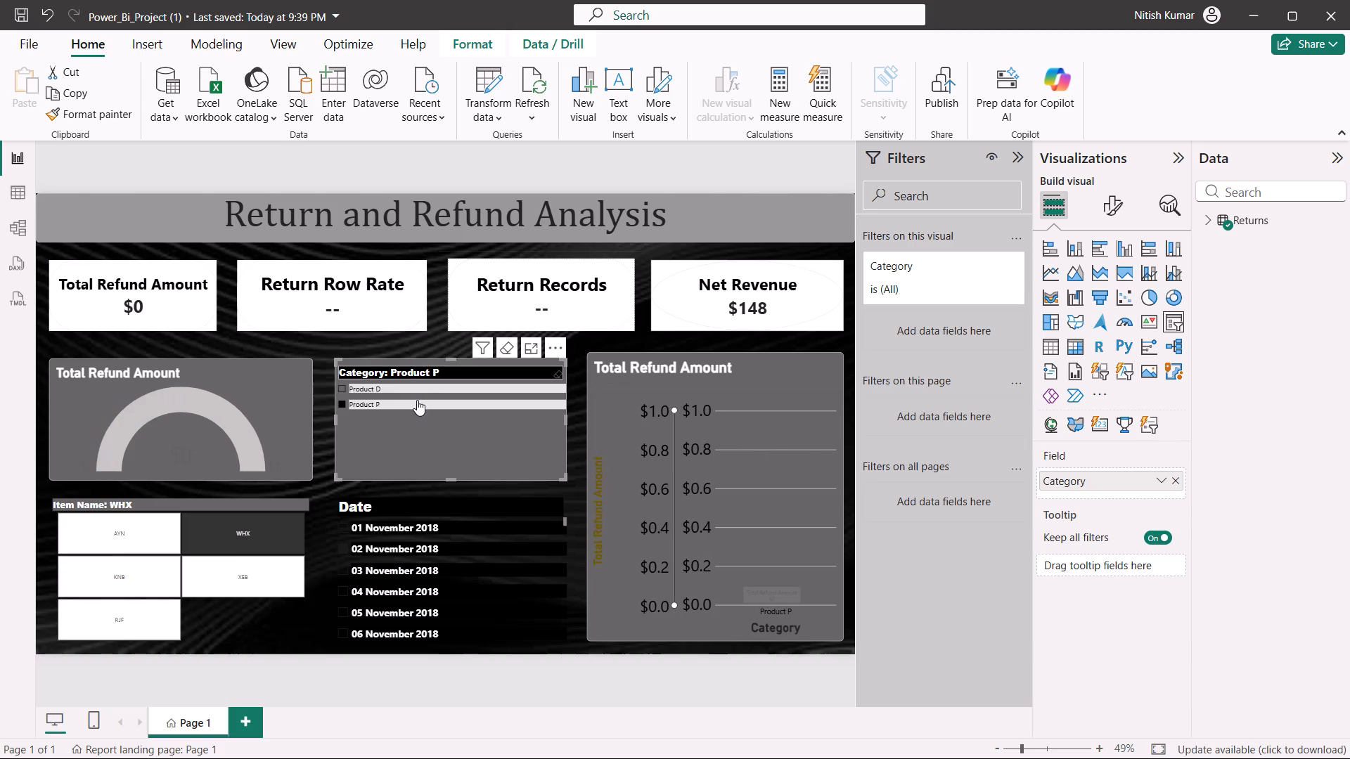
left_click(417, 388)
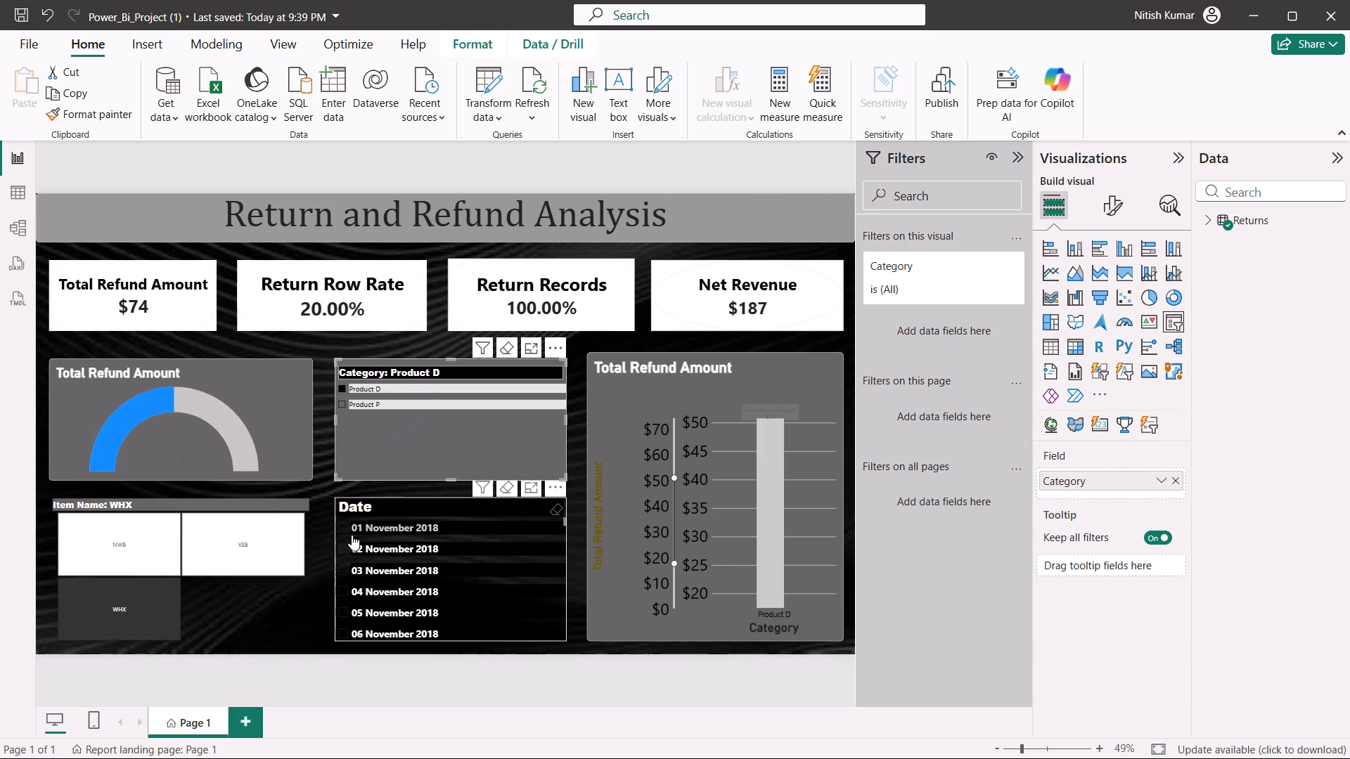
Test early November 2018 dates in the Date slicer, and cycle the Category slicer through Products P, D and A, finishing on Product P.
left_click(416, 572)
left_click(426, 554)
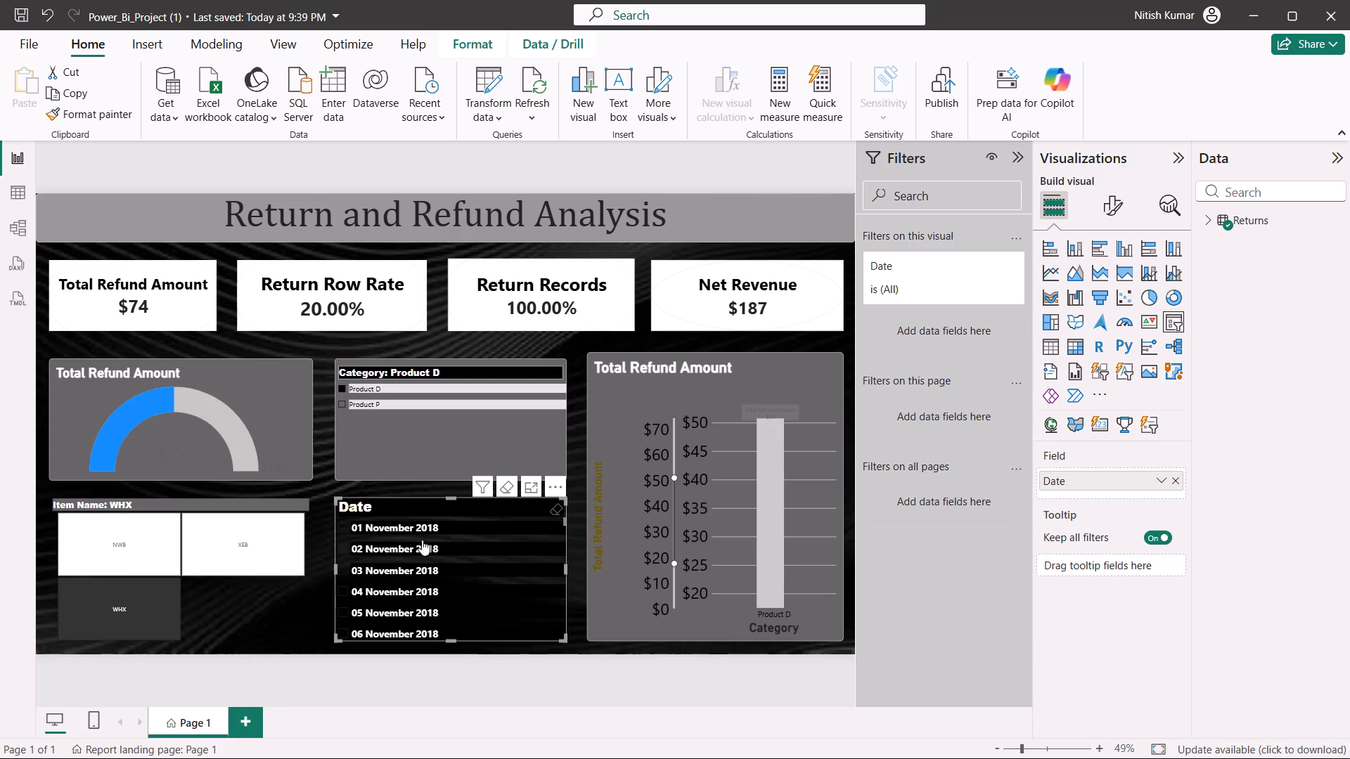
left_click(420, 551)
left_click(422, 571)
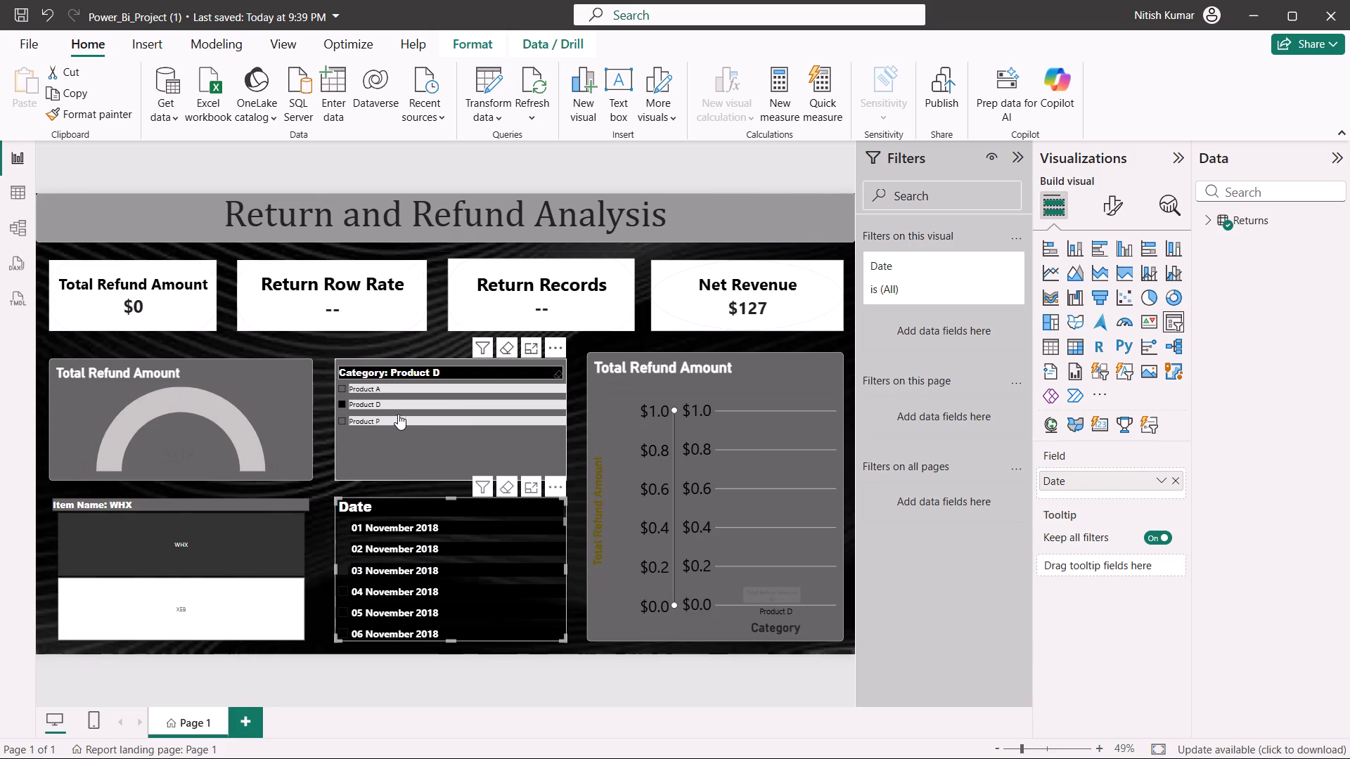
left_click(398, 417)
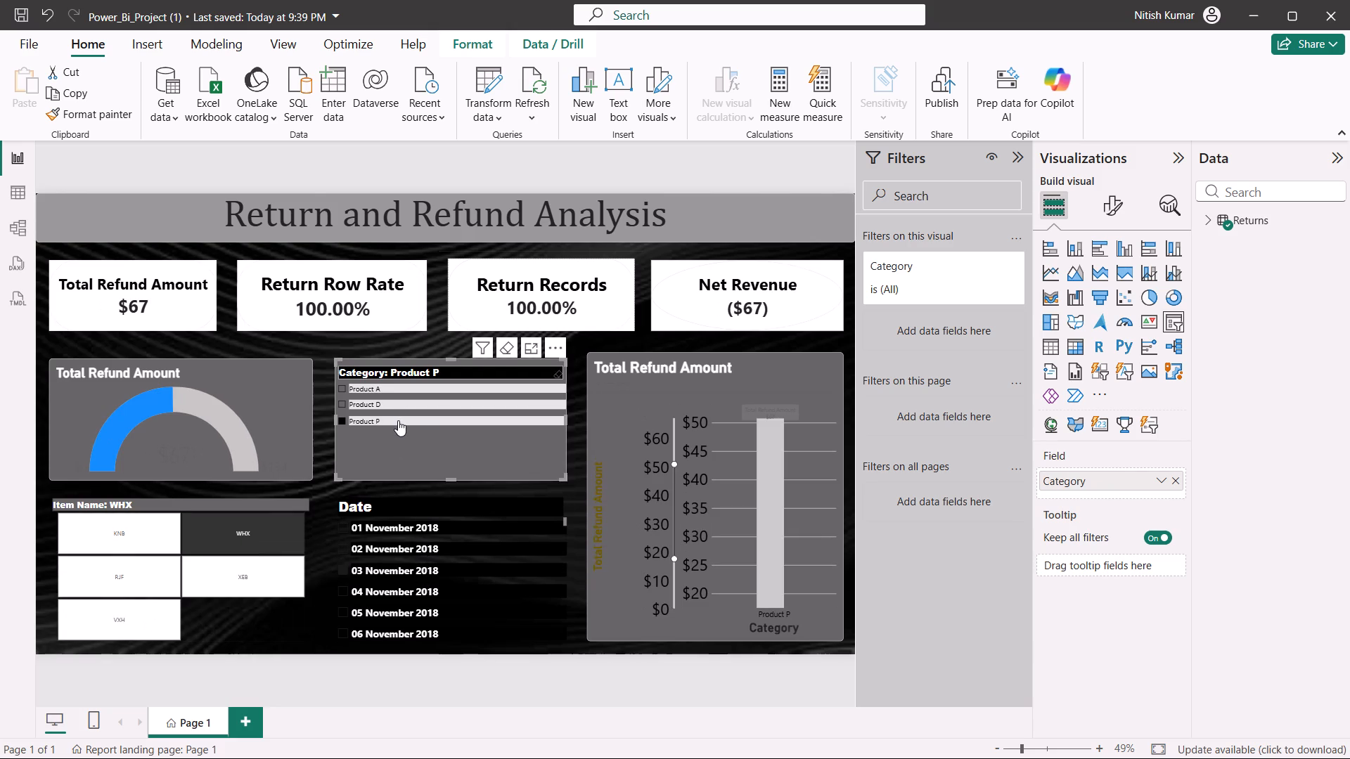
left_click(392, 407)
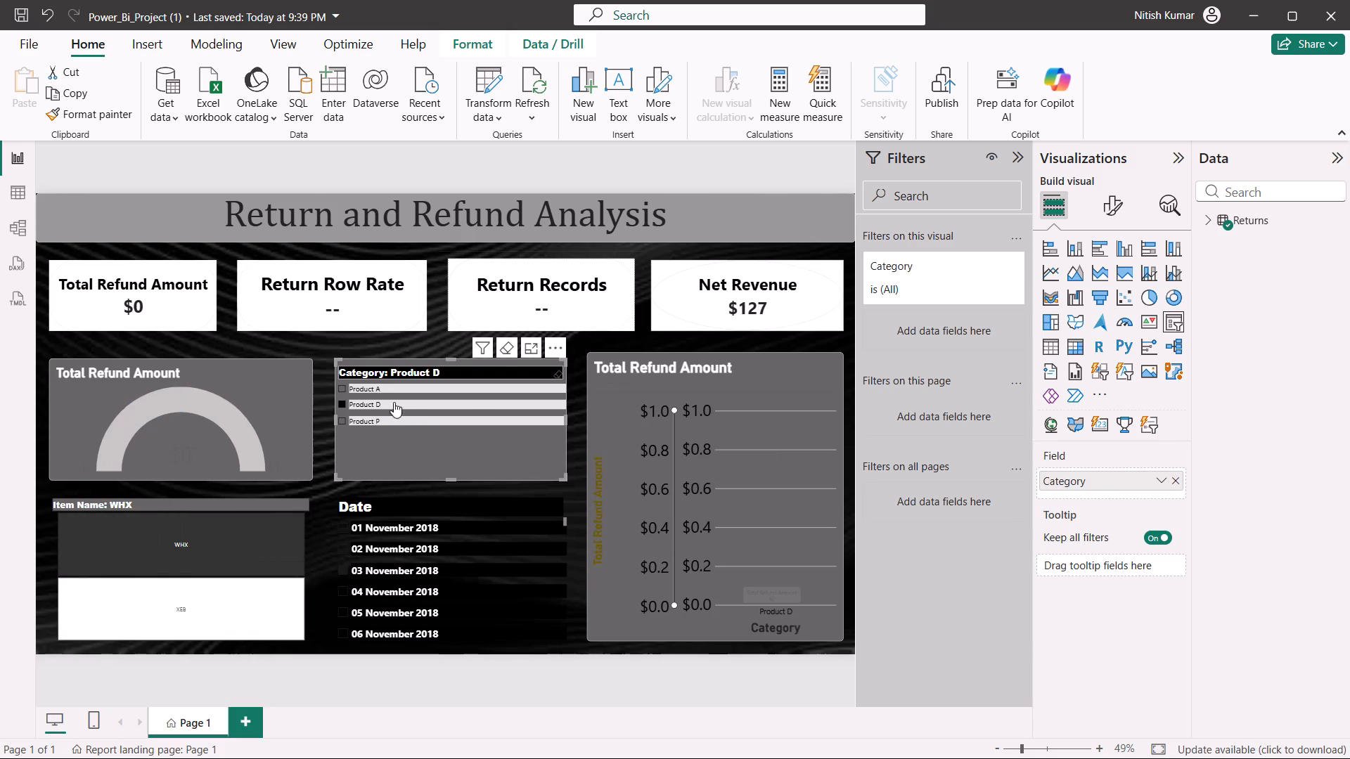
left_click(399, 382)
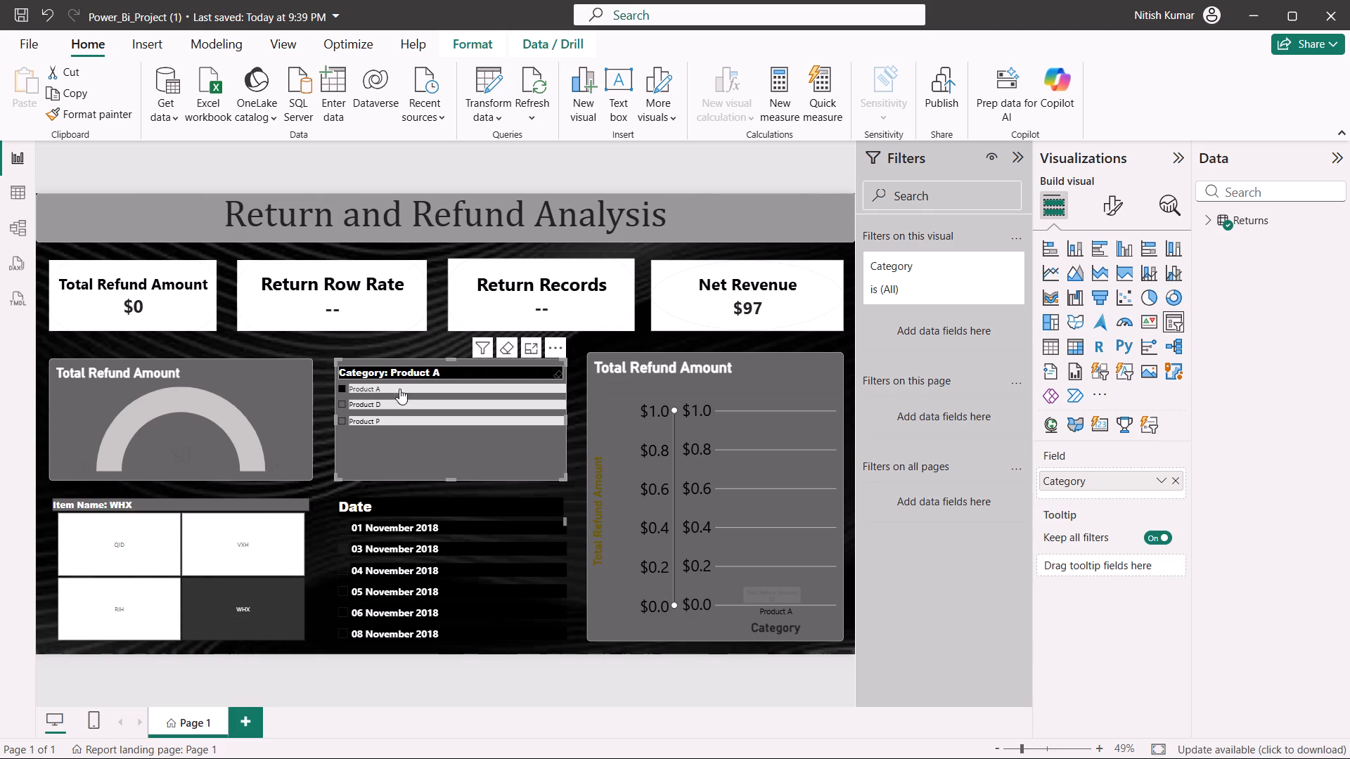
left_click(394, 408)
left_click(391, 420)
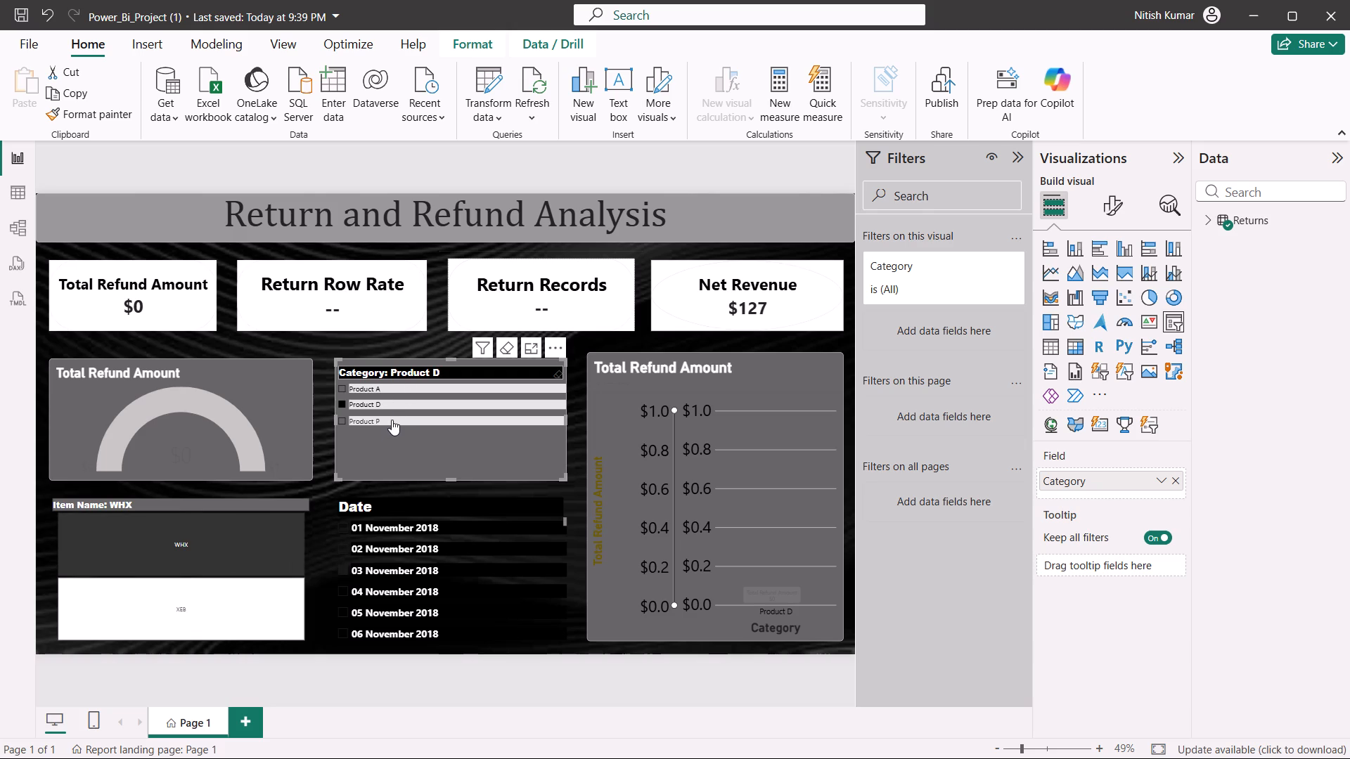
Test the Date slicer with several November 2018 dates, finishing on 15 November 2018, and check how the visuals respond.
left_click(423, 614)
left_click(423, 585)
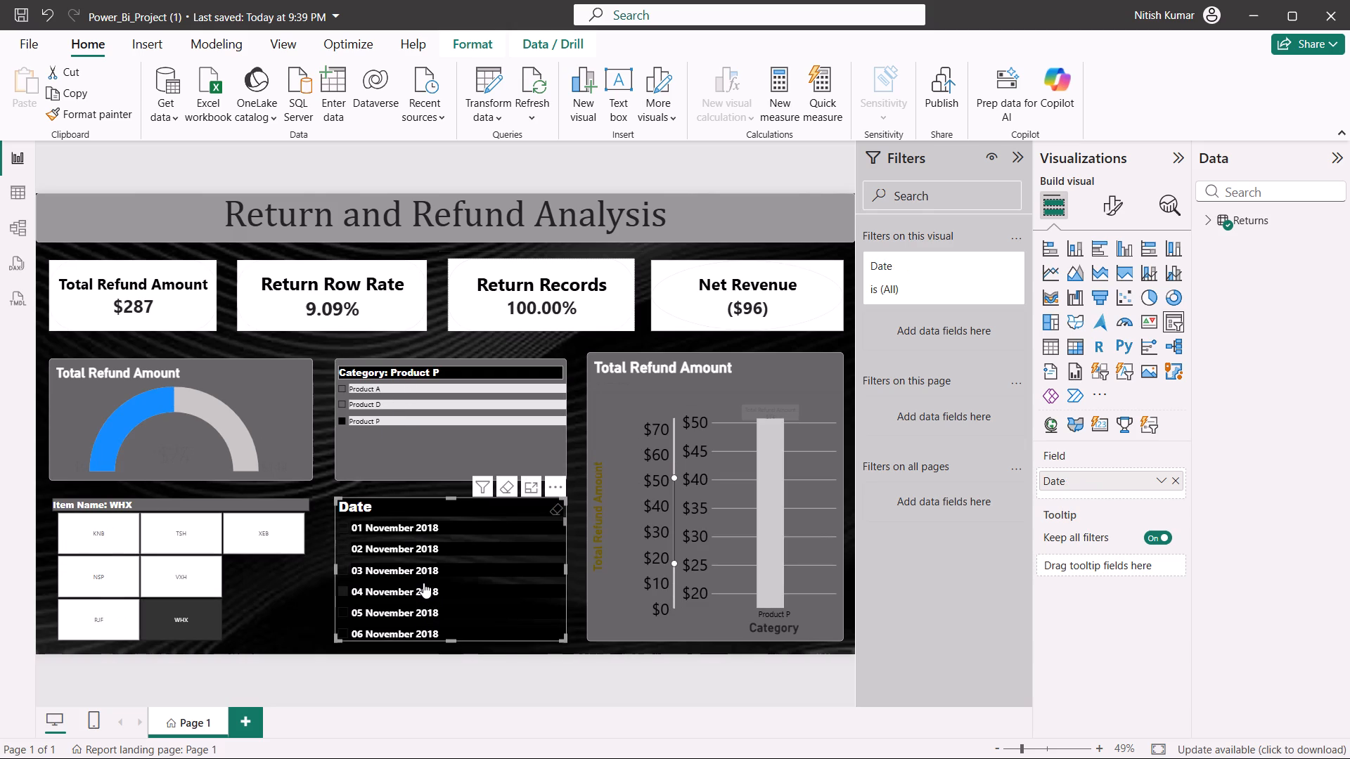
scroll(423, 583, "down", 2)
left_click(425, 585)
scroll(425, 585, "down", 3)
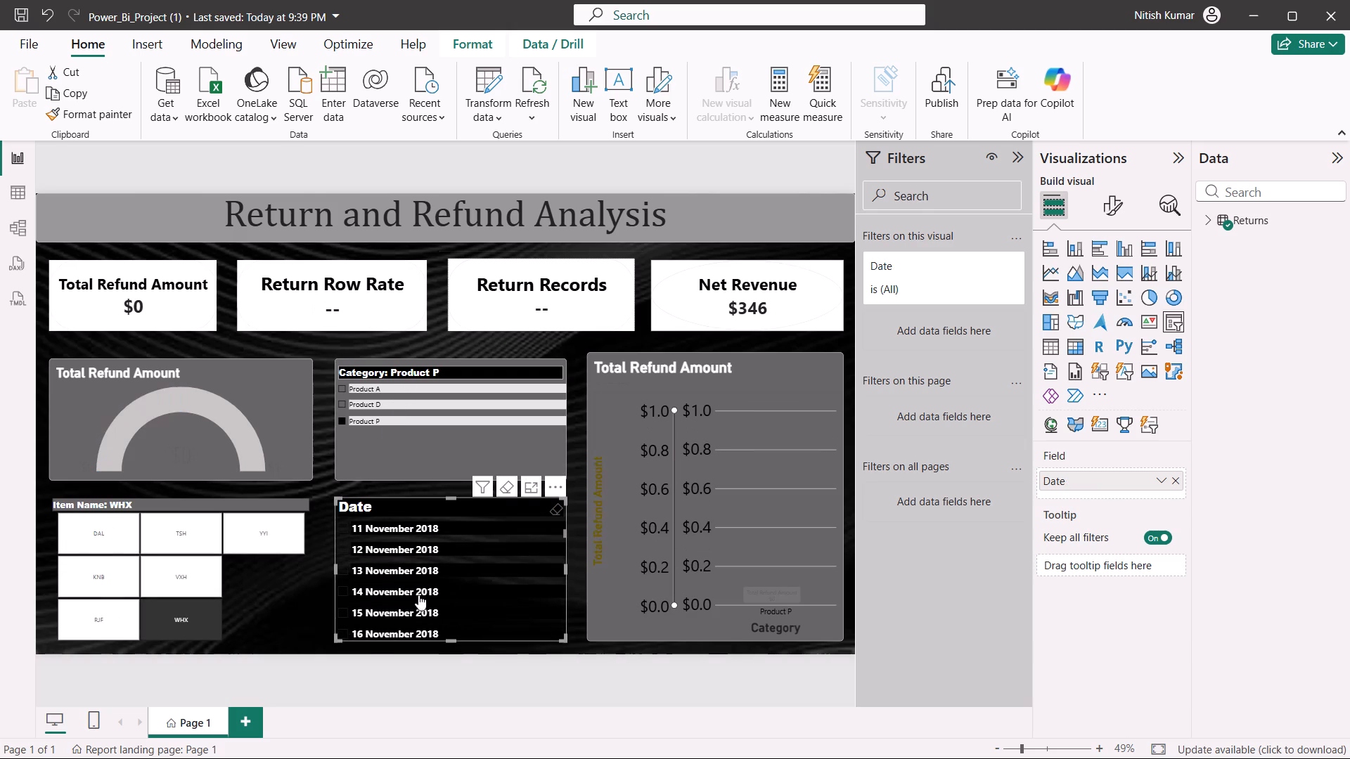
left_click(412, 595)
left_click(418, 560)
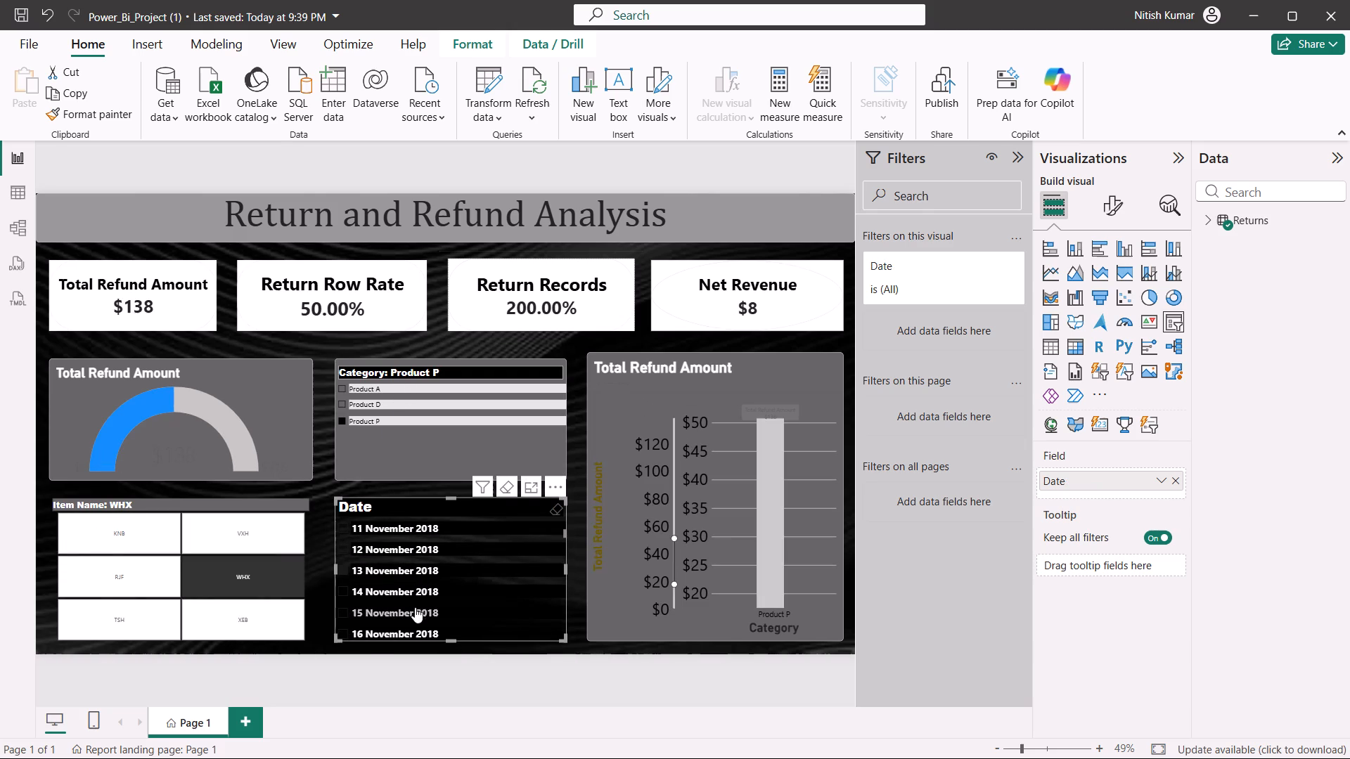
left_click(415, 607)
left_click(395, 621)
left_click(397, 604)
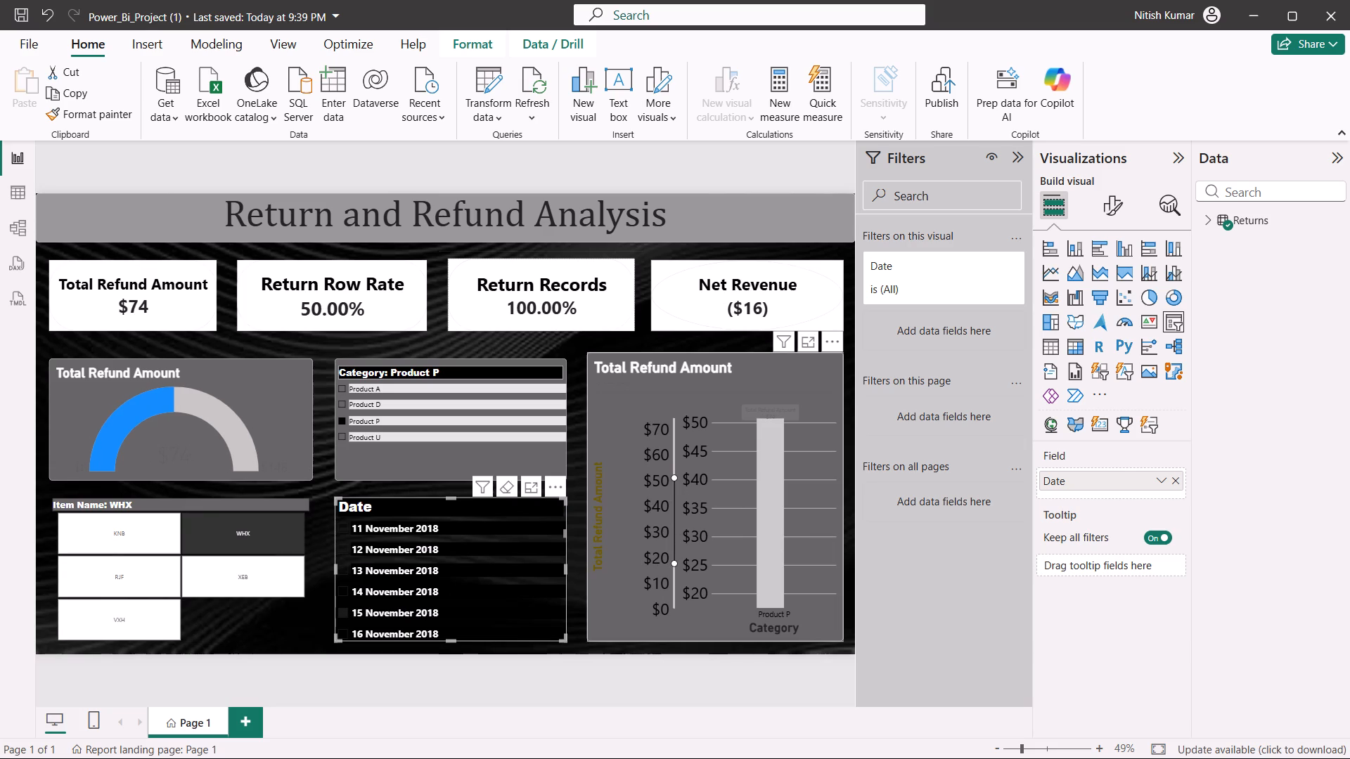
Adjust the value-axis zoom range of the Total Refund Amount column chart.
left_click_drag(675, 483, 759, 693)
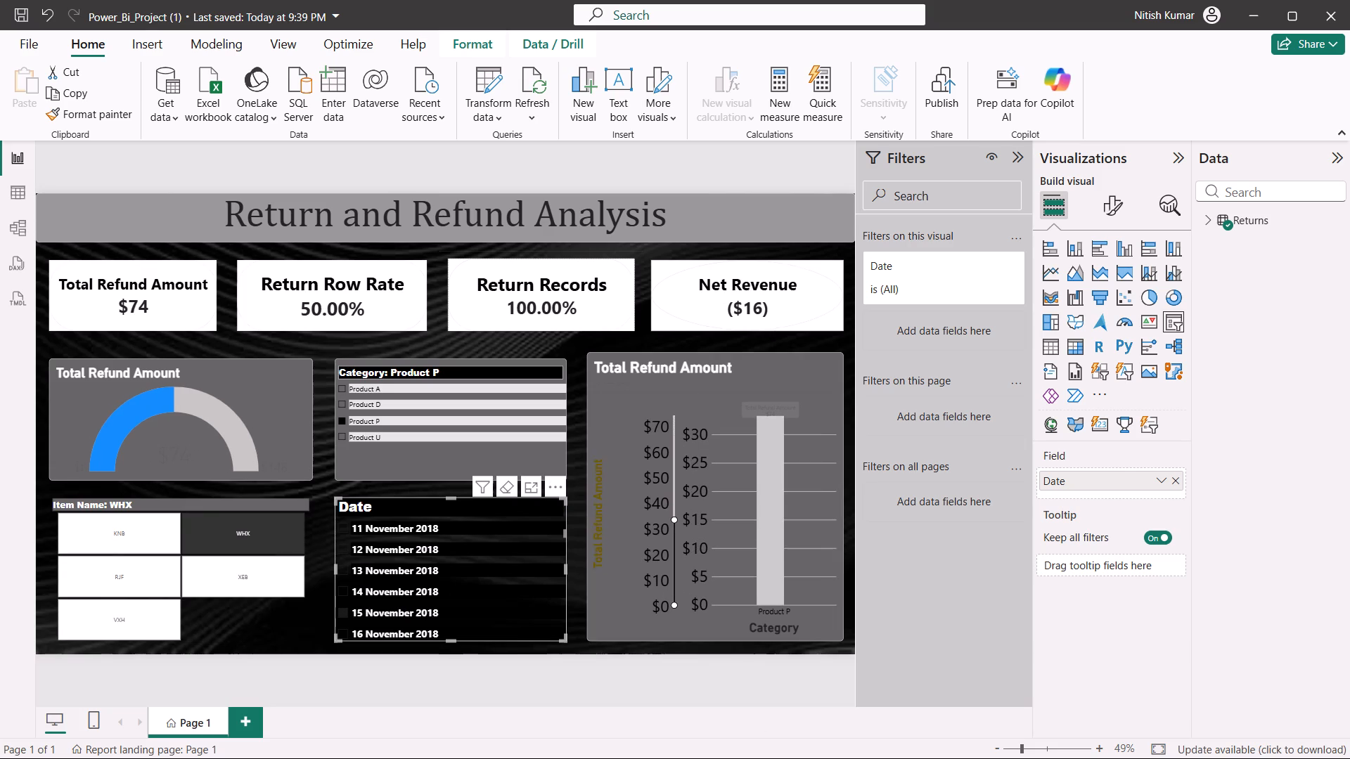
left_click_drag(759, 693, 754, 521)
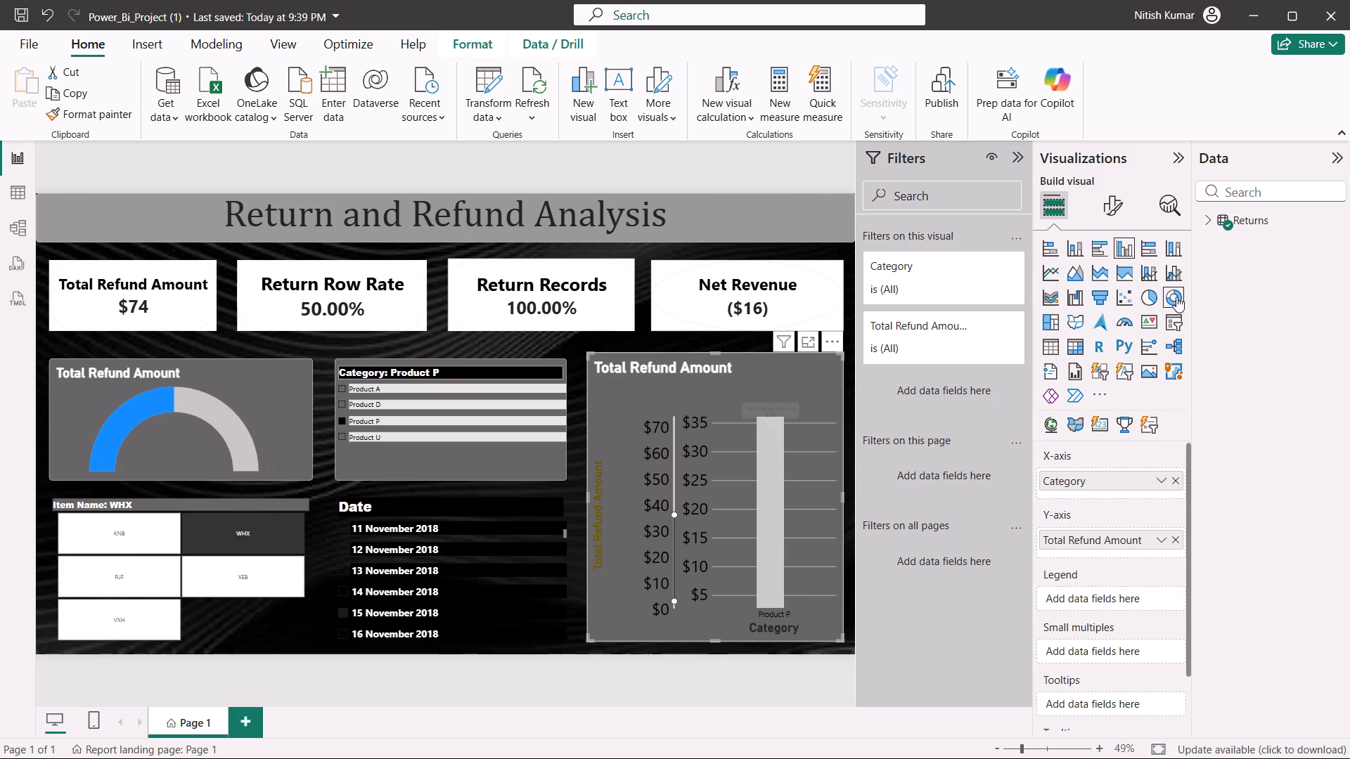
Try other visual types for the Total Refund Amount column chart and convert it to a waterfall chart.
left_click(1169, 271)
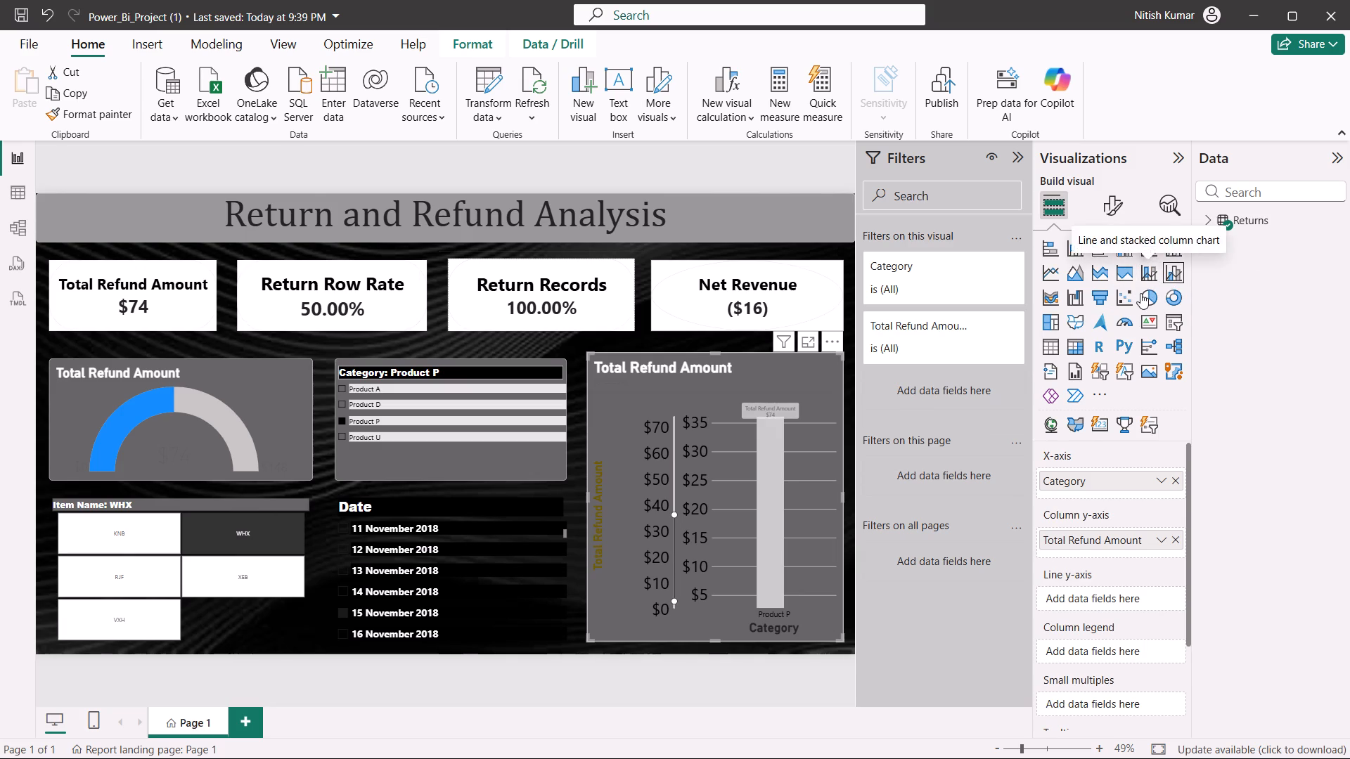
left_click(1140, 293)
left_click(1082, 299)
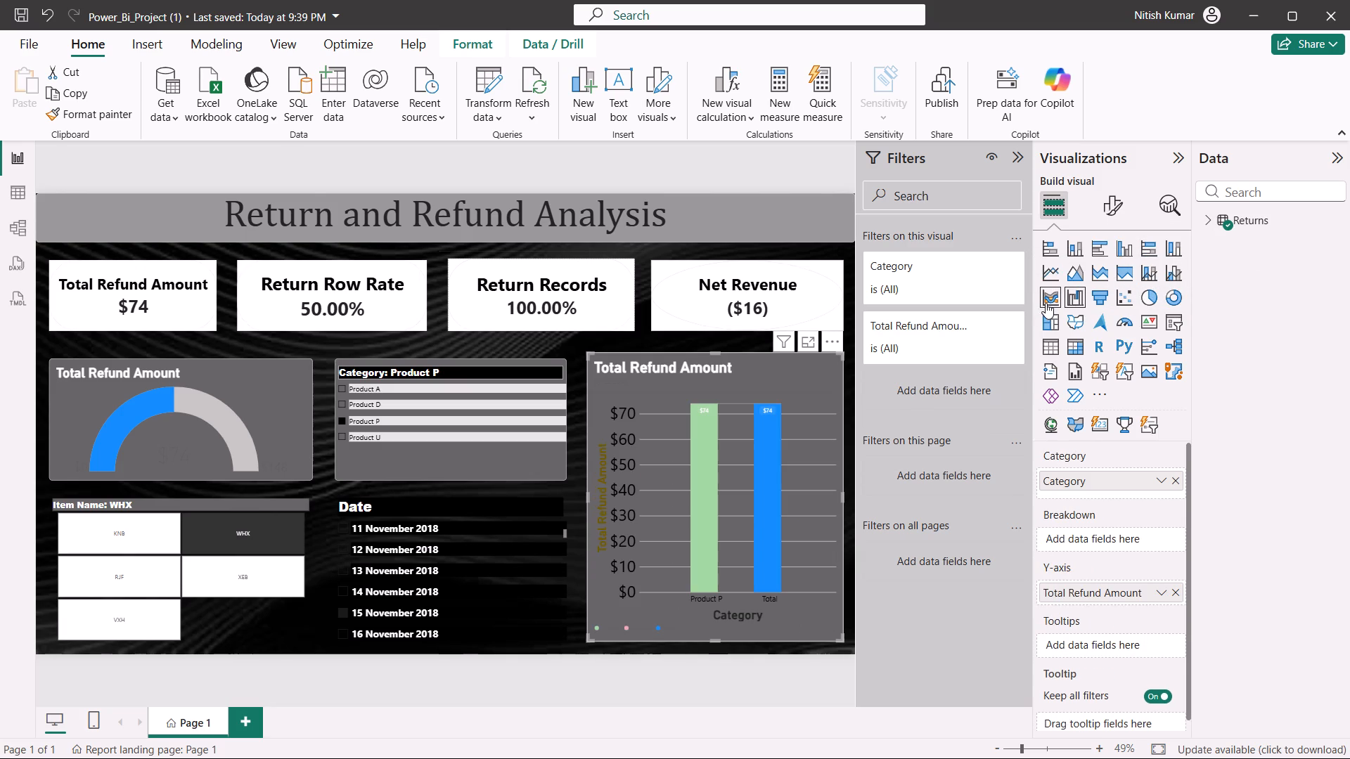
left_click(1046, 303)
left_click(1082, 297)
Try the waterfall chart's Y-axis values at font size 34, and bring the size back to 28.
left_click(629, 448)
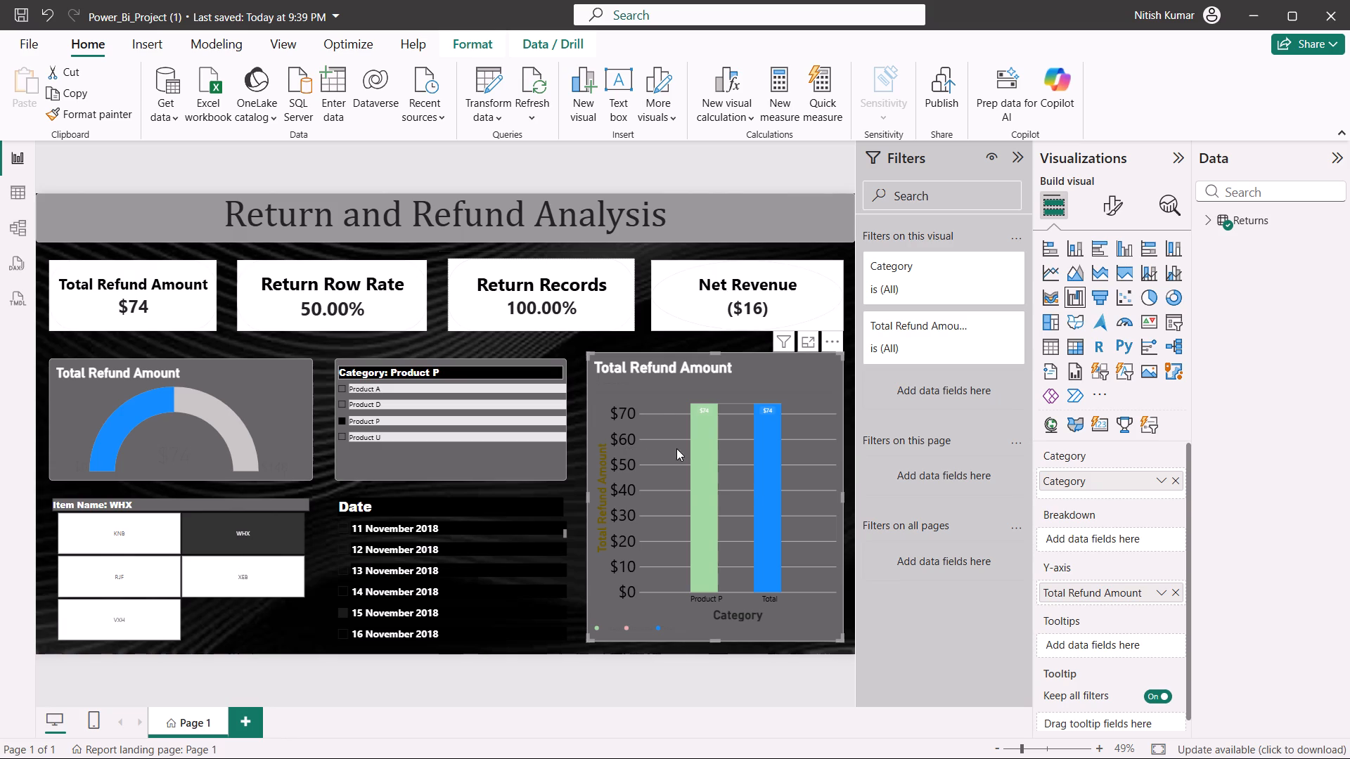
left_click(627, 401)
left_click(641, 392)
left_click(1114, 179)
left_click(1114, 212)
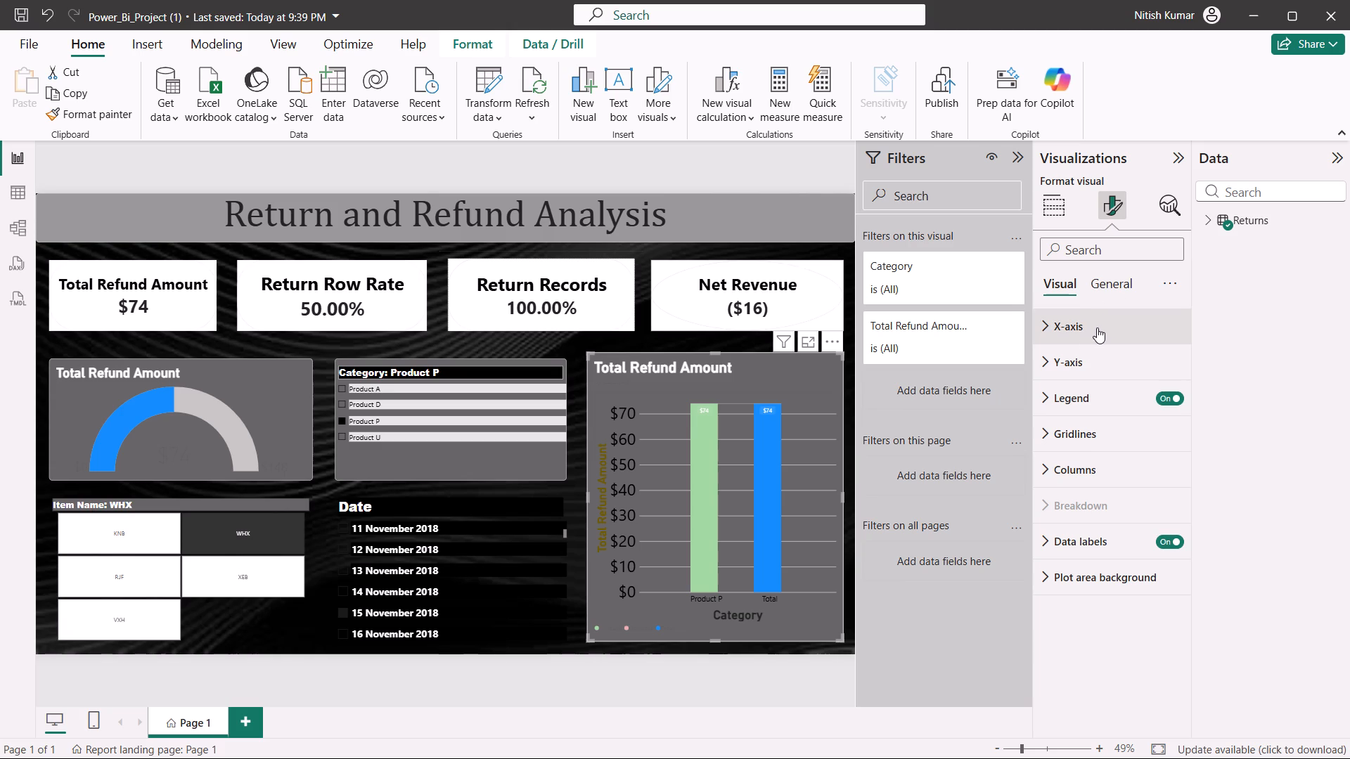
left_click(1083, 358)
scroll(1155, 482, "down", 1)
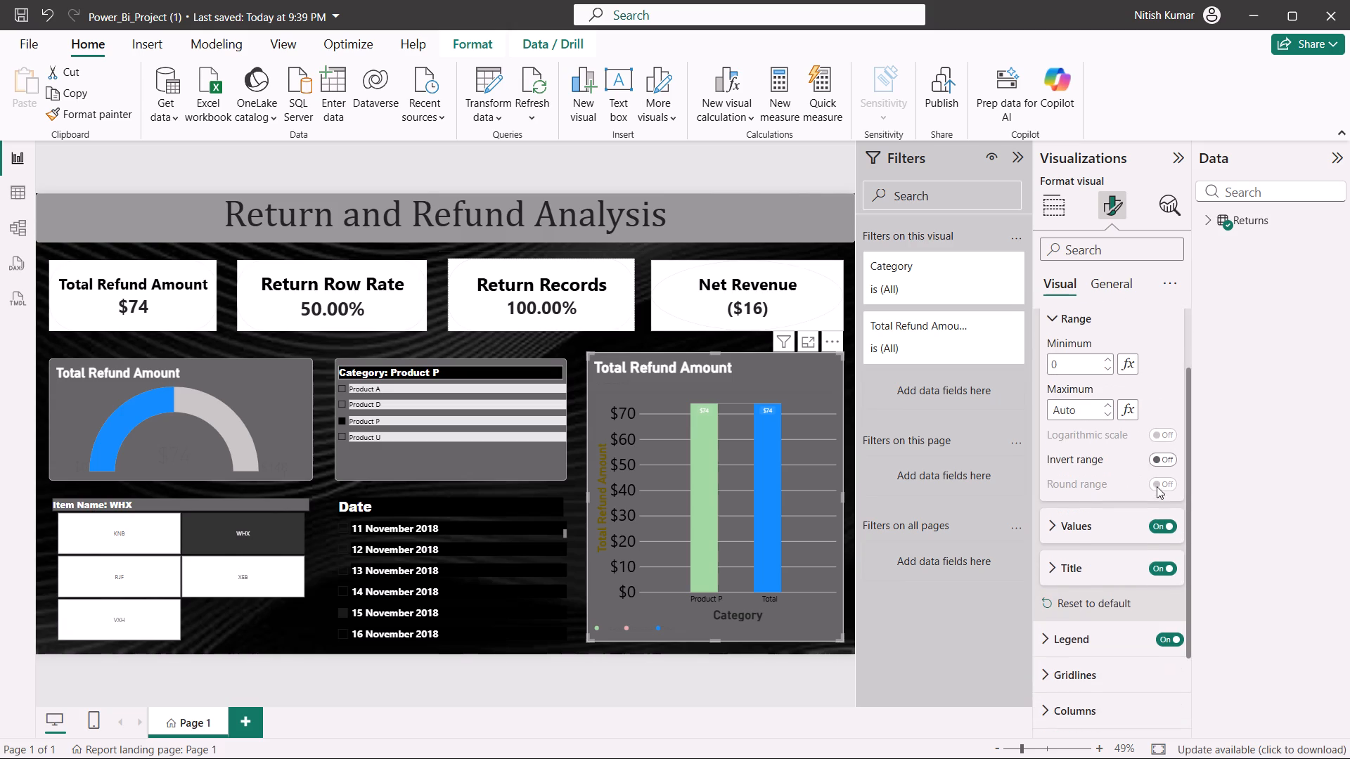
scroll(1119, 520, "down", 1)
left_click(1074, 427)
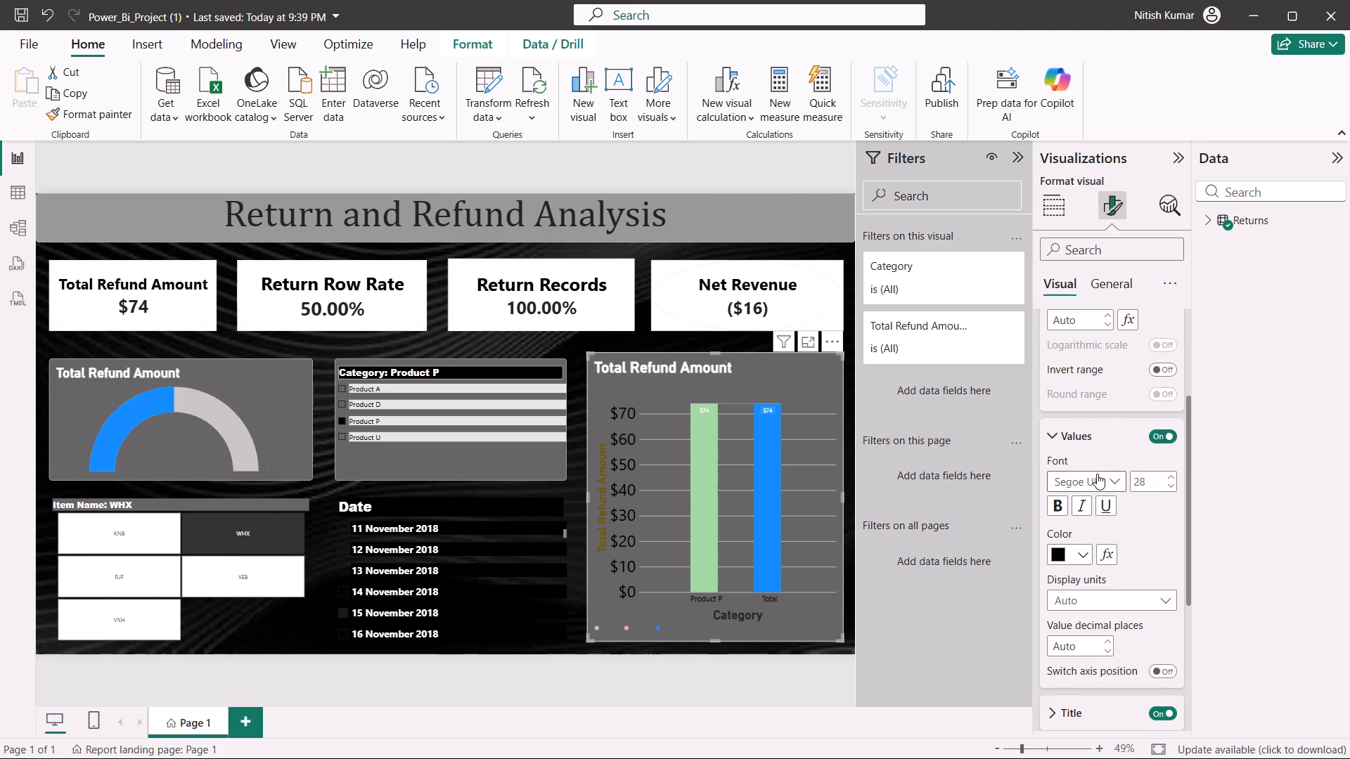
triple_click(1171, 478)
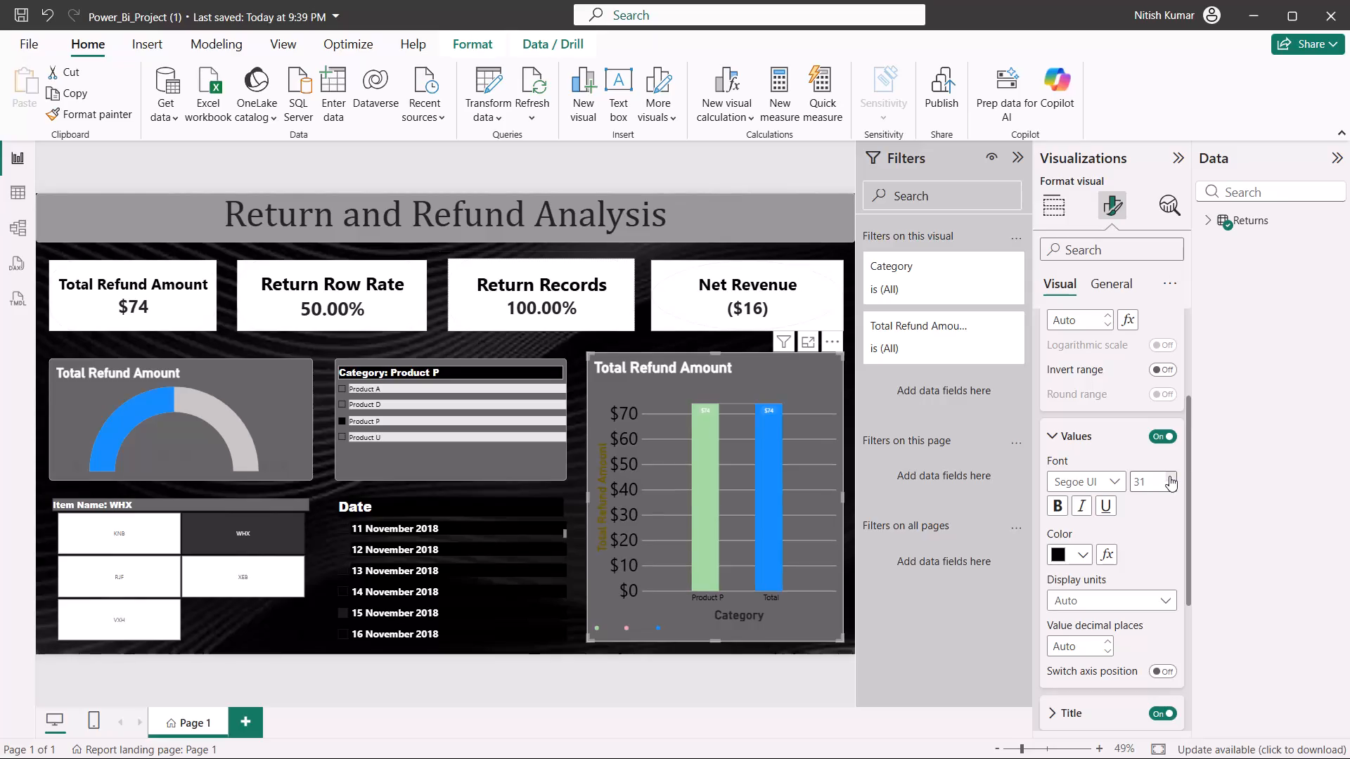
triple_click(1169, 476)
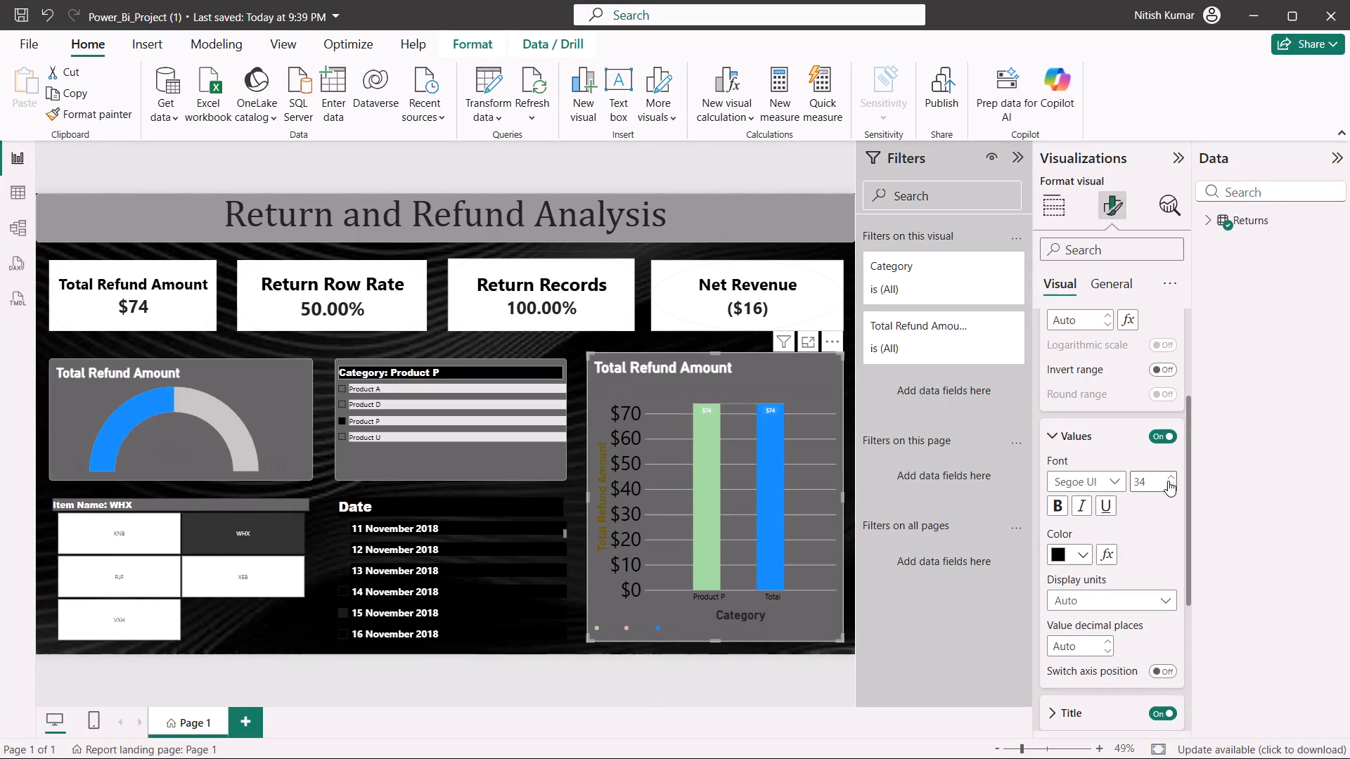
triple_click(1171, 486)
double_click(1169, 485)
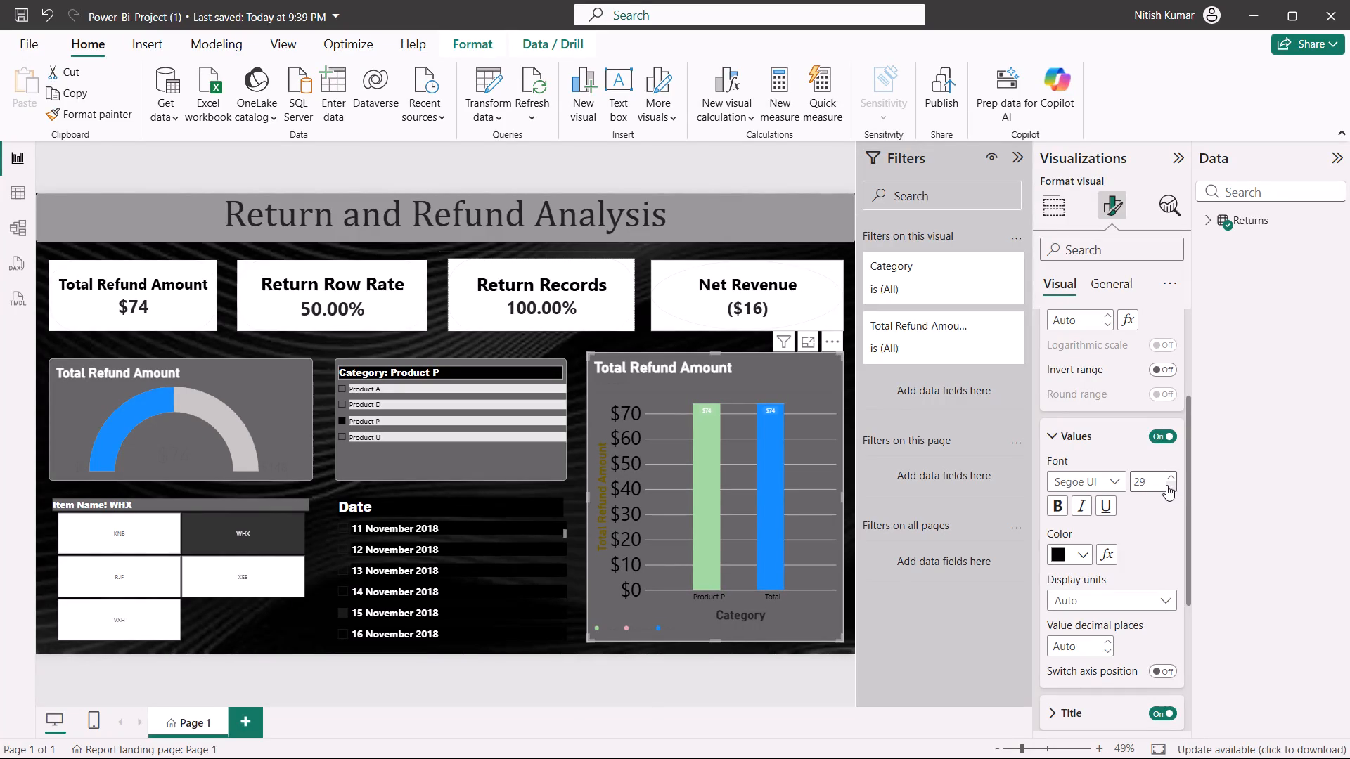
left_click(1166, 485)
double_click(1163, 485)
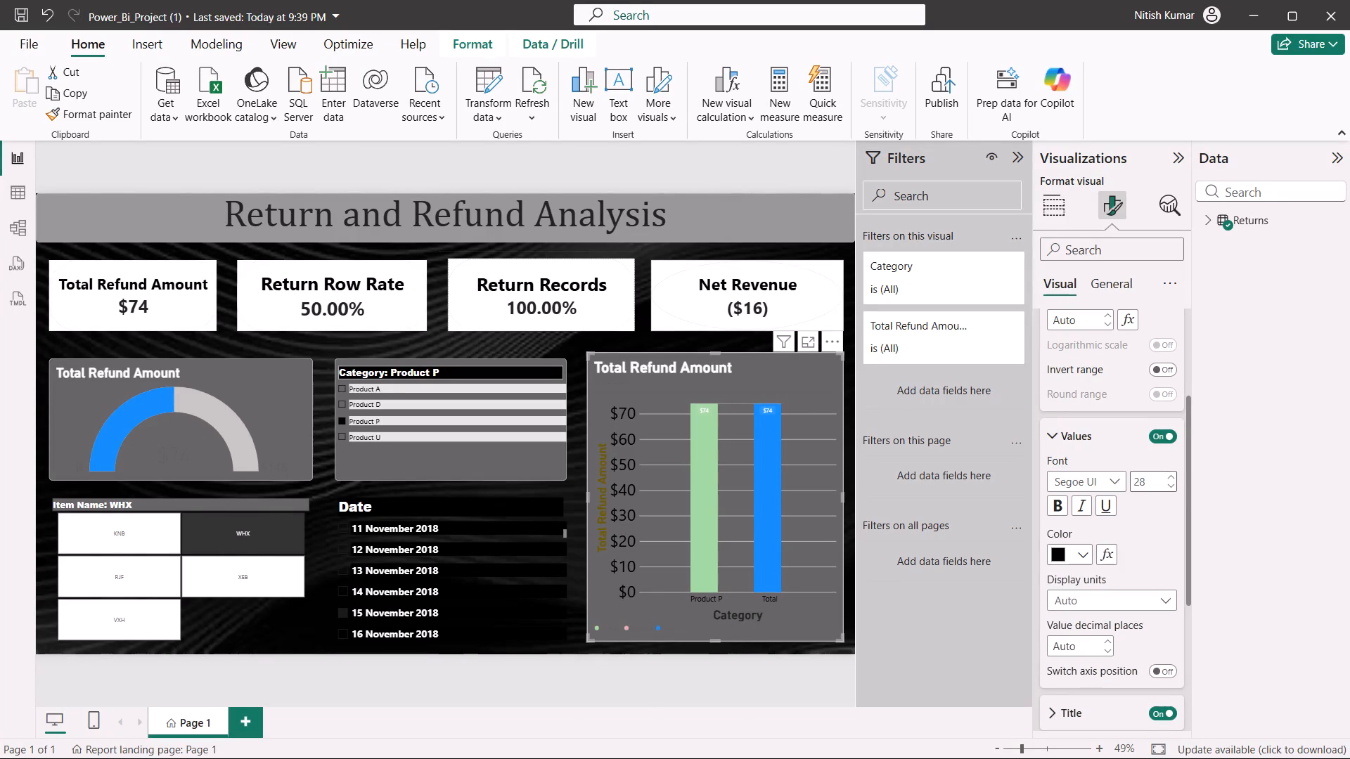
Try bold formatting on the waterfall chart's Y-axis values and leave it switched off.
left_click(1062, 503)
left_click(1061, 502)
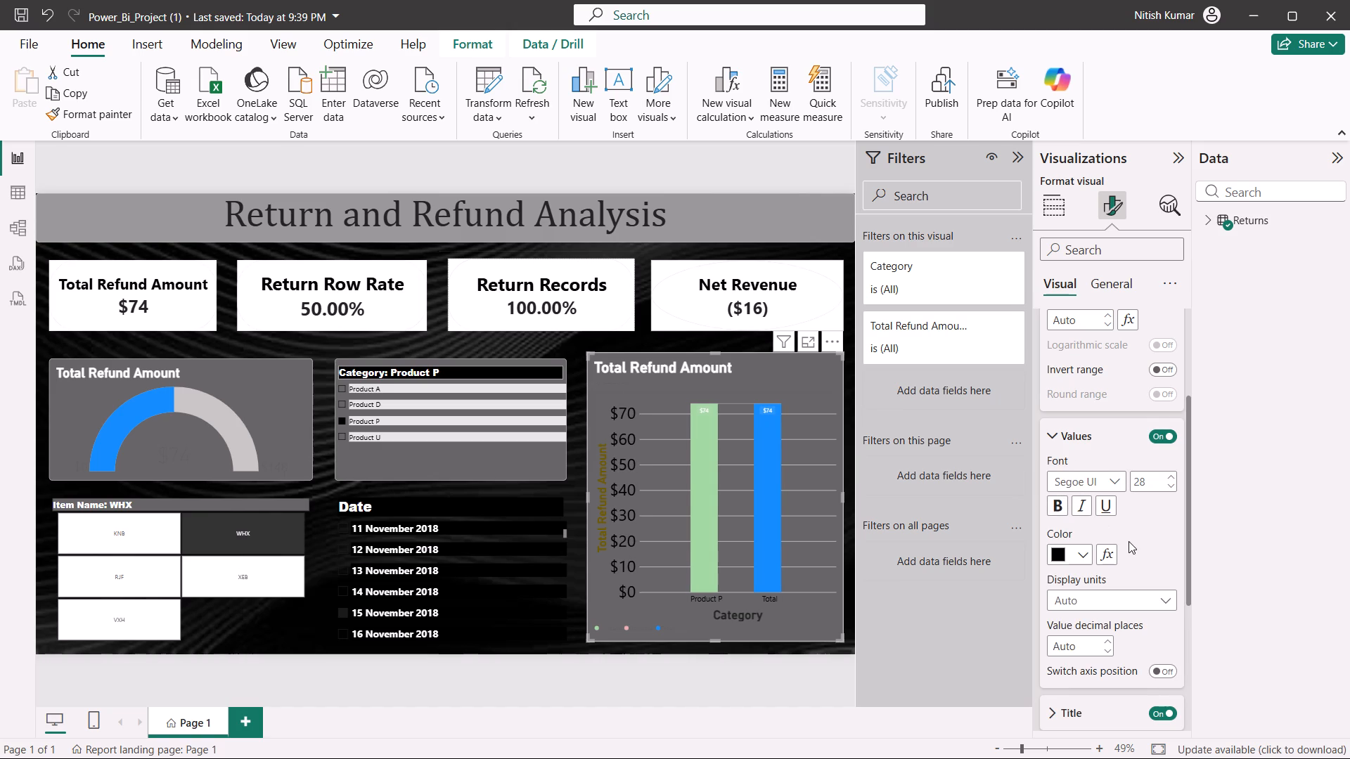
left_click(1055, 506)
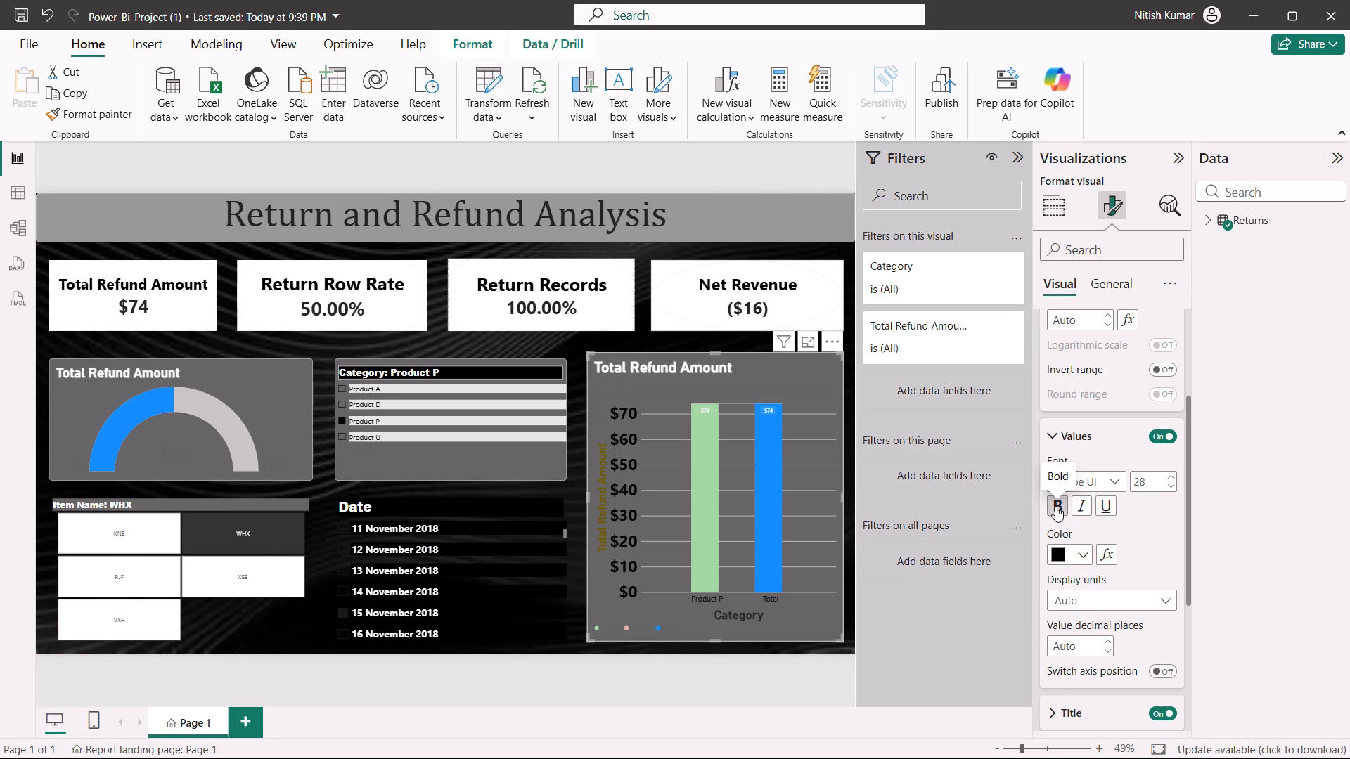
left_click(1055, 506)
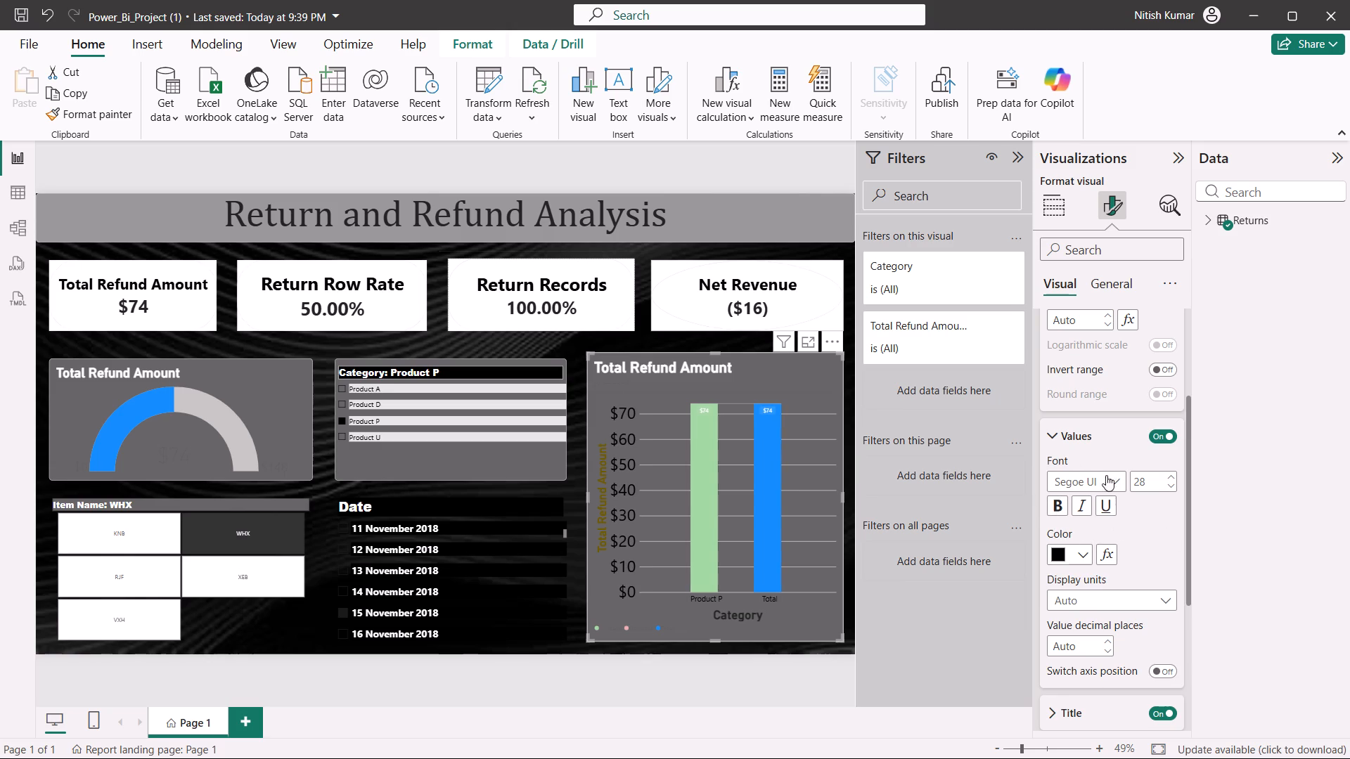
Set the waterfall chart's Y-axis title to font size 30 and colour it white.
scroll(1117, 516, "down", 2)
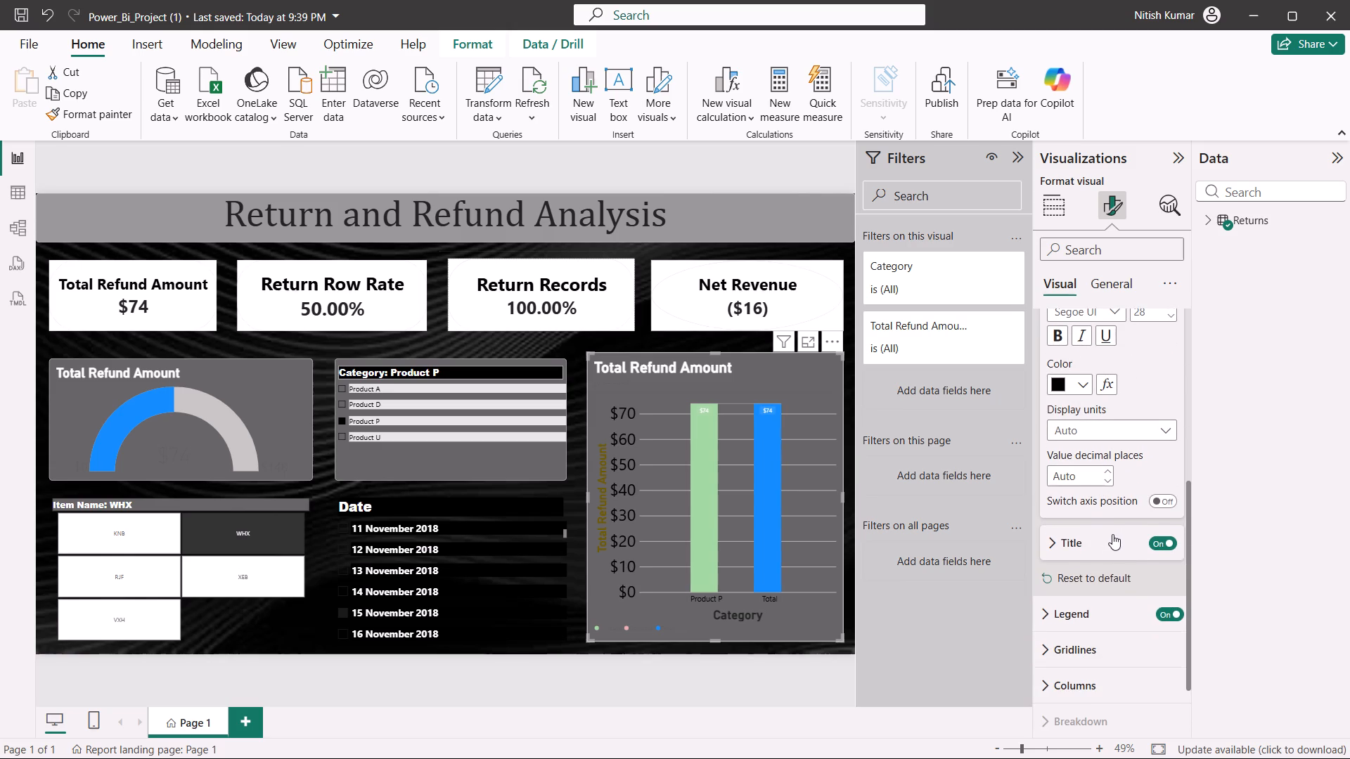
left_click(1114, 530)
scroll(1097, 543, "down", 1)
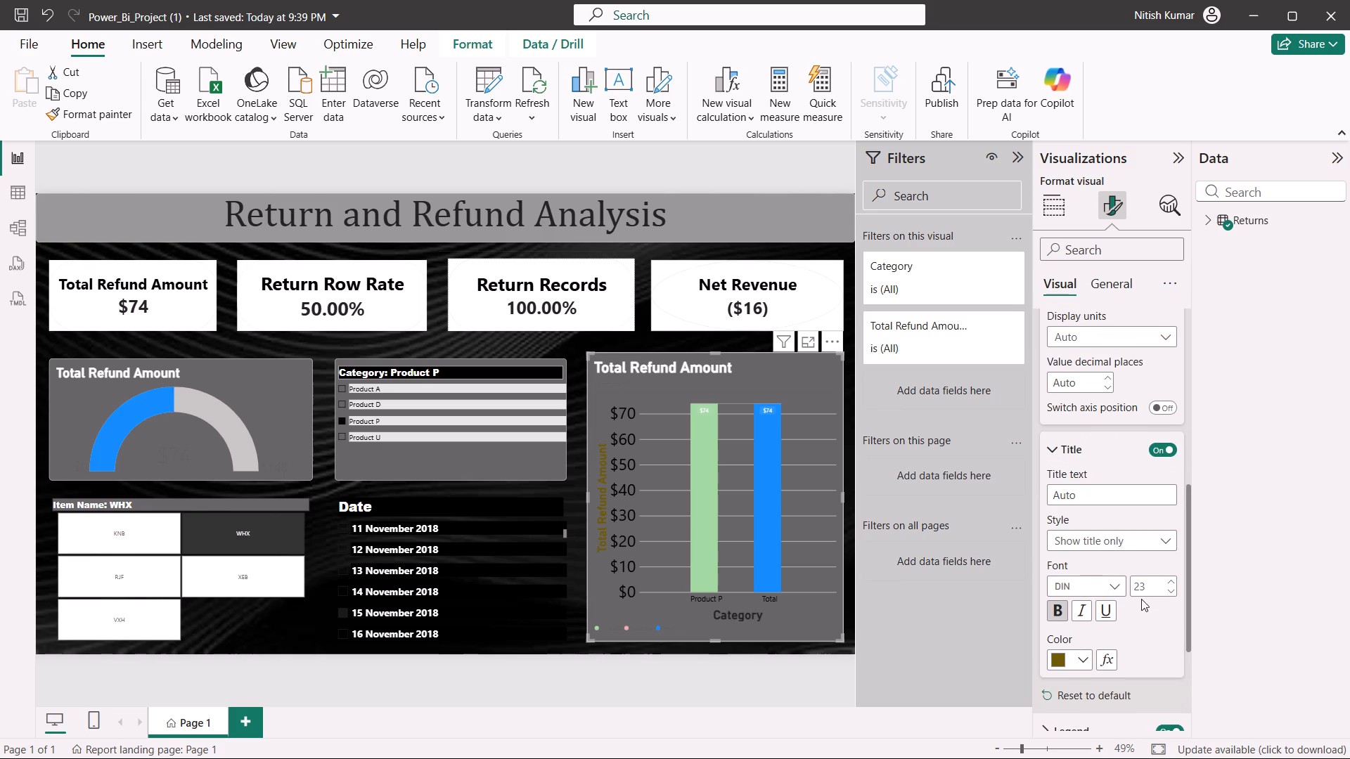
triple_click(1166, 583)
double_click(1167, 583)
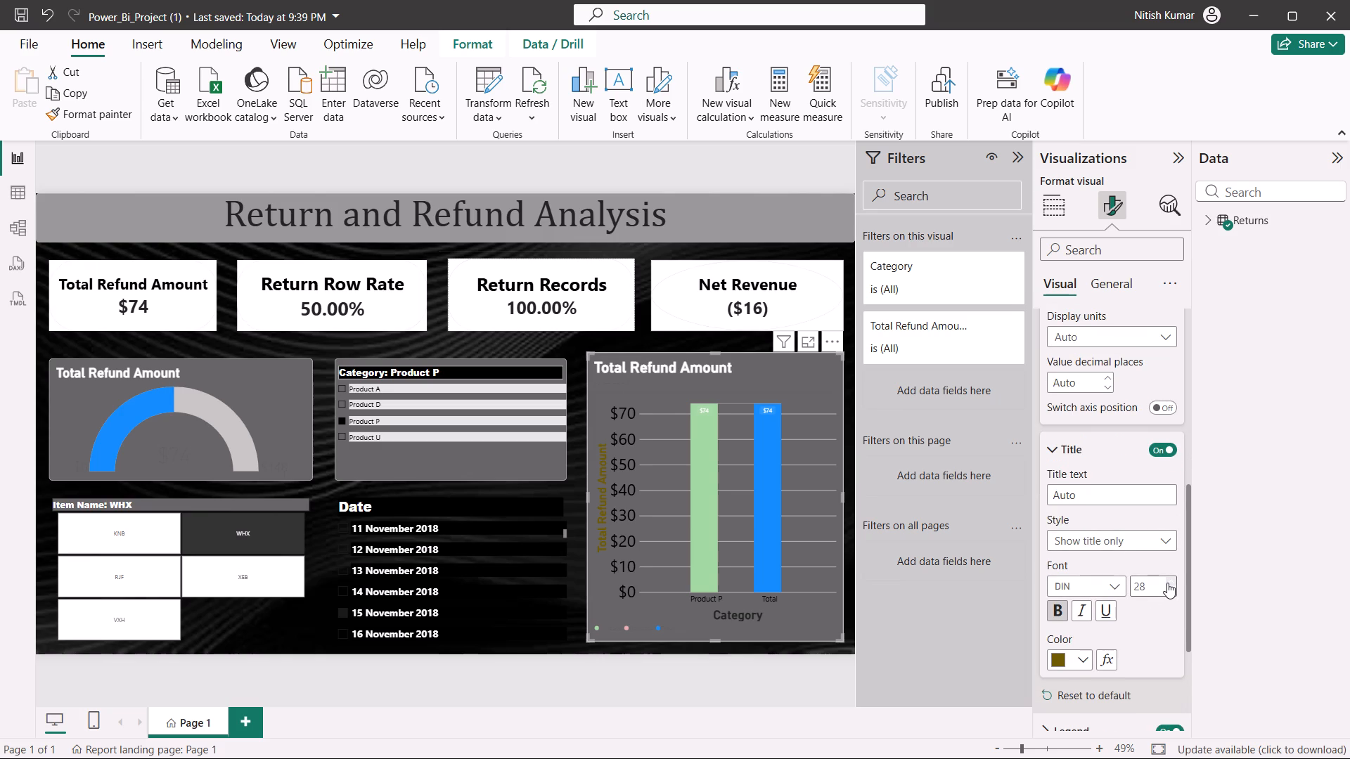
double_click(1167, 583)
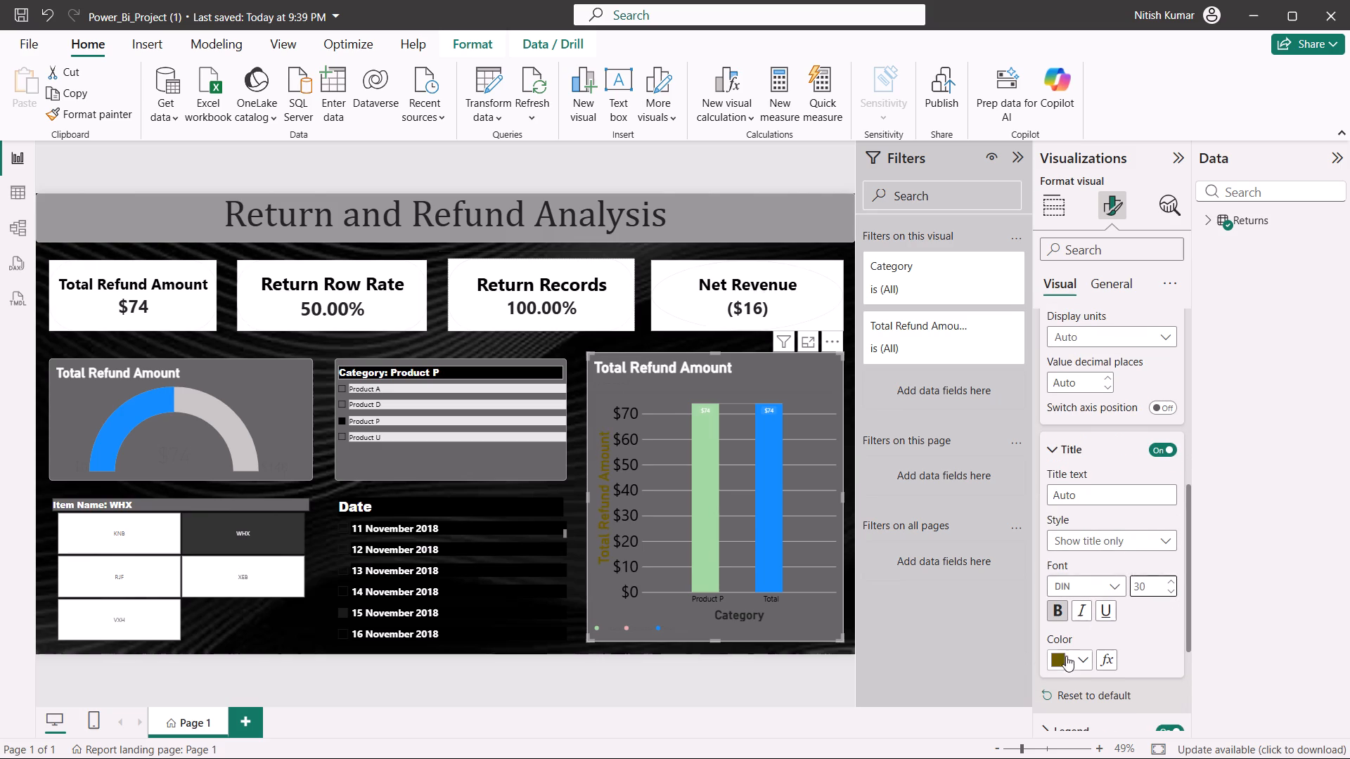
left_click(1060, 658)
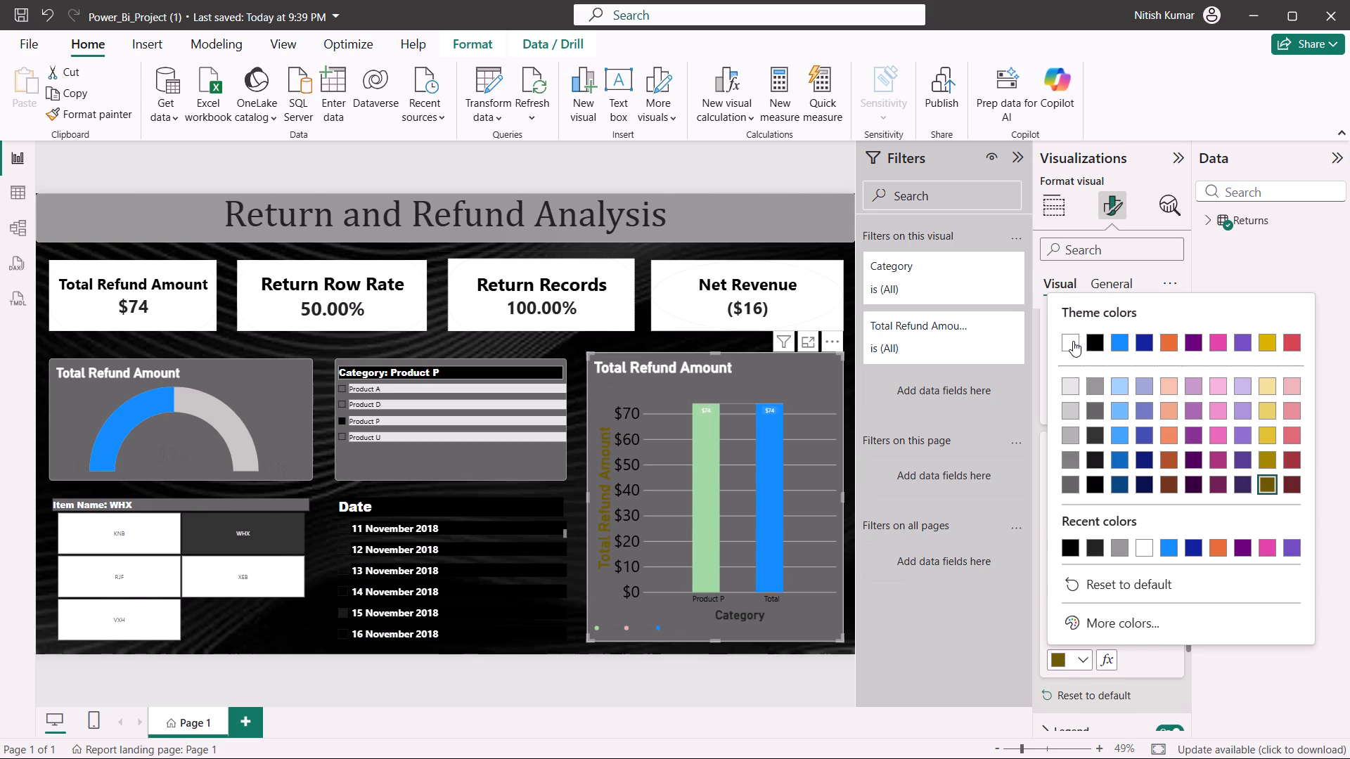
left_click(1073, 341)
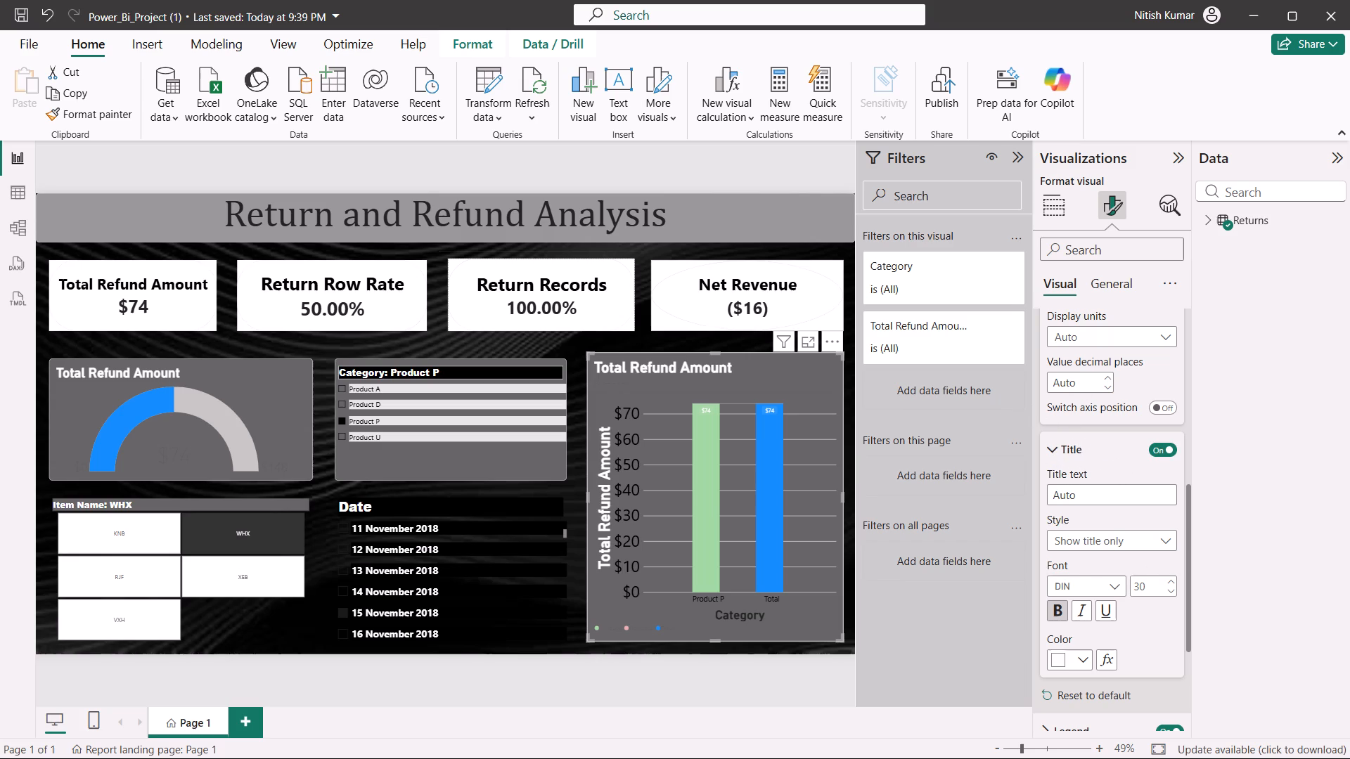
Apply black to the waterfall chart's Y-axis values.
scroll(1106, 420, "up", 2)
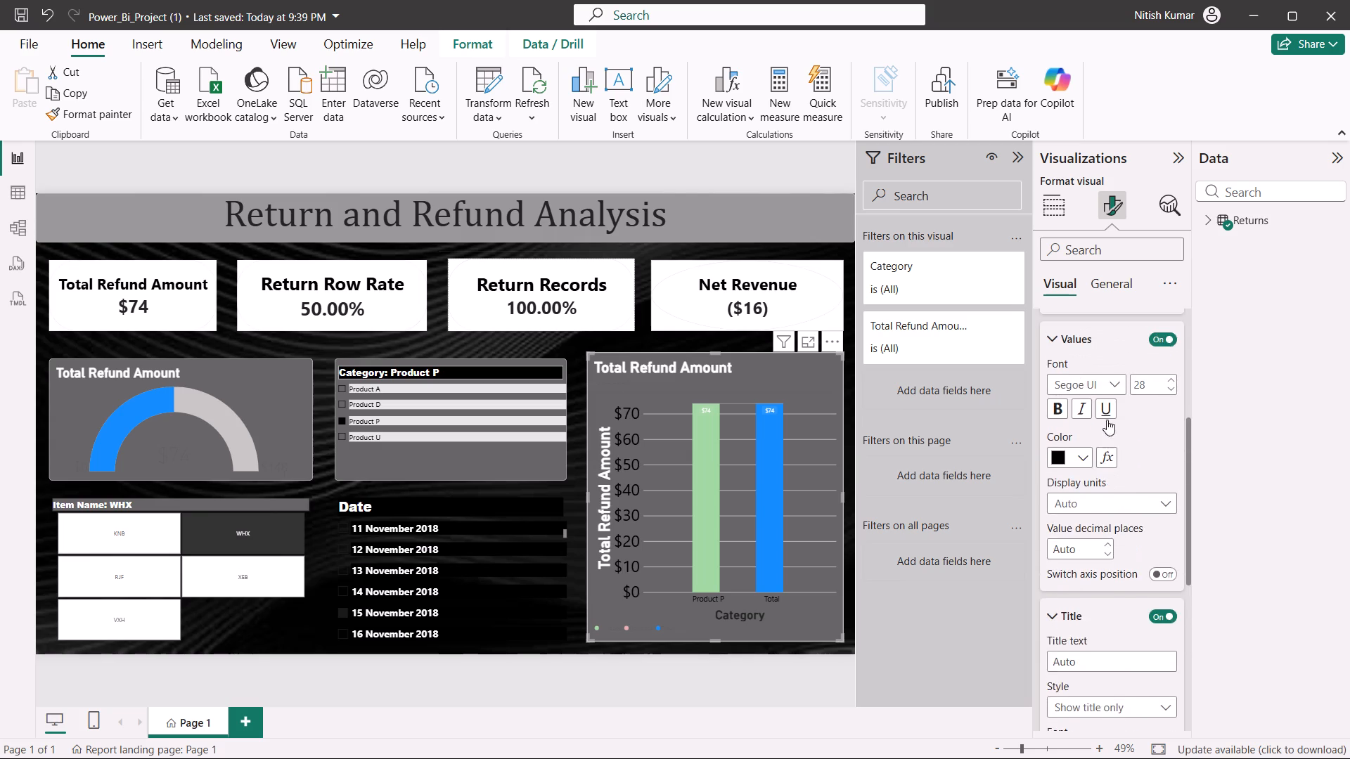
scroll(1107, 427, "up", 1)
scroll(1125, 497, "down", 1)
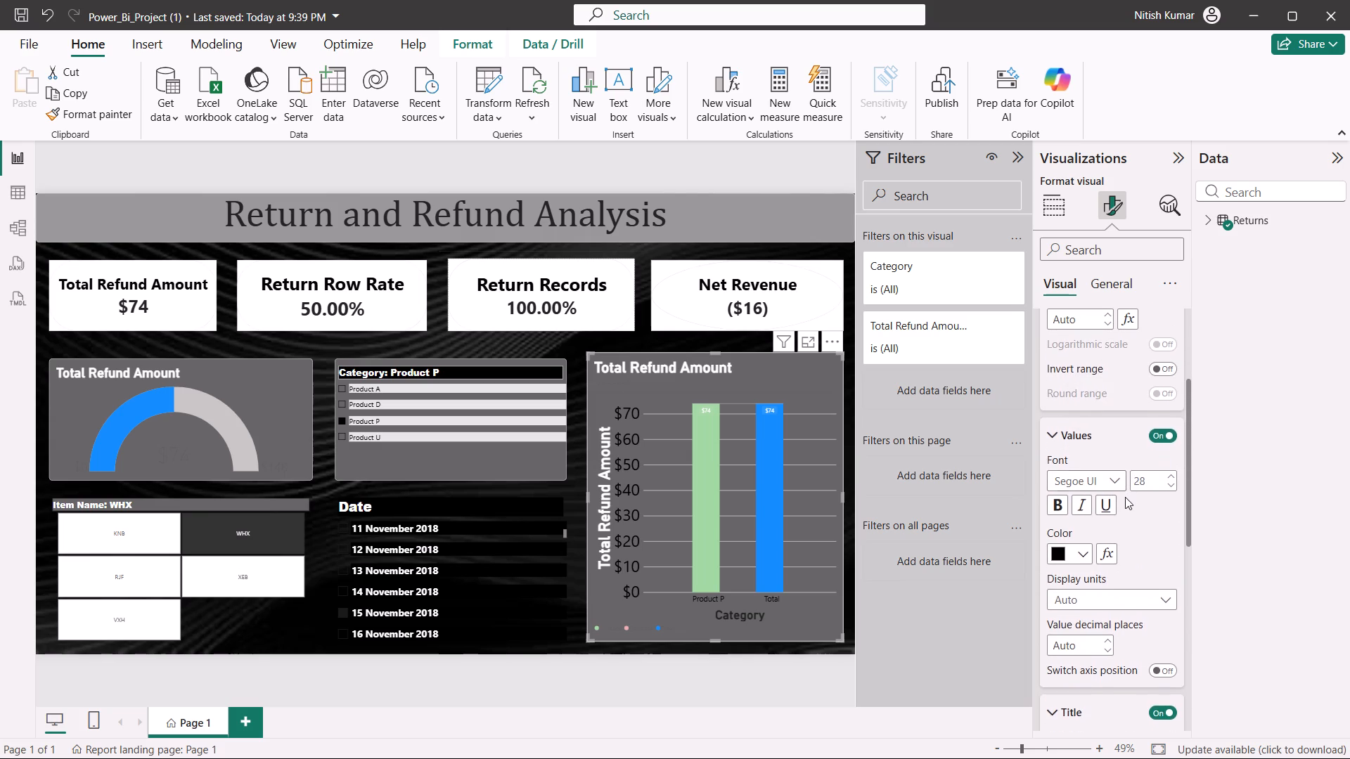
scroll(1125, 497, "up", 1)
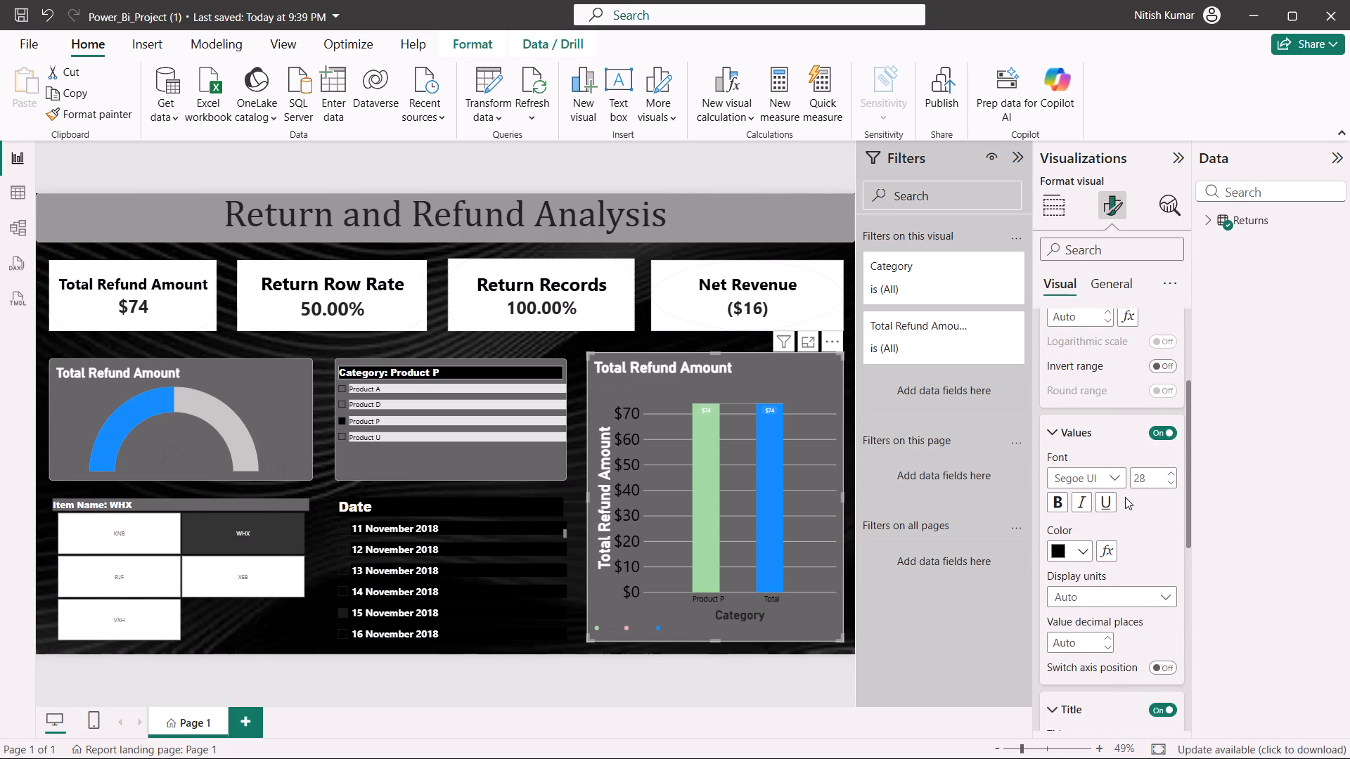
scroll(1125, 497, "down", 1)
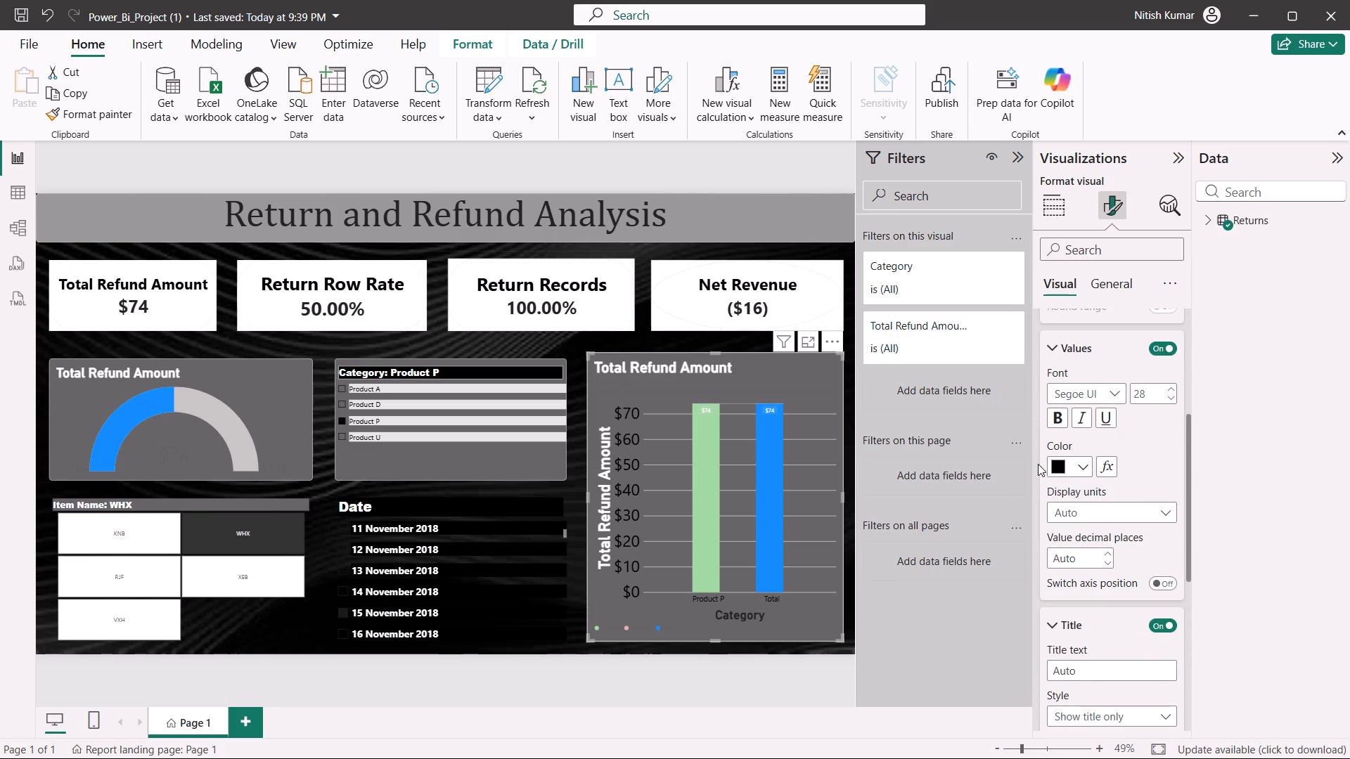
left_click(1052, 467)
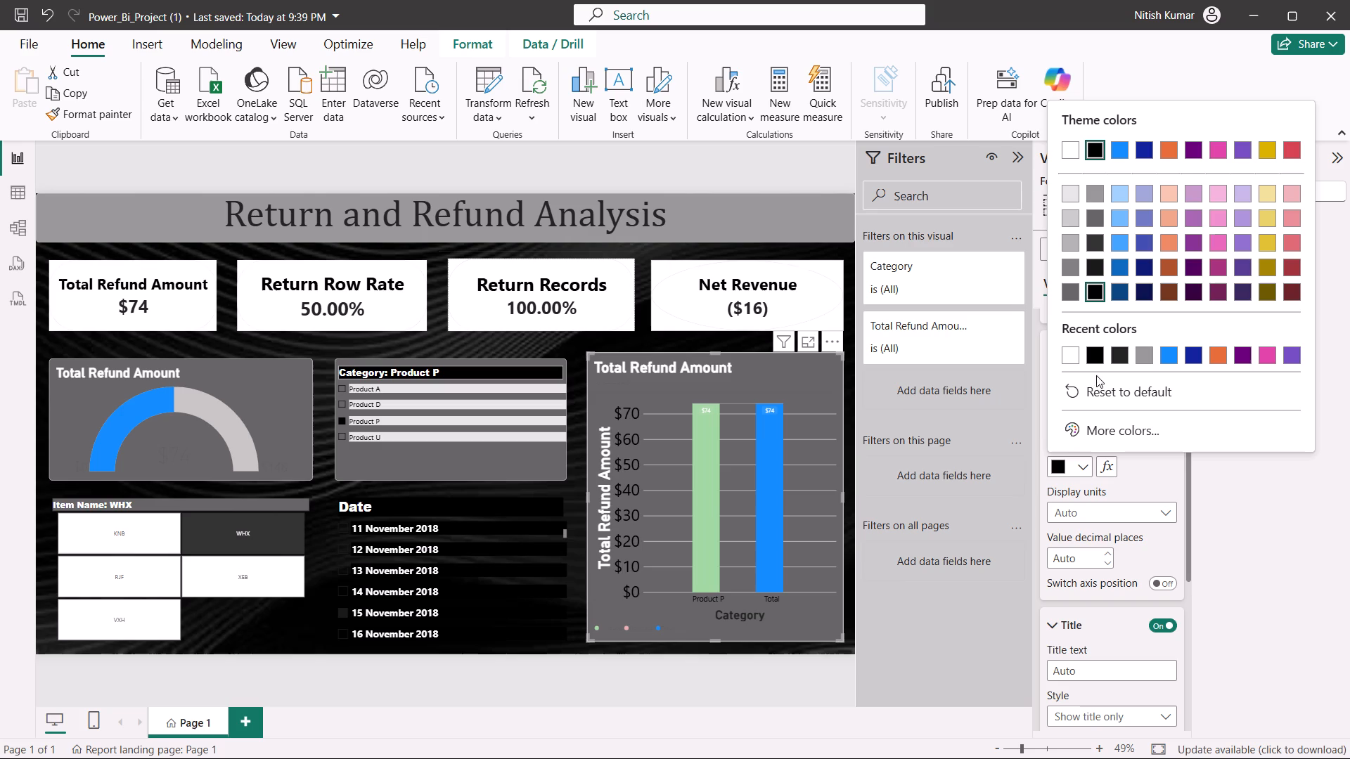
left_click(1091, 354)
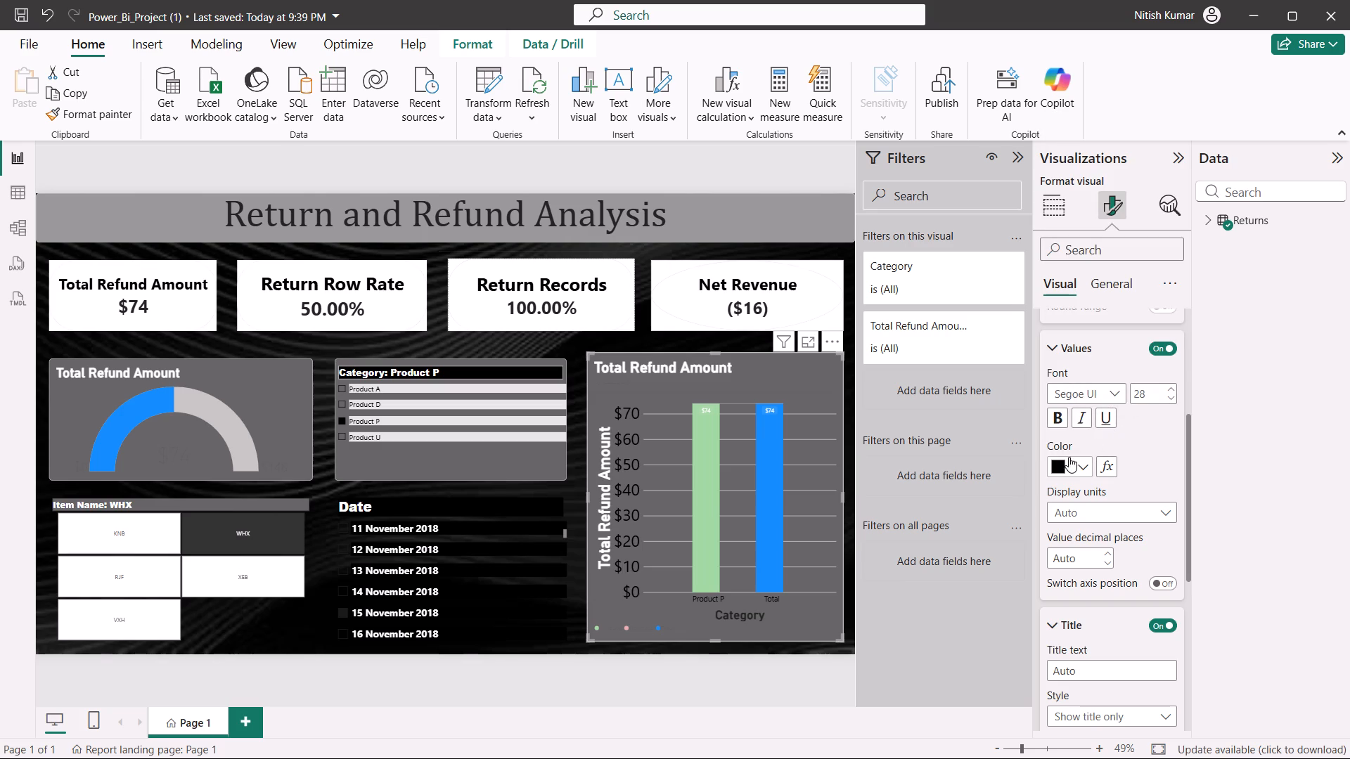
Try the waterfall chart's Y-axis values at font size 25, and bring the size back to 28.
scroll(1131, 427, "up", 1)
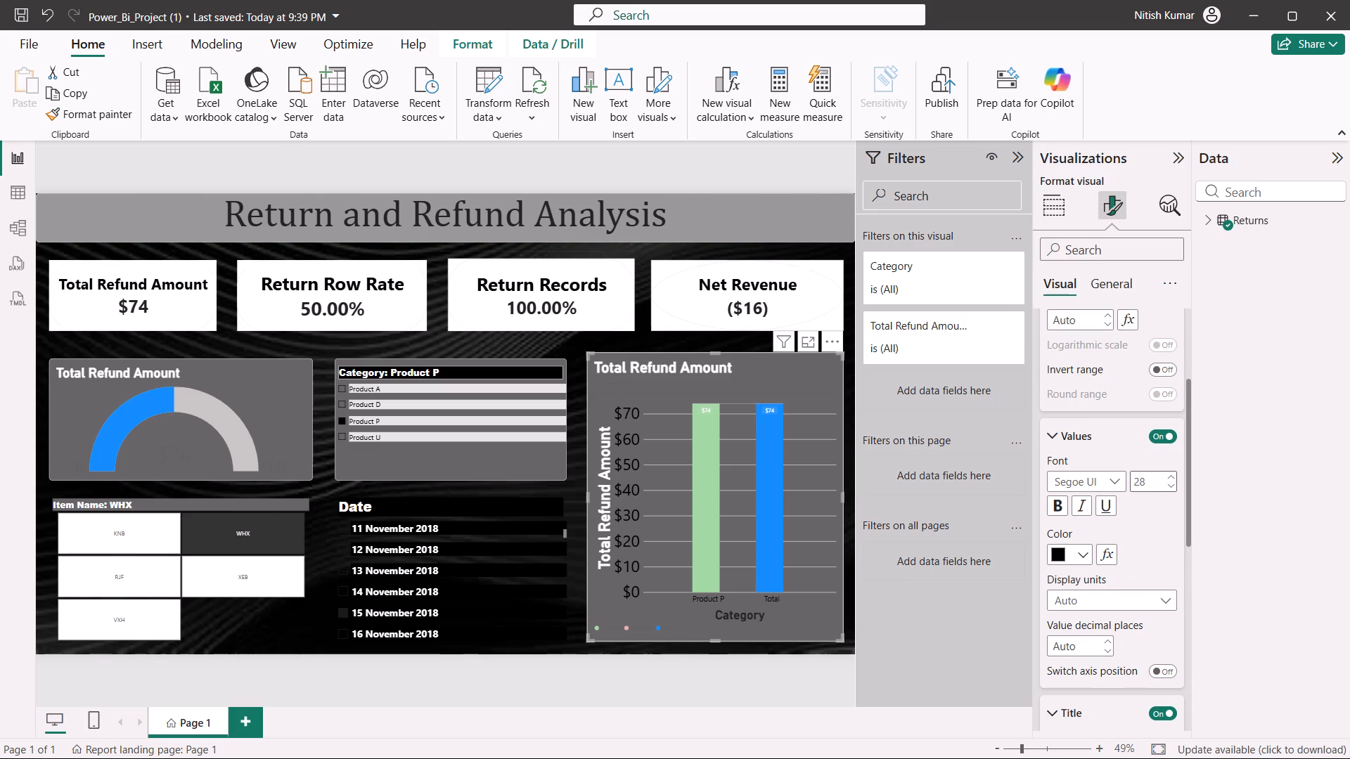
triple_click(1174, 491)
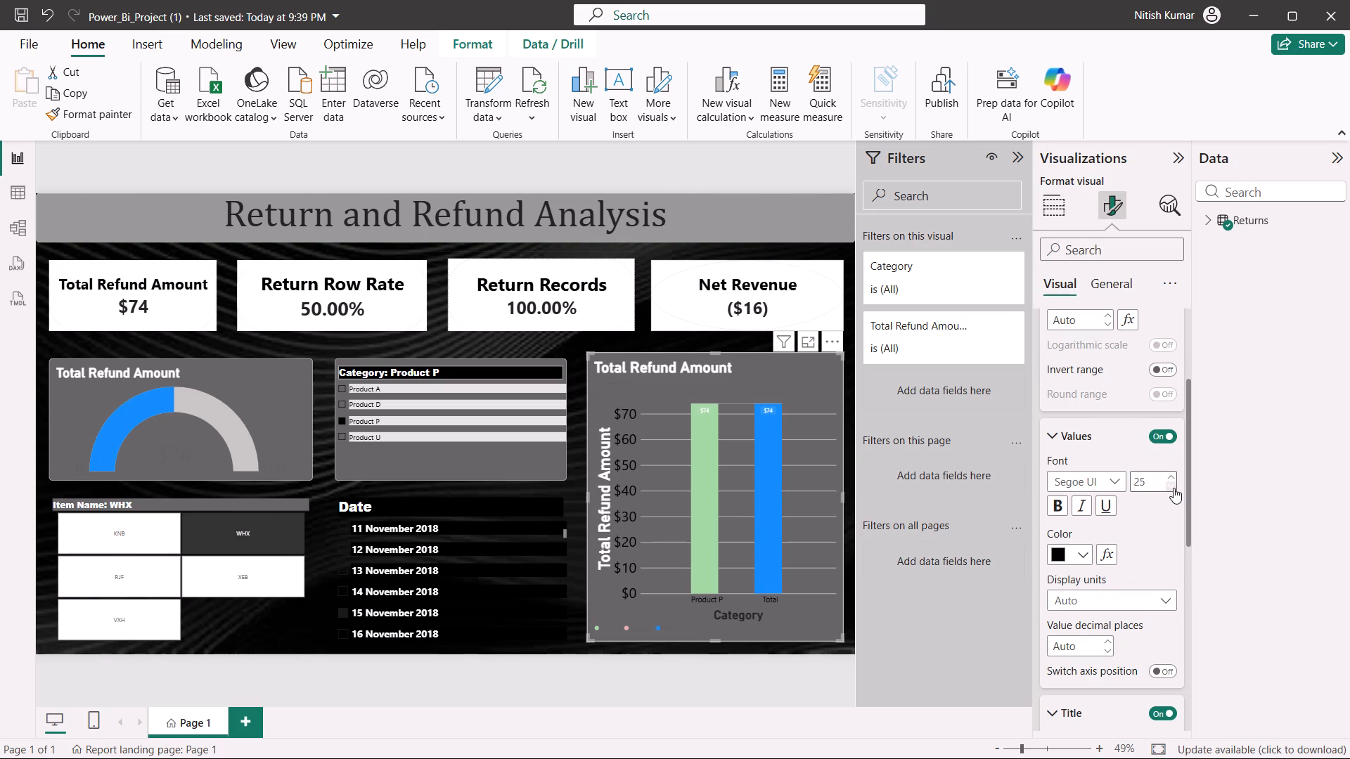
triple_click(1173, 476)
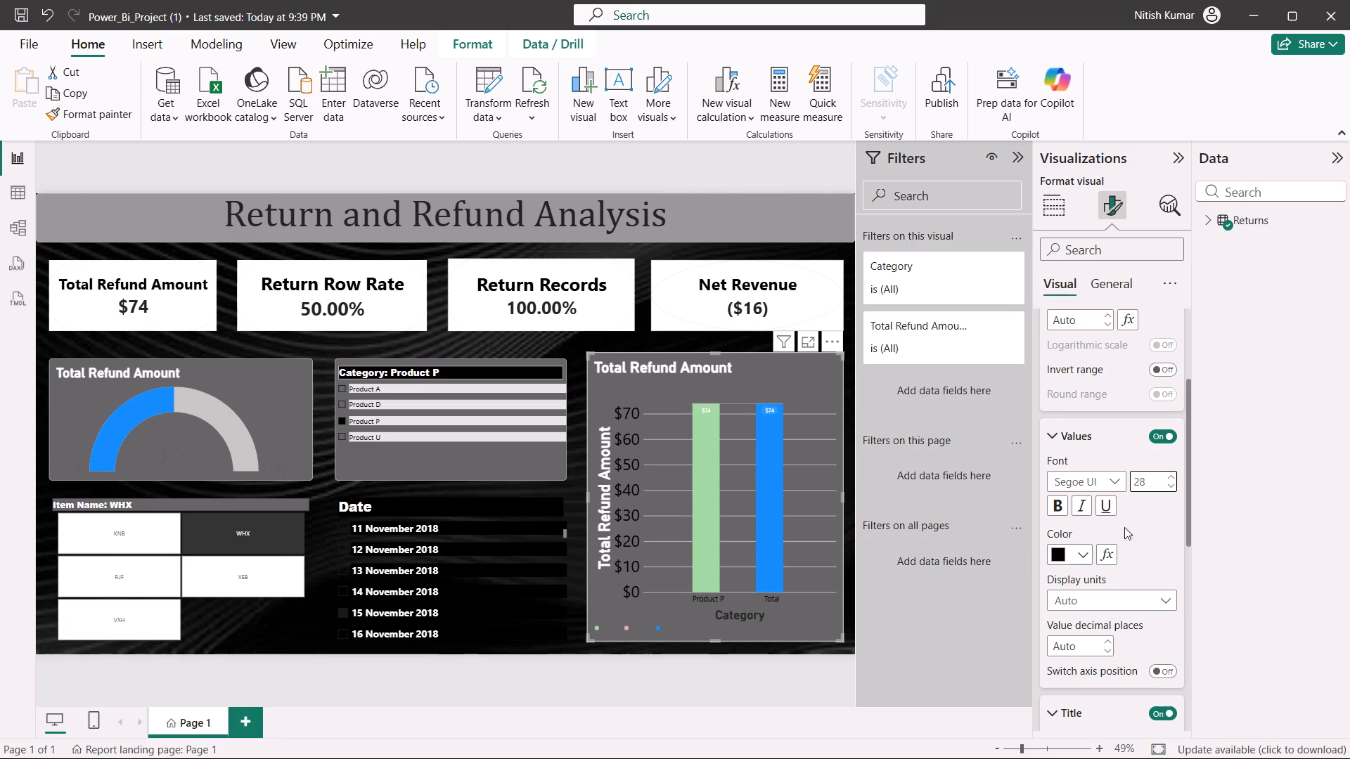
Colour the waterfall chart's Y-axis title black.
scroll(1159, 533, "down", 3)
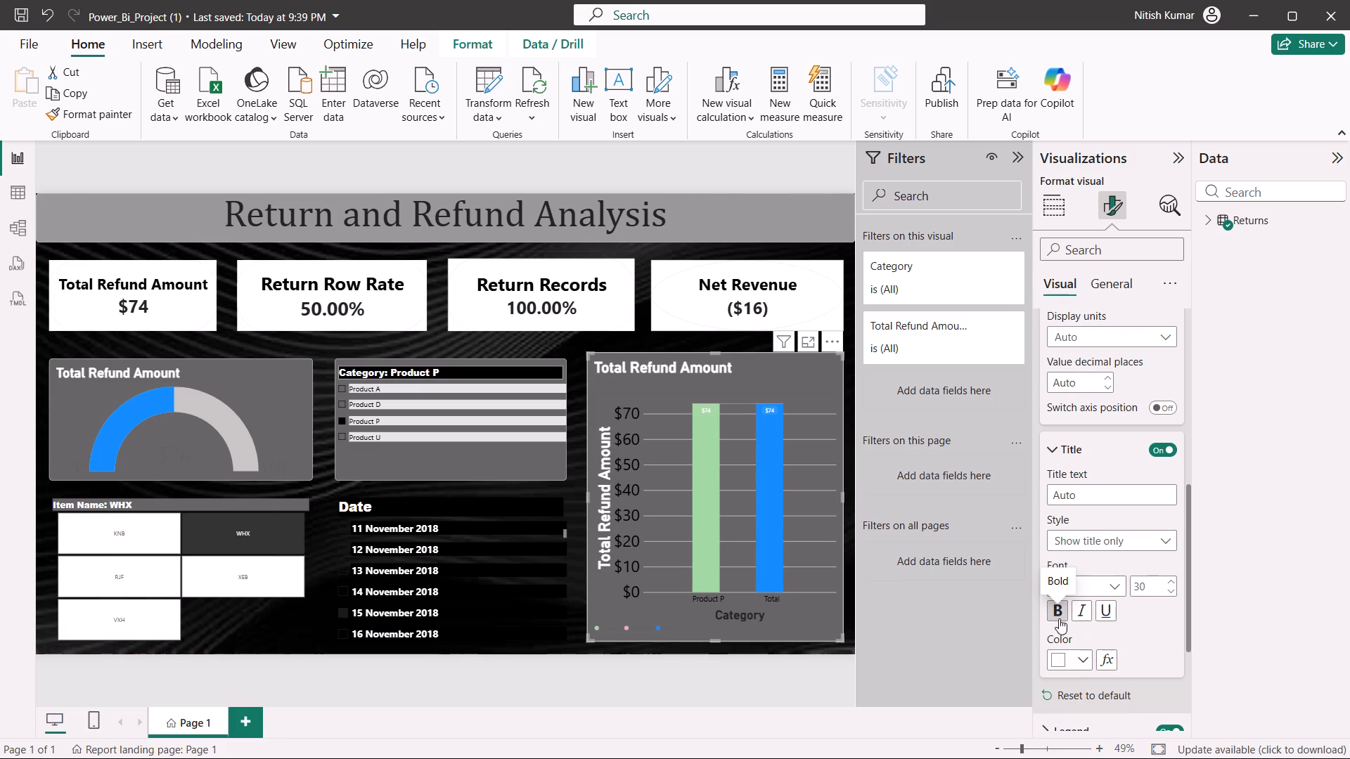
left_click(1059, 662)
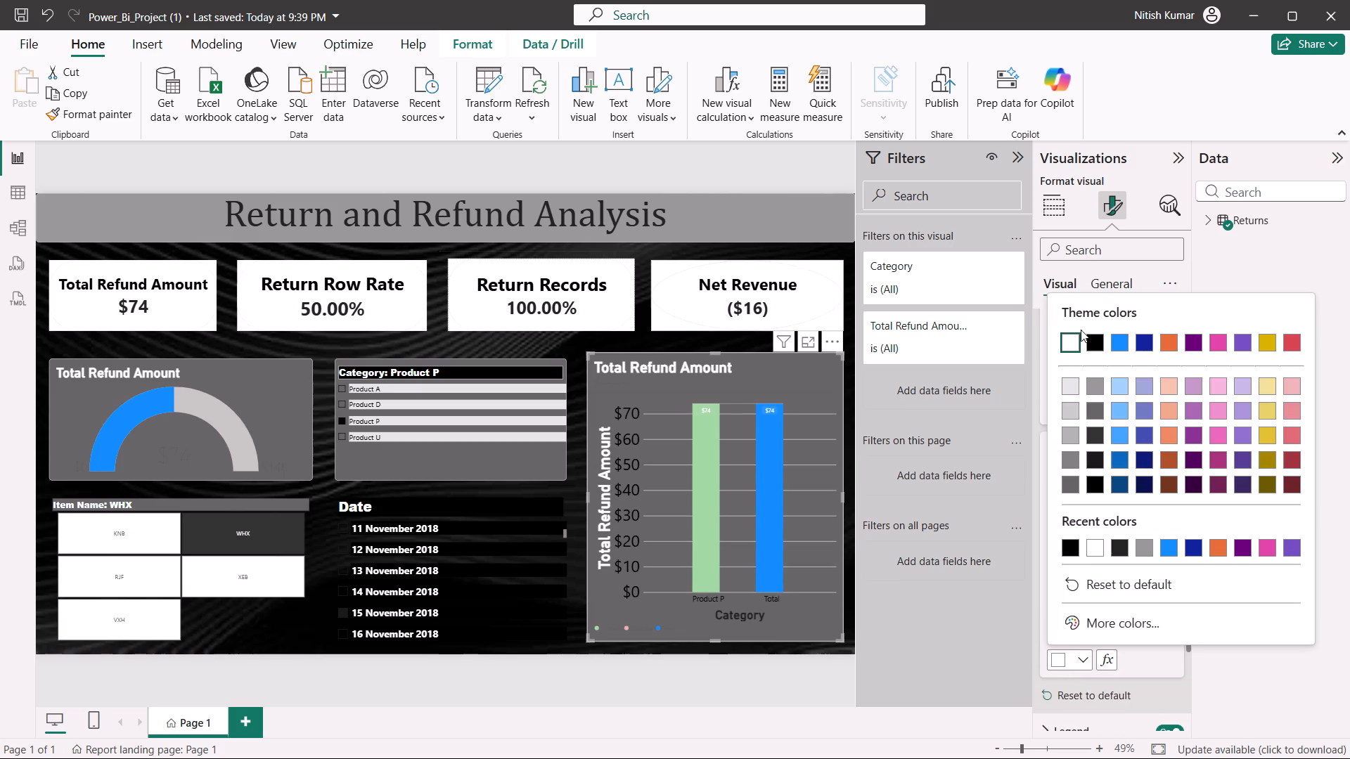
left_click(1091, 345)
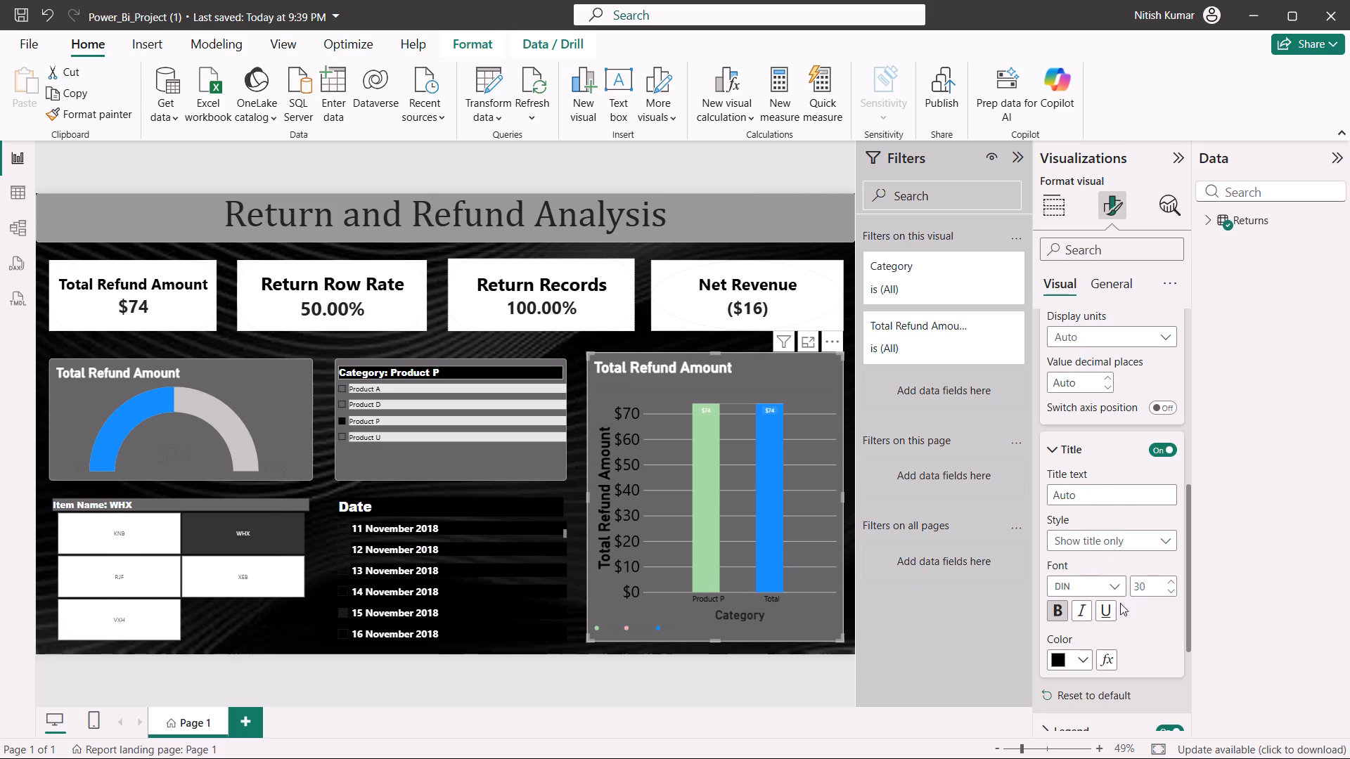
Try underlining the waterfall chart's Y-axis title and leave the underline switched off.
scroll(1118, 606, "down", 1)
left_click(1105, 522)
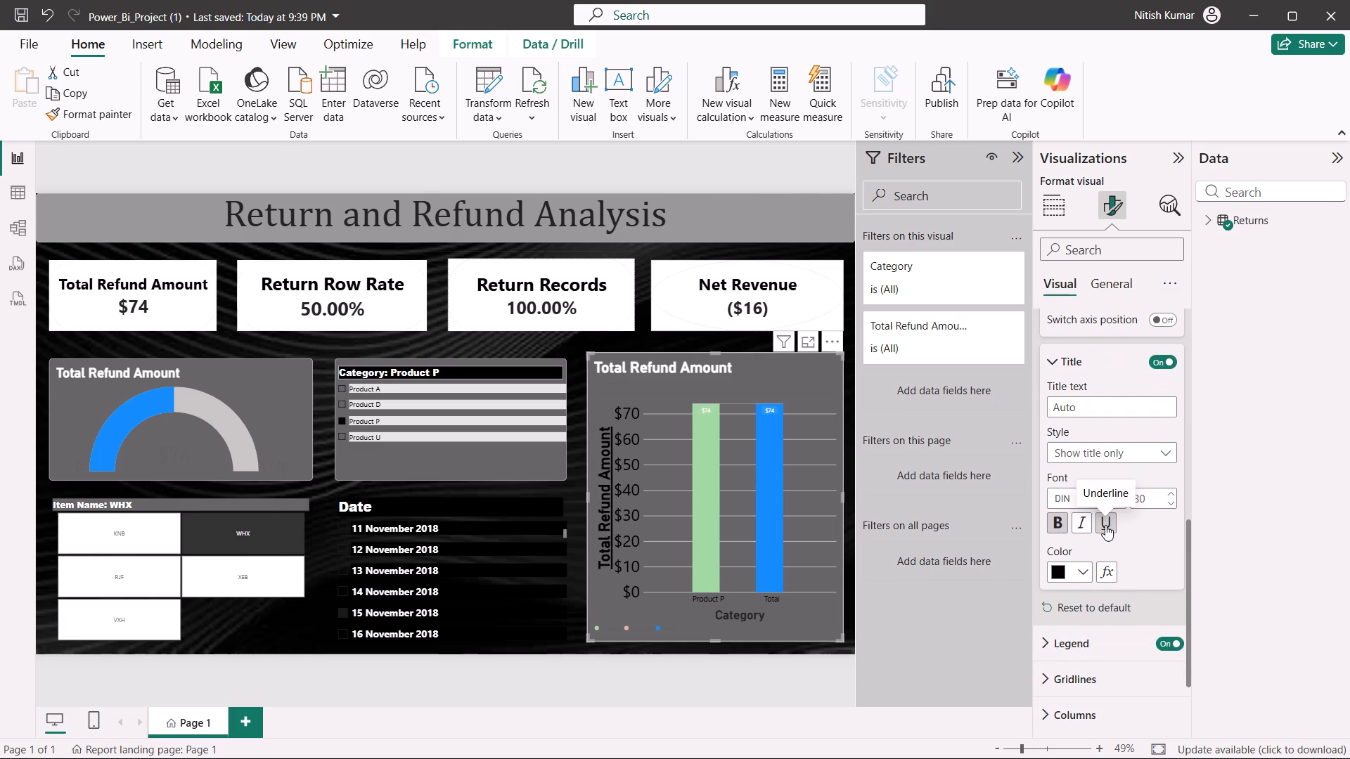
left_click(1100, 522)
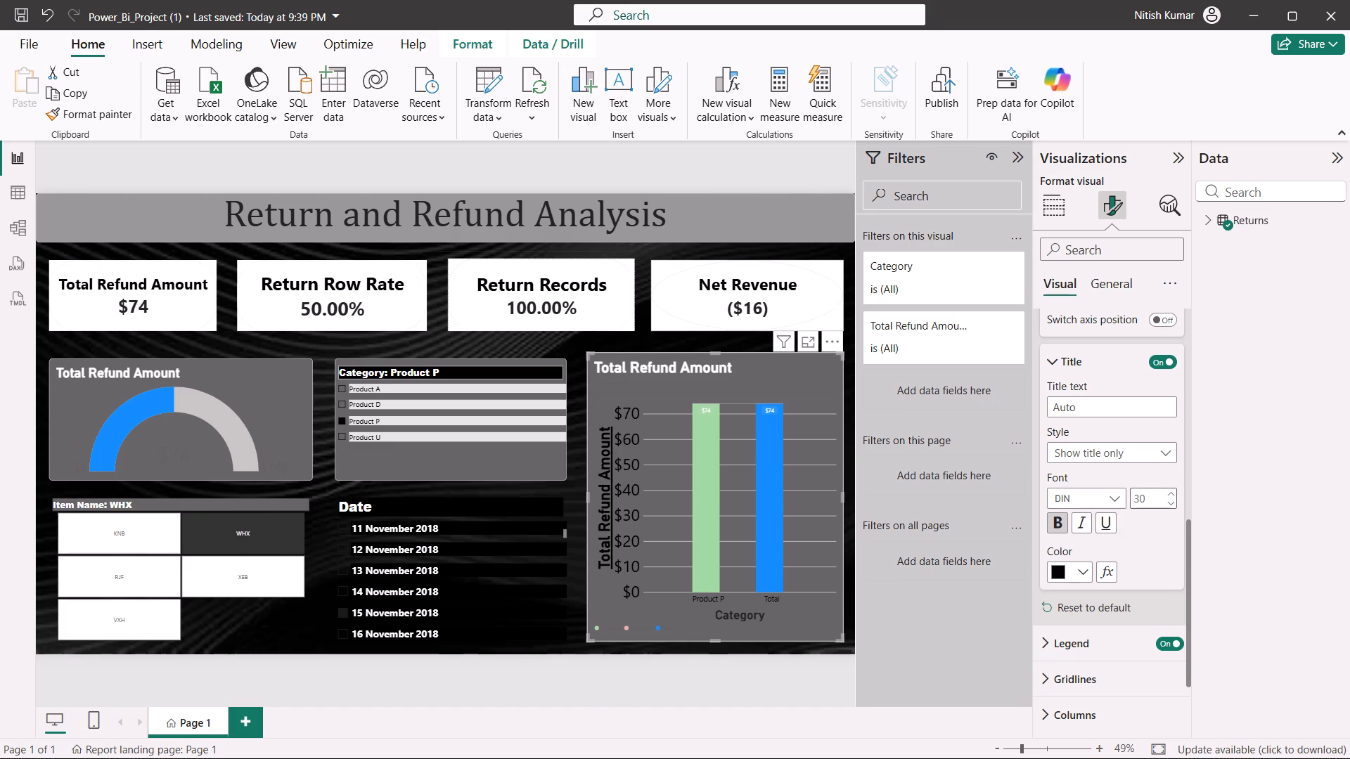
Set the waterfall chart's Y-axis title to font size 27 in Arial Black.
triple_click(1169, 501)
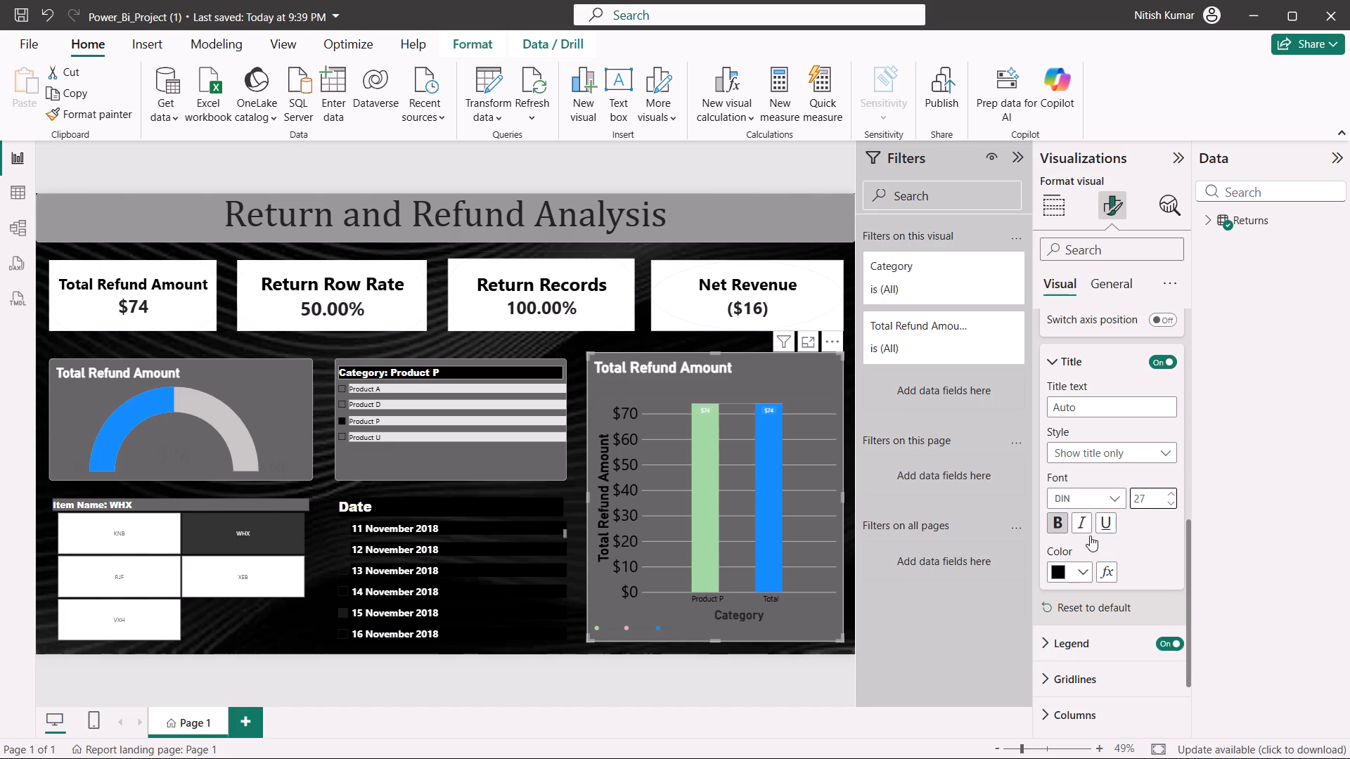
left_click(1116, 500)
left_click(1074, 501)
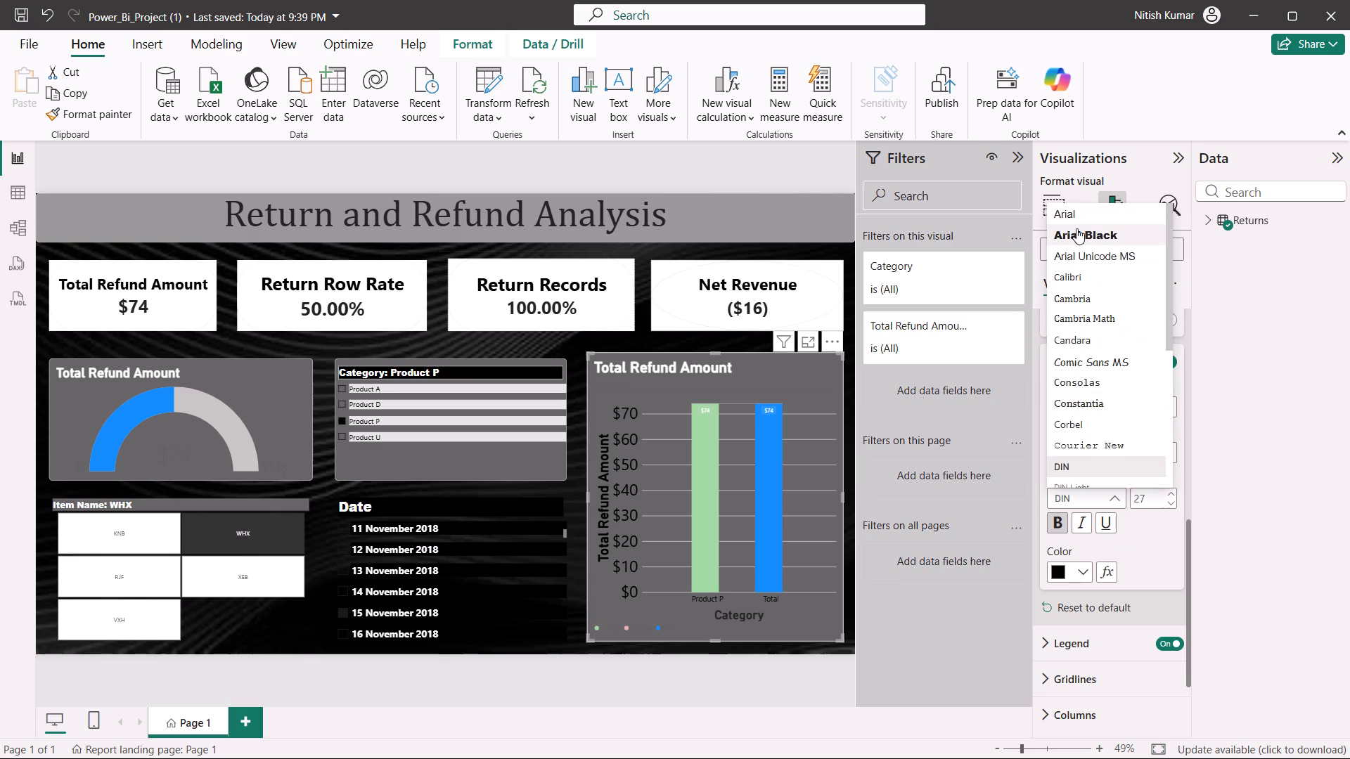
left_click(1076, 228)
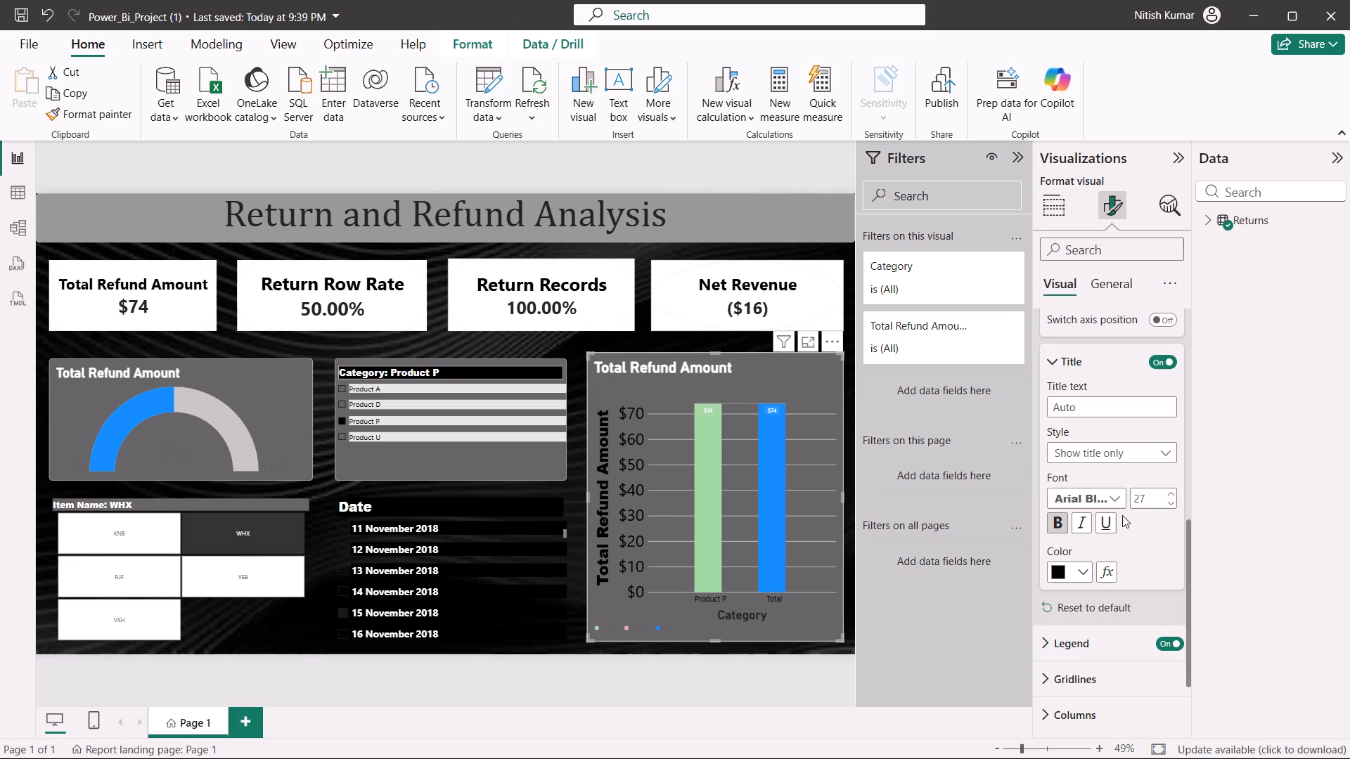
left_click(1133, 534)
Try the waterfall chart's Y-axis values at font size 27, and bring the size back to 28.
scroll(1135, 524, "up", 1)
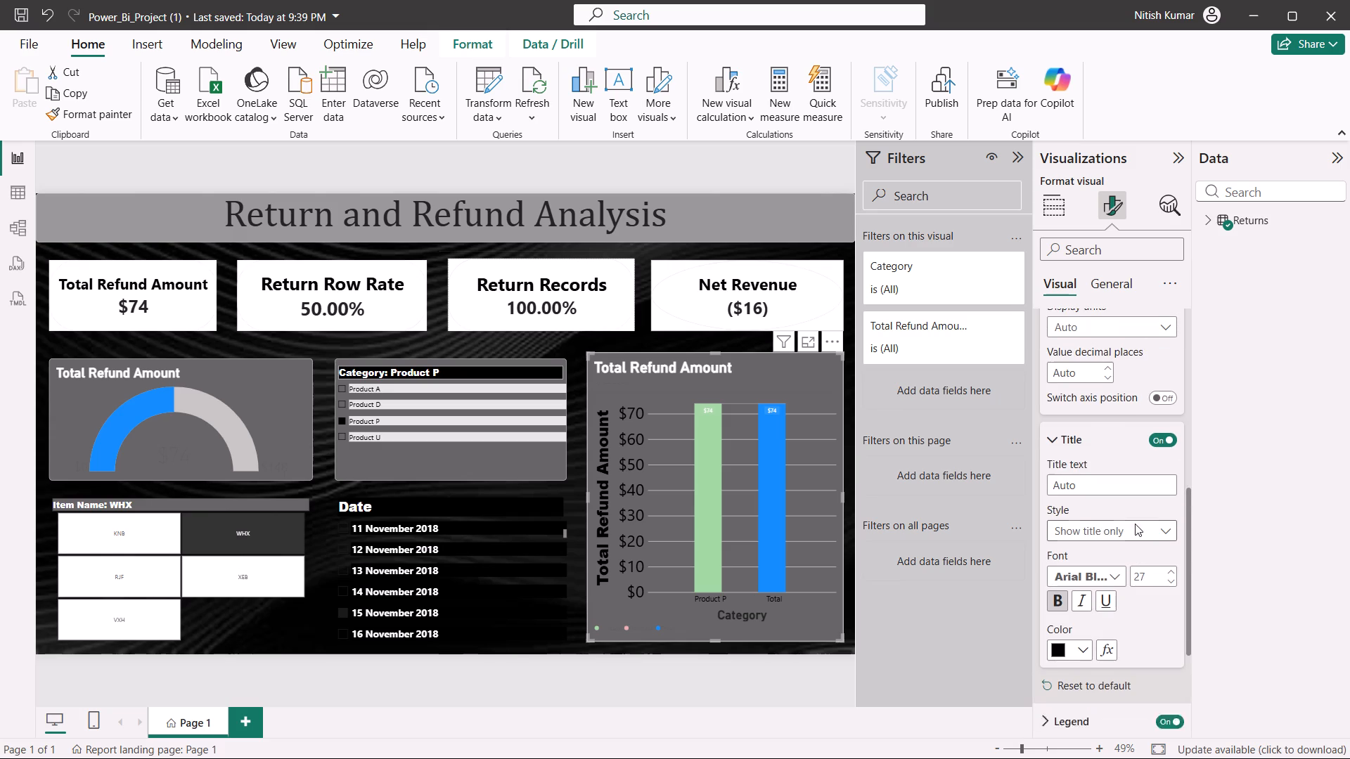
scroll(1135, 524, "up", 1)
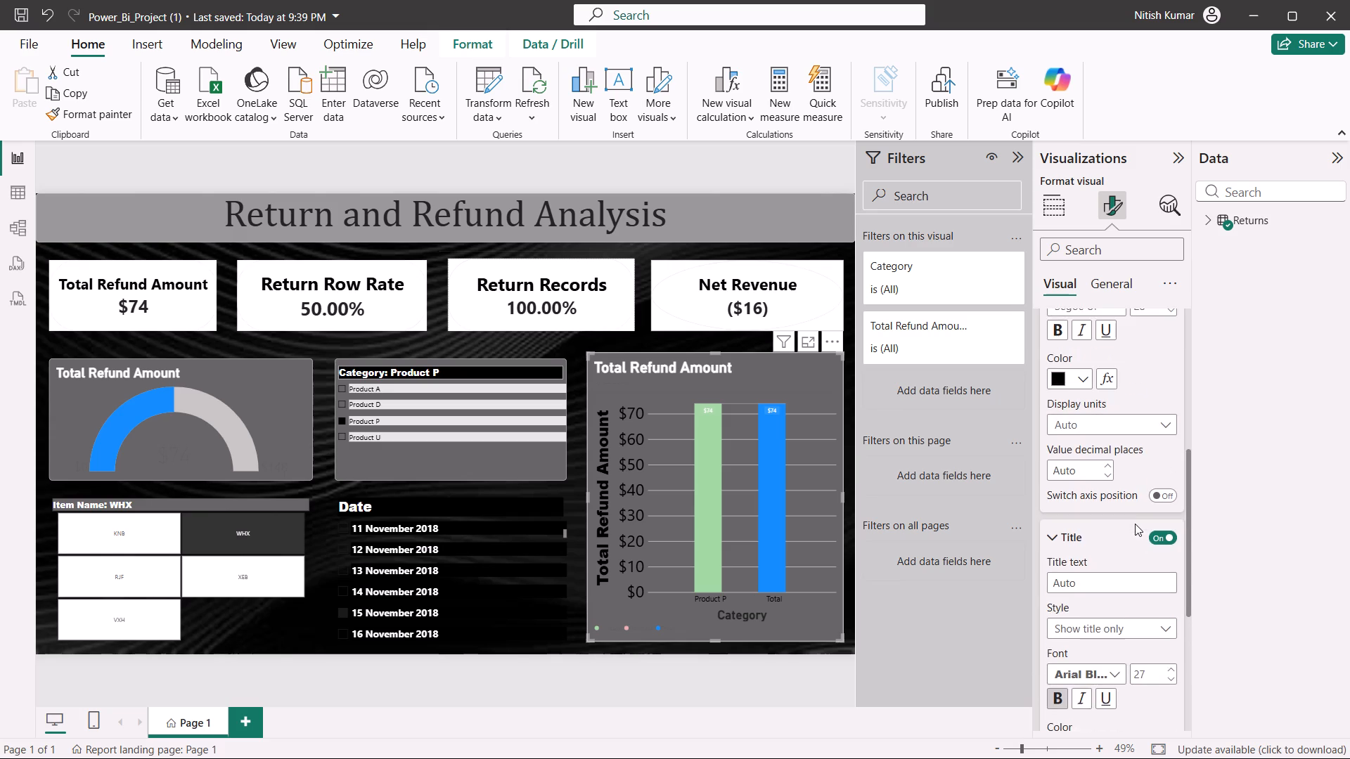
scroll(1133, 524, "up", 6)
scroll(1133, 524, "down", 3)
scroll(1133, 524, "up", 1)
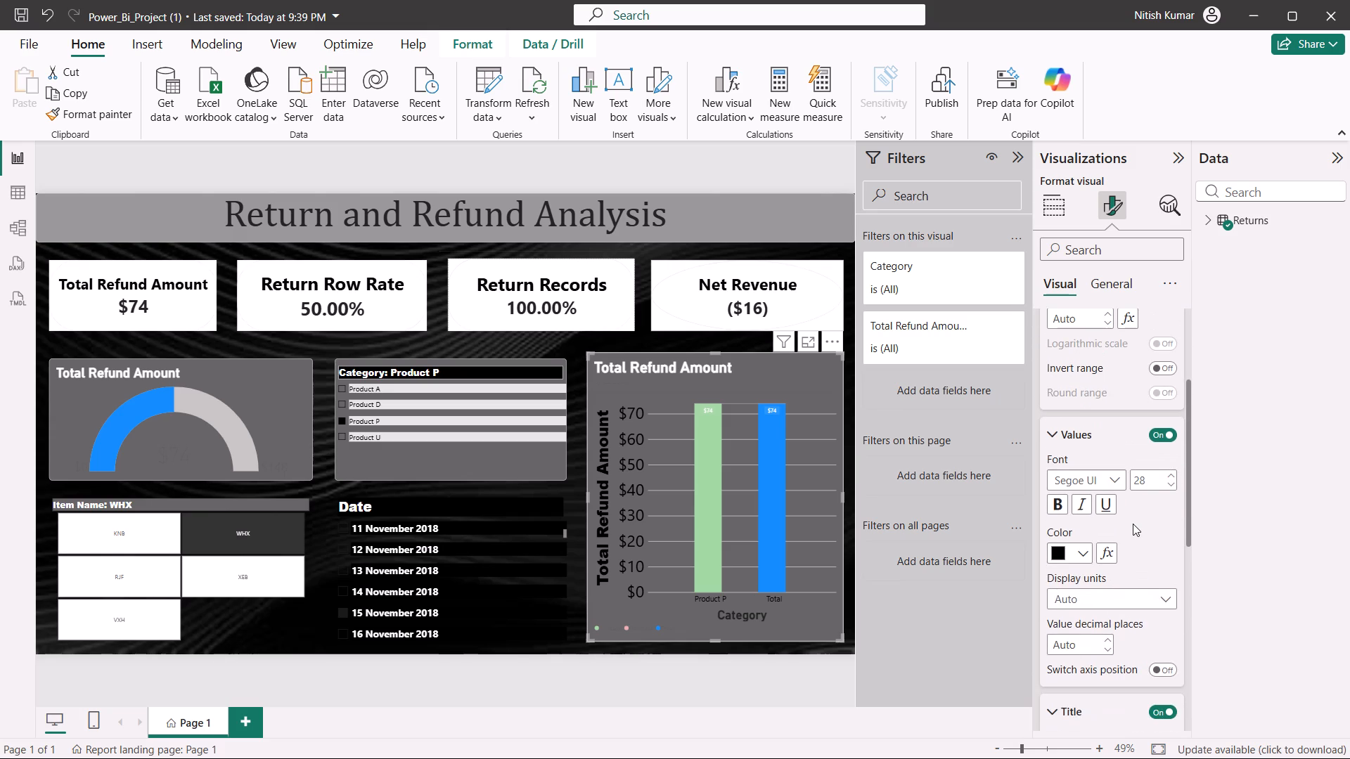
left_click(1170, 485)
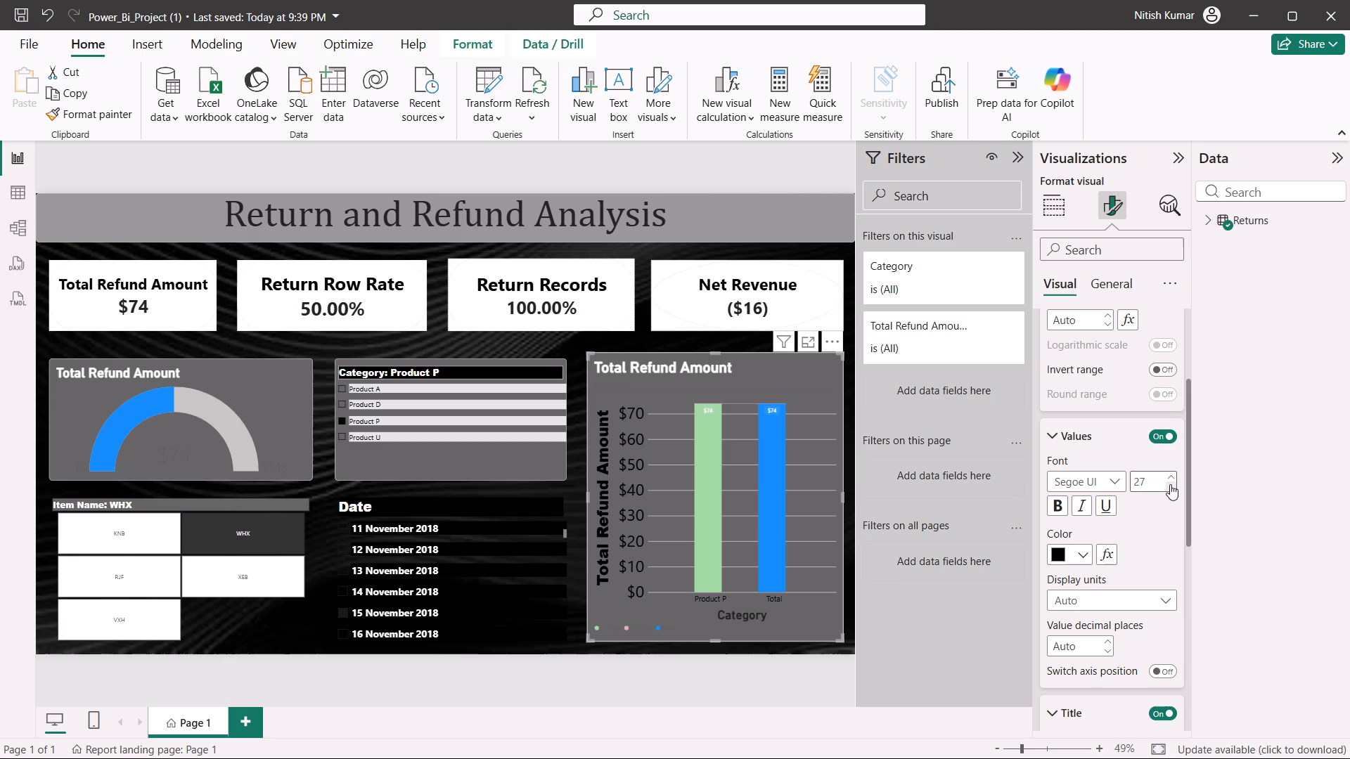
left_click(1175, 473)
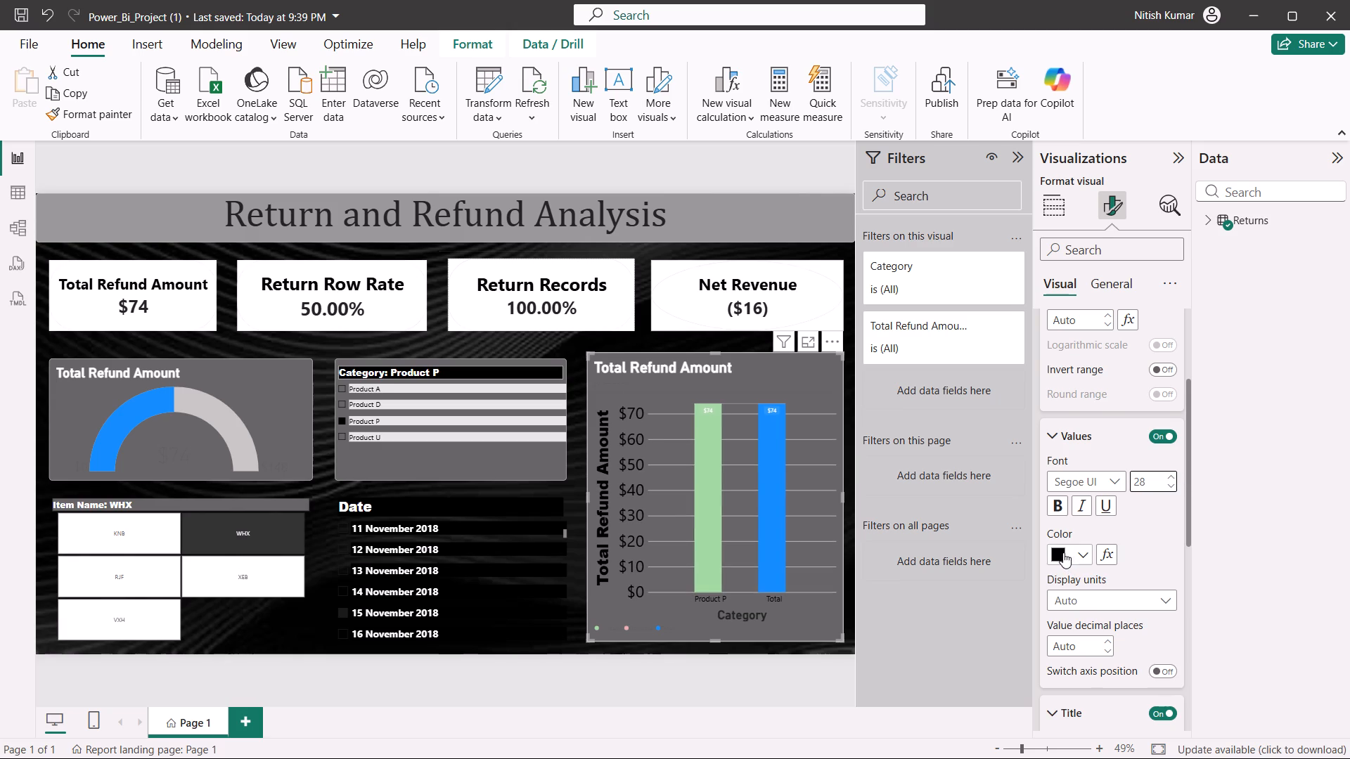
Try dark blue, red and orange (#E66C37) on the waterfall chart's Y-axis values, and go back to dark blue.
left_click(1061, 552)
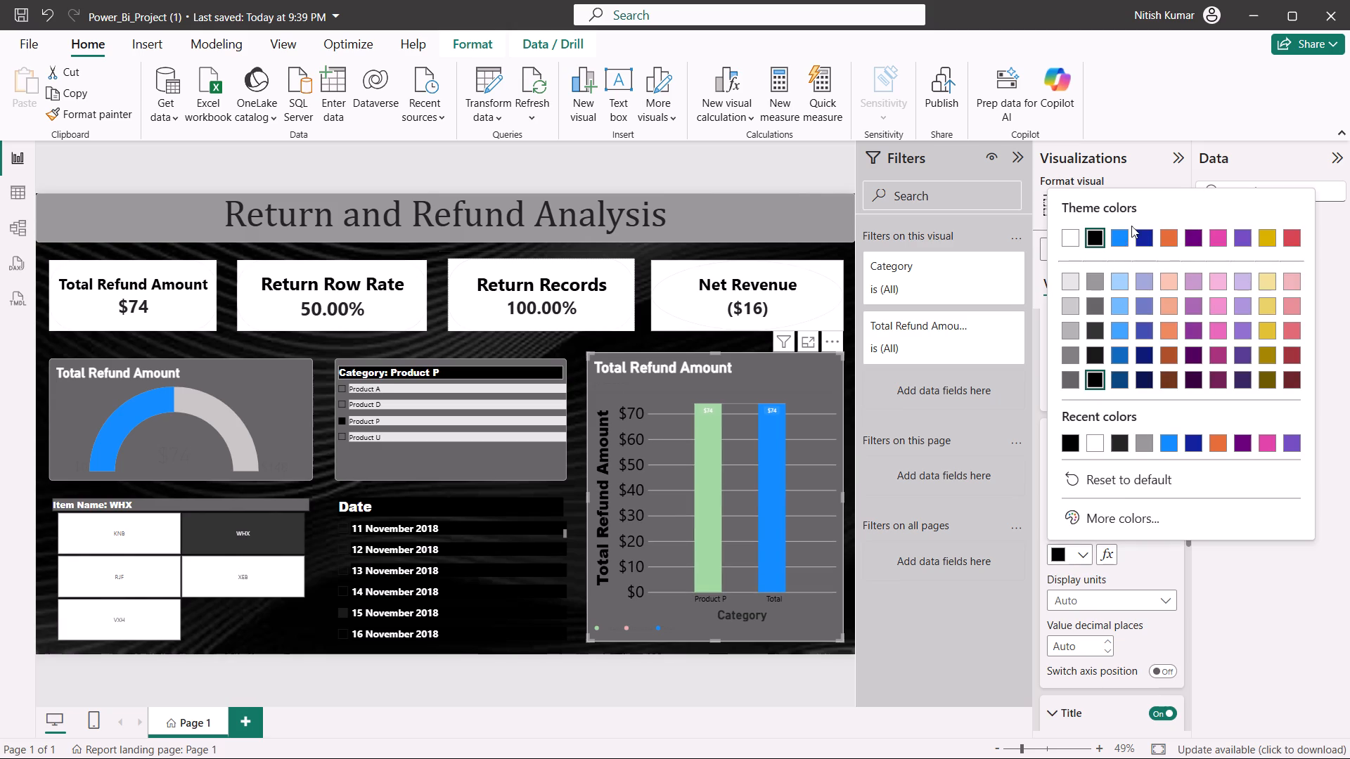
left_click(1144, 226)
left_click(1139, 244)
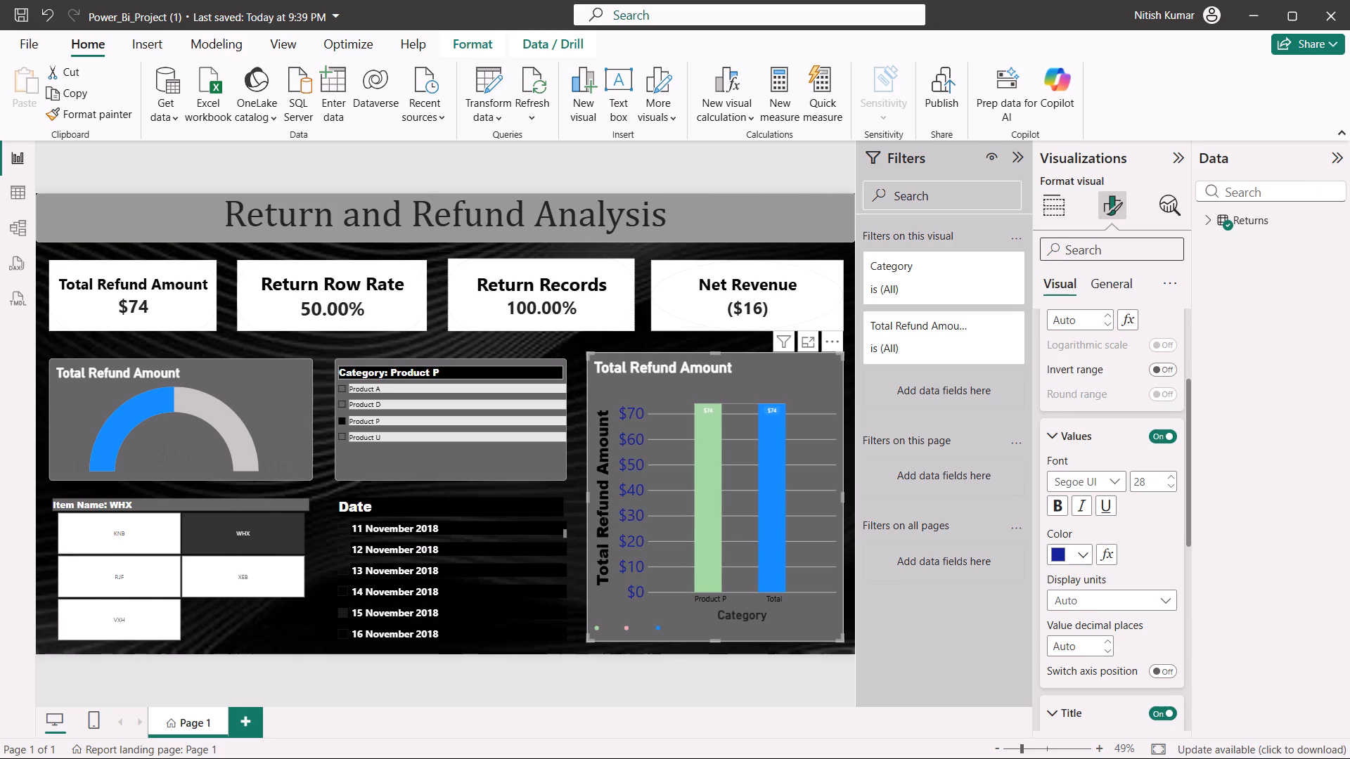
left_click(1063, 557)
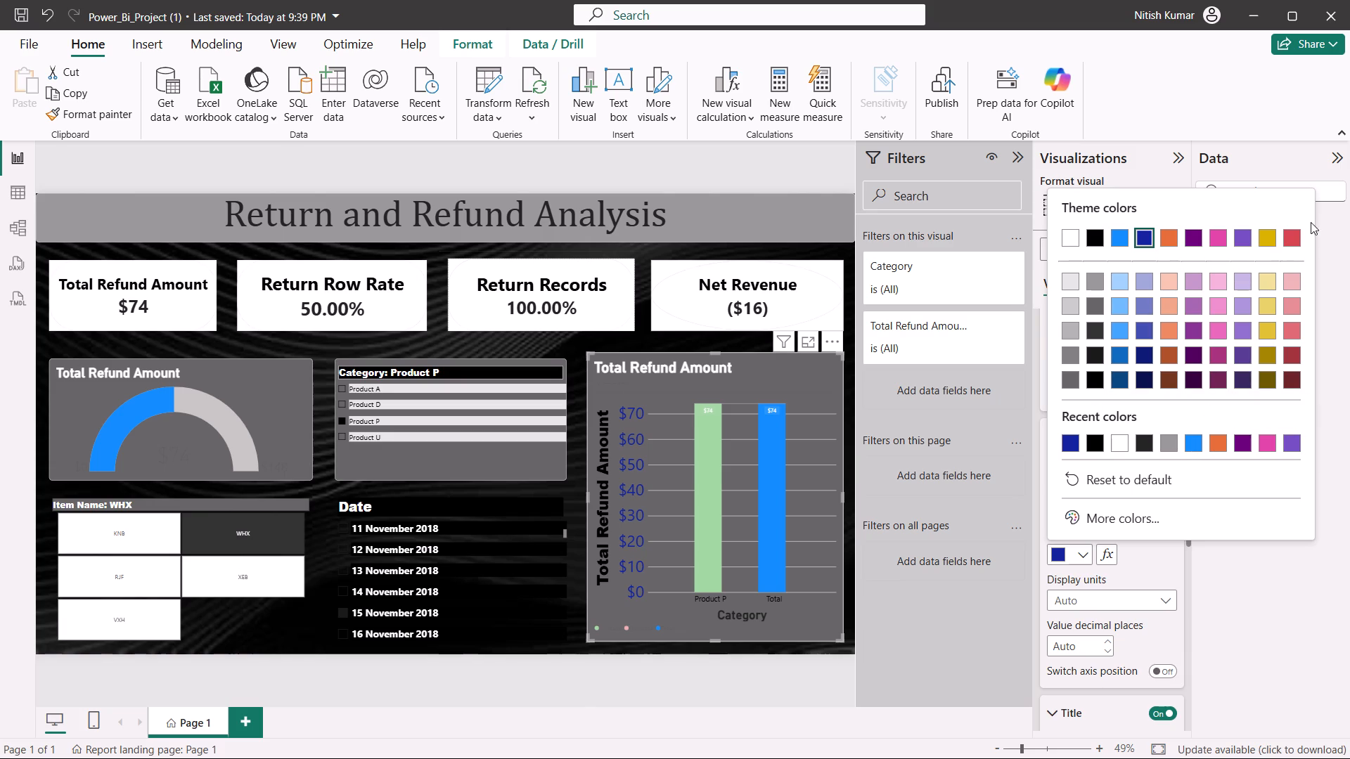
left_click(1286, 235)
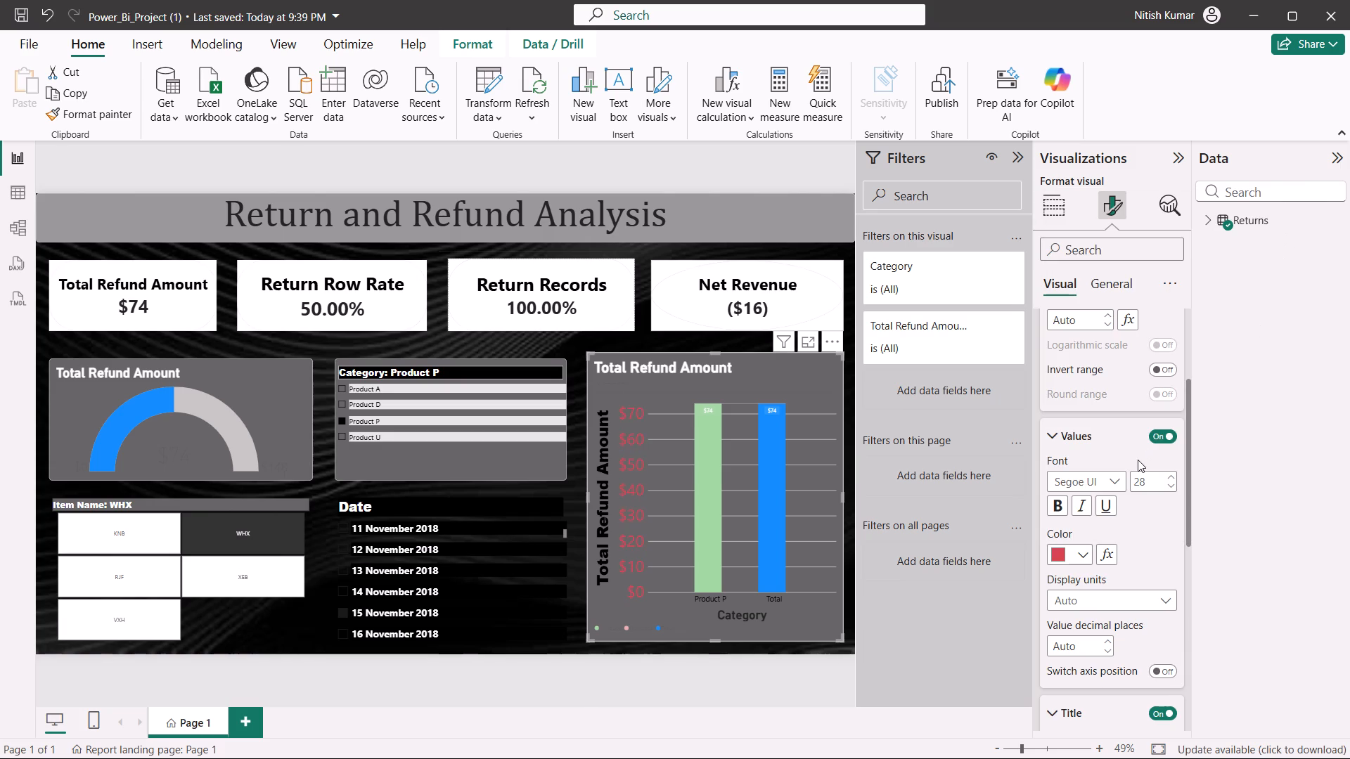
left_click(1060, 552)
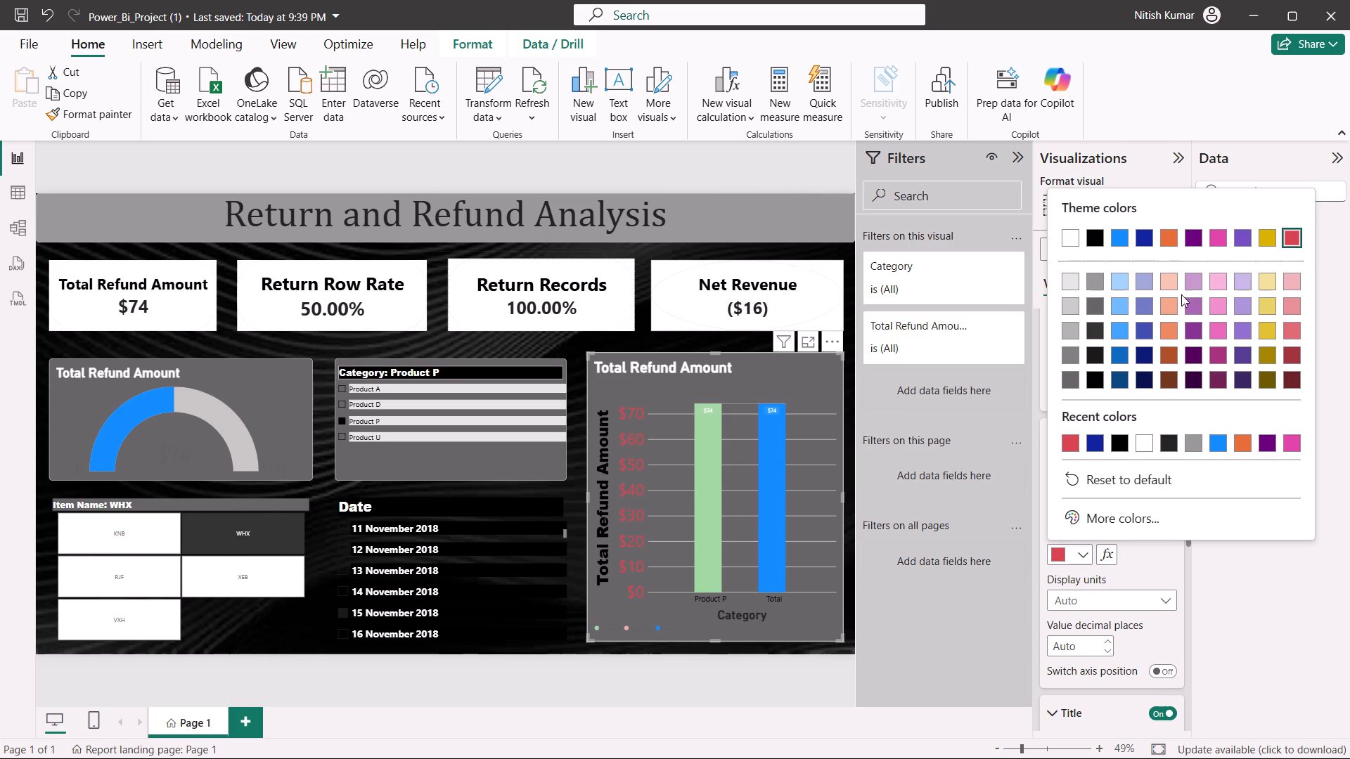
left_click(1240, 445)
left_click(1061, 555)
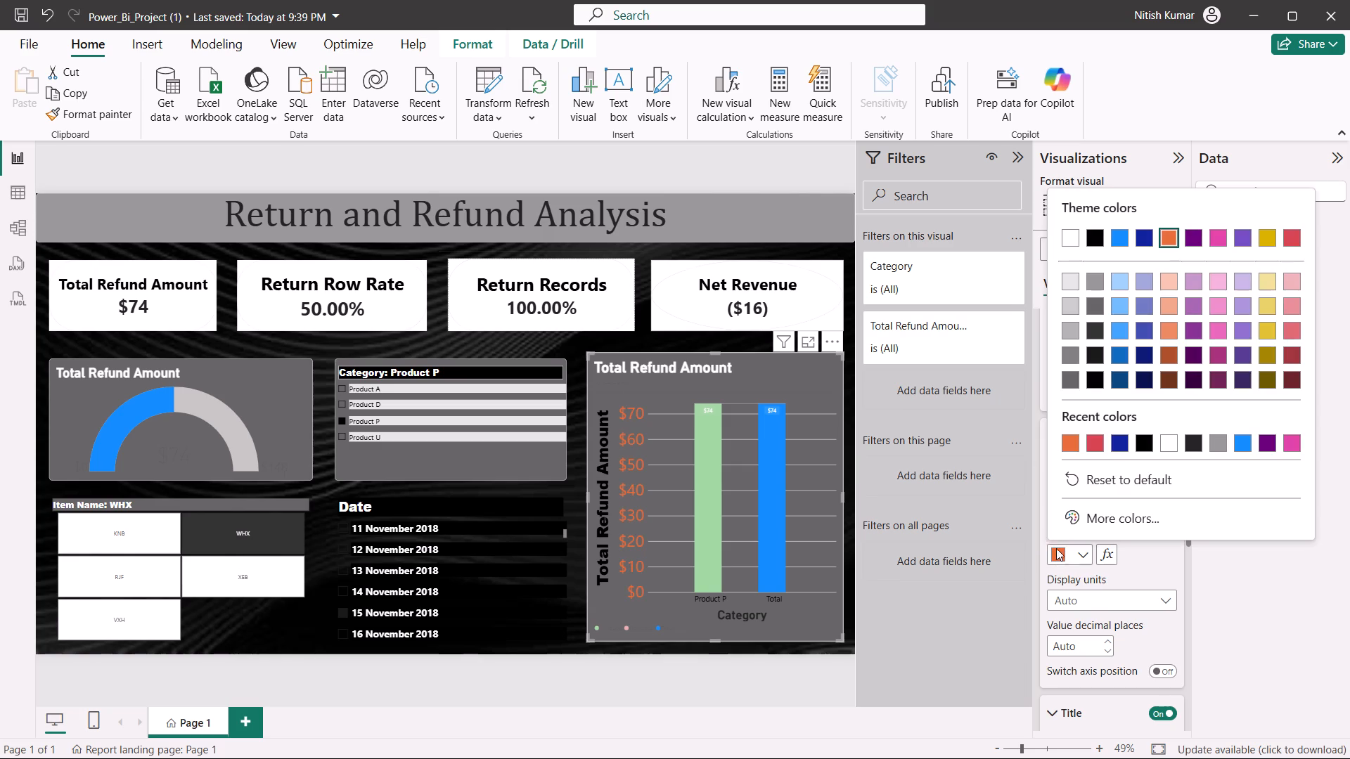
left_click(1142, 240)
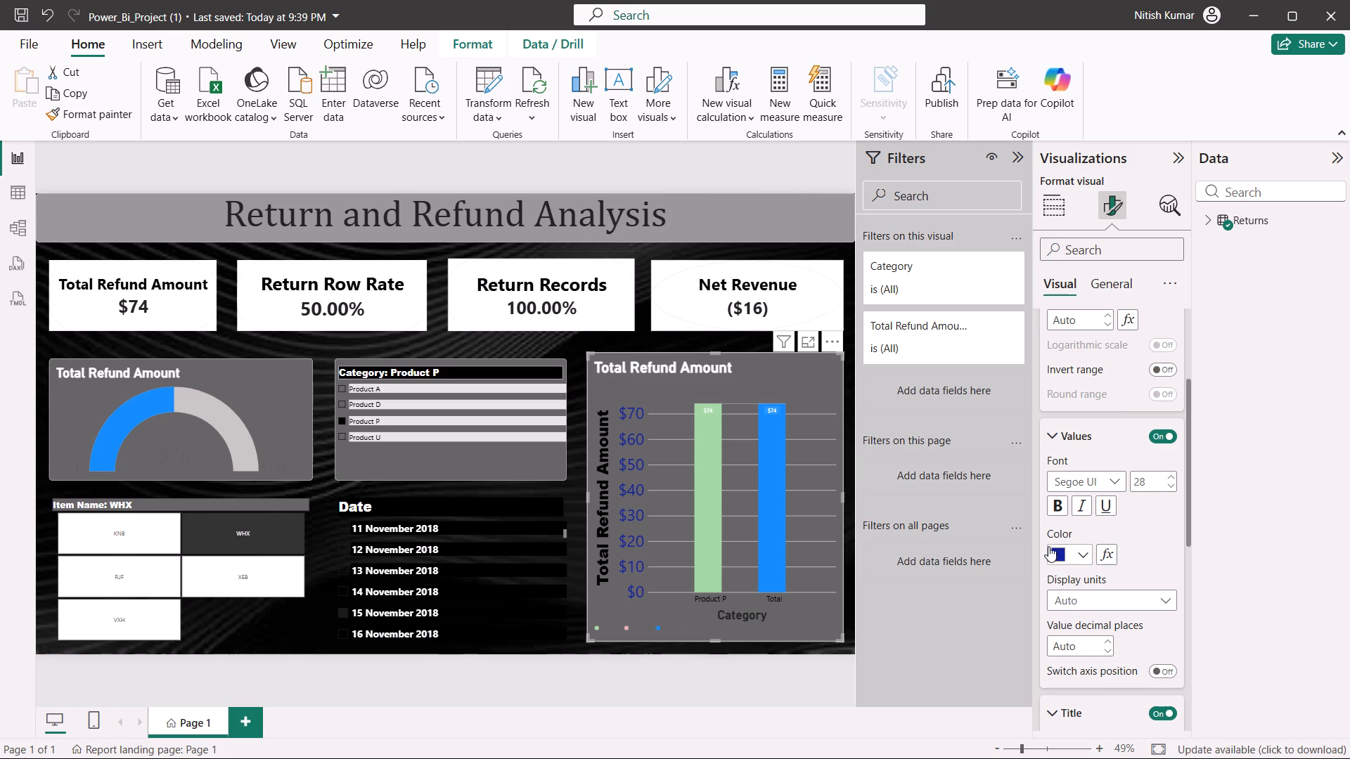
Colour the waterfall chart's Y-axis values in the darkest navy shade of the theme's dark blue and make them bold.
left_click(1057, 557)
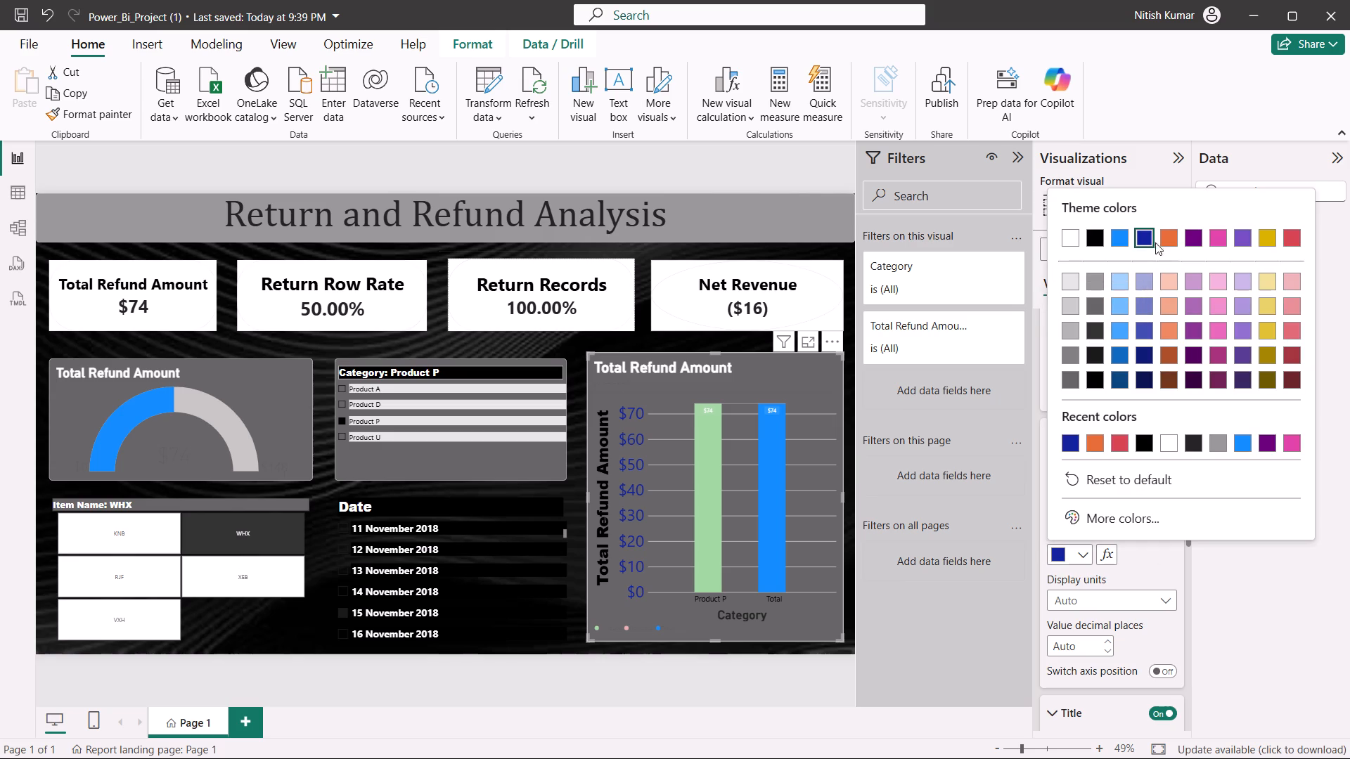
left_click(1140, 383)
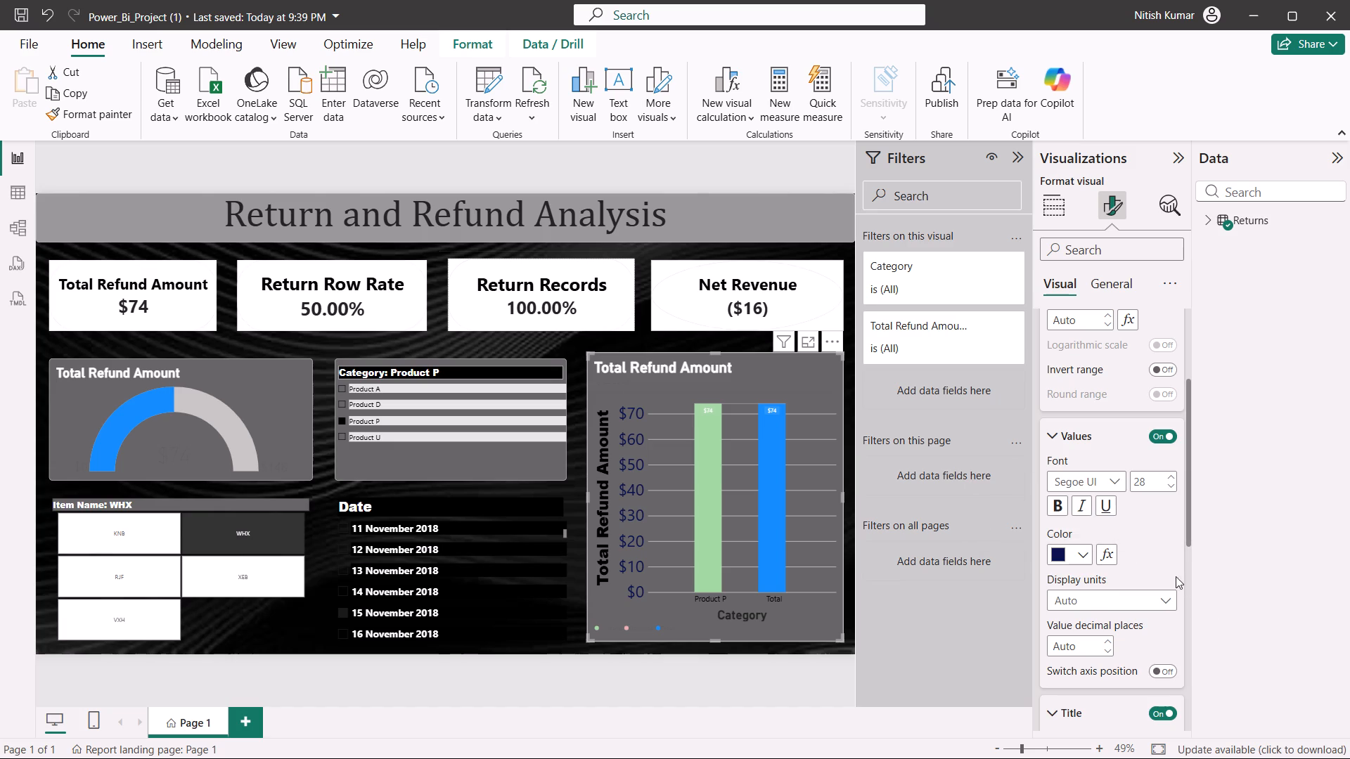
left_click(1057, 505)
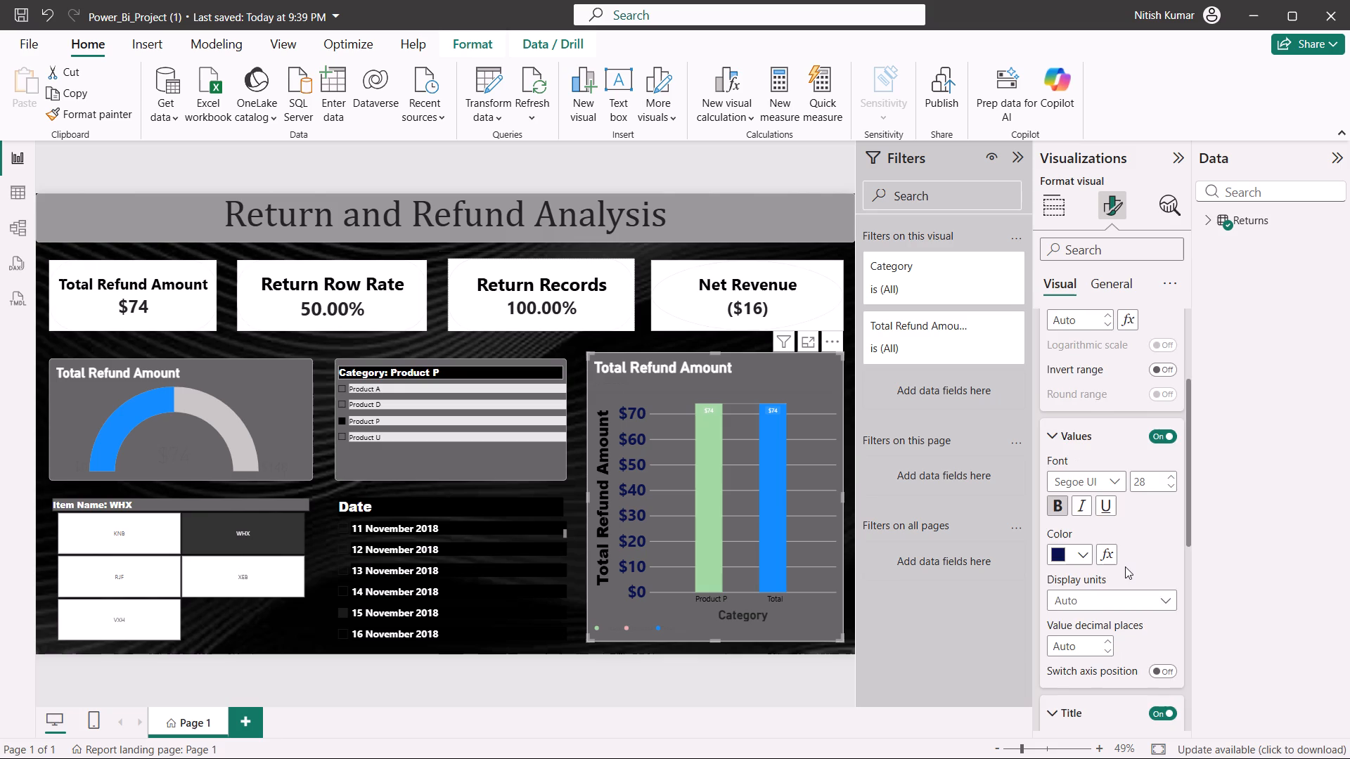
Colour the waterfall chart's Y-axis title in the darkest navy shade of the theme's dark blue.
scroll(1125, 566, "down", 3)
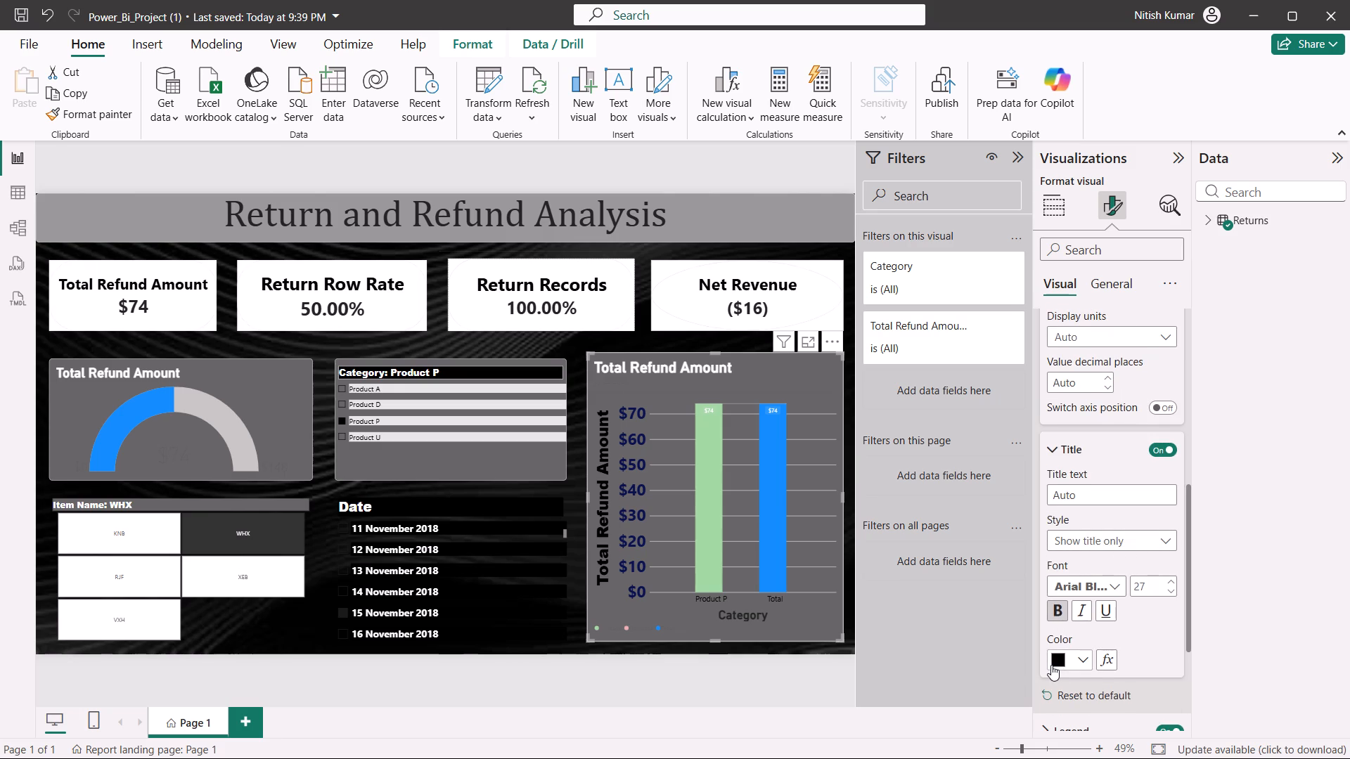
left_click(1055, 659)
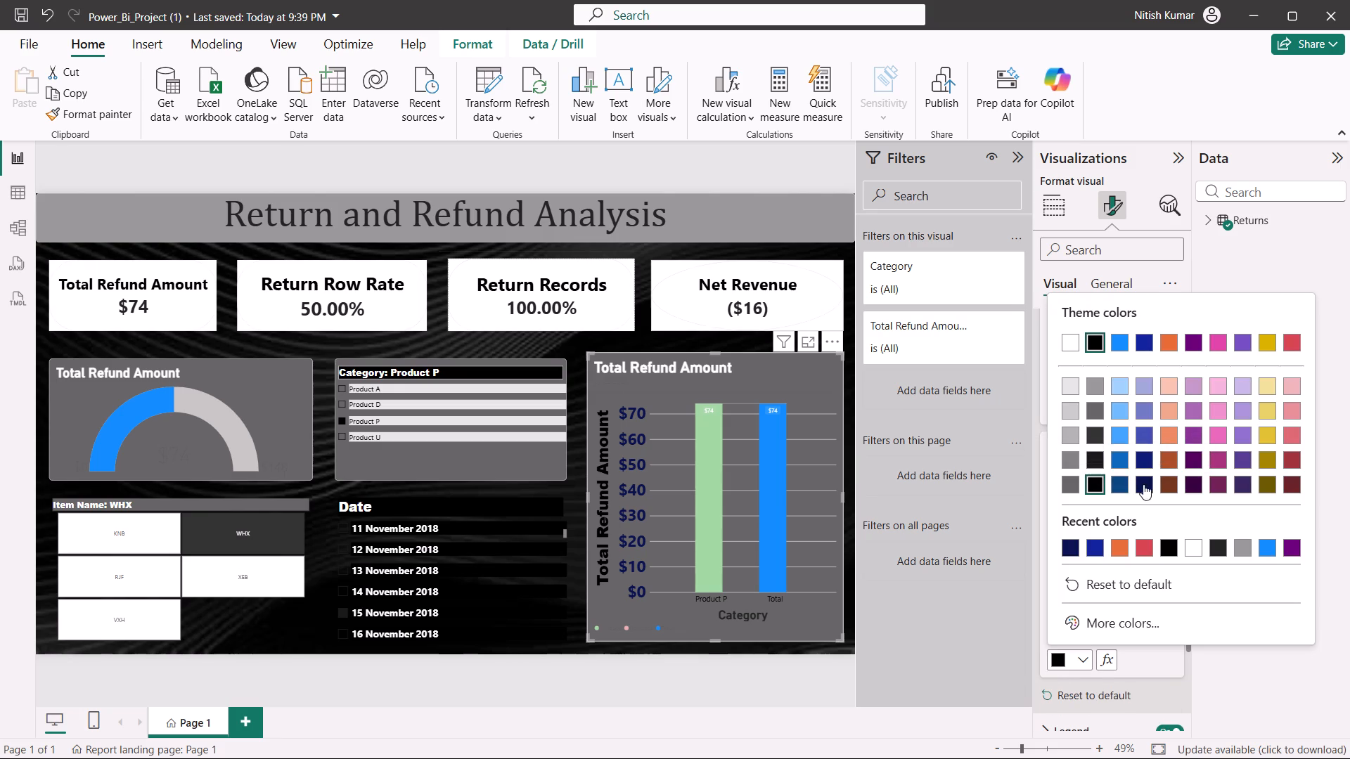
left_click(1143, 485)
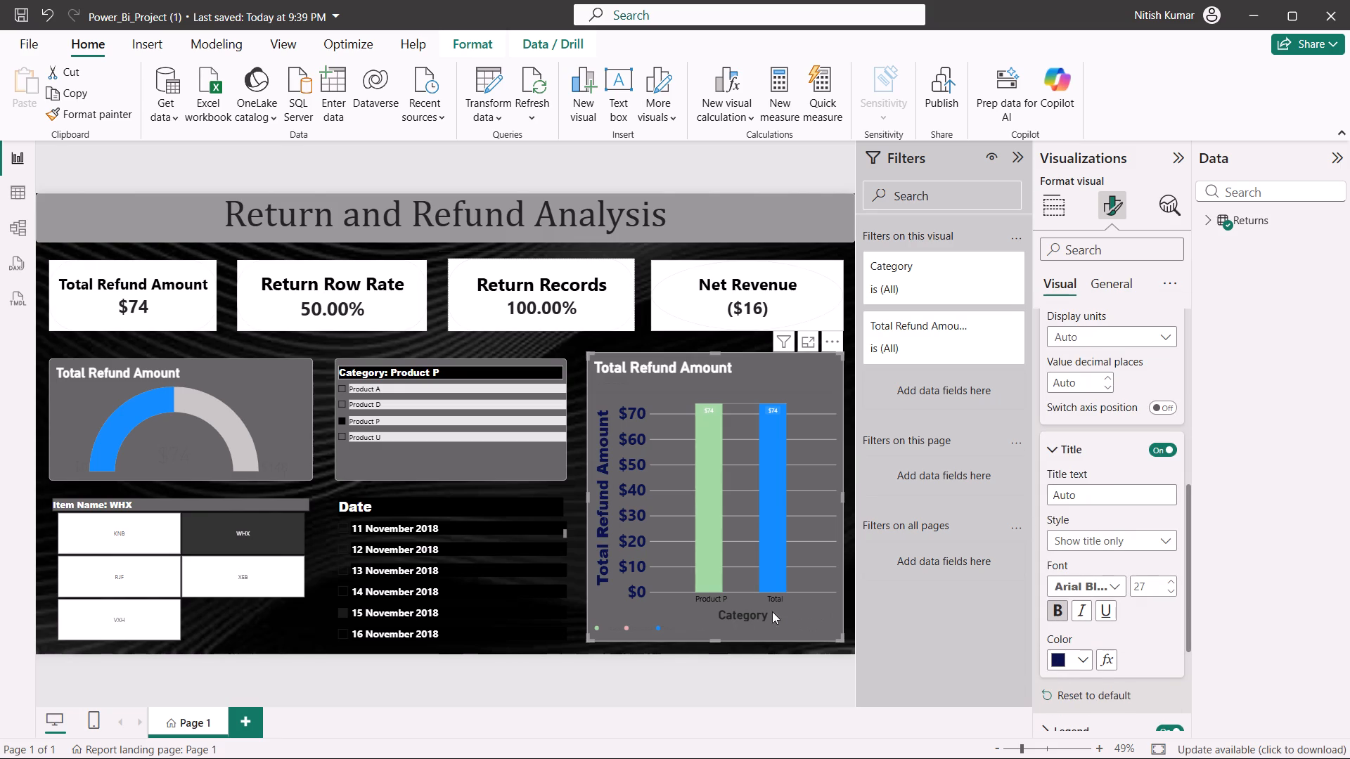
Set the waterfall chart's X-axis values to font size 22 and make them bold.
scroll(1079, 560, "down", 2)
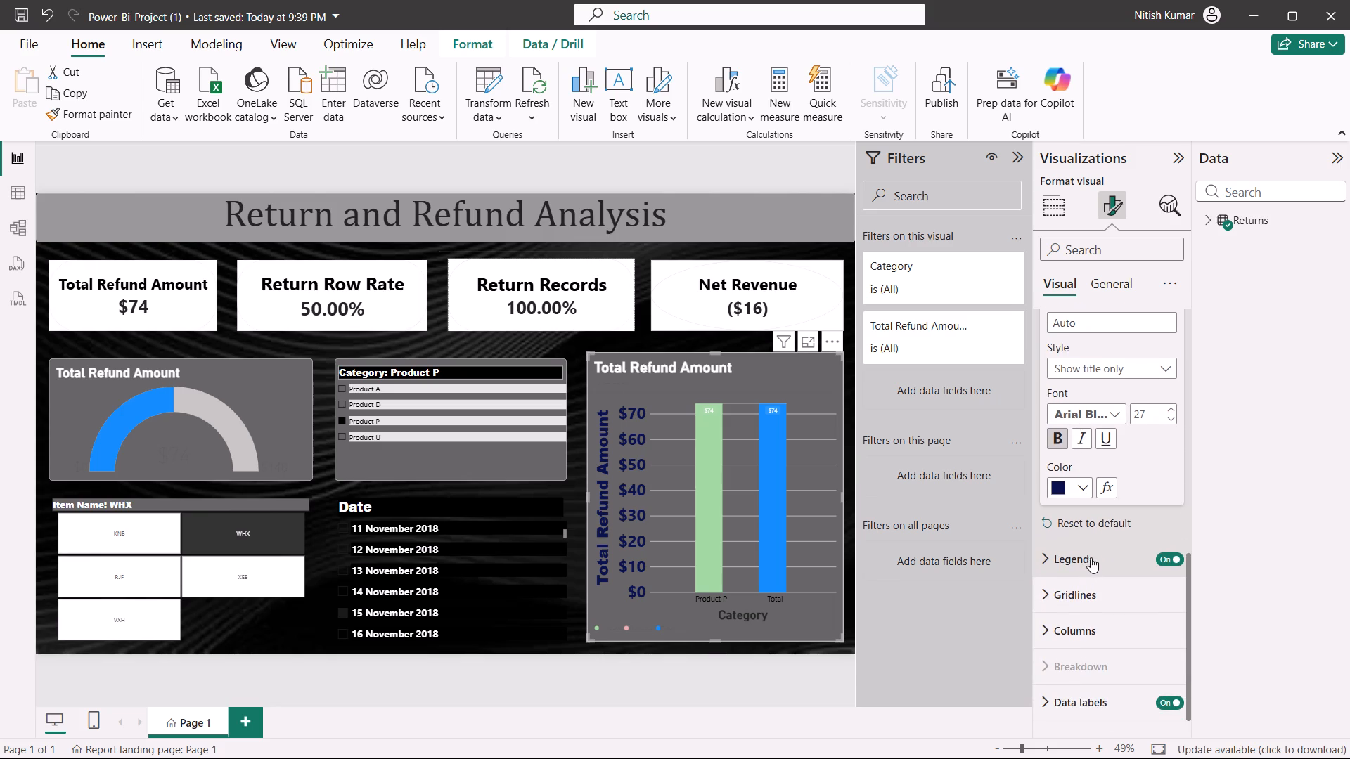
scroll(1099, 548, "up", 10)
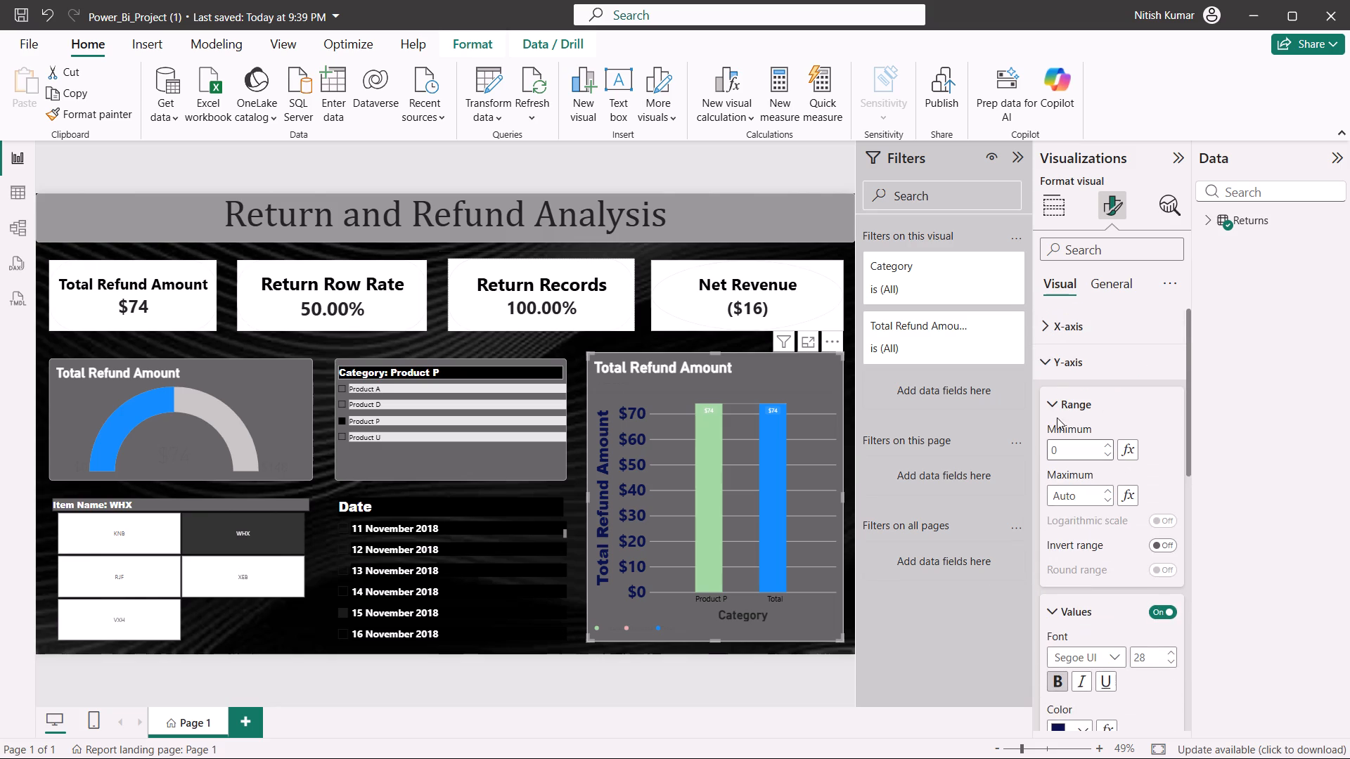
left_click(1059, 317)
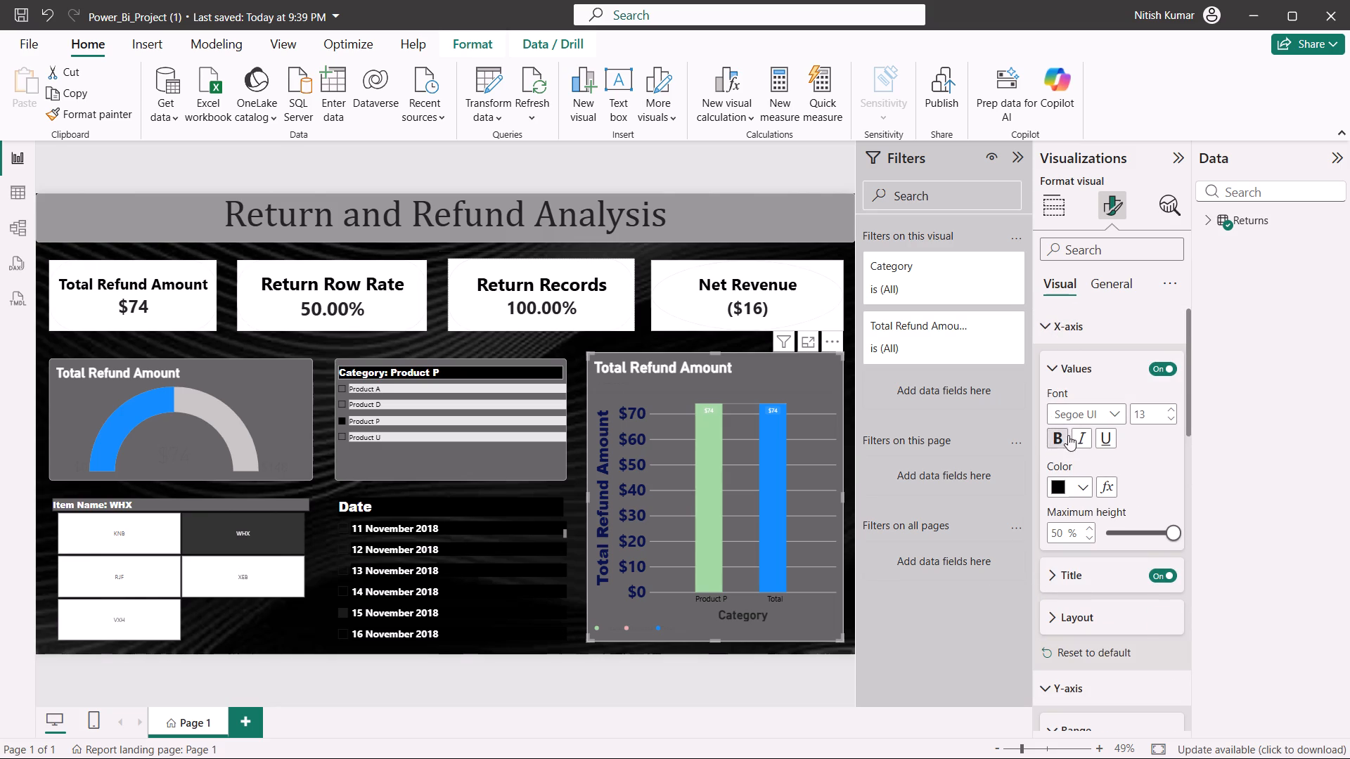
triple_click(1173, 408)
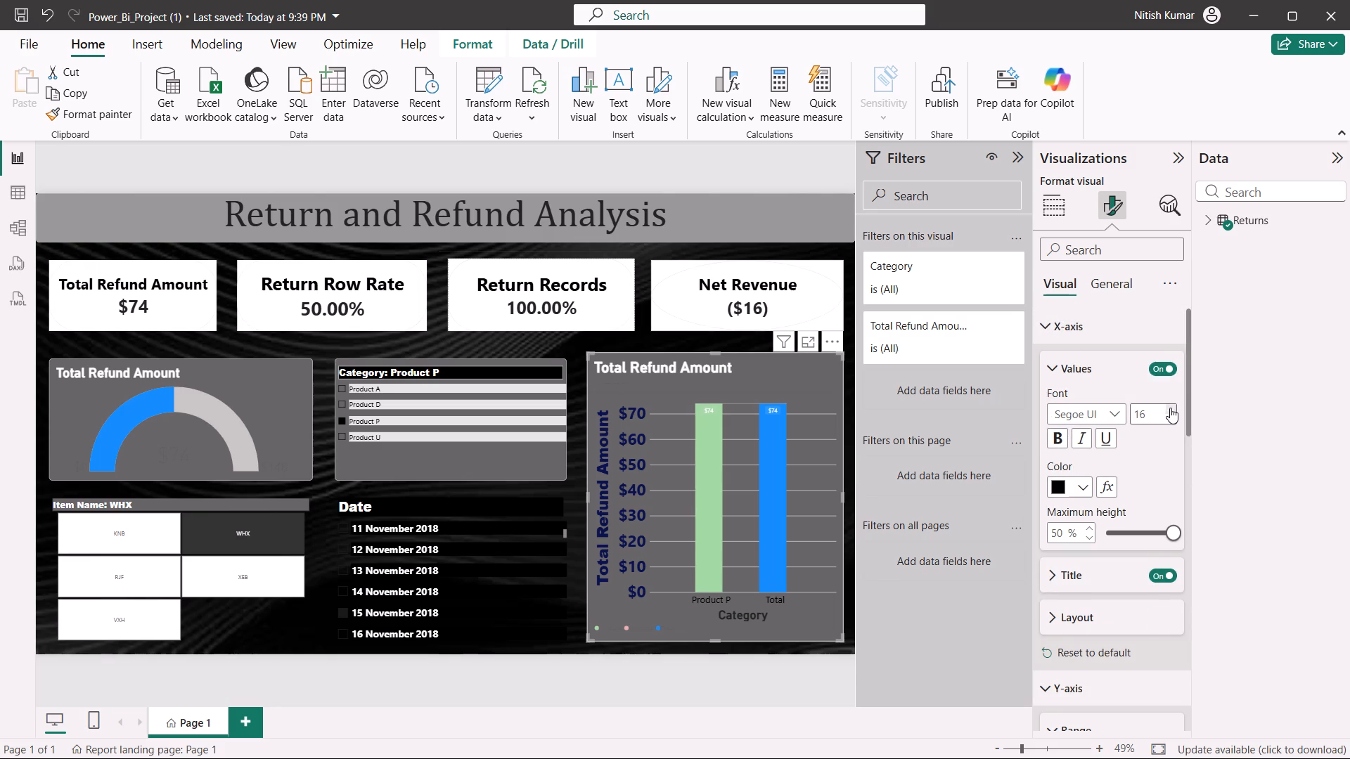
triple_click(1169, 408)
double_click(1169, 408)
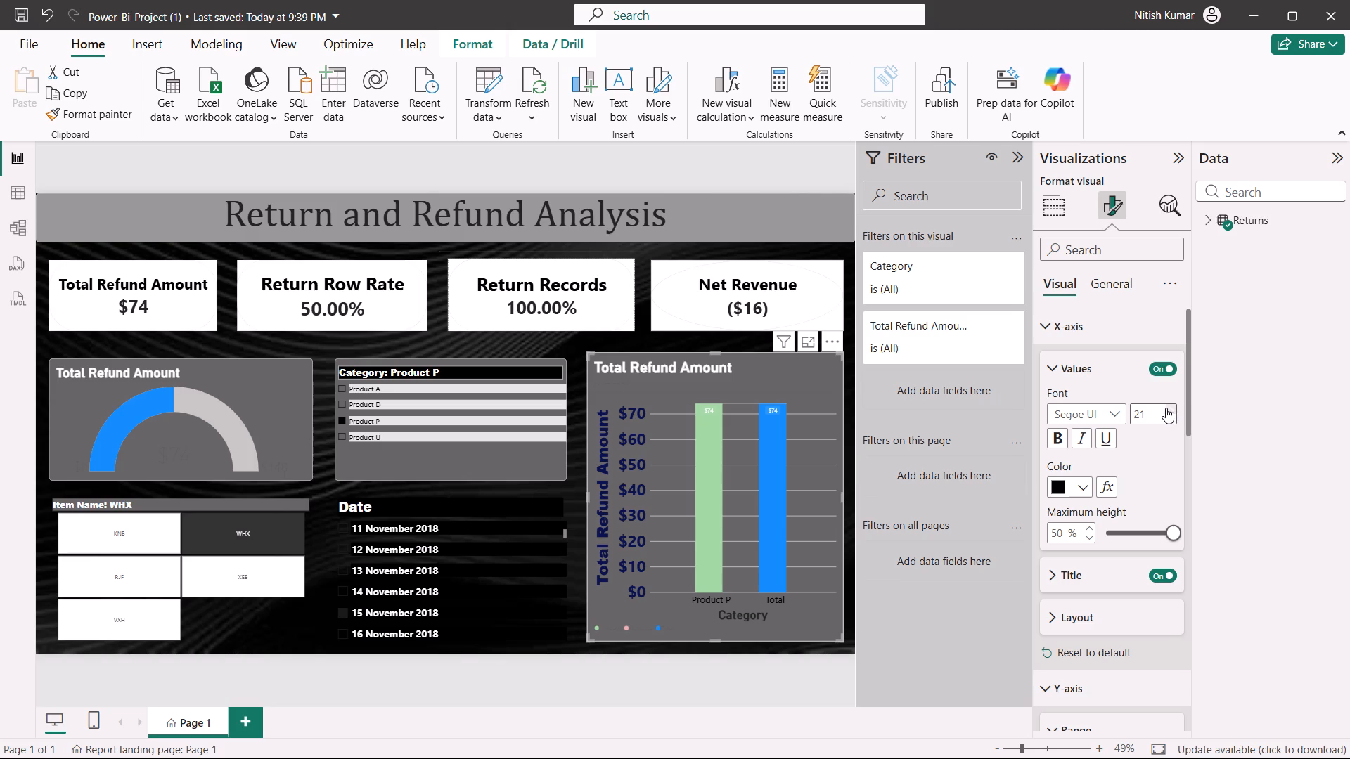
triple_click(1166, 408)
double_click(1166, 408)
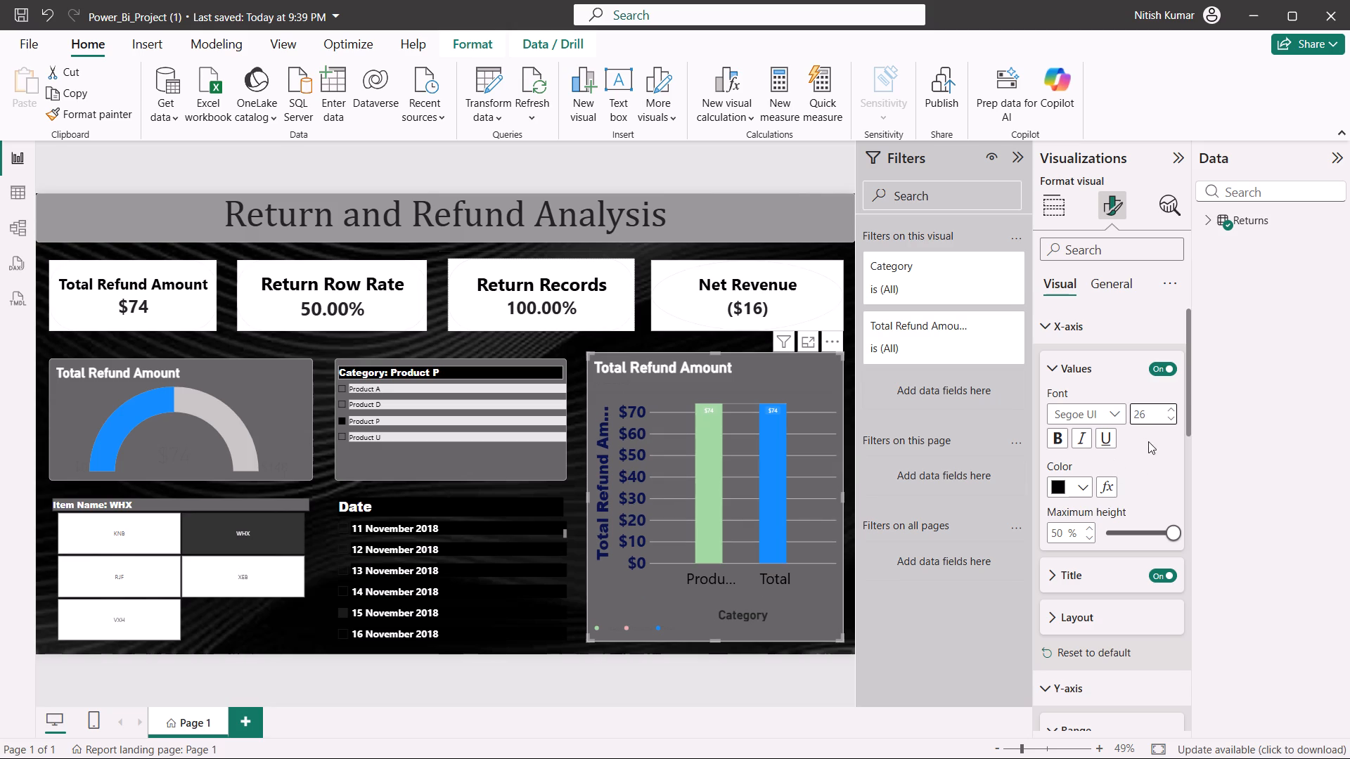
double_click(1169, 420)
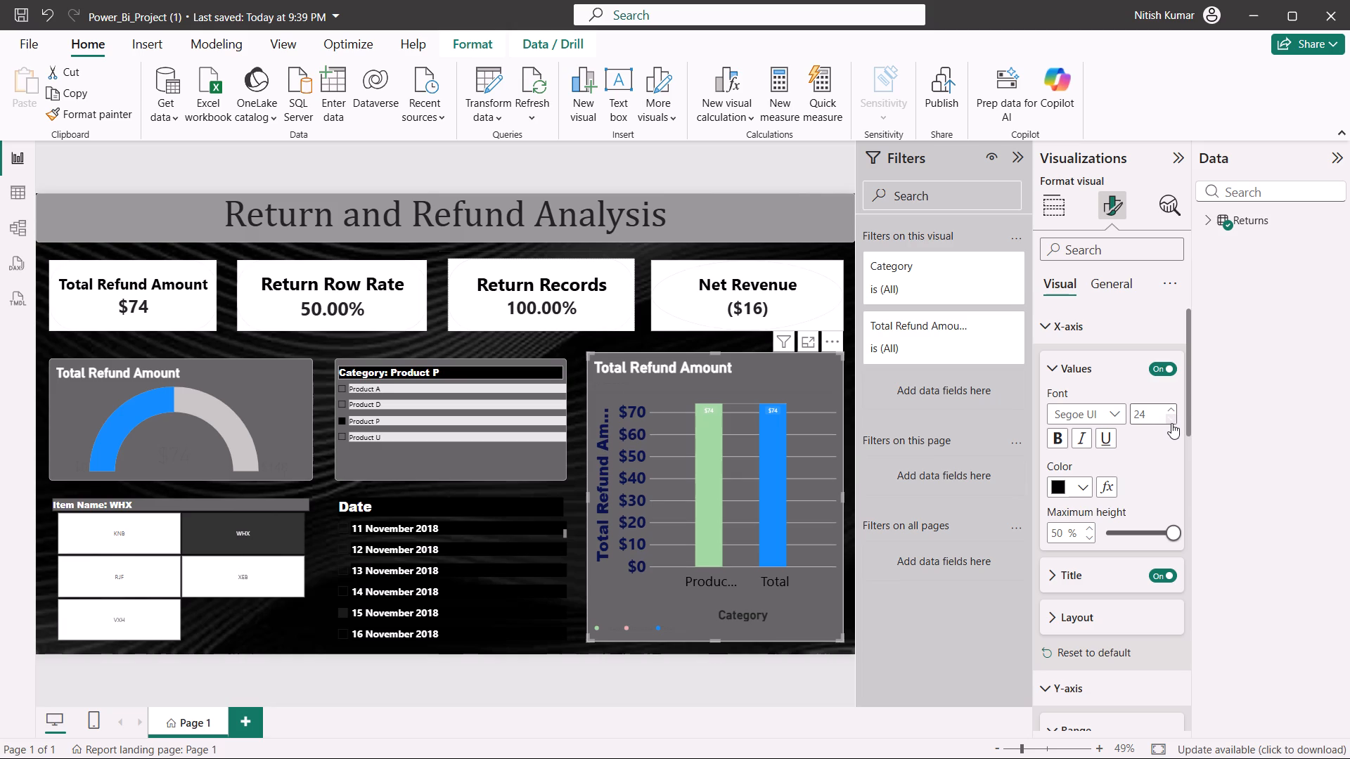
left_click(1171, 424)
left_click(1171, 424)
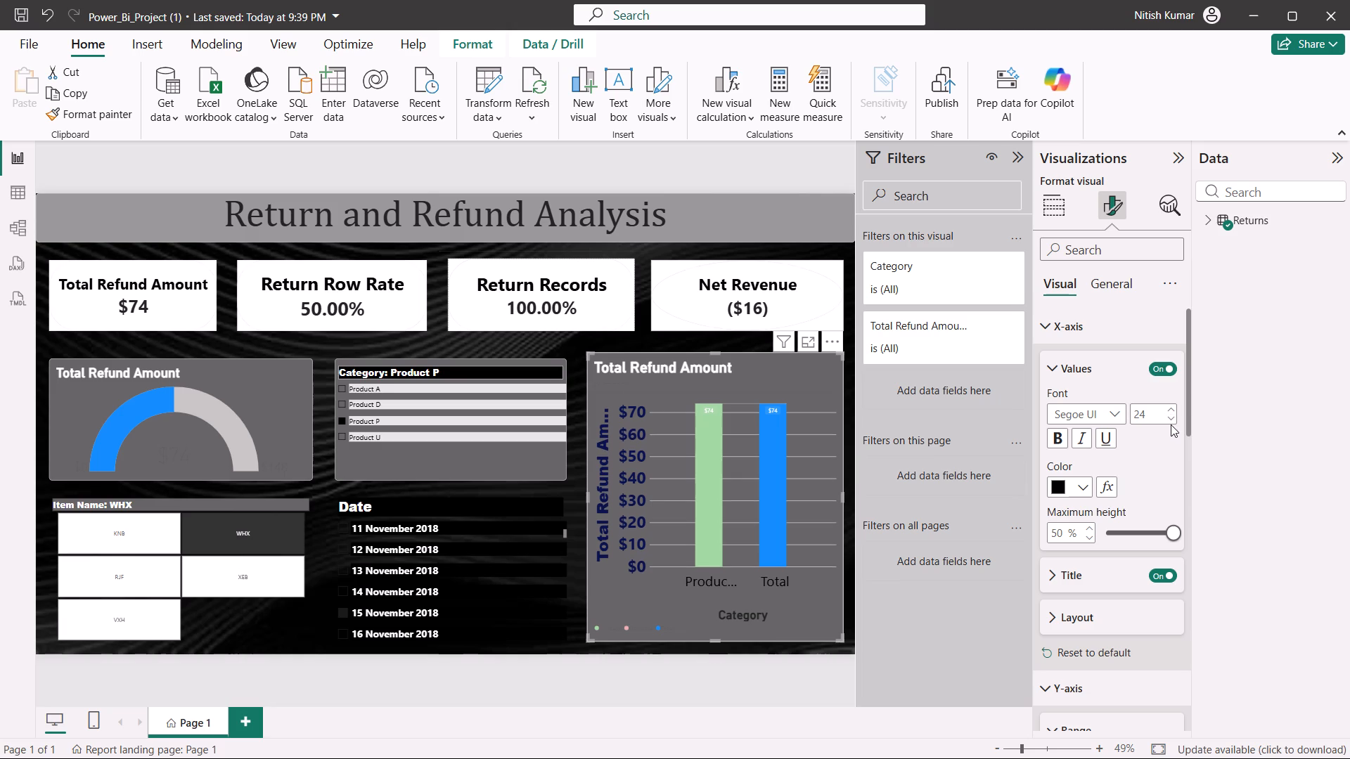
left_click(1170, 417)
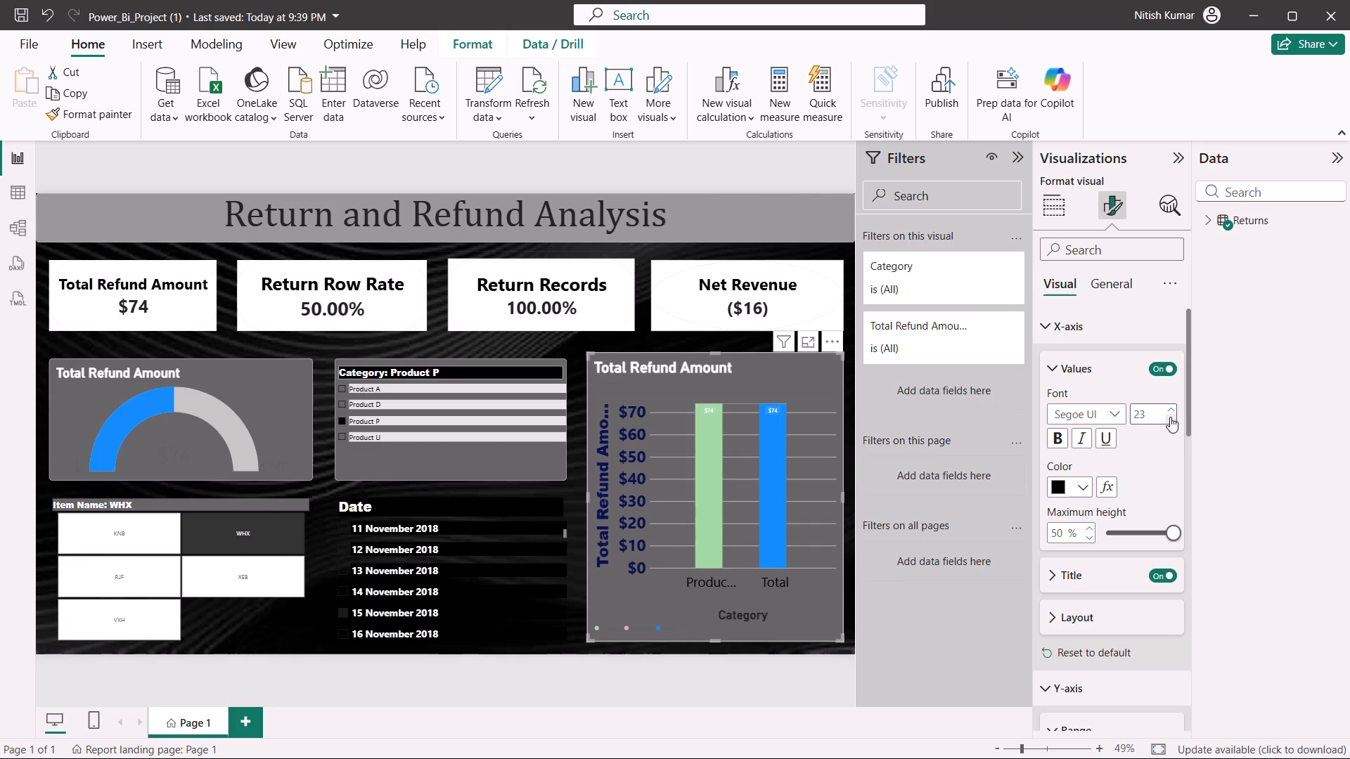
left_click(1170, 417)
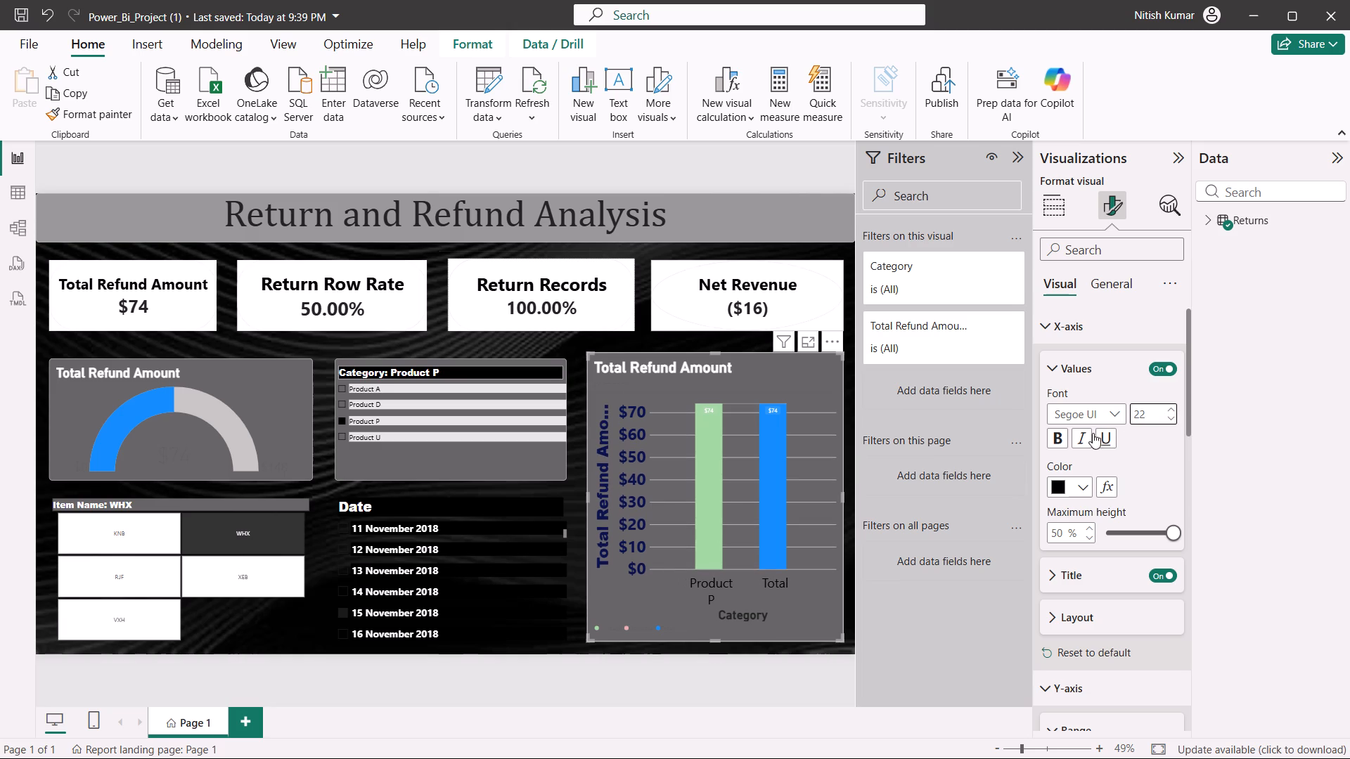
left_click(1055, 438)
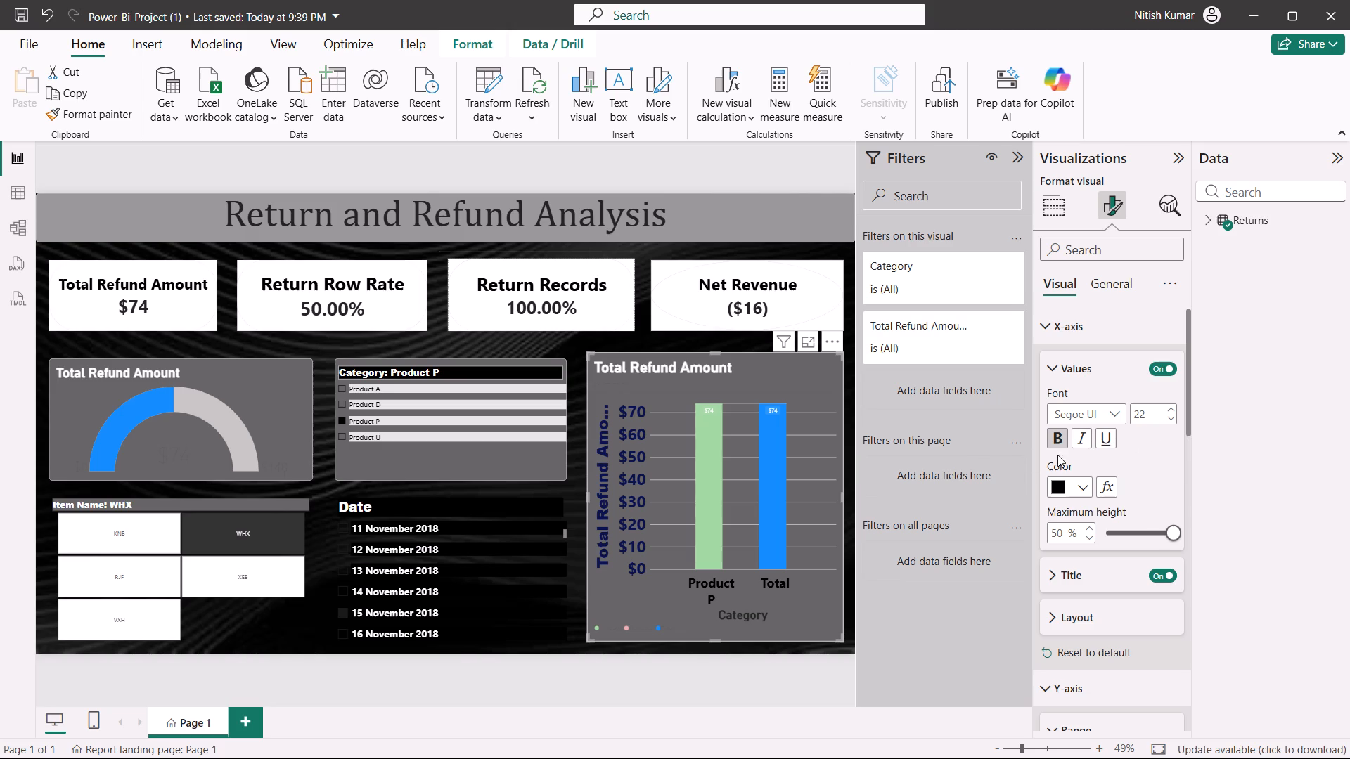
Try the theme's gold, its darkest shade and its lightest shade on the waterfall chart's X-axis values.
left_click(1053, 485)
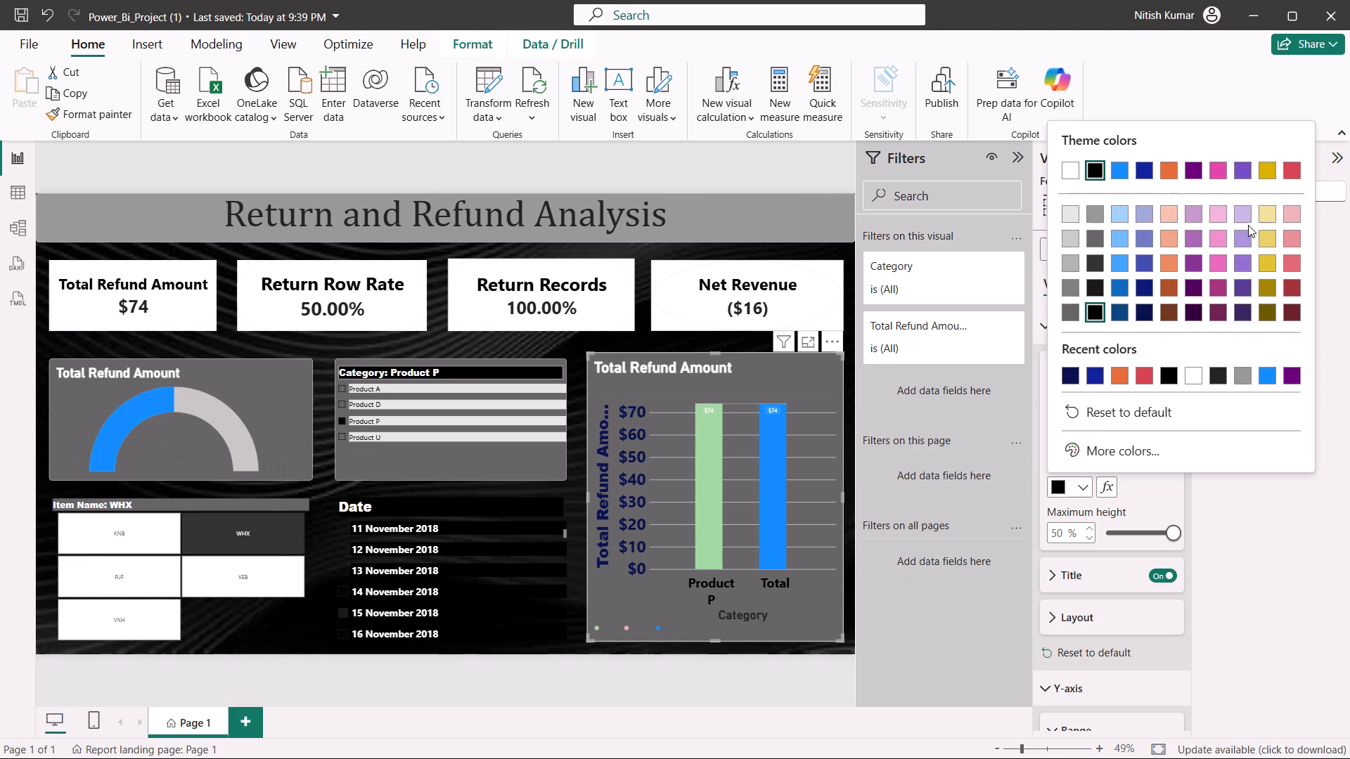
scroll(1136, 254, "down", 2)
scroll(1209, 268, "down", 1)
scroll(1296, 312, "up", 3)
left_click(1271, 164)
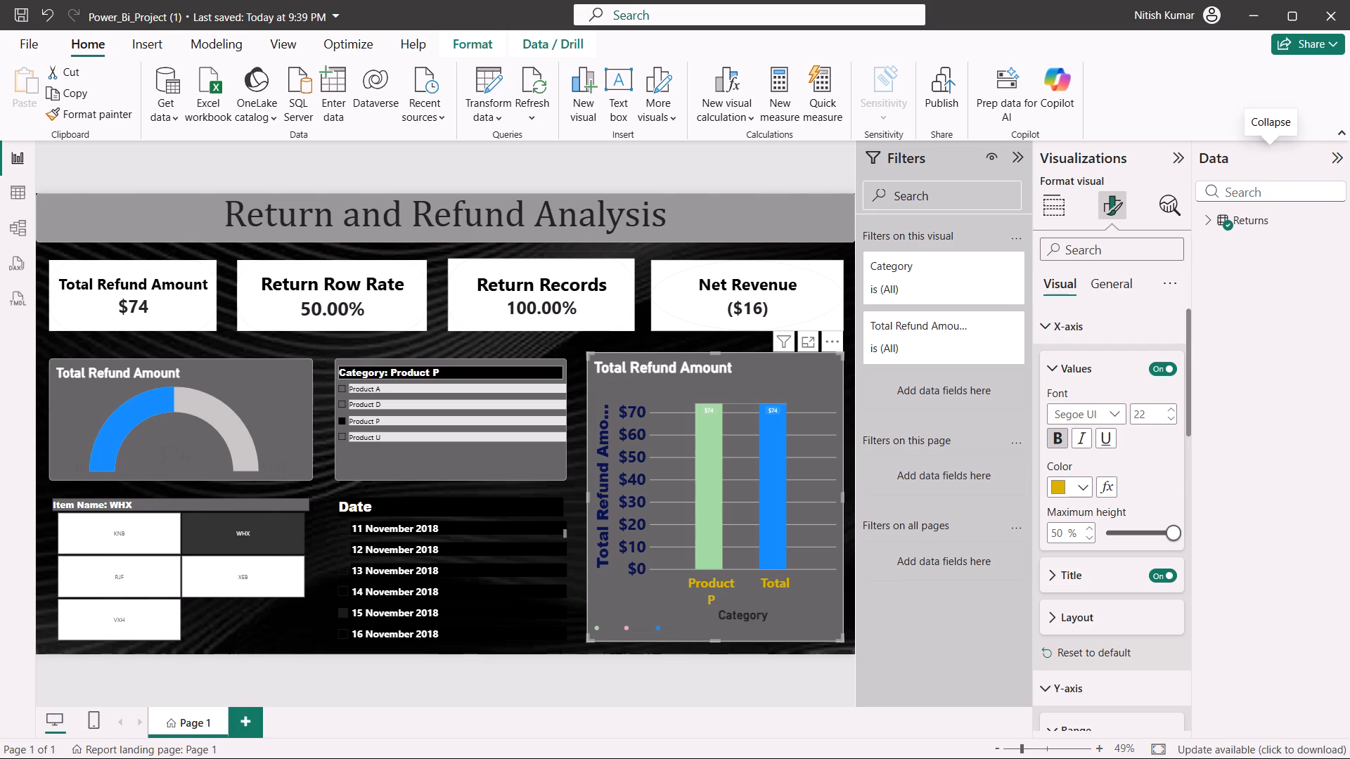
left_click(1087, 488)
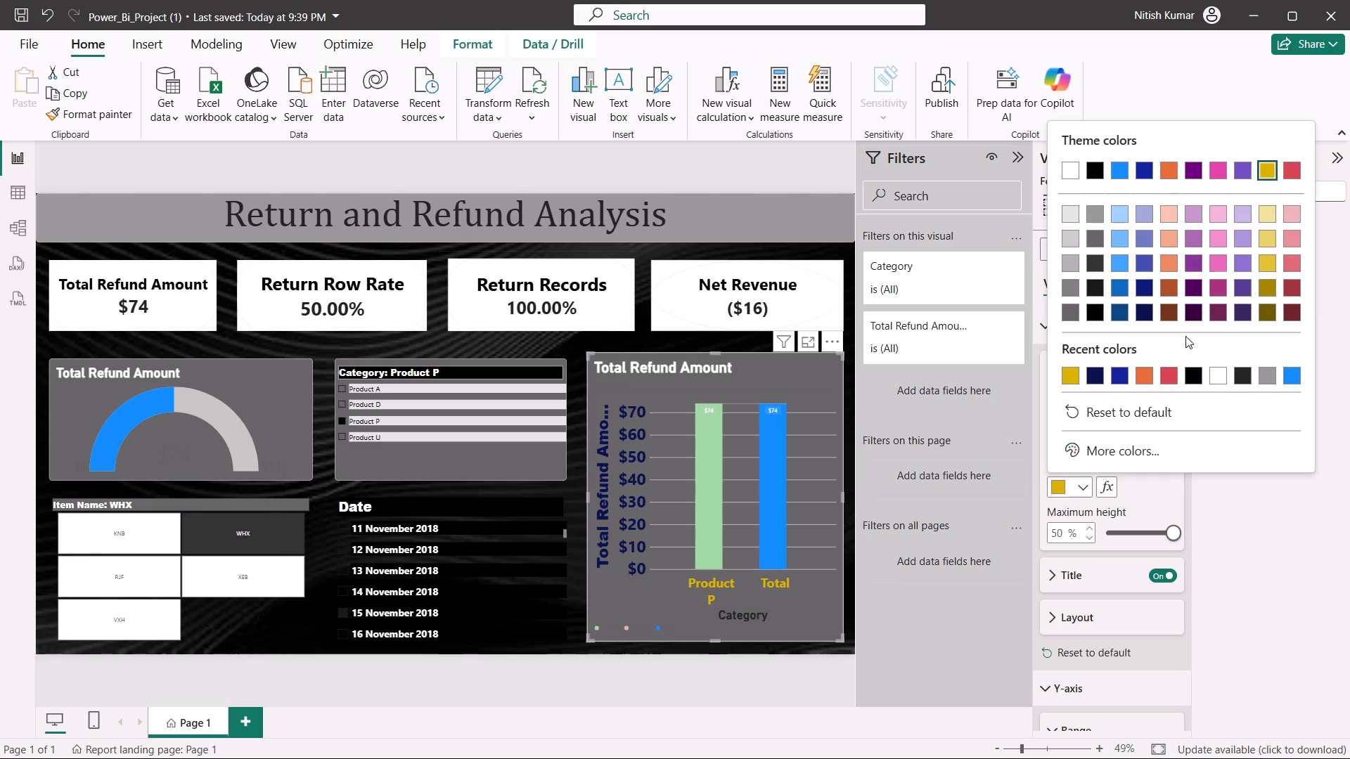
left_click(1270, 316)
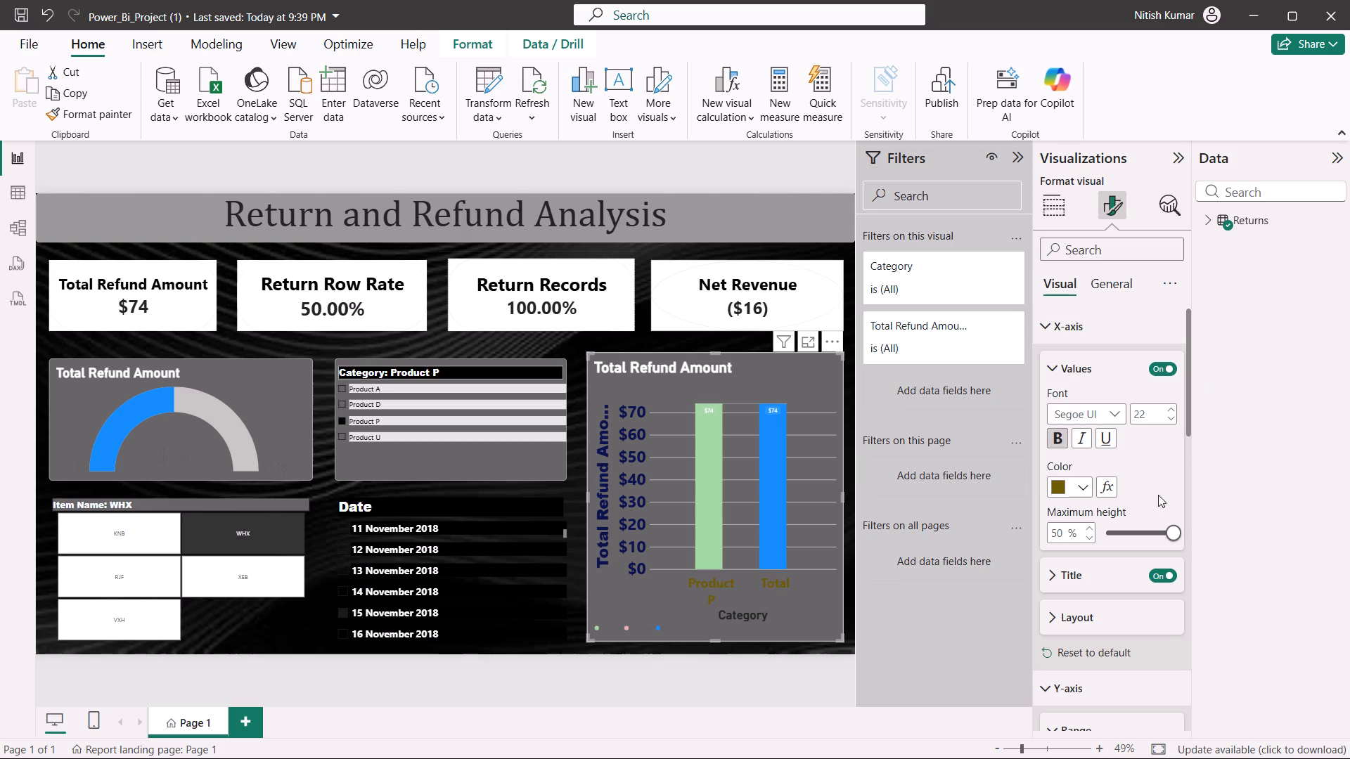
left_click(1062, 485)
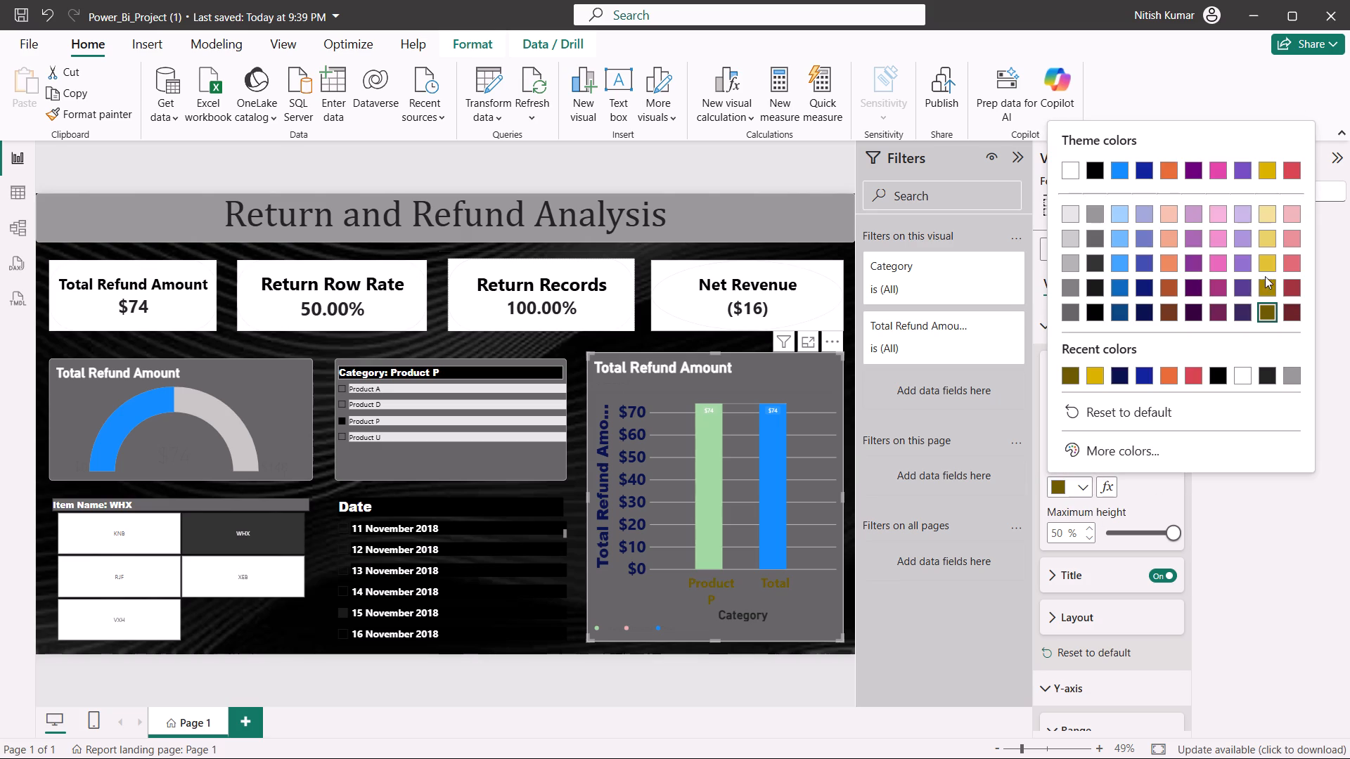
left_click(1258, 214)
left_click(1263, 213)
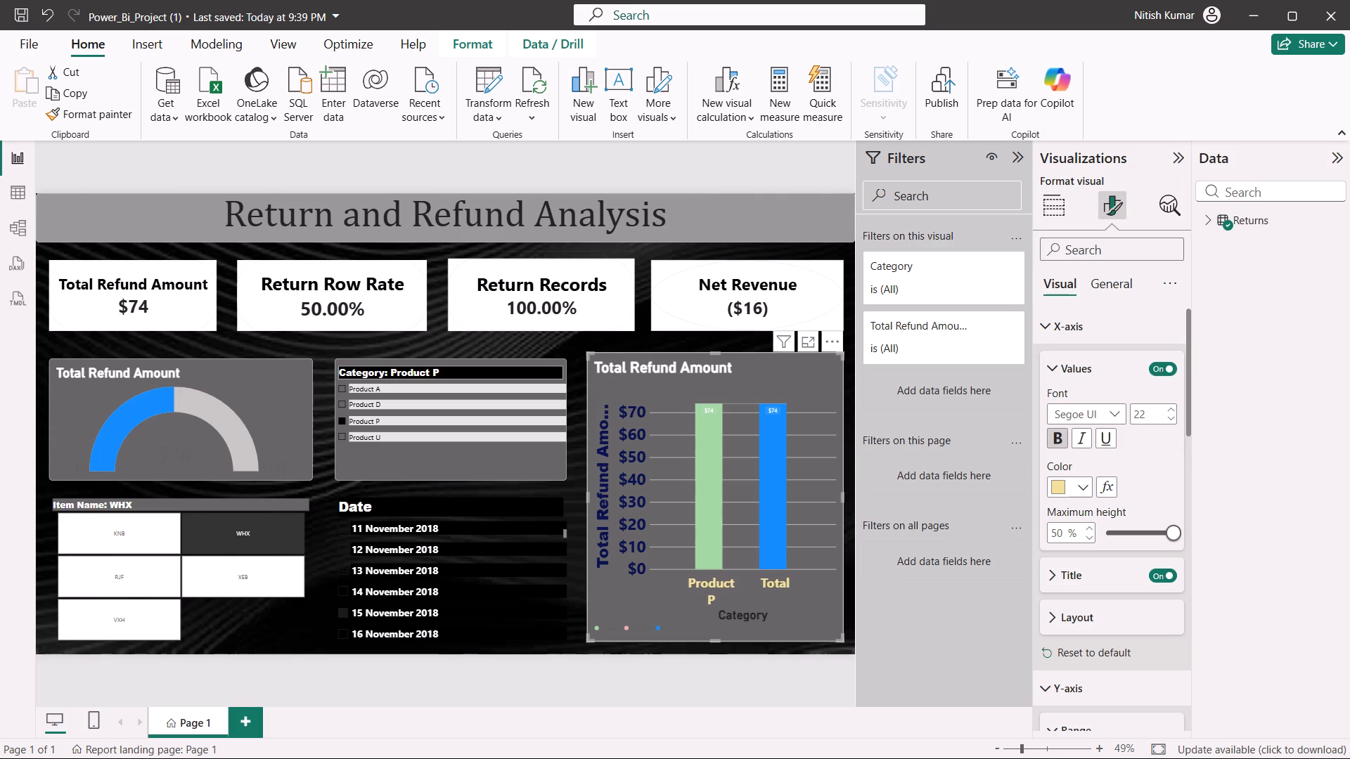
Give the waterfall chart's X-axis values a custom bright green colour, #88F011.
left_click(1054, 494)
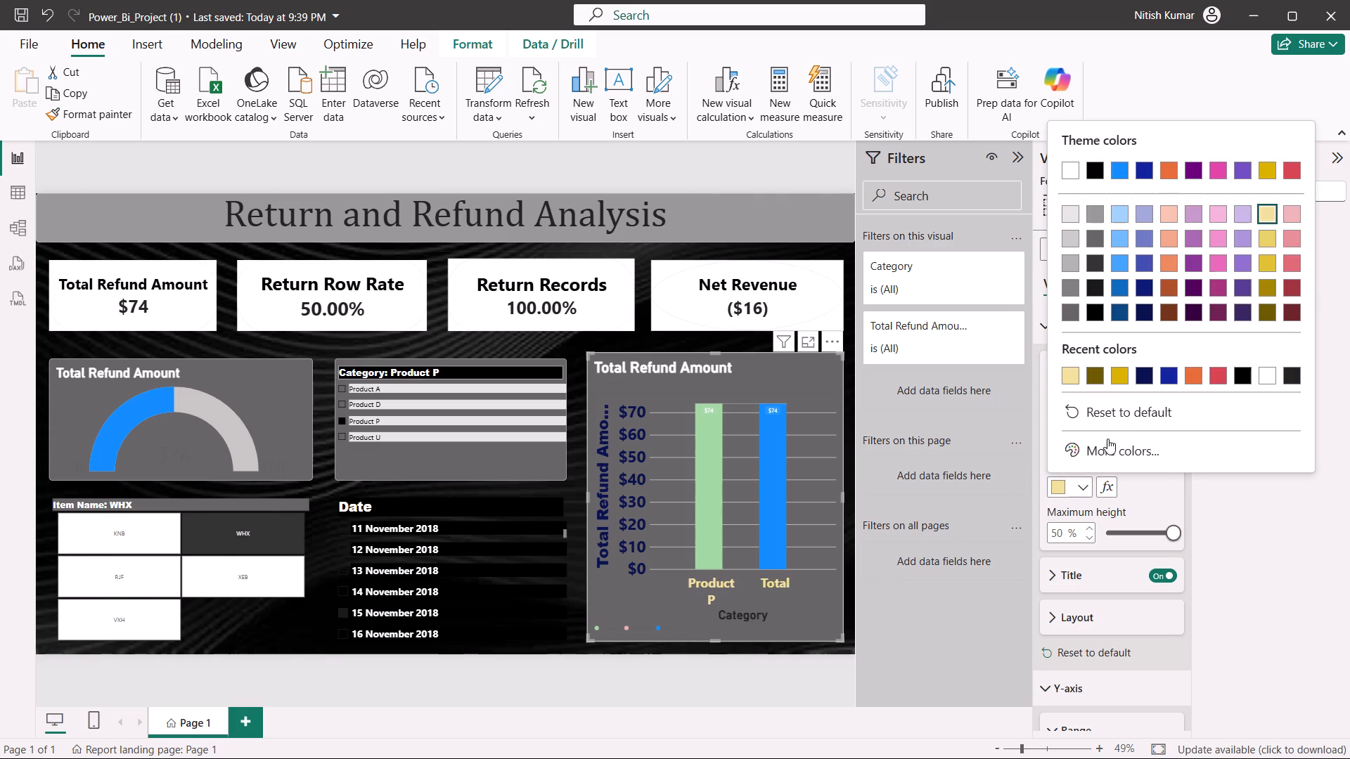
scroll(1282, 235, "up", 4)
scroll(1282, 233, "down", 4)
left_click(1117, 451)
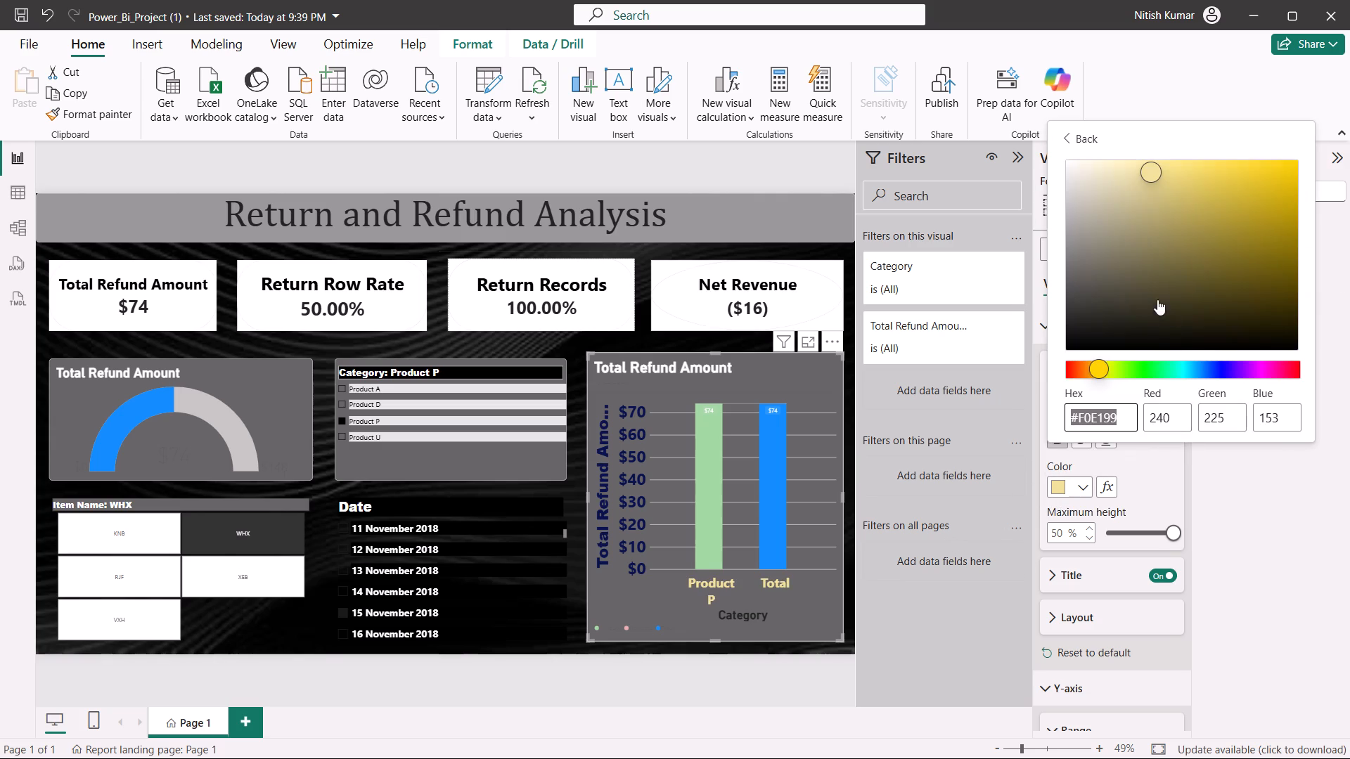
left_click_drag(1171, 365, 1147, 364)
left_click_drag(1121, 366, 1155, 372)
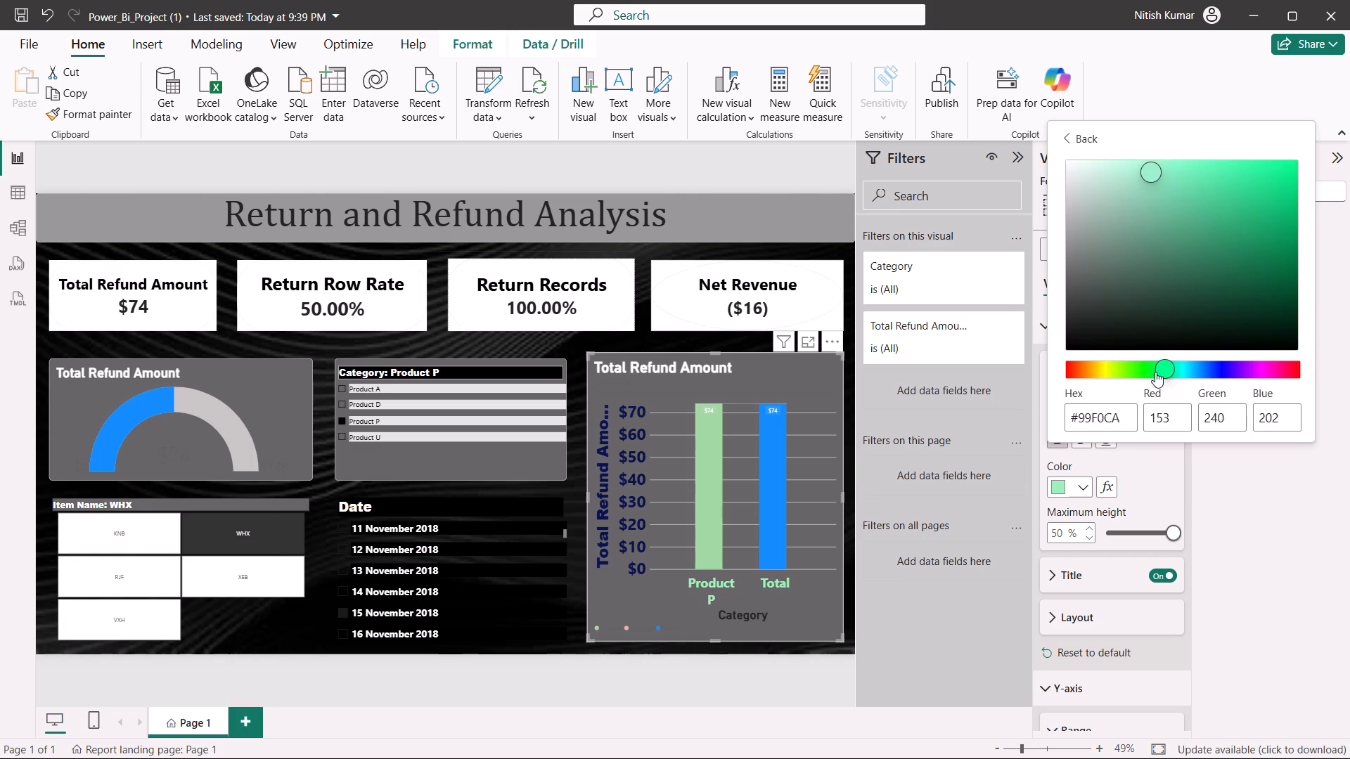
left_click_drag(1155, 372, 1113, 382)
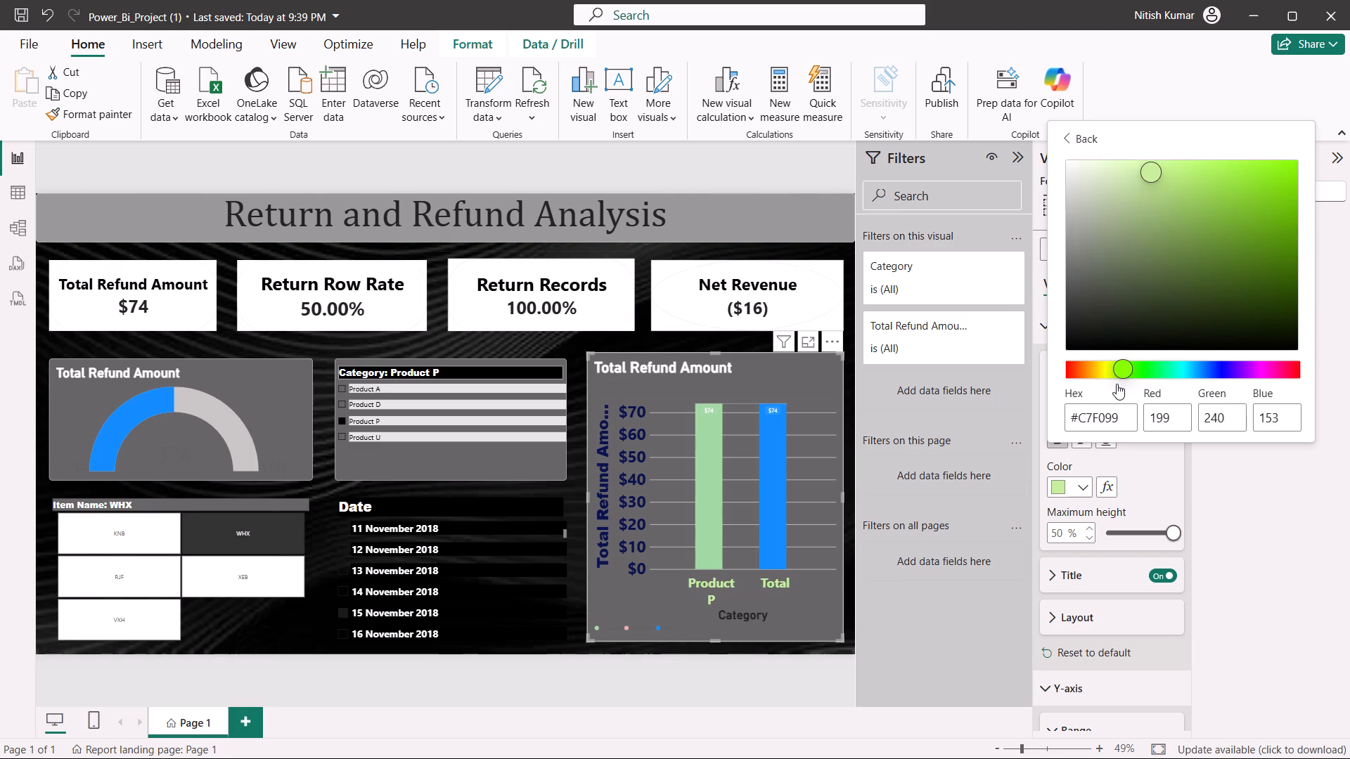
left_click(1271, 155)
left_click_drag(1248, 200, 1242, 225)
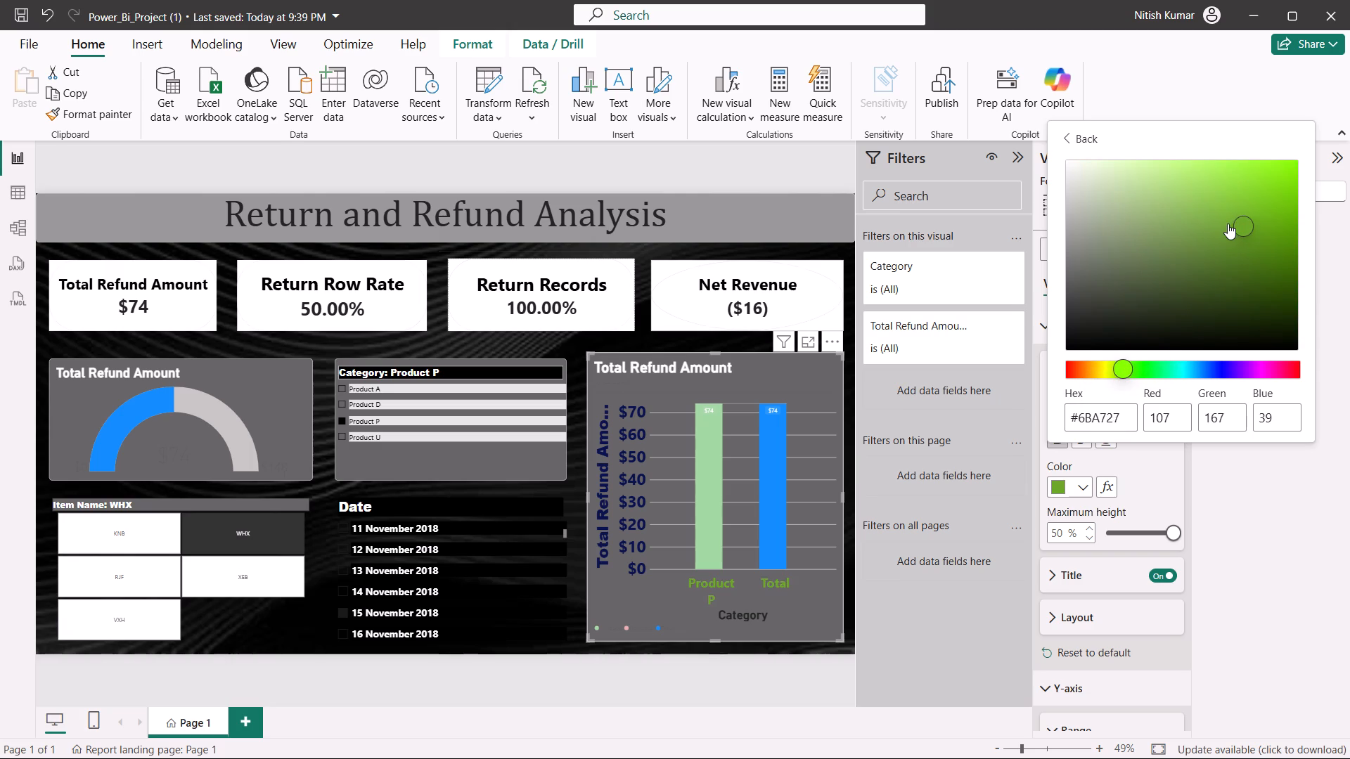
left_click_drag(1228, 223, 1238, 189)
left_click_drag(1253, 193, 1276, 224)
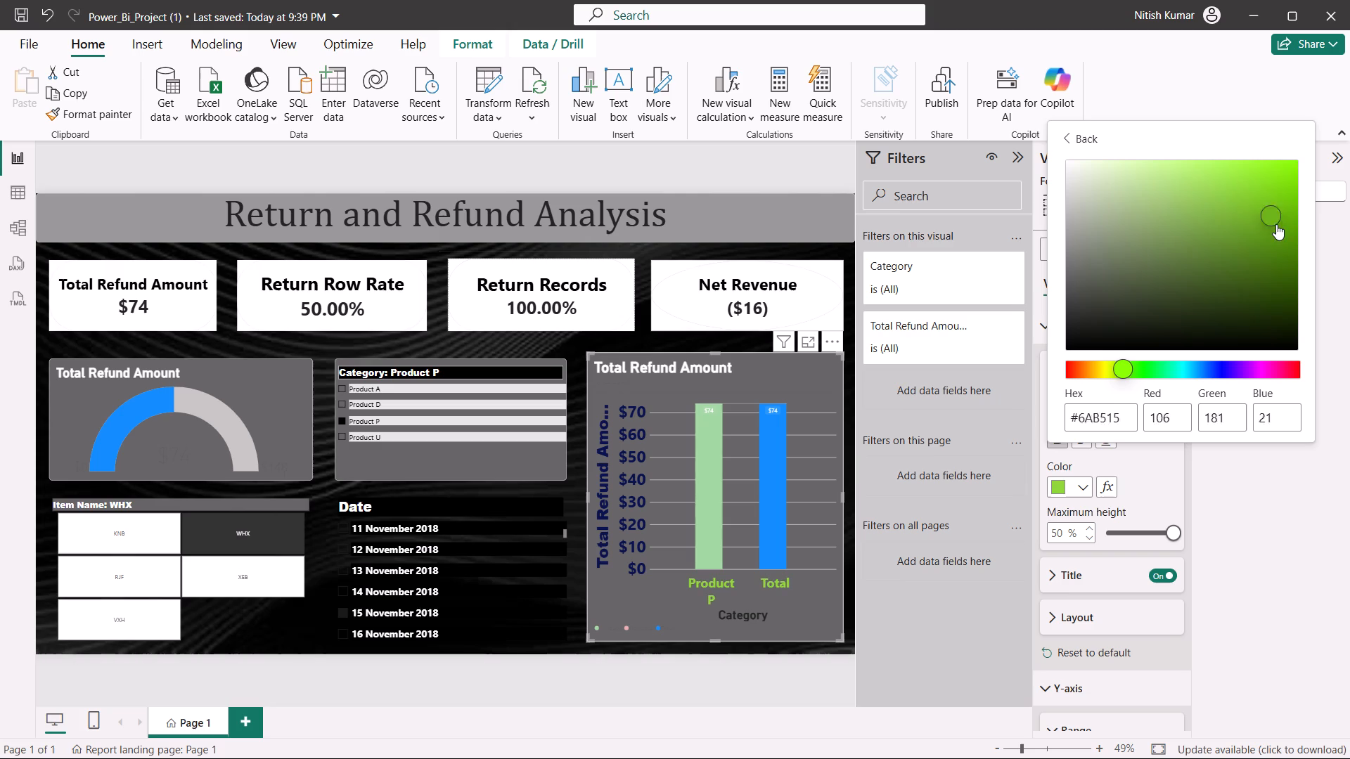
left_click_drag(1276, 224, 1278, 217)
left_click_drag(1271, 181, 1280, 171)
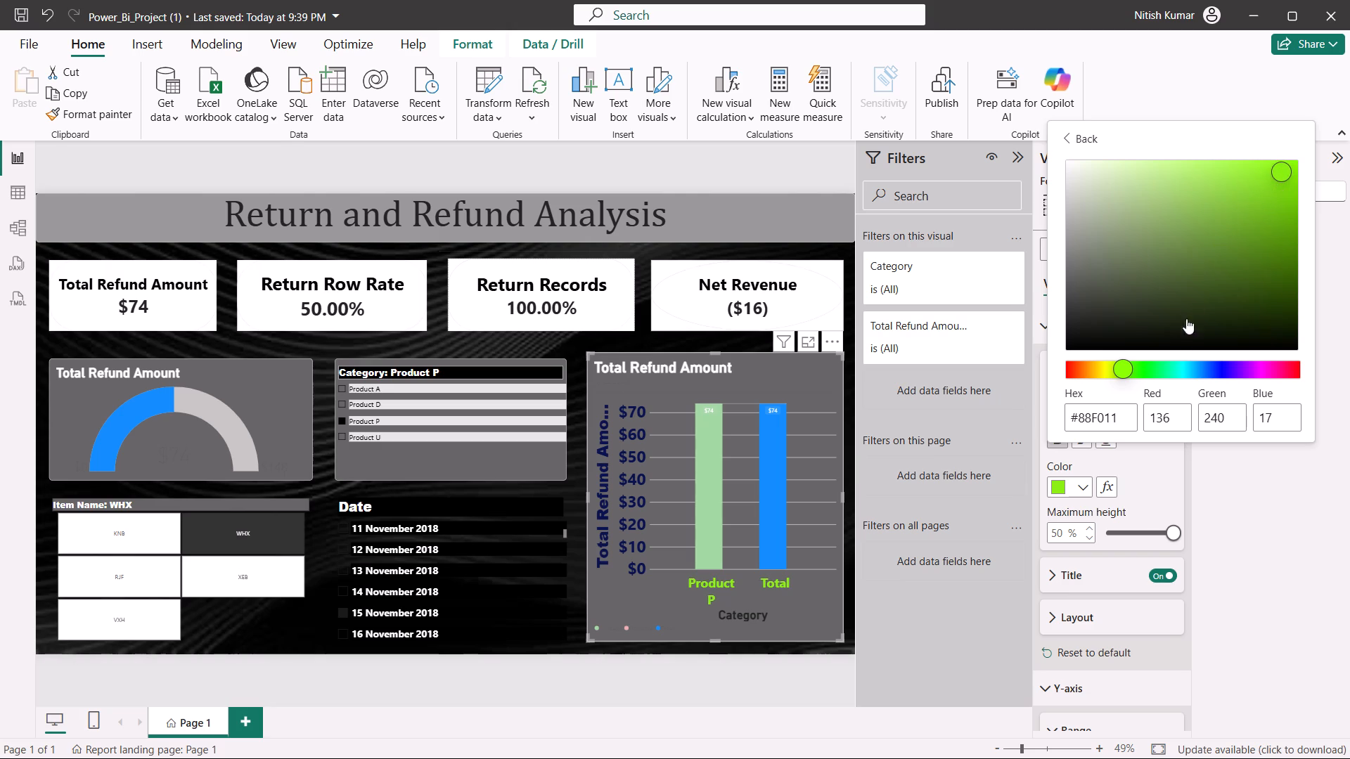
left_click(1147, 469)
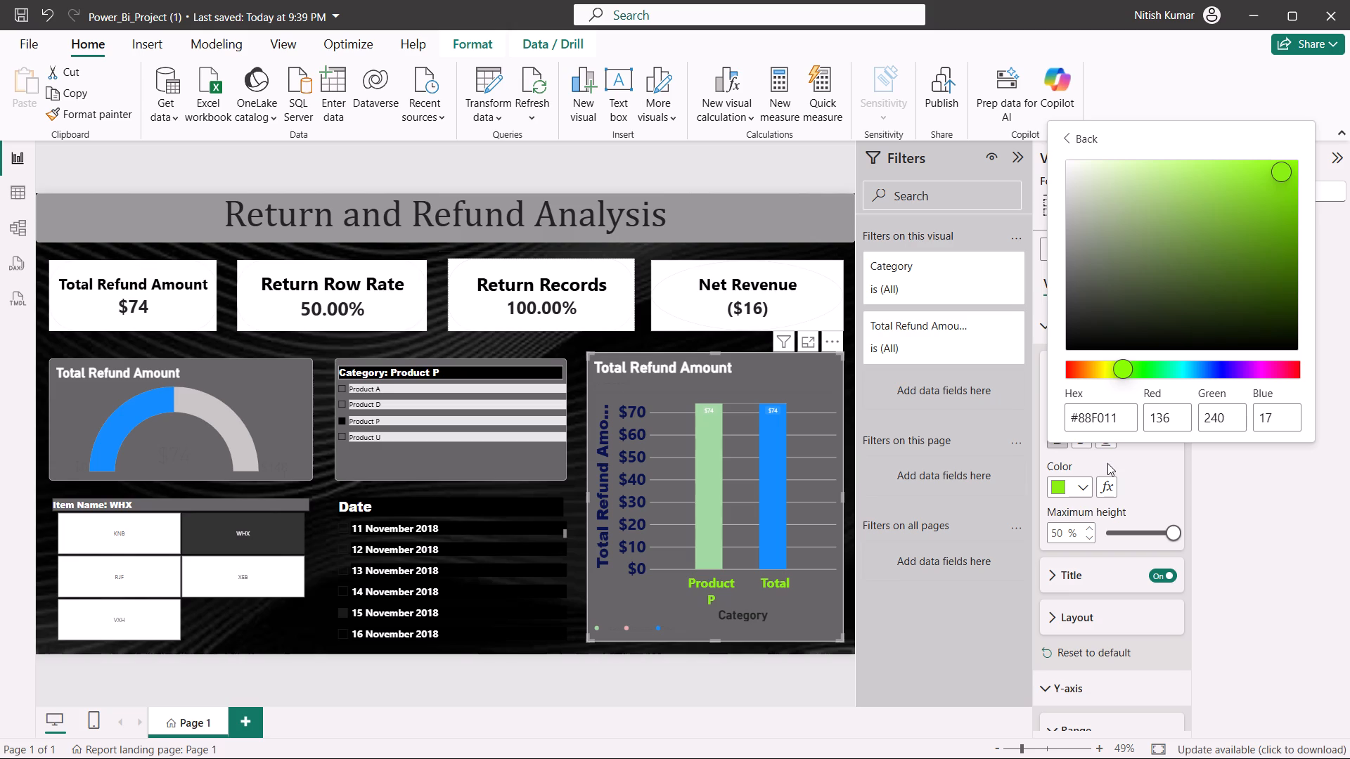
left_click(1107, 463)
left_click(1144, 475)
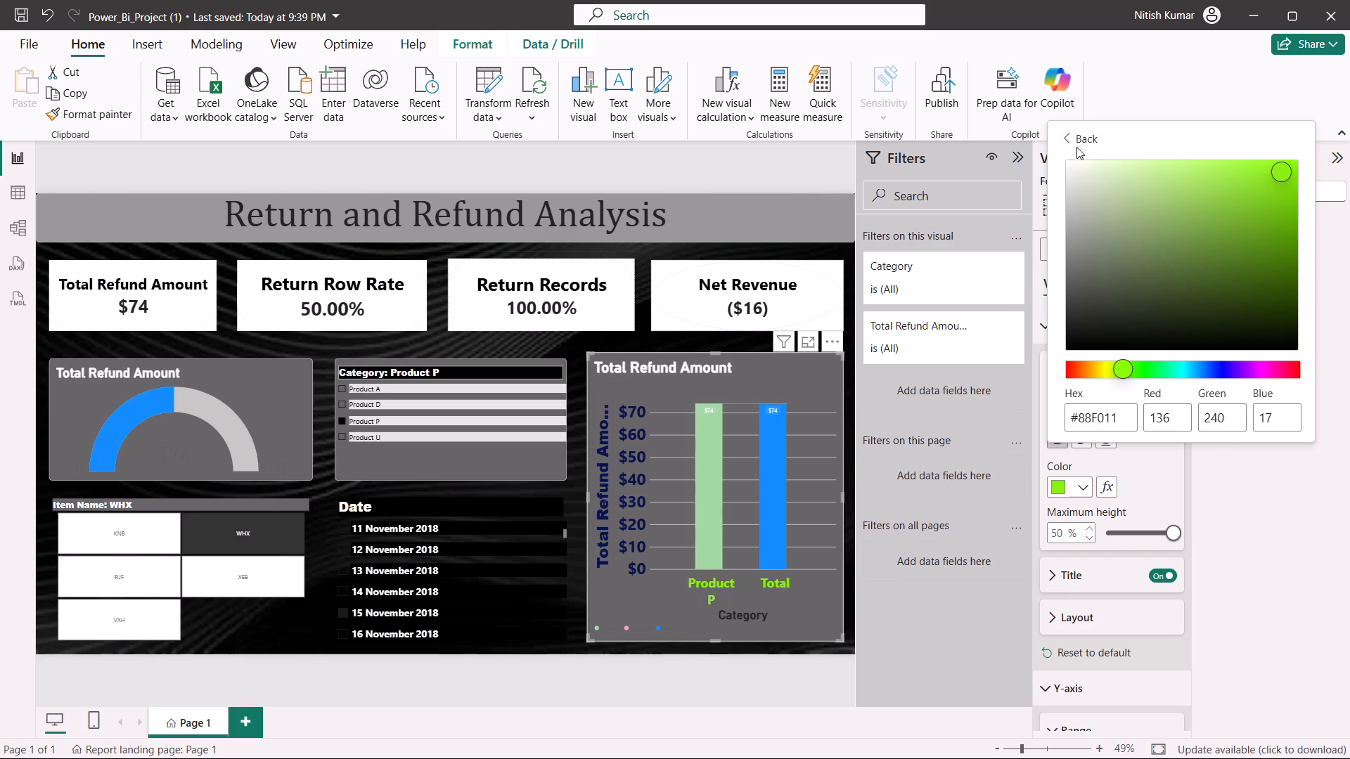
left_click(1069, 131)
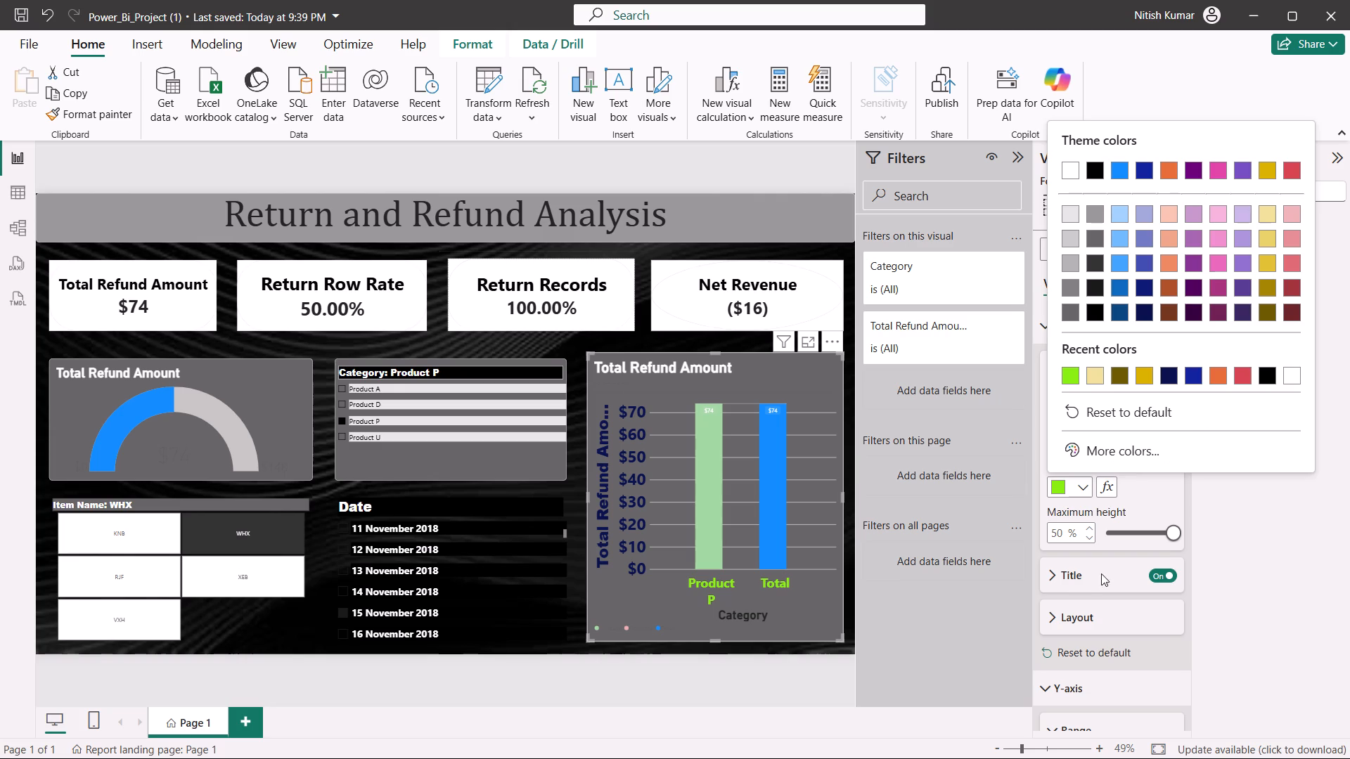
left_click(1152, 497)
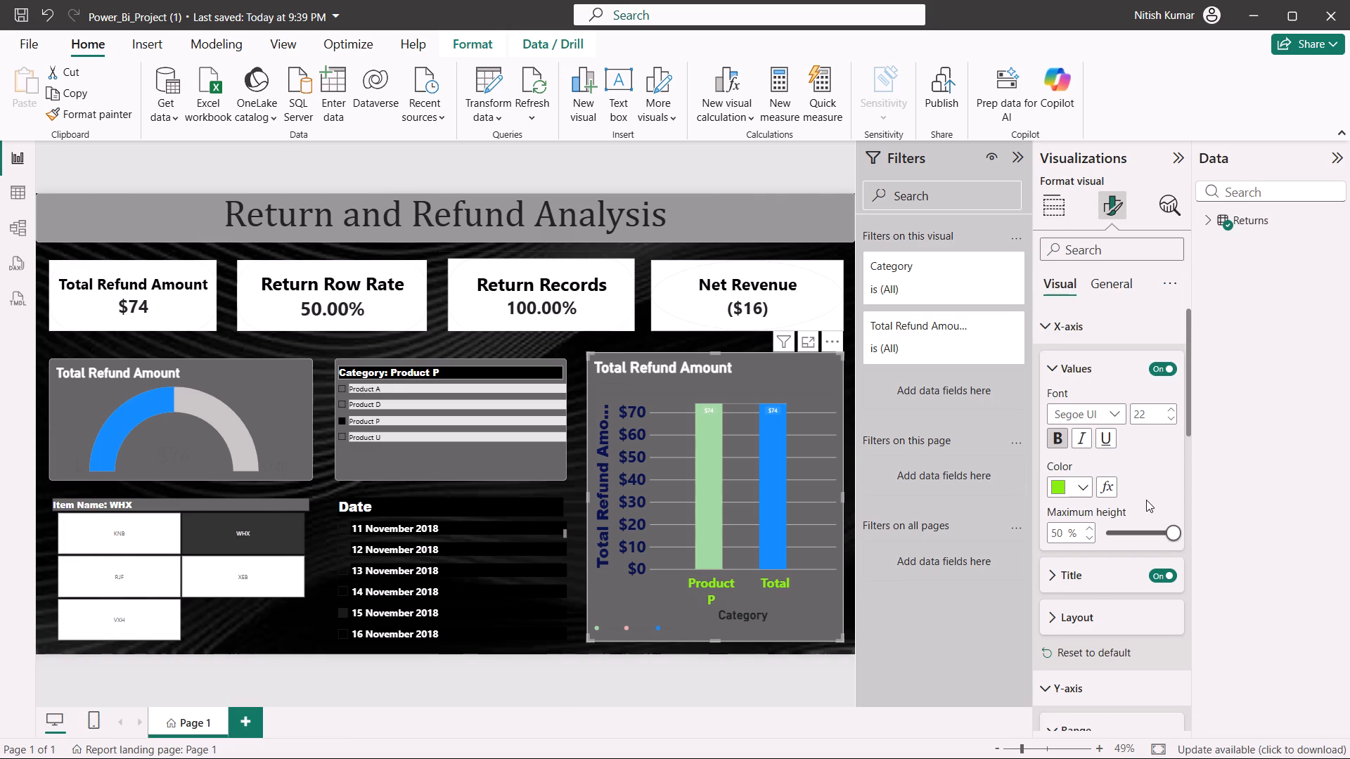
Reduce the waterfall chart's X-axis values to font size 20.
scroll(1103, 504, "down", 1)
scroll(1102, 489, "up", 1)
left_click(1170, 421)
left_click(1173, 421)
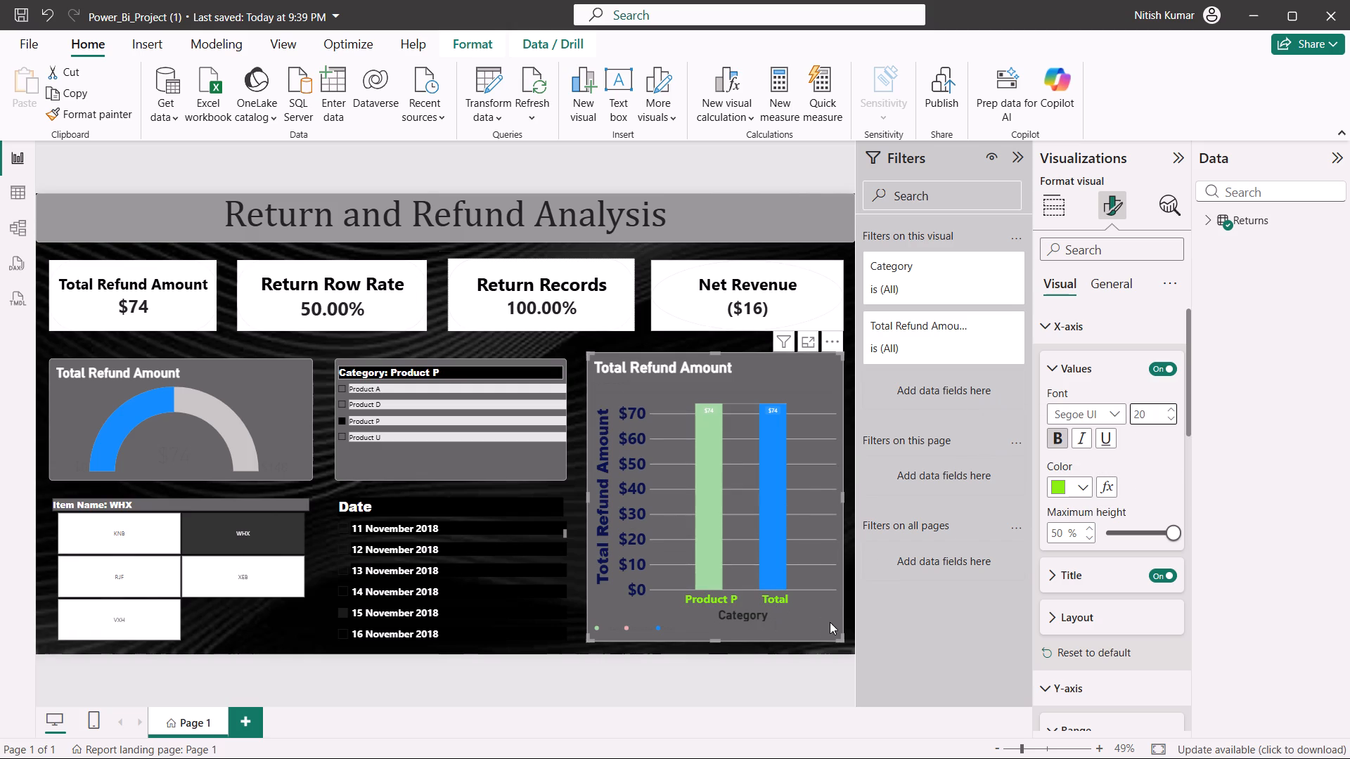
Colour the waterfall chart's X-axis title with the recently used bright green.
scroll(1095, 506, "down", 2)
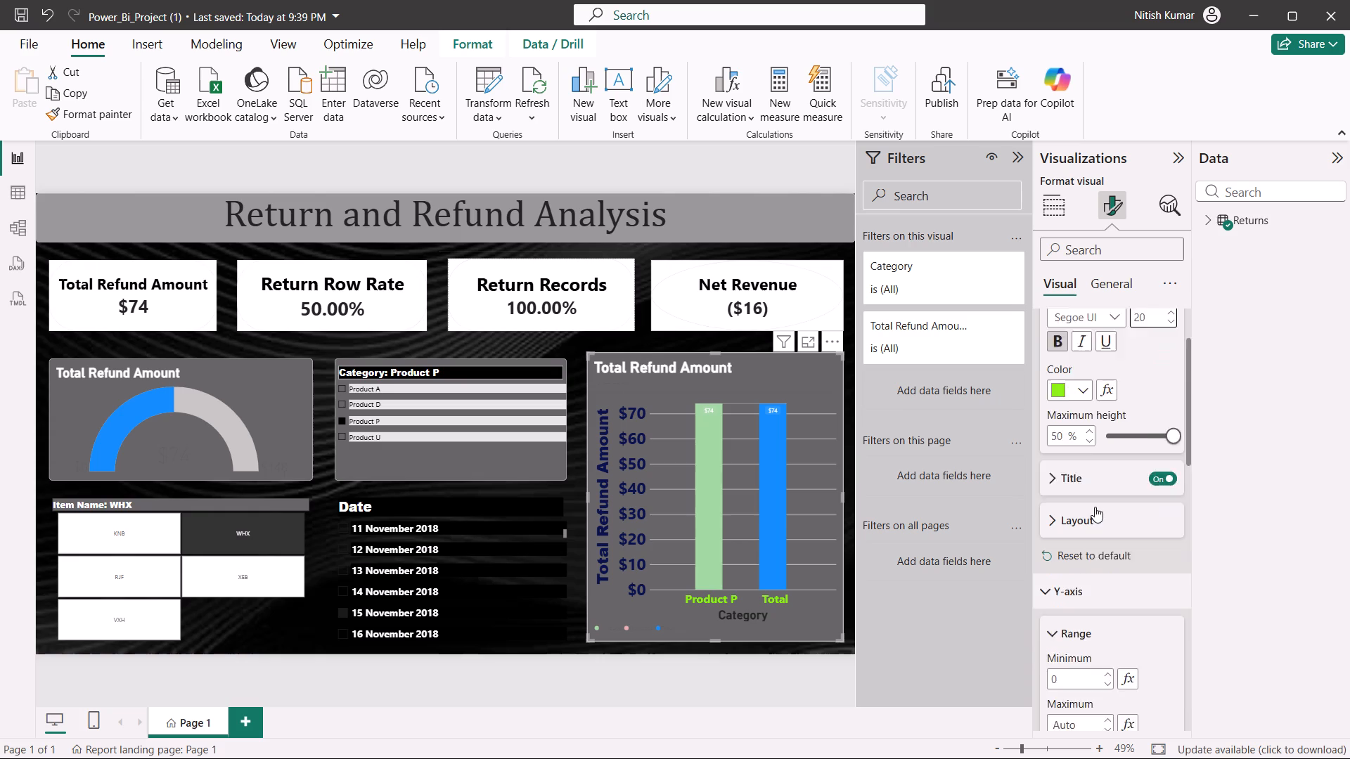
scroll(1106, 424, "up", 1)
left_click(1093, 481)
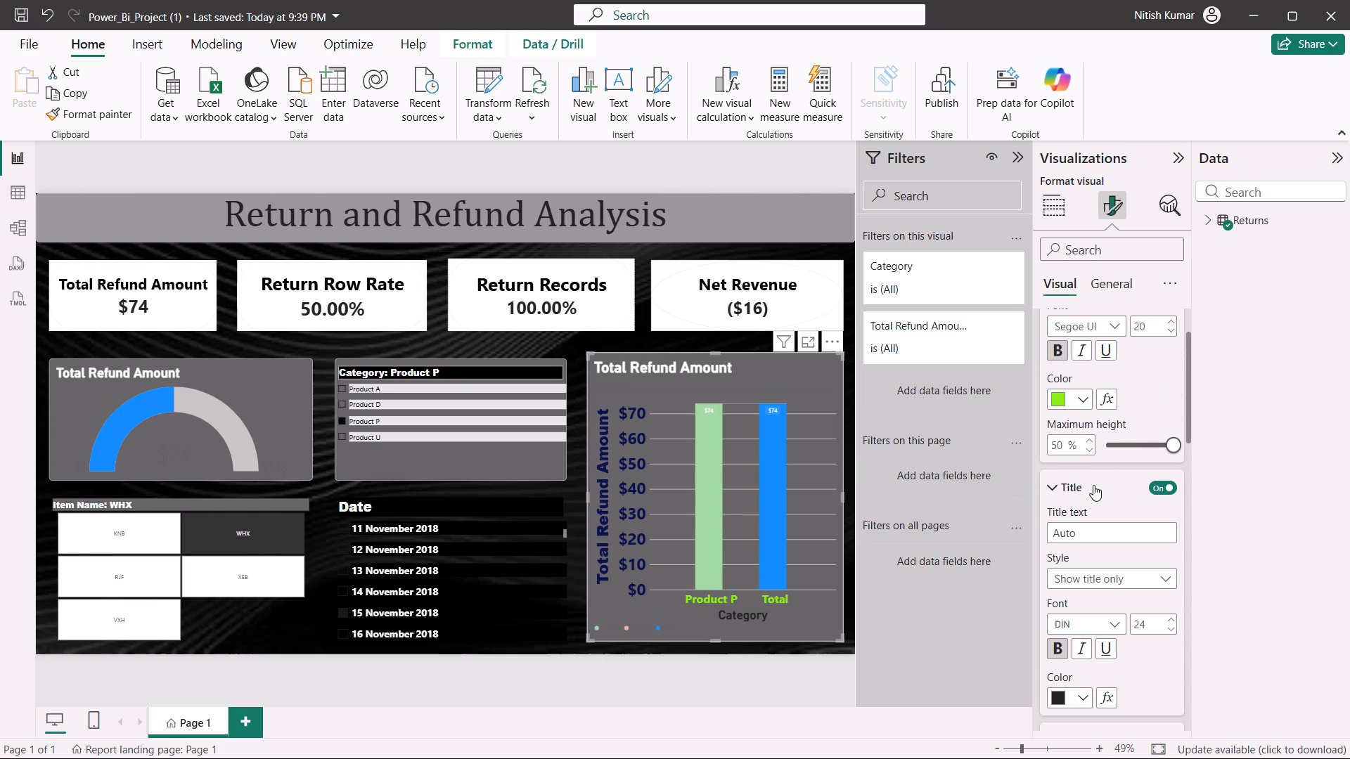
scroll(1081, 547, "down", 1)
left_click(1060, 609)
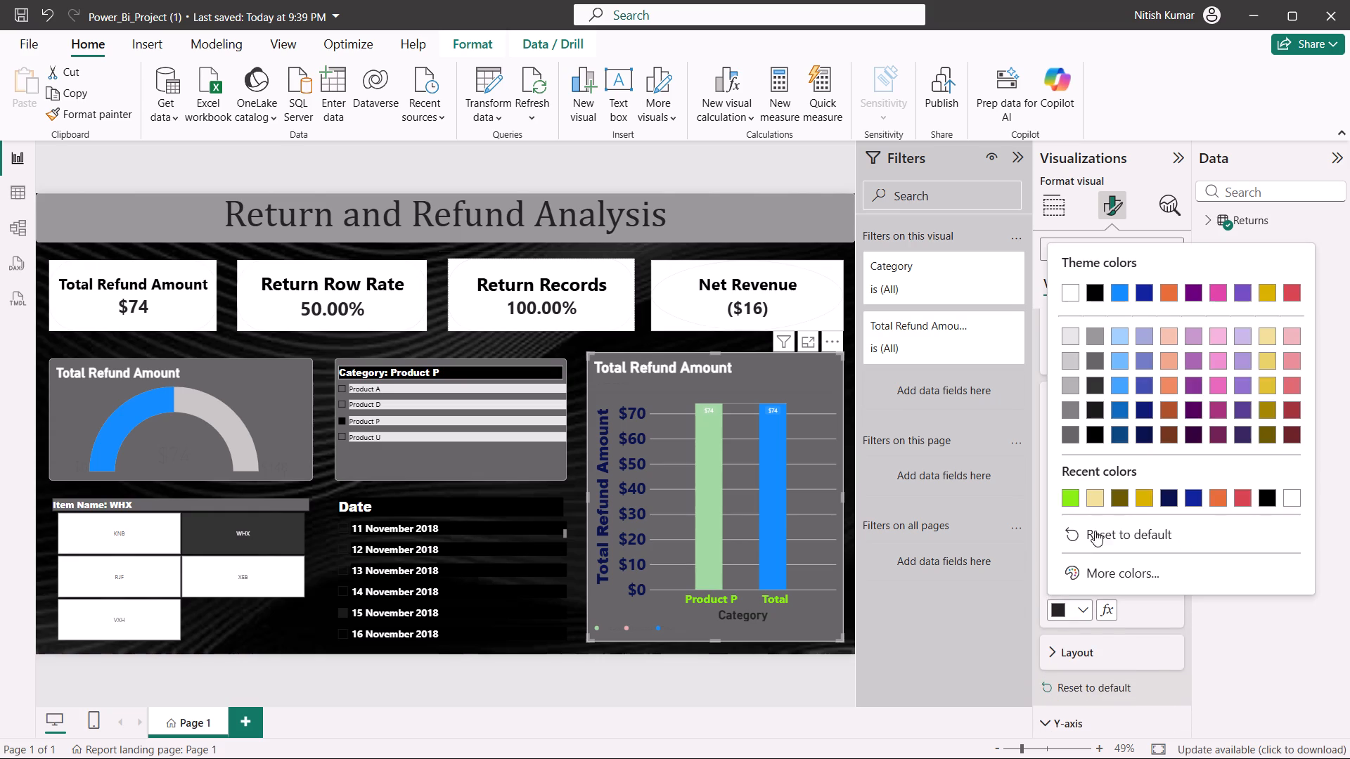
left_click(1062, 496)
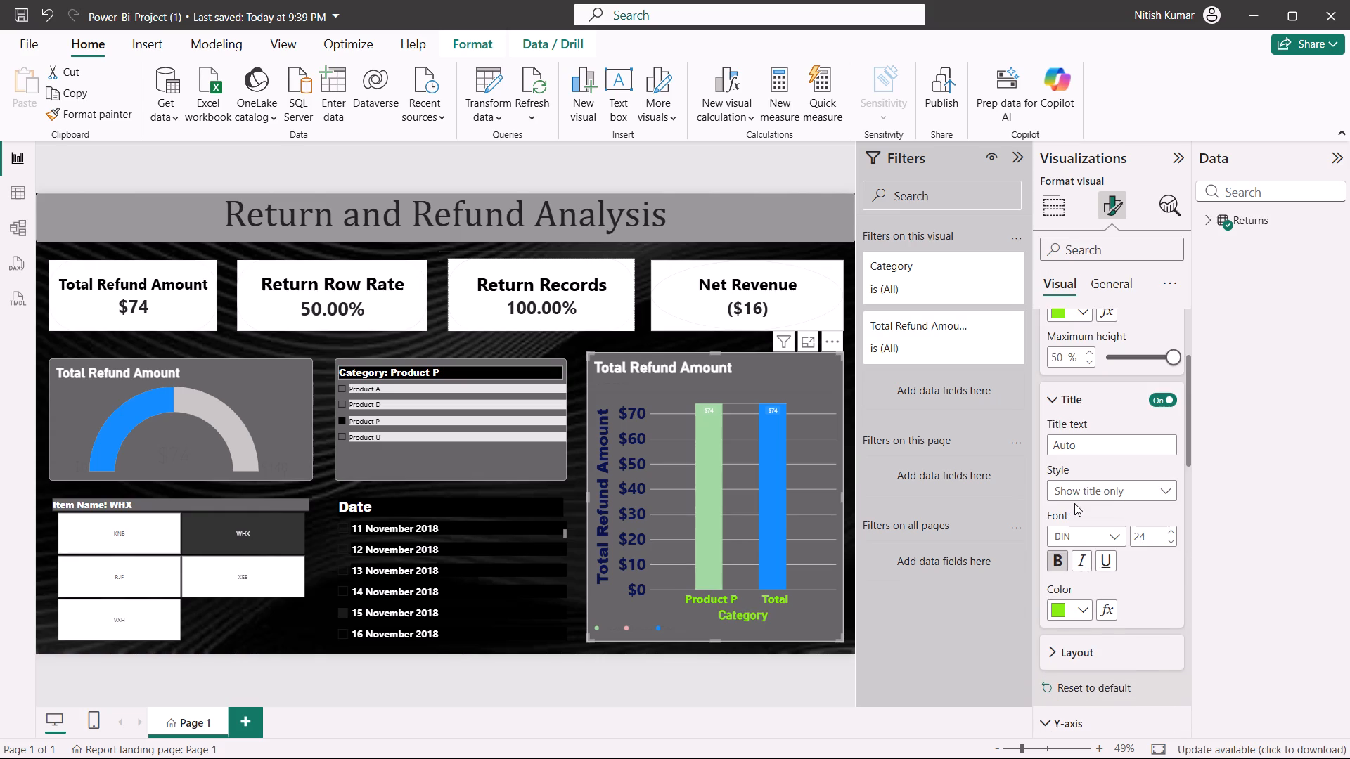
left_click(1096, 398)
left_click(1096, 401)
Increase the waterfall chart's X-axis title to font size 33.
double_click(1171, 533)
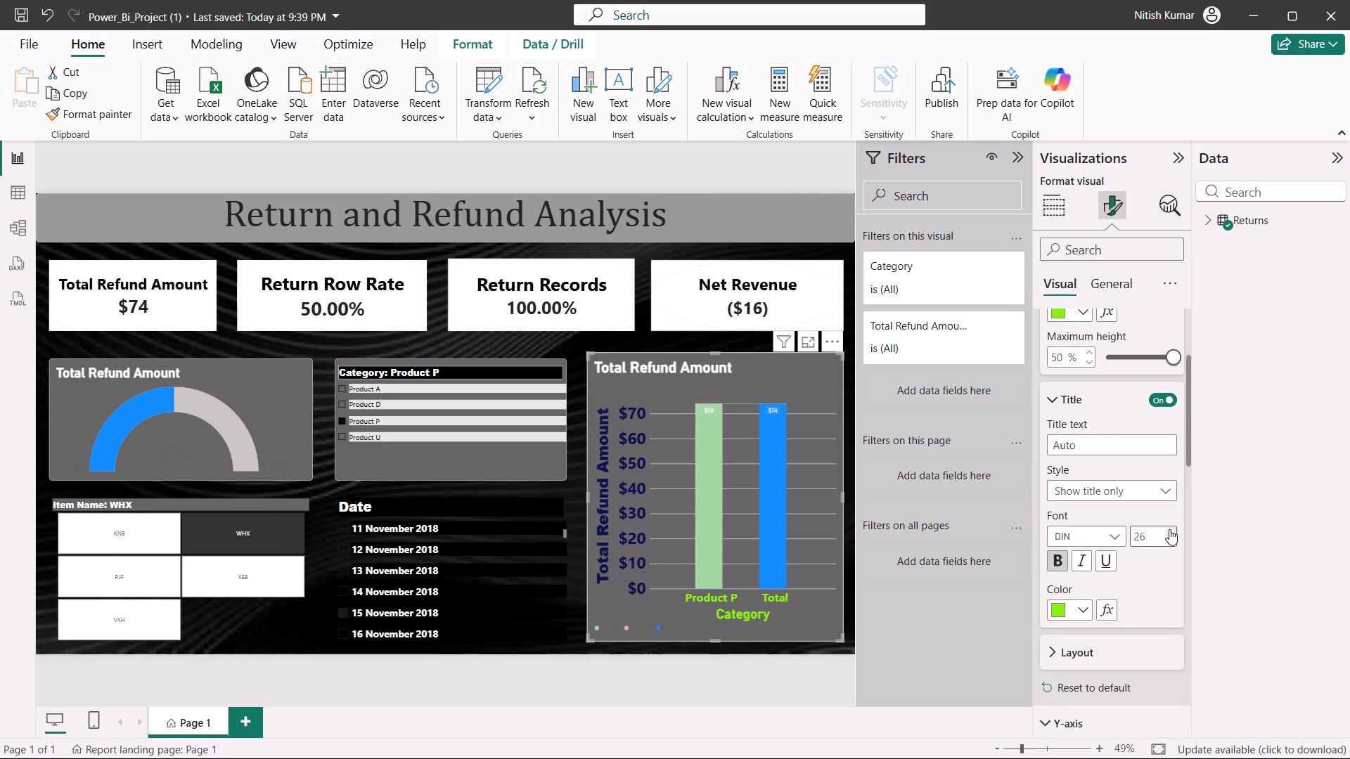
triple_click(1172, 528)
double_click(1173, 530)
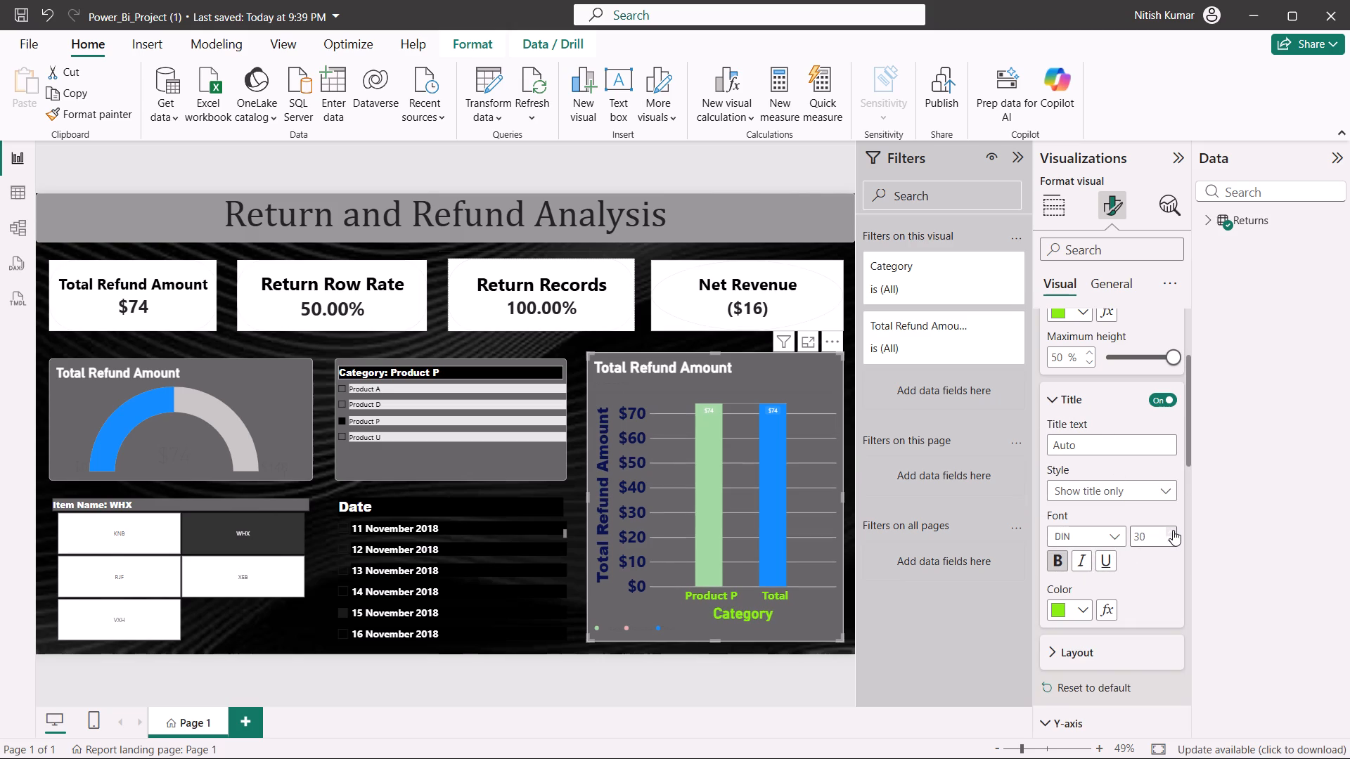
double_click(1171, 532)
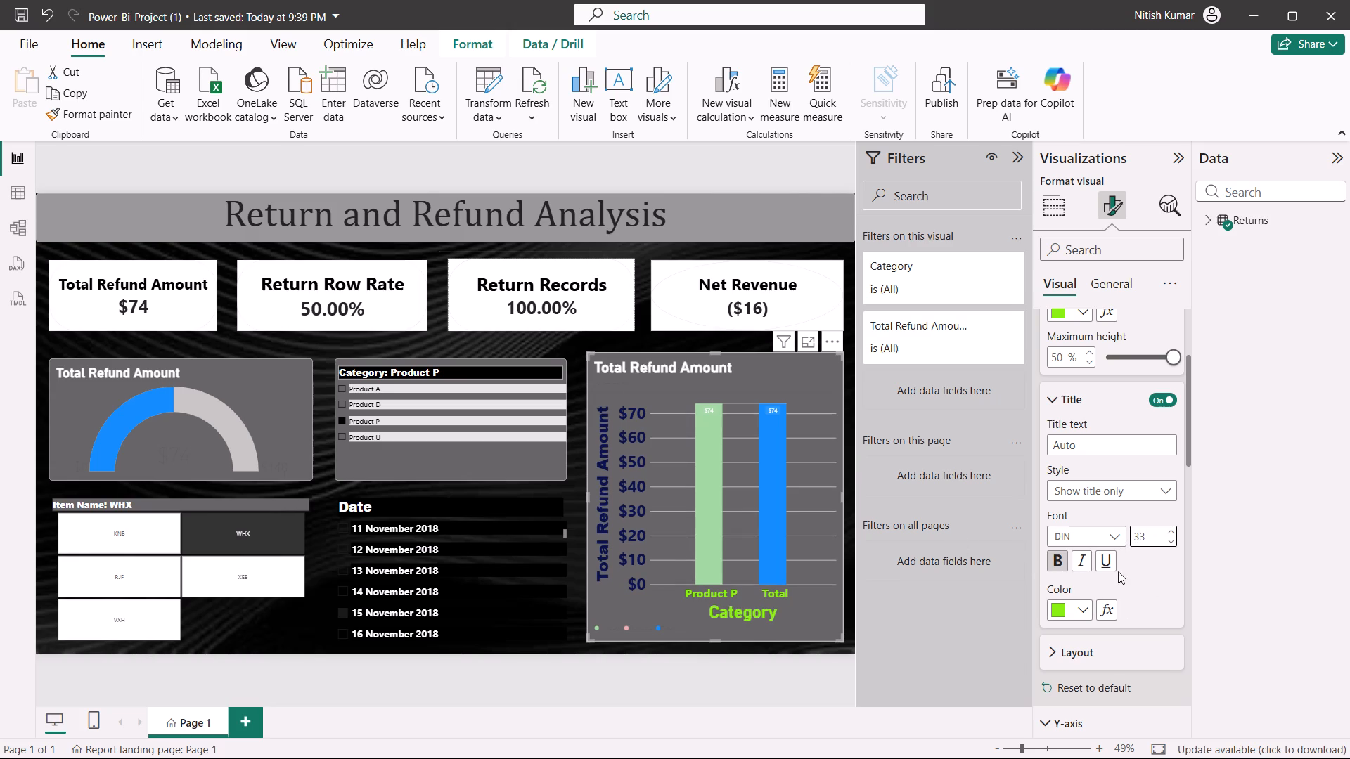
left_click(1140, 576)
Look through the waterfall chart's remaining visual format options, from the Y-axis down to the plot area background.
scroll(1093, 554, "down", 3)
scroll(1138, 488, "down", 2)
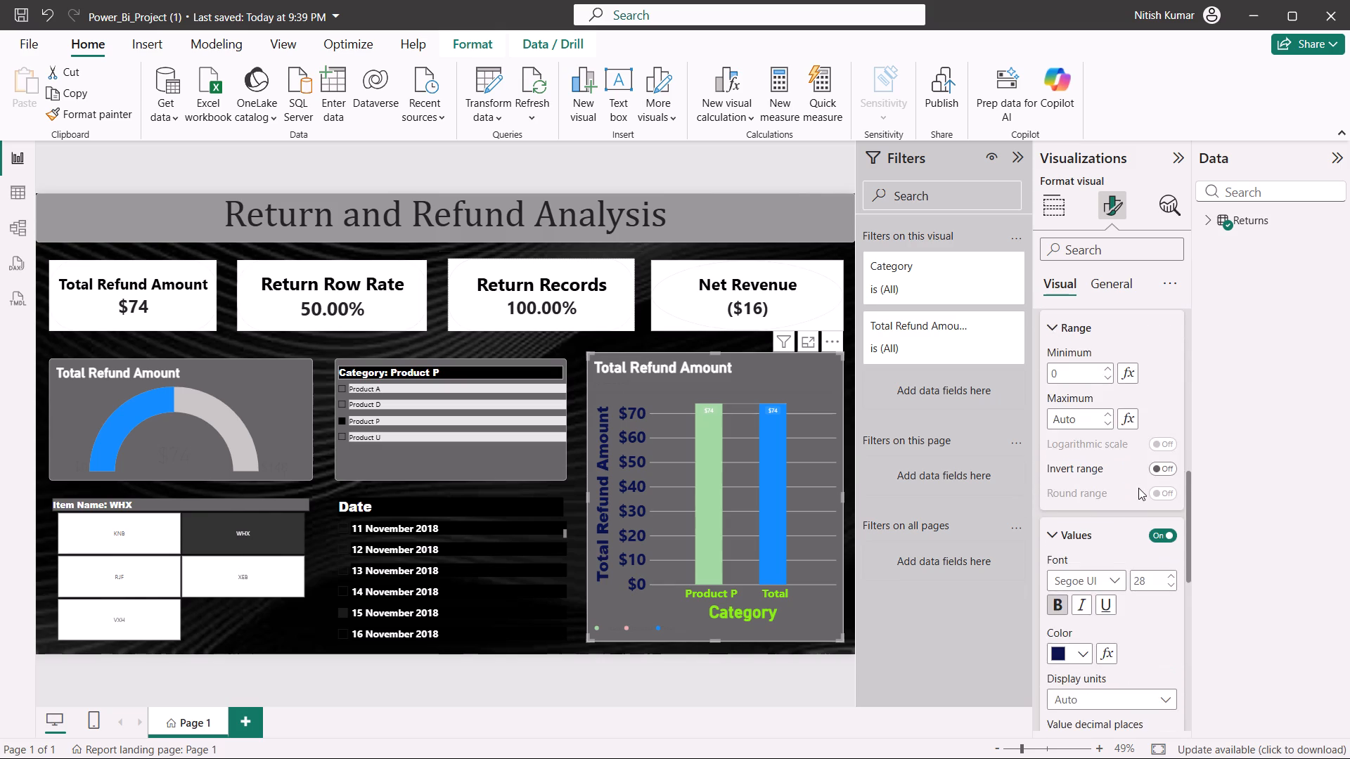
scroll(1138, 488, "down", 6)
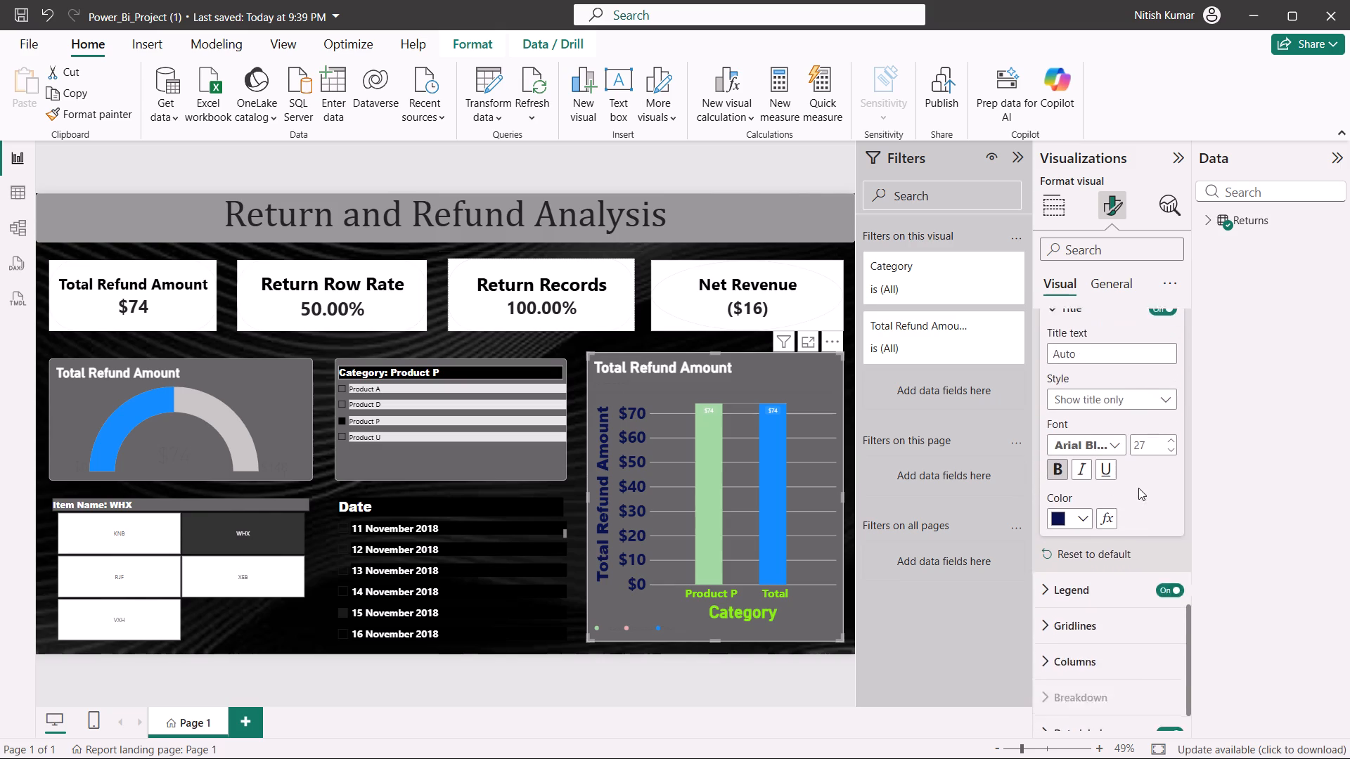
scroll(1138, 488, "down", 10)
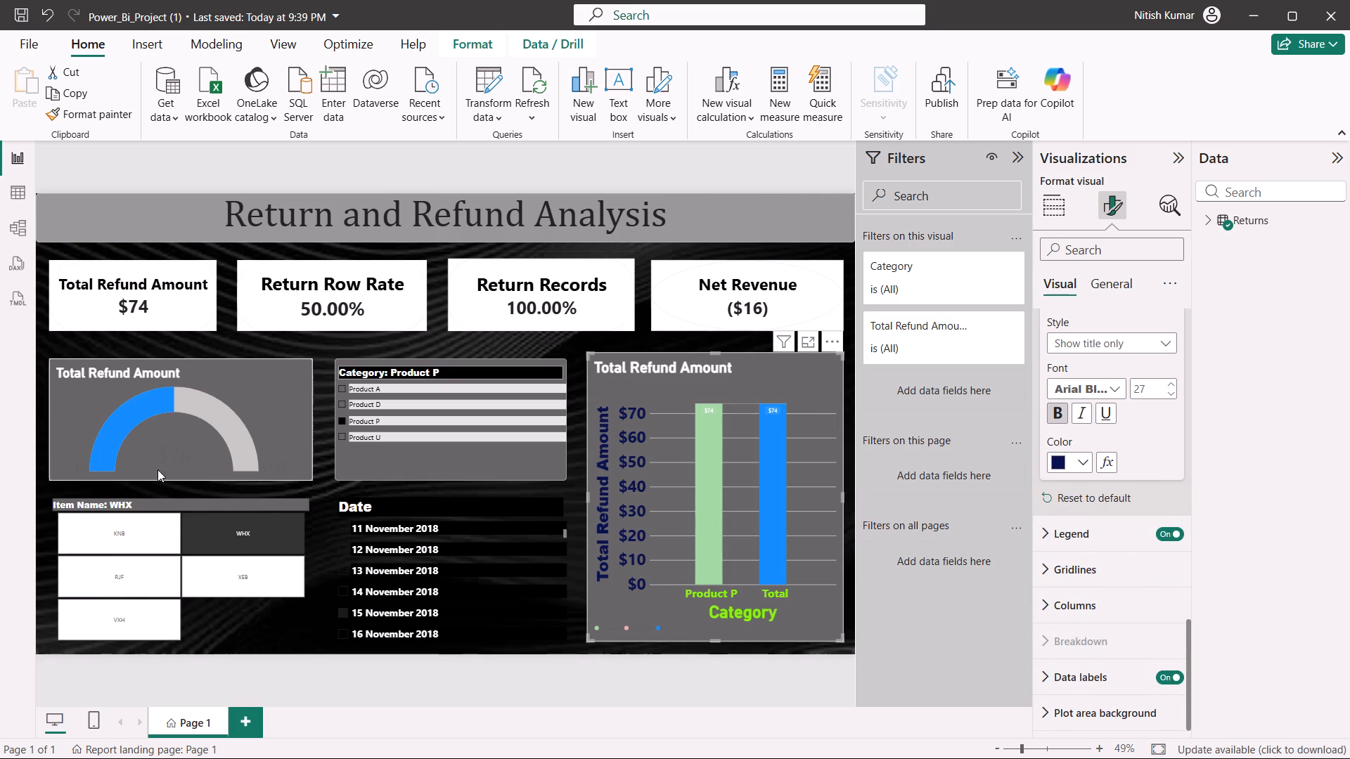
Set the Item Name slicer's header text to font size 23 and keep it bold.
left_click(220, 611)
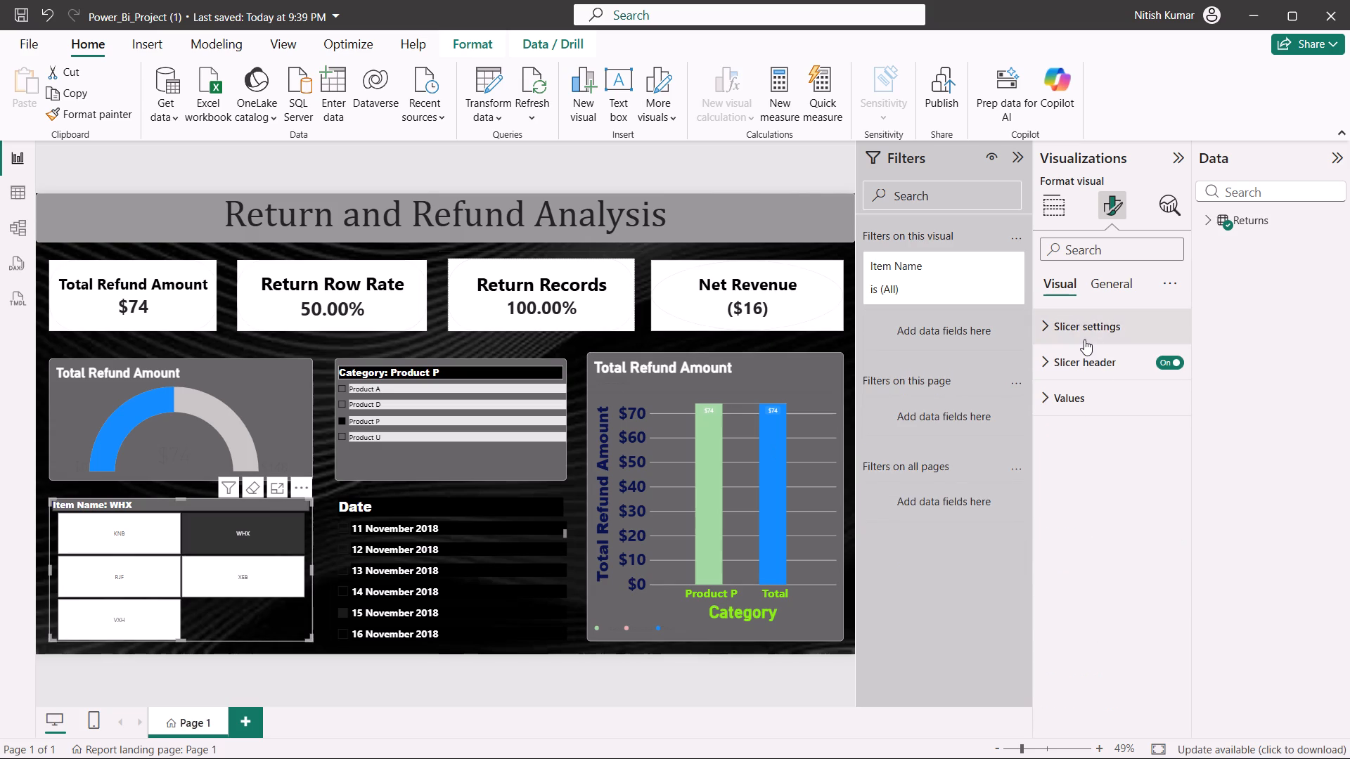
left_click(1065, 327)
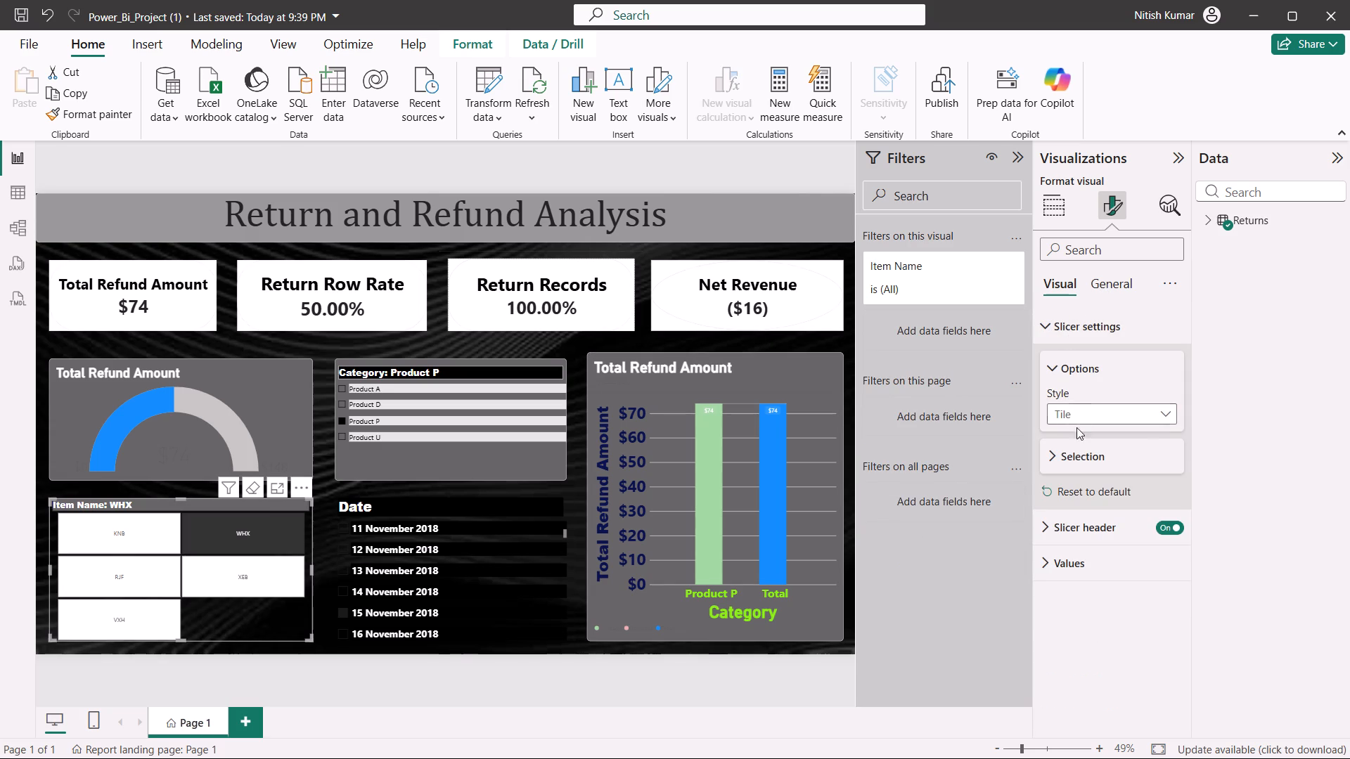
left_click(1092, 455)
scroll(1110, 494, "down", 1)
left_click(1109, 587)
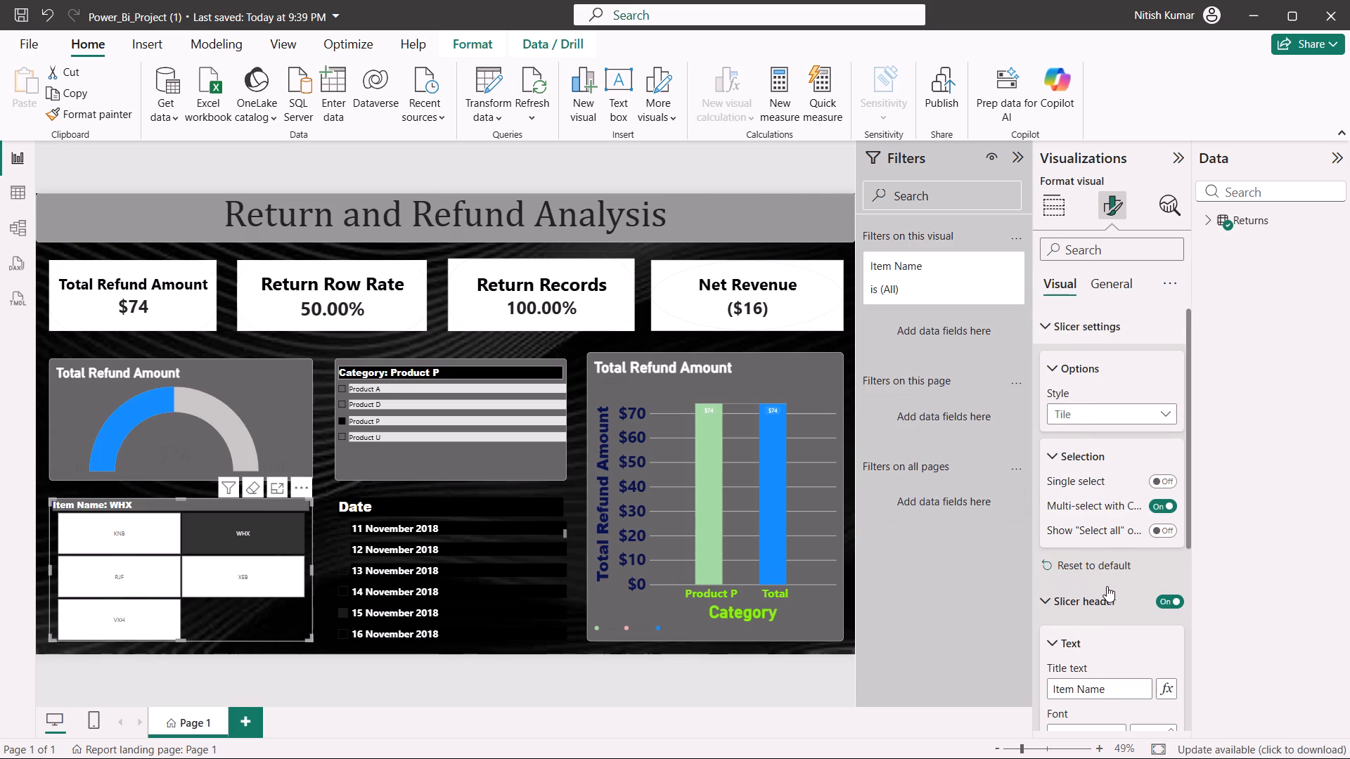
scroll(1102, 602, "down", 3)
left_click(1063, 494)
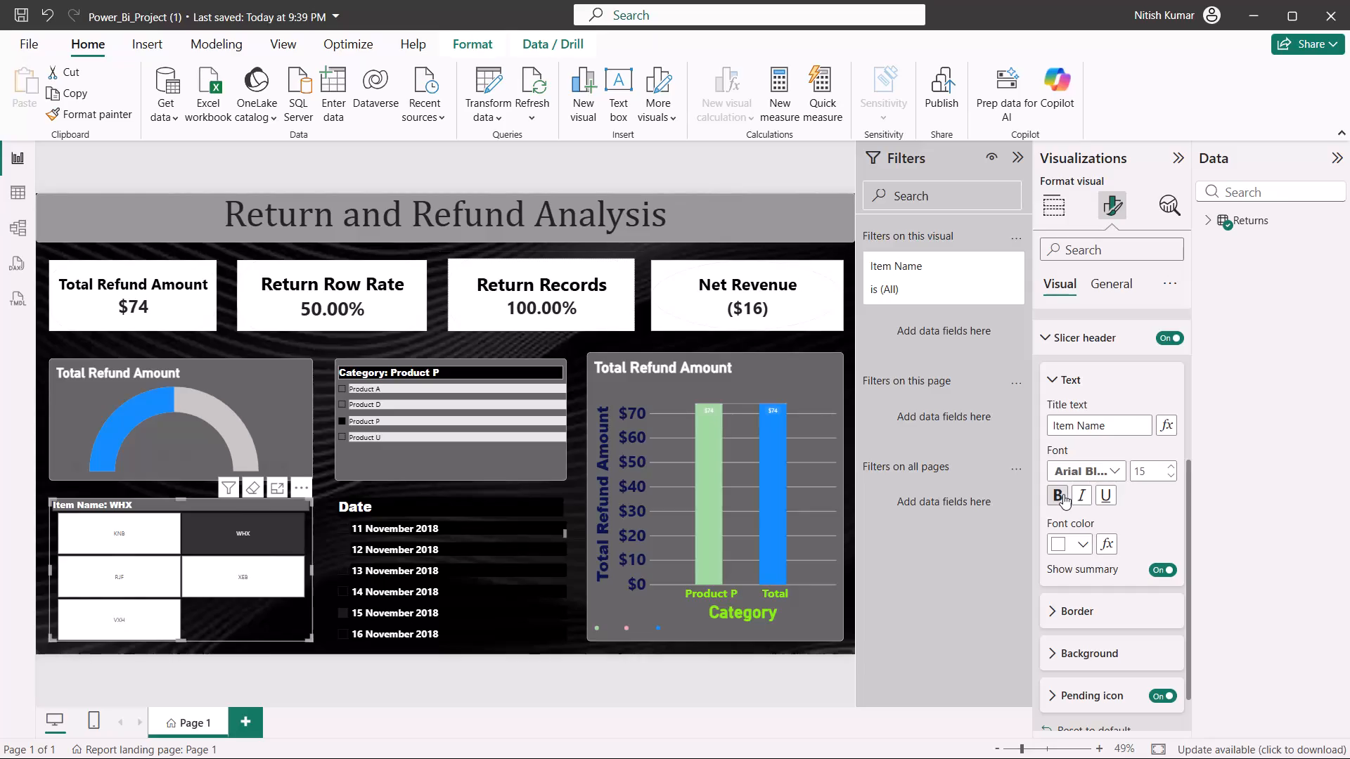
left_click(1061, 496)
left_click(1061, 496)
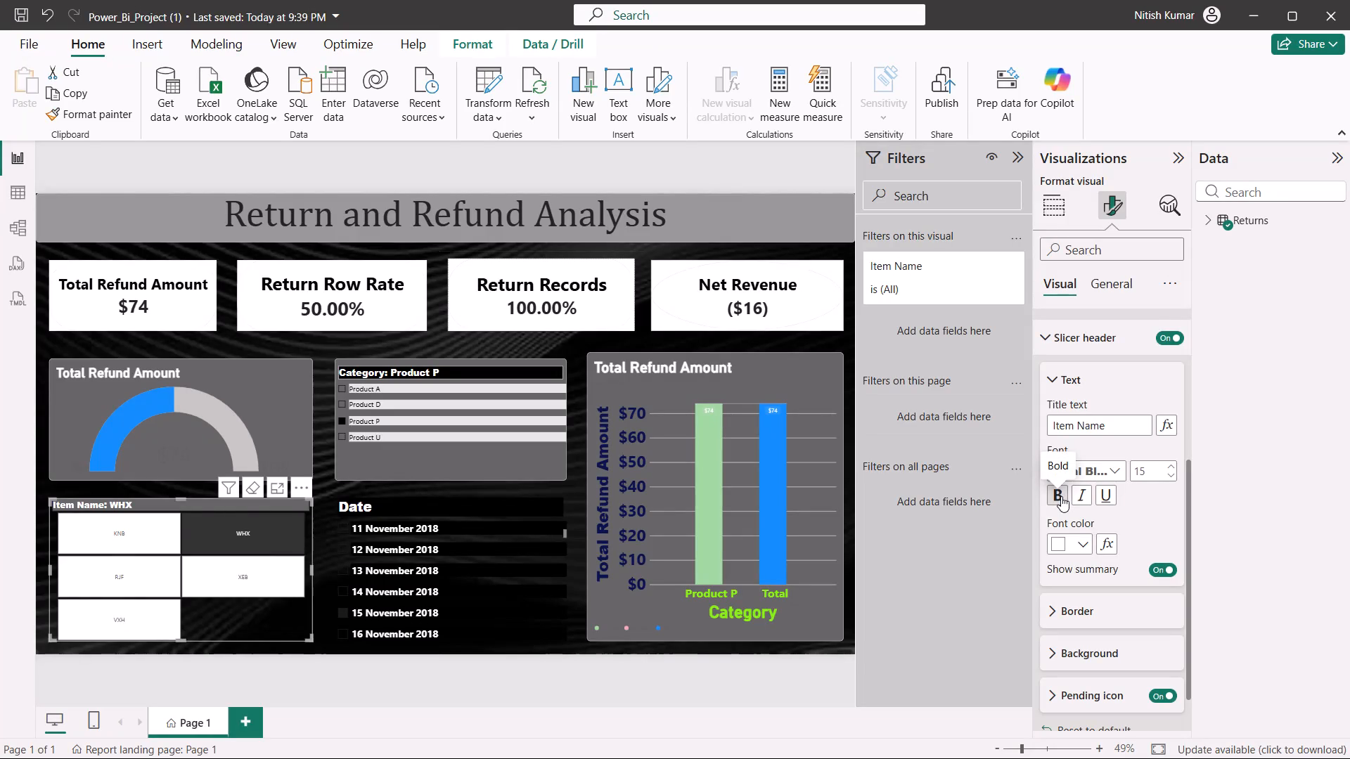
left_click(1061, 496)
left_click(1061, 496)
left_click(1060, 497)
left_click(1172, 465)
triple_click(1172, 465)
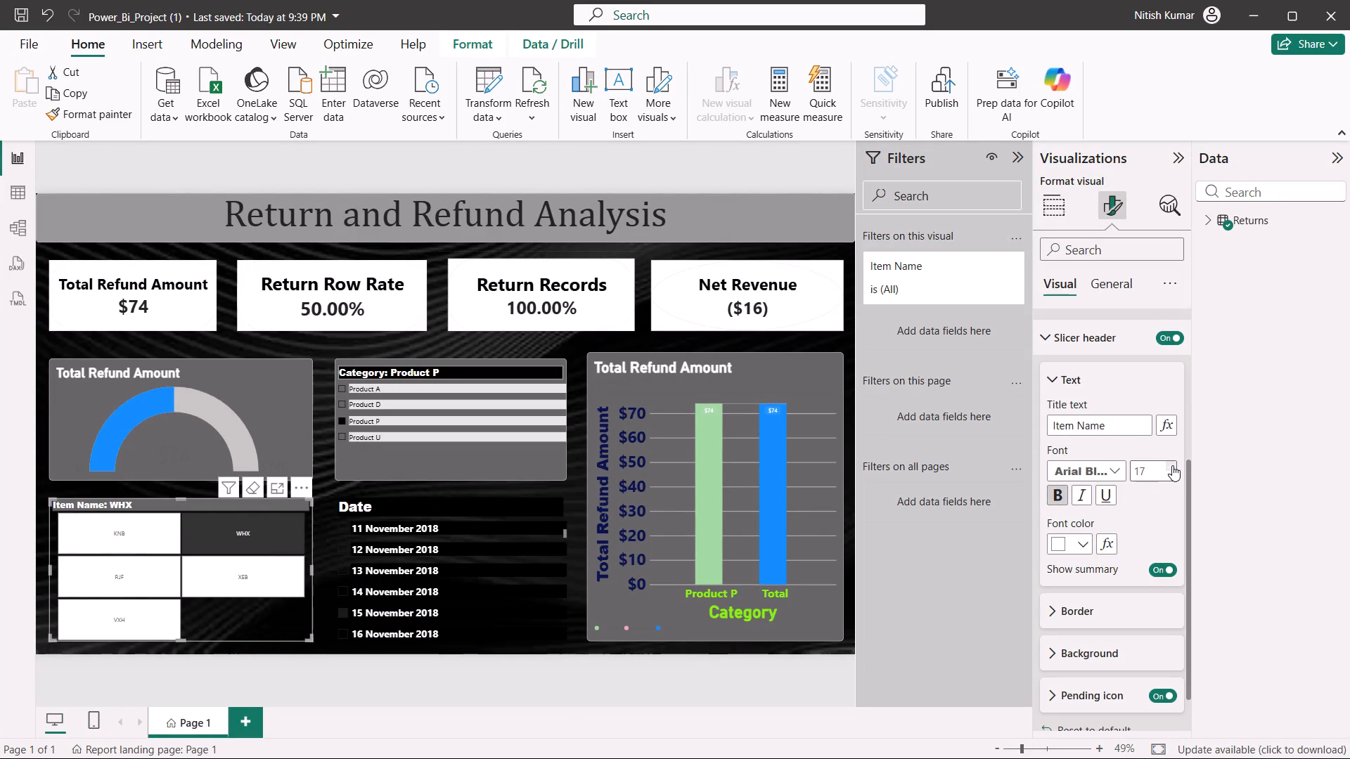
triple_click(1172, 465)
left_click(1169, 465)
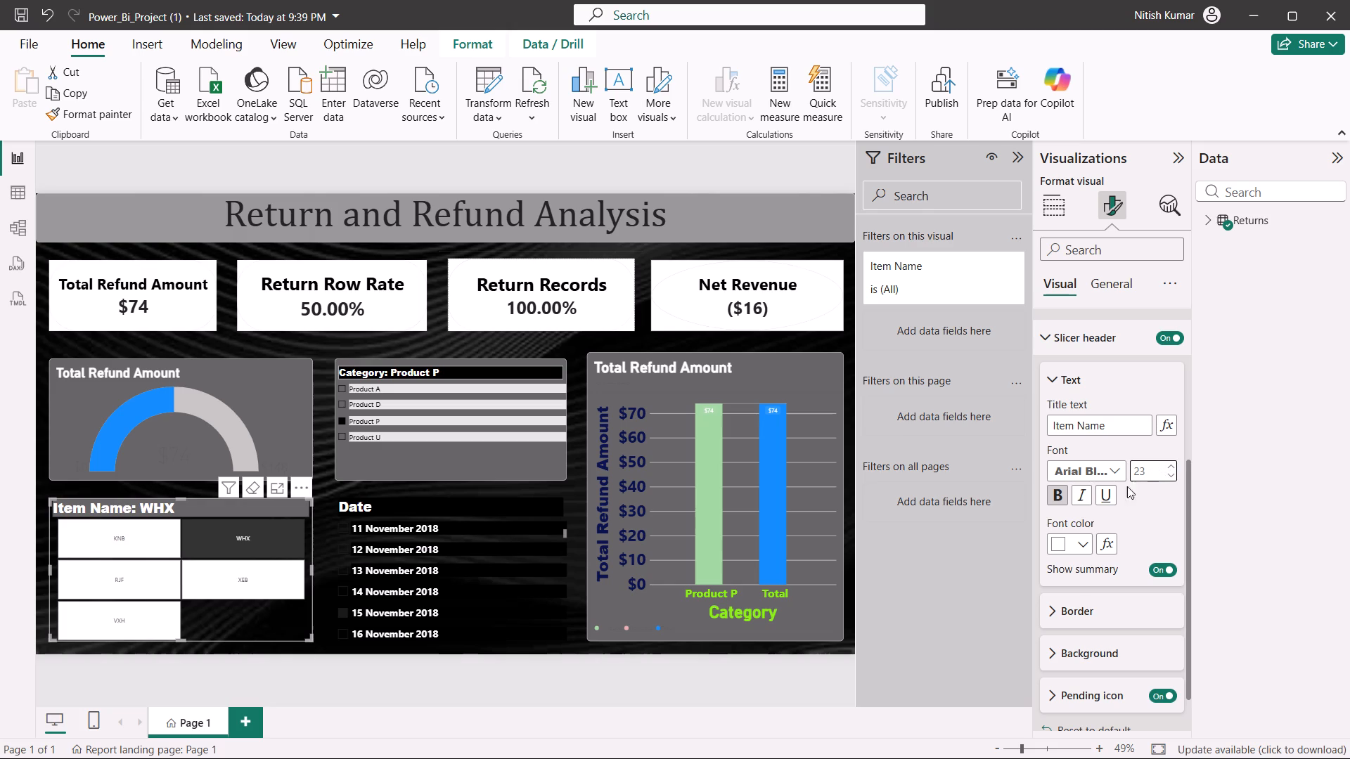
Change the Item Name slicer's header font to Calibri and keep it bold.
left_click(1055, 496)
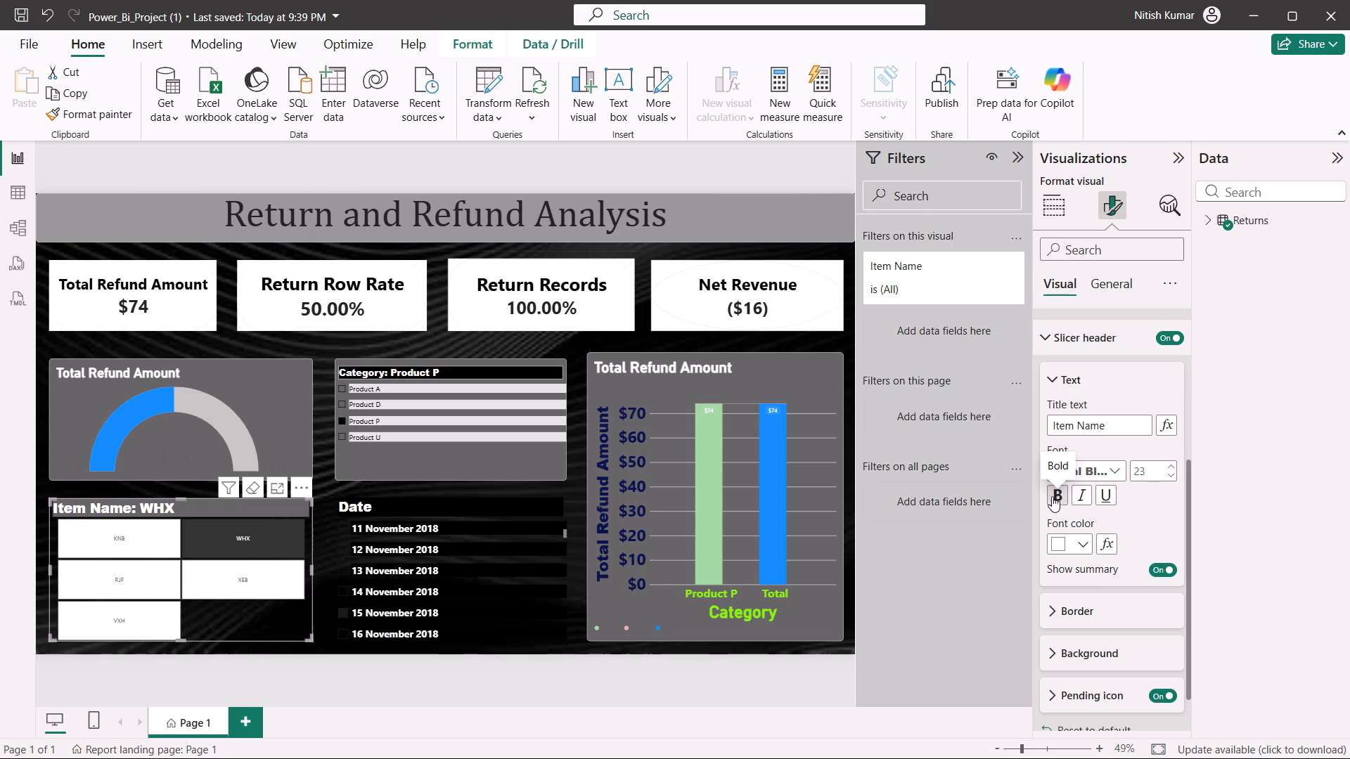
left_click(1055, 495)
left_click(1150, 503)
left_click(1117, 468)
left_click(1076, 247)
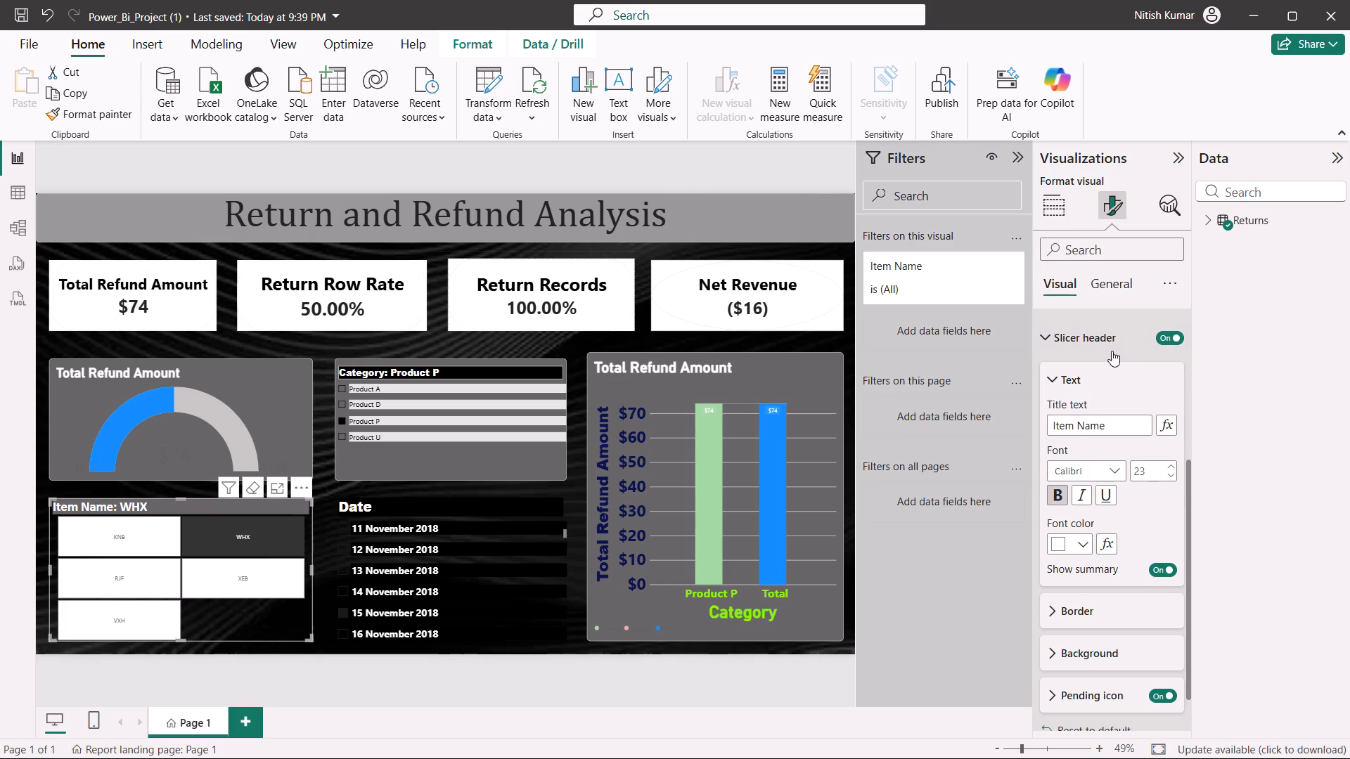
left_click(1055, 499)
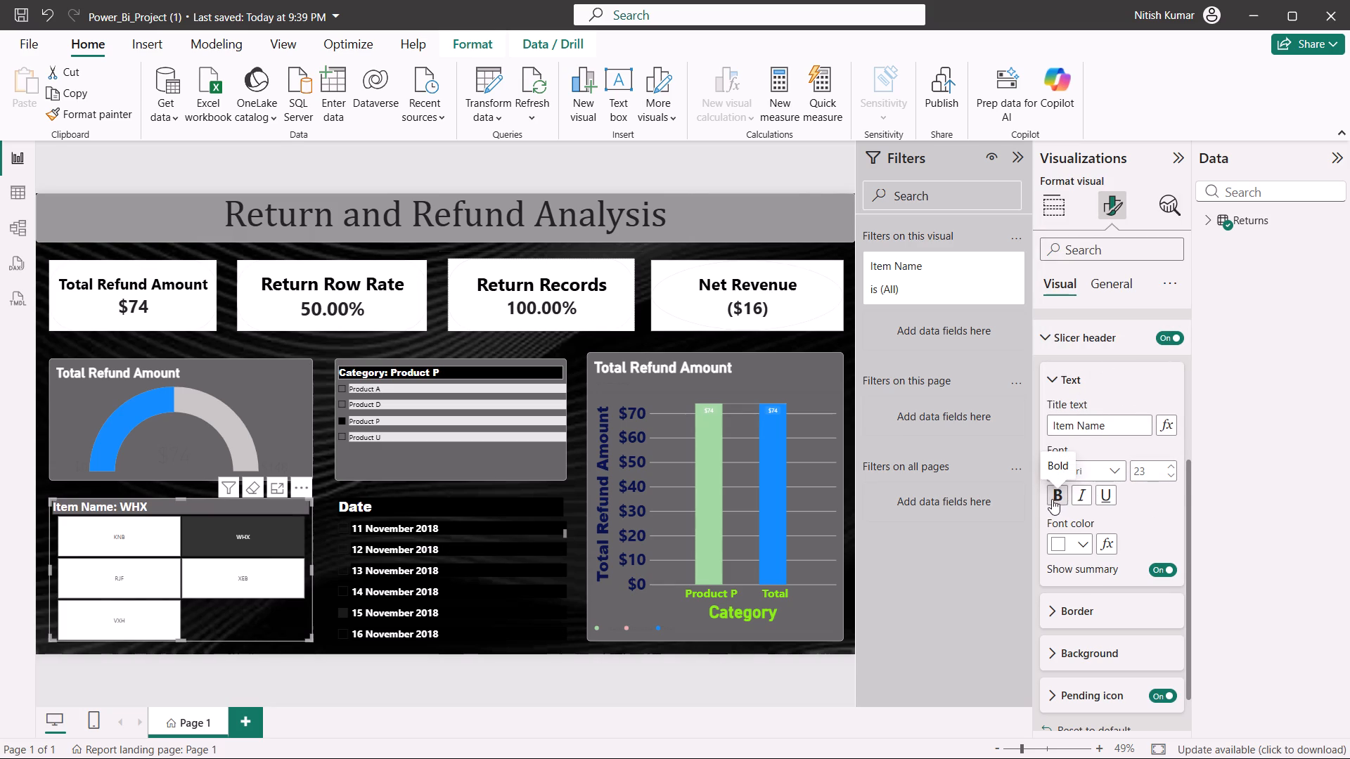
left_click(1059, 498)
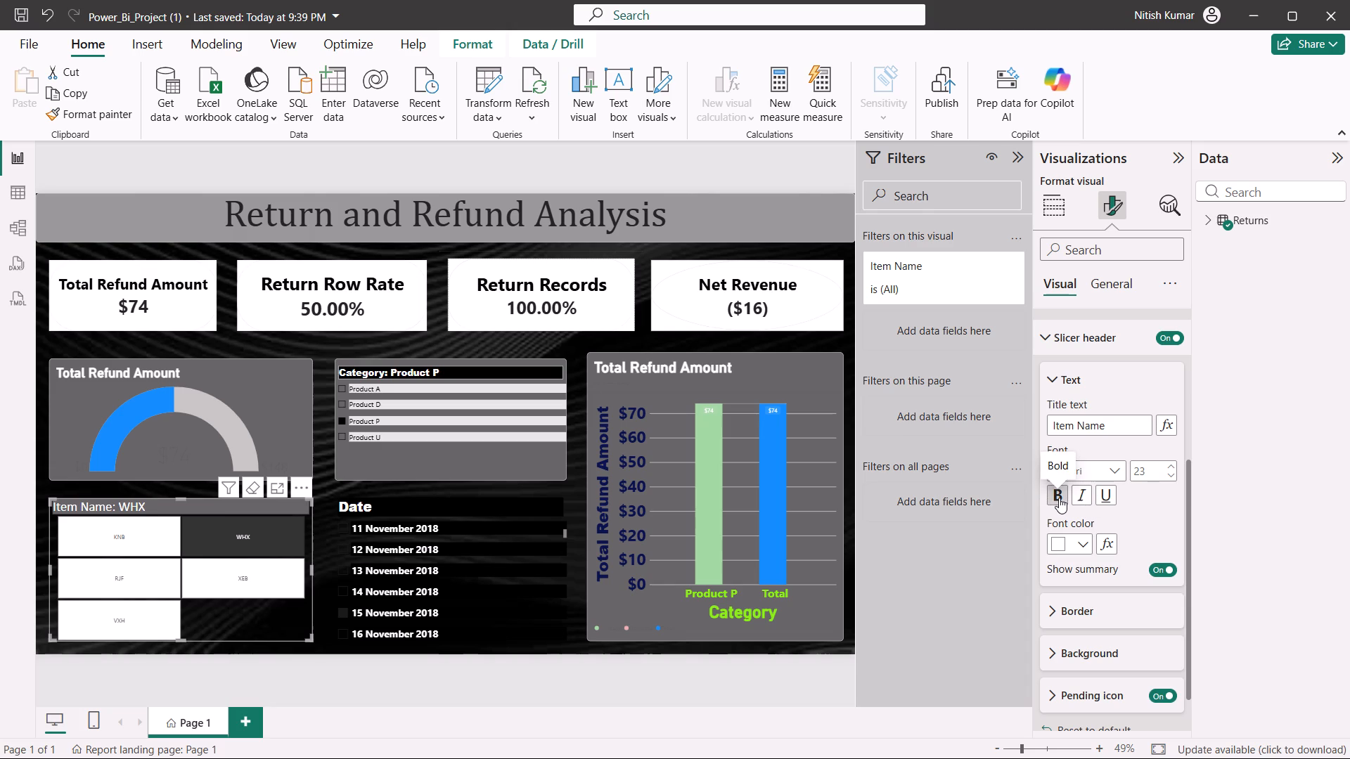
Increase the Item Name slicer's header text to font size 28.
triple_click(1171, 467)
double_click(1171, 467)
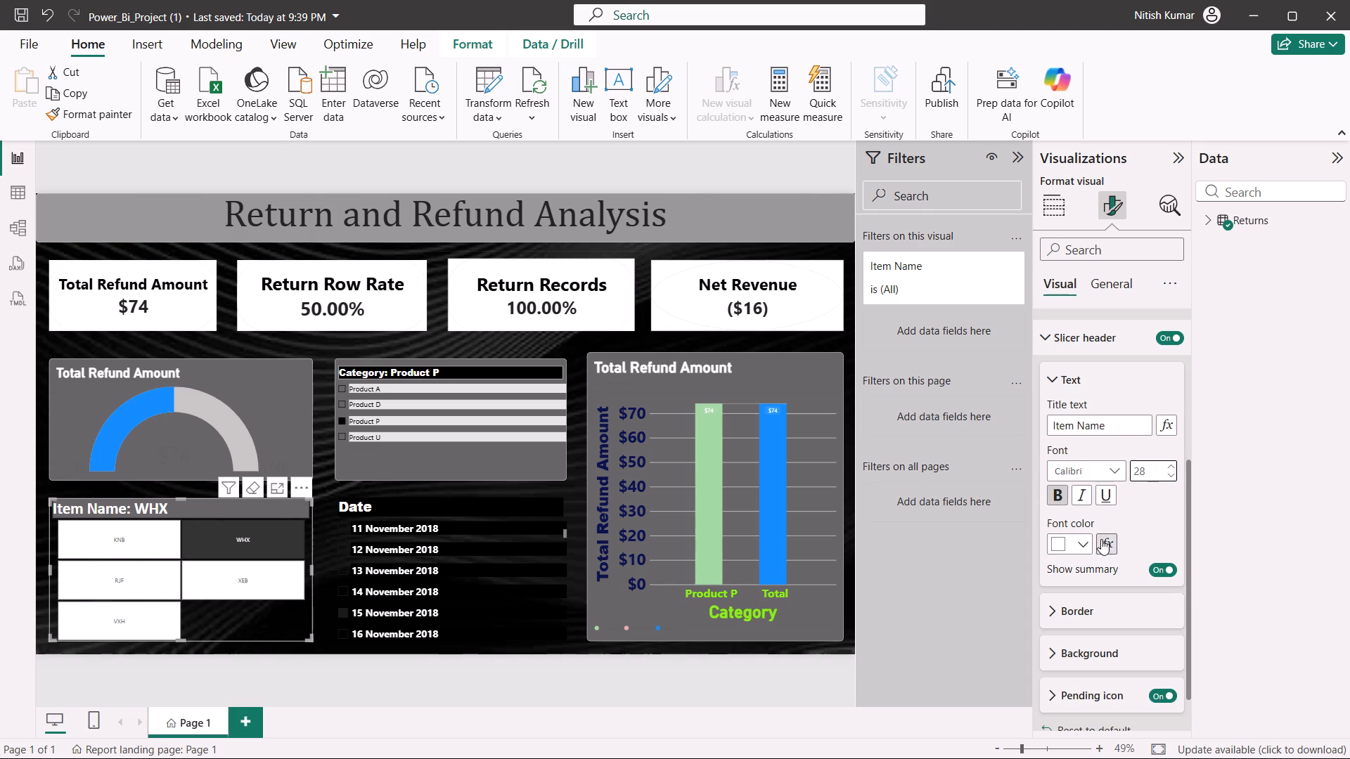
left_click(1132, 522)
Apply the theme's white as the font colour of the Item Name slicer's header.
left_click(1060, 543)
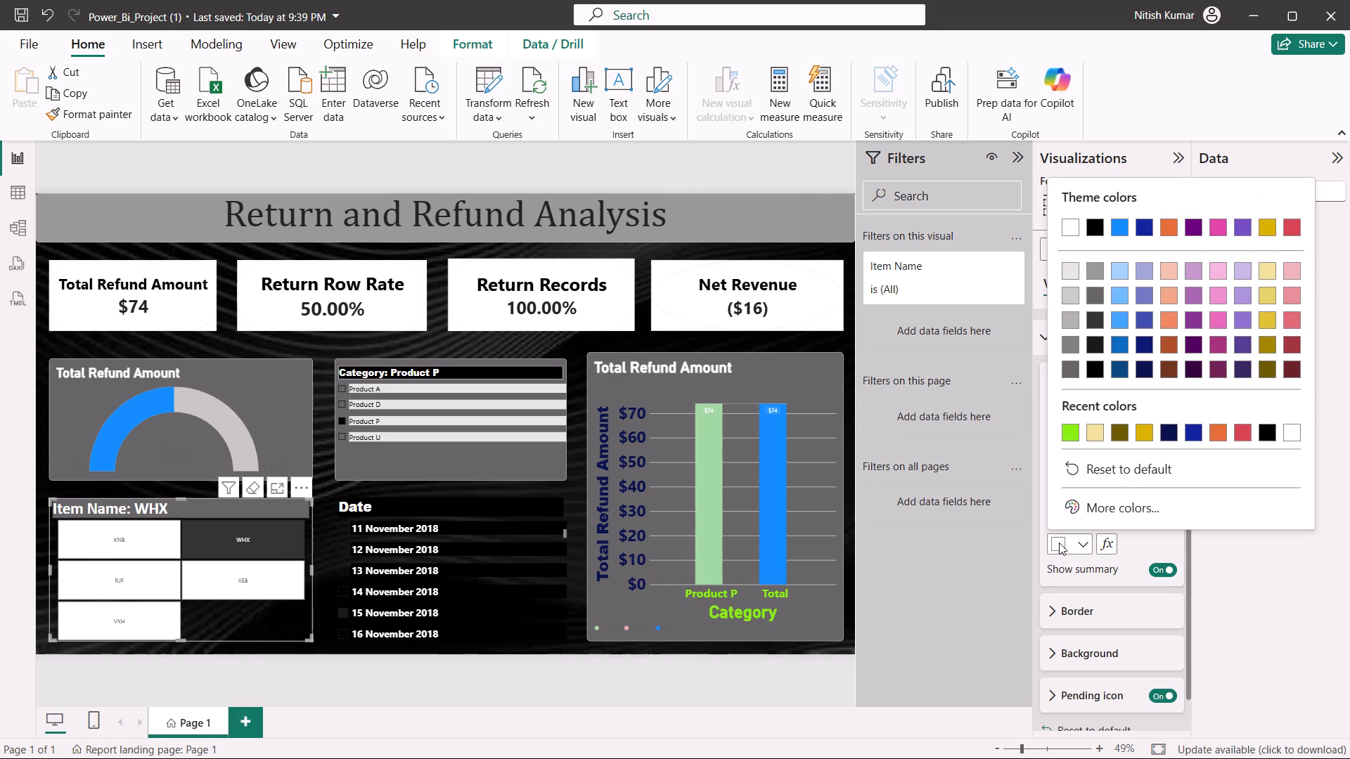
left_click(1069, 228)
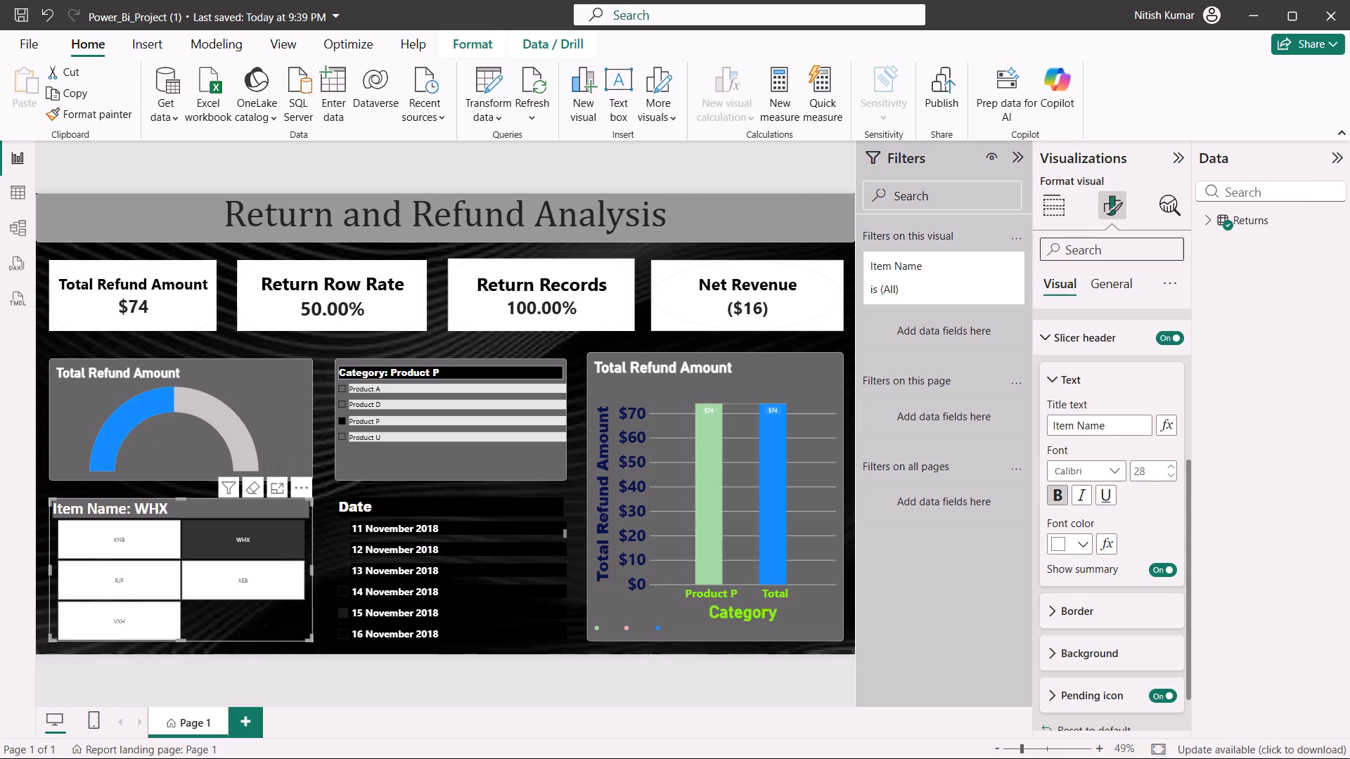
left_click(1162, 507)
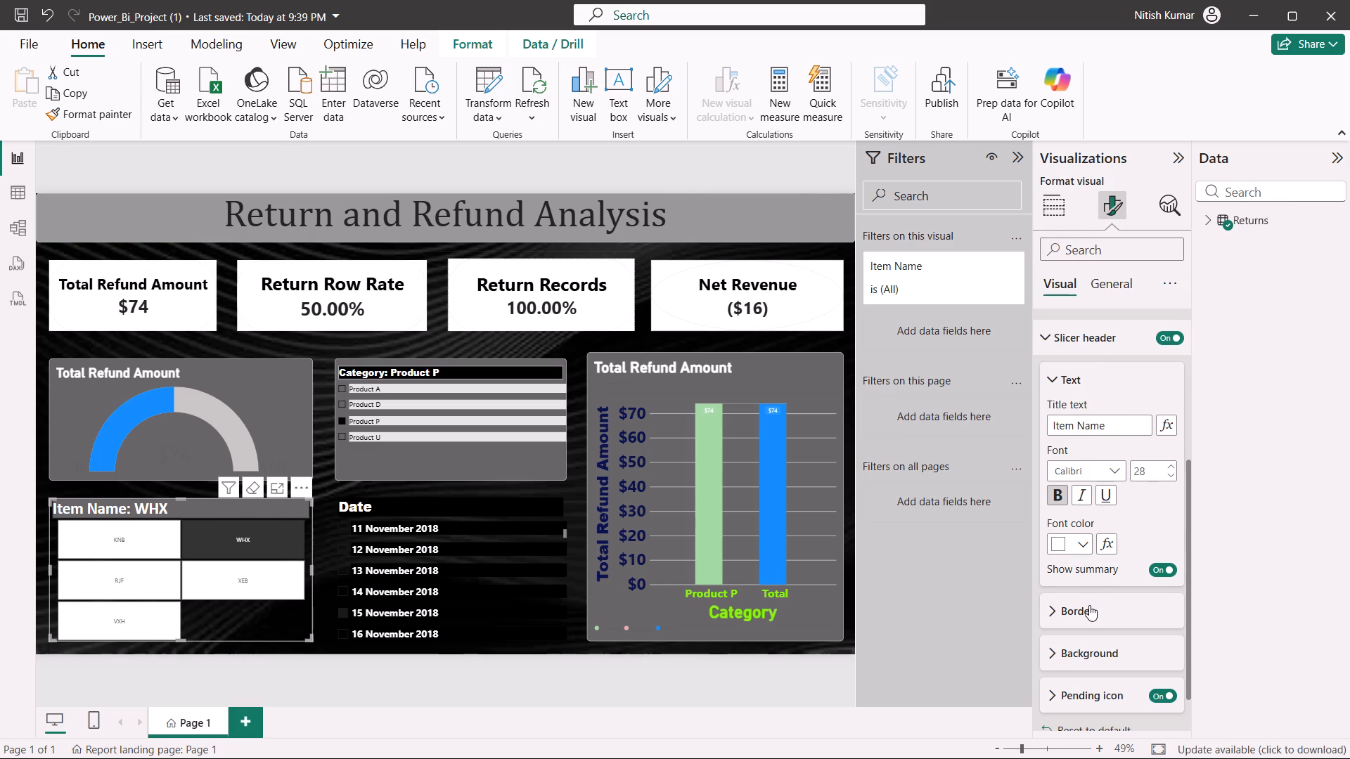
Turn off the right, left and bottom borders of the Item Name slicer's header.
left_click(1089, 606)
scroll(1090, 603, "down", 3)
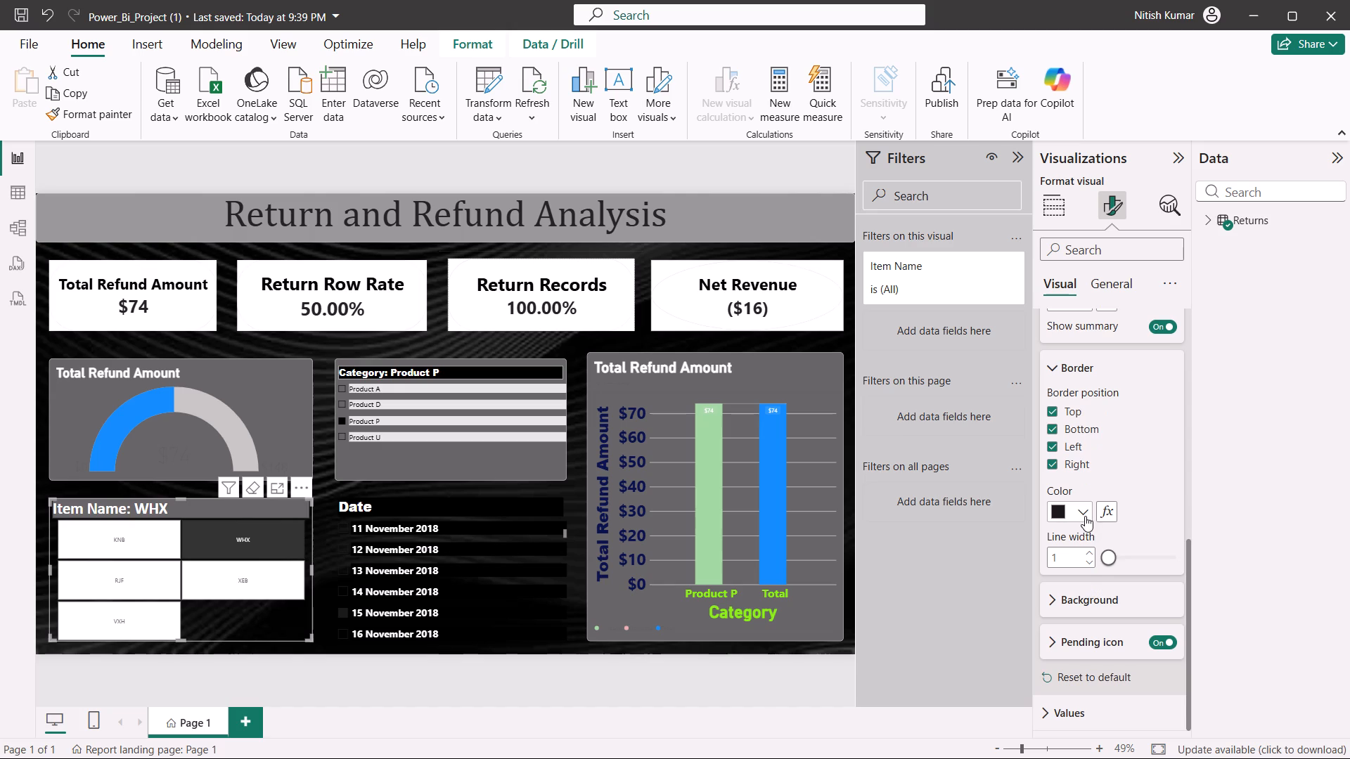
left_click(1050, 460)
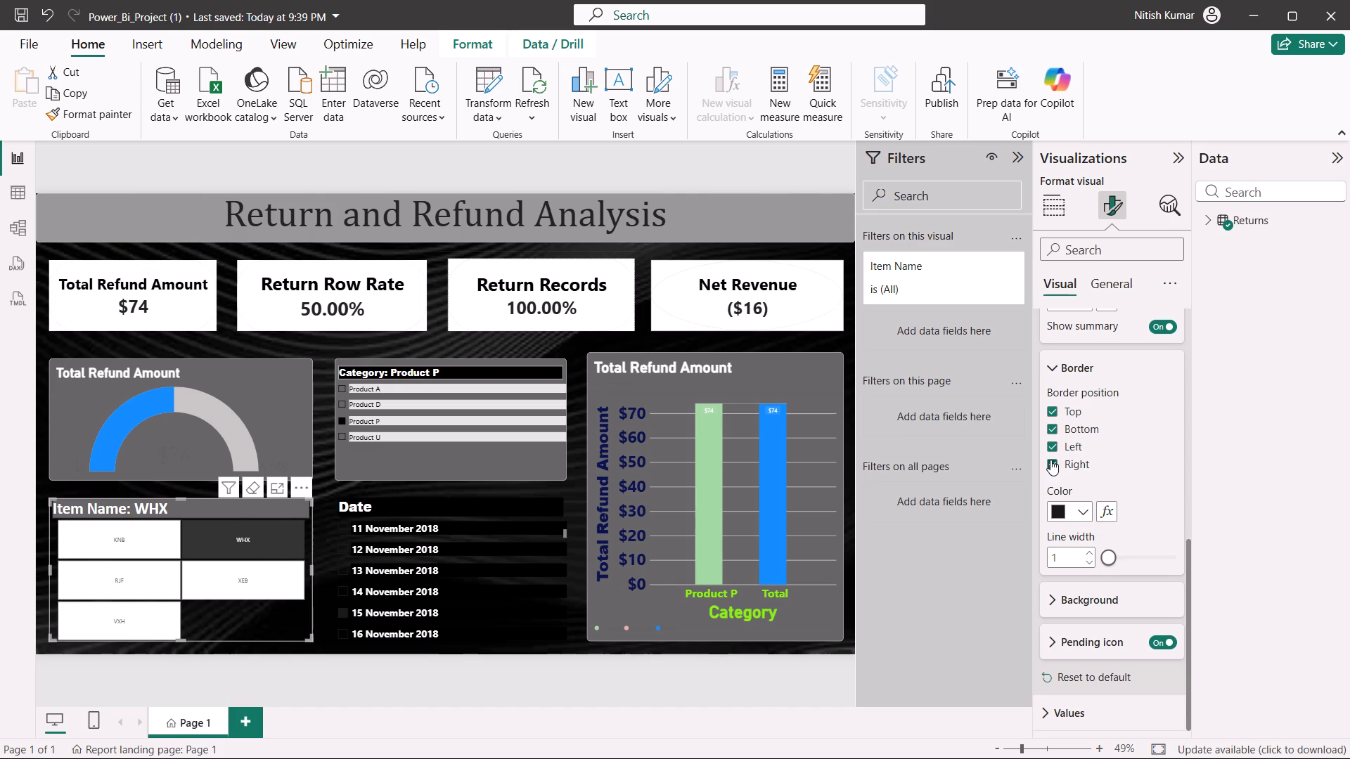
left_click(1052, 447)
left_click(1050, 425)
left_click(1053, 406)
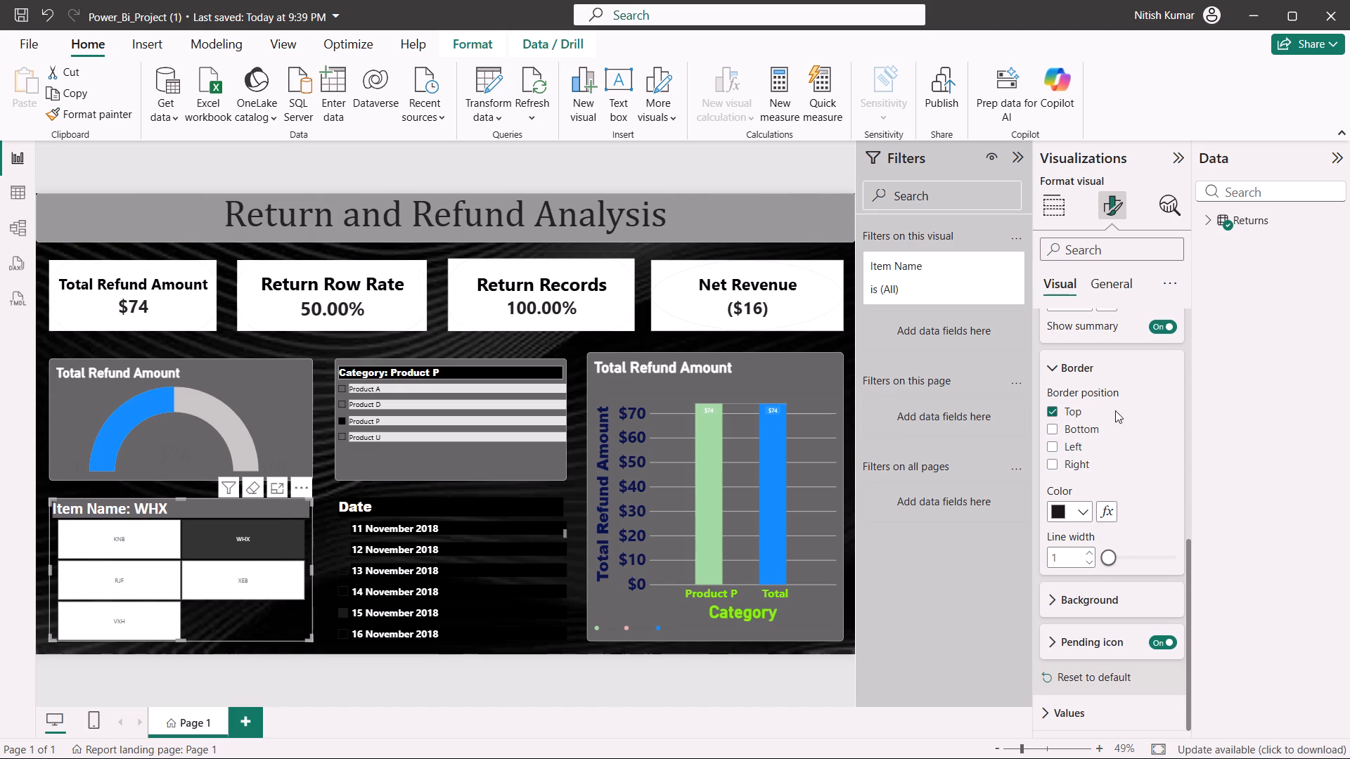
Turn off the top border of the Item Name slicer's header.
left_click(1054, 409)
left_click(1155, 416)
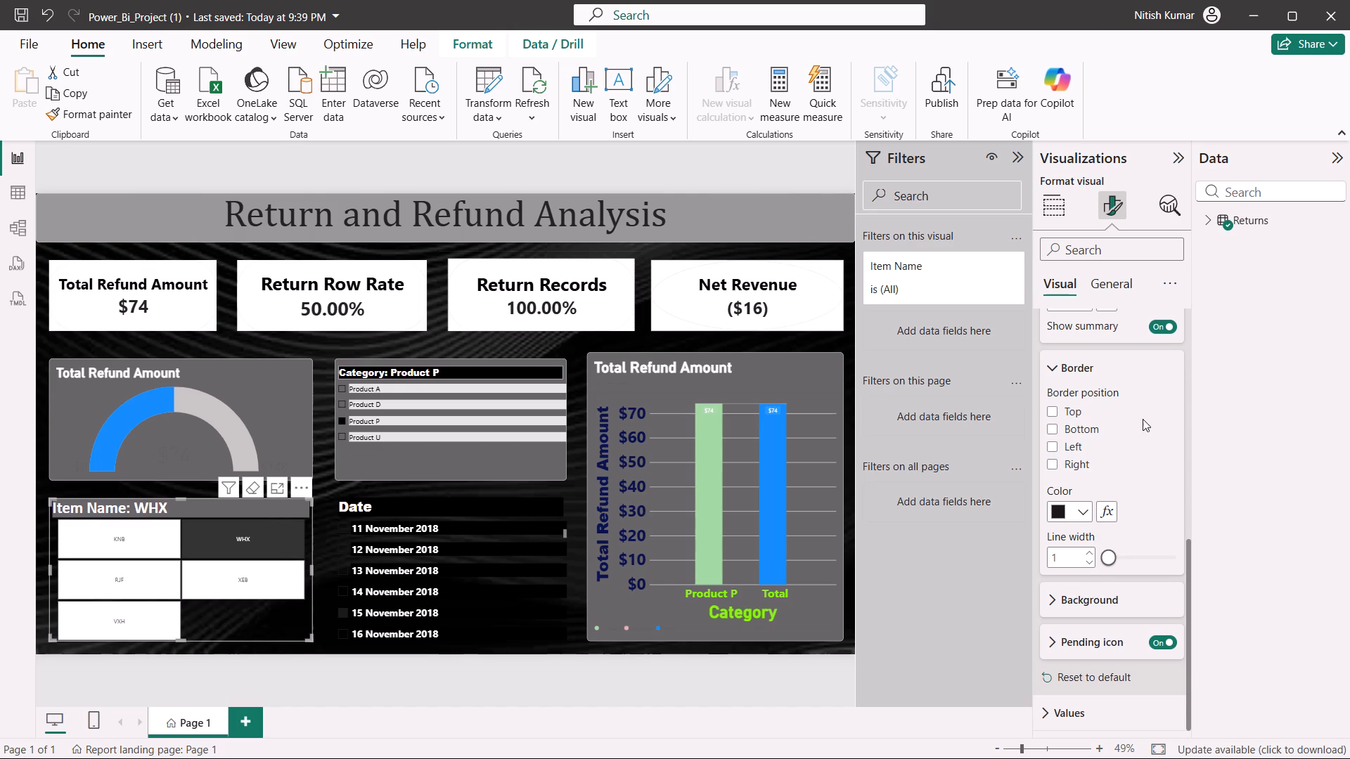
Turn on the right, left, bottom and top borders of the Item Name slicer's header.
left_click(1058, 462)
left_click(1053, 445)
left_click(1052, 429)
left_click(1054, 406)
left_click(1057, 408)
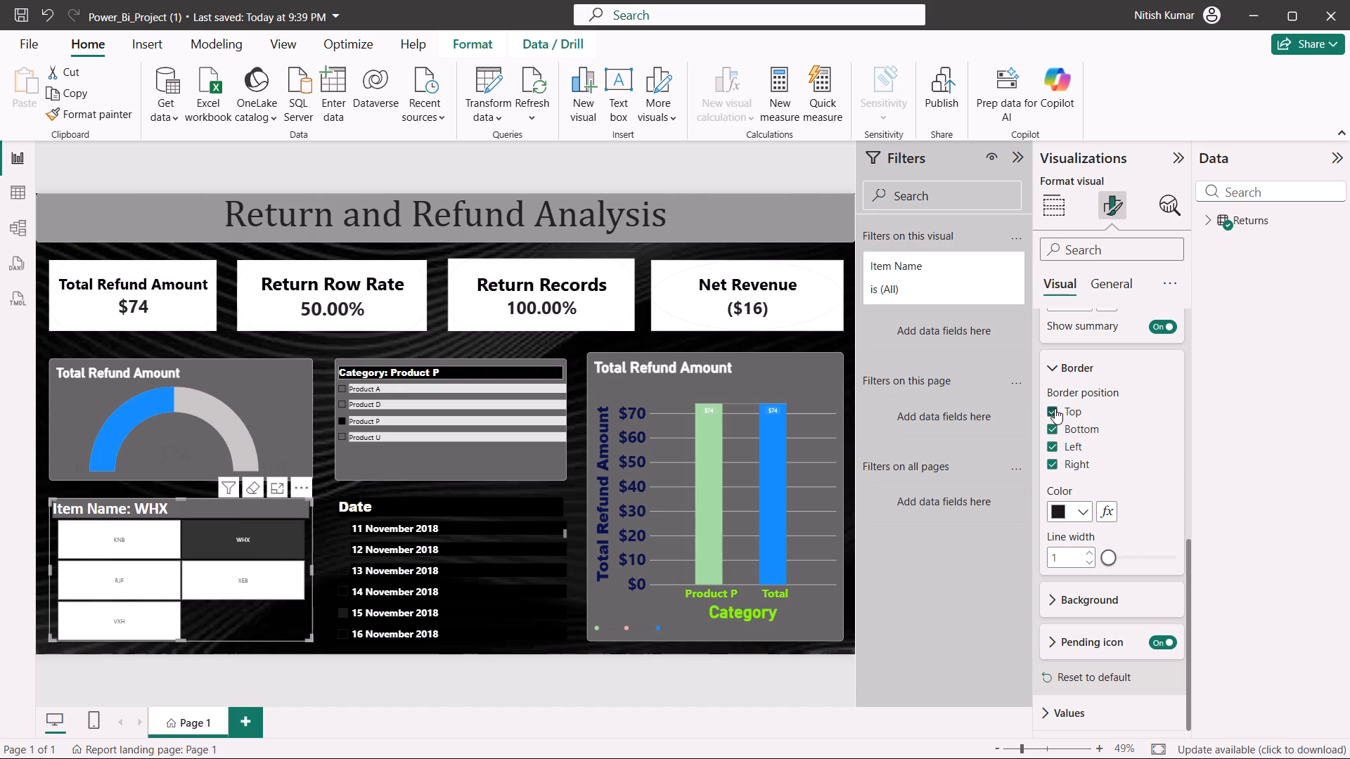
Set the border colour of the Item Name slicer's header to white.
left_click(1079, 507)
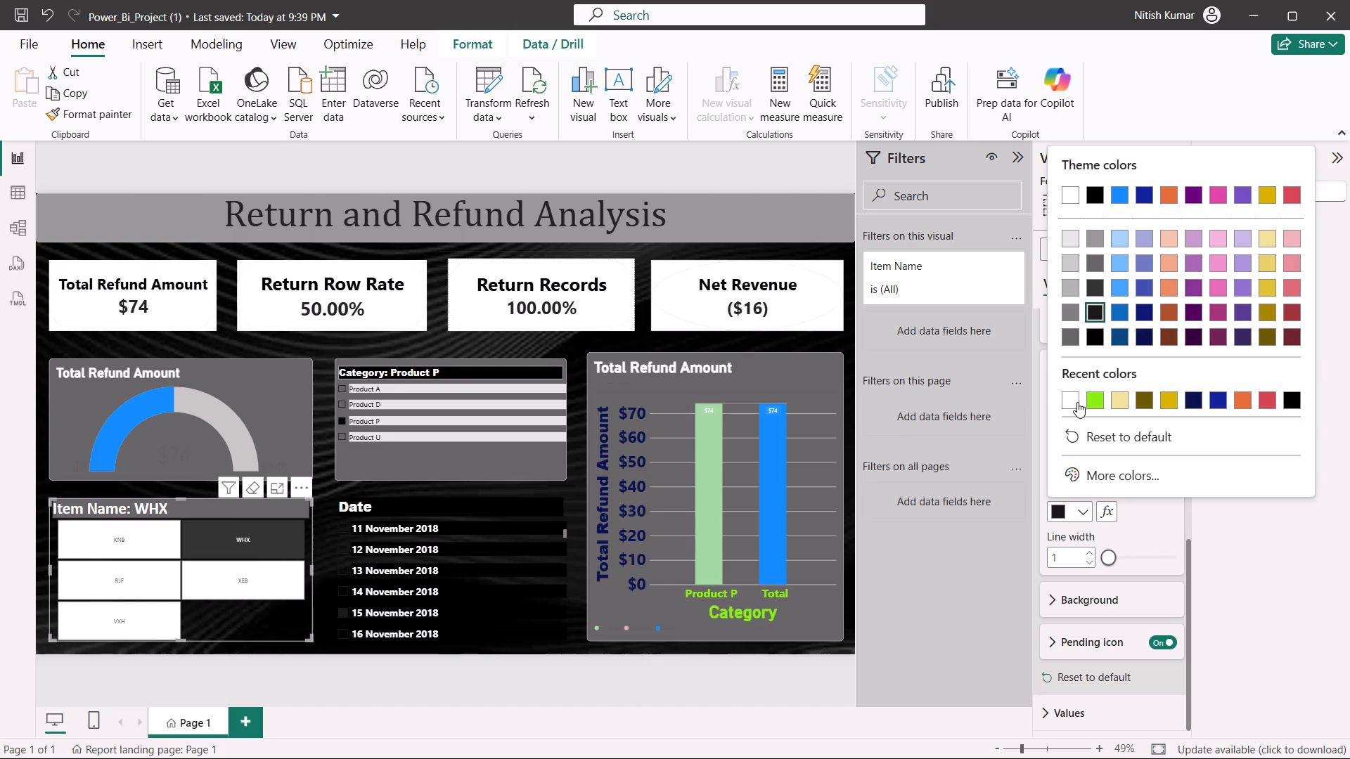
left_click(1077, 402)
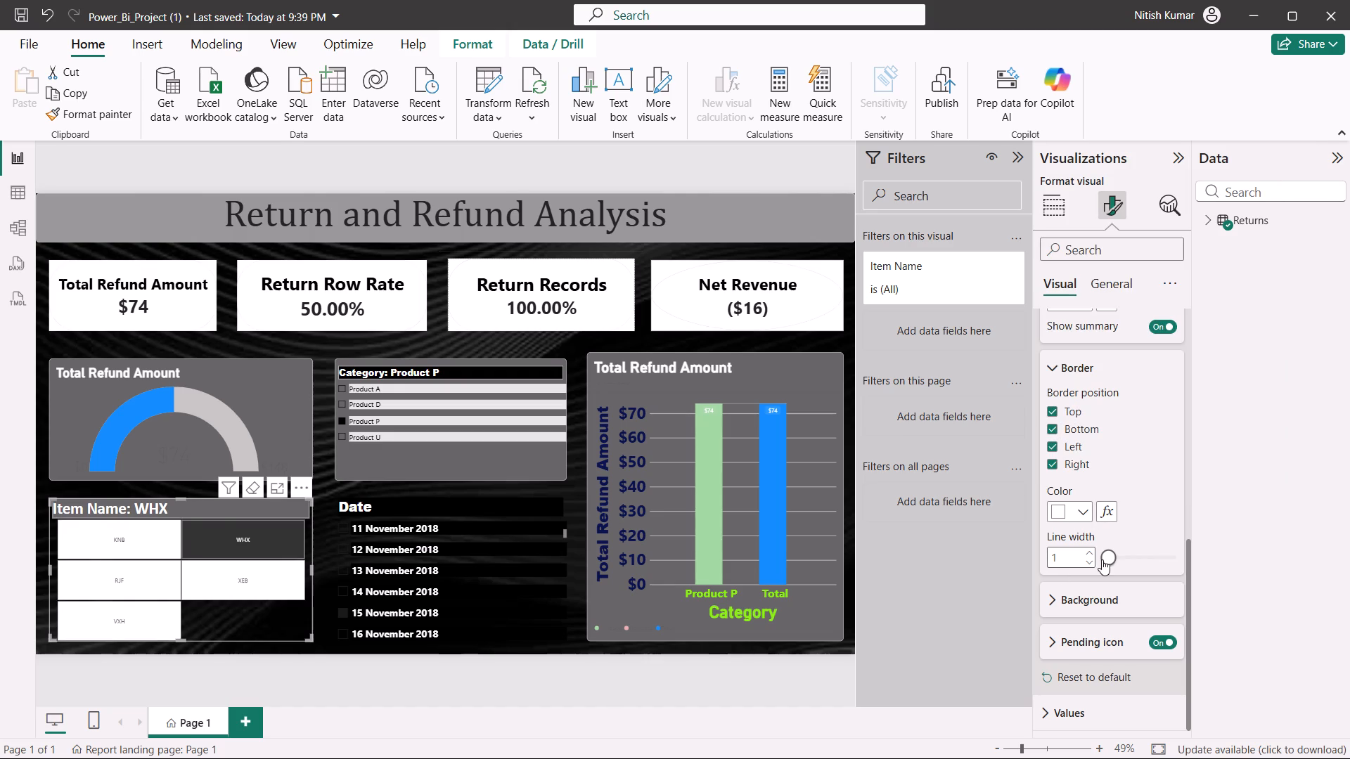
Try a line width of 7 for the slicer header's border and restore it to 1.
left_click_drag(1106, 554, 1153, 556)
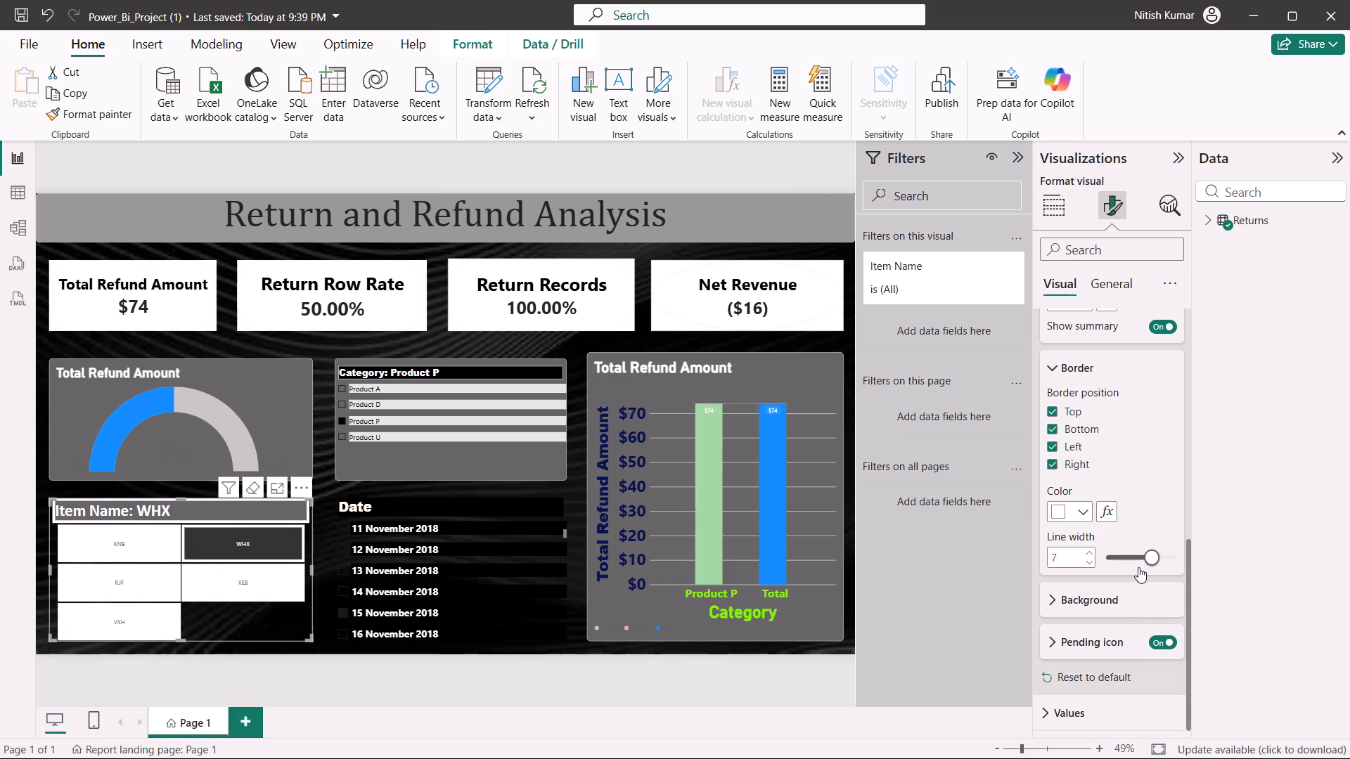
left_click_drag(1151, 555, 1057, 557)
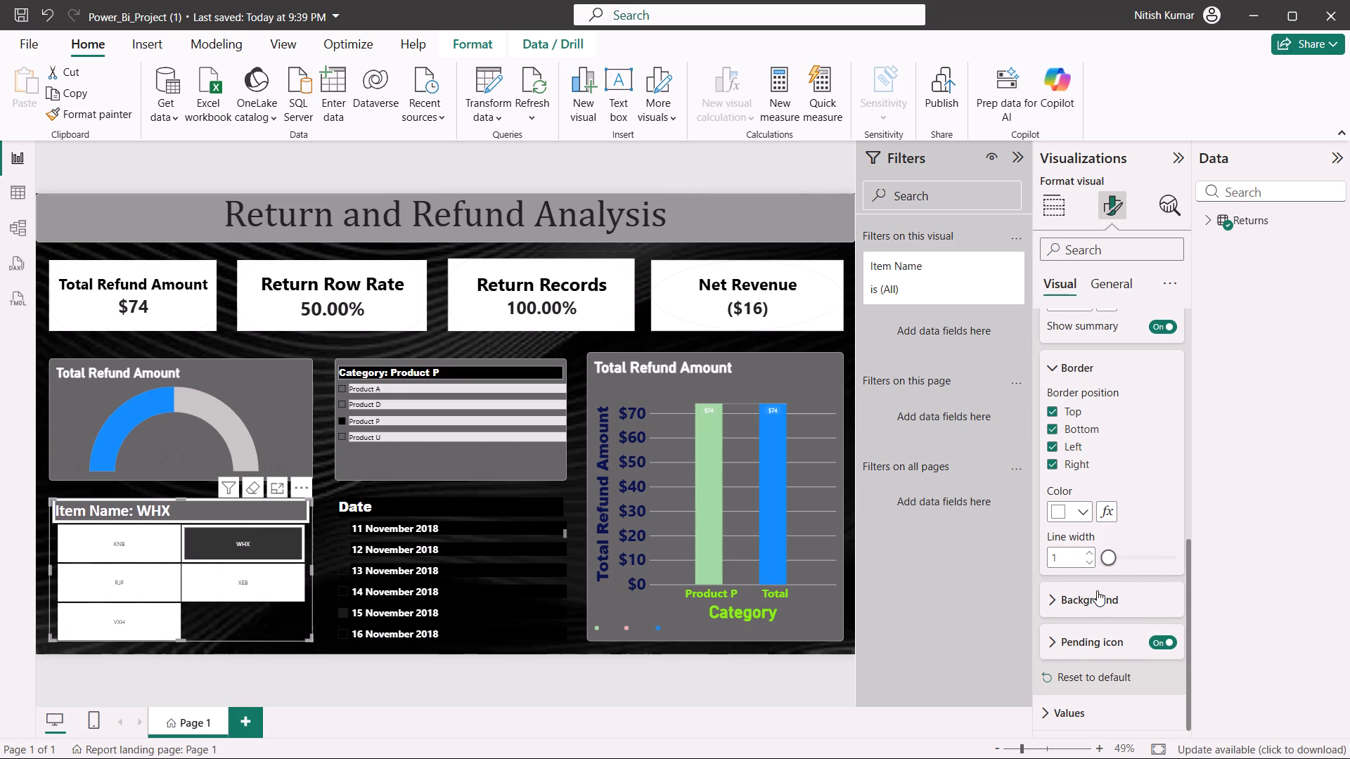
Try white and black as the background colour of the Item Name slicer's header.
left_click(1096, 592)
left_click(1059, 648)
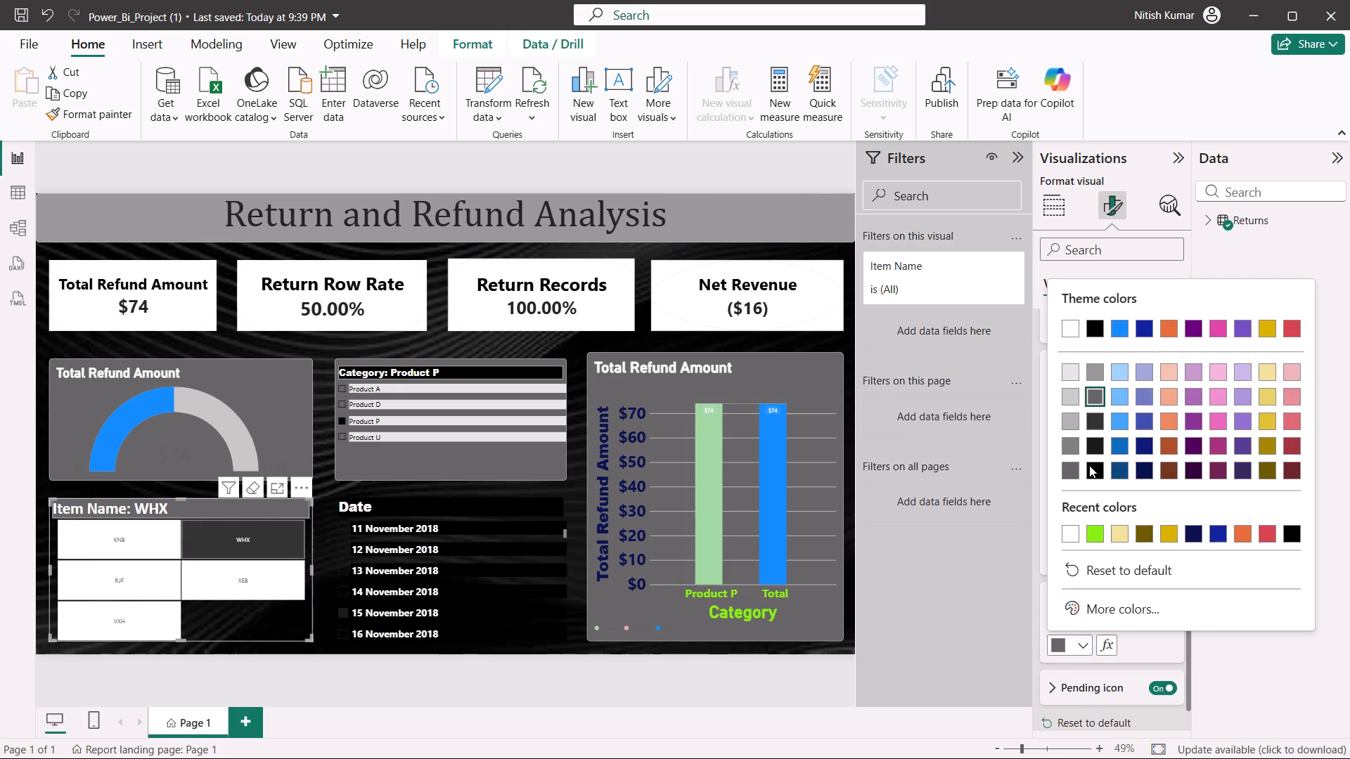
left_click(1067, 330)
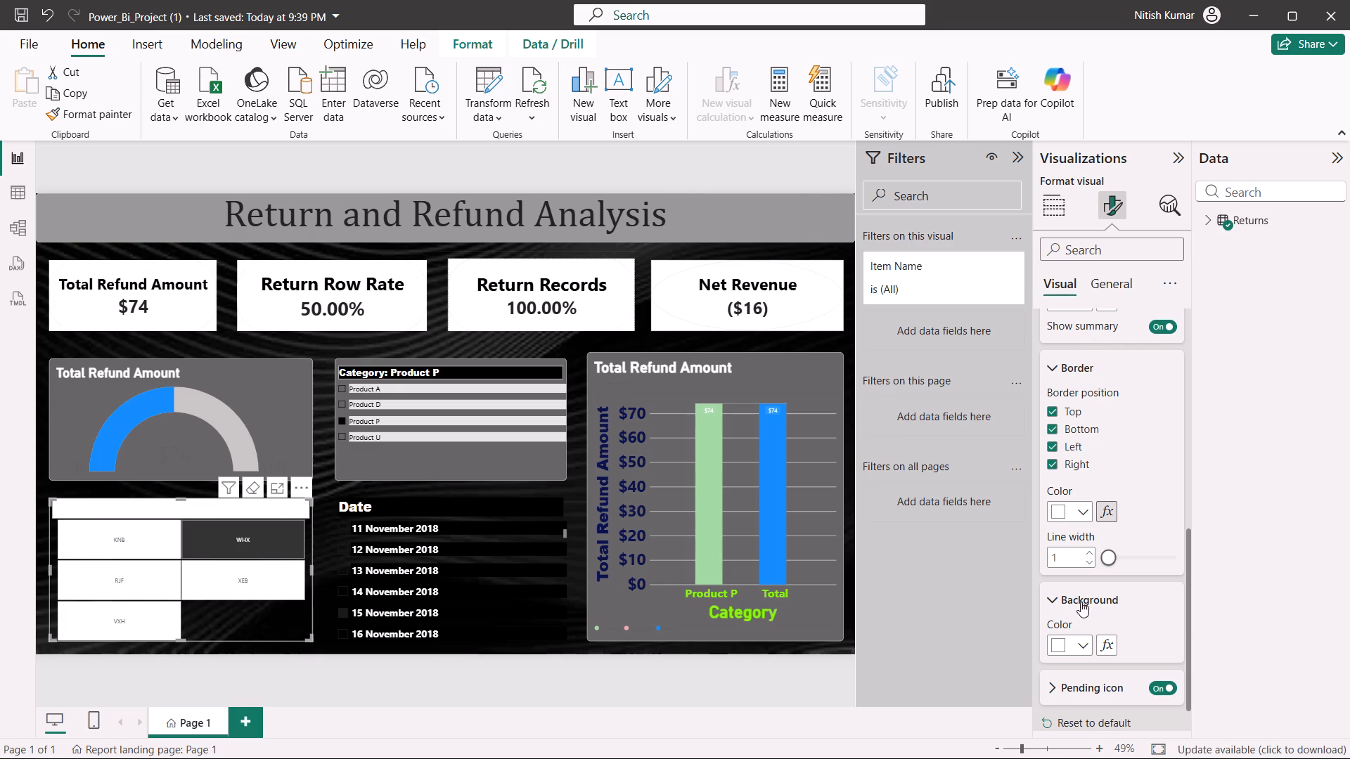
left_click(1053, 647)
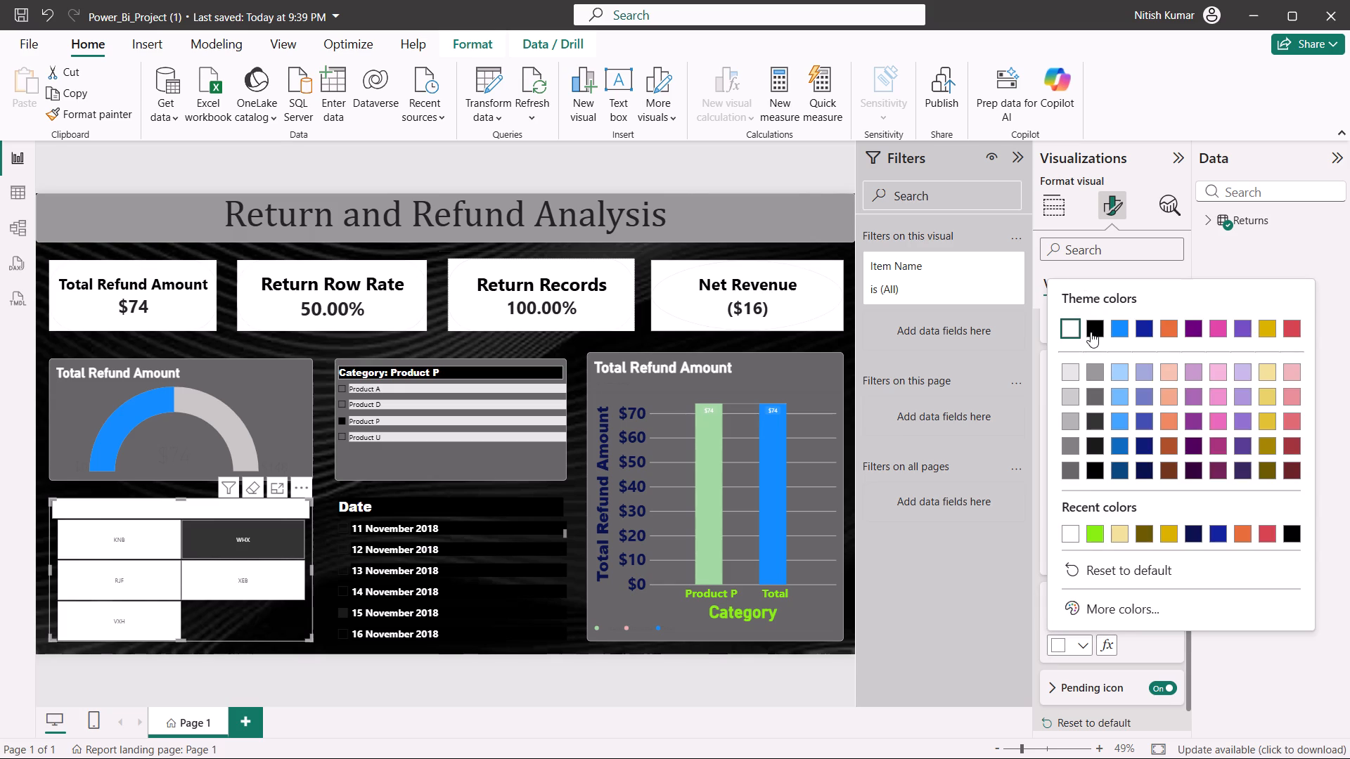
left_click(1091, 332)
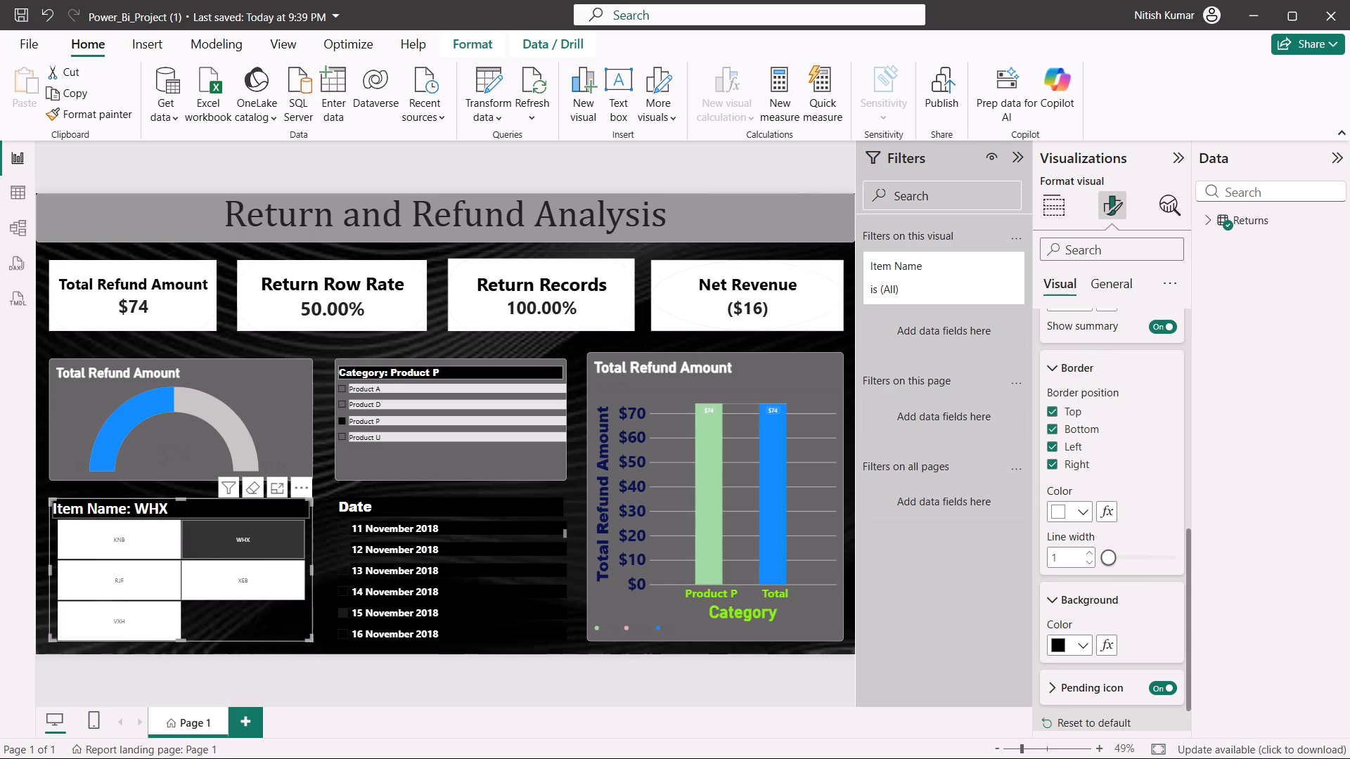
Set the Item Name slicer's header background to the lightest grey shade of the theme's black.
left_click(1057, 642)
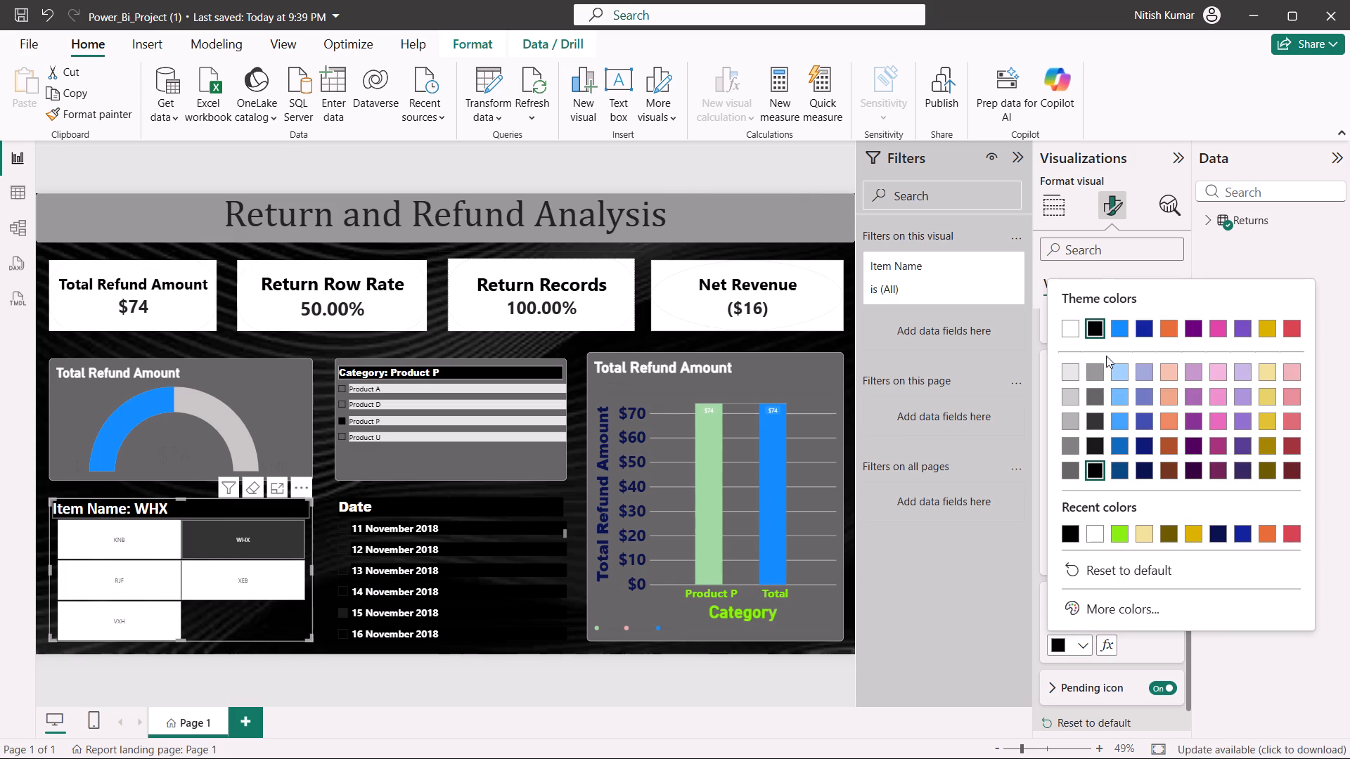
left_click(1093, 365)
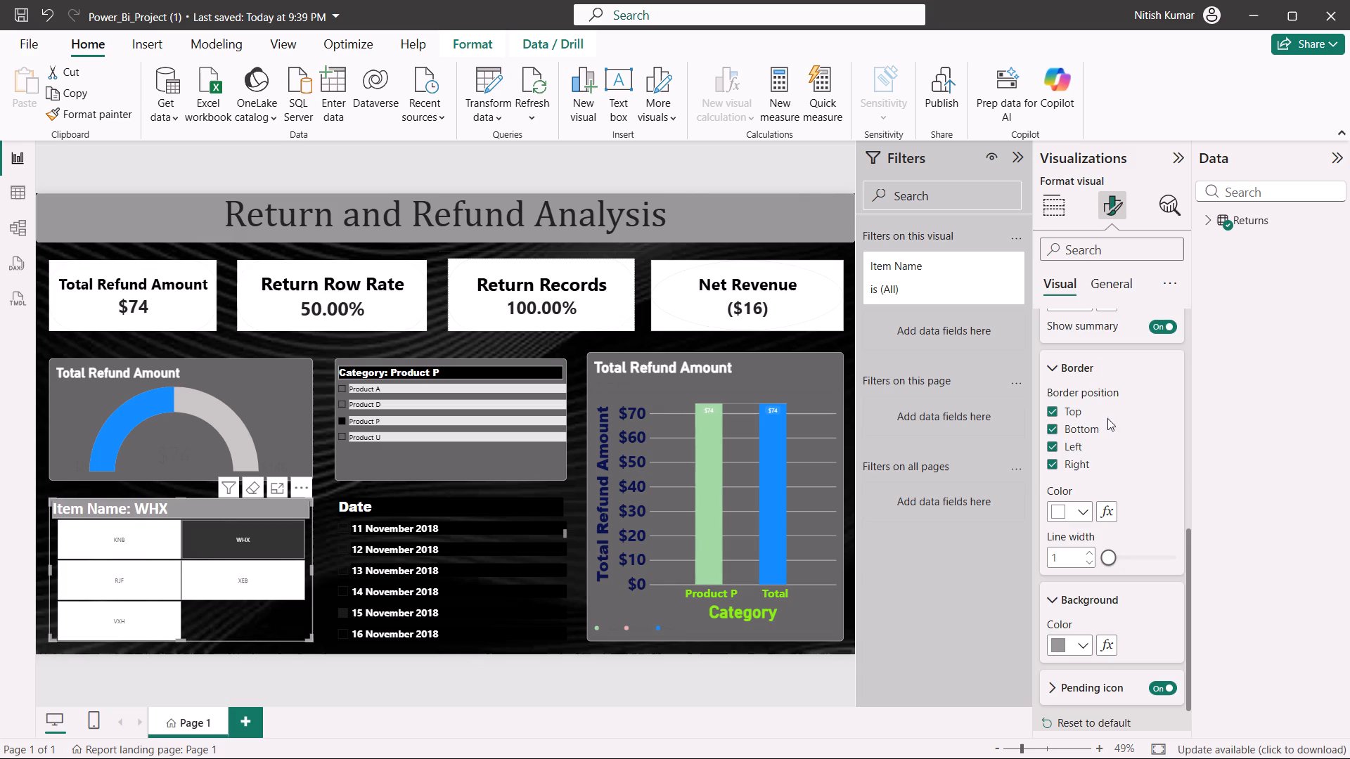
left_click(1139, 434)
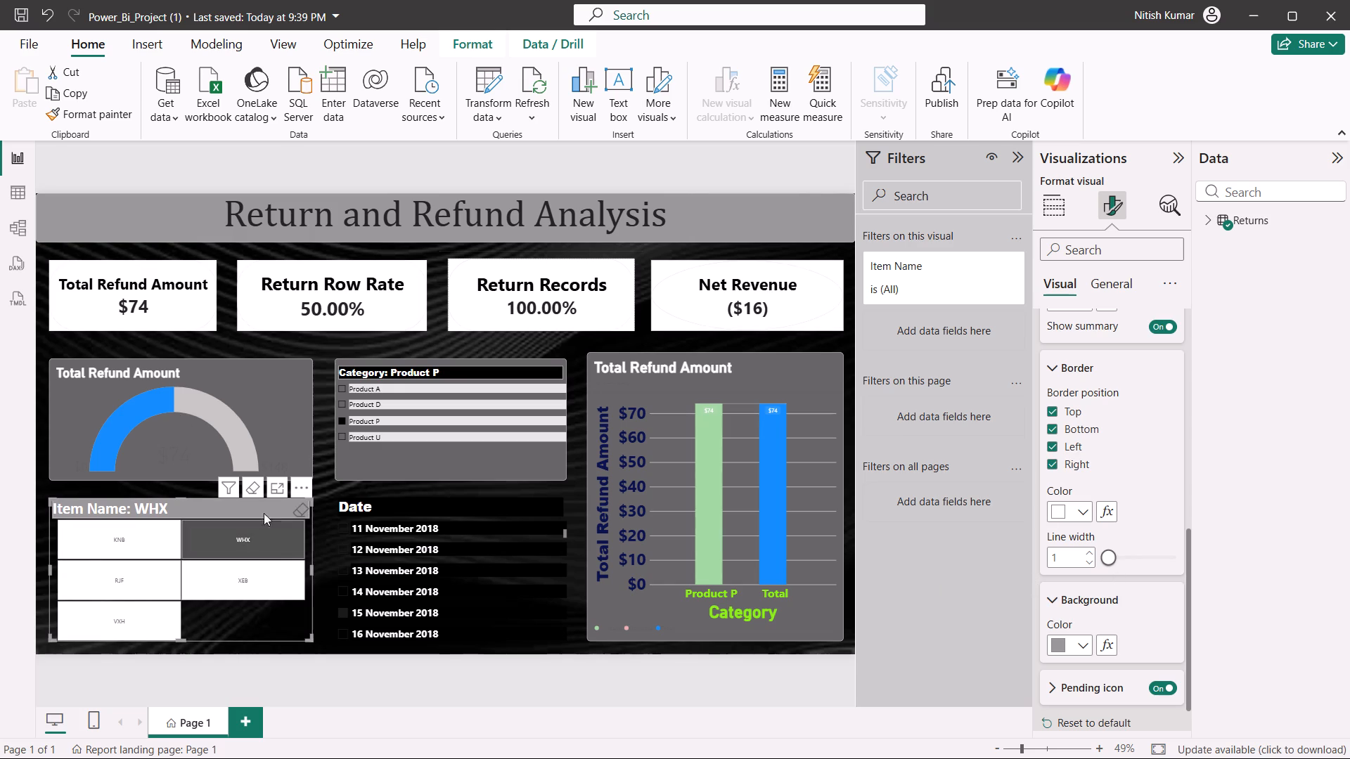
Review the pending icon settings of the Item Name slicer's header.
scroll(1129, 580, "down", 4)
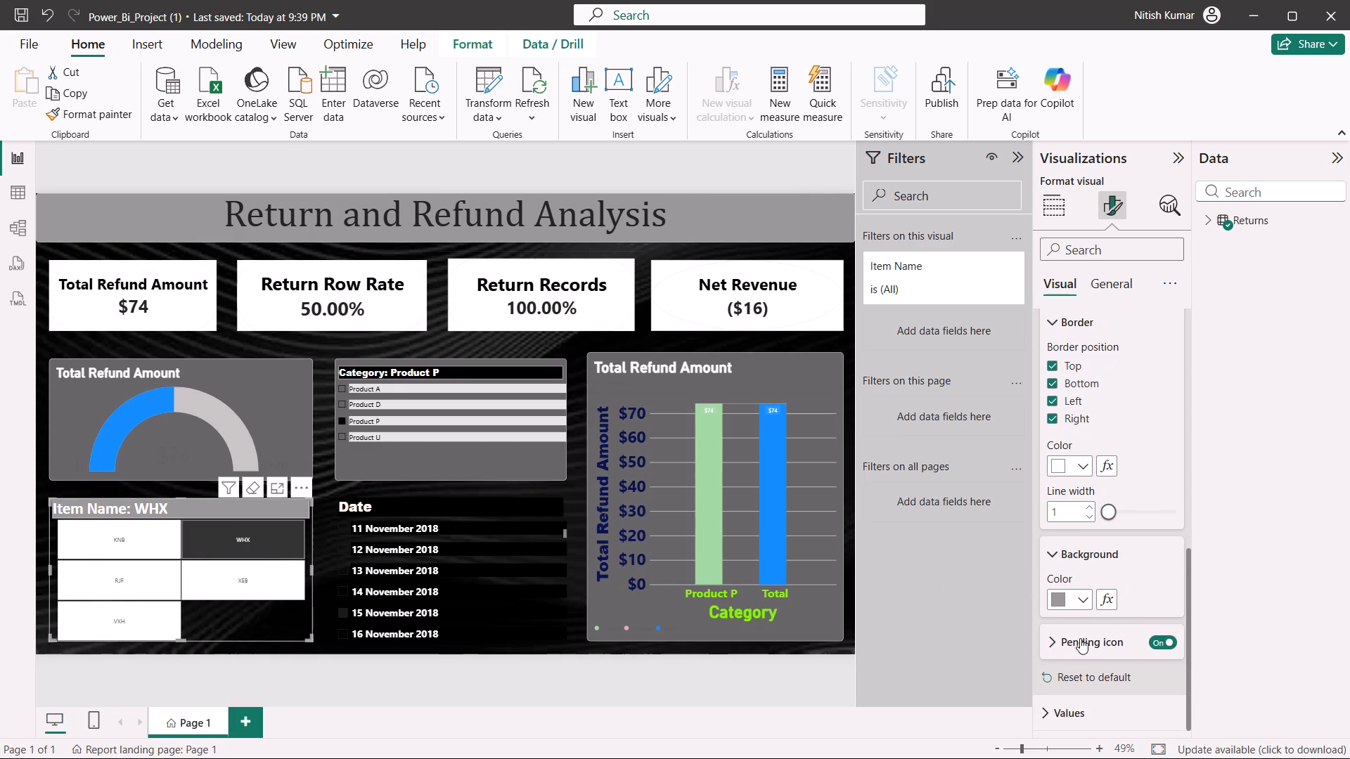
left_click(1080, 638)
scroll(1092, 628, "down", 3)
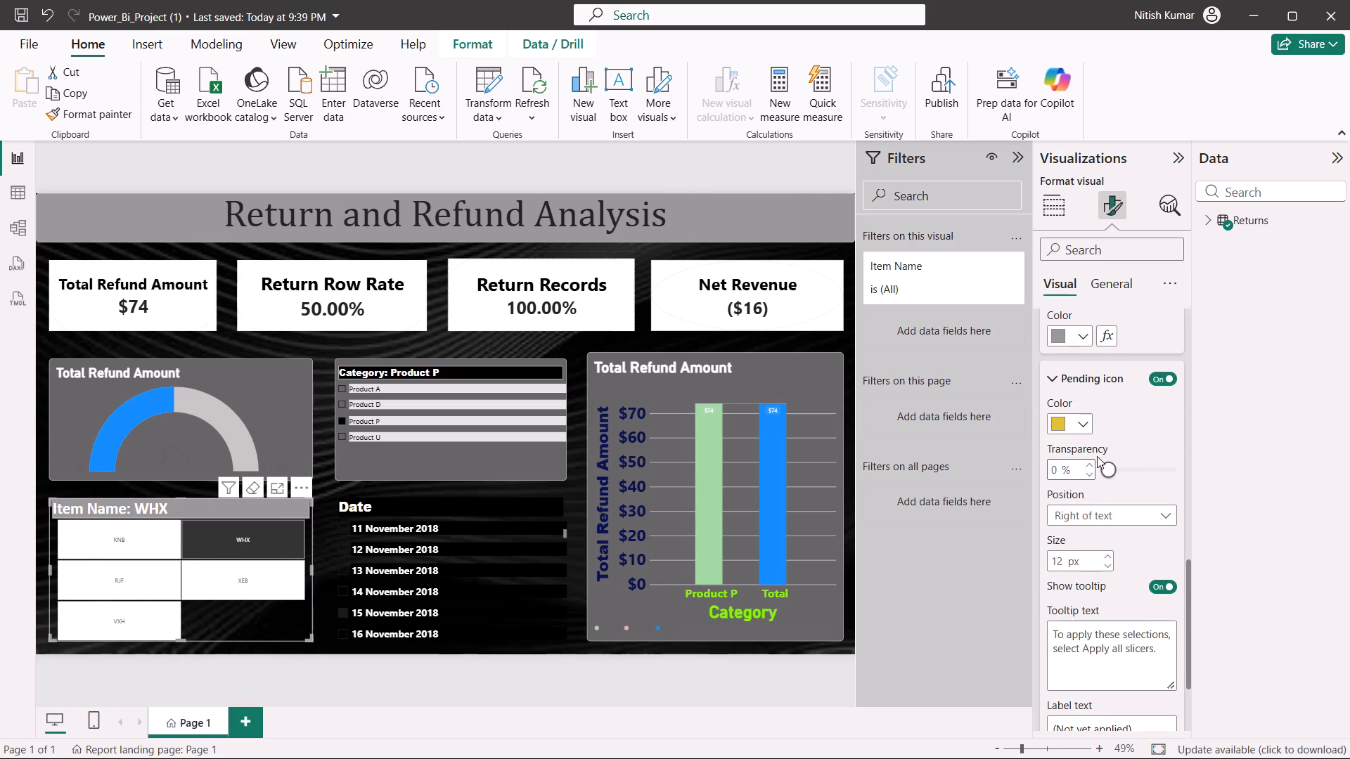
scroll(1119, 467, "down", 1)
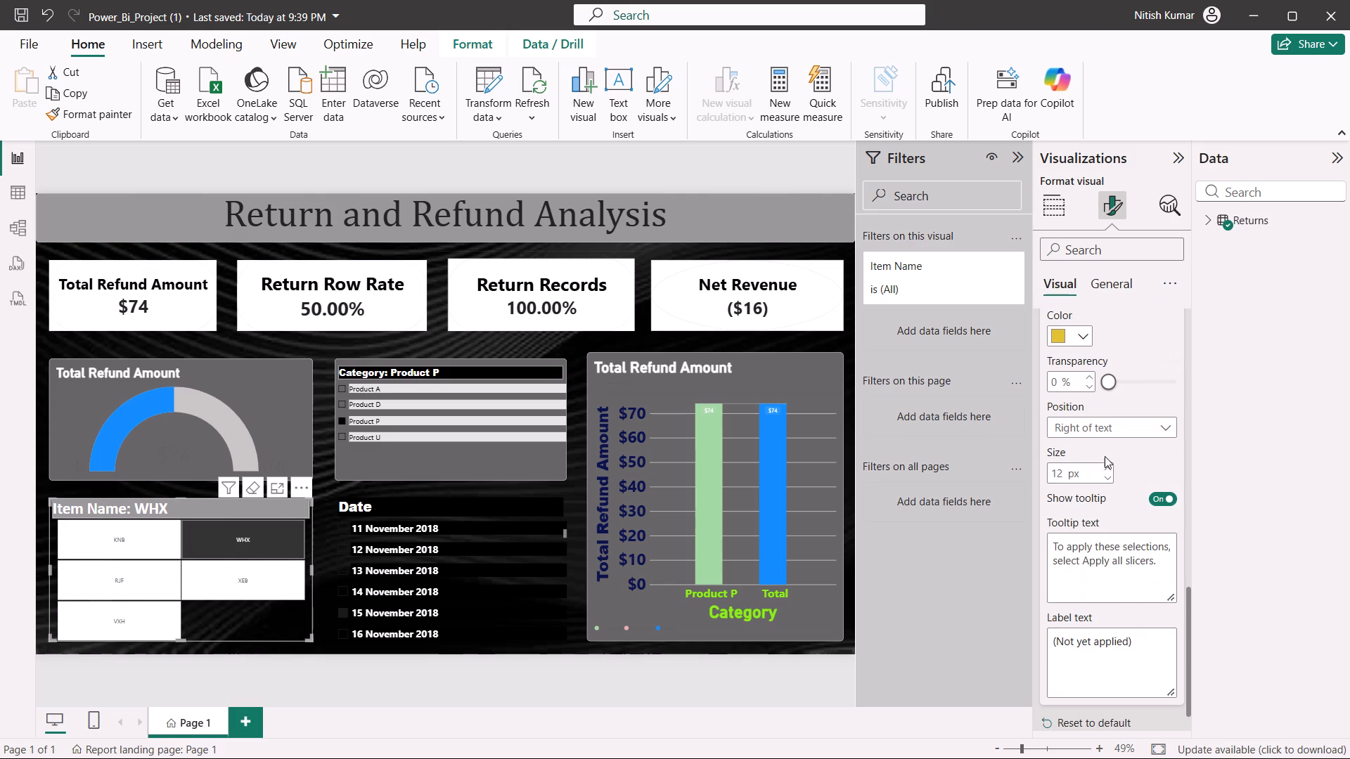
scroll(1102, 431, "down", 3)
scroll(1094, 550, "down", 6)
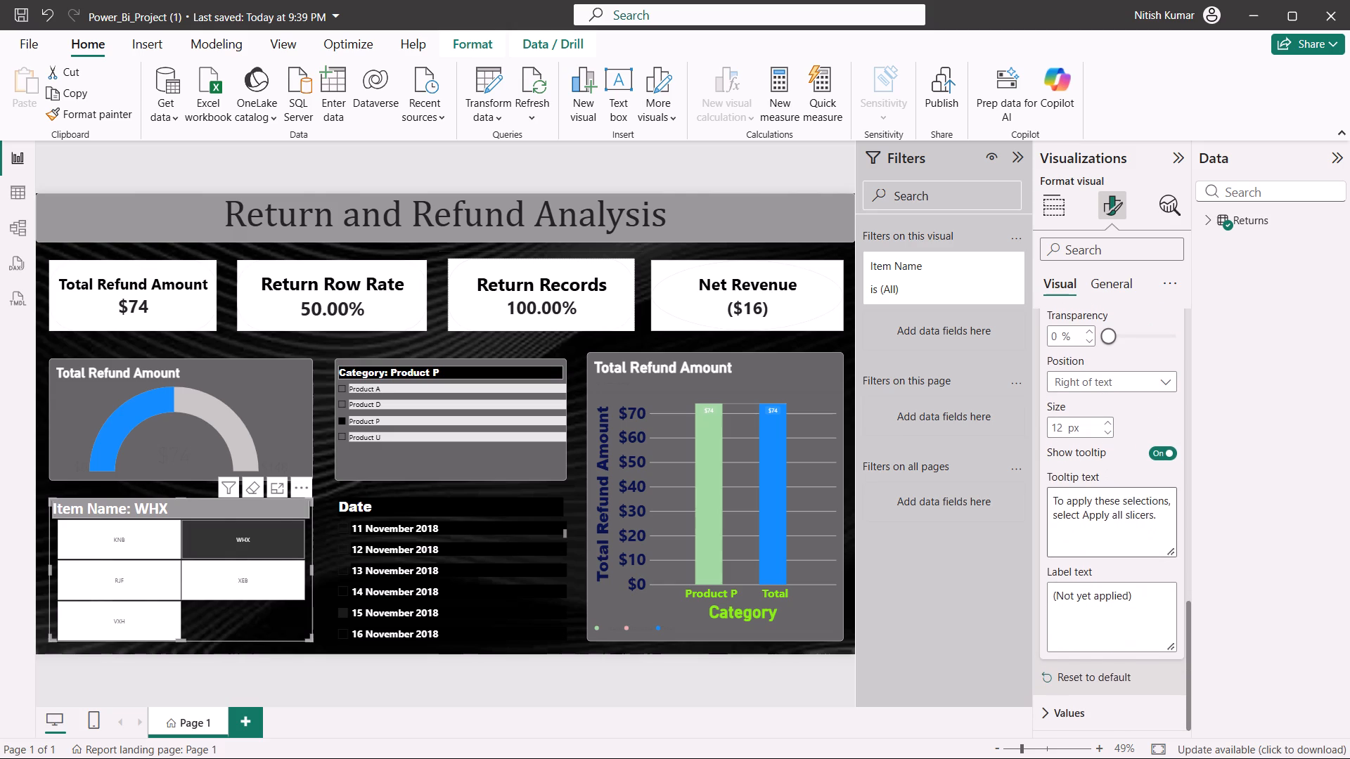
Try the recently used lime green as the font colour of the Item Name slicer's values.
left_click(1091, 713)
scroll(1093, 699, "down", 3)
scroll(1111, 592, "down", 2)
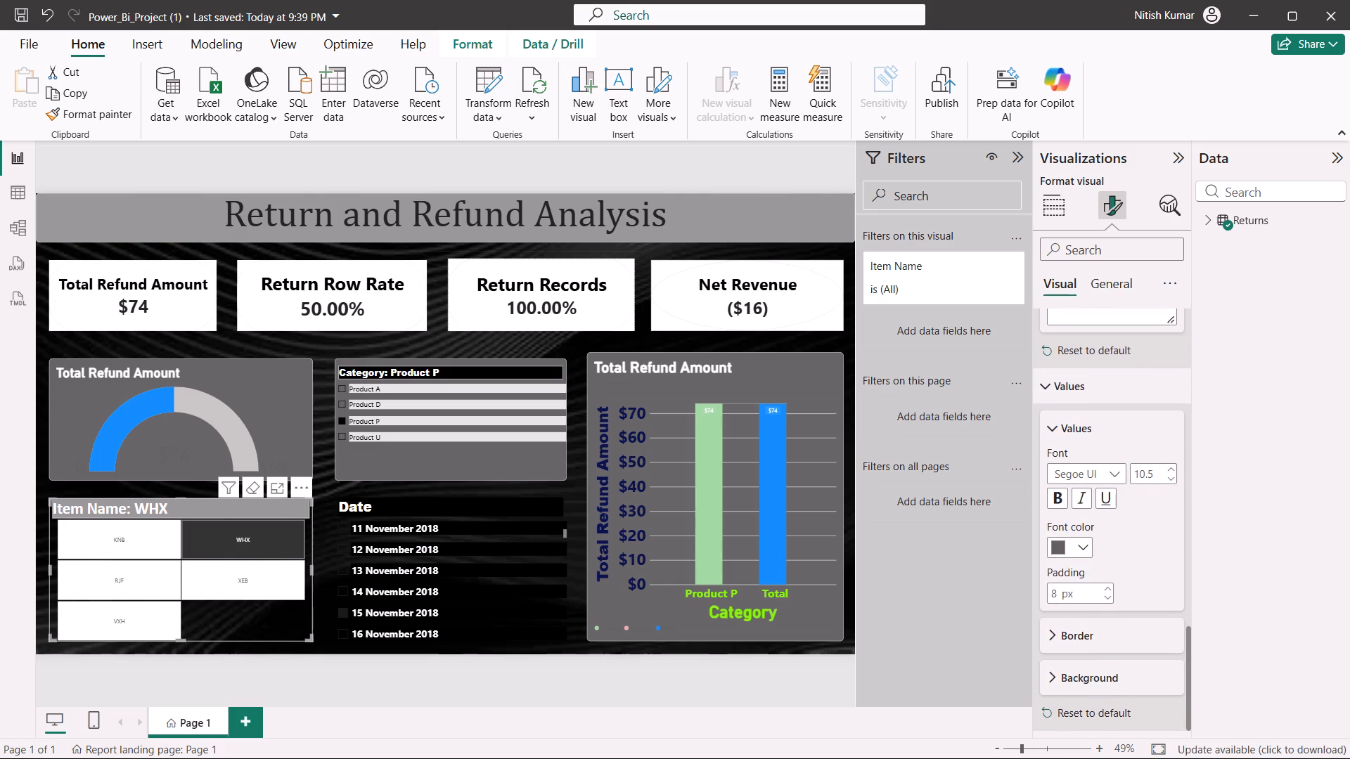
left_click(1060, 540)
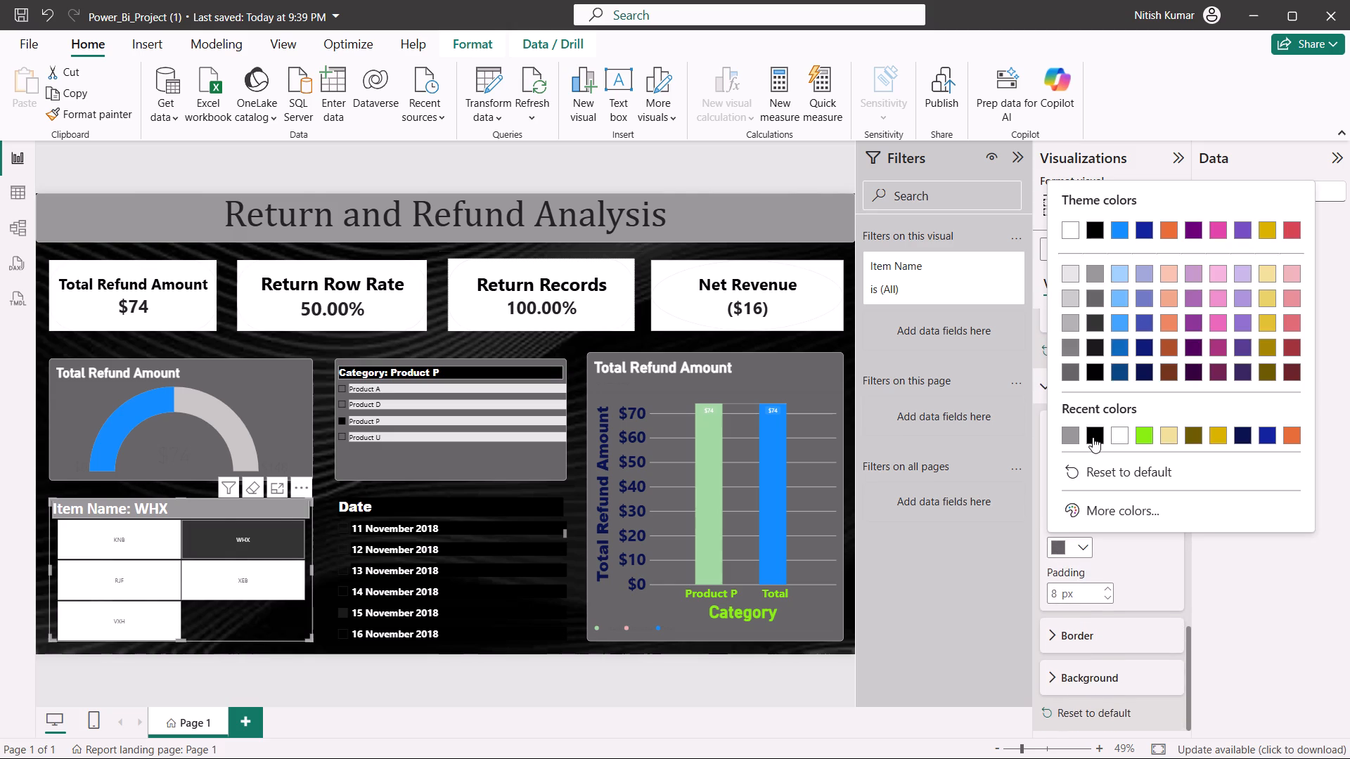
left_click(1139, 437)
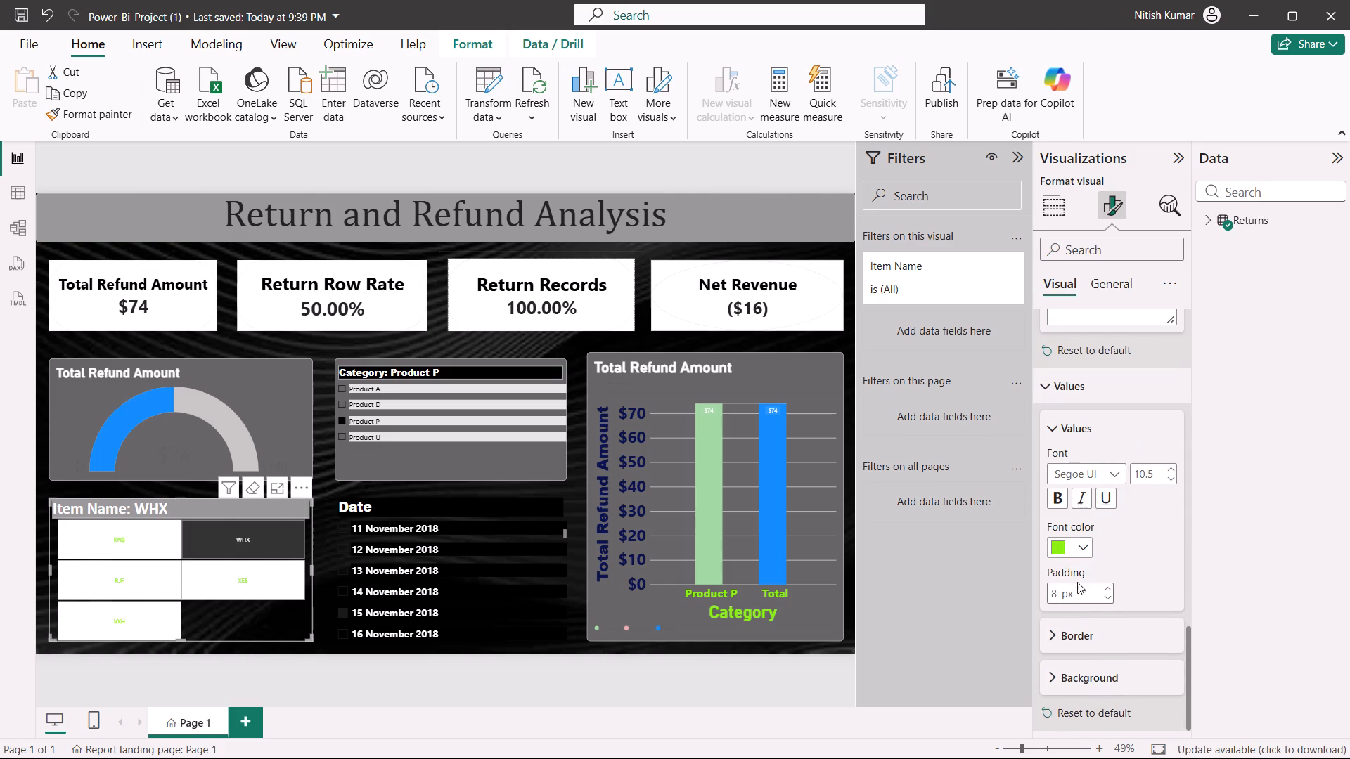
Set the font colour of the Item Name slicer's values to black.
left_click(1053, 549)
left_click(1118, 431)
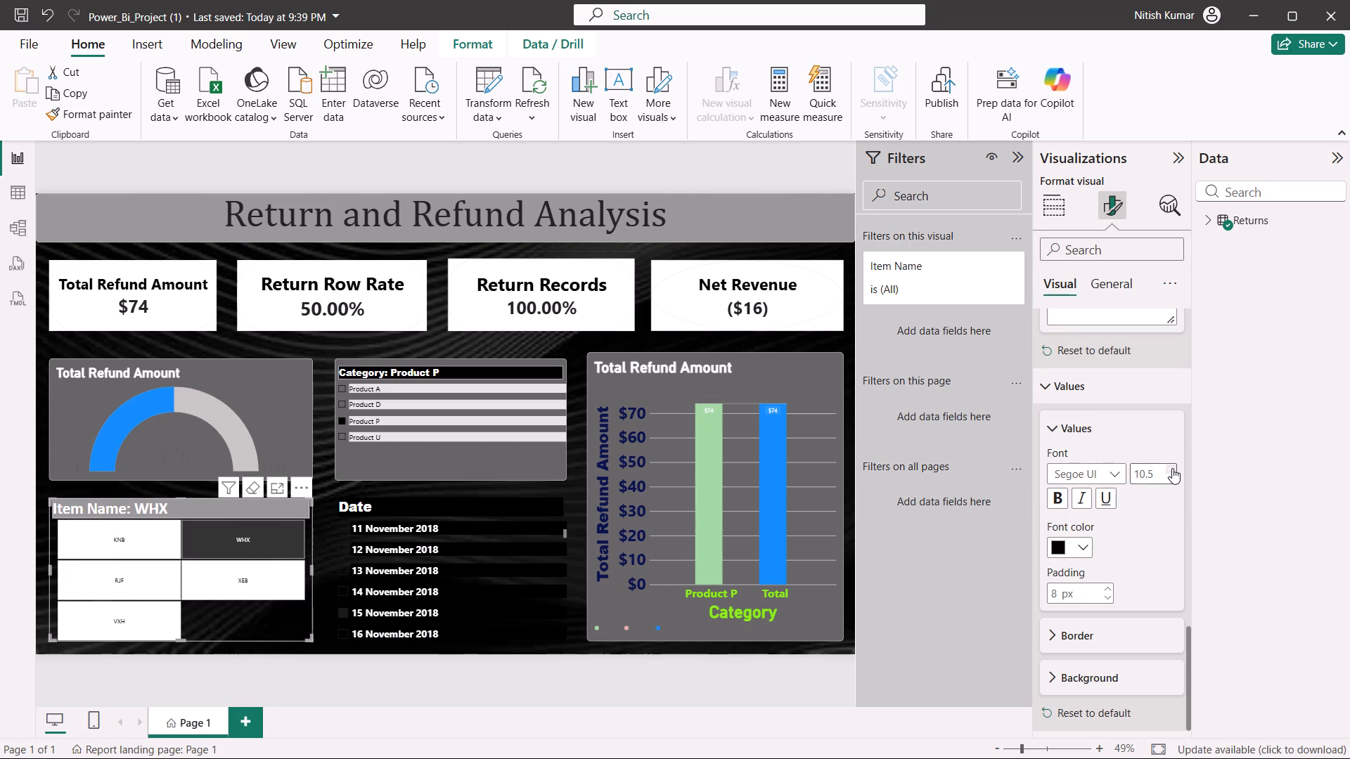
Increase the font size of the Item Name slicer's values to 23.
triple_click(1173, 468)
triple_click(1173, 468)
double_click(1173, 468)
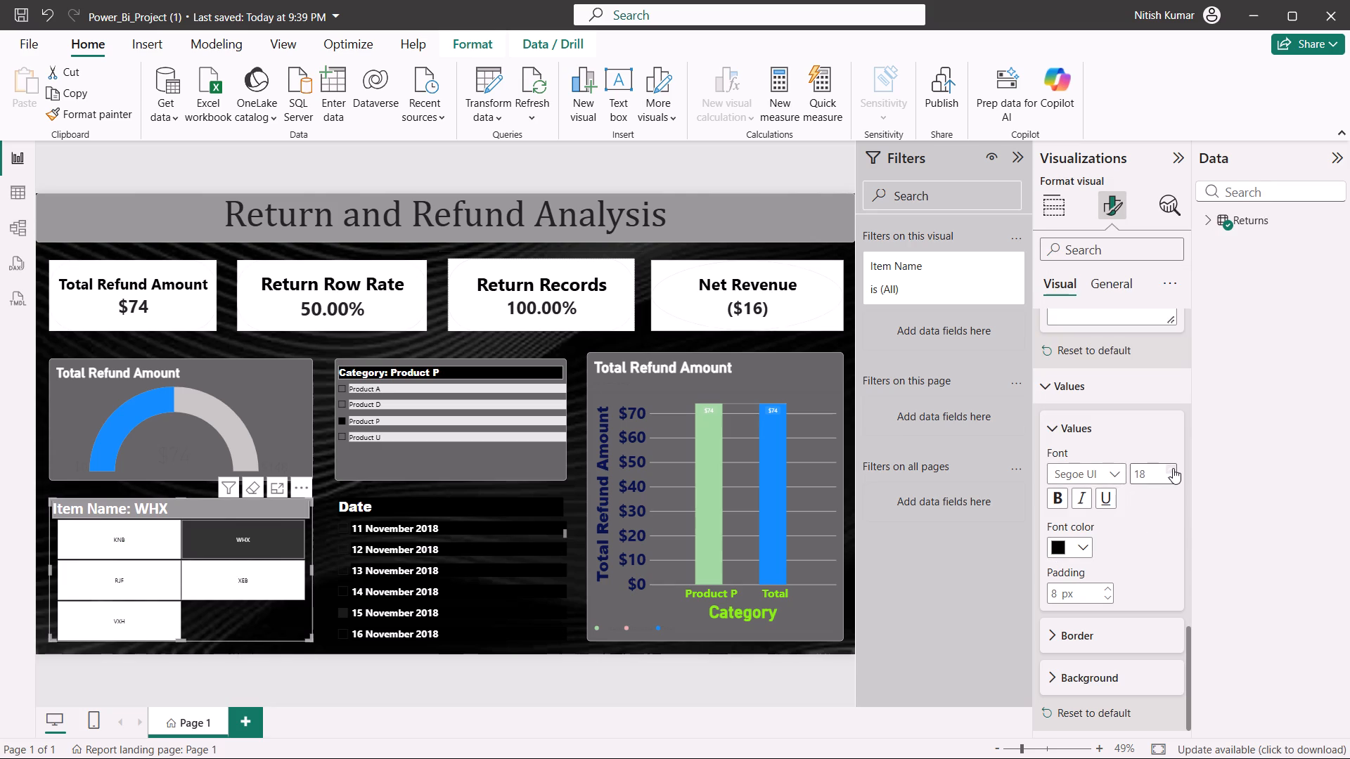
triple_click(1173, 468)
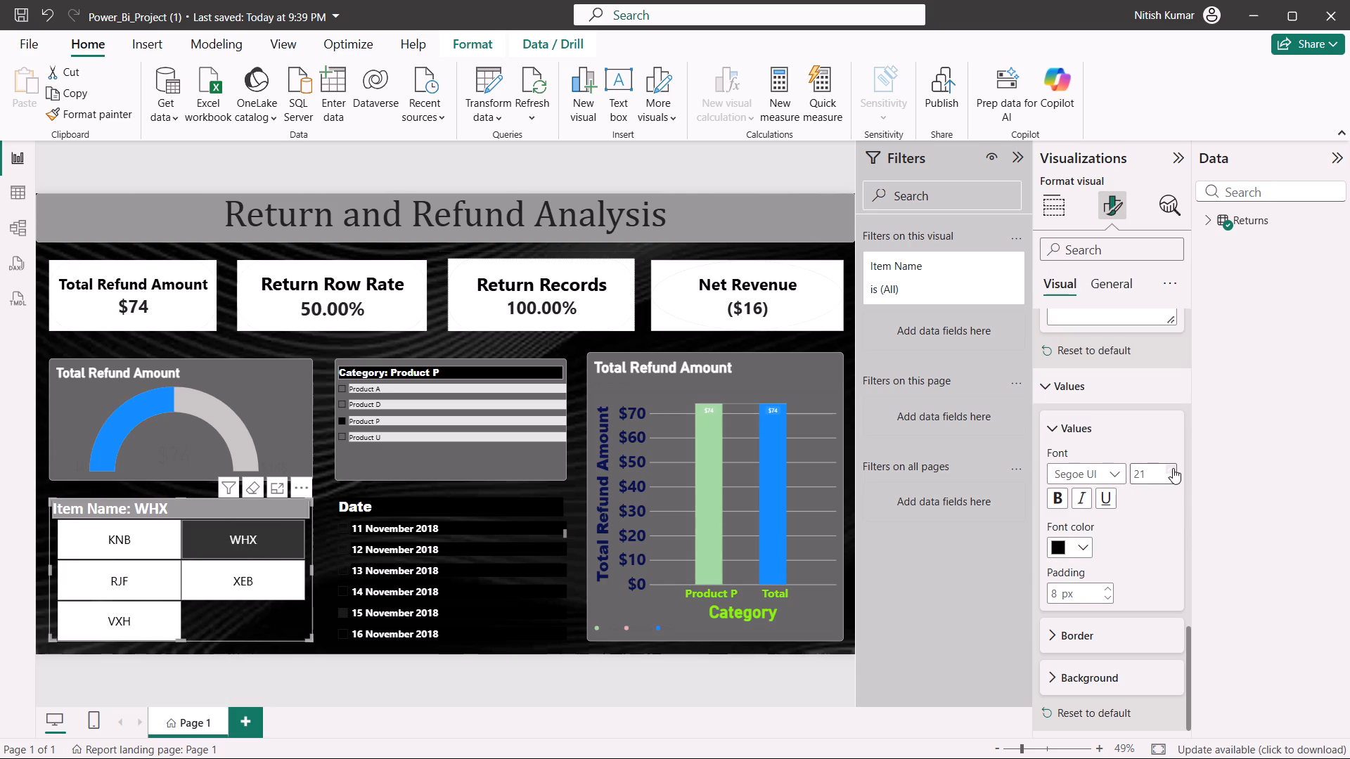
double_click(1173, 468)
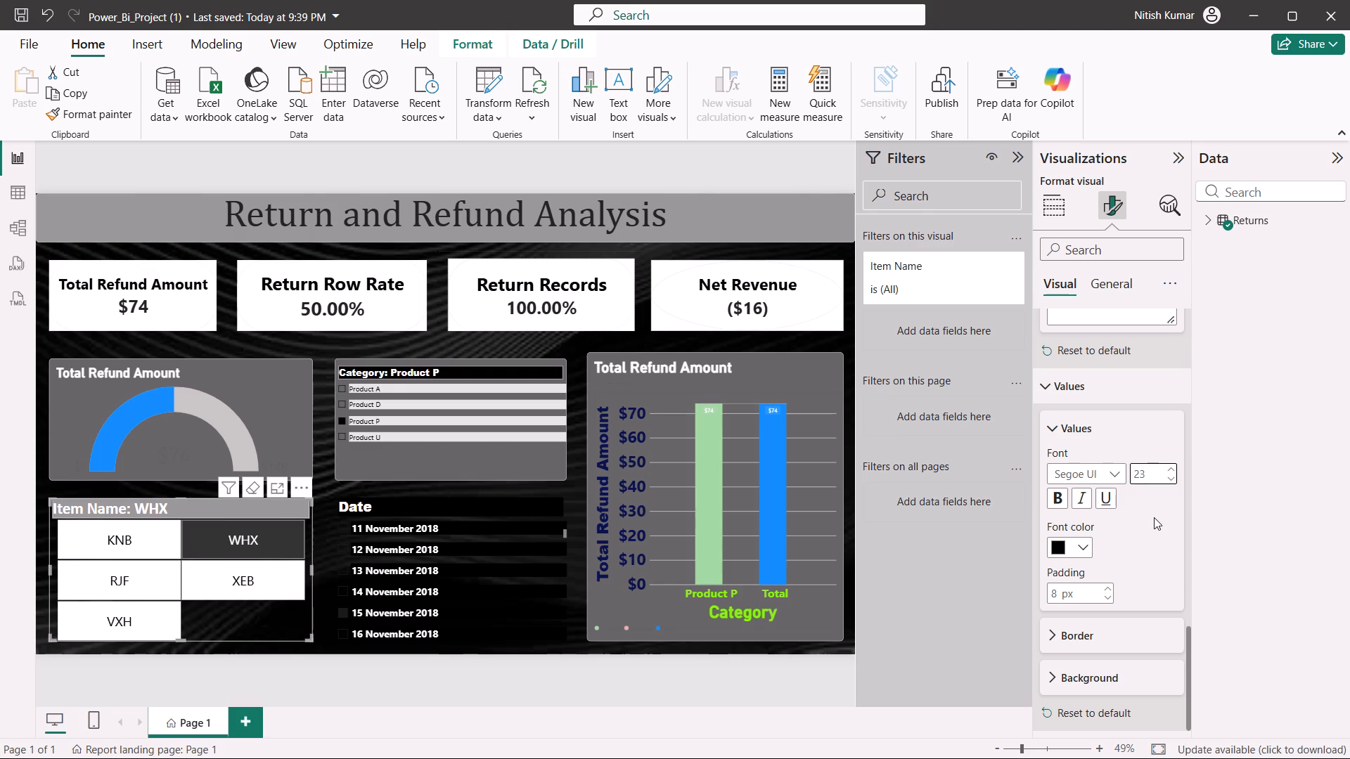
Make the Item Name slicer's values bold.
scroll(1138, 543, "down", 7)
scroll(1110, 540, "up", 3)
scroll(1110, 540, "down", 7)
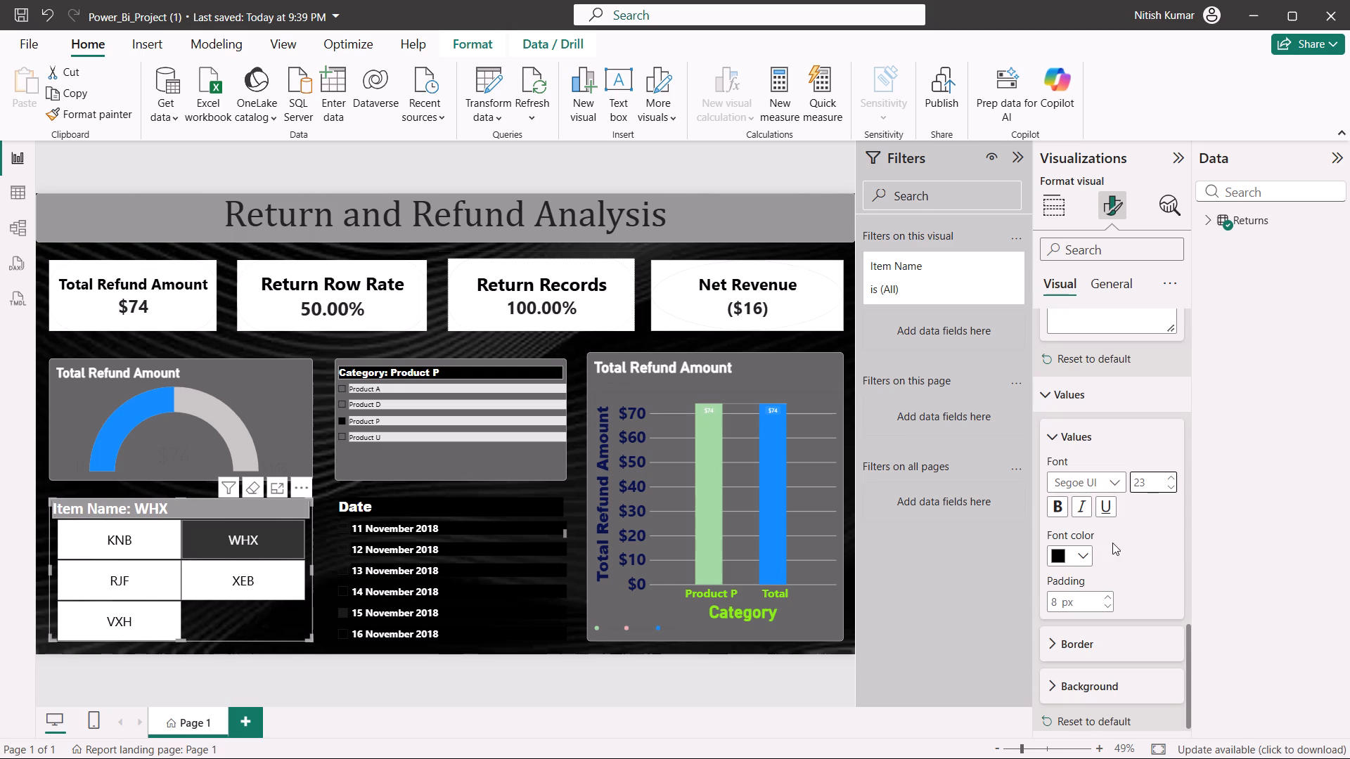
left_click(1055, 496)
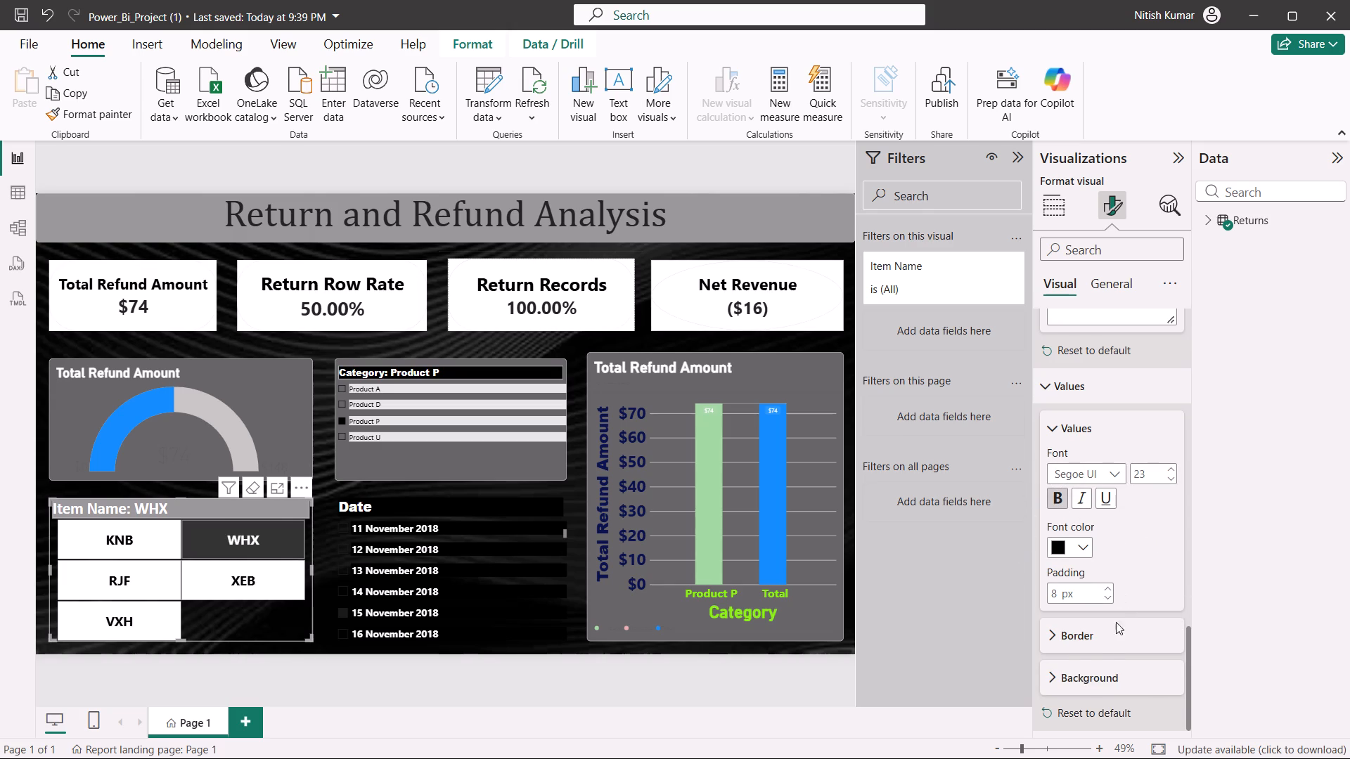
Apply the recently used grey as the background colour of the Item Name slicer's values.
left_click(1103, 642)
scroll(1104, 633, "down", 5)
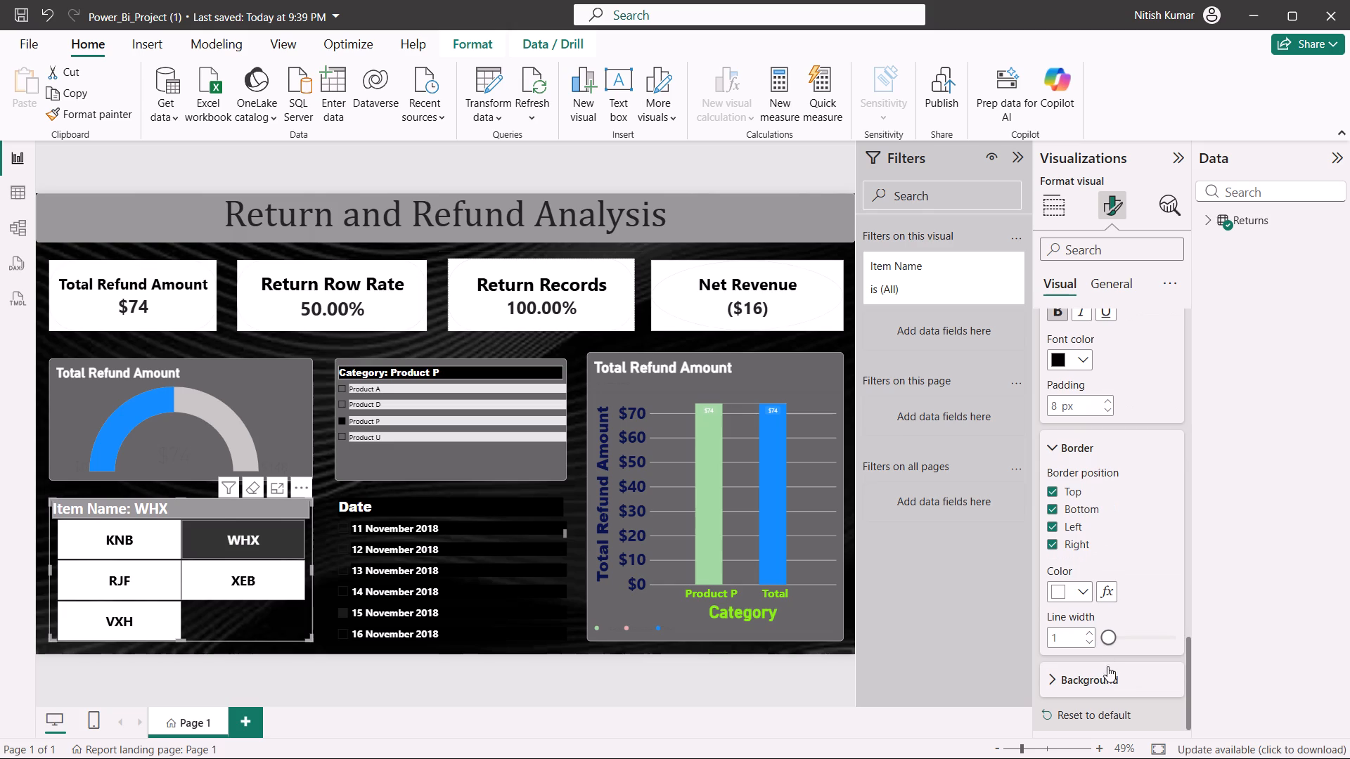
left_click(1105, 677)
scroll(1106, 675, "down", 6)
left_click(1055, 675)
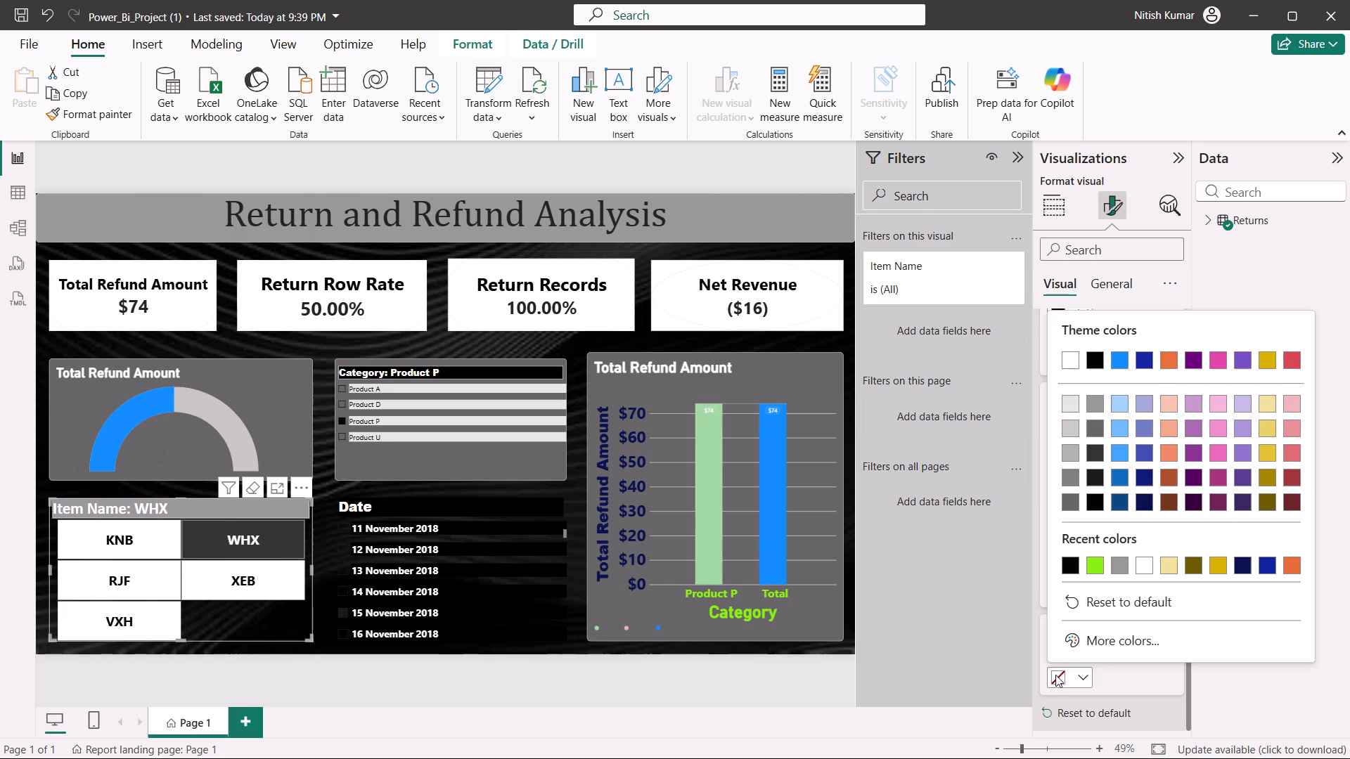
left_click(1119, 569)
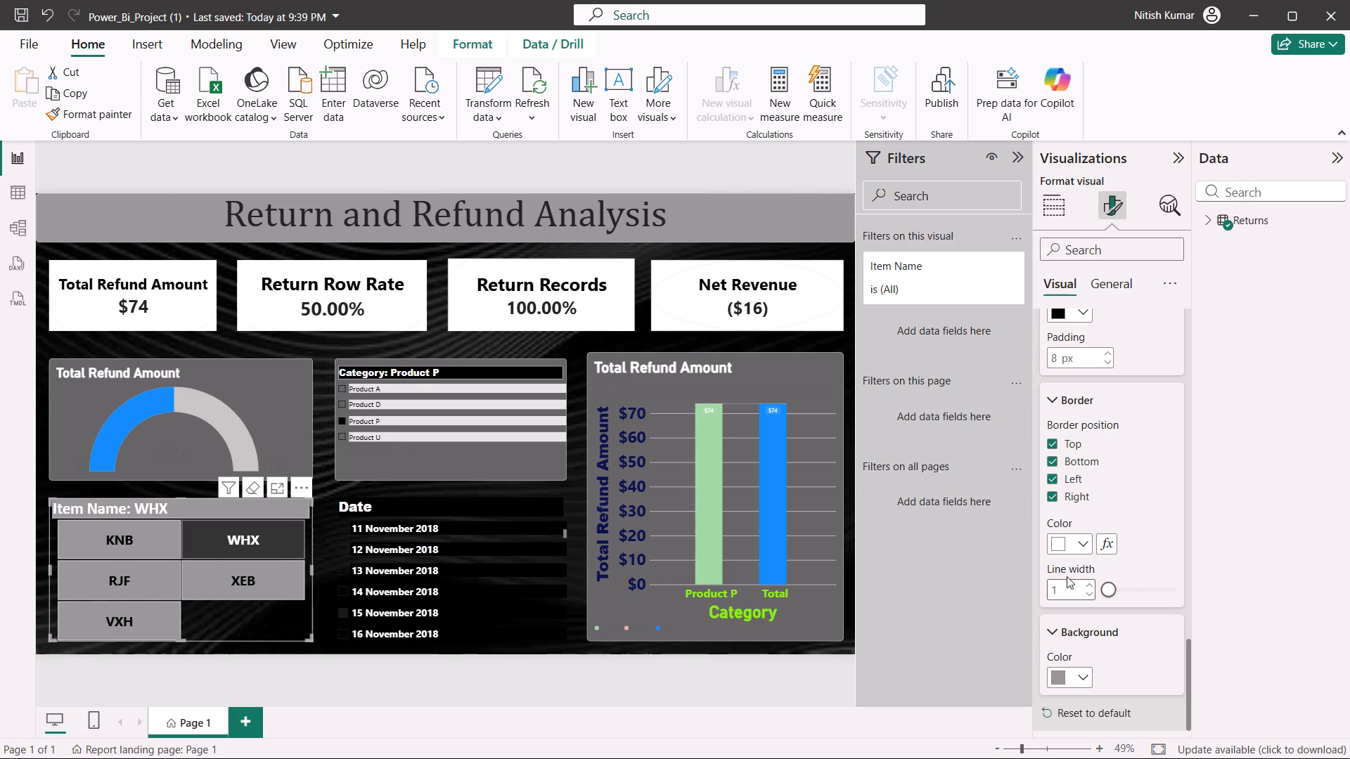
left_click(1164, 552)
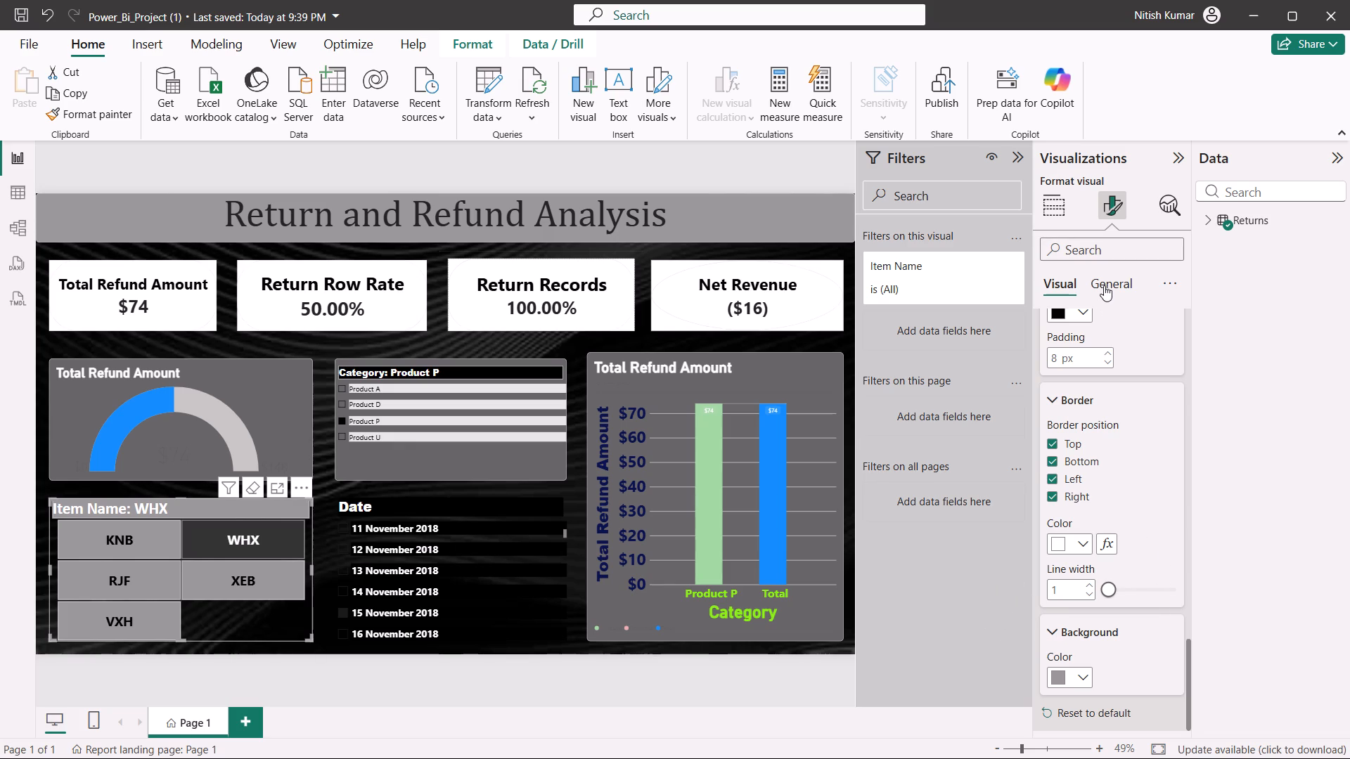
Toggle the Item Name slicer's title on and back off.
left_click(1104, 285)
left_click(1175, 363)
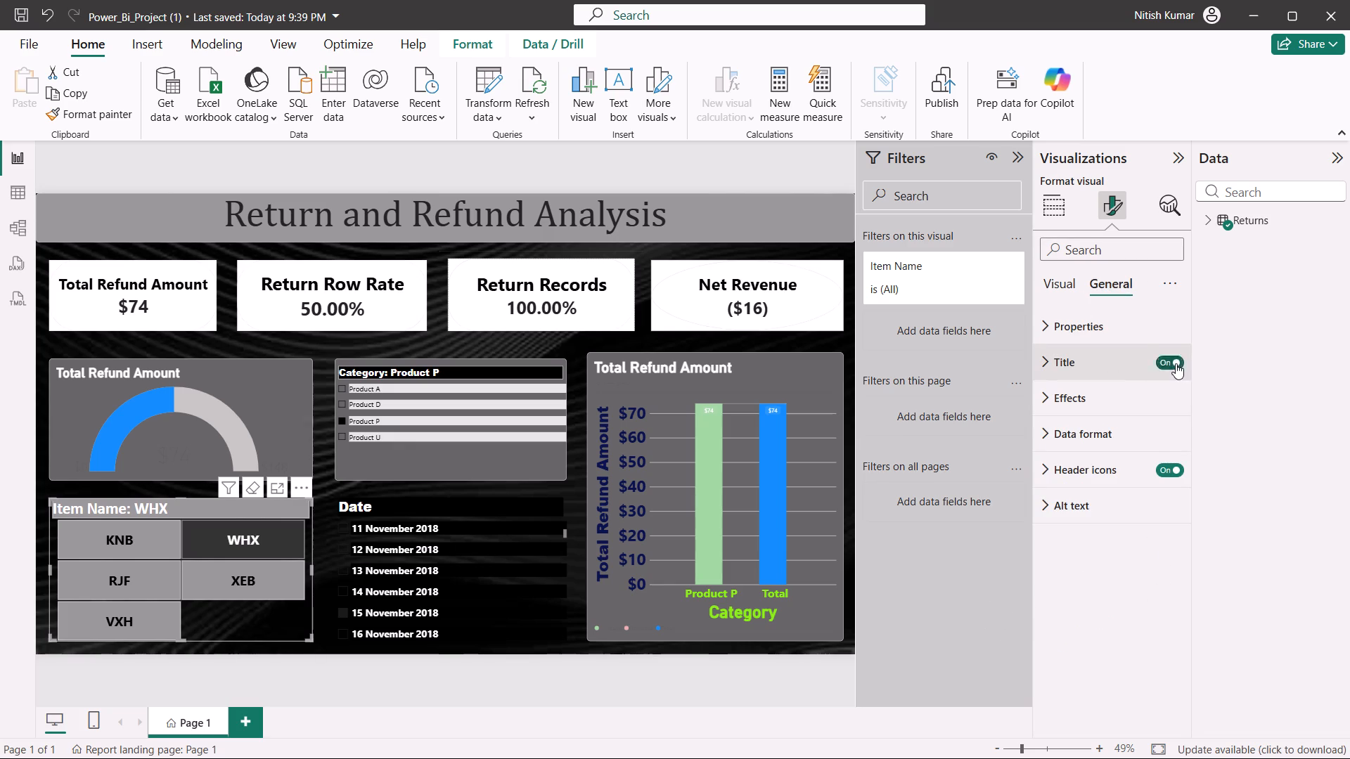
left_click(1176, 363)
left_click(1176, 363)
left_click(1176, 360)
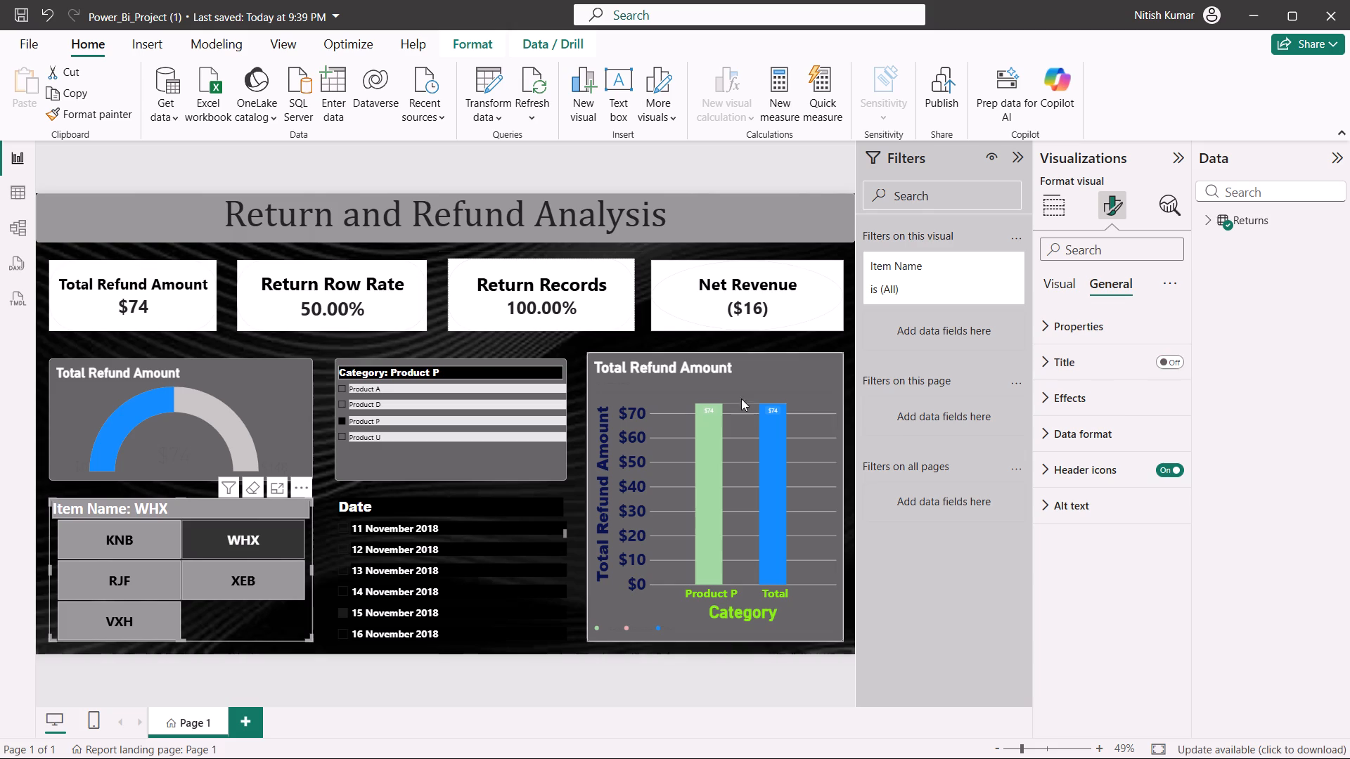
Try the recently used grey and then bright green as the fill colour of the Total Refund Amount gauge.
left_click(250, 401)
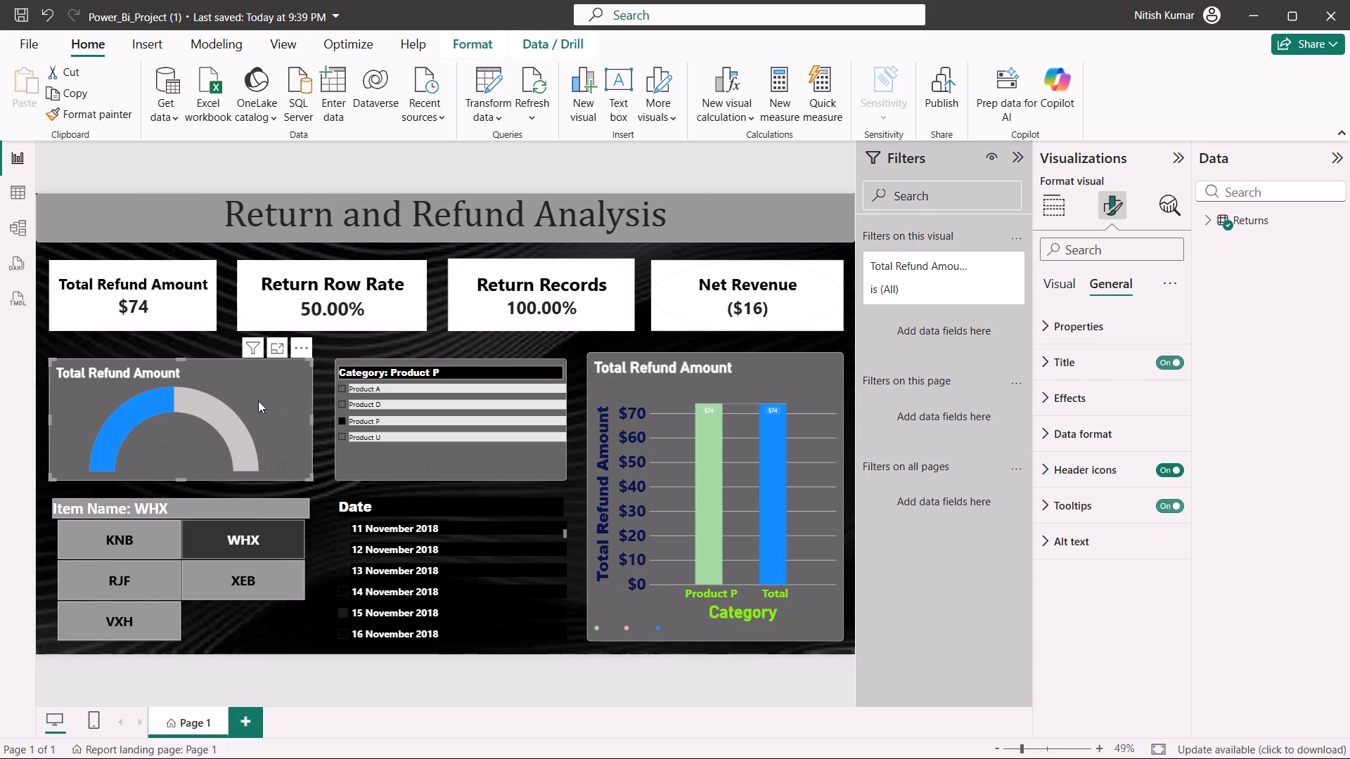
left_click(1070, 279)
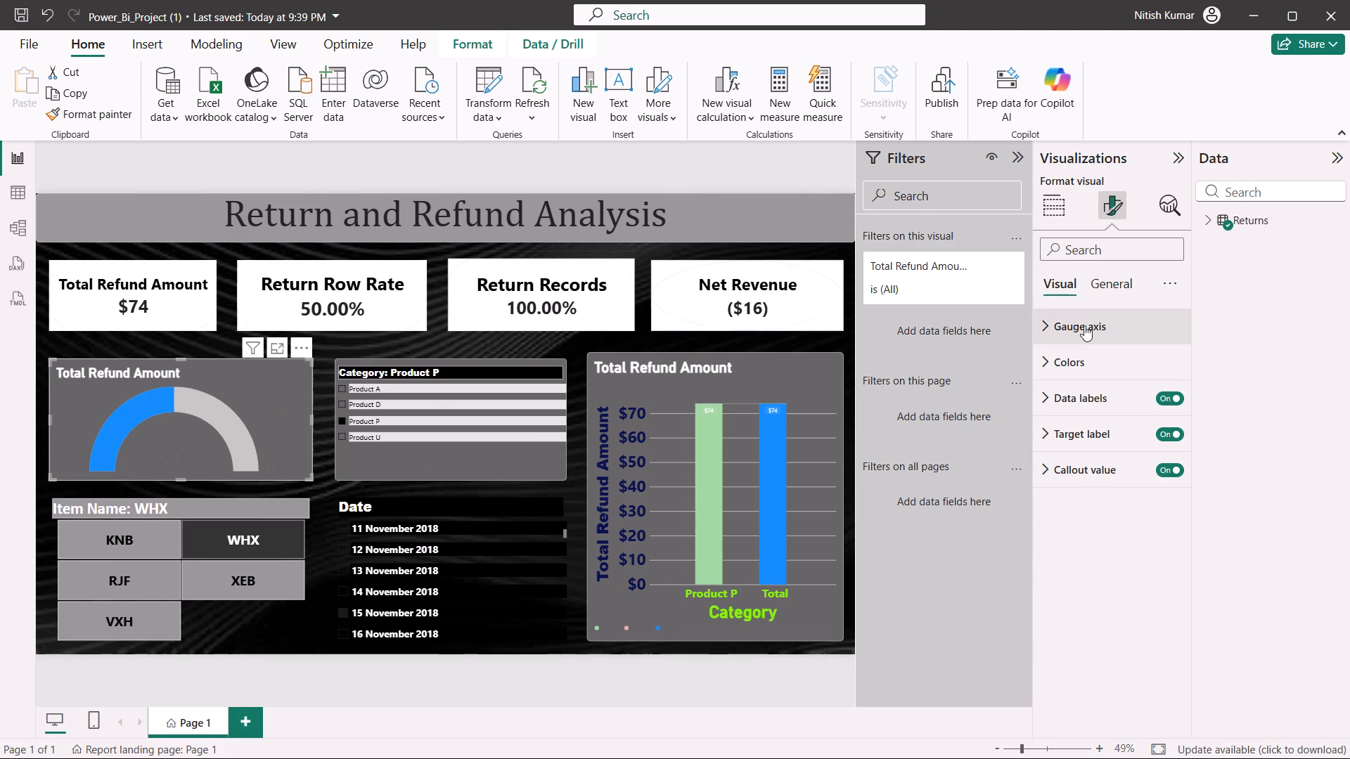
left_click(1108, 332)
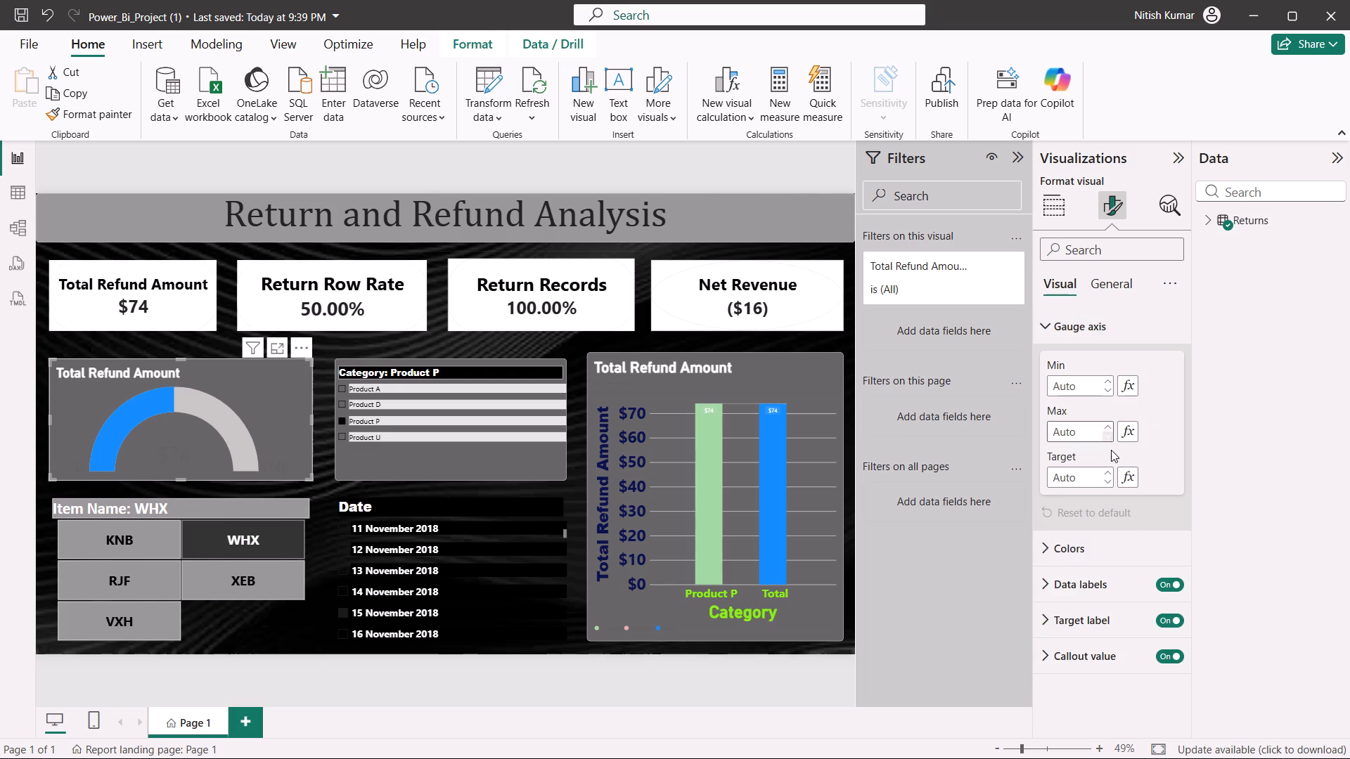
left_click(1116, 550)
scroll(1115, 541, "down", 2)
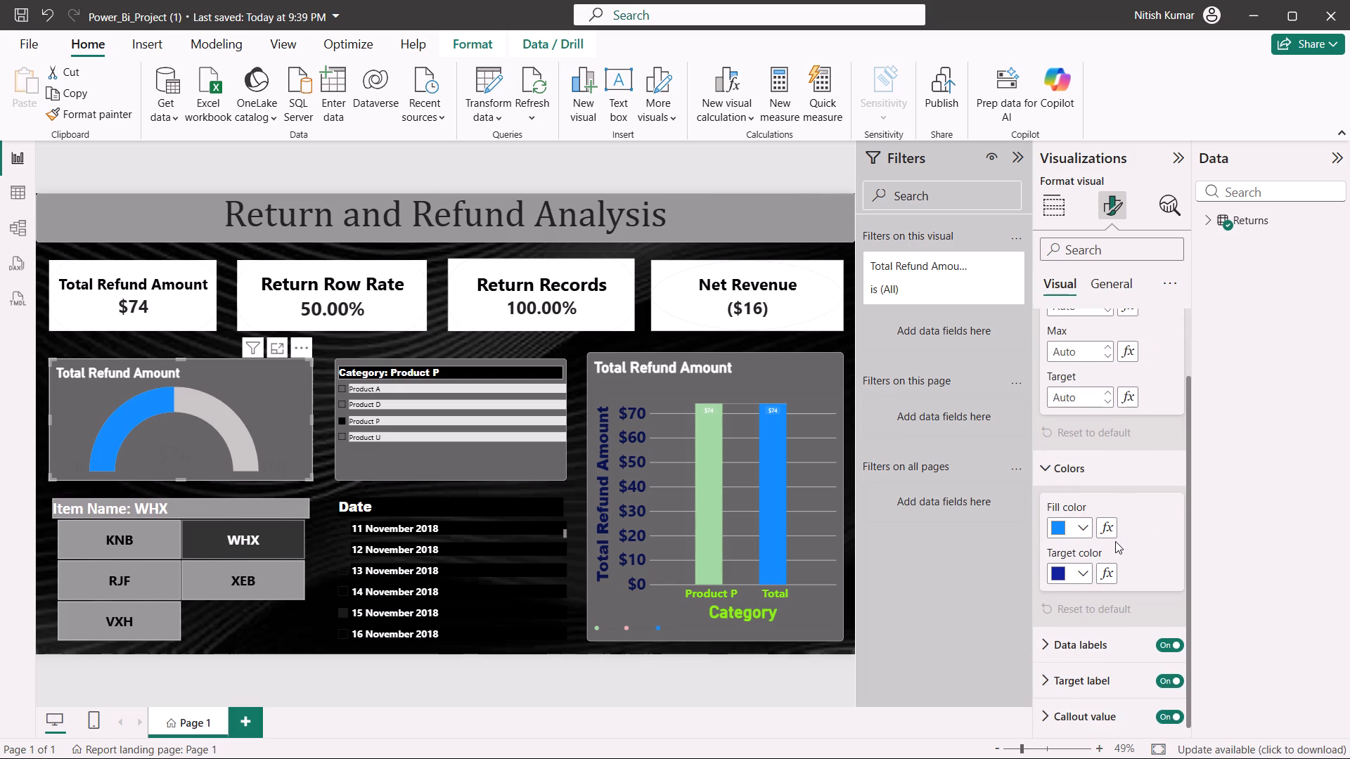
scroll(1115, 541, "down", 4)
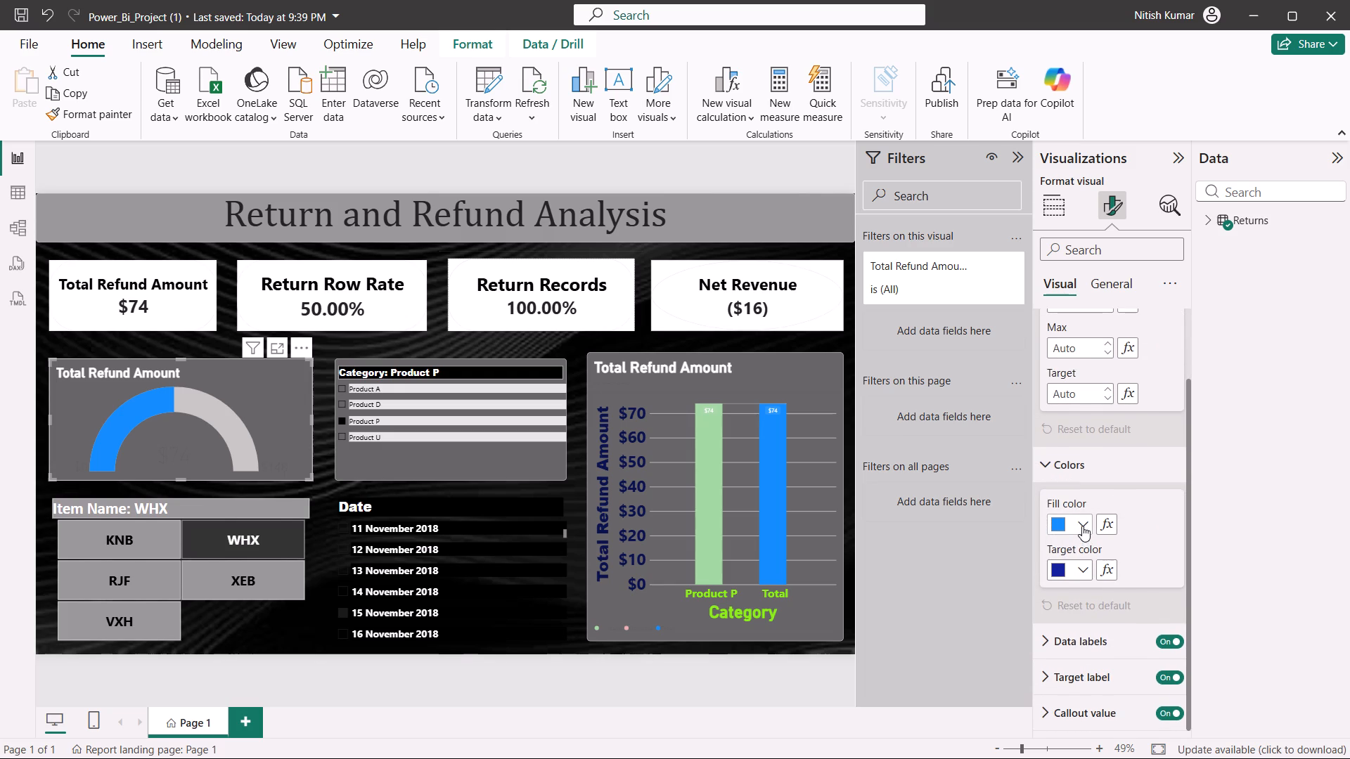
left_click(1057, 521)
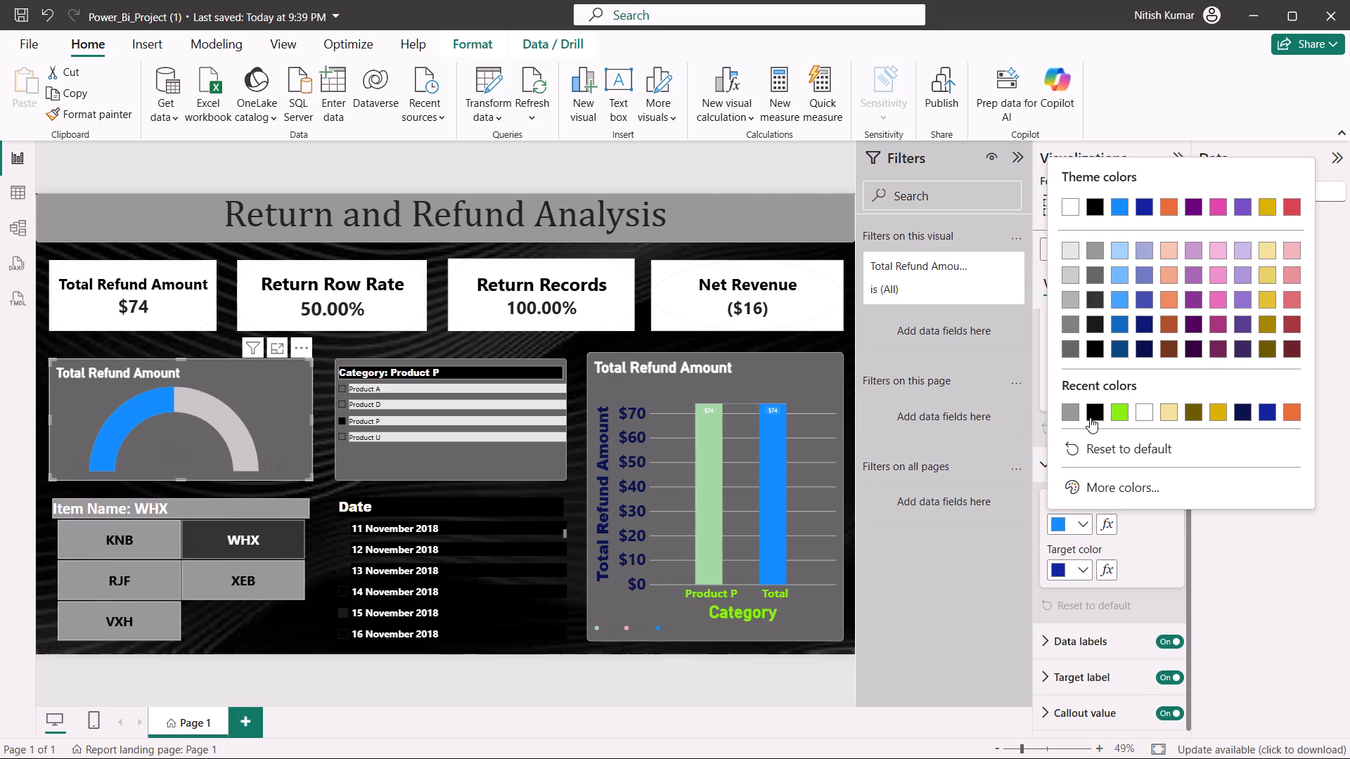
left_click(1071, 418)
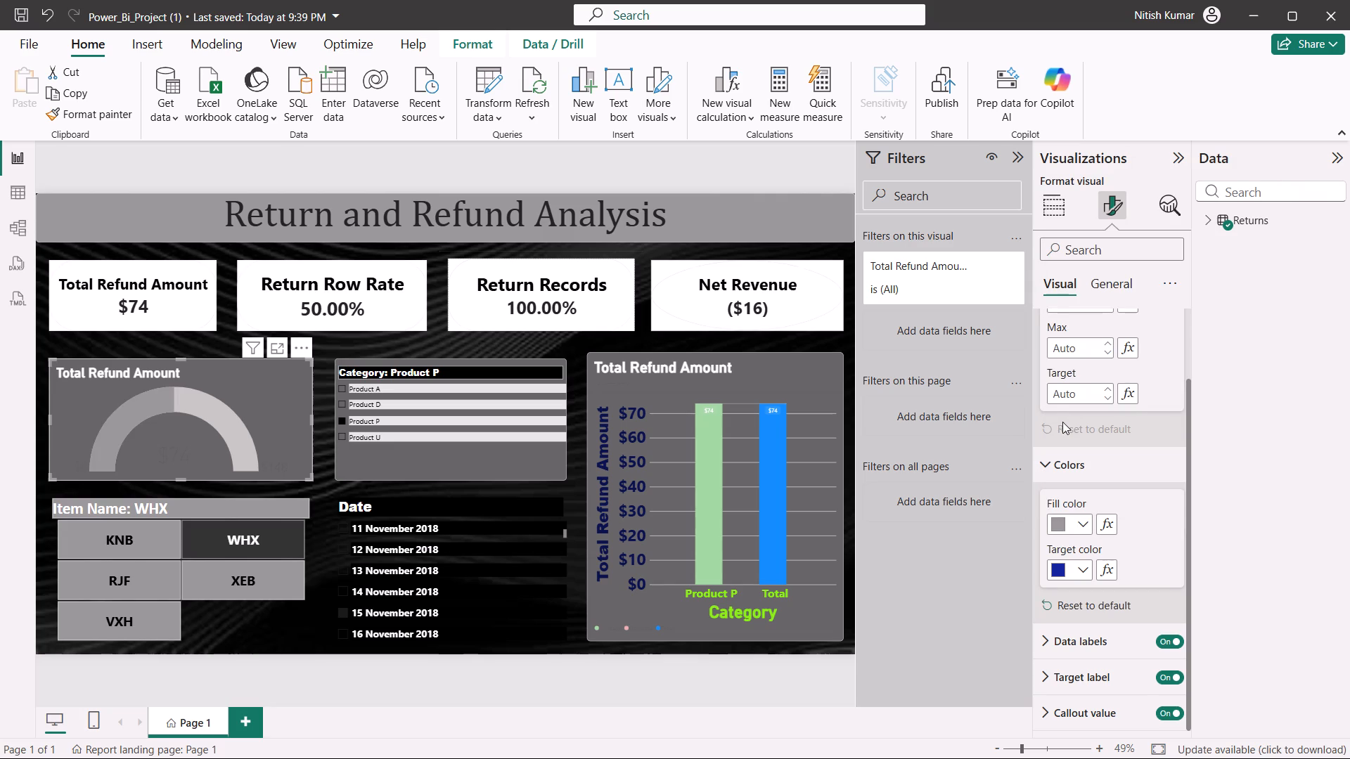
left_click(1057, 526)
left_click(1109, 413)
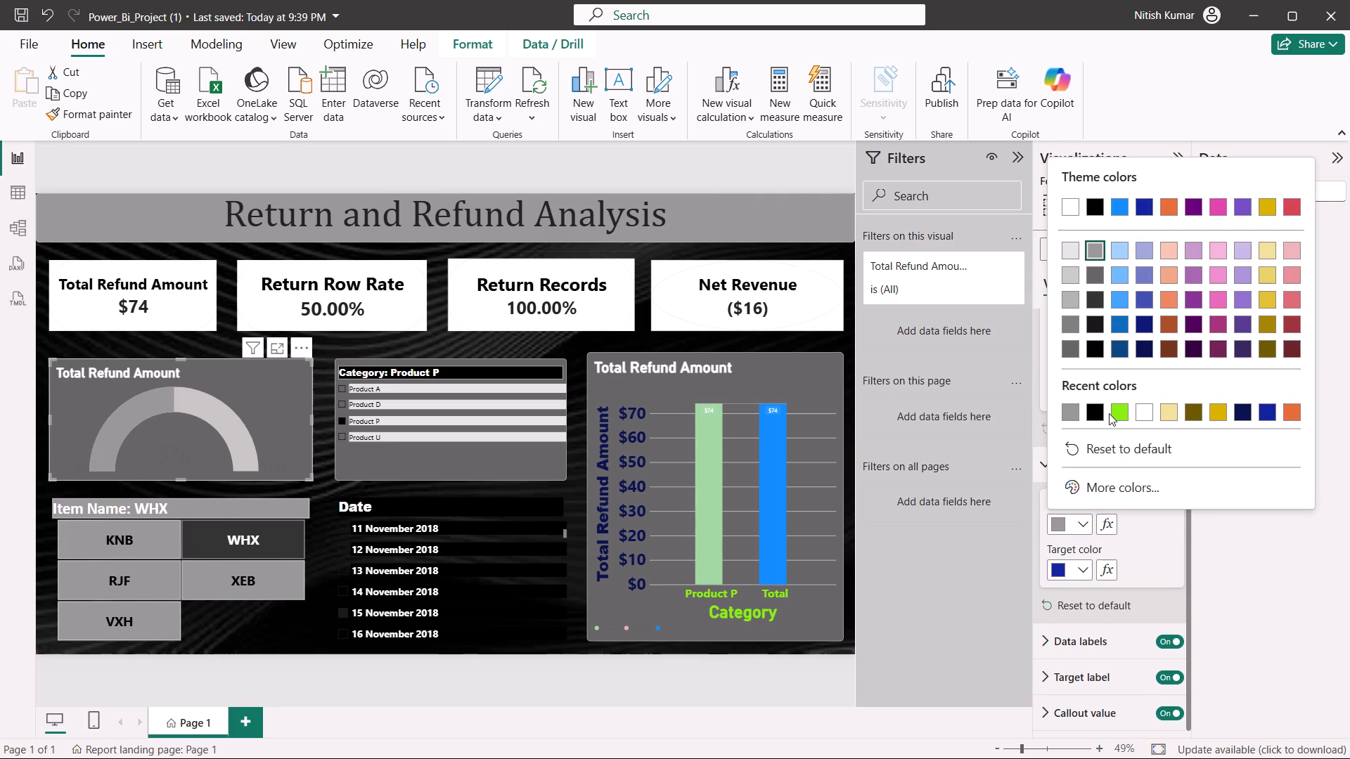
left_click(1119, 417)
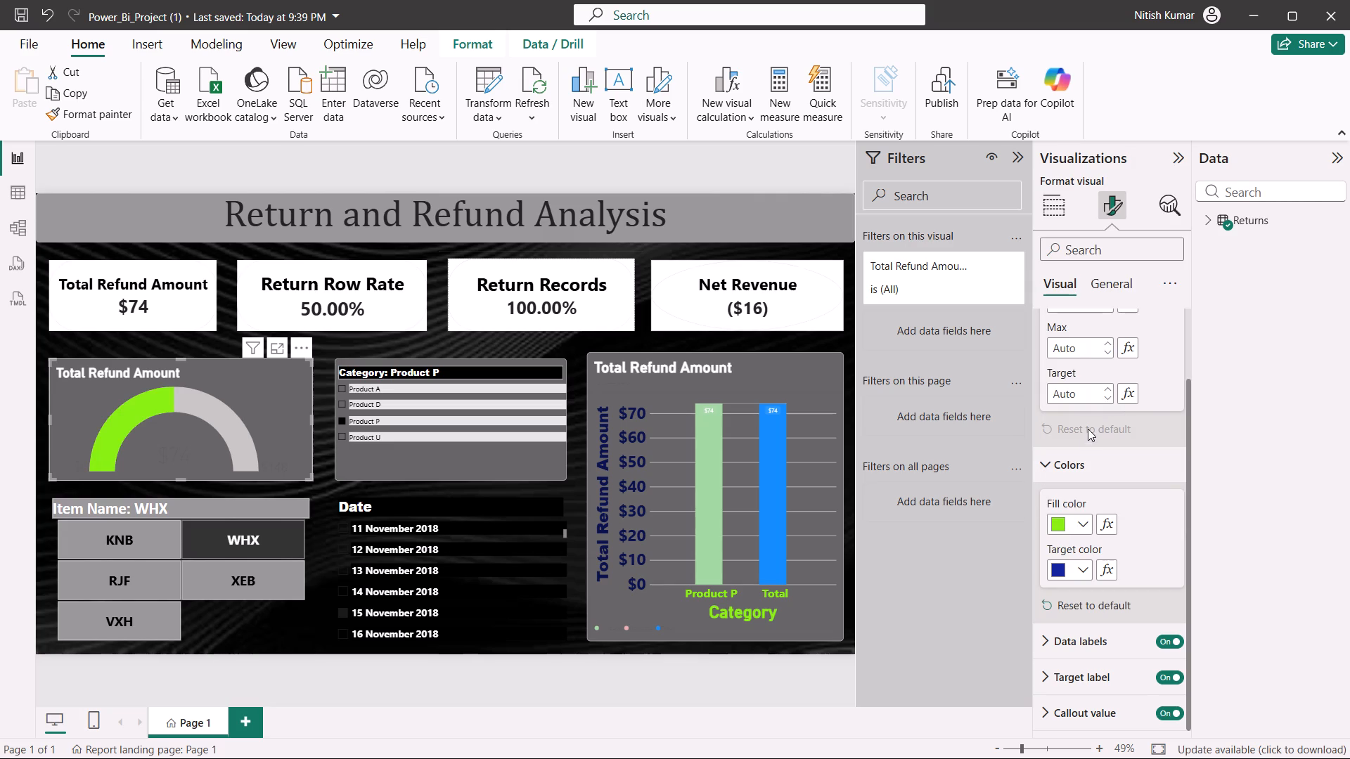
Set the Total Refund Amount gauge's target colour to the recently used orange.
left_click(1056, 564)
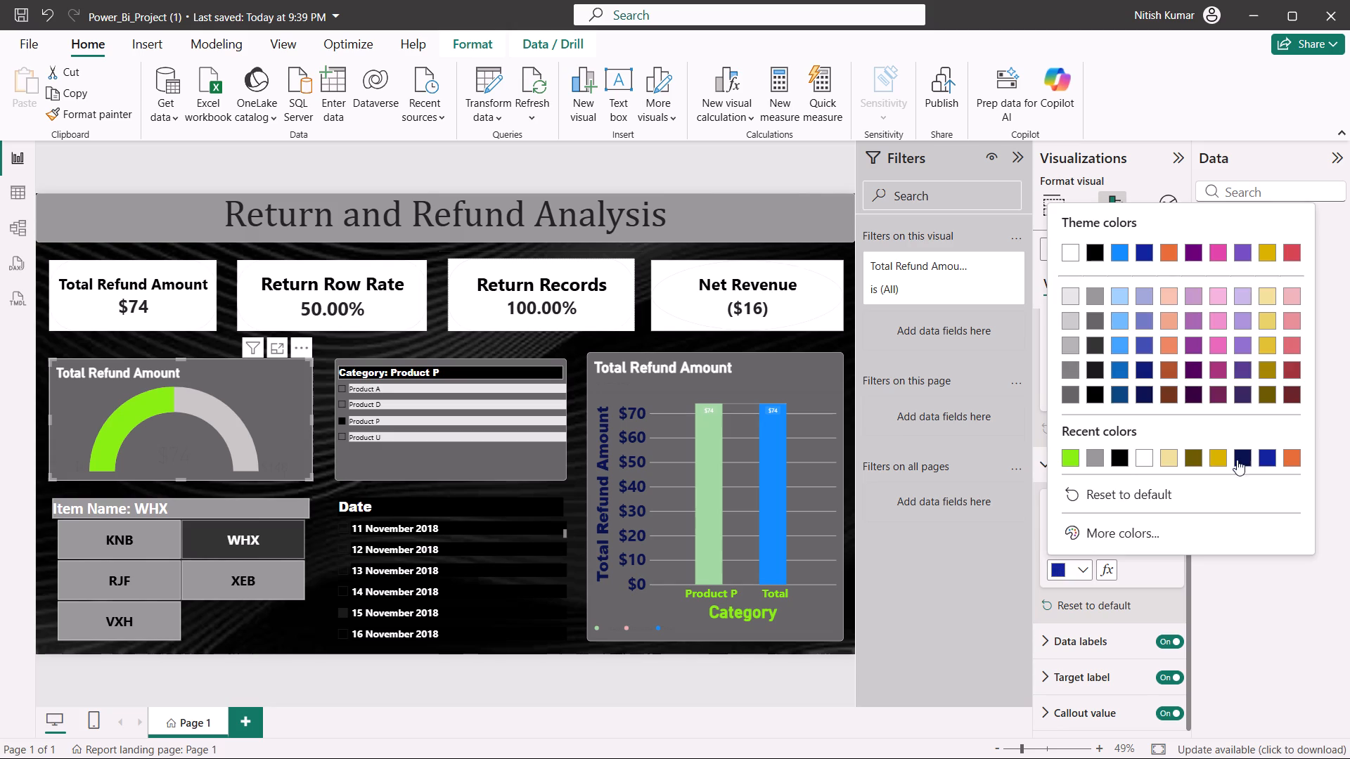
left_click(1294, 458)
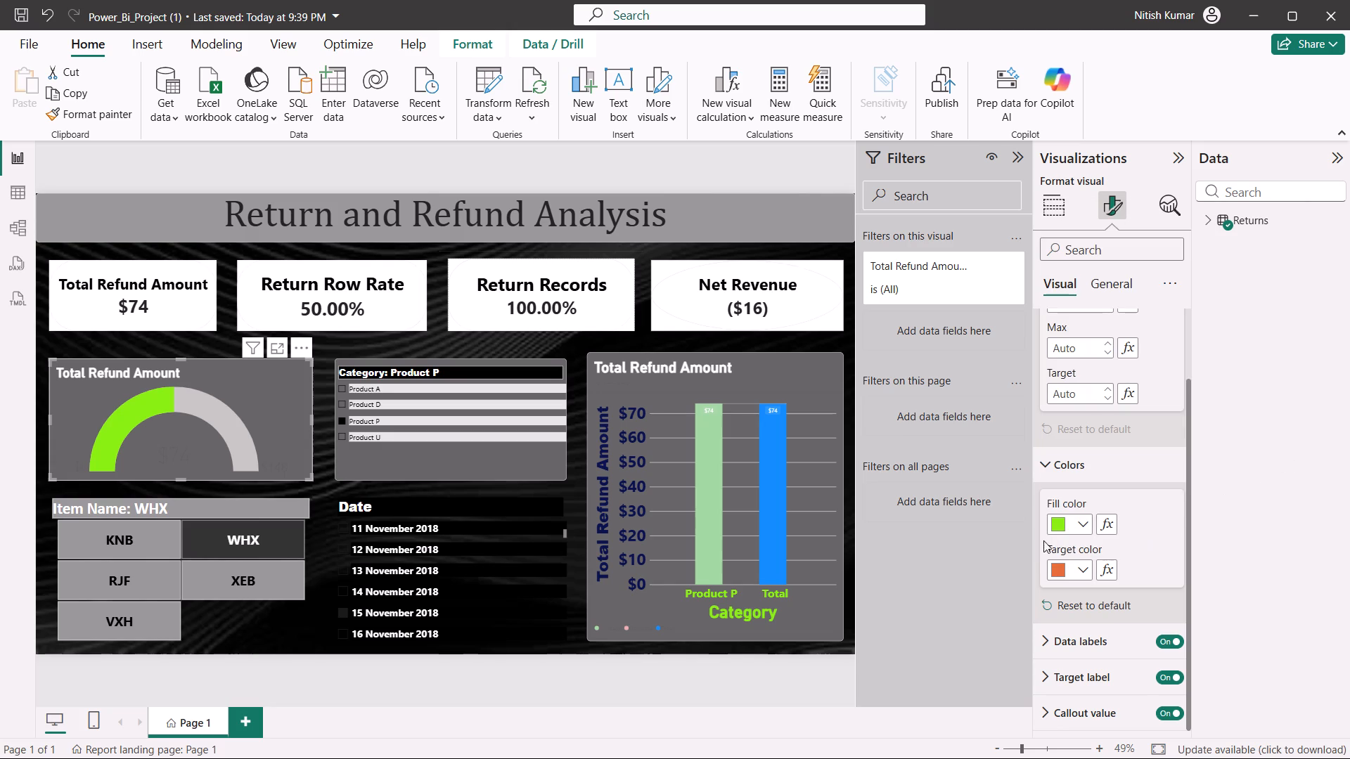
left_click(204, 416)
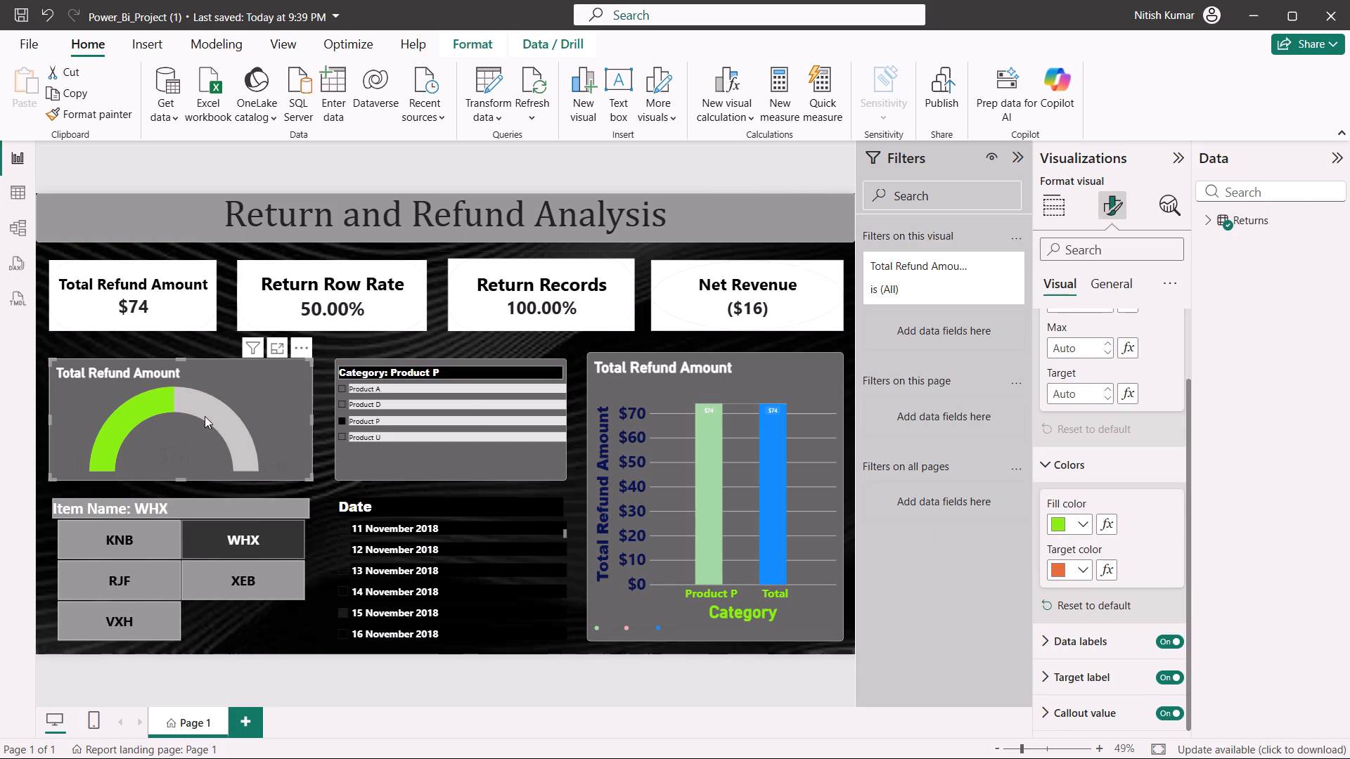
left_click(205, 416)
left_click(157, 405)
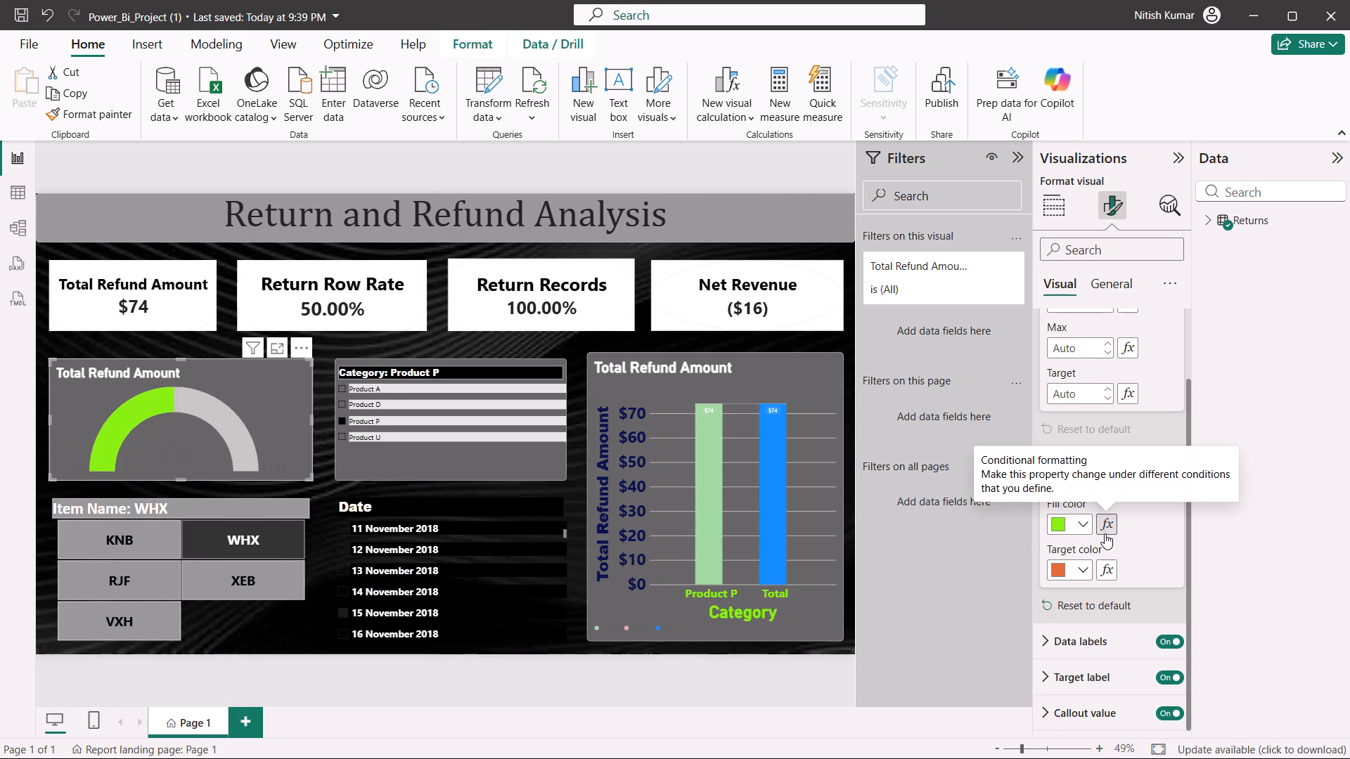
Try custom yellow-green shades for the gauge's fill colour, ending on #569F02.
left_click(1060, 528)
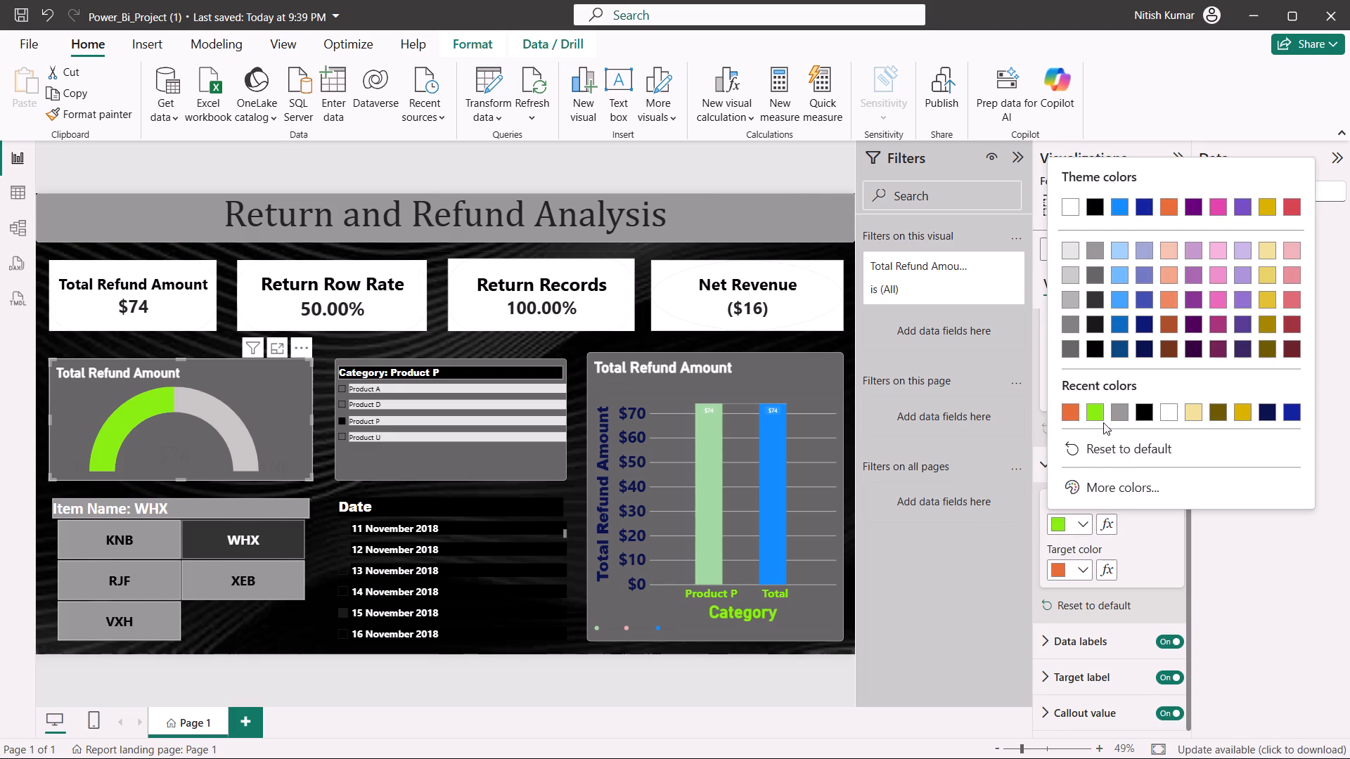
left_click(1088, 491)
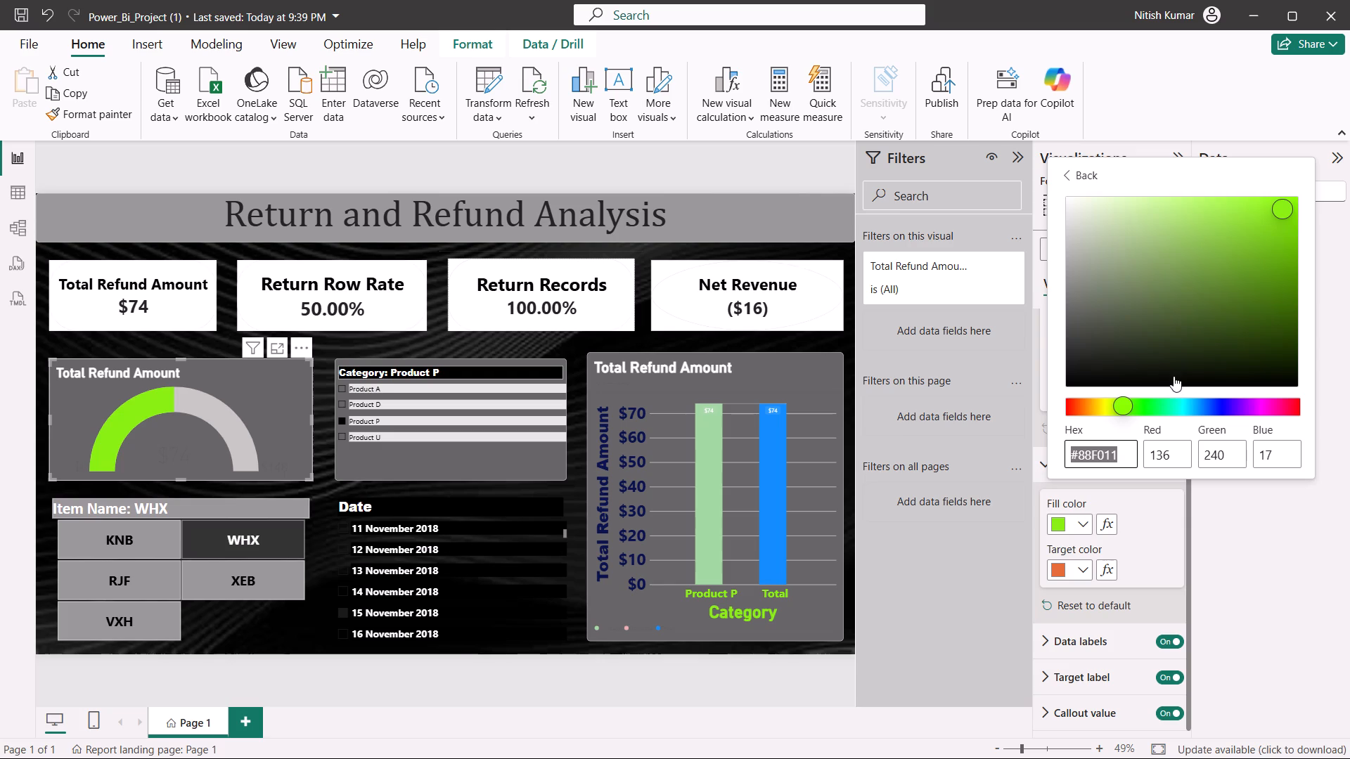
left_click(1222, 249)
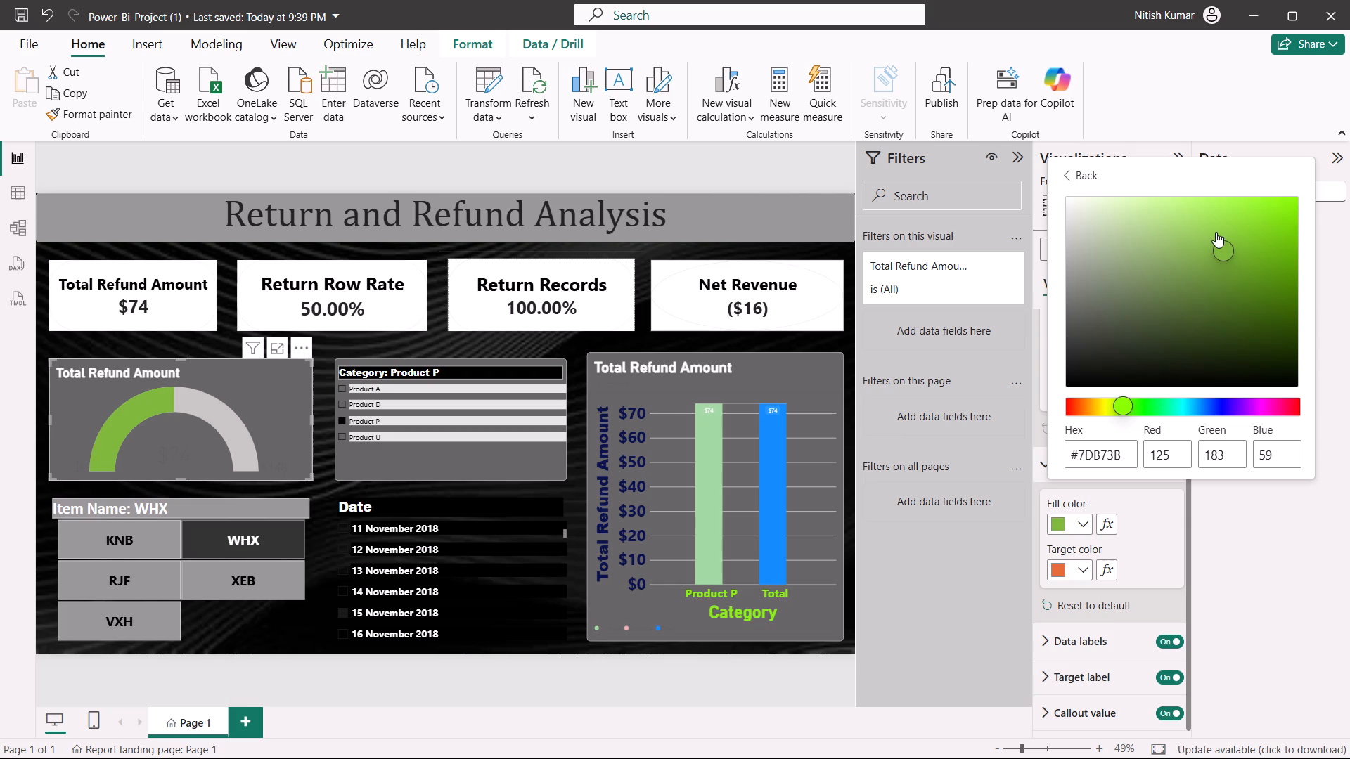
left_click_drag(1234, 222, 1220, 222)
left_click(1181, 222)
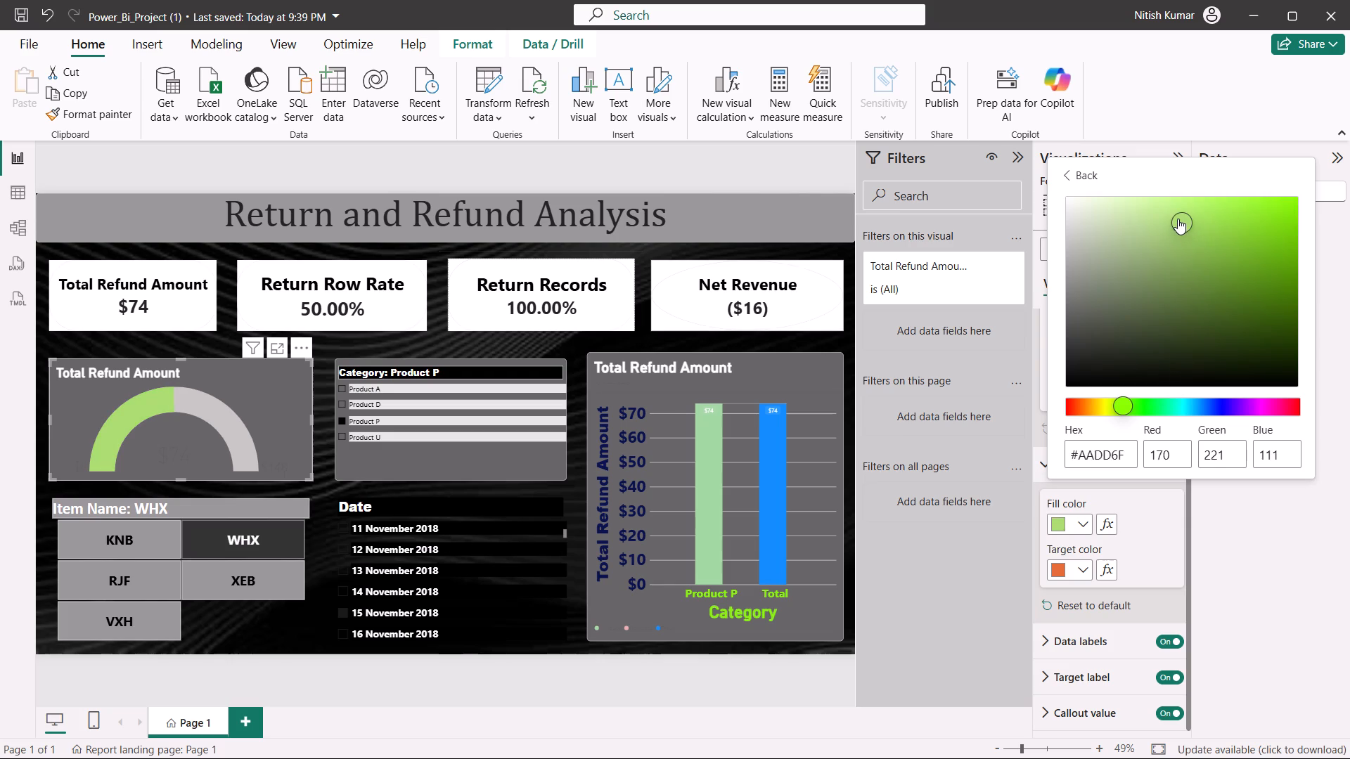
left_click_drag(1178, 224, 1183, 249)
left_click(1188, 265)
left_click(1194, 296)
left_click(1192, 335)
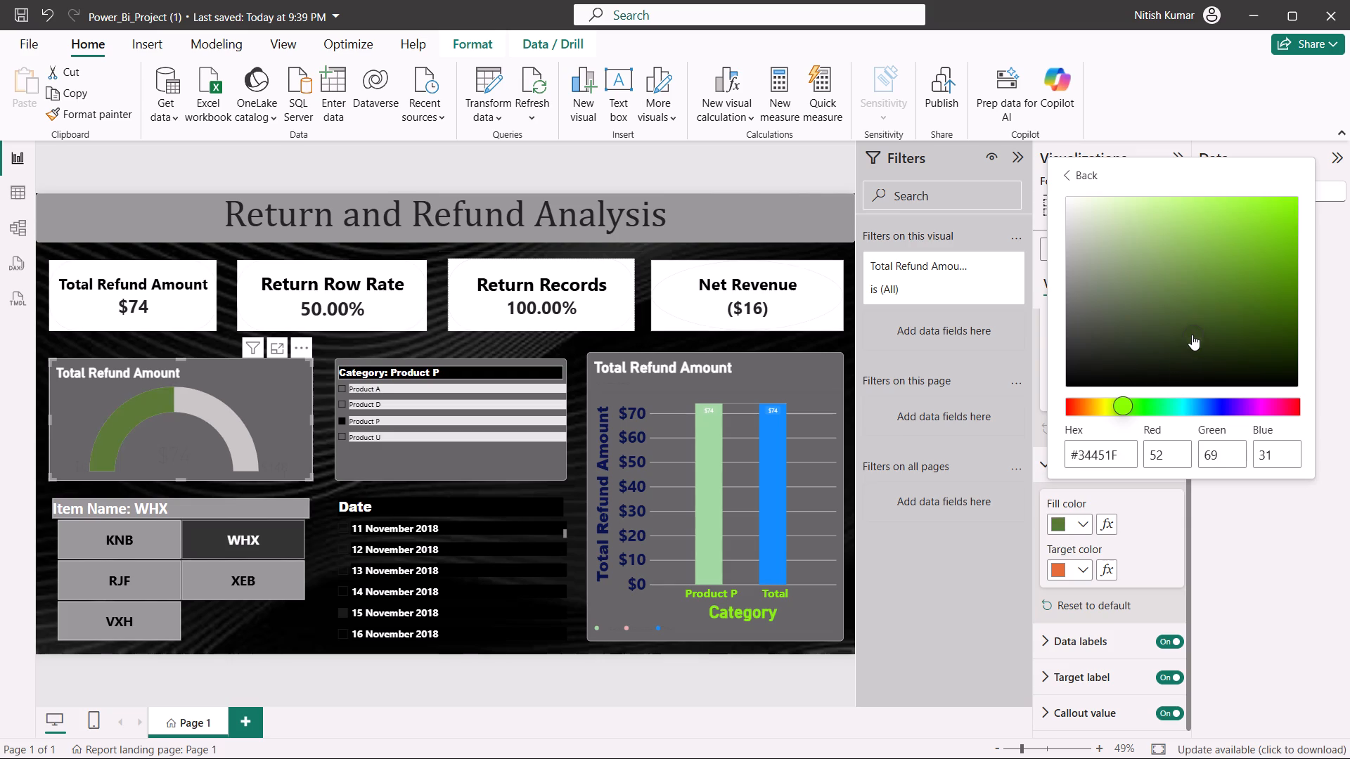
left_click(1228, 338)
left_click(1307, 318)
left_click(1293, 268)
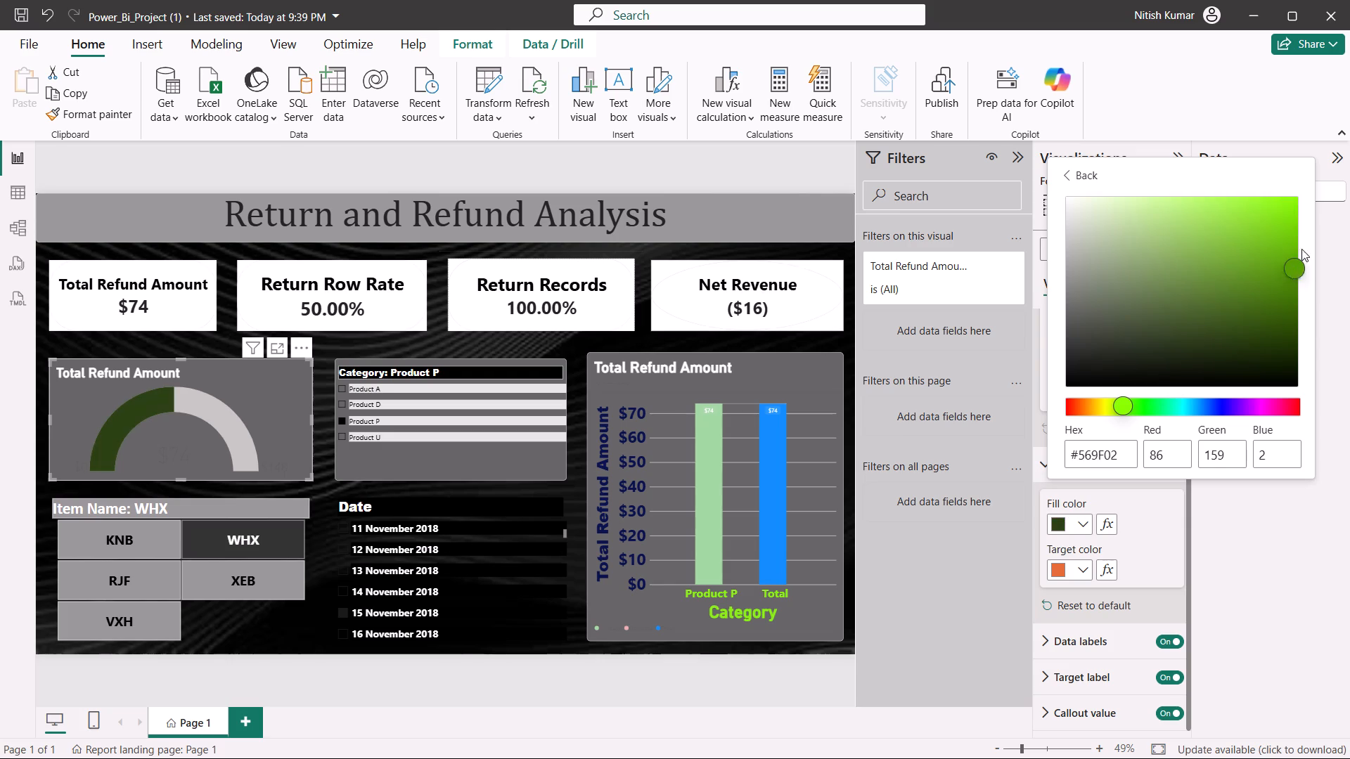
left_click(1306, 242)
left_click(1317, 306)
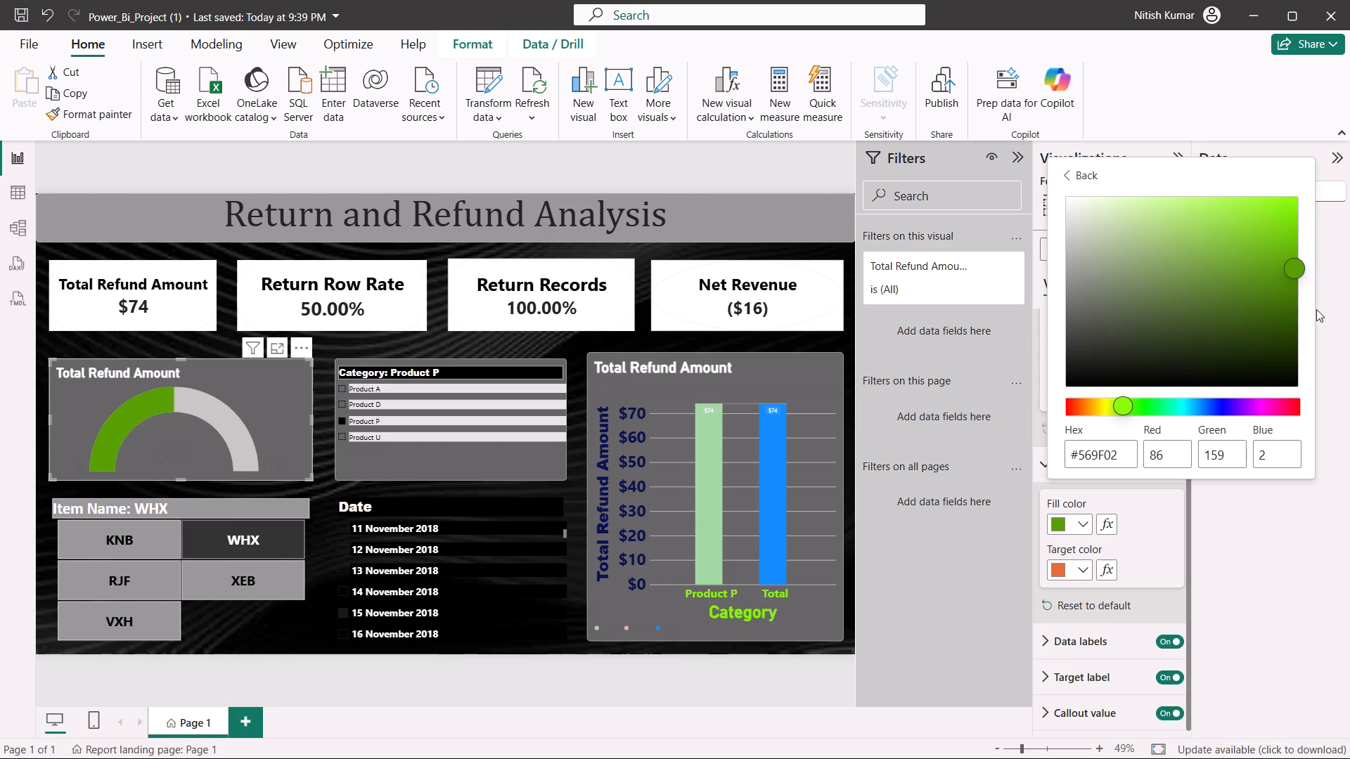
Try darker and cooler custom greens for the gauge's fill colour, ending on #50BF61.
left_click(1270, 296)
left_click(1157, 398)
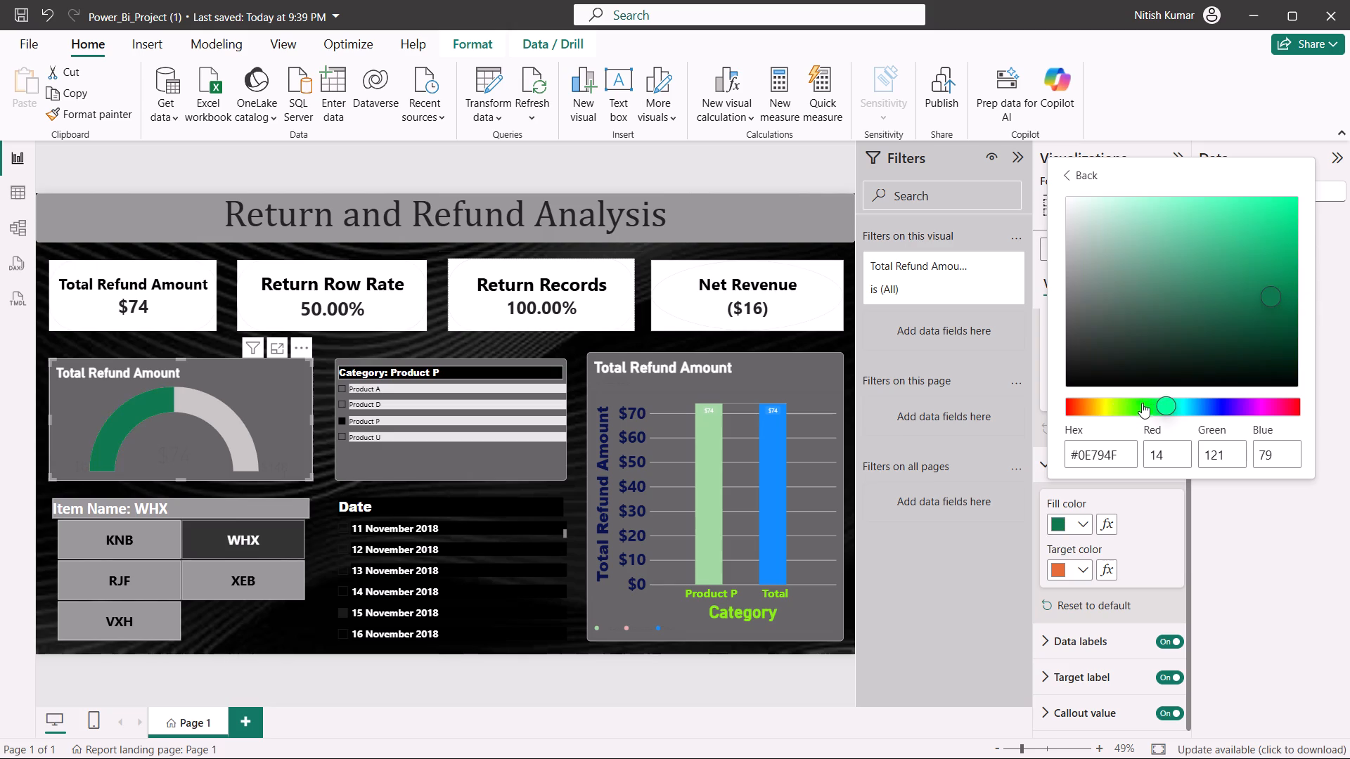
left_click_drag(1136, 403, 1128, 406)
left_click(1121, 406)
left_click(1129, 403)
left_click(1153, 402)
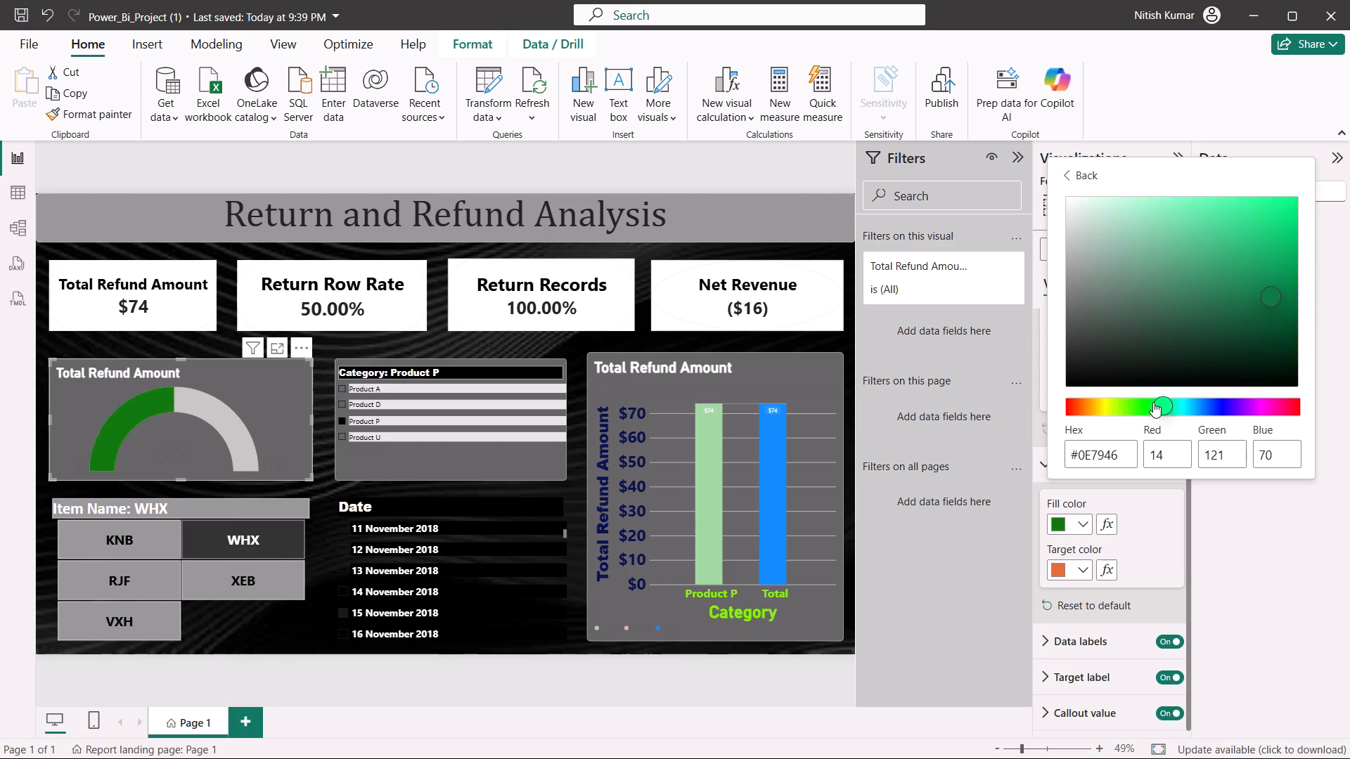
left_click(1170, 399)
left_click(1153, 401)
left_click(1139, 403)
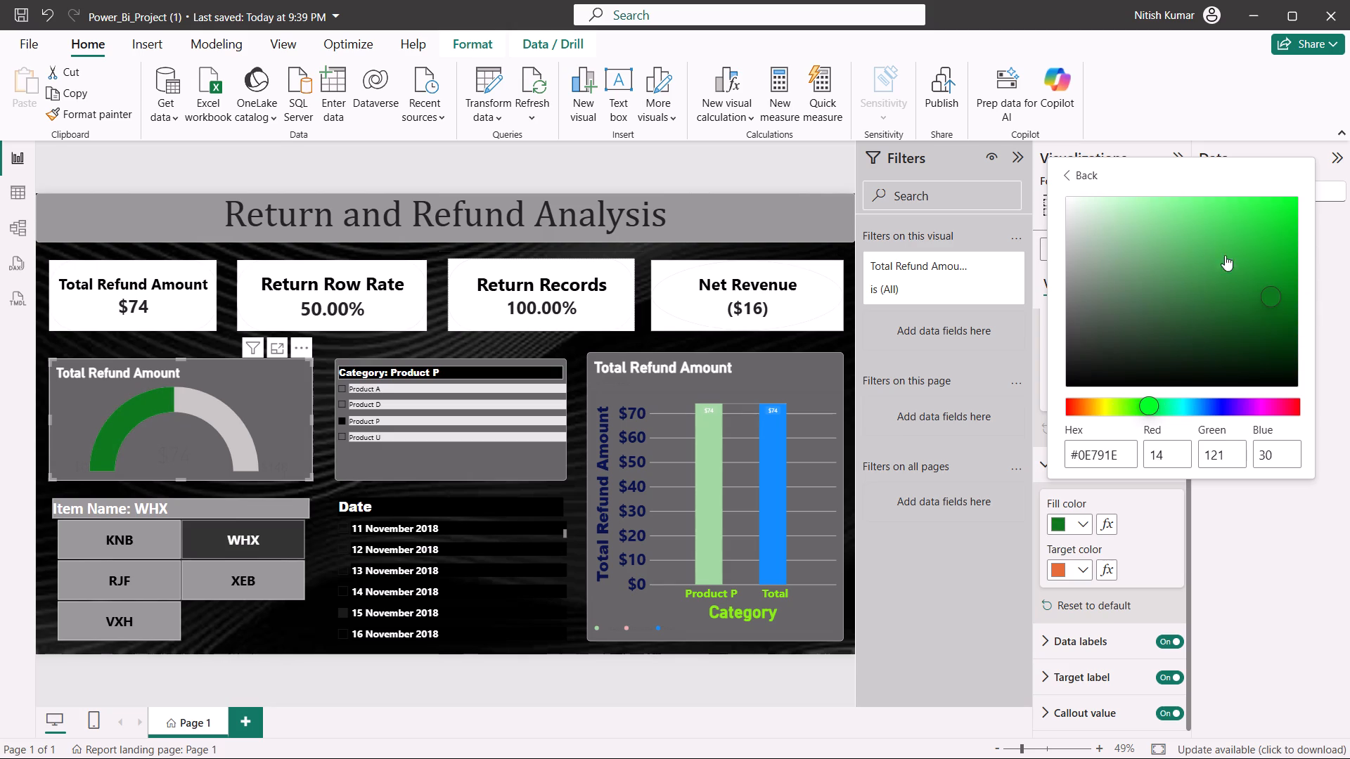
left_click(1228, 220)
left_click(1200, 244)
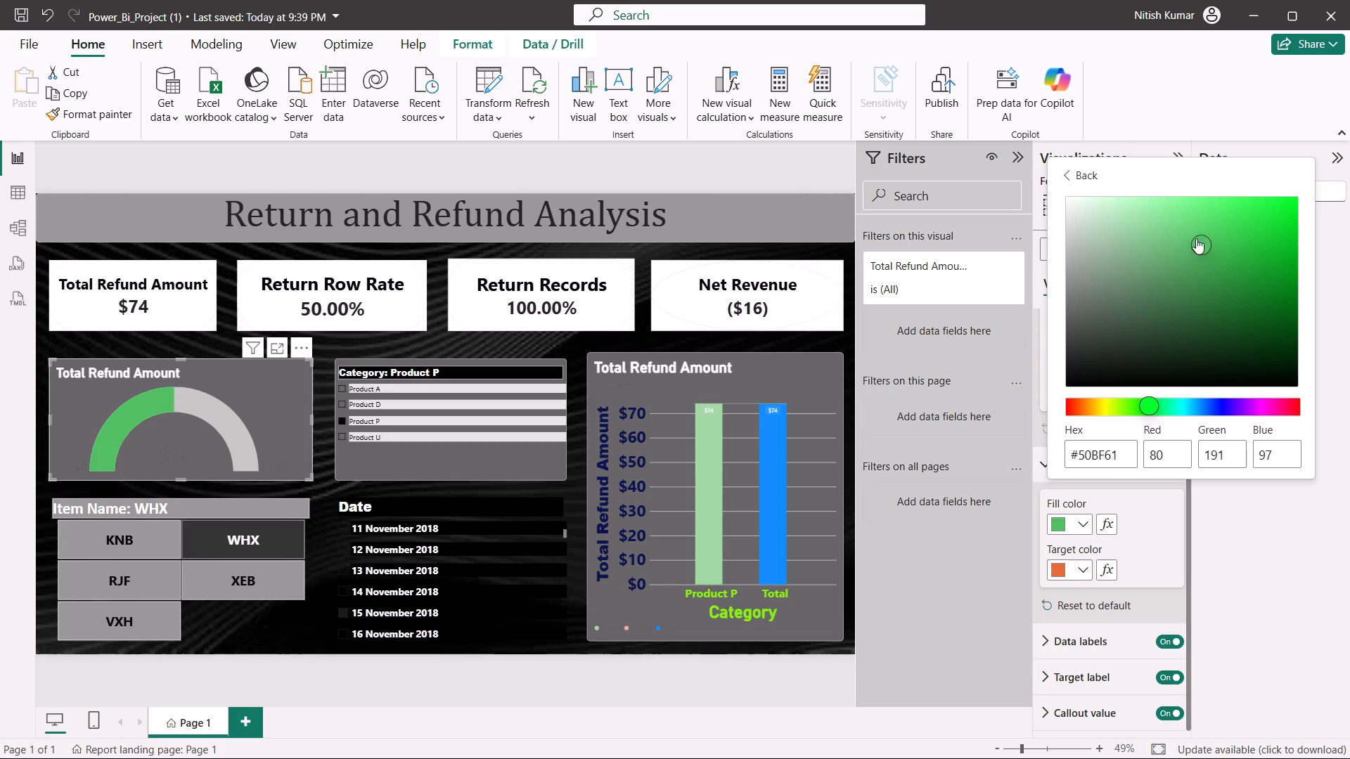
Set the Total Refund Amount gauge's fill colour to the custom blue #2186BC.
left_click(1207, 401)
left_click_drag(1209, 408, 1197, 407)
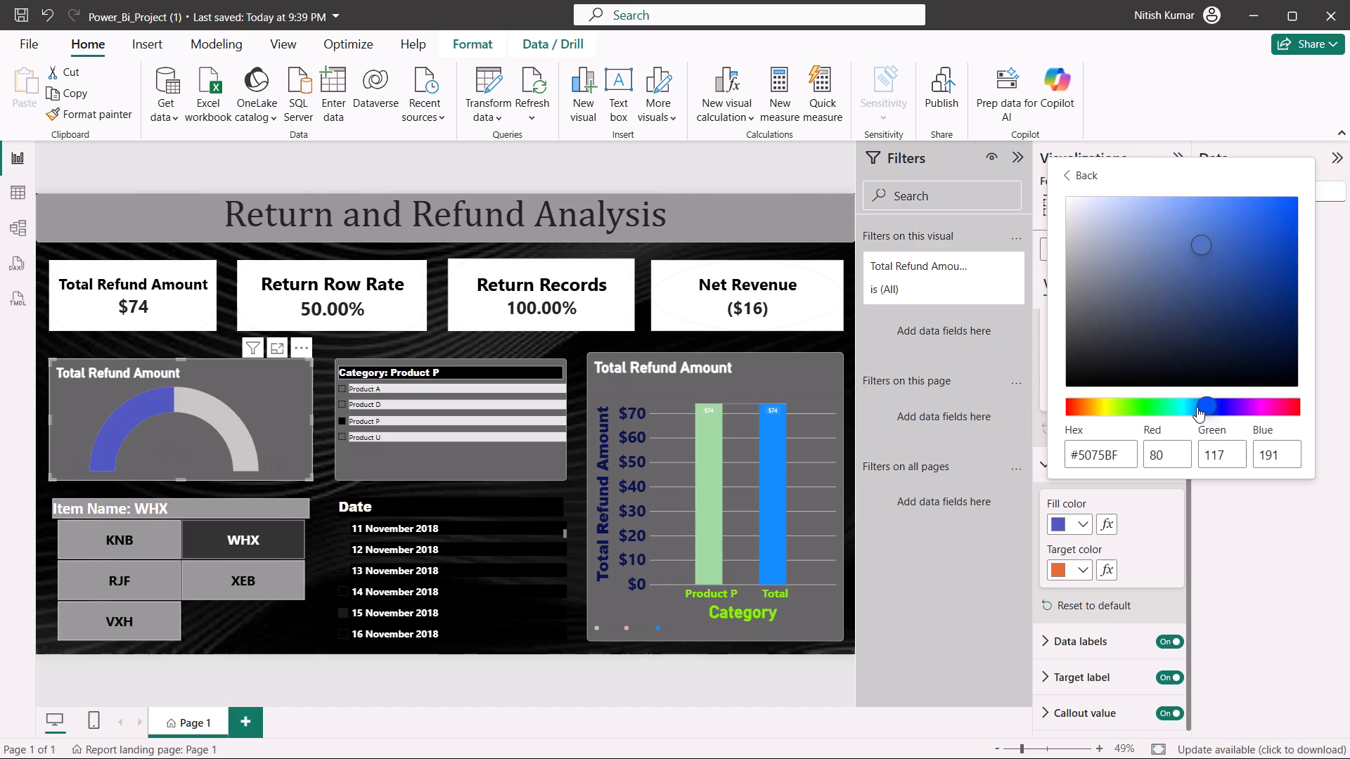
left_click_drag(1197, 407, 1186, 407)
left_click(1181, 405)
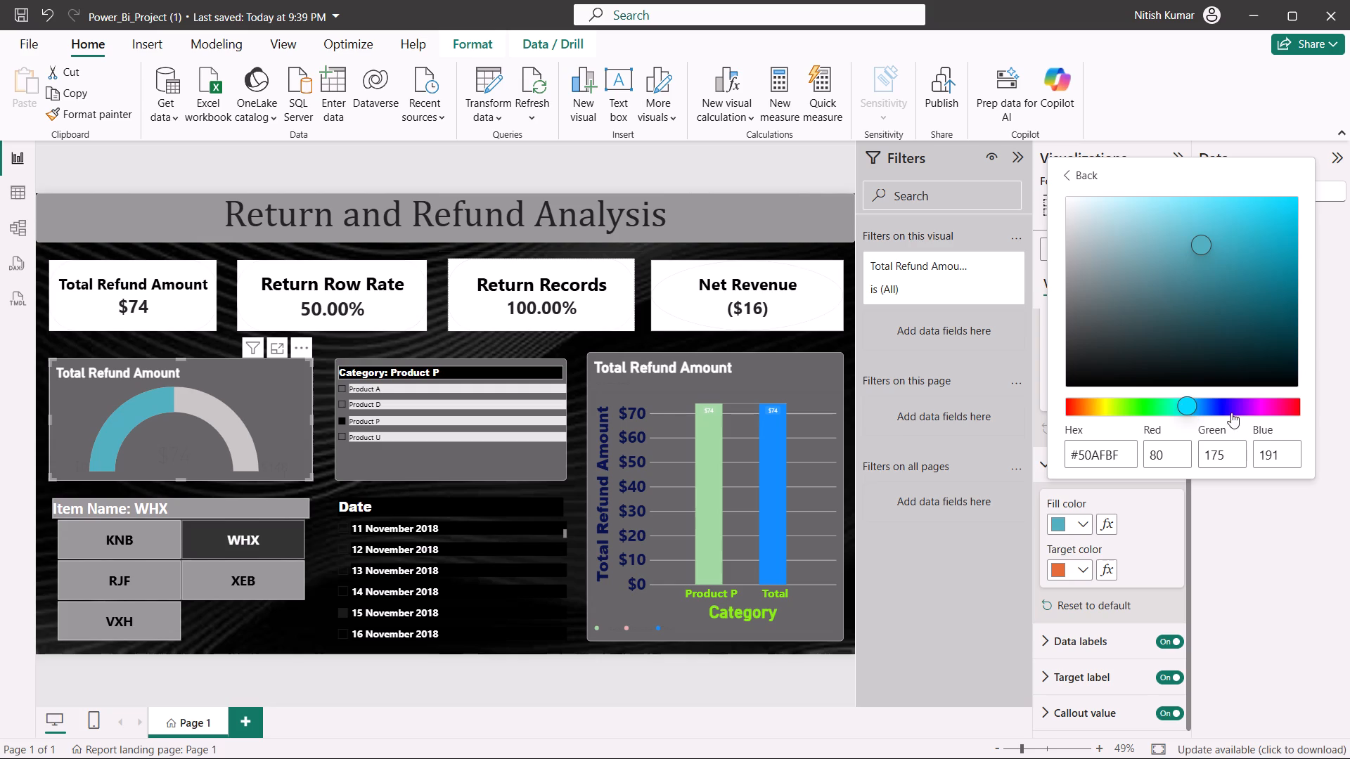
left_click(1194, 402)
left_click(1194, 402)
left_click(1188, 402)
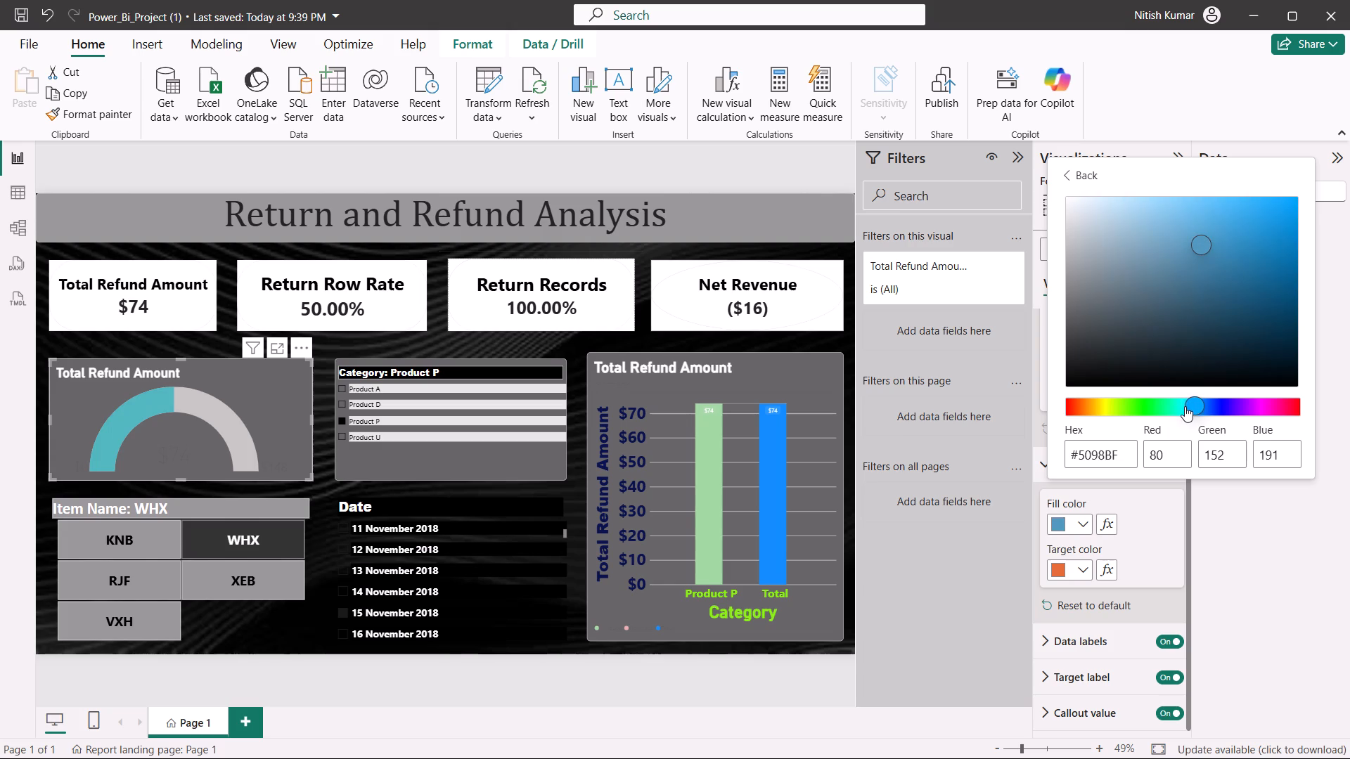
left_click_drag(1287, 293, 1277, 292)
left_click(1256, 247)
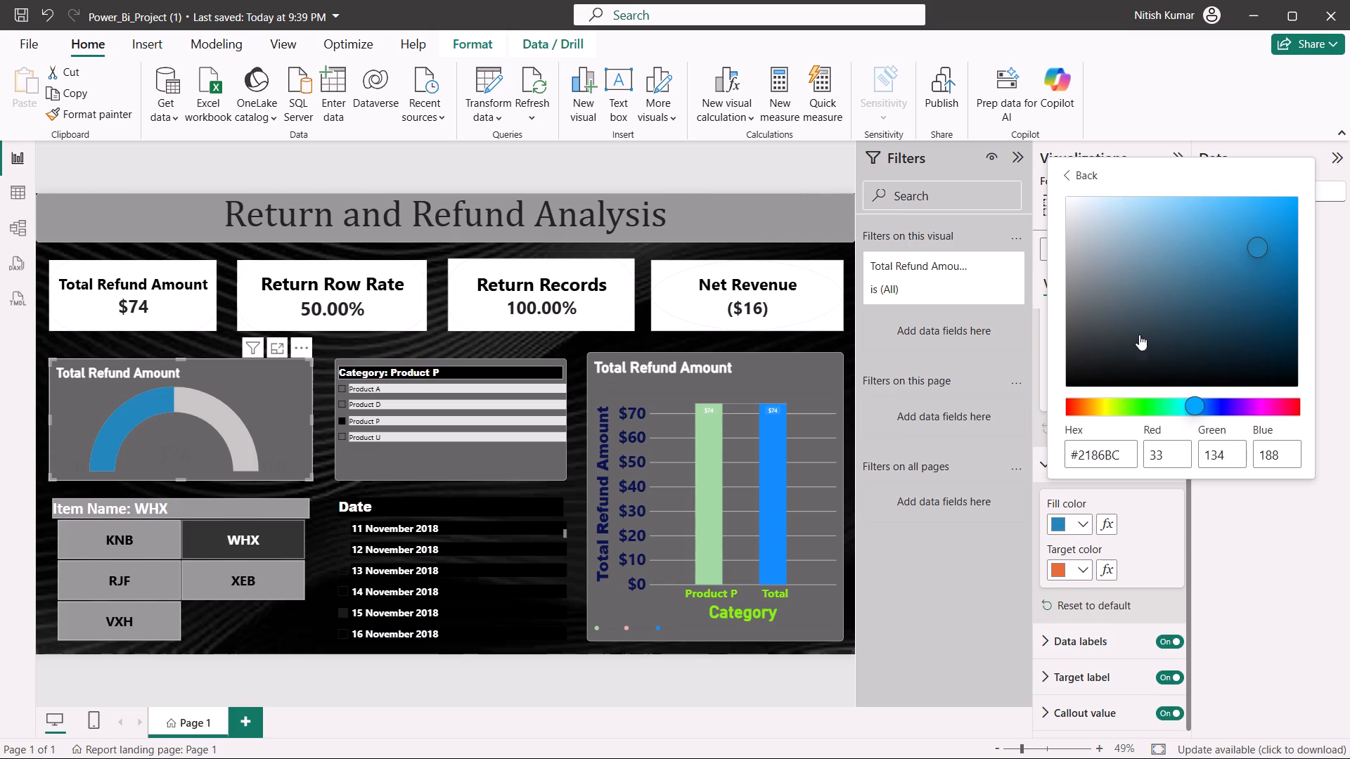
left_click(1120, 533)
Set the gauge's target colour to a lighter orange tint from the theme colours.
left_click(1086, 569)
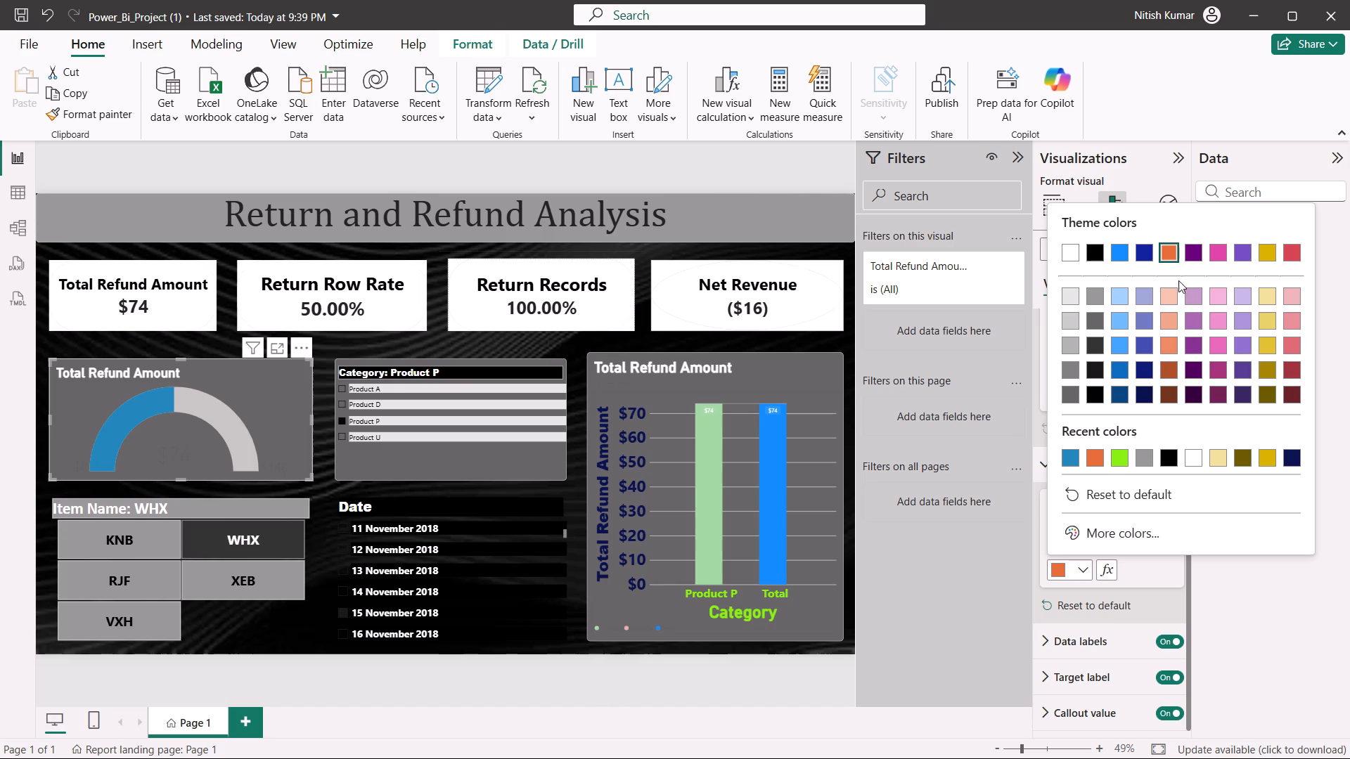
left_click(1165, 323)
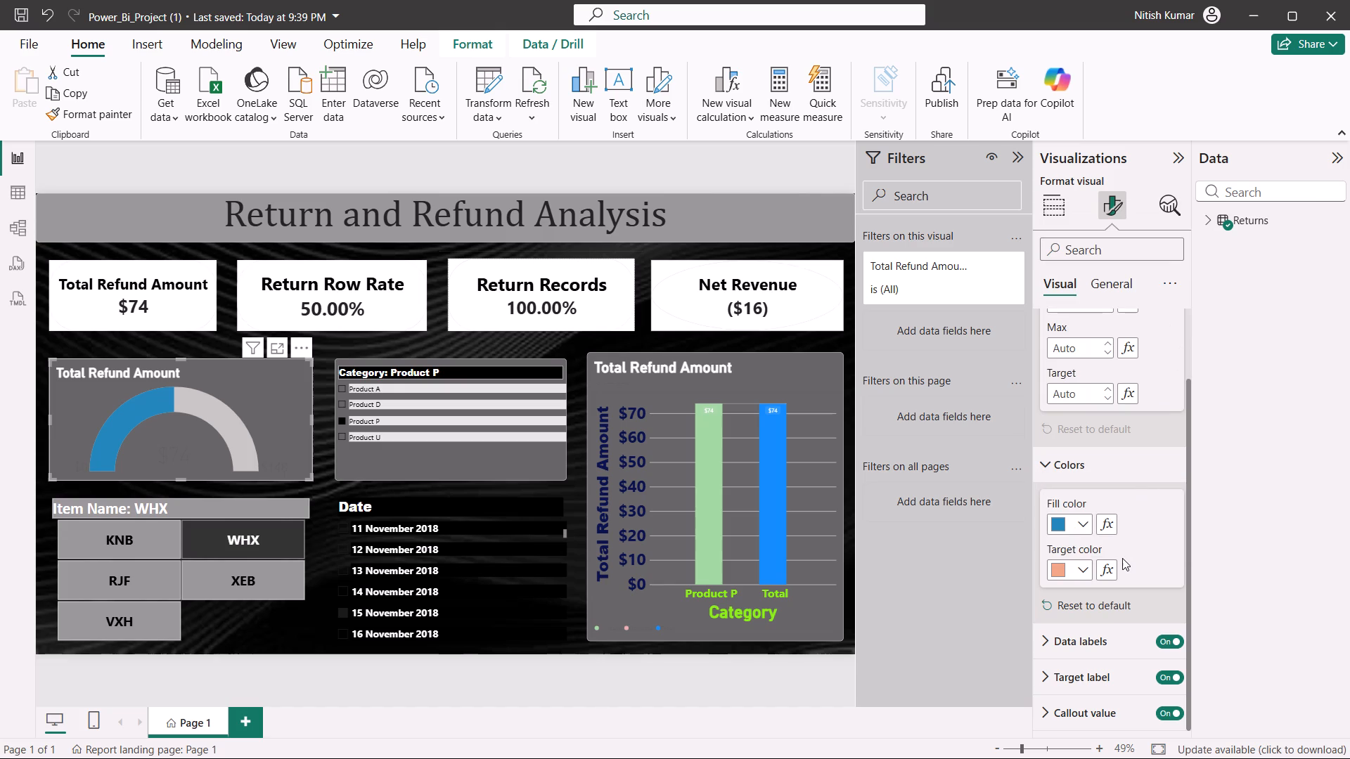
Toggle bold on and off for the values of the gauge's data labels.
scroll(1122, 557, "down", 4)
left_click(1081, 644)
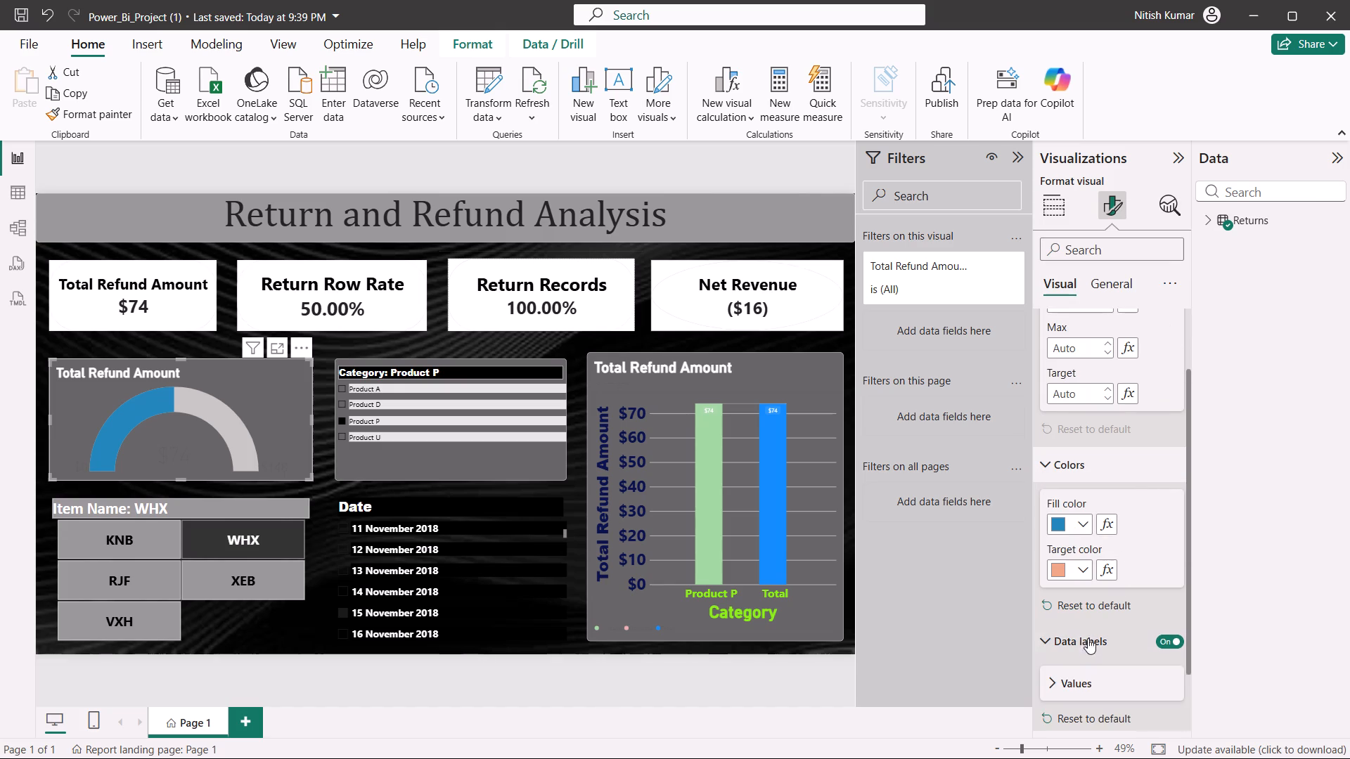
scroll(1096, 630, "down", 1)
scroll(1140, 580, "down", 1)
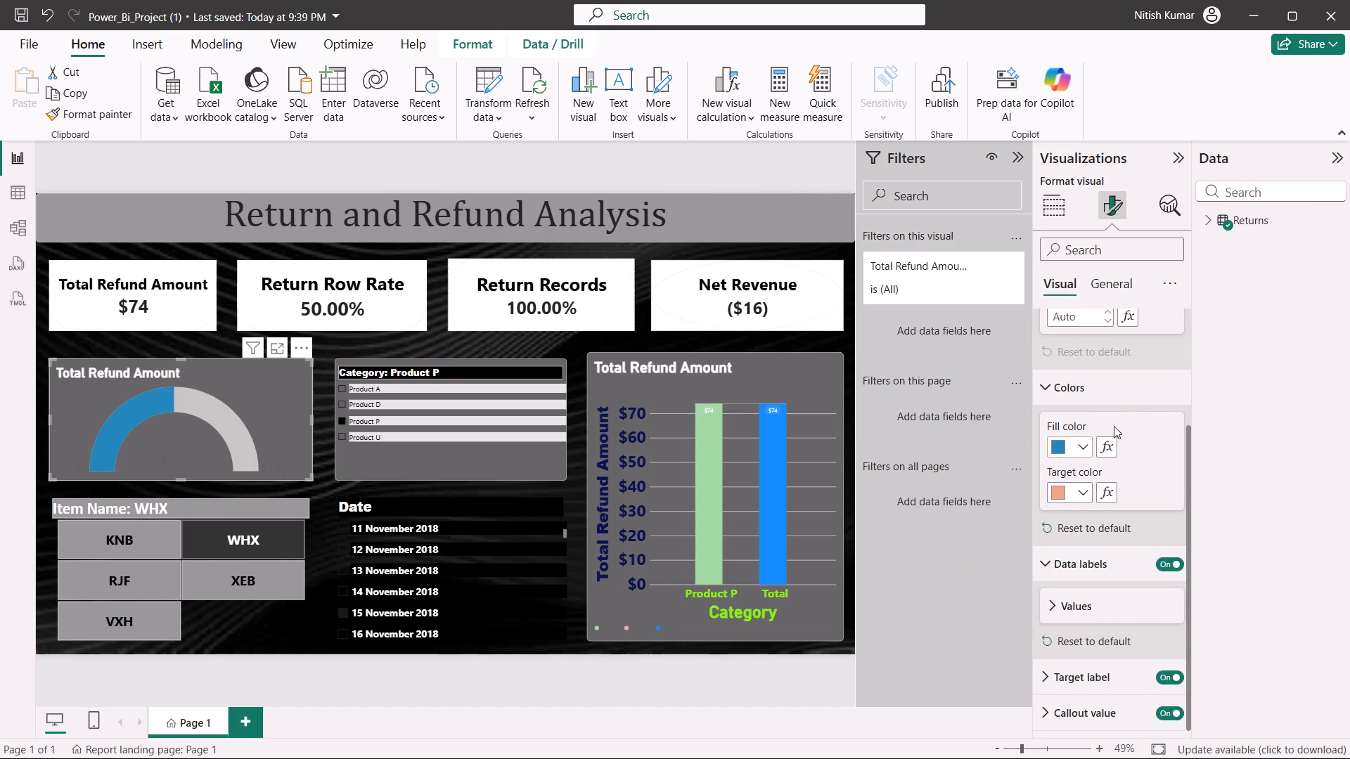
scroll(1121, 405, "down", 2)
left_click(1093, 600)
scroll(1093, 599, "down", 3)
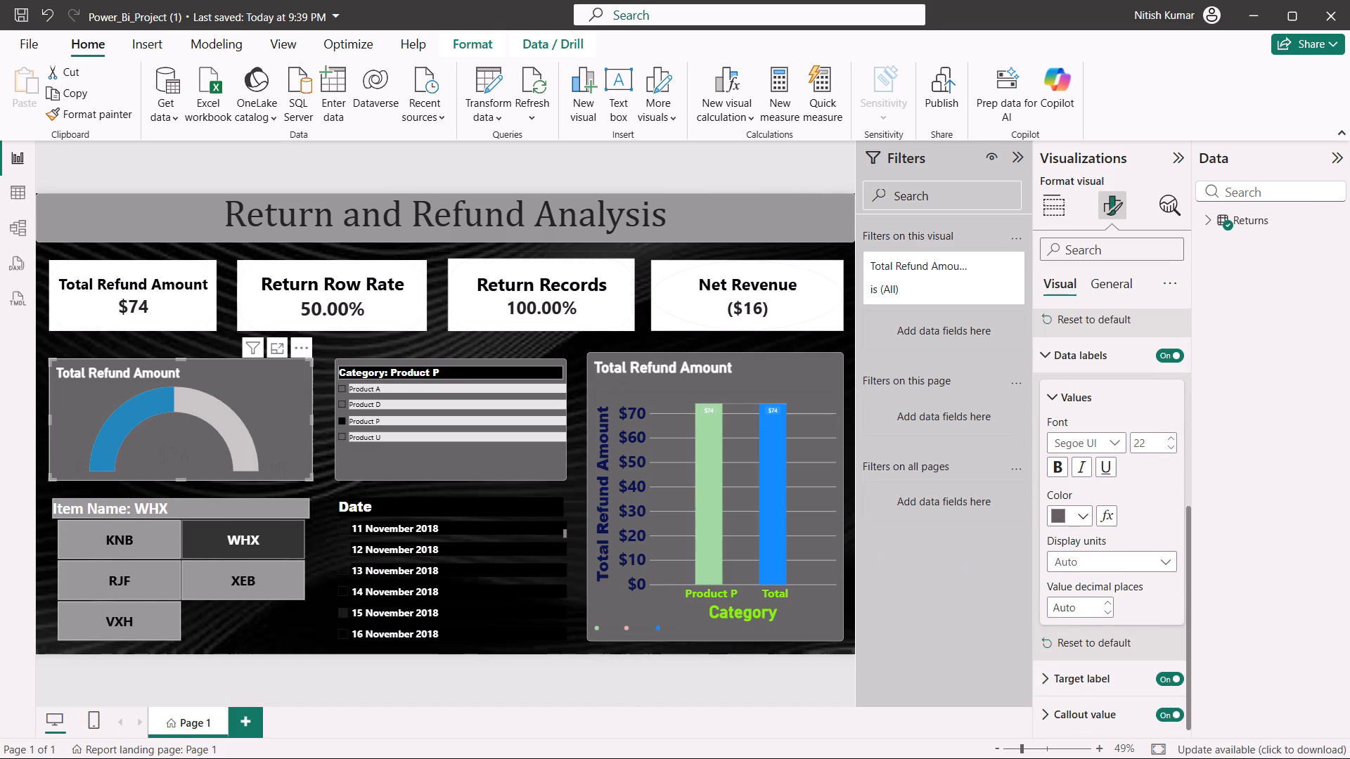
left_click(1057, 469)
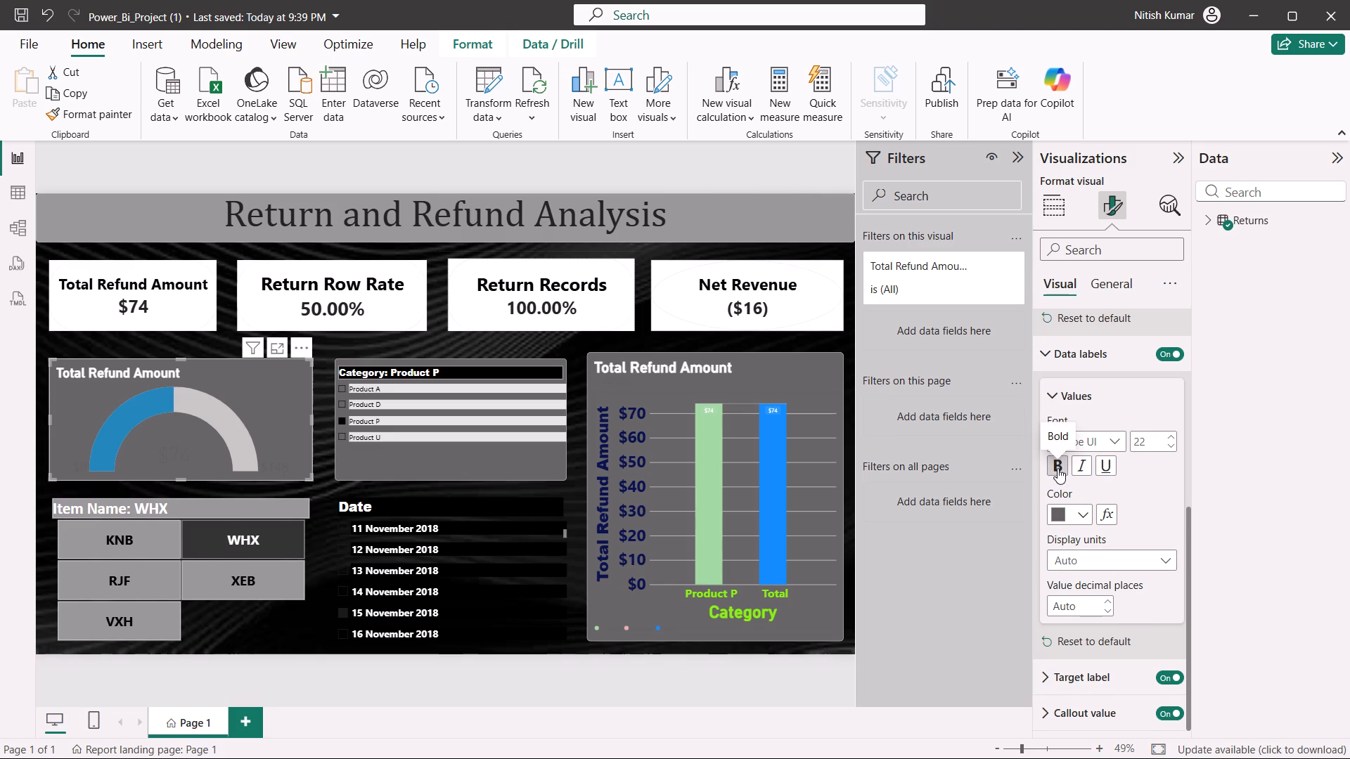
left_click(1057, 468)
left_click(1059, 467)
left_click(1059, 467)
Make the Total Refund Amount gauge's target label values bold and set their font size to 13.
scroll(1133, 492, "down", 3)
scroll(1140, 548, "down", 2)
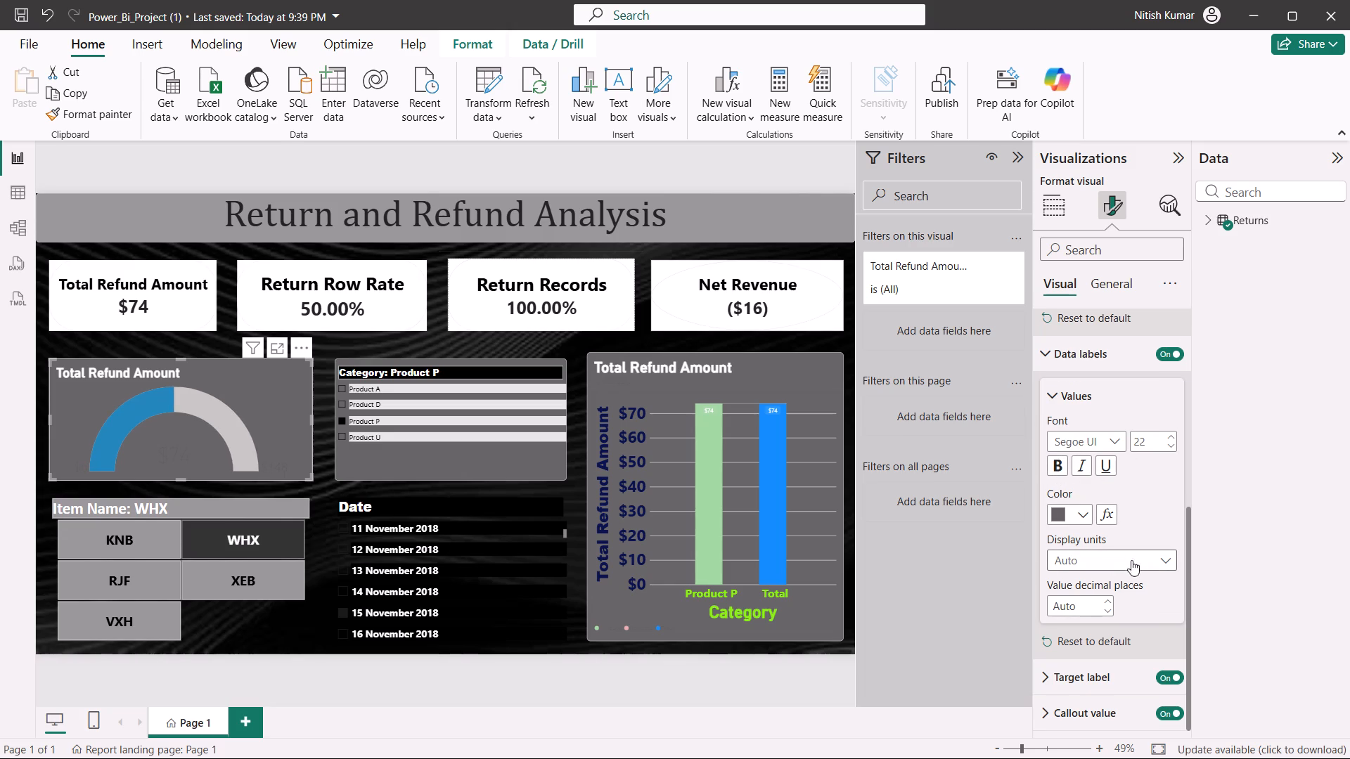
left_click(1117, 677)
scroll(1122, 670, "down", 3)
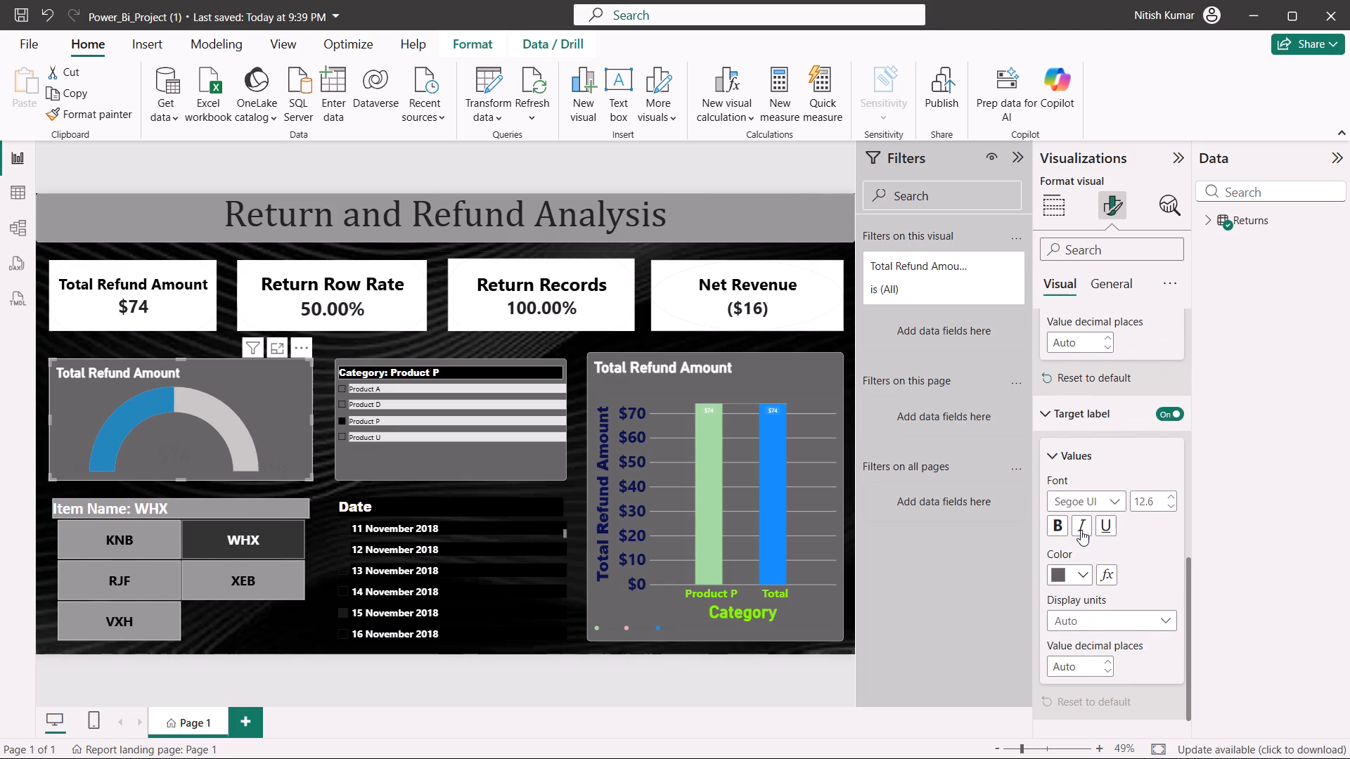
left_click(1060, 529)
left_click(1060, 529)
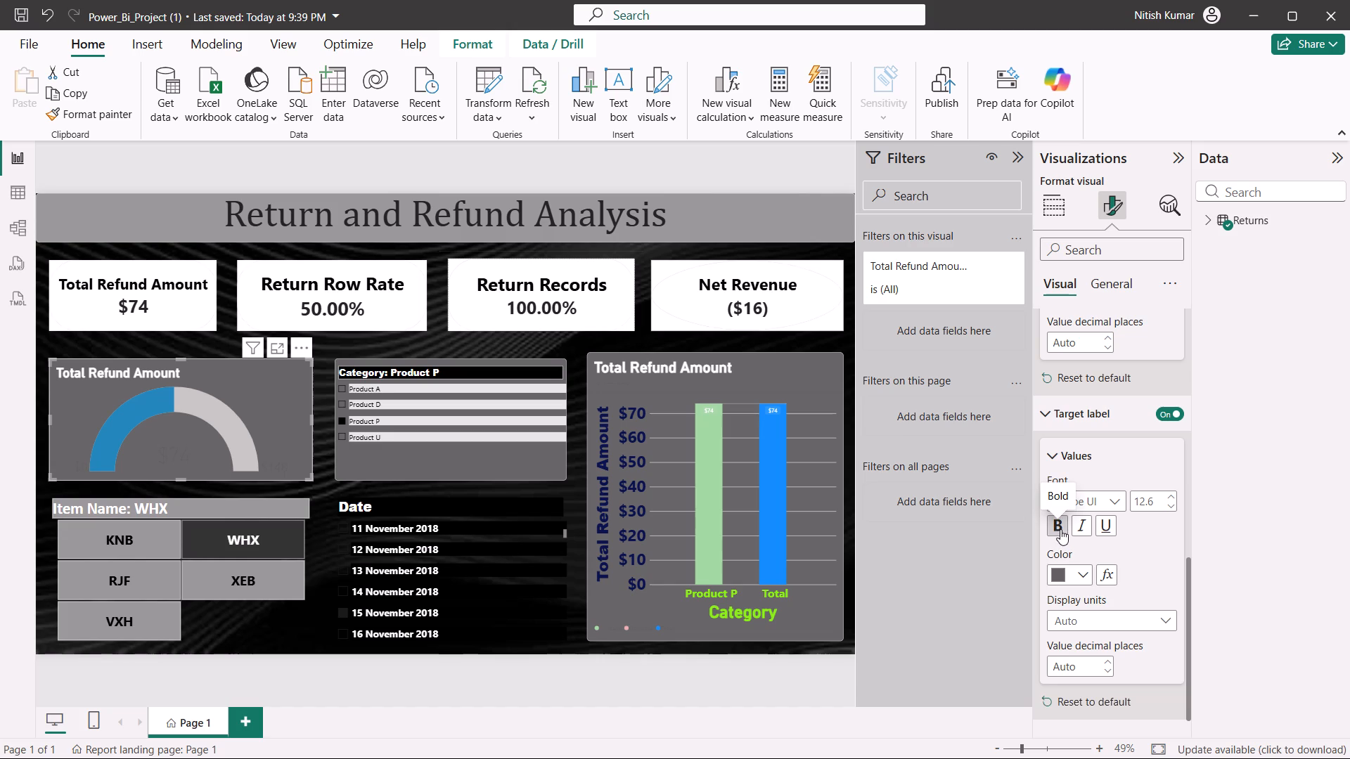
left_click(1060, 529)
left_click(1060, 529)
left_click(1060, 529)
triple_click(1174, 496)
left_click(1174, 496)
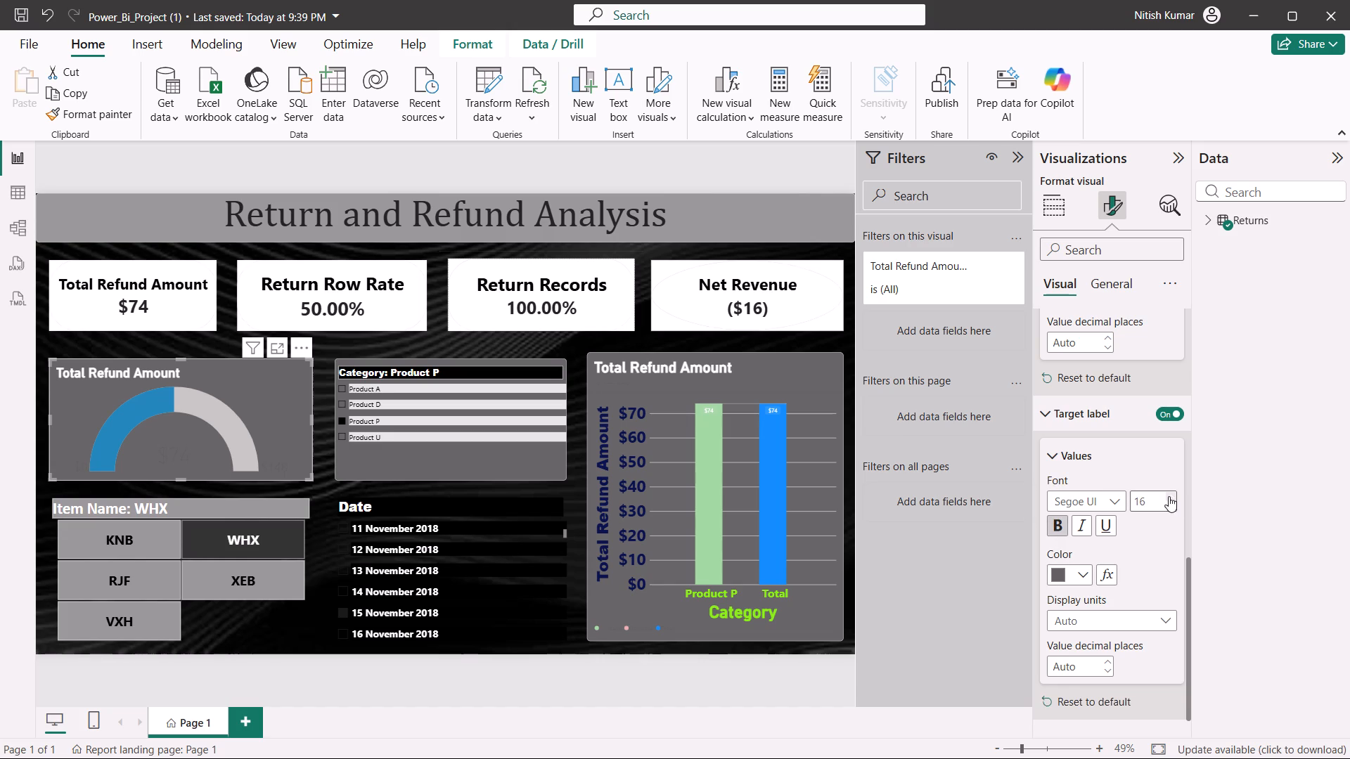
left_click(1165, 507)
triple_click(1171, 507)
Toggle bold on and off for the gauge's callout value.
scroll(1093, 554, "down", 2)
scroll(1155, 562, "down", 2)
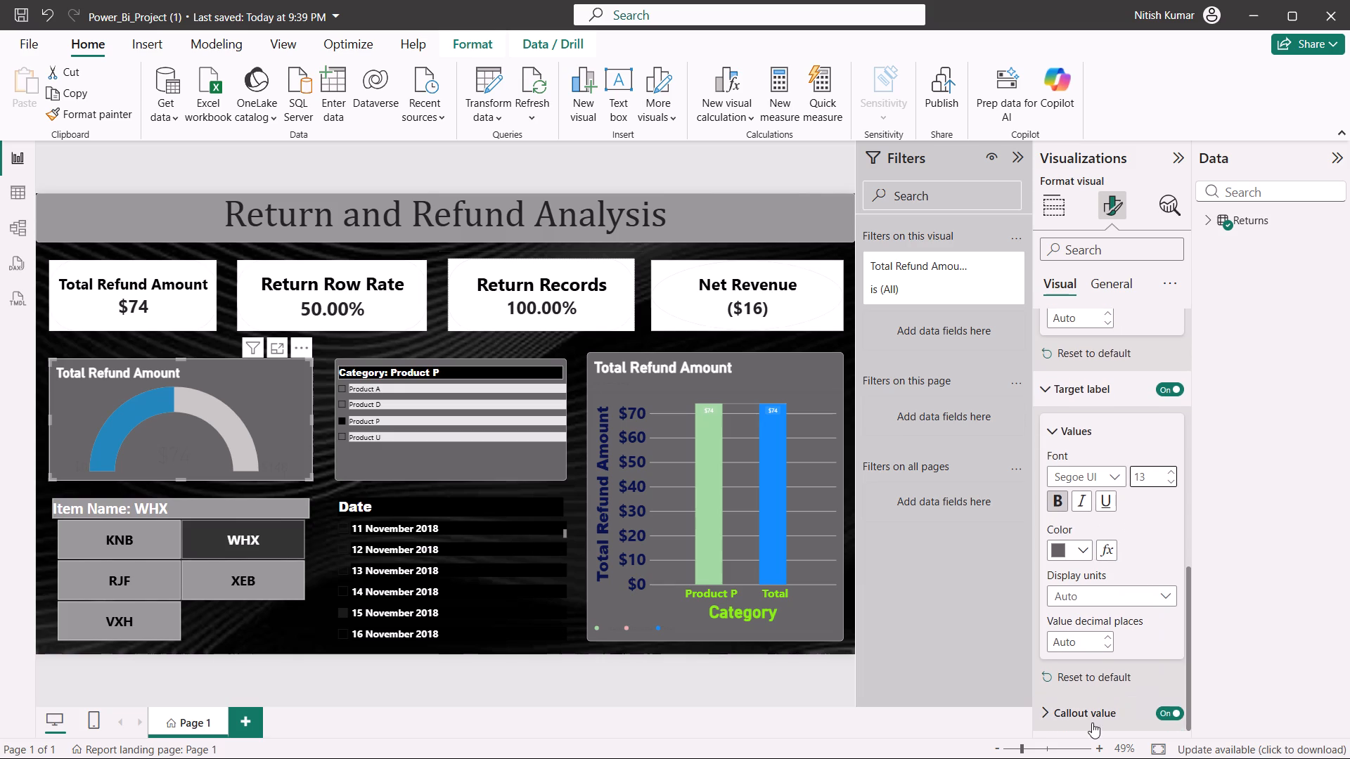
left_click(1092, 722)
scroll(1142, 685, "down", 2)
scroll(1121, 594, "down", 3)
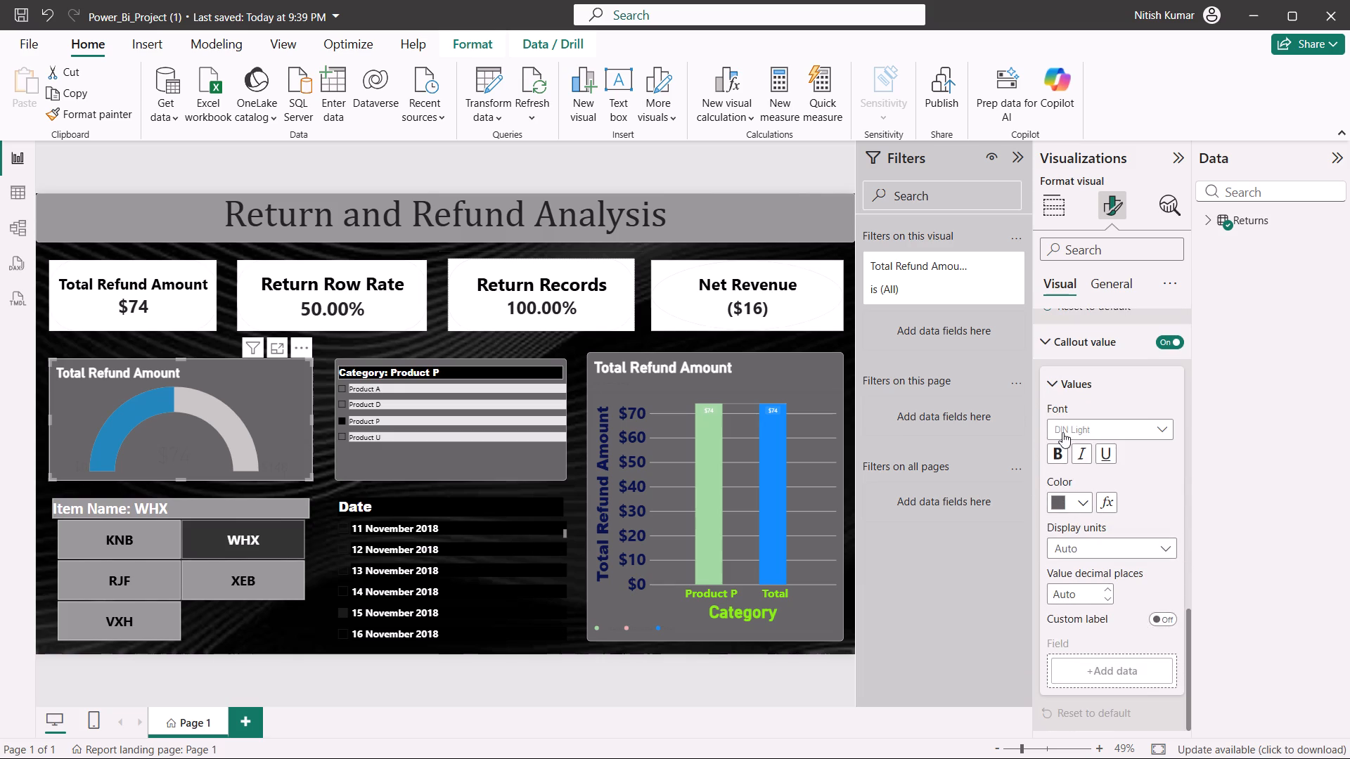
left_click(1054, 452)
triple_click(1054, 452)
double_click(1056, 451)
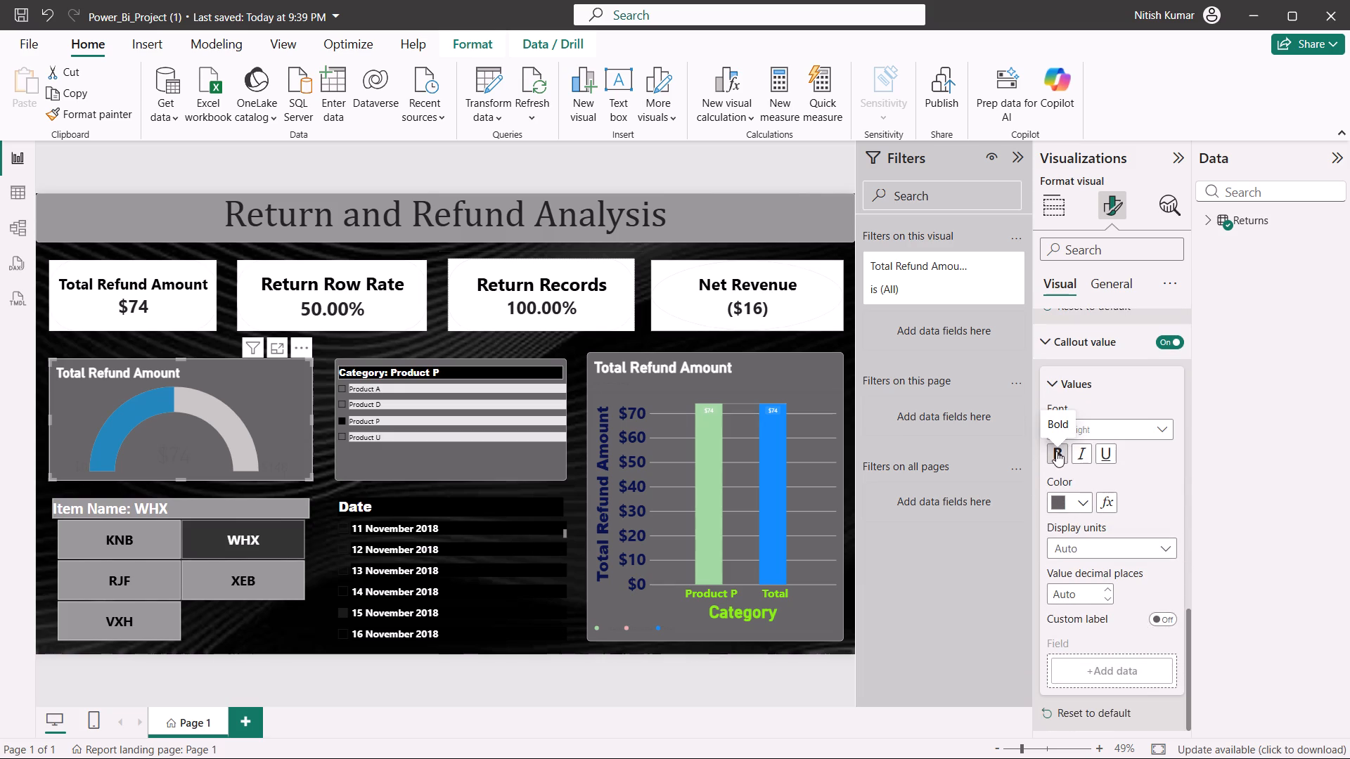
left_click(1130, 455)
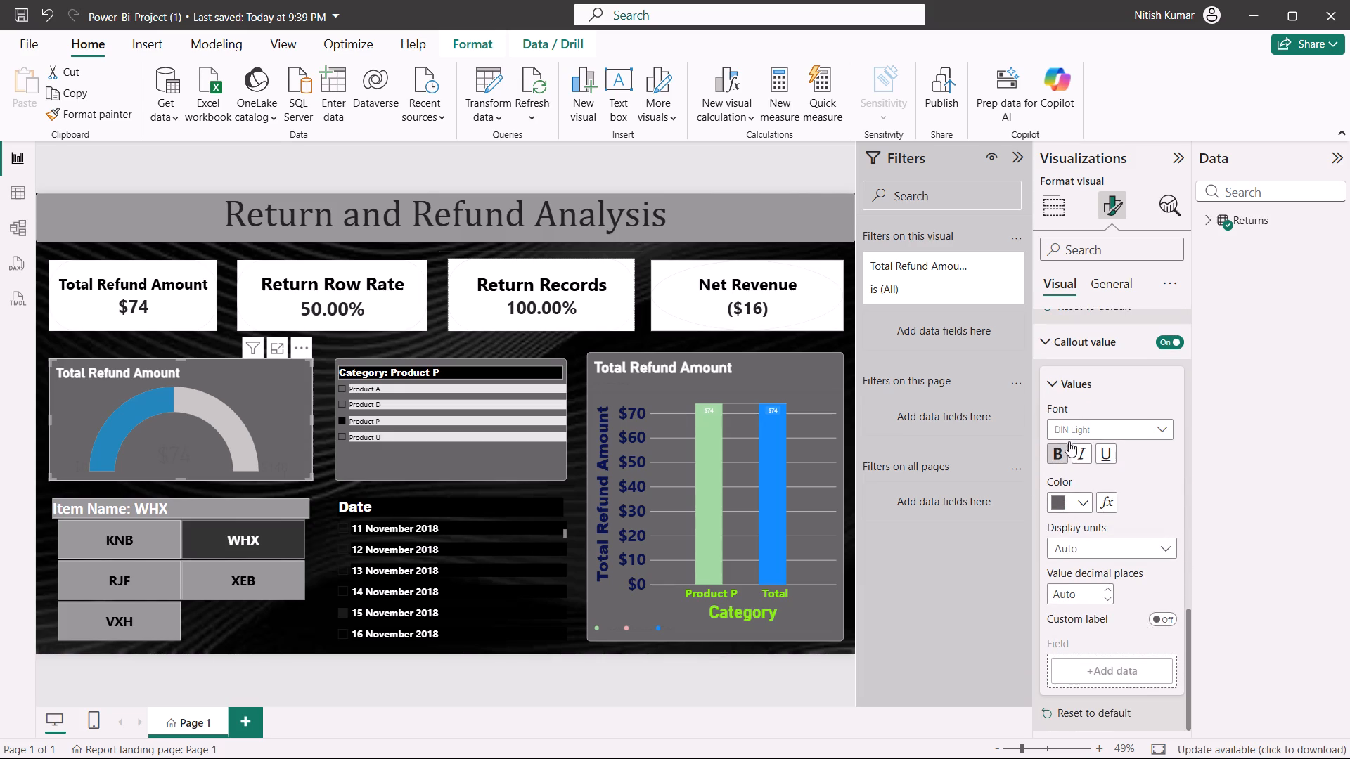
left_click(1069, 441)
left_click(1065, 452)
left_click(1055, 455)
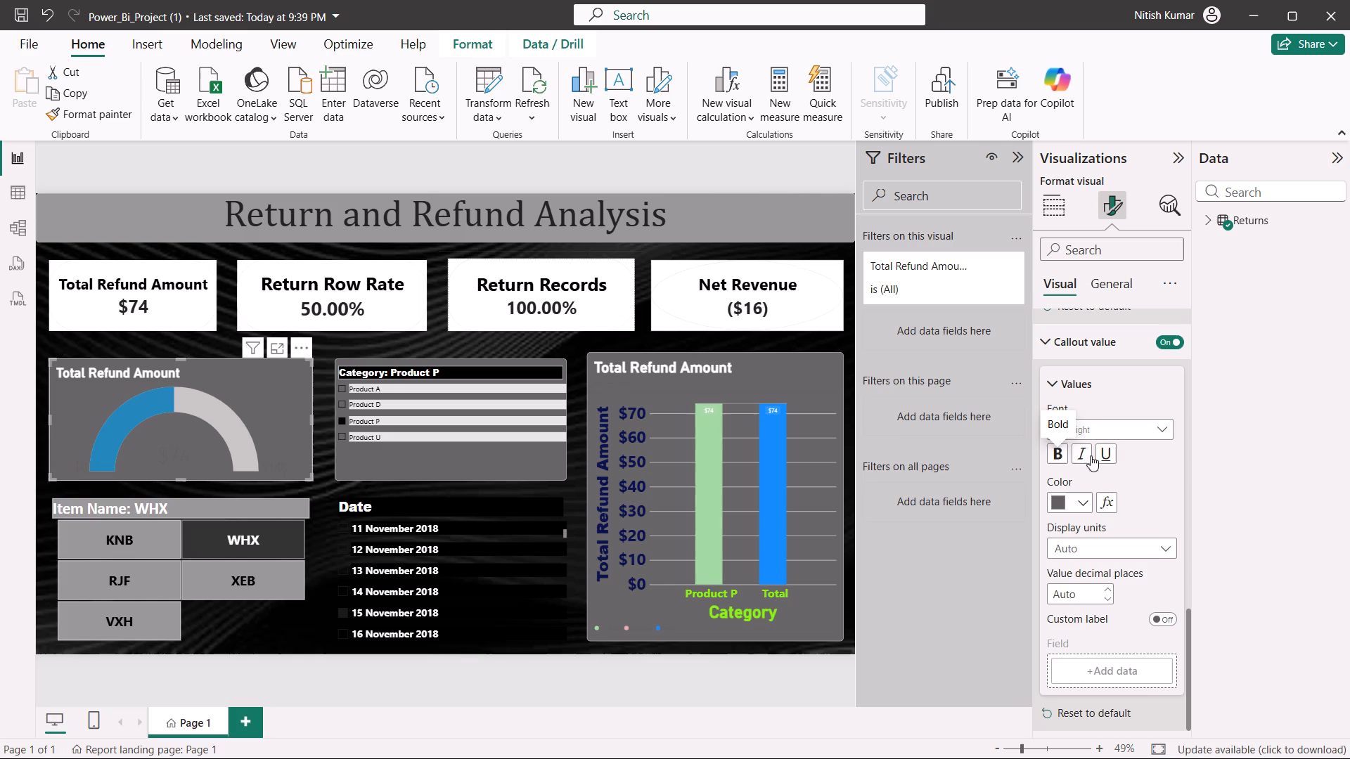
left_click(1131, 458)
Review the gauge's visual formatting settings, from the callout value back up to the gauge axis.
scroll(1155, 457, "down", 2)
scroll(1150, 458, "up", 1)
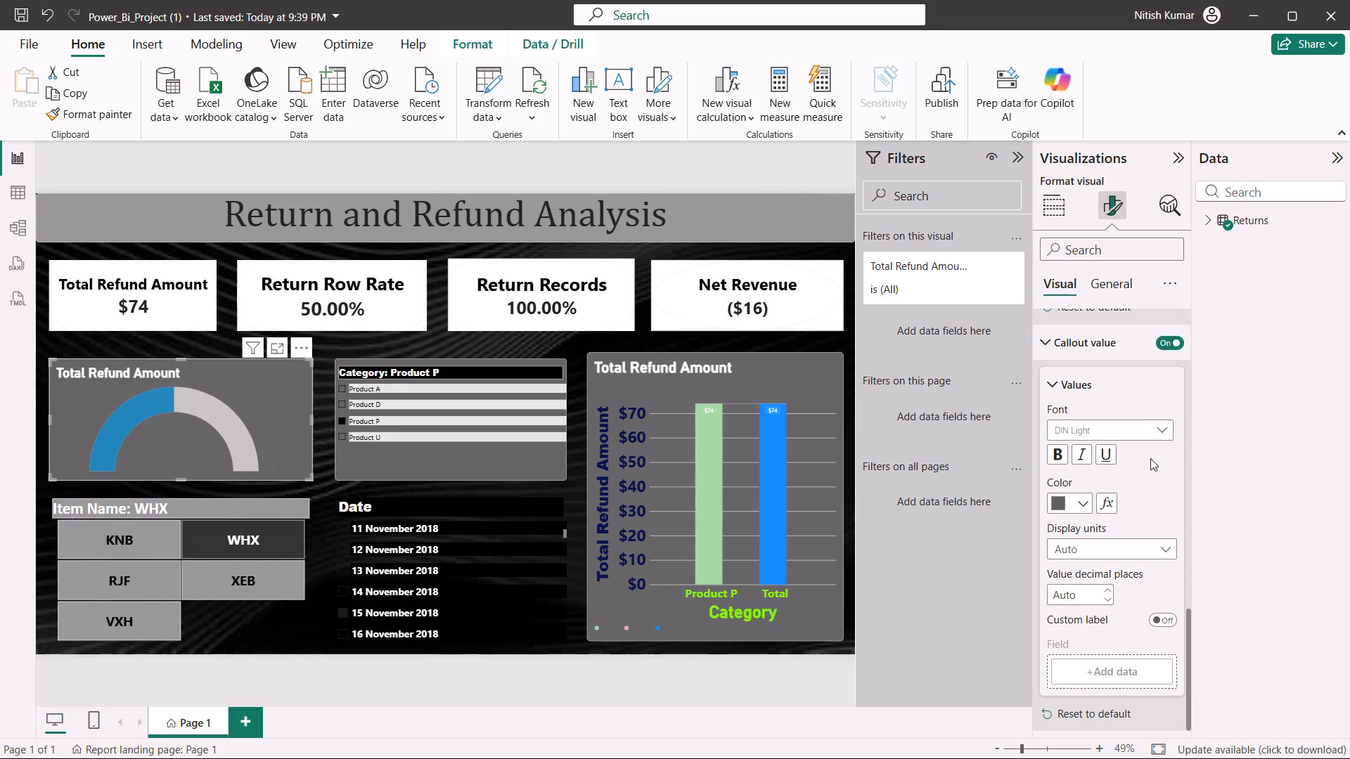
scroll(1150, 458, "up", 2)
scroll(1150, 458, "down", 2)
scroll(1126, 663, "down", 5)
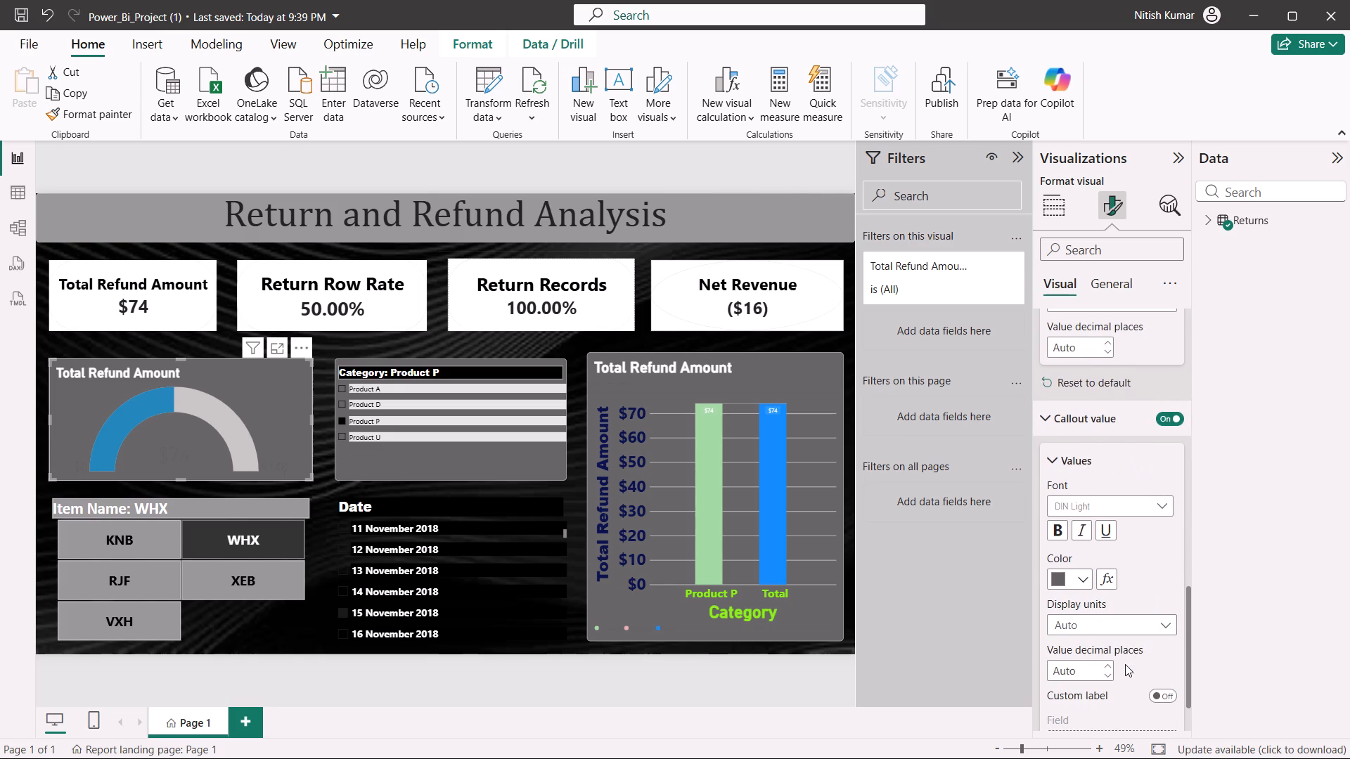
scroll(1124, 660, "down", 3)
scroll(1117, 595, "up", 10)
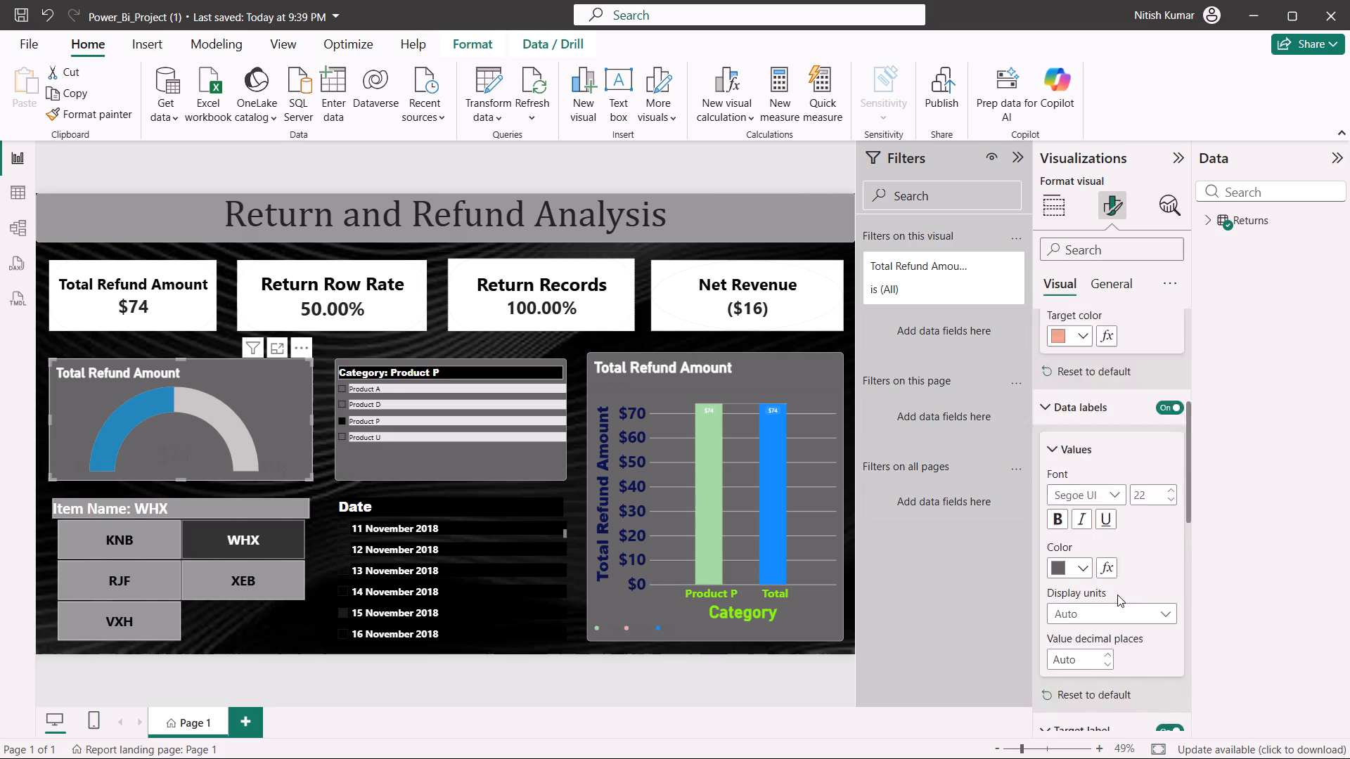
scroll(1117, 595, "up", 9)
Examine the gauge's general properties, covering size, position, padding and advanced options.
left_click(1108, 288)
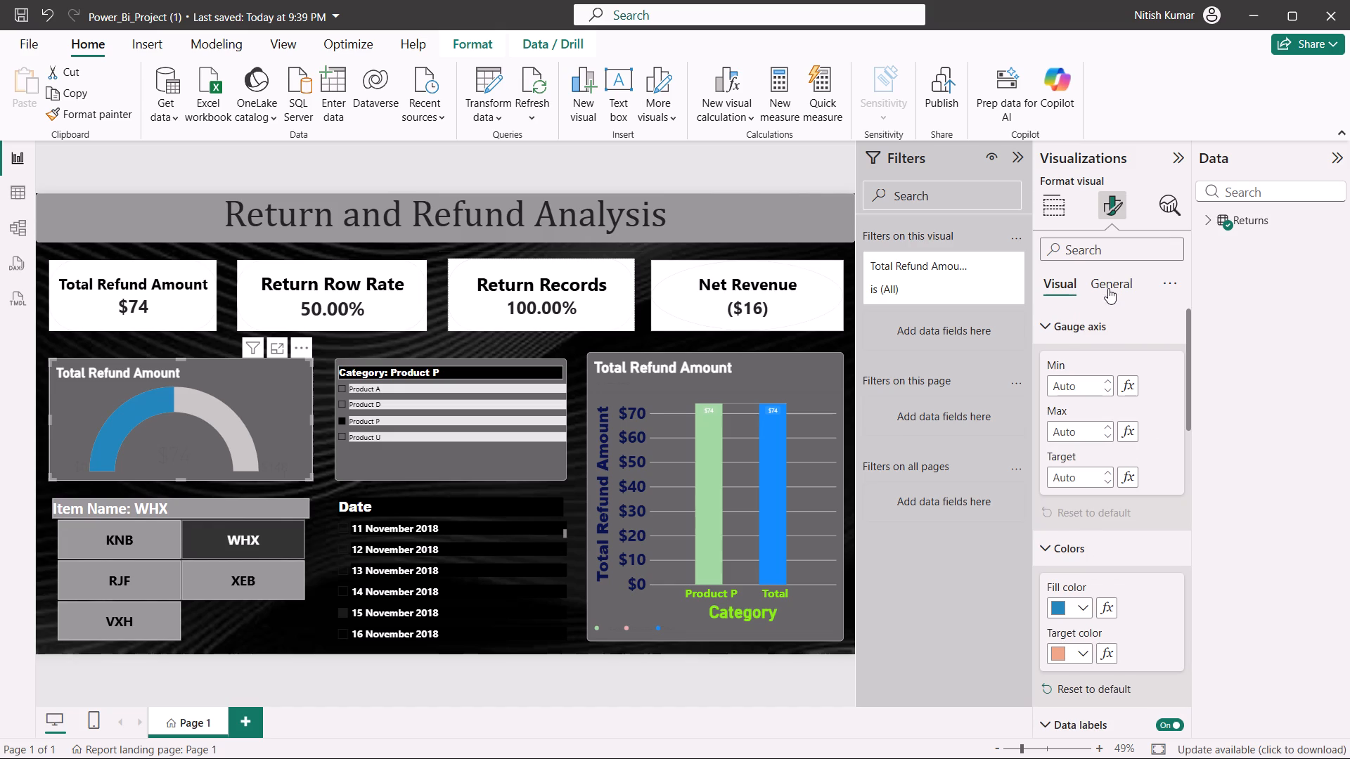
left_click(1072, 332)
scroll(1107, 395, "down", 2)
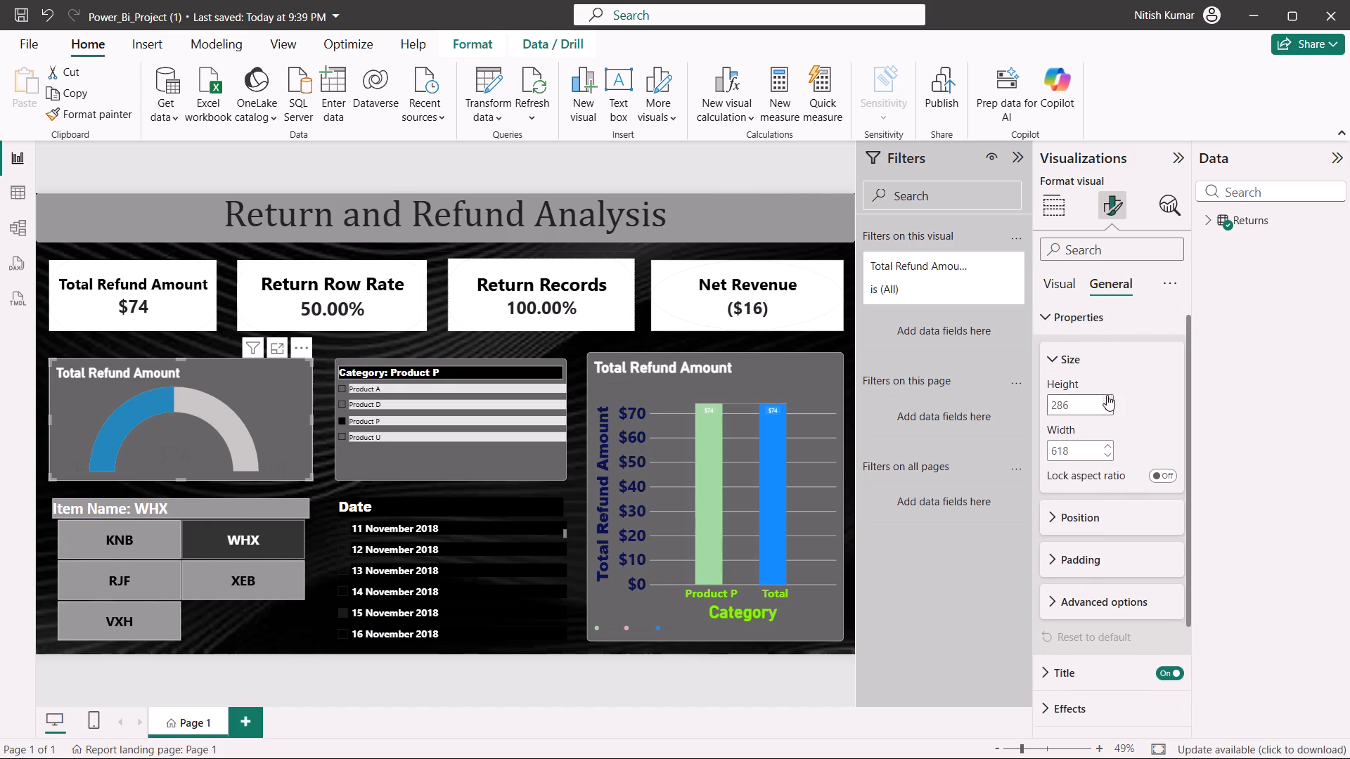
scroll(1107, 395, "down", 1)
scroll(1112, 370, "up", 2)
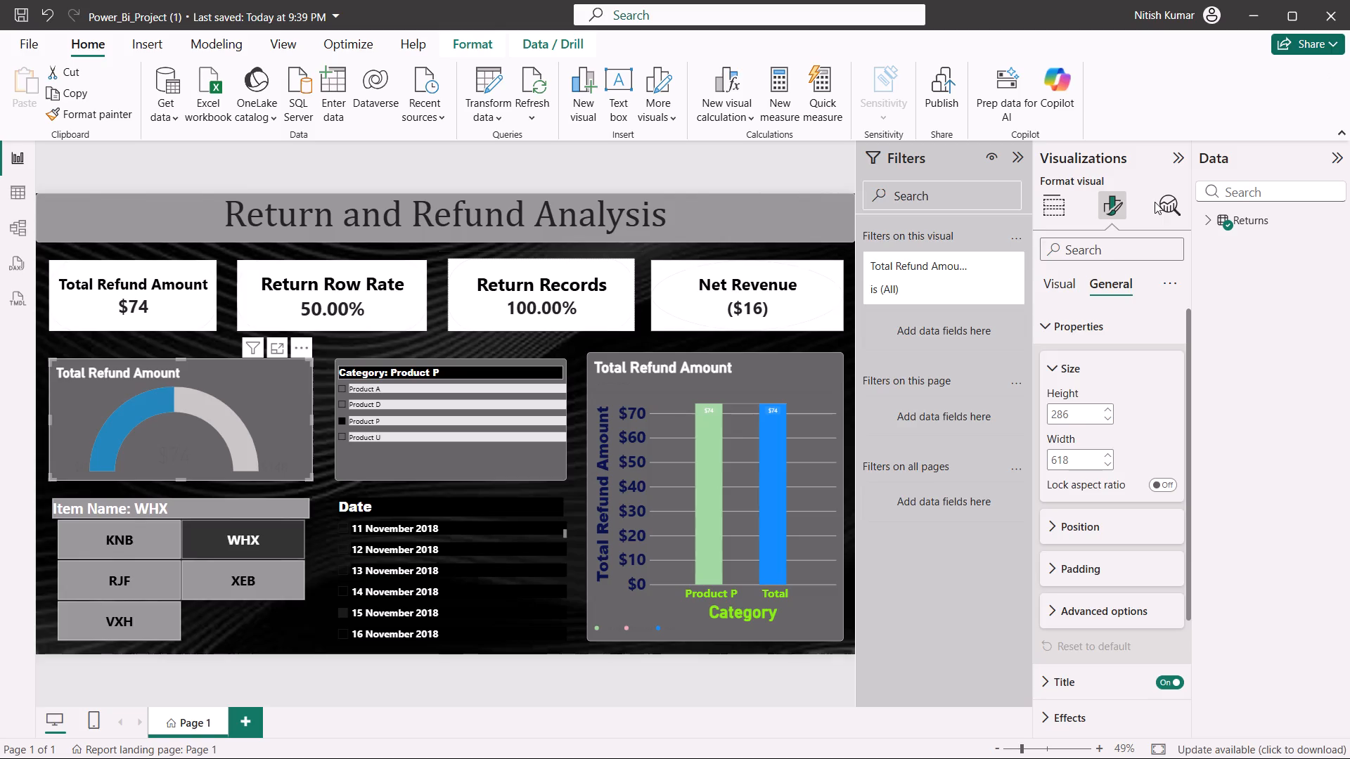
scroll(1125, 446, "up", 1)
scroll(1129, 452, "down", 1)
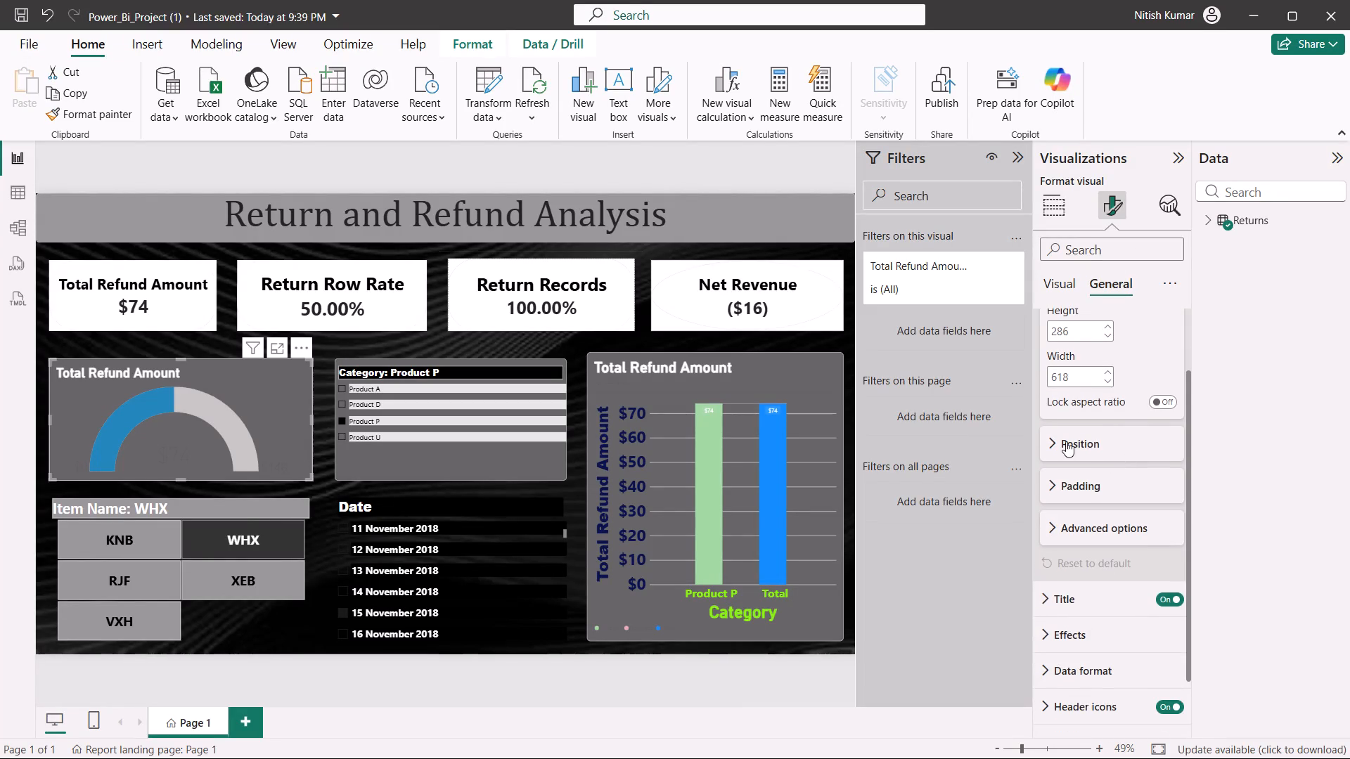
left_click(1065, 439)
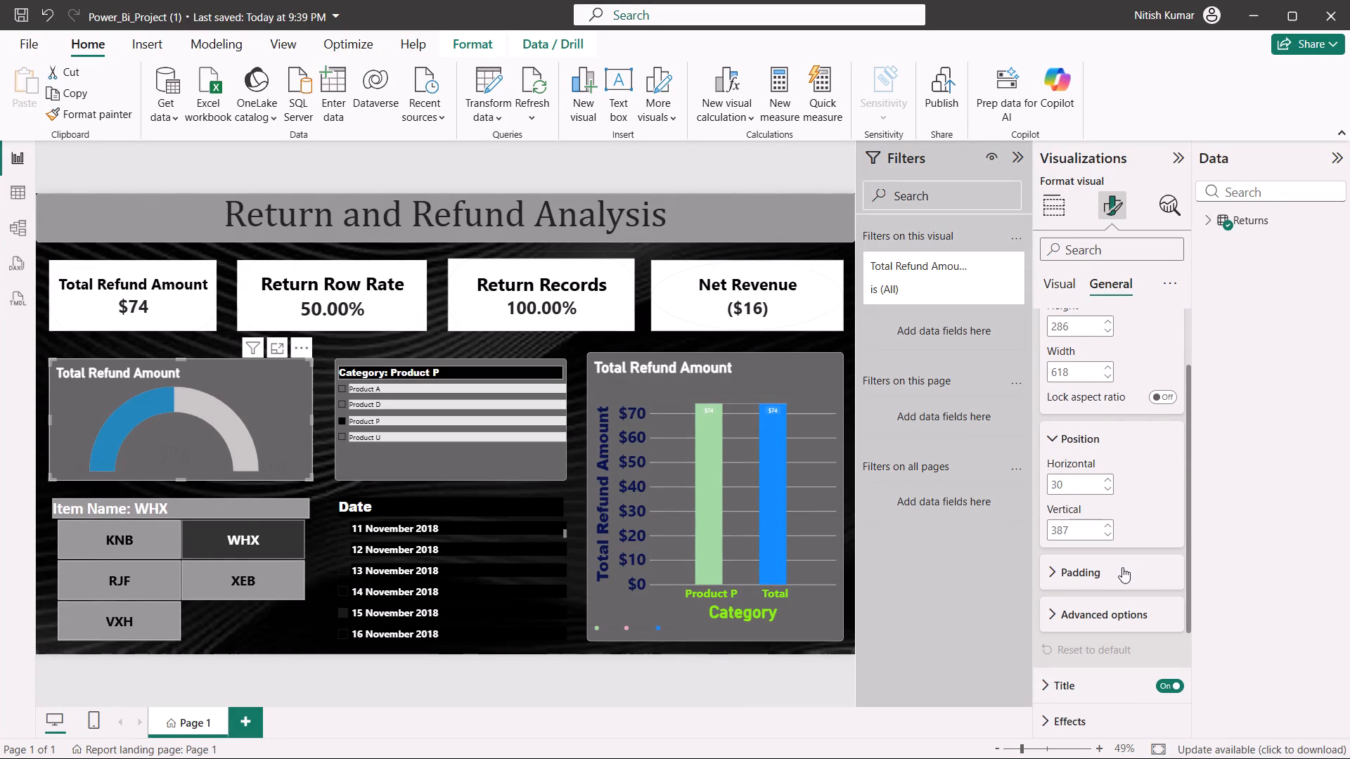
scroll(1150, 514, "up", 3)
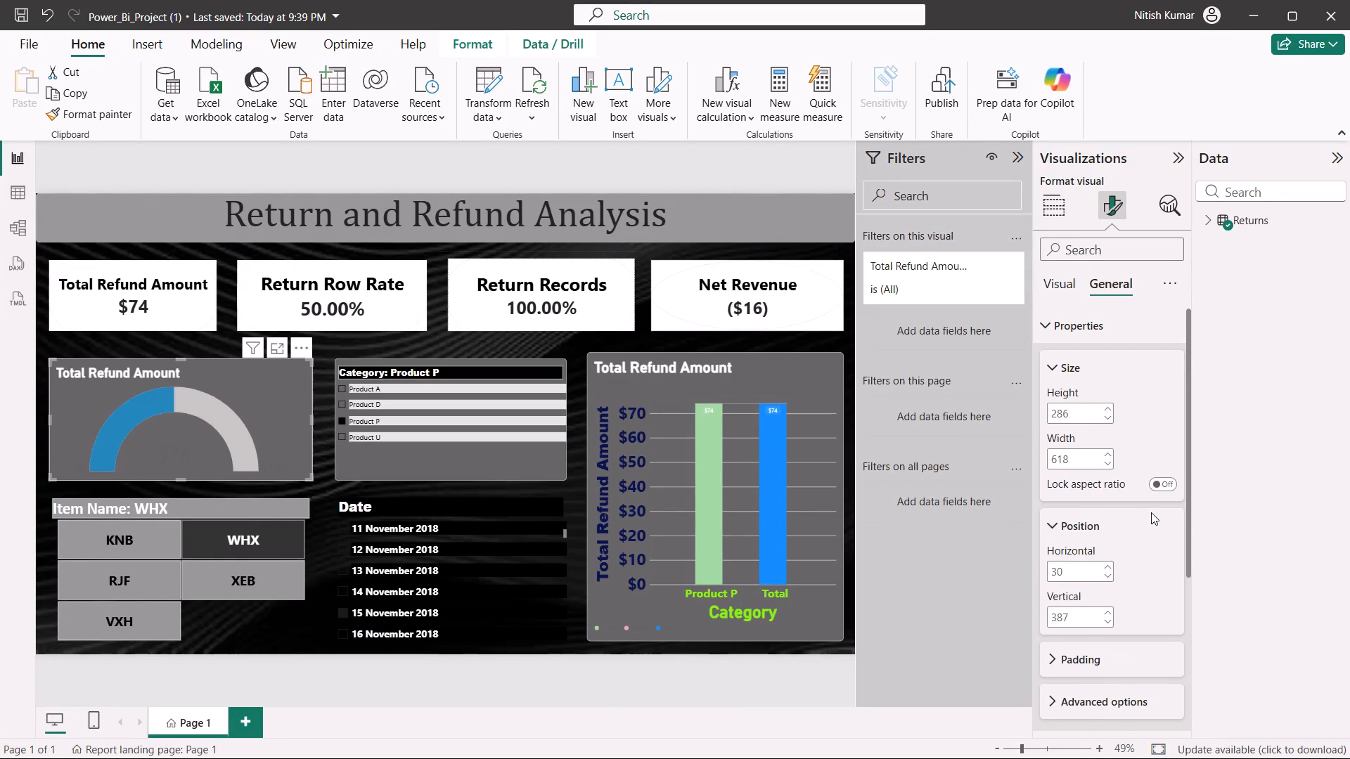
scroll(1151, 512, "up", 6)
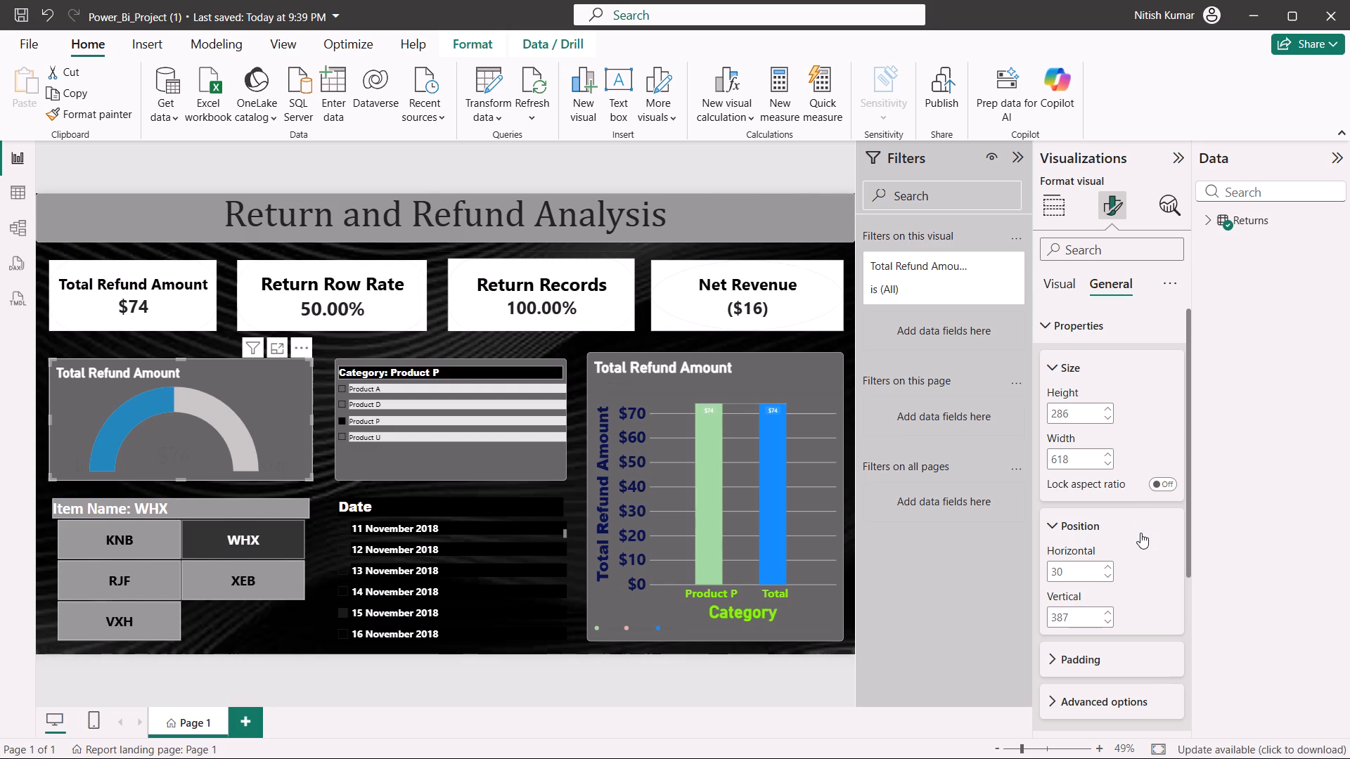
scroll(1140, 536, "down", 2)
left_click(1117, 486)
scroll(1117, 488, "down", 1)
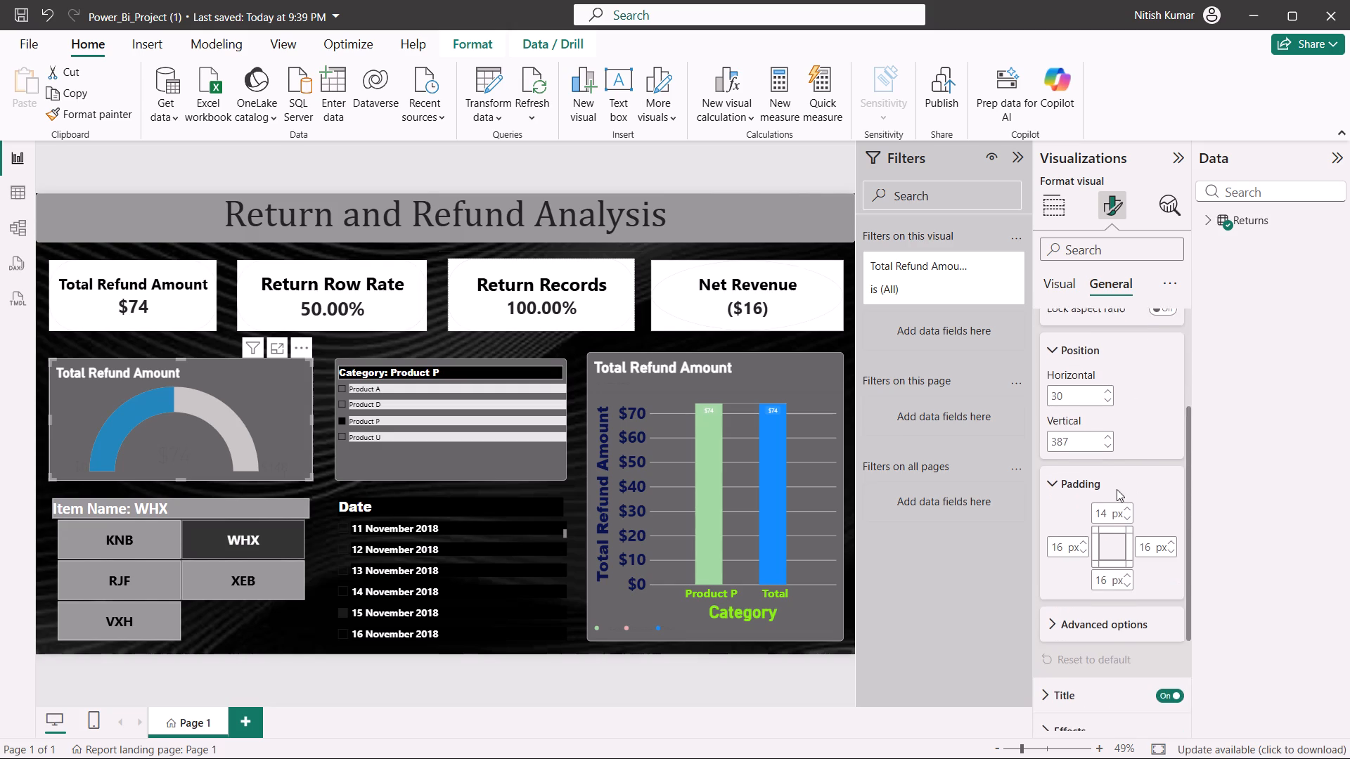
left_click(1101, 529)
Set the gauge title's font size to 30 with bold on.
scroll(1101, 529, "down", 3)
left_click(1100, 530)
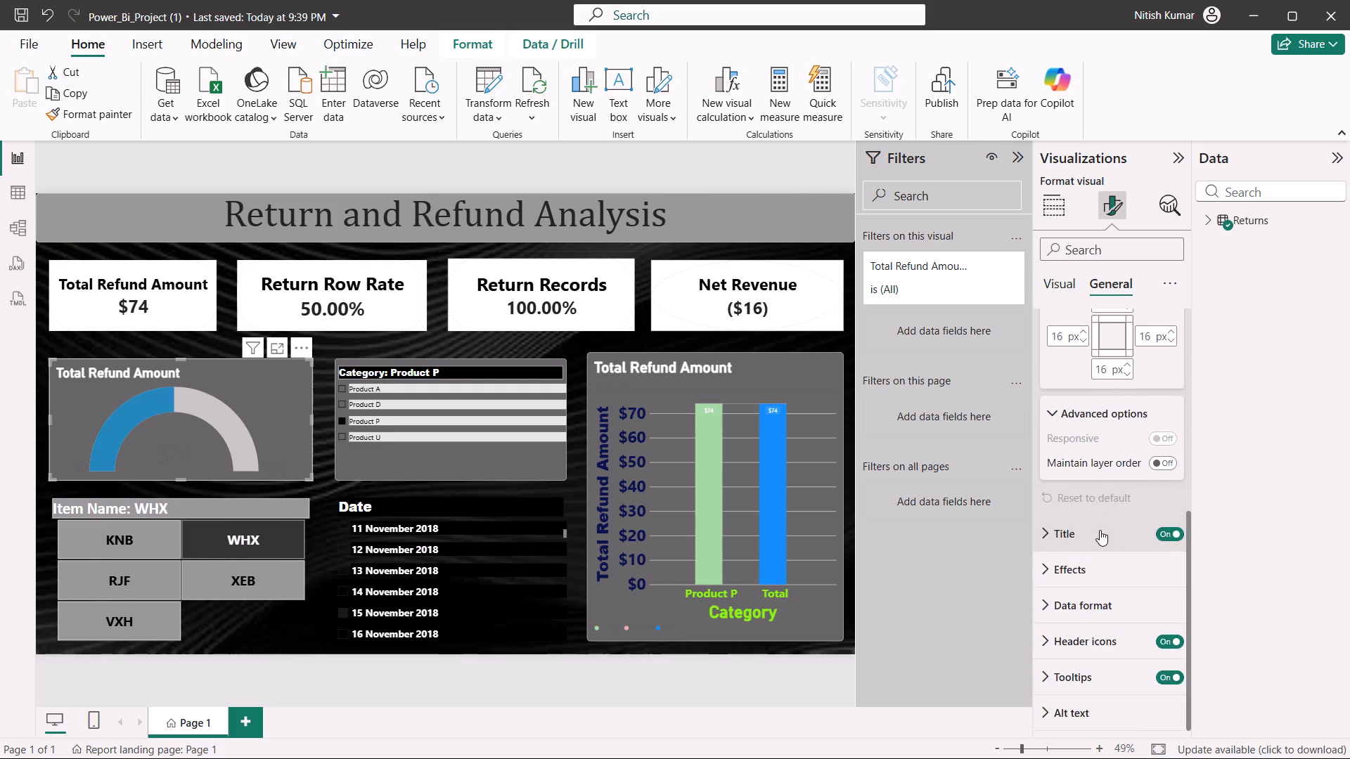
scroll(1100, 530, "down", 4)
scroll(1100, 530, "up", 2)
left_click(1056, 561)
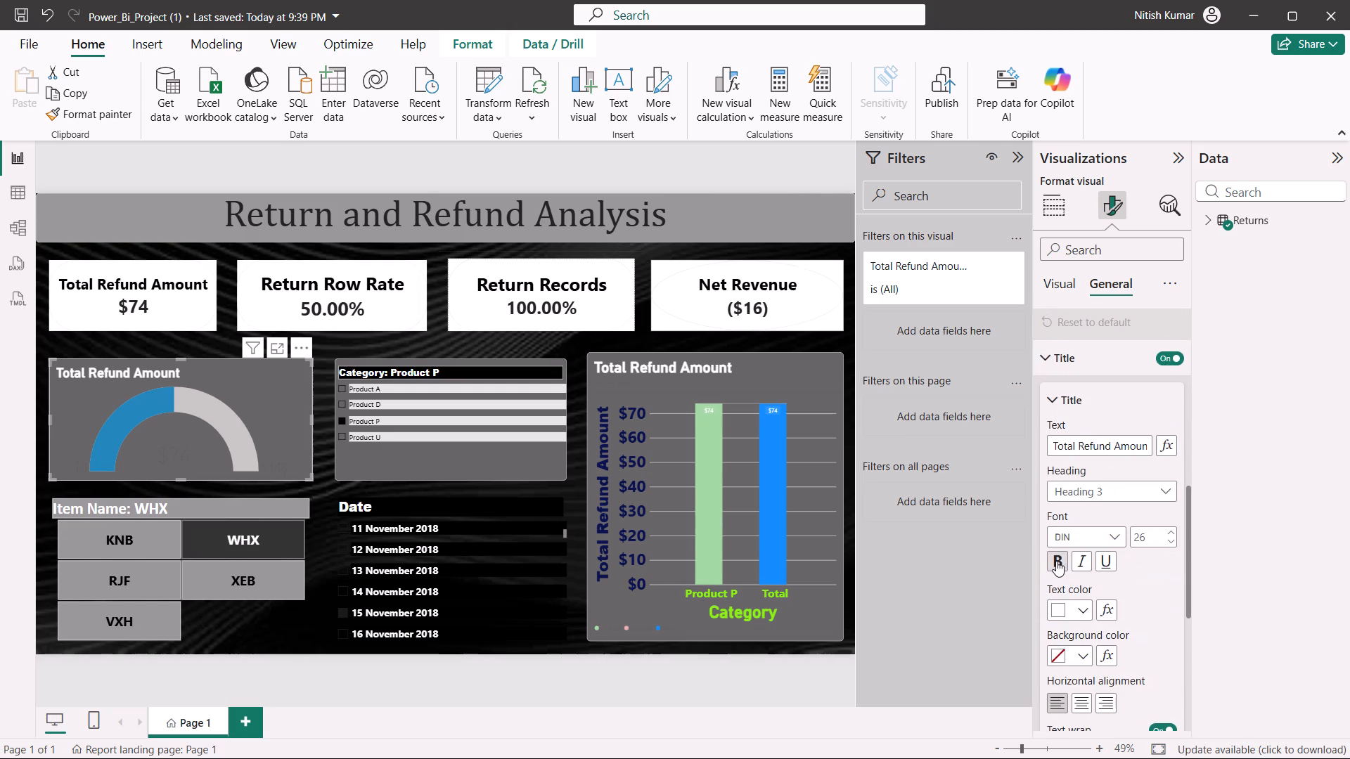
left_click(1058, 560)
left_click(1058, 560)
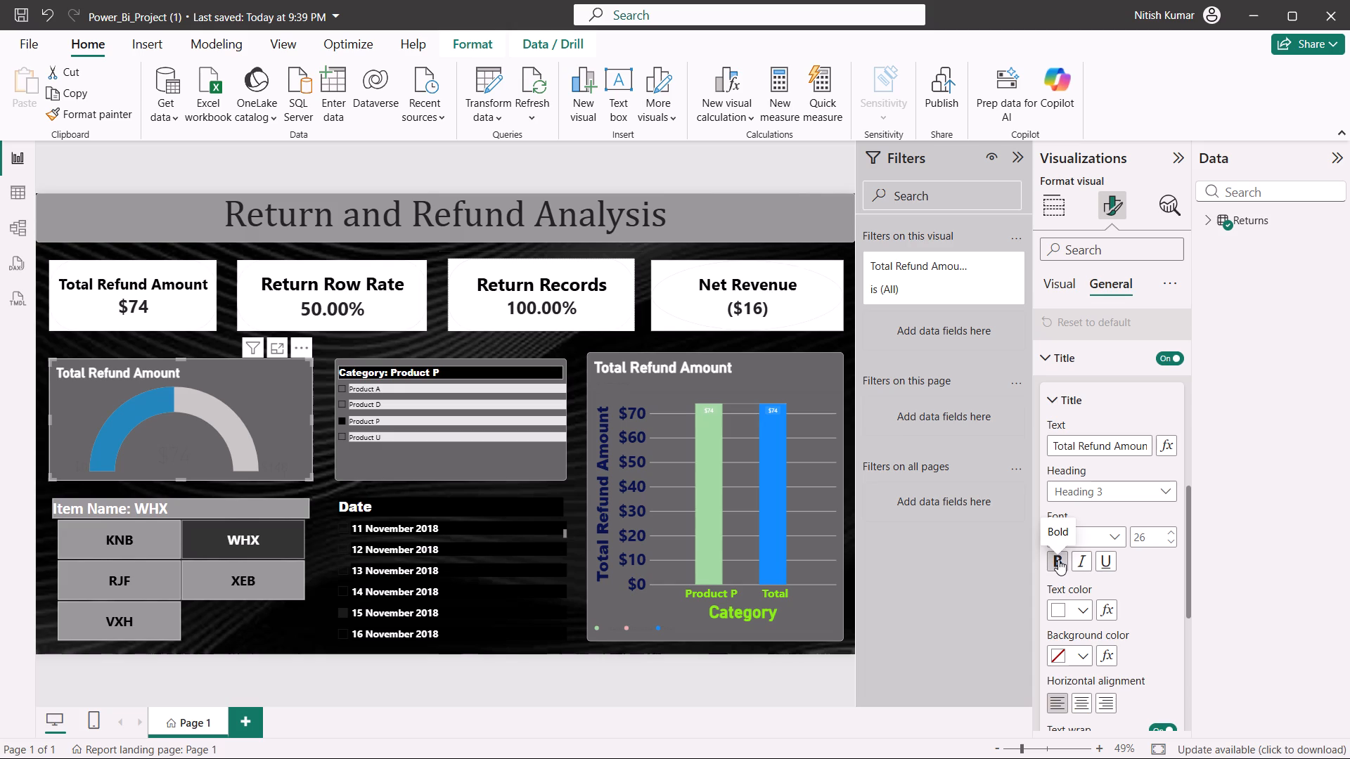
triple_click(1170, 531)
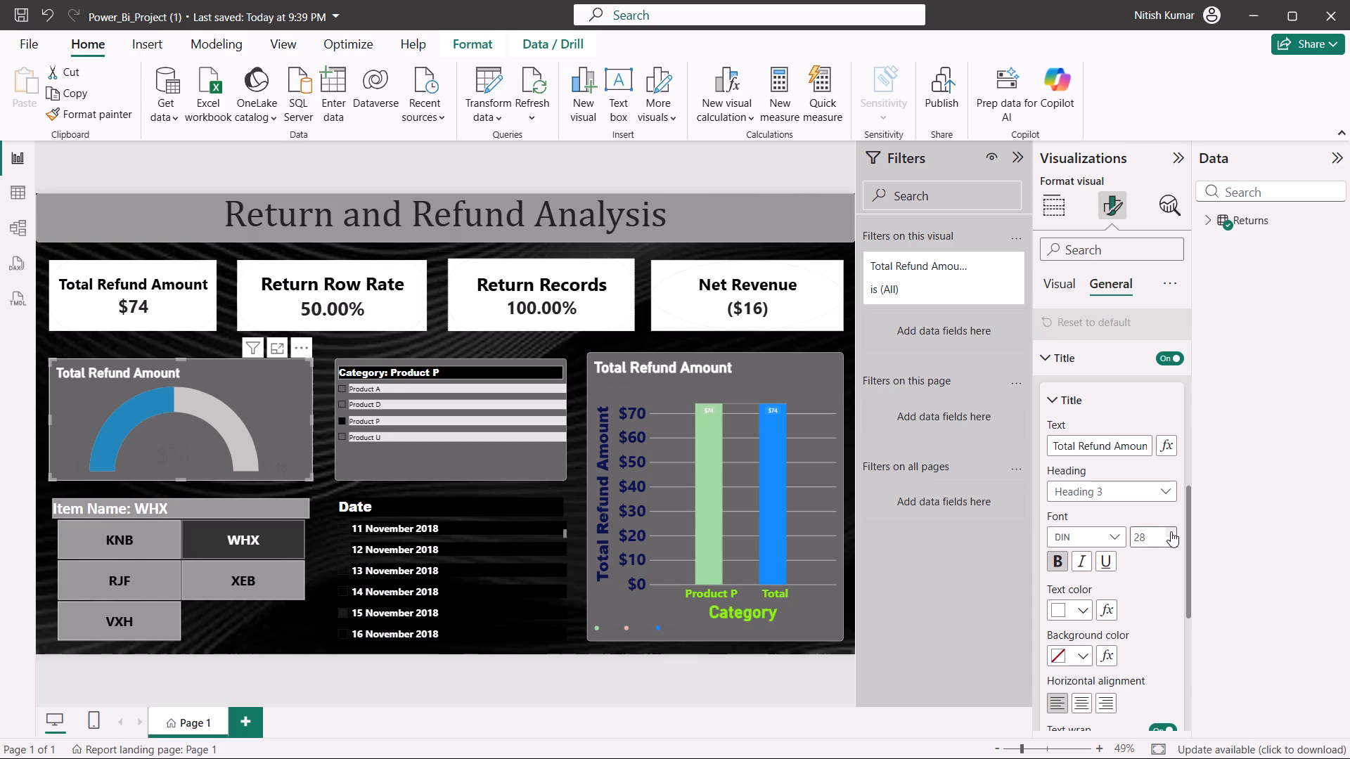
left_click(1171, 531)
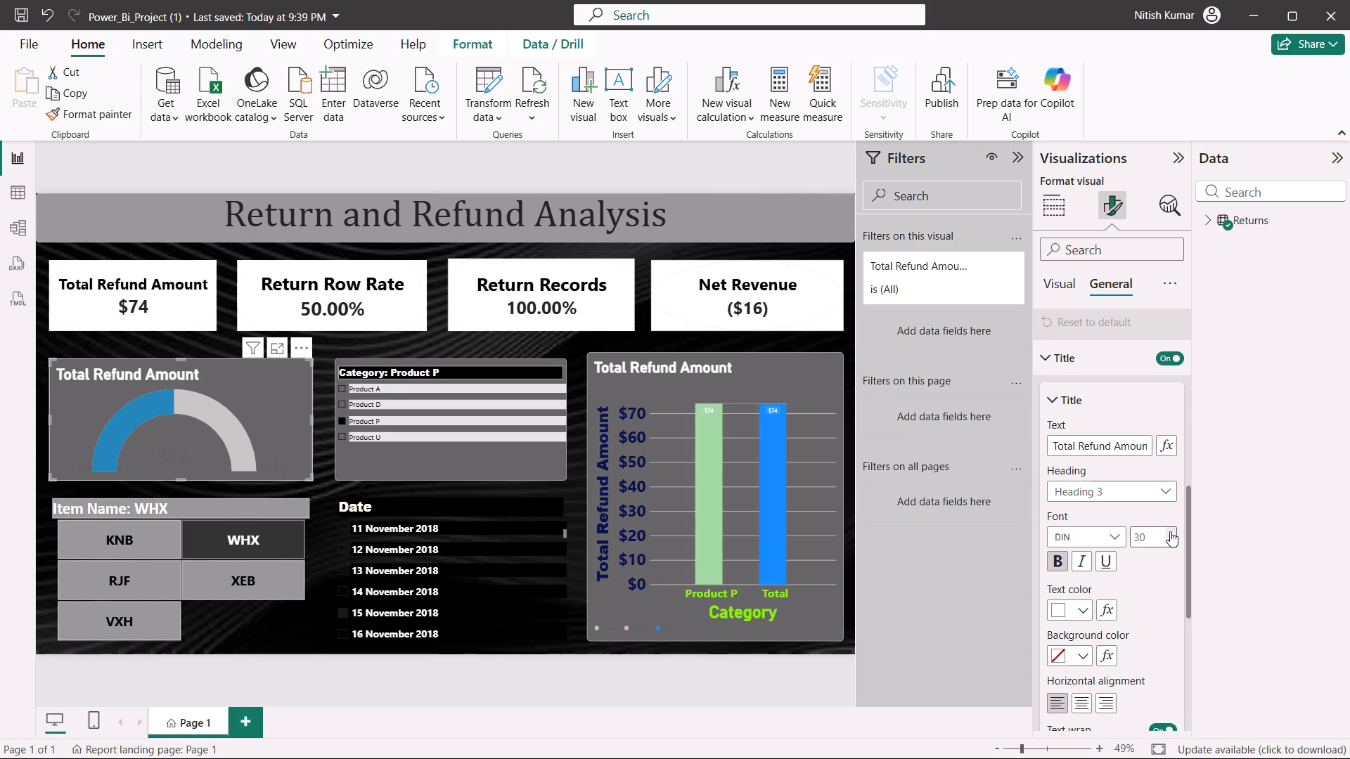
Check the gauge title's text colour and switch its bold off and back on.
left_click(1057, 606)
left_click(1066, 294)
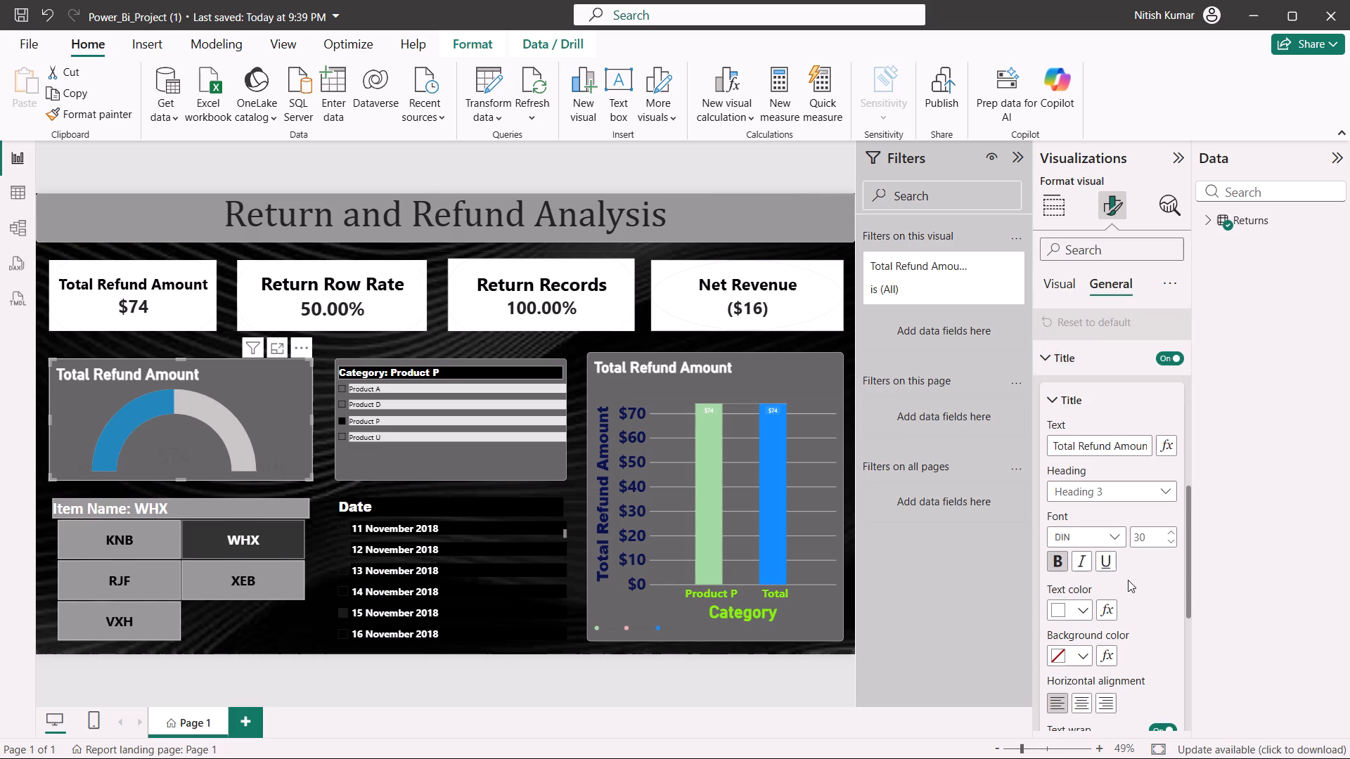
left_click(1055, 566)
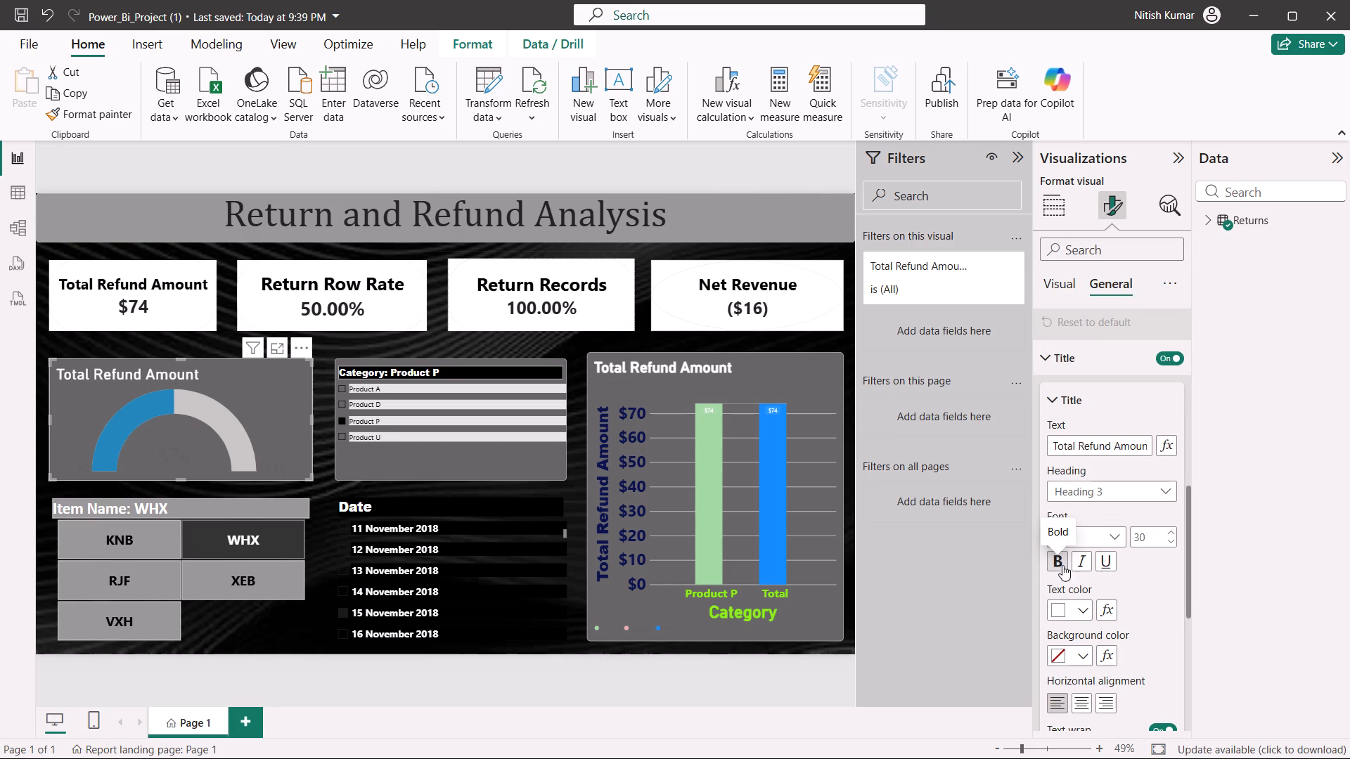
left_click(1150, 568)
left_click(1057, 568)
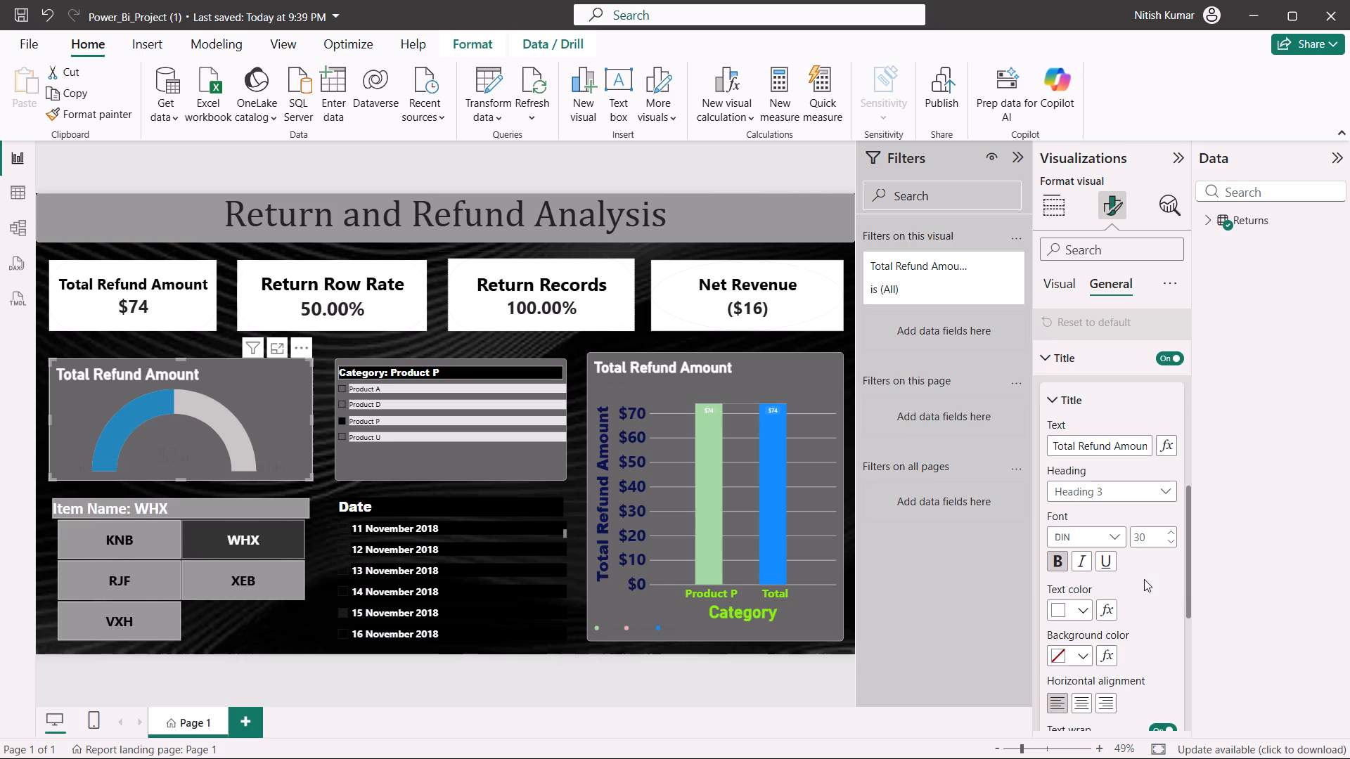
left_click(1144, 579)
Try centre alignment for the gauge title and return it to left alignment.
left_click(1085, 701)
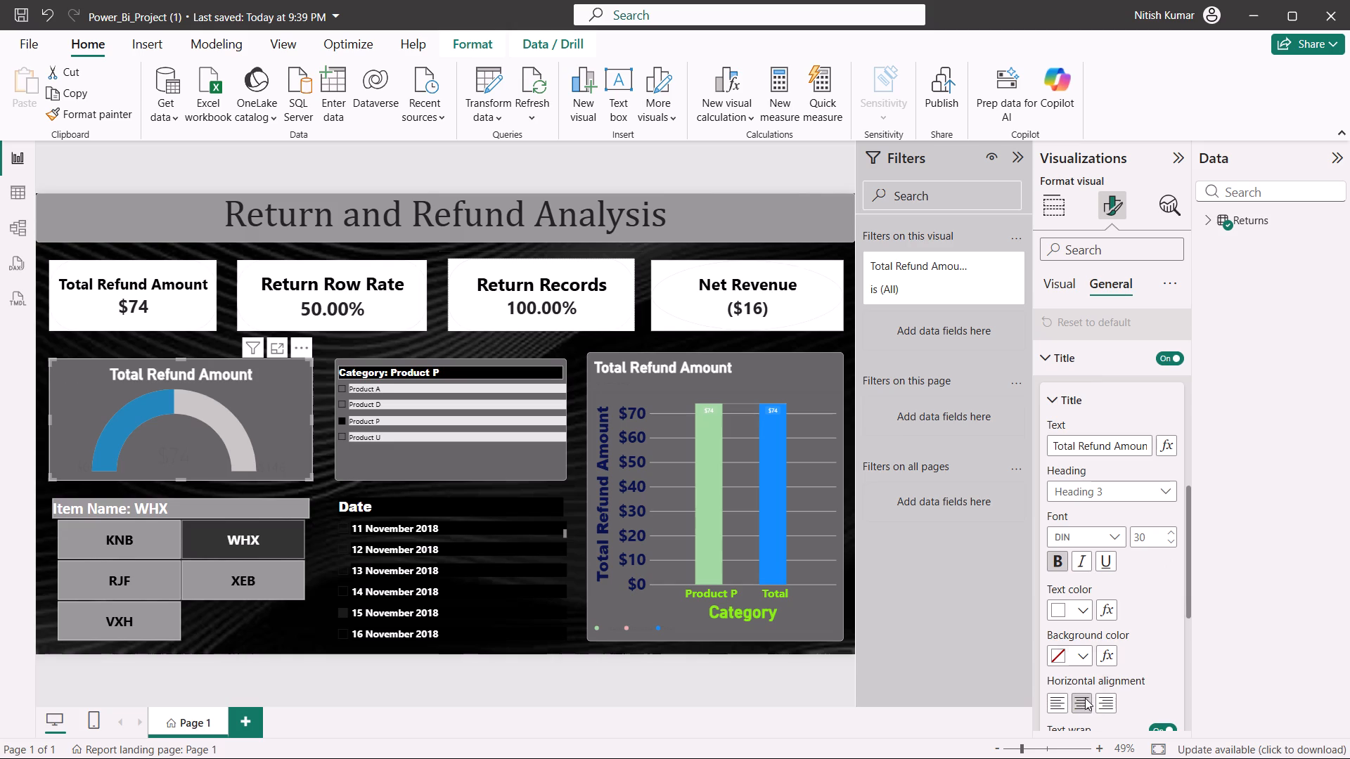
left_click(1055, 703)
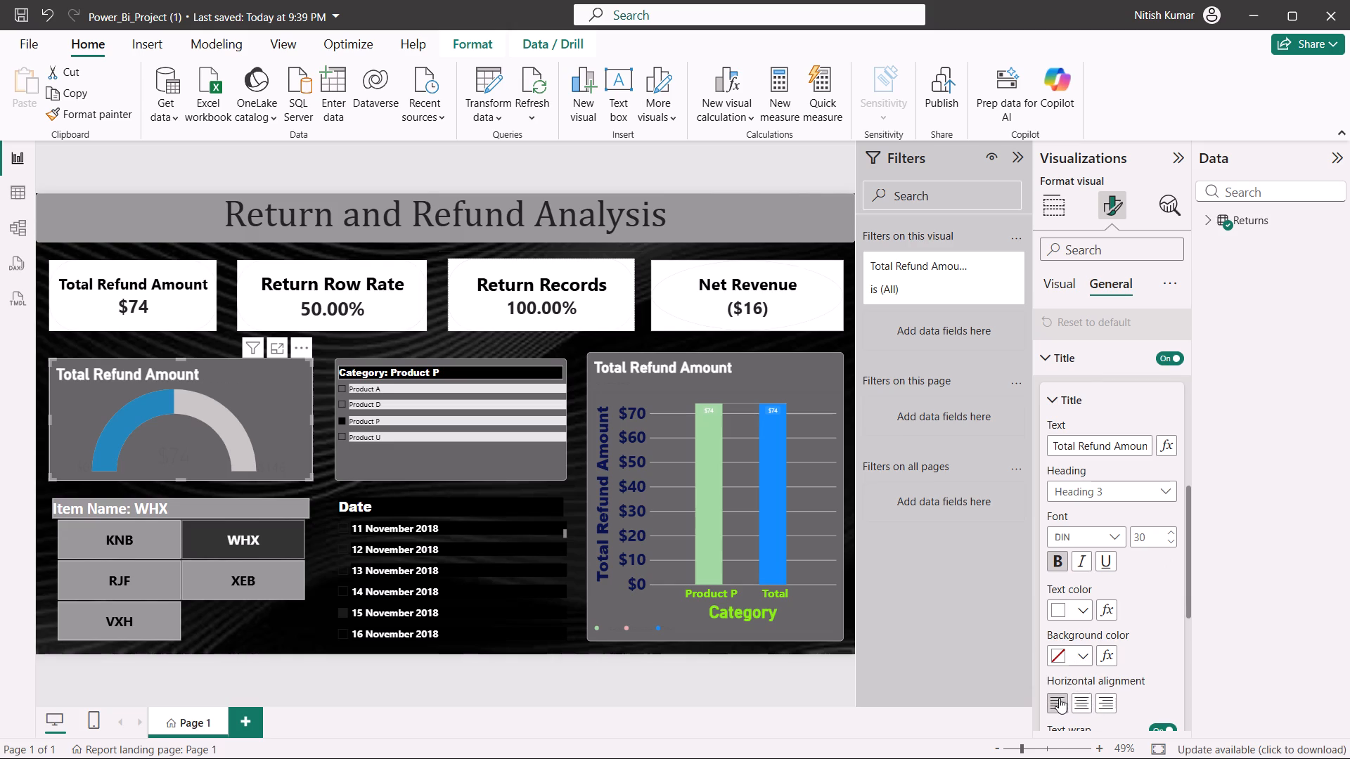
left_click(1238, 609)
Set the gauge's background colour to Black, 60% lighter in its effects settings.
scroll(1133, 573, "down", 2)
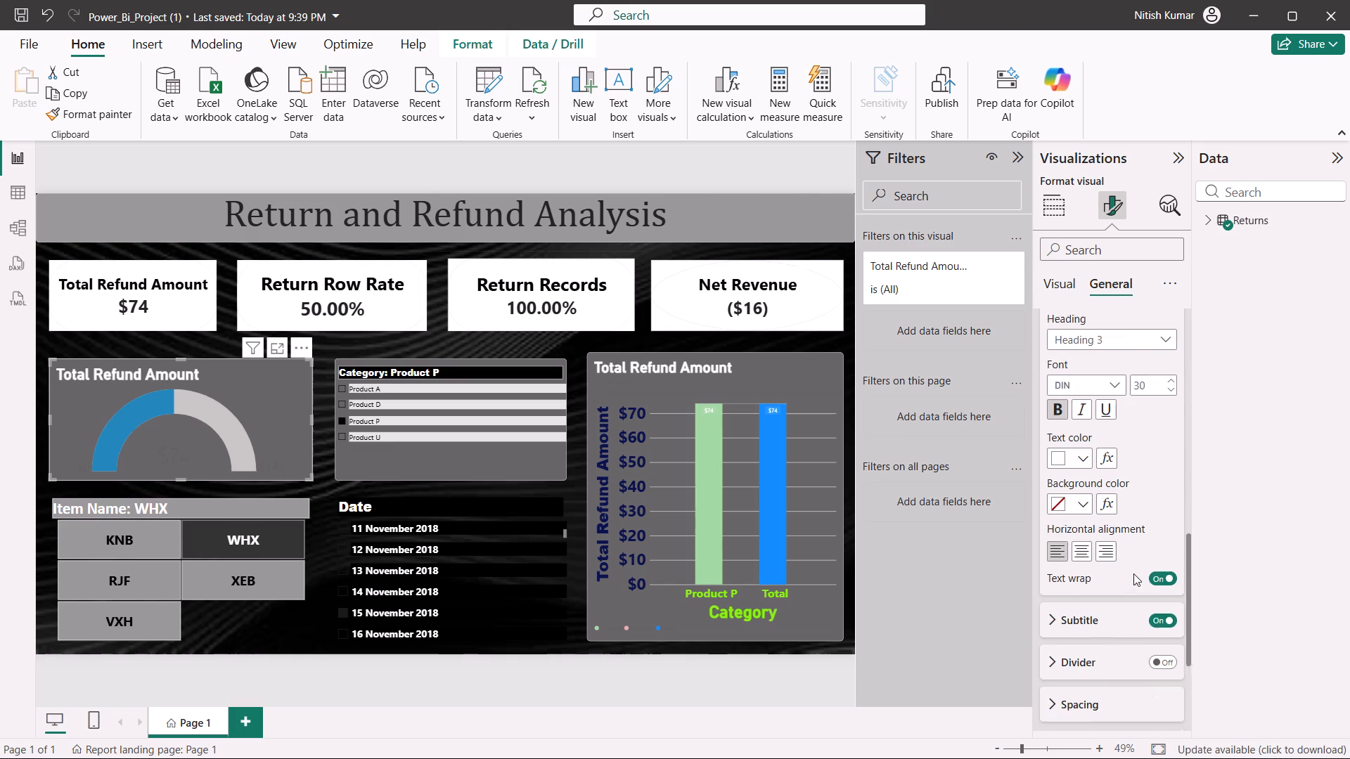
scroll(1124, 580, "down", 2)
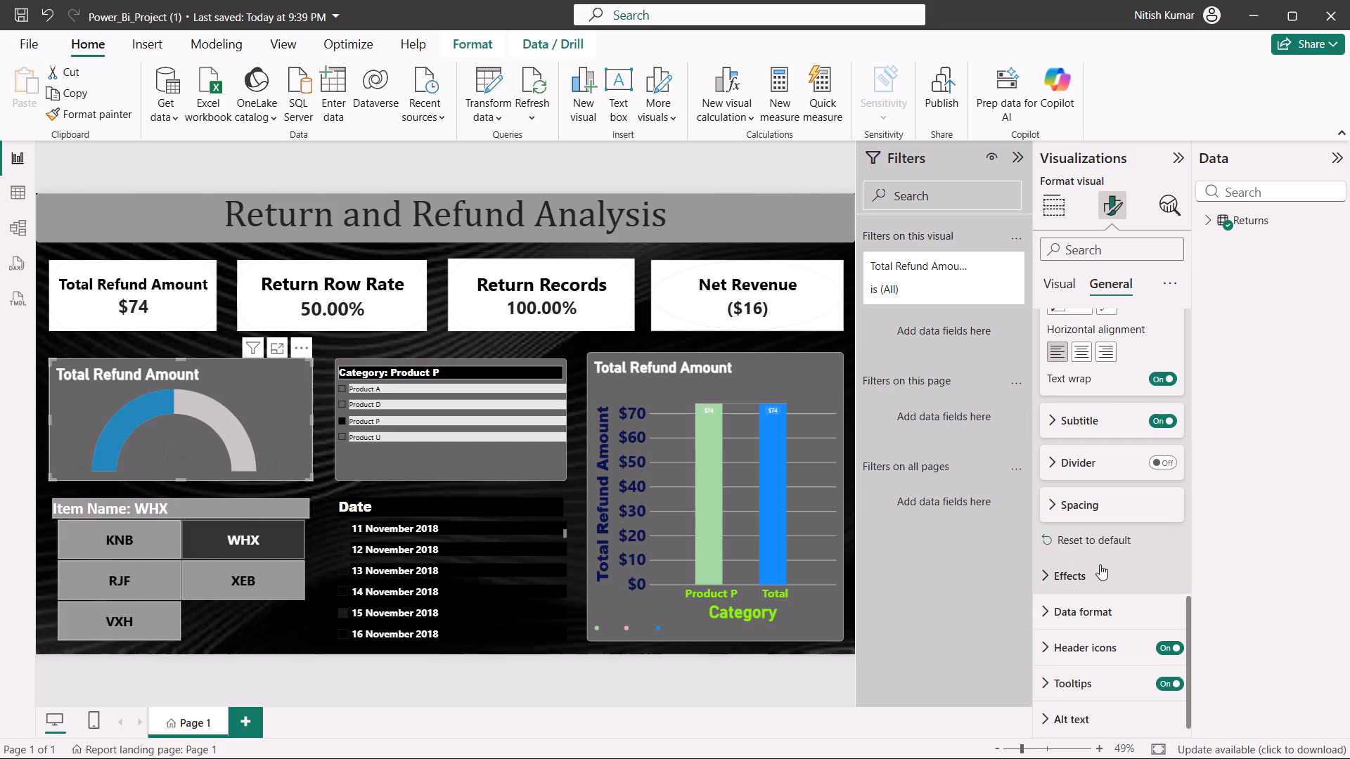
left_click(1102, 570)
scroll(1110, 567, "down", 2)
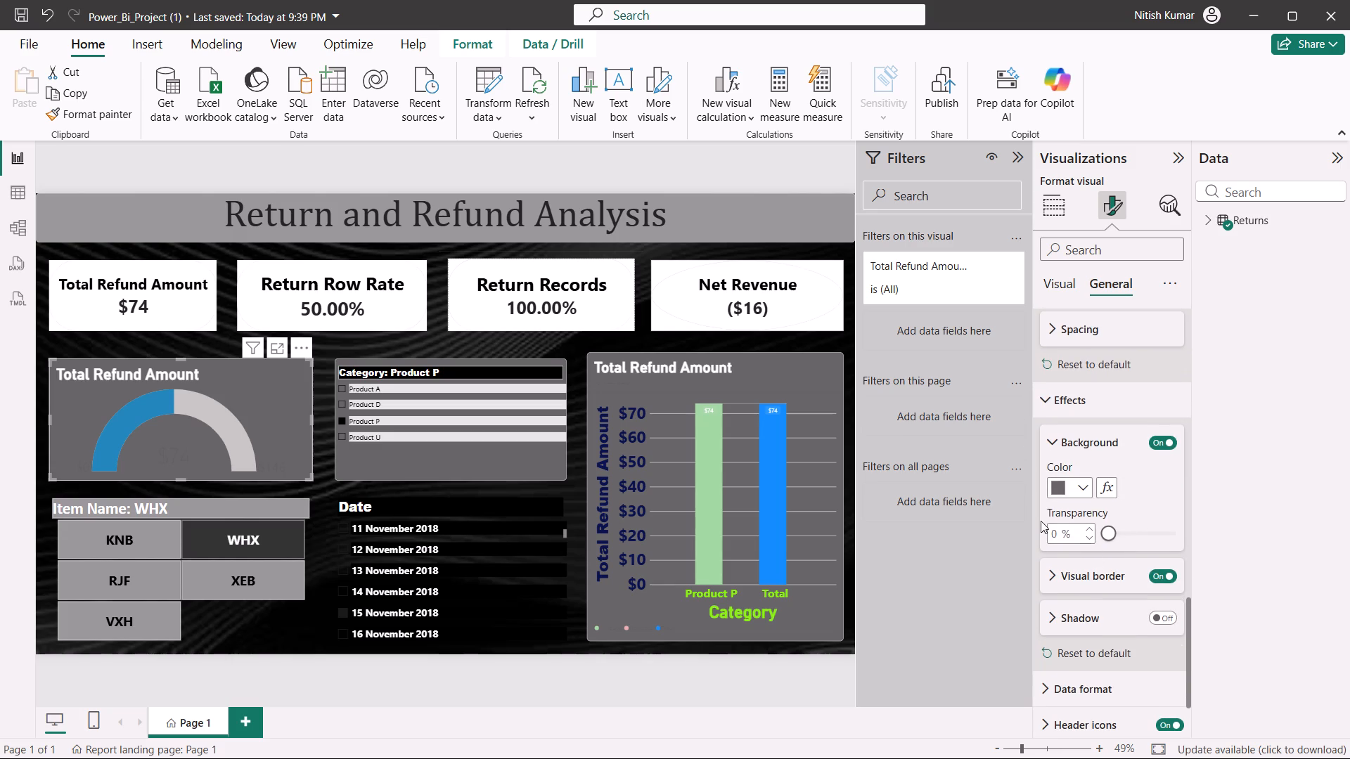
left_click(1061, 491)
left_click(1061, 491)
left_click(1051, 484)
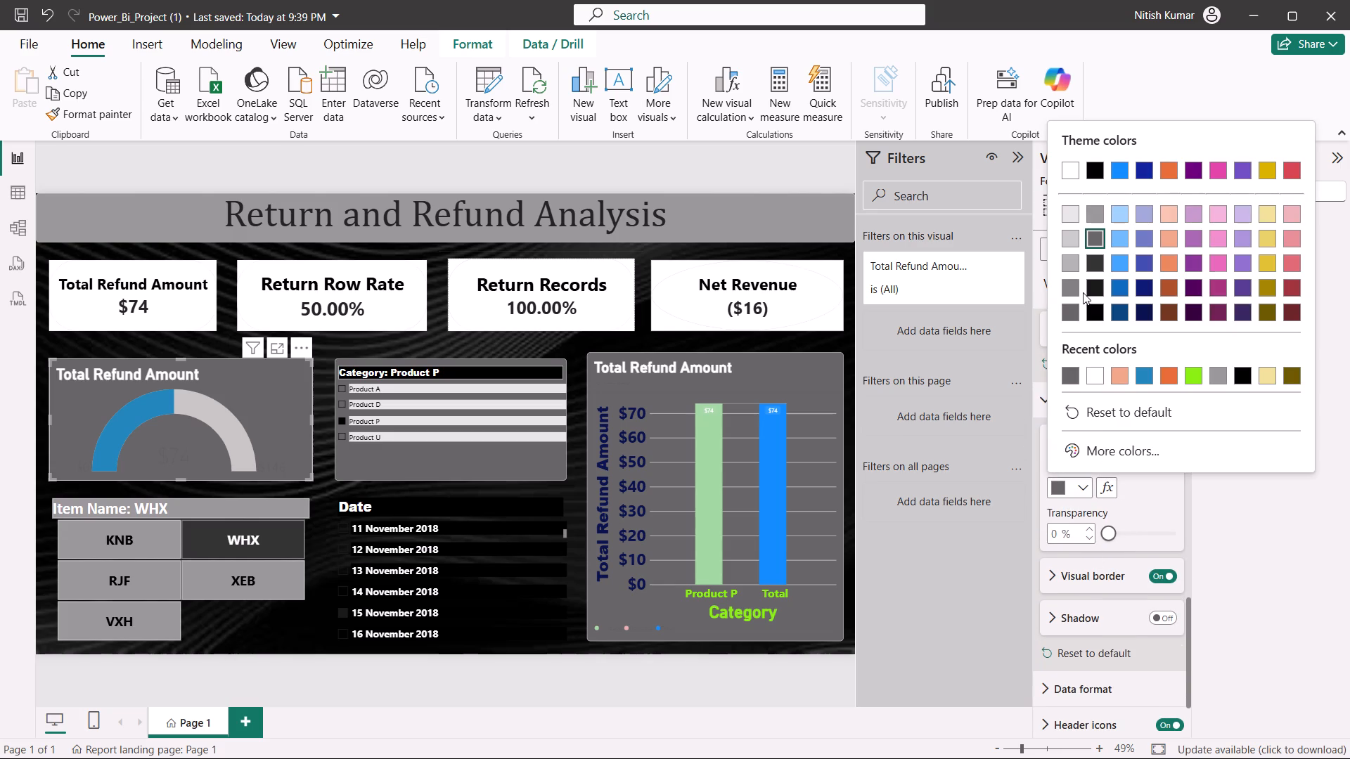
left_click(1098, 205)
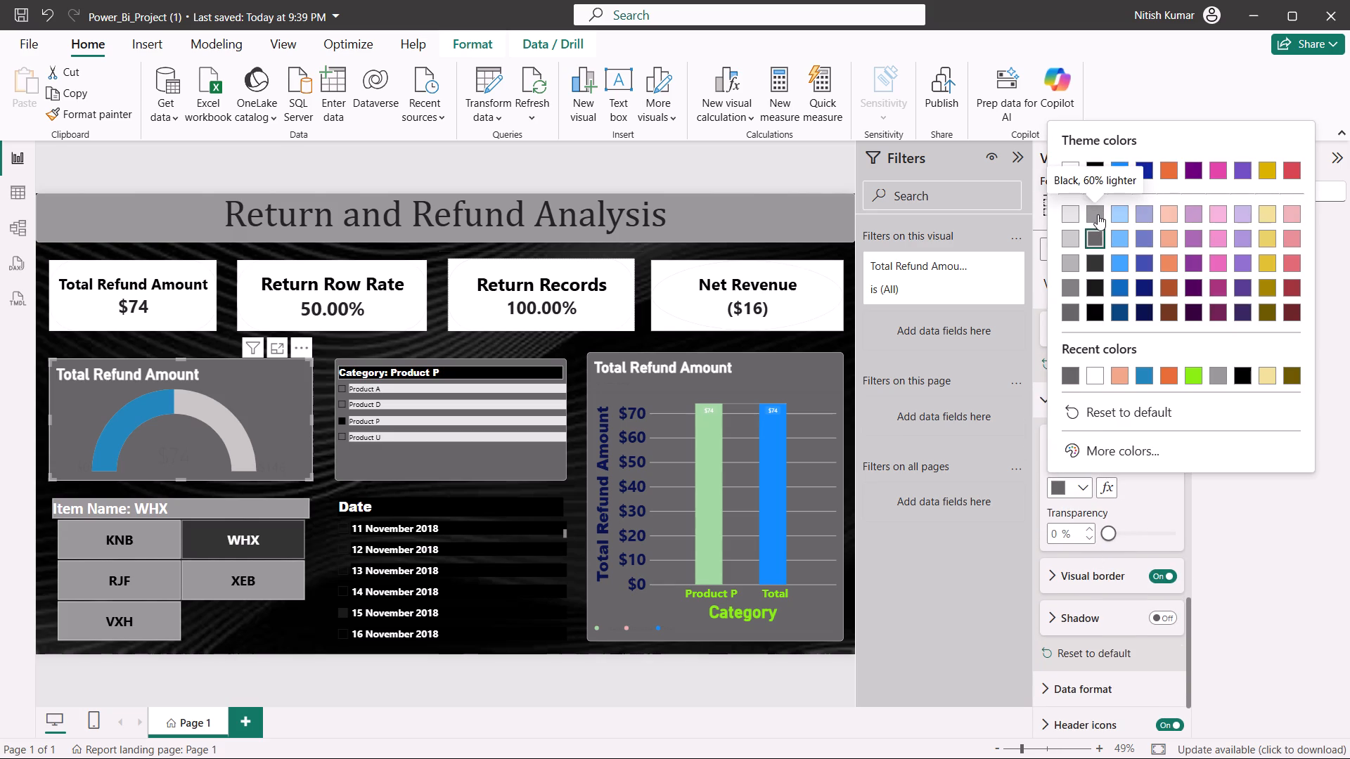
left_click(1098, 216)
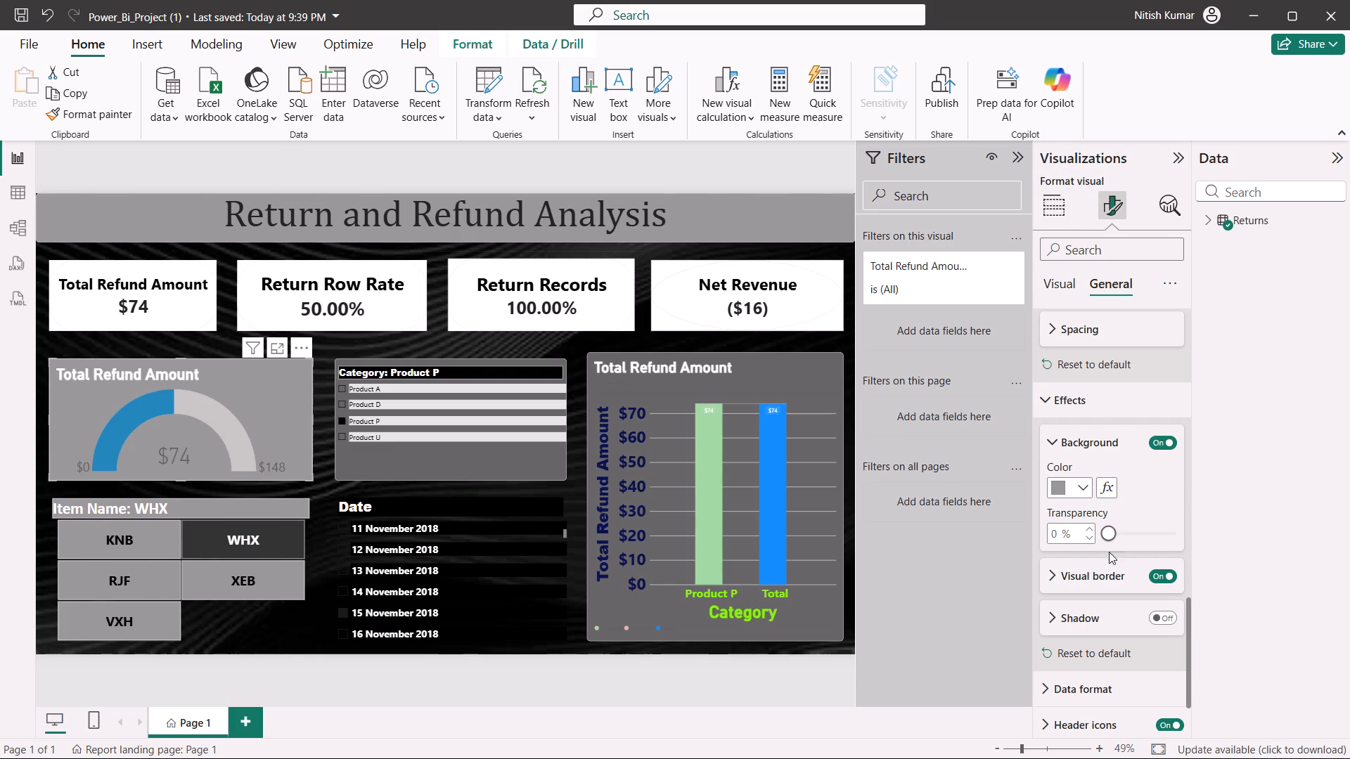
Examine the gauge's visual border, shadow and data format settings.
scroll(1143, 486, "down", 1)
left_click(1098, 493)
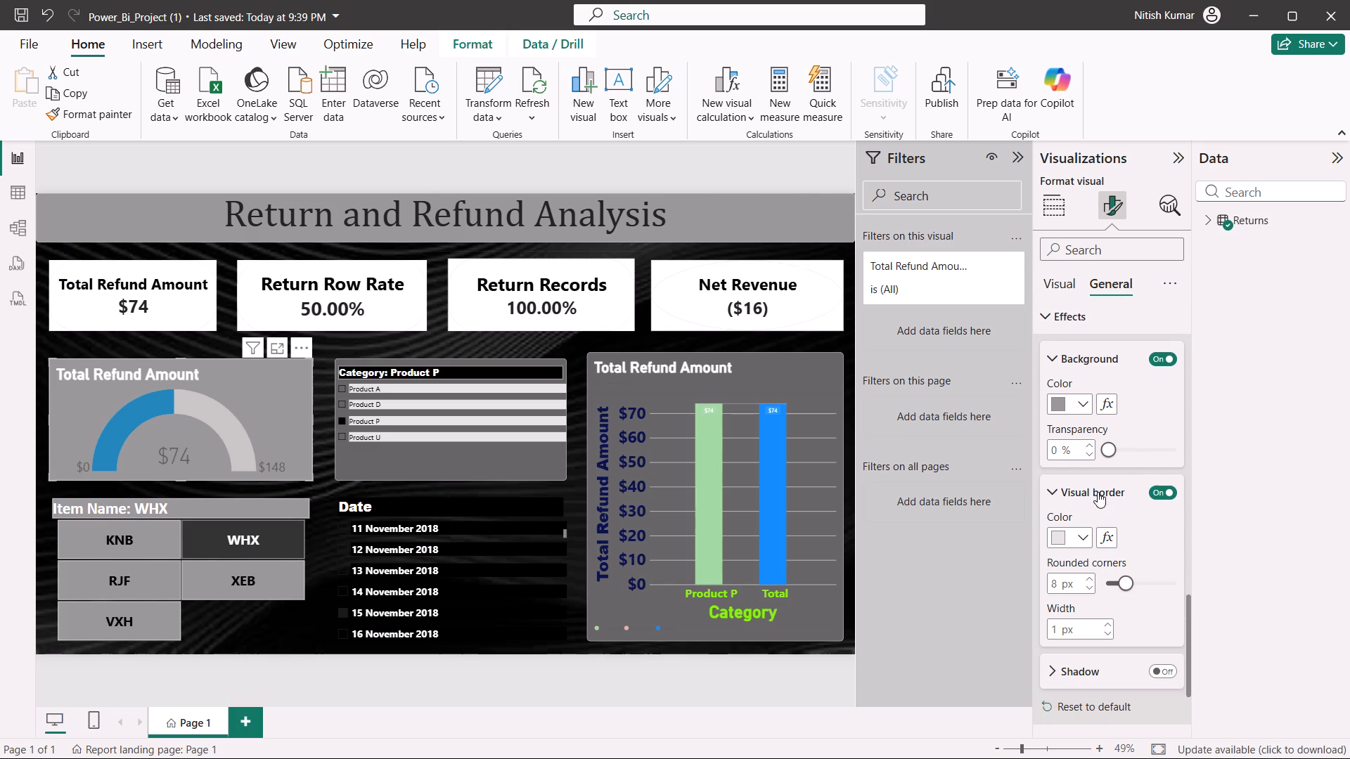
scroll(1098, 492, "down", 1)
left_click(1096, 573)
scroll(1096, 574, "down", 3)
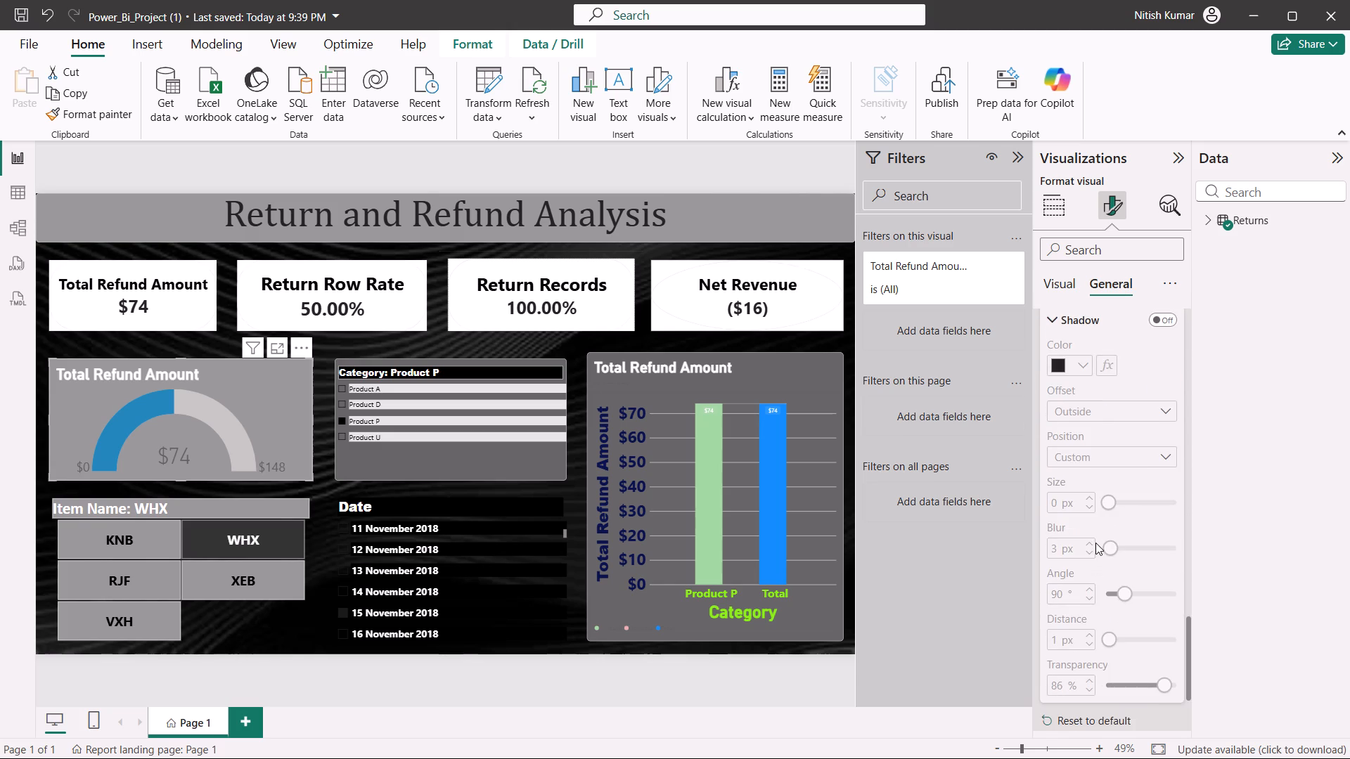
scroll(1095, 543, "down", 3)
left_click(1088, 602)
scroll(1091, 599, "down", 4)
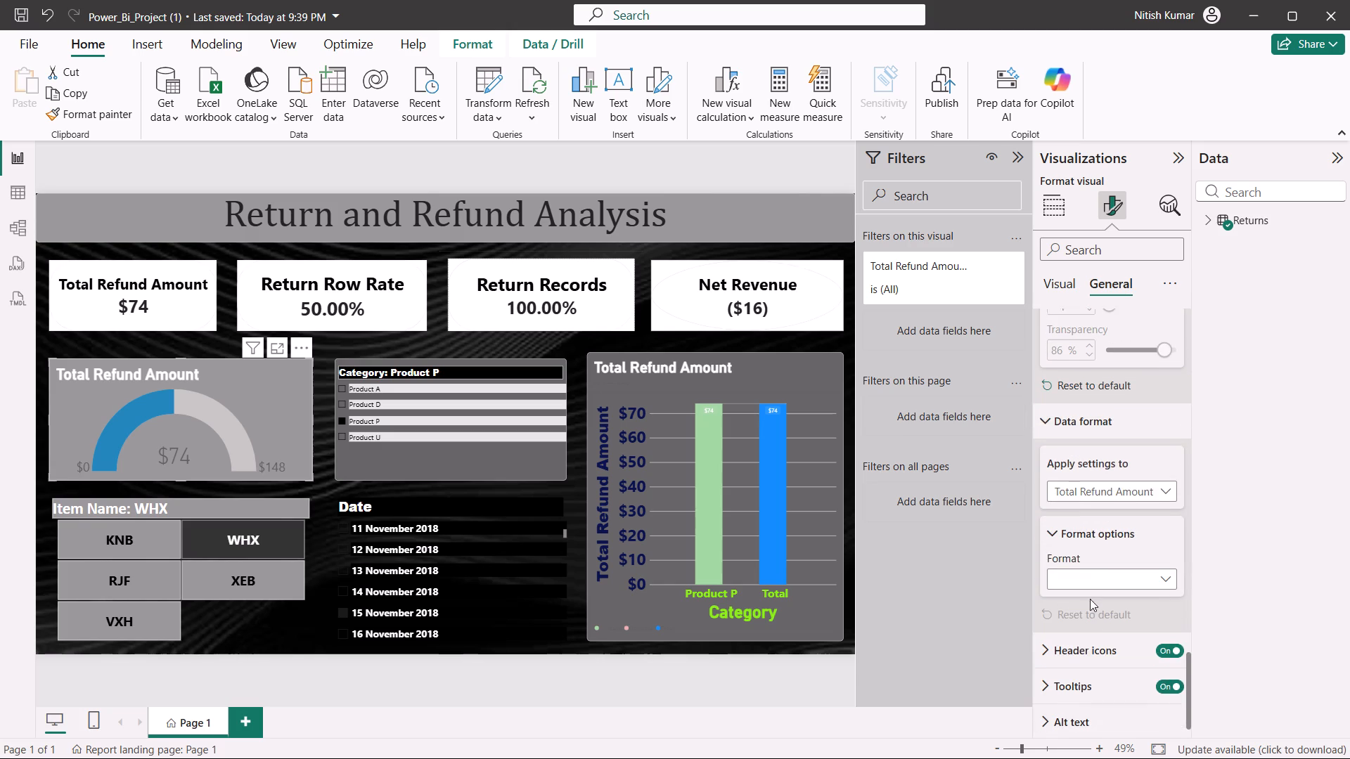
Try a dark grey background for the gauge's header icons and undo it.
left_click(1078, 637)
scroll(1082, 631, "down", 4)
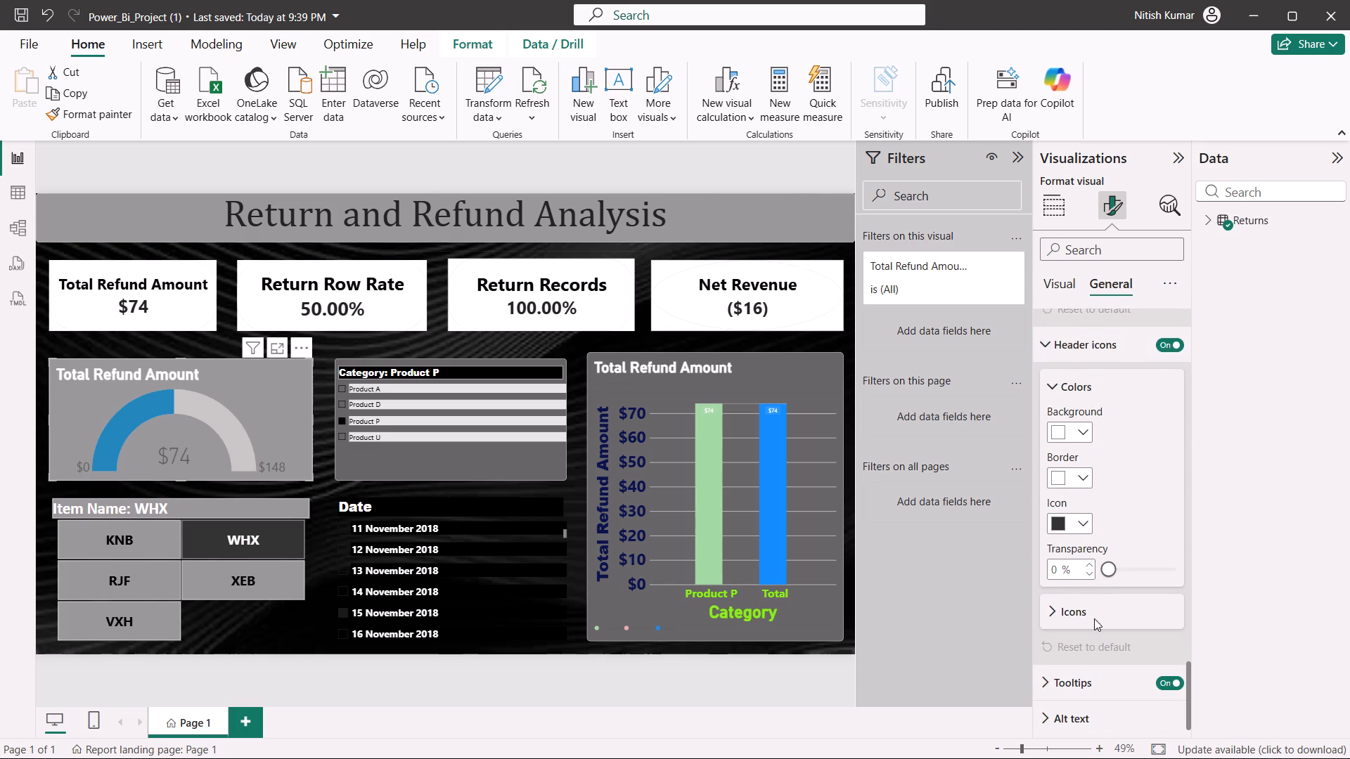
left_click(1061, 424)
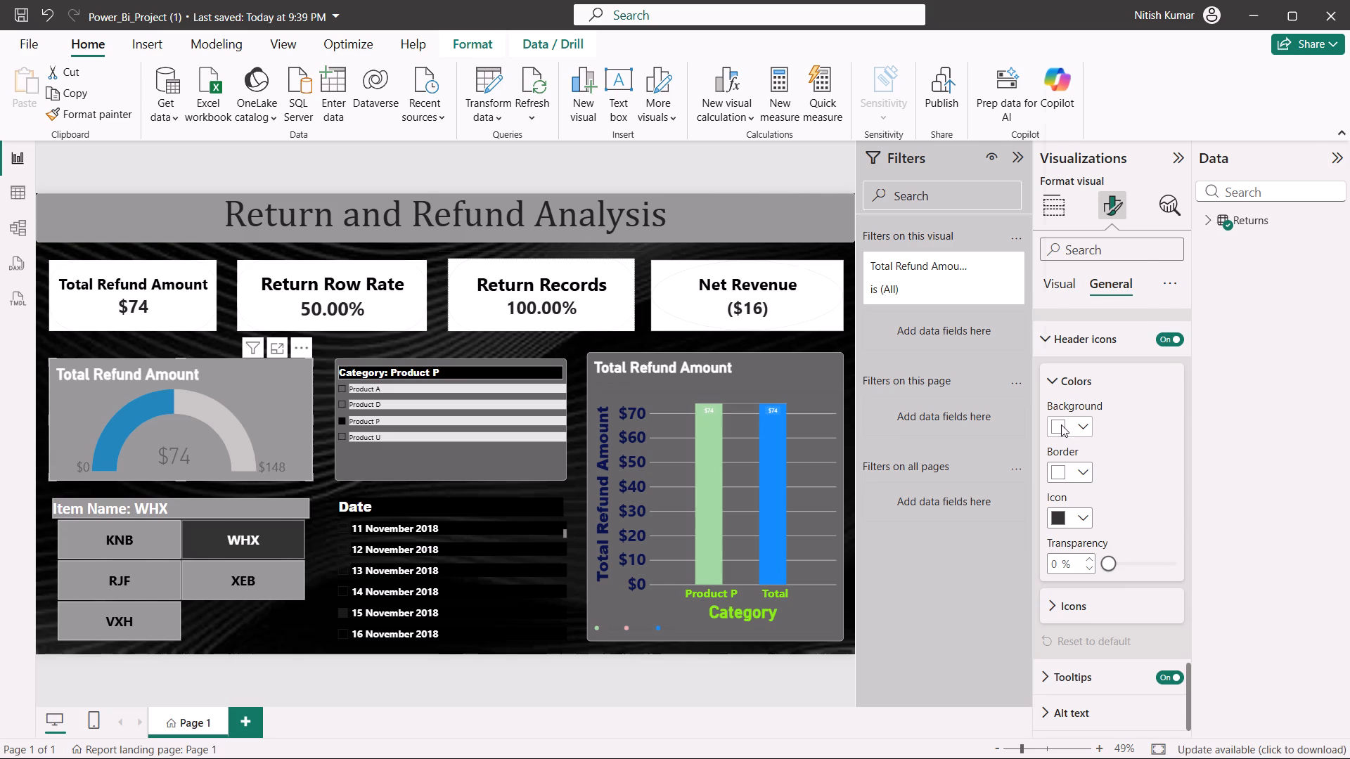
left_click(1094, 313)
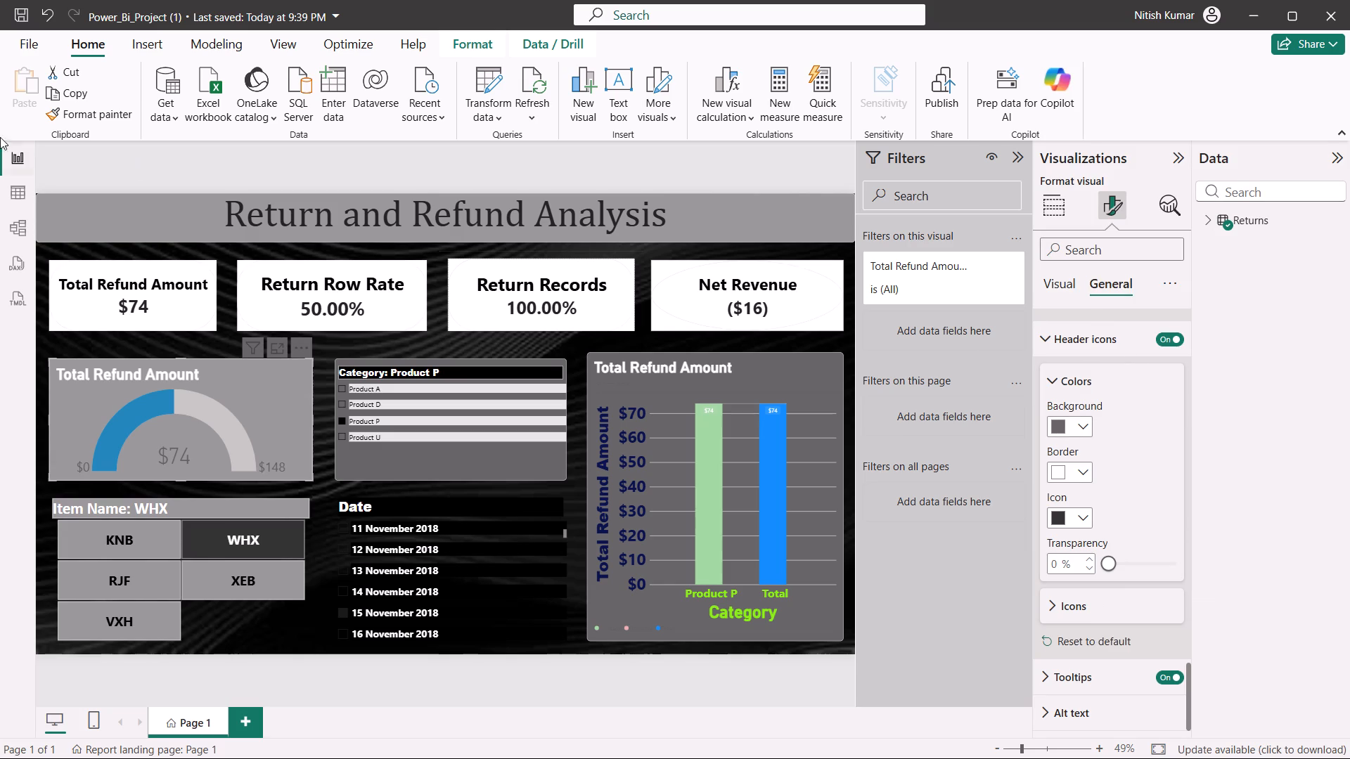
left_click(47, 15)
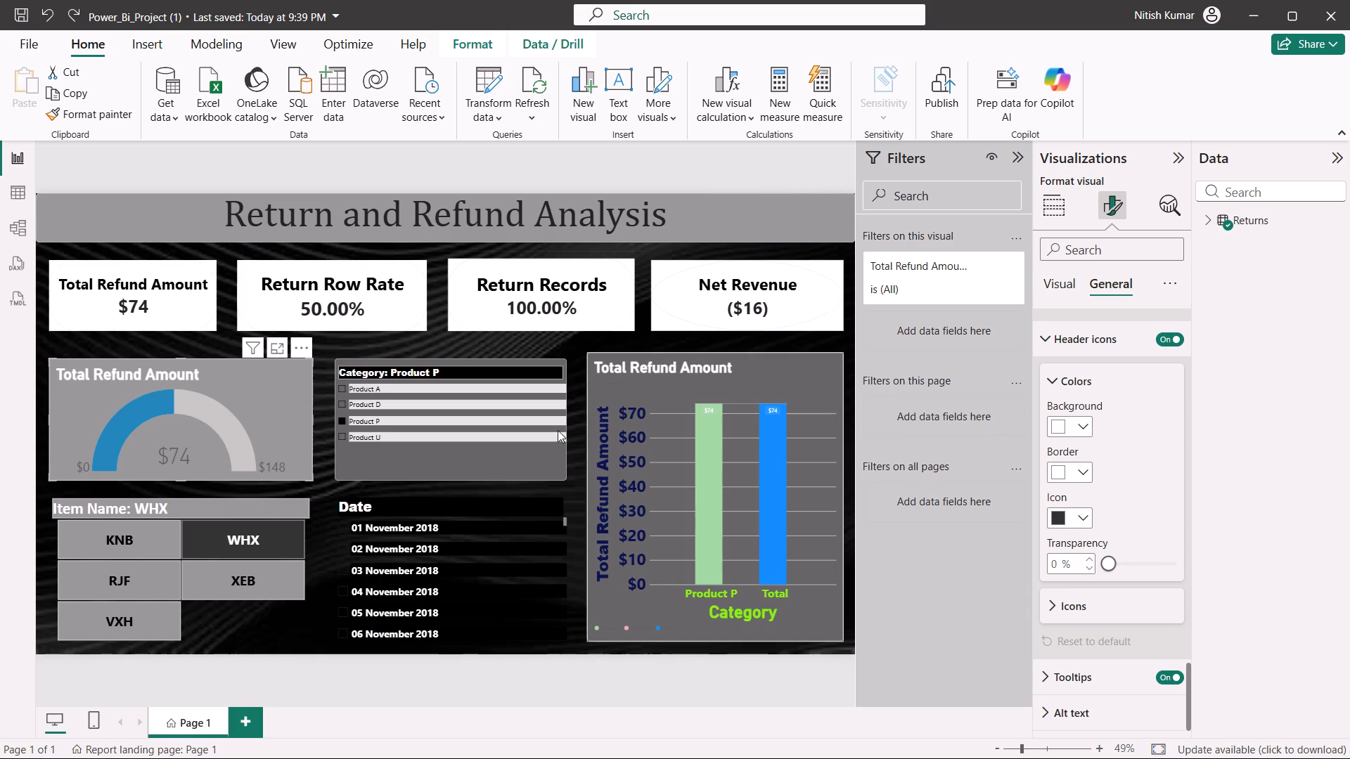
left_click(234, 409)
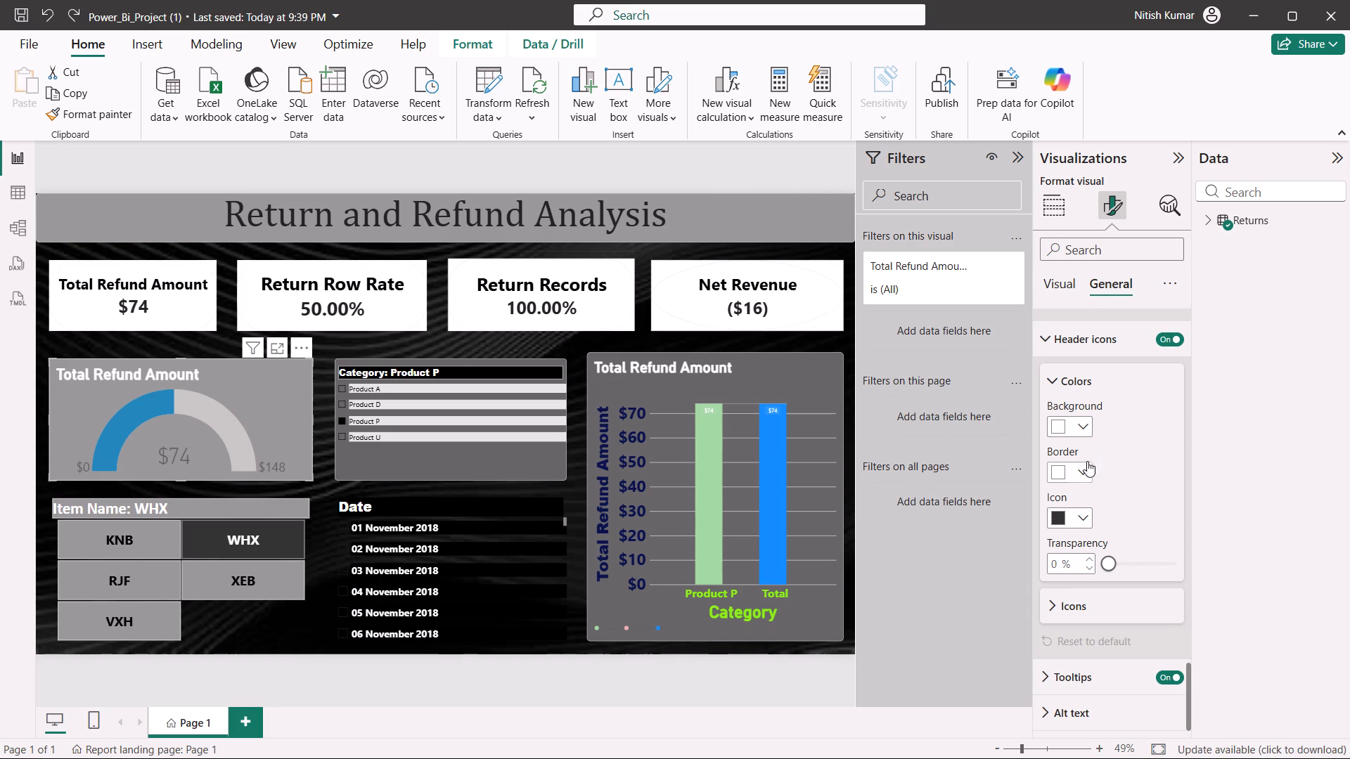
Make the gauge's tooltip text bold and set its font size to 14.
scroll(1117, 518, "down", 4)
scroll(1117, 595, "down", 3)
left_click(1082, 692)
scroll(1092, 683, "down", 2)
left_click(1094, 540)
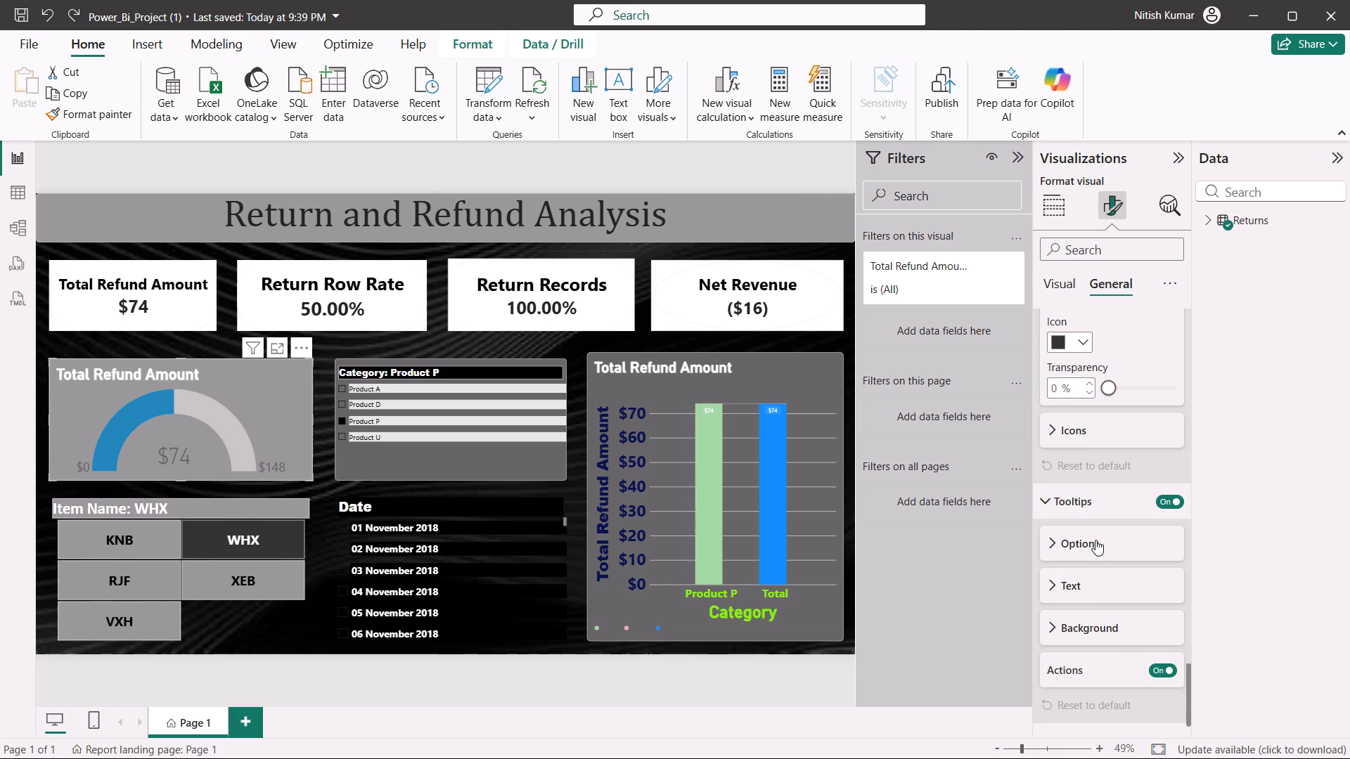
scroll(1095, 540, "down", 5)
left_click(1086, 560)
scroll(1087, 560, "down", 3)
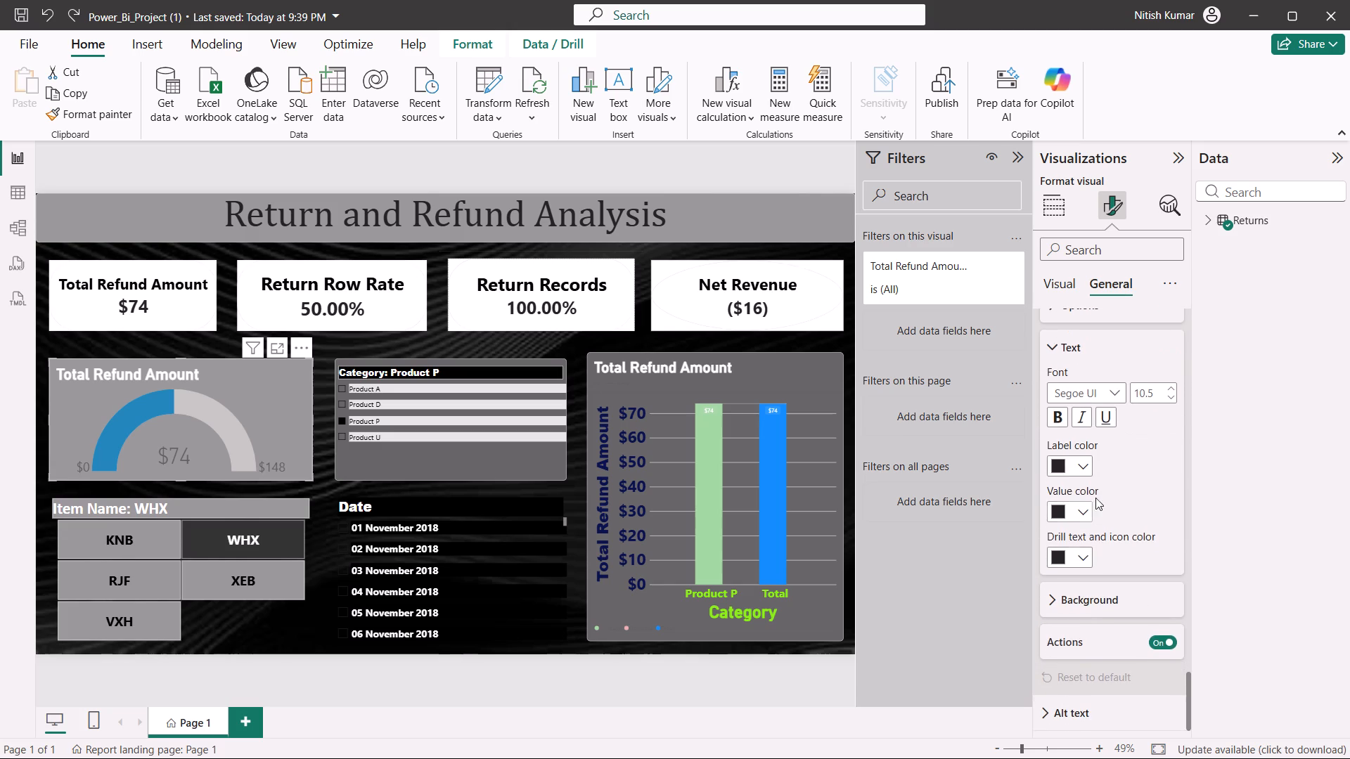
left_click(1061, 417)
left_click(1060, 417)
left_click(1060, 417)
left_click(1060, 417)
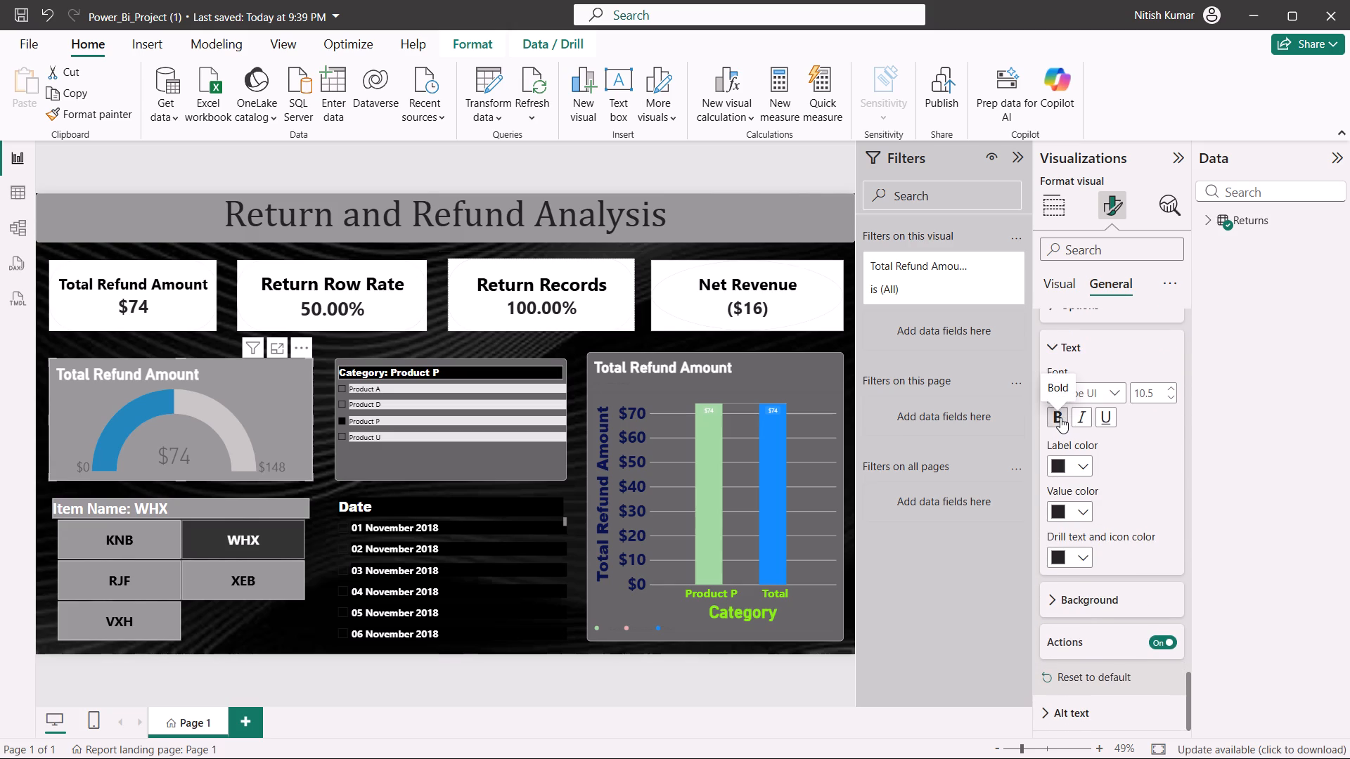
triple_click(1176, 387)
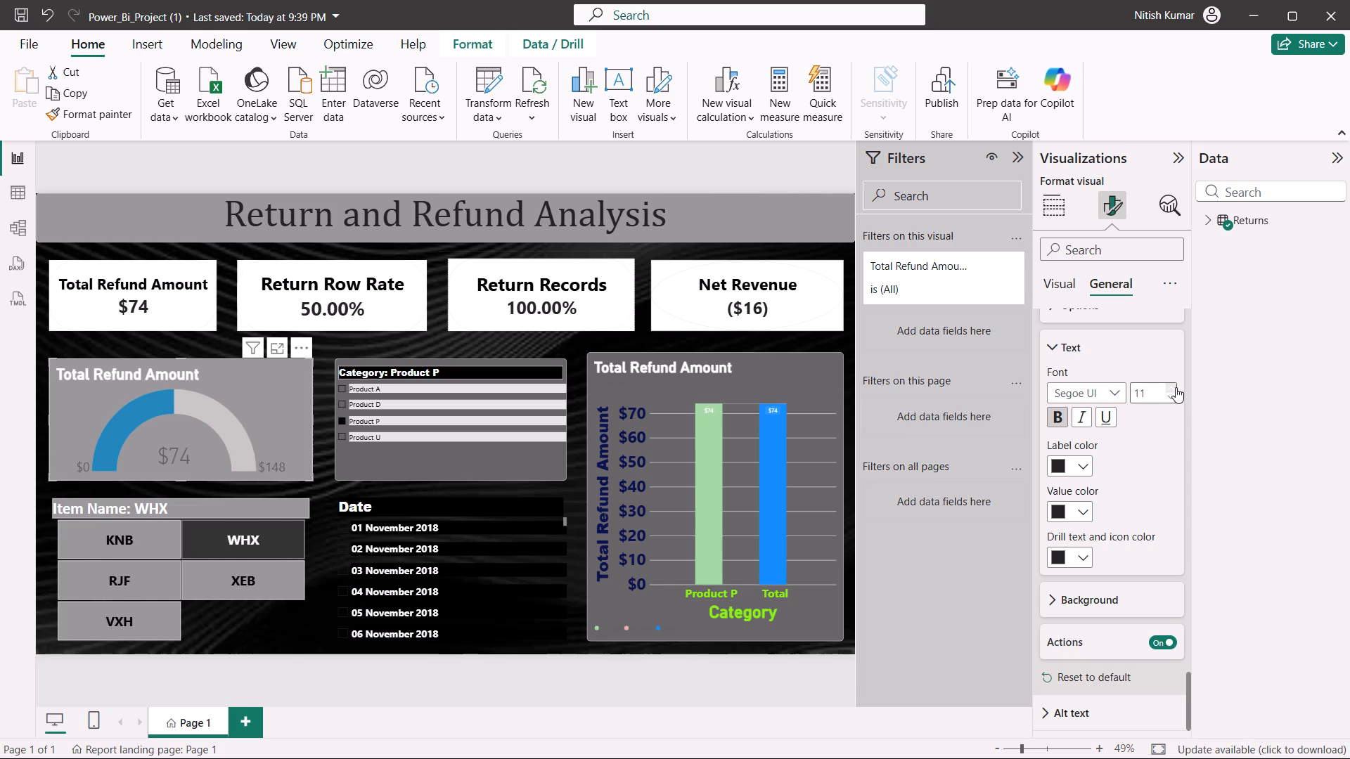
left_click(1176, 387)
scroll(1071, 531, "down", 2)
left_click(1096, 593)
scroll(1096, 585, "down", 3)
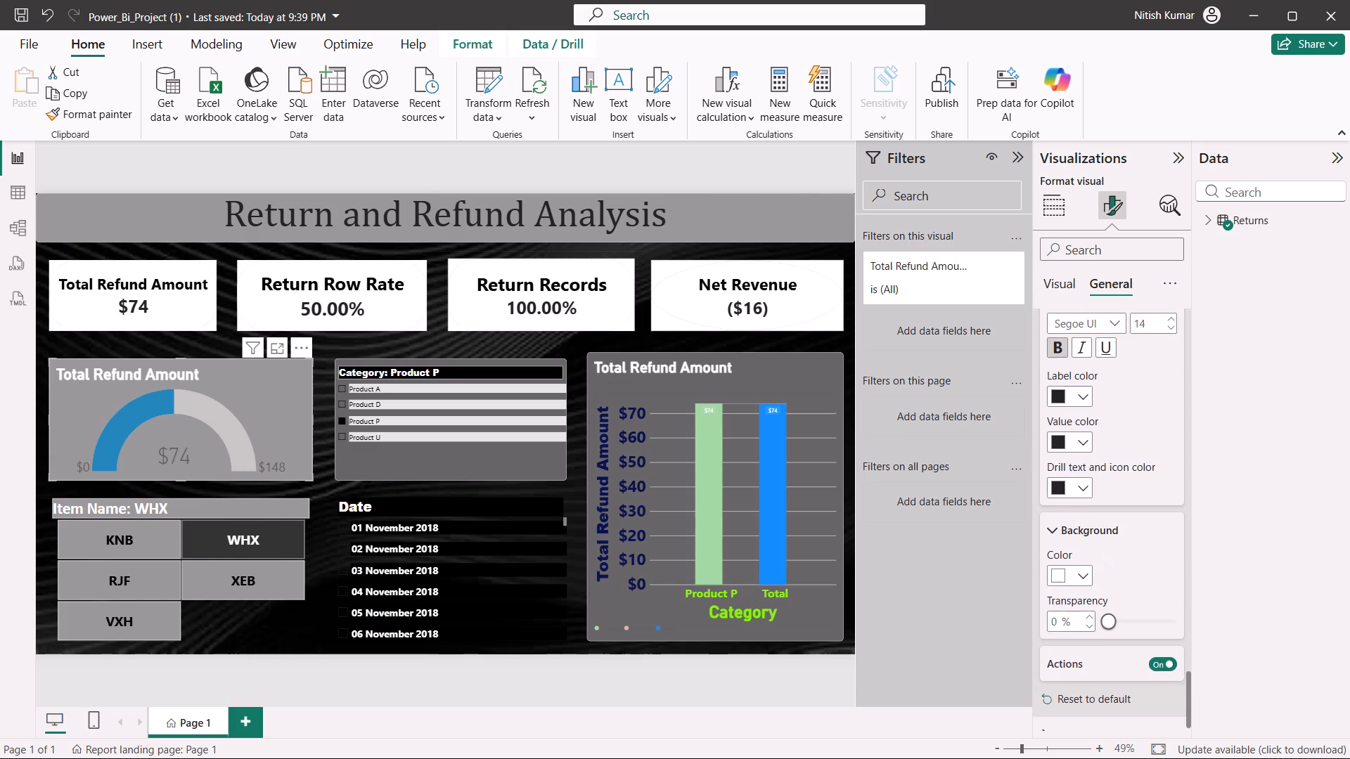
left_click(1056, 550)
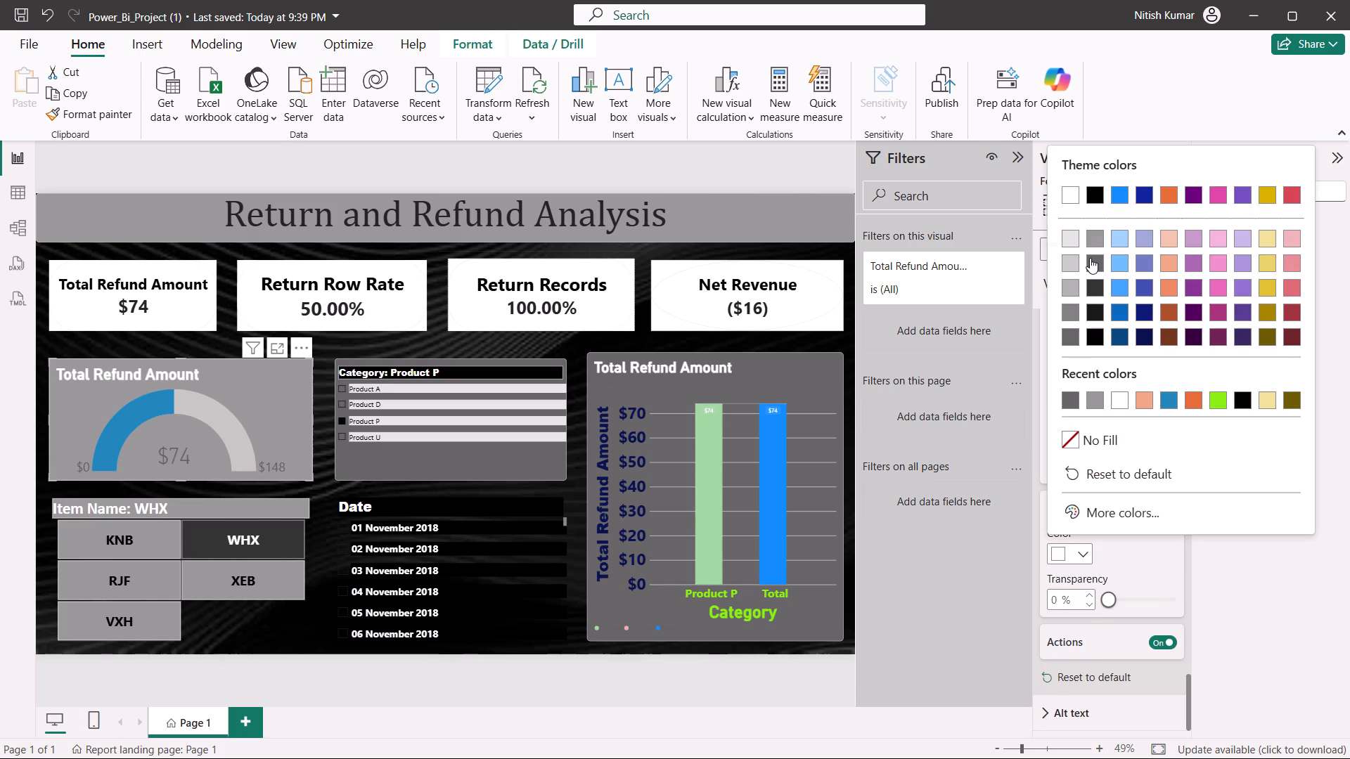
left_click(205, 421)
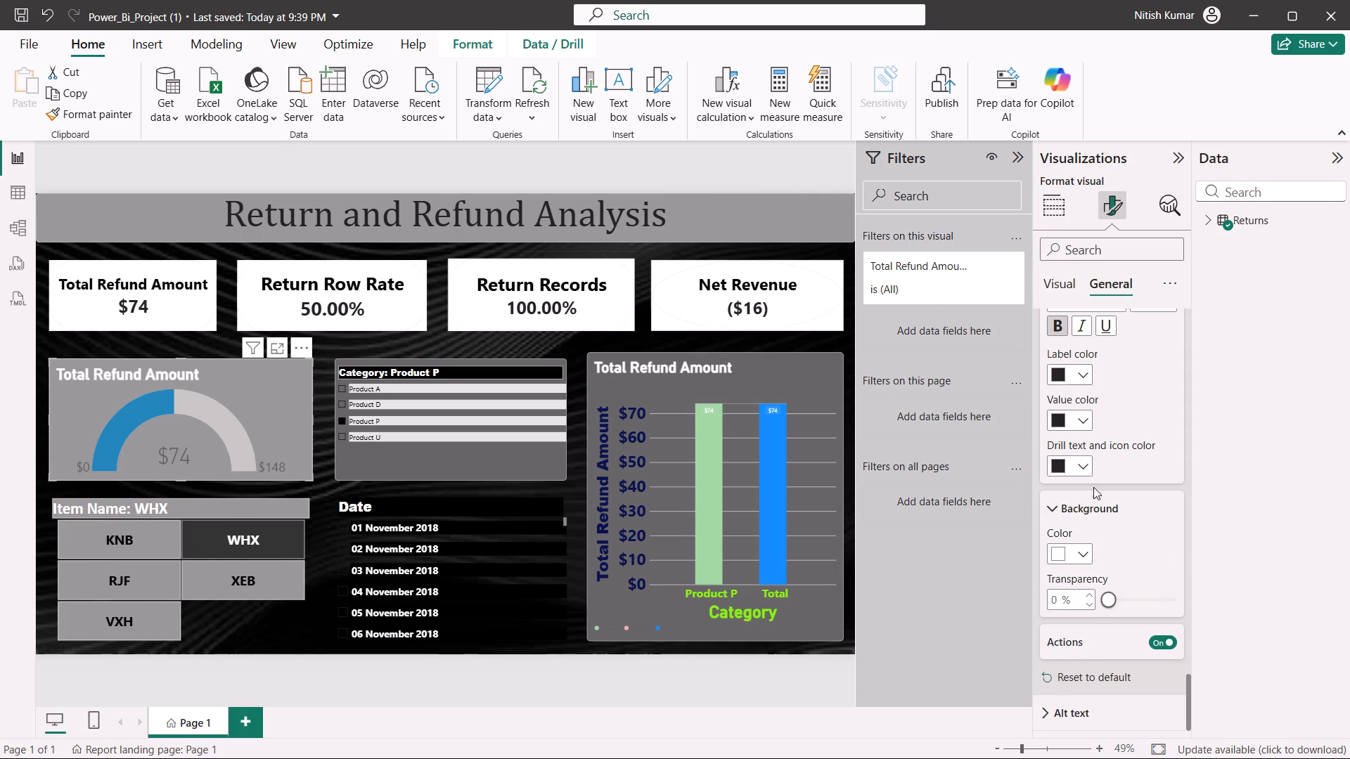
Try bright green for the gauge's tooltip value colour, and settle on black.
left_click(1054, 424)
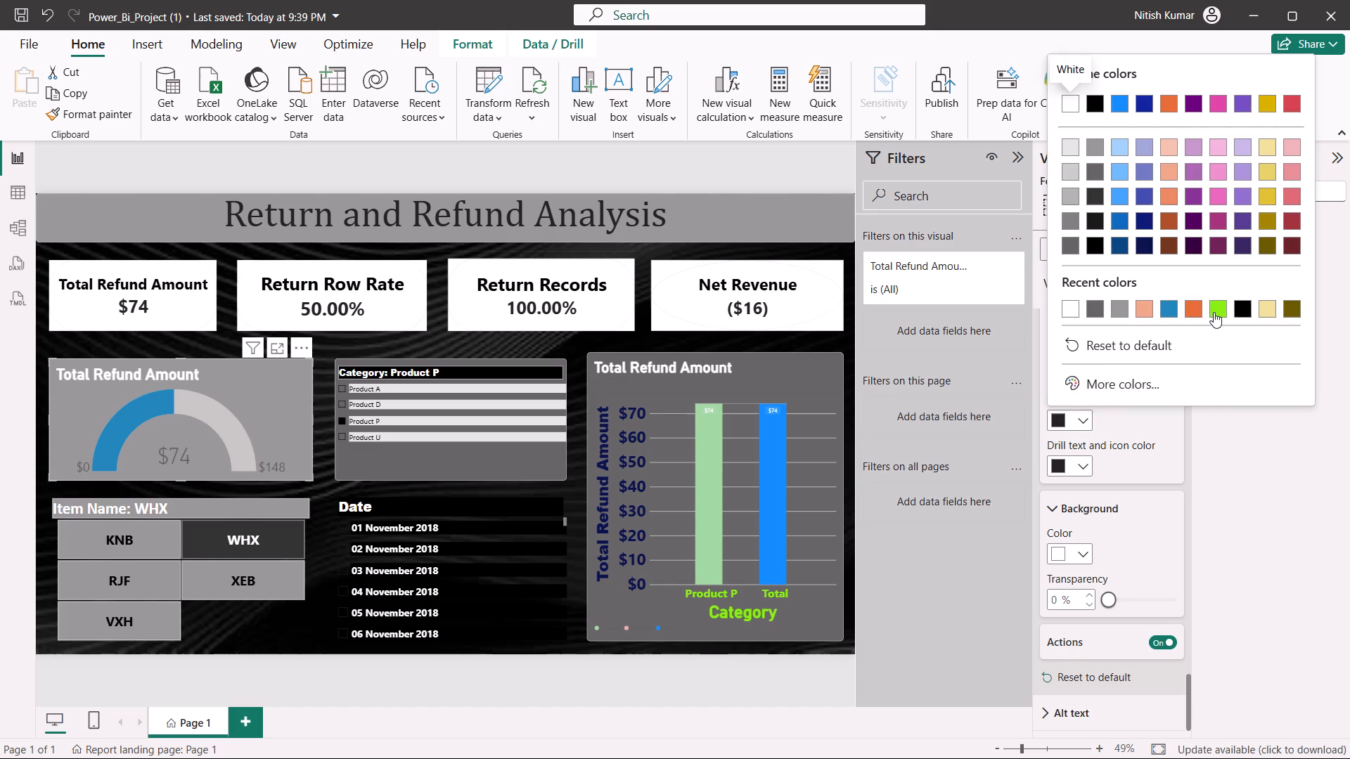
left_click(1215, 311)
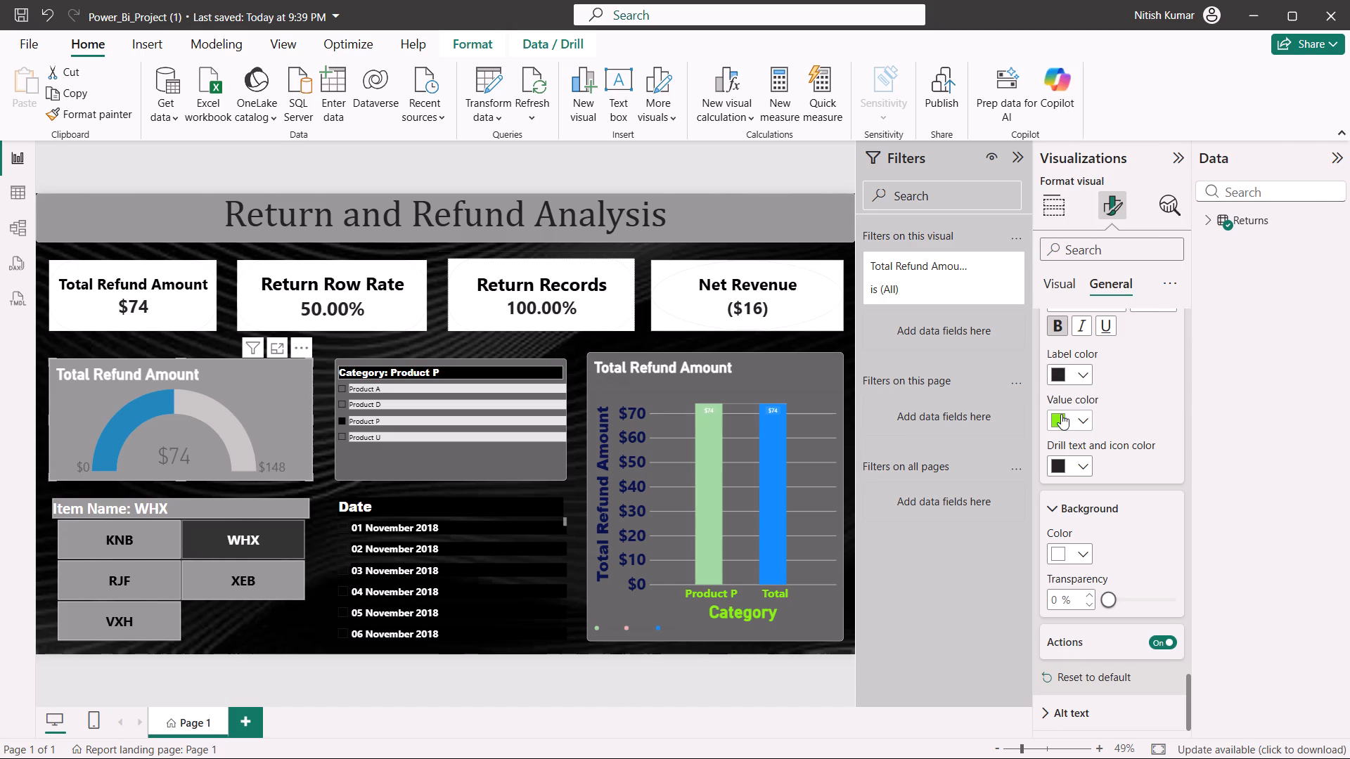
left_click(1061, 414)
left_click(1098, 100)
Examine the gauge's alt text section and review its general size, position, padding, advanced and title settings again.
scroll(1120, 484, "down", 1)
scroll(1072, 647, "down", 3)
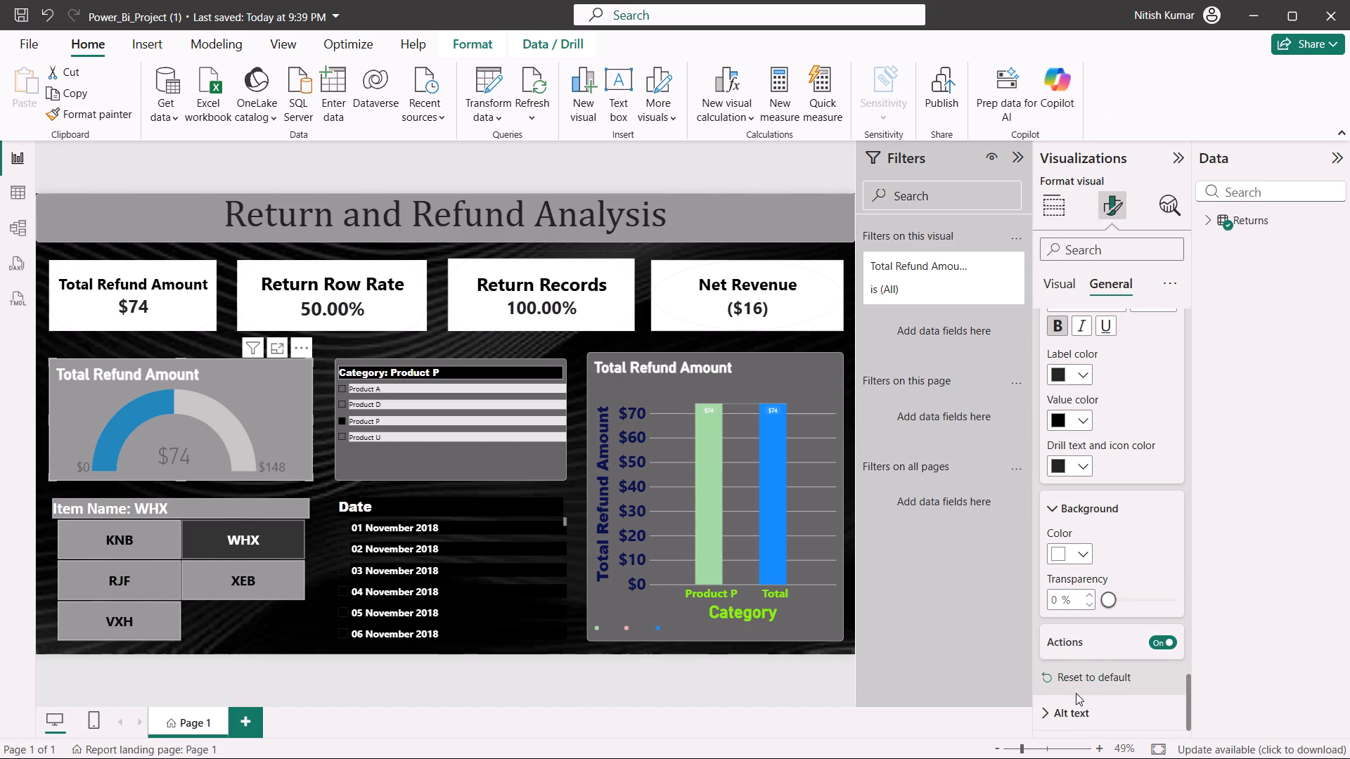
left_click(1066, 711)
scroll(1087, 694, "down", 5)
scroll(1097, 547, "up", 4)
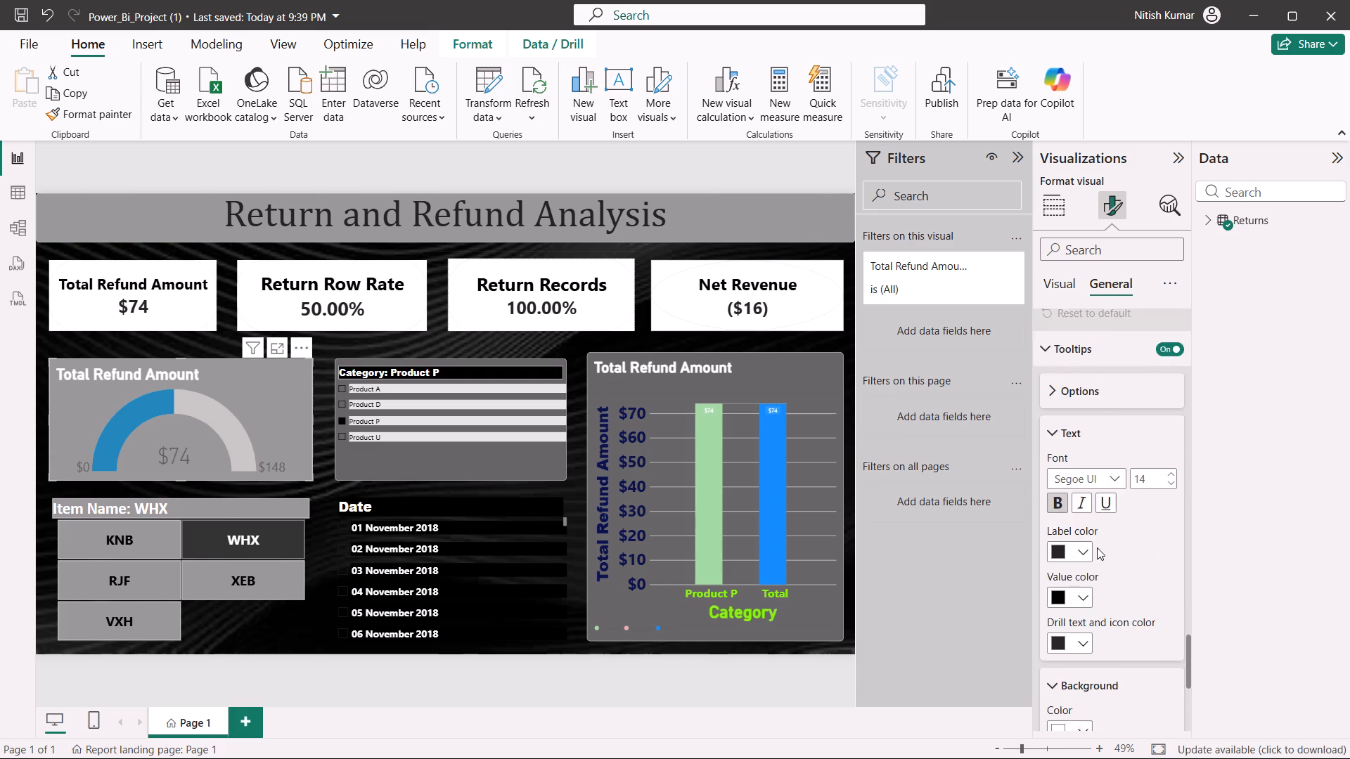
scroll(1097, 547, "up", 14)
scroll(1097, 547, "up", 15)
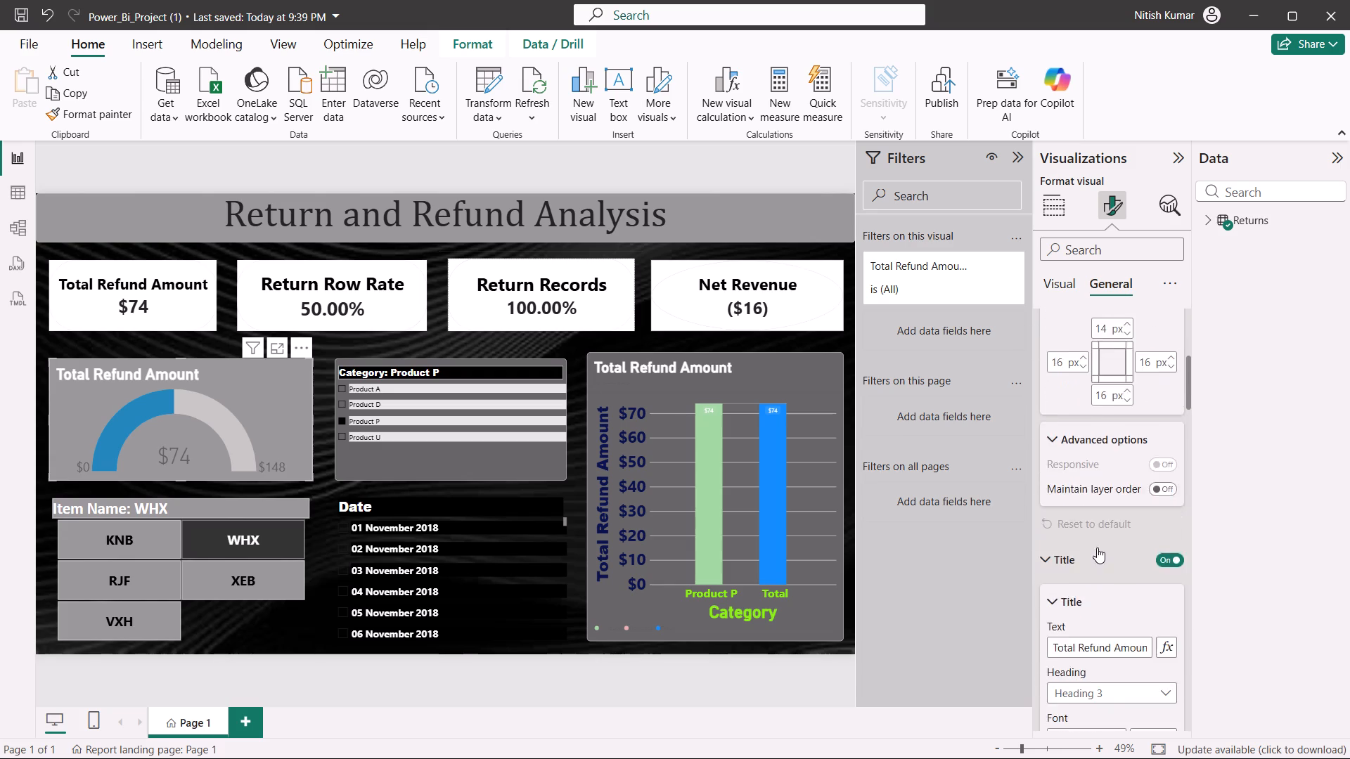
scroll(1097, 547, "up", 16)
scroll(1117, 470, "down", 1)
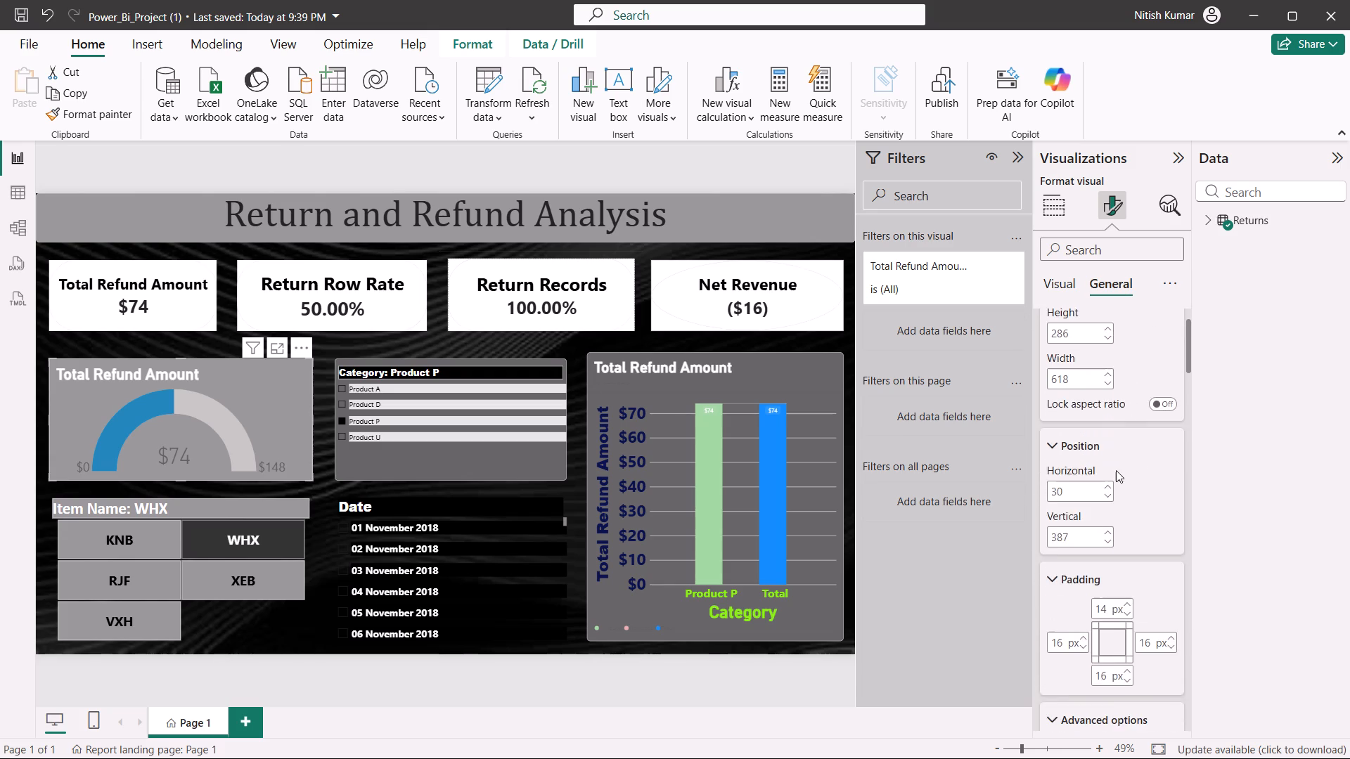
scroll(1116, 470, "up", 3)
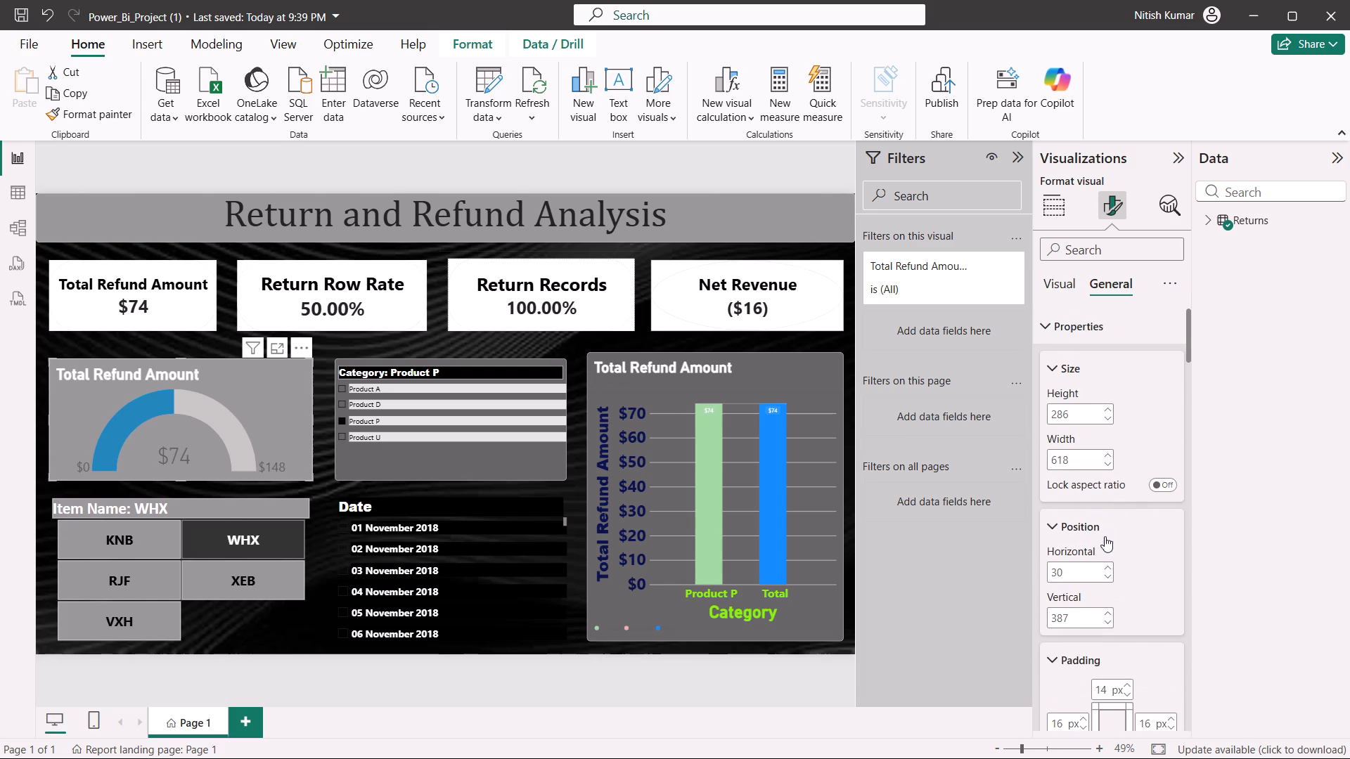
scroll(1119, 497, "down", 4)
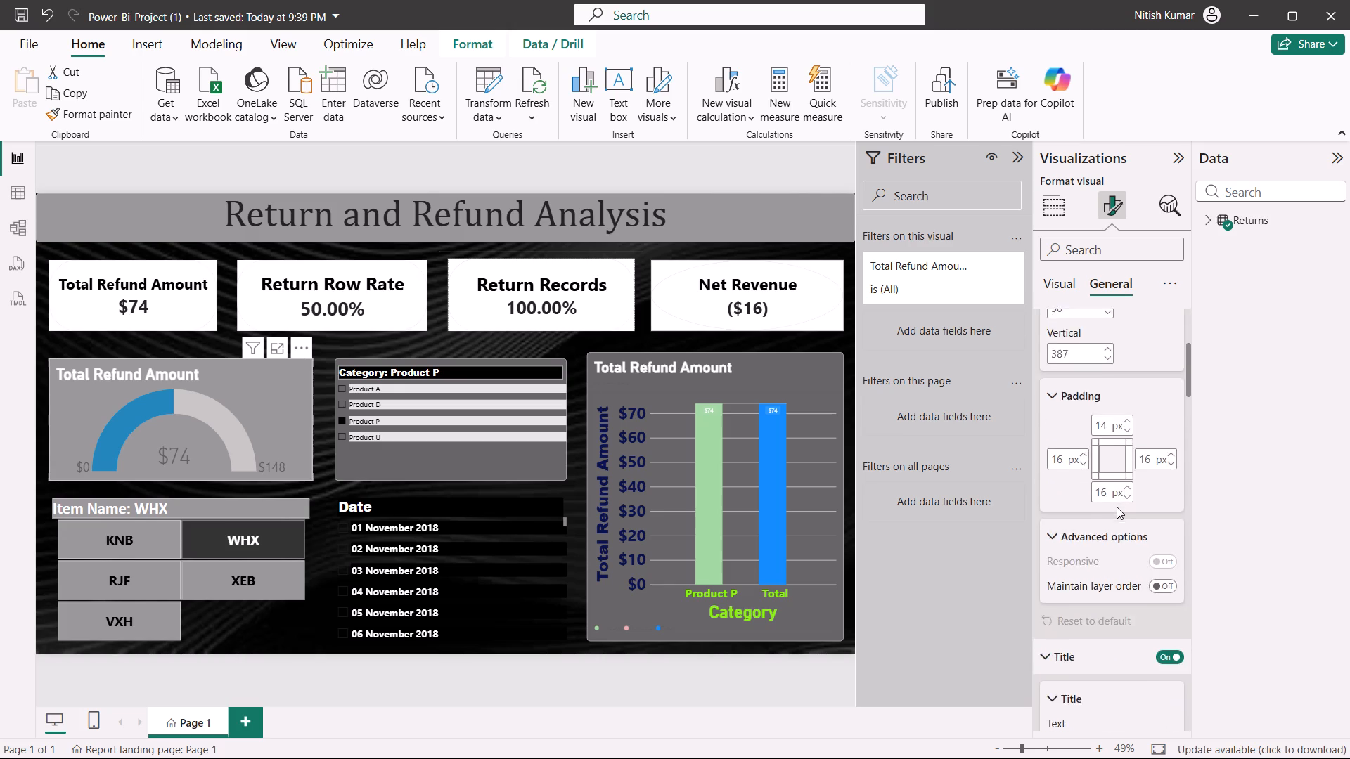
scroll(1117, 507, "down", 1)
left_click(1103, 484)
left_click(1103, 484)
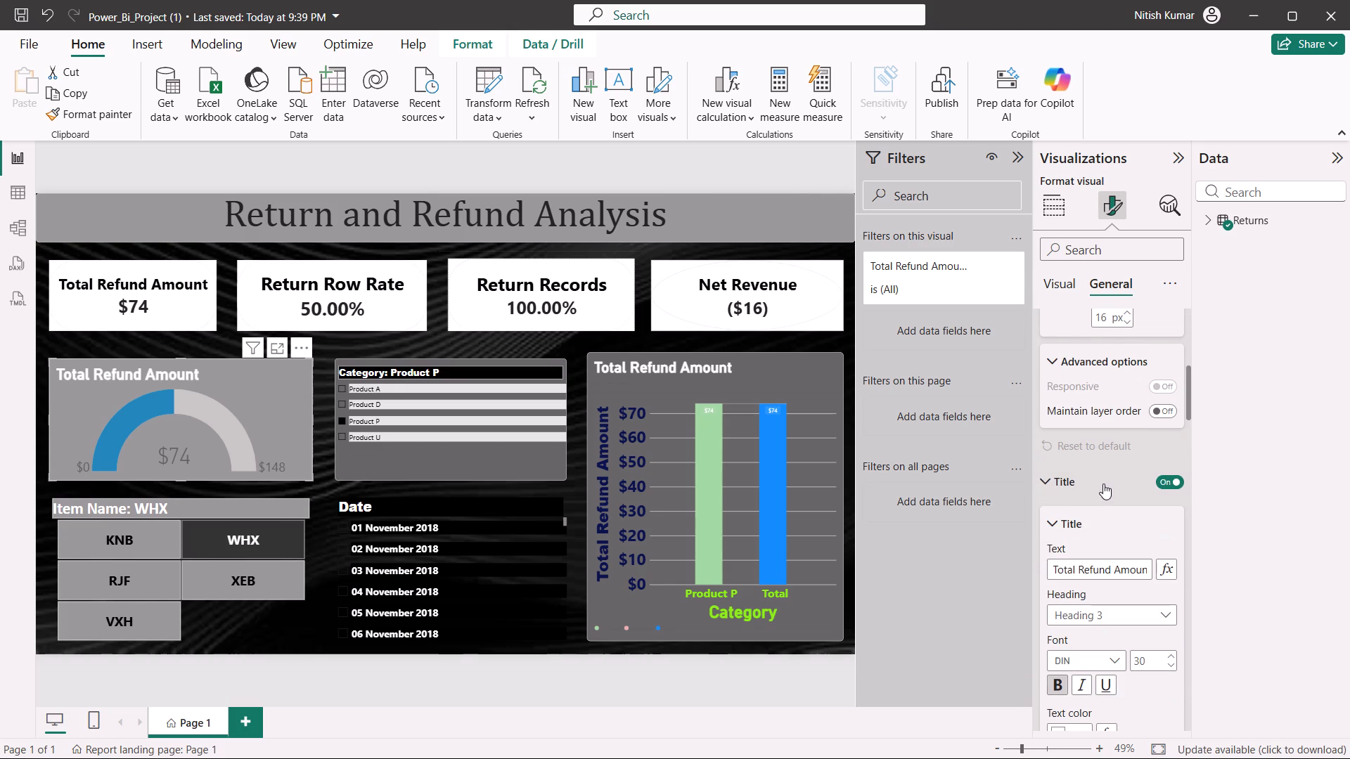
scroll(1110, 538, "down", 1)
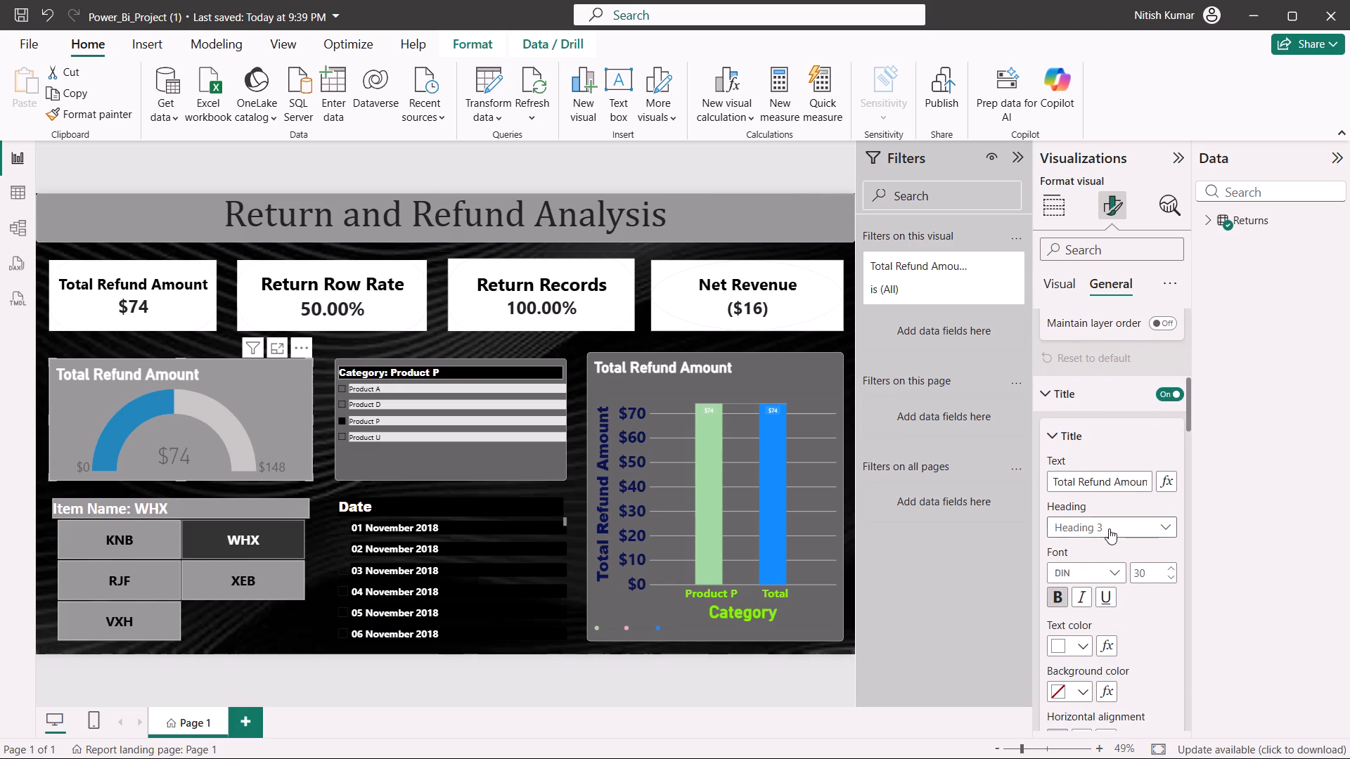
Make the text in the gauge's subtitle settings bold.
scroll(1109, 524, "down", 1)
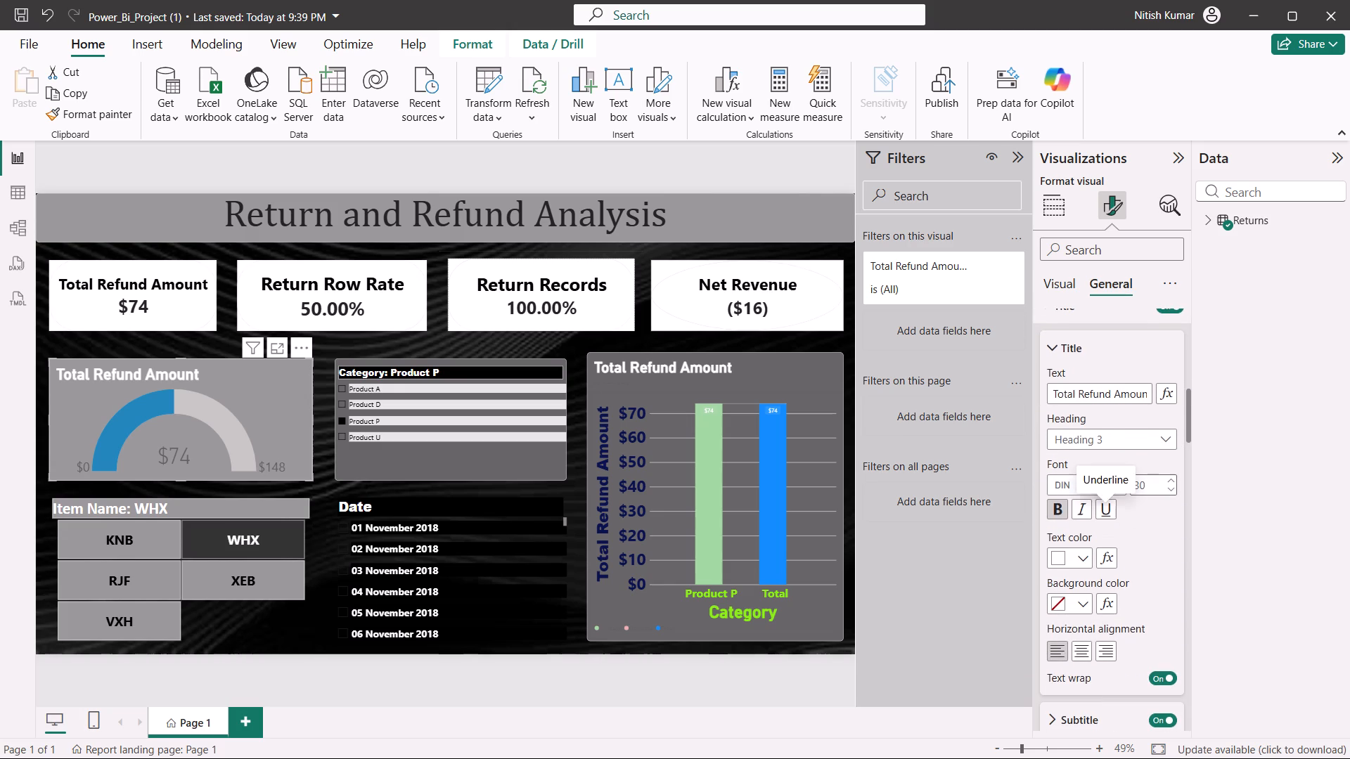
scroll(1129, 537, "down", 1)
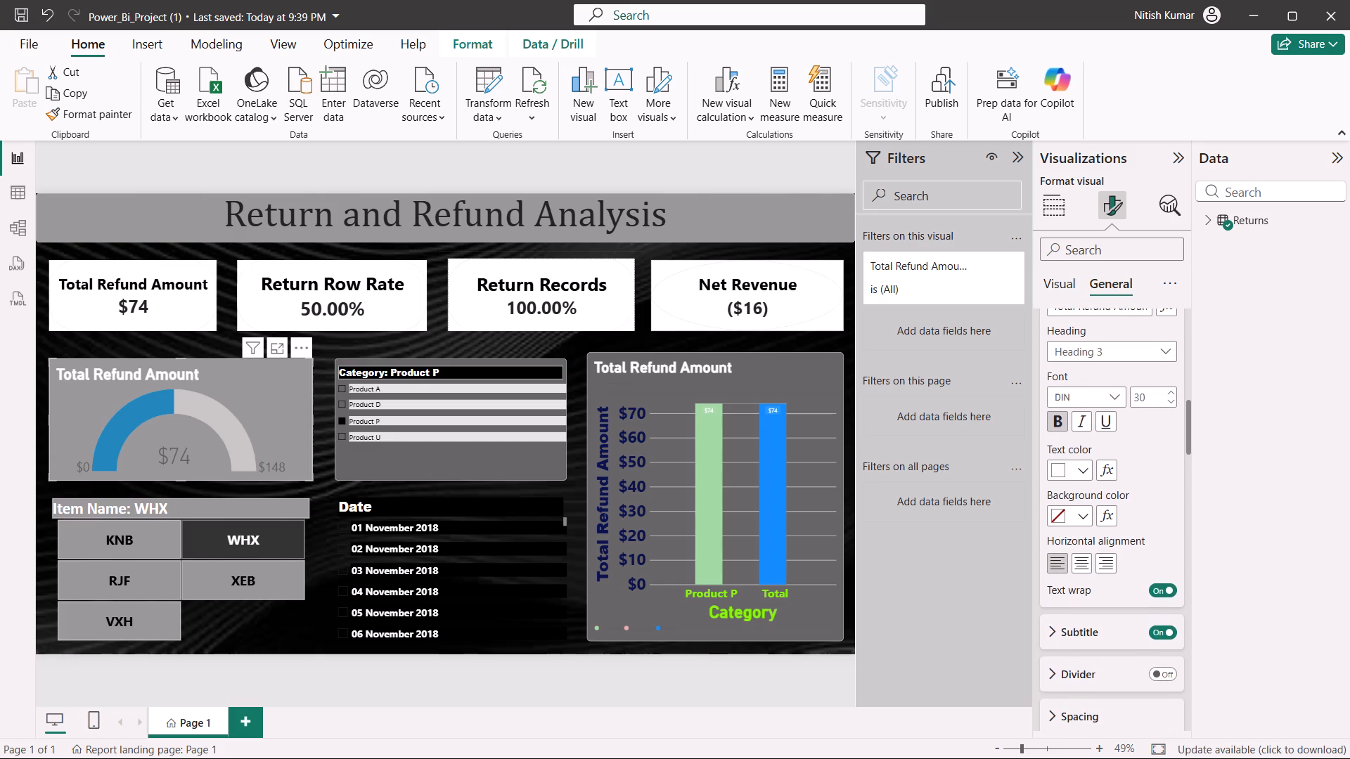
scroll(1118, 522, "down", 2)
scroll(1106, 428, "up", 1)
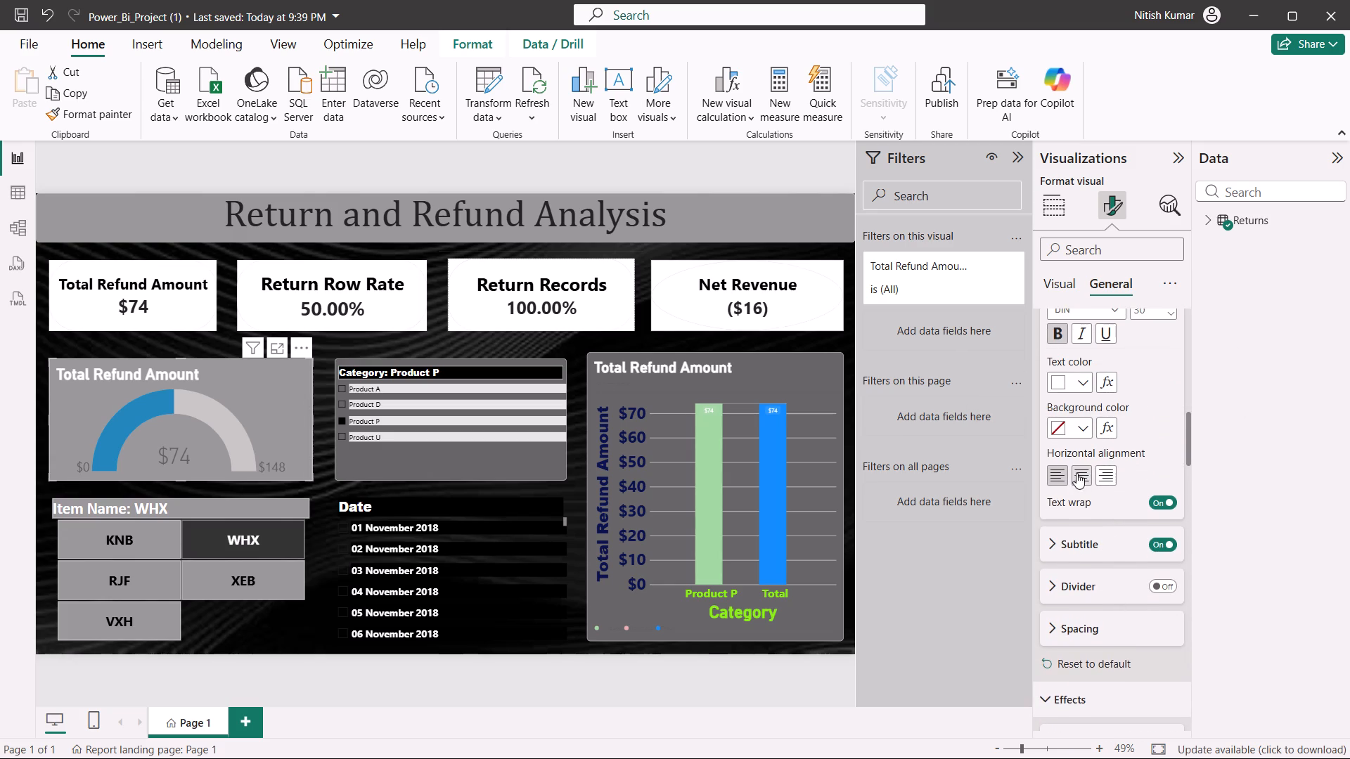
scroll(1093, 515, "down", 1)
left_click(1089, 459)
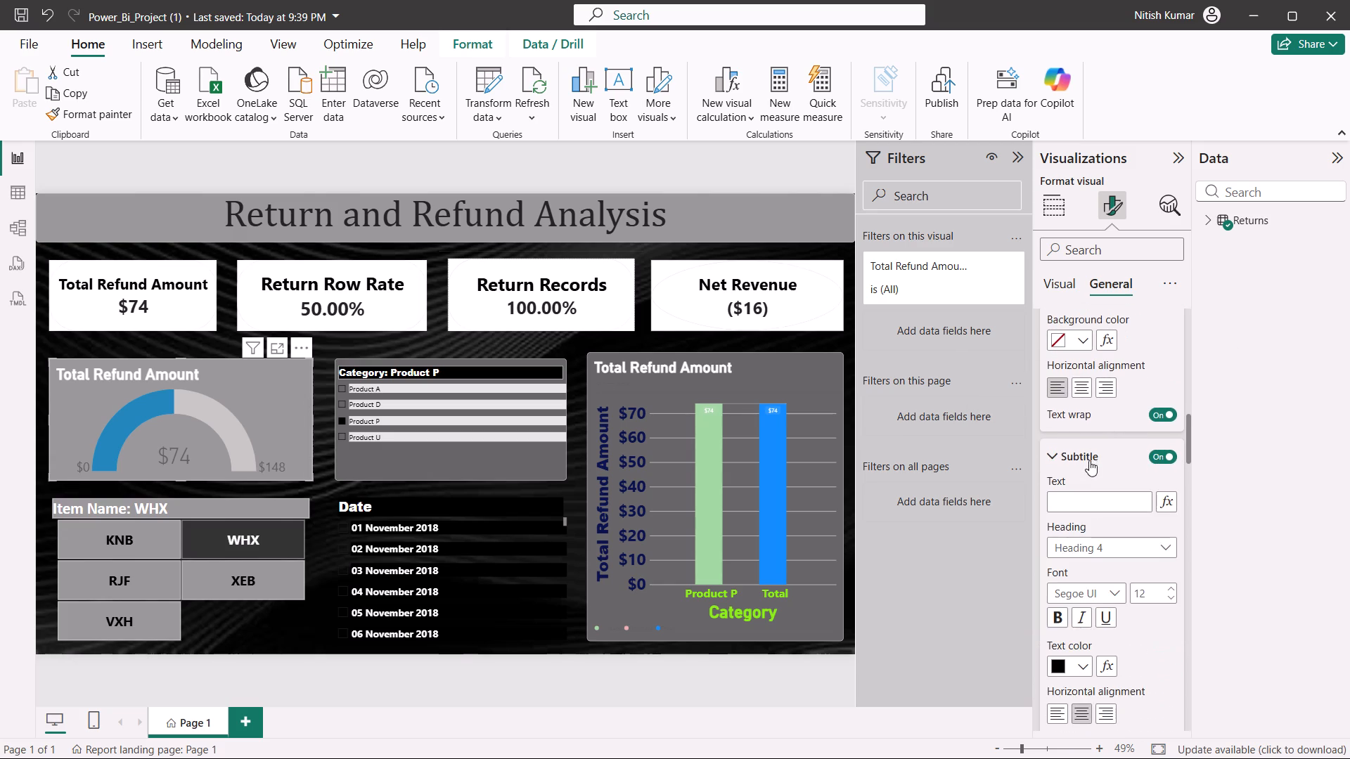
scroll(1091, 477, "down", 2)
left_click(1058, 441)
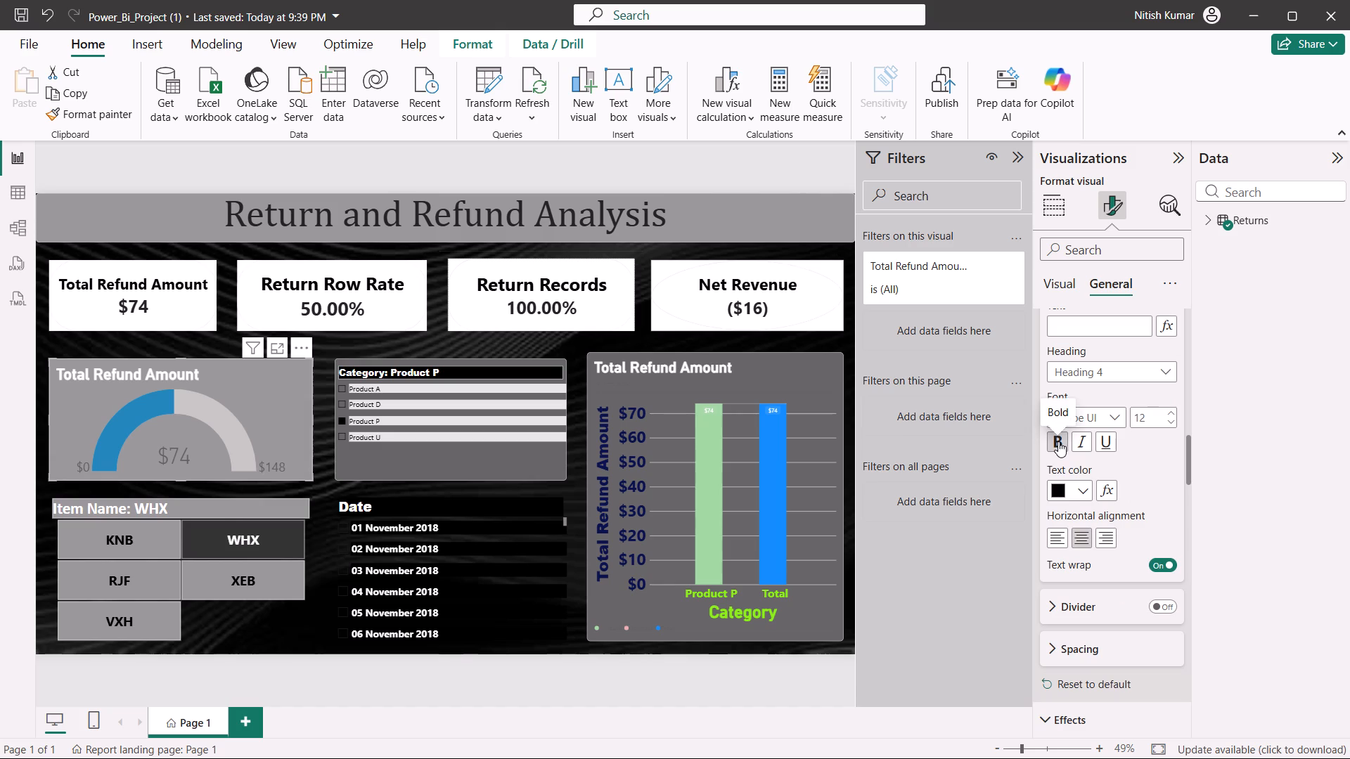
double_click(1058, 441)
double_click(1058, 441)
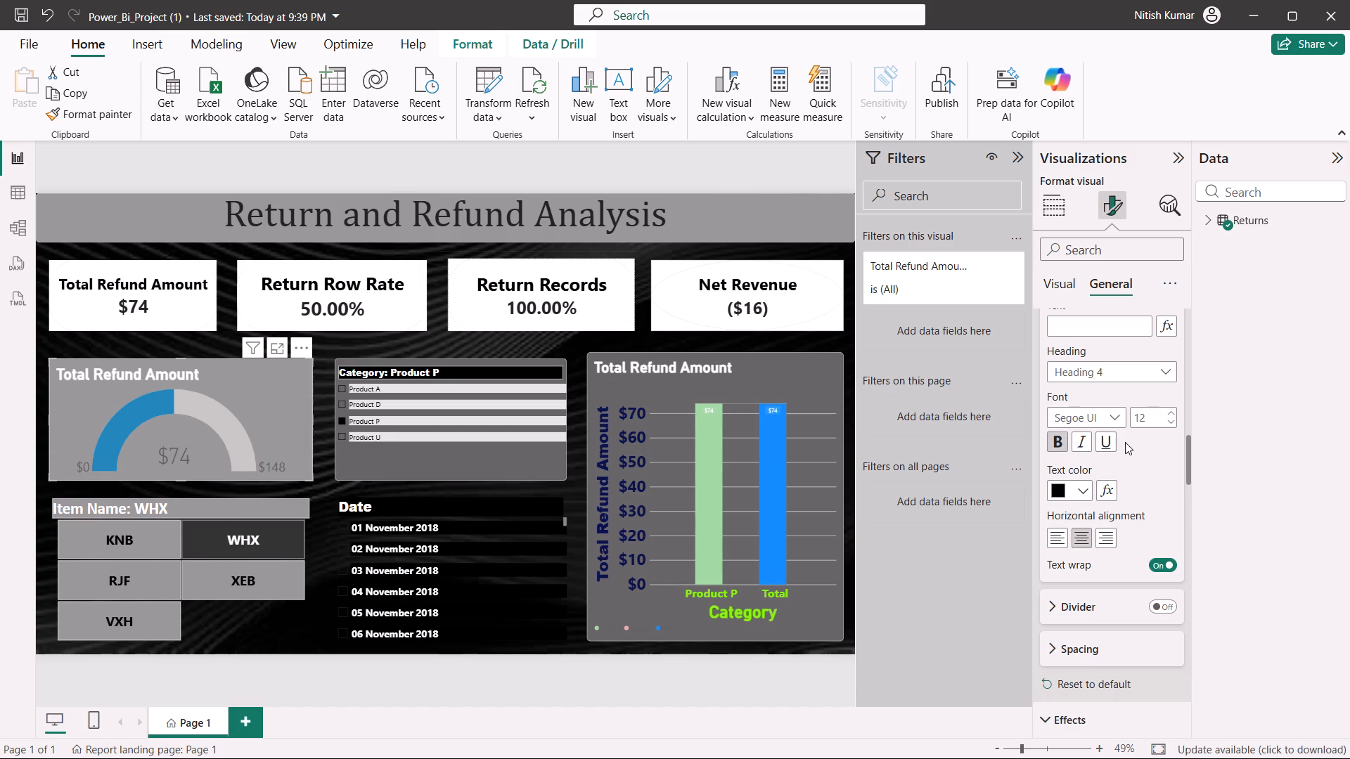
left_click(1127, 443)
Set the gauge's subtitle font size to 21.
triple_click(1171, 413)
left_click(1171, 413)
left_click(1154, 447)
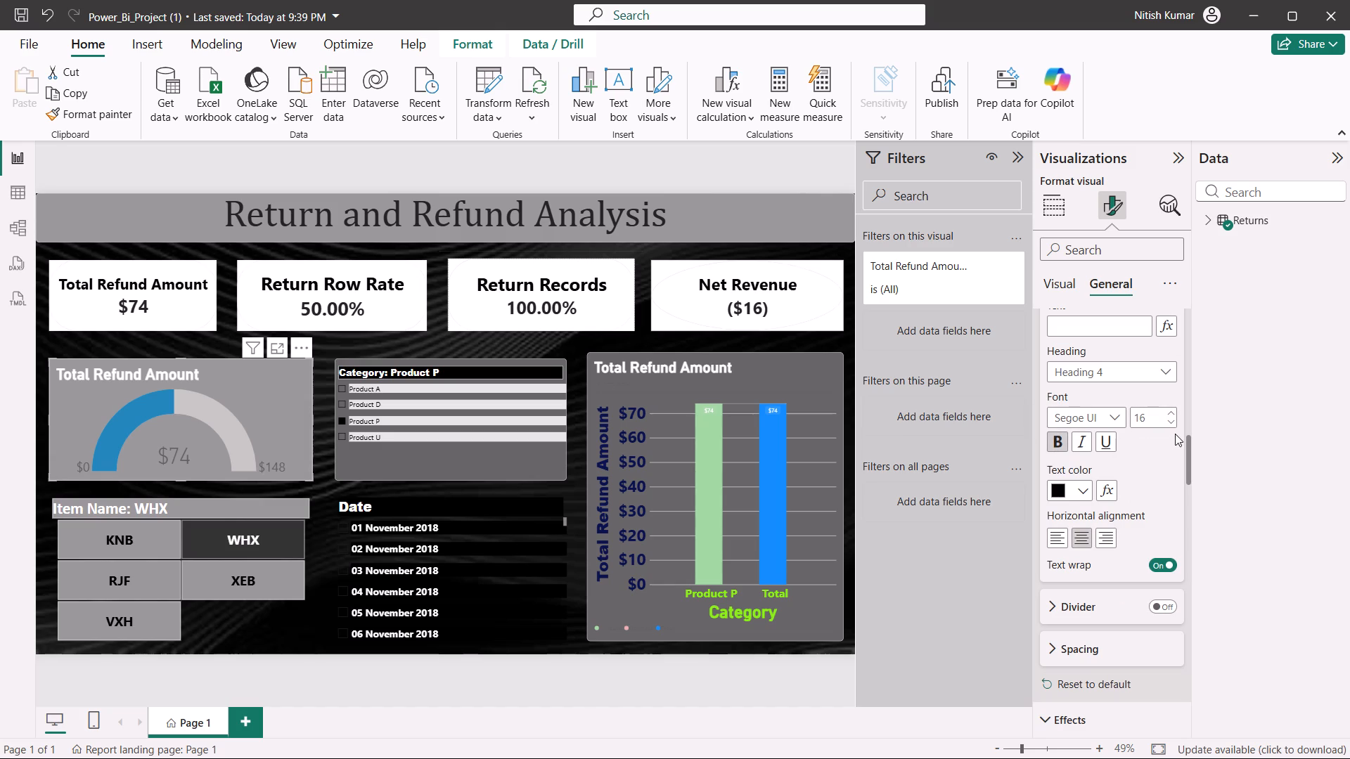
triple_click(1175, 423)
triple_click(1178, 408)
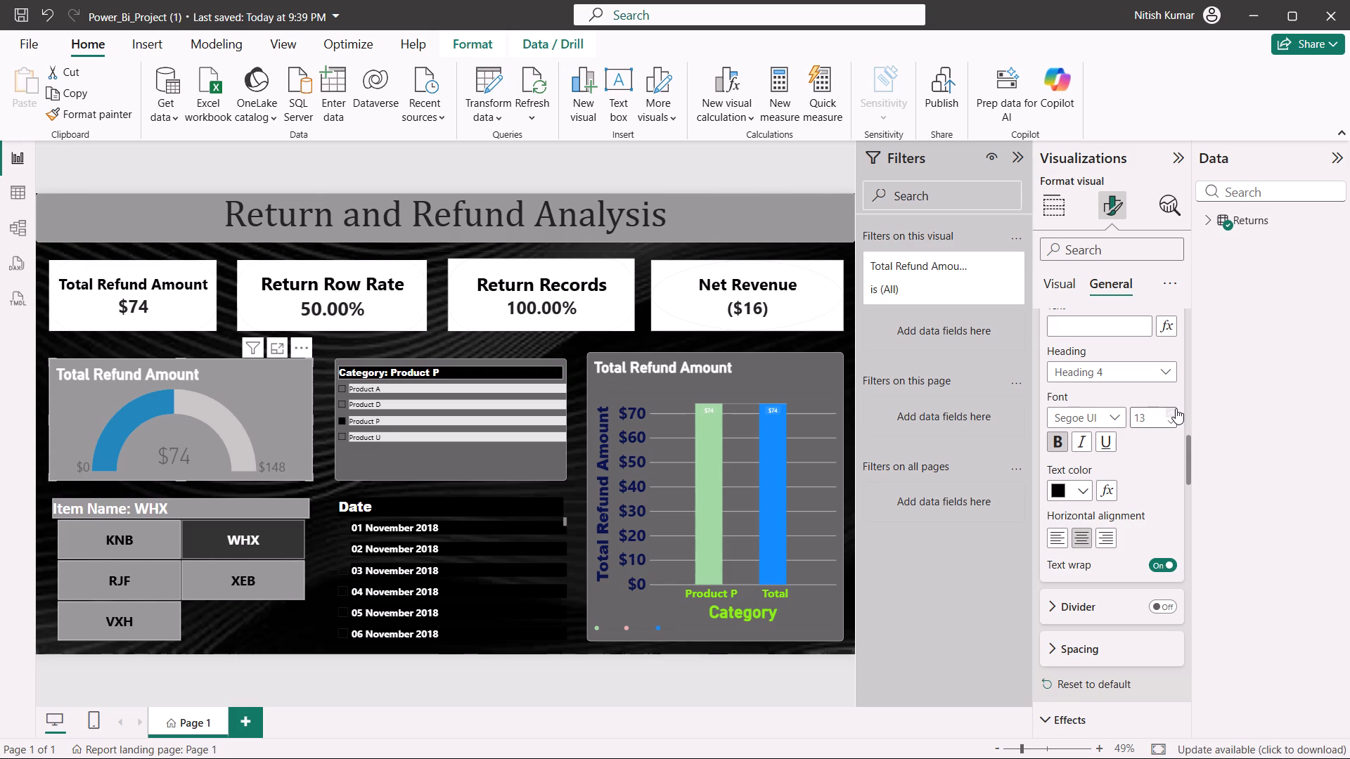
triple_click(1176, 408)
left_click(1176, 408)
triple_click(1174, 408)
left_click(1174, 408)
left_click(1130, 463)
Turn on the divider beneath the gauge's title.
scroll(1114, 512, "down", 2)
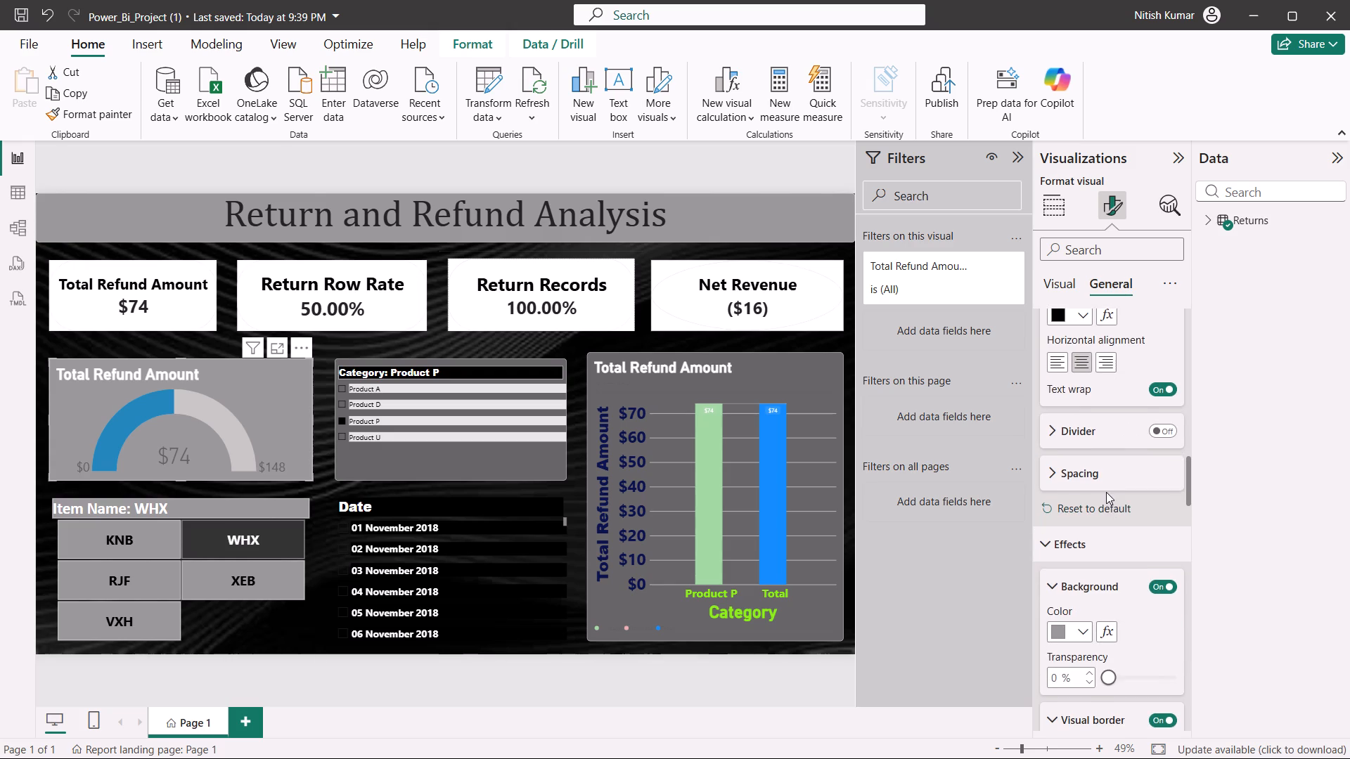
scroll(1105, 492, "up", 2)
scroll(1099, 529, "down", 1)
left_click(1162, 519)
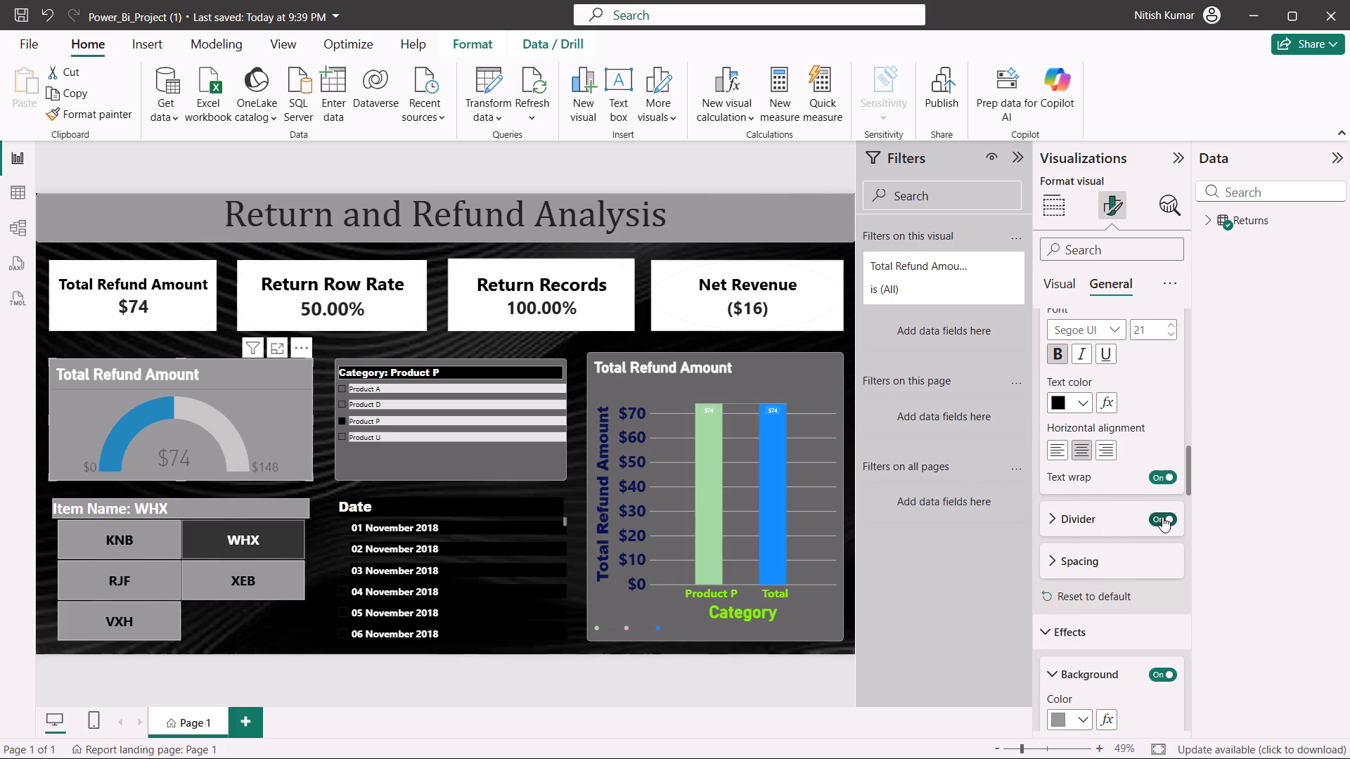
left_click(1162, 515)
left_click(1162, 515)
Set the gauge's divider colour to black with a Solid line style.
scroll(1121, 511, "down", 2)
left_click(1100, 338)
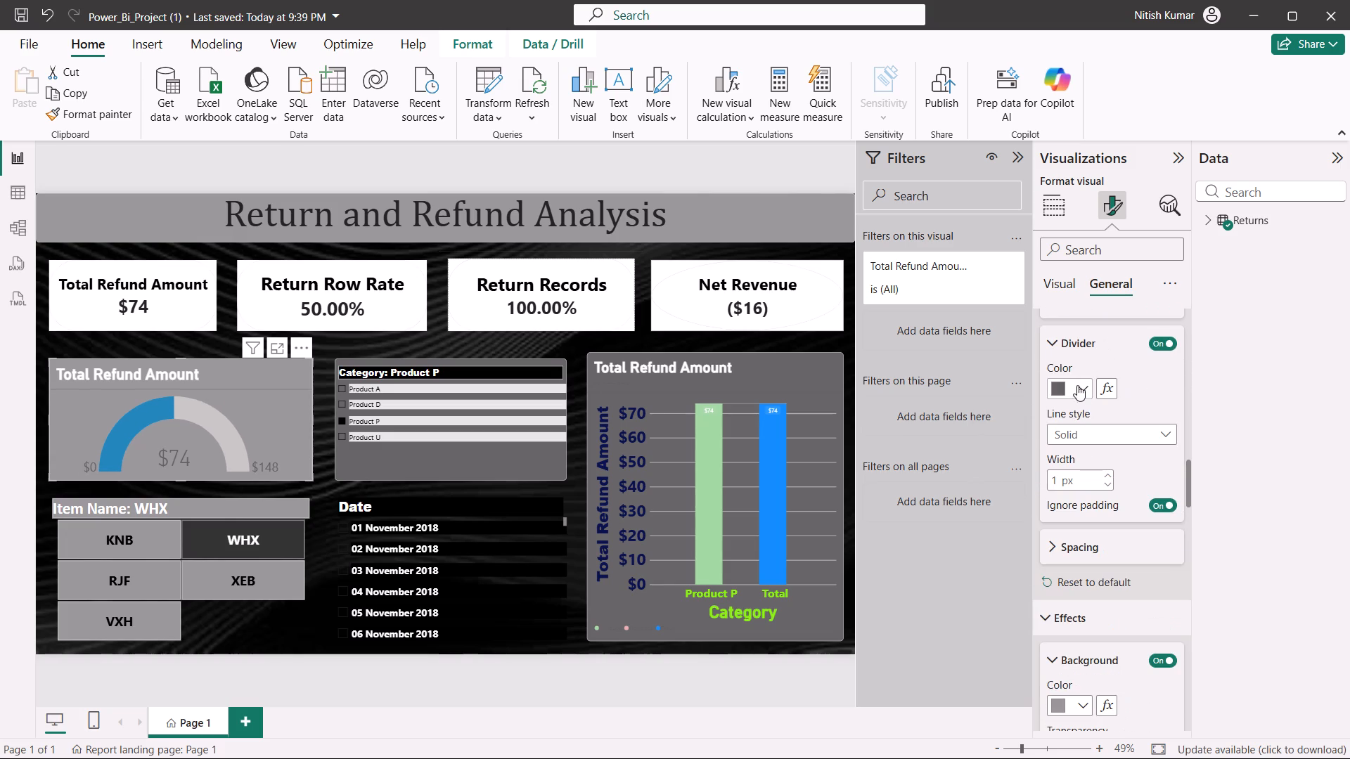
left_click(1055, 387)
left_click(1092, 440)
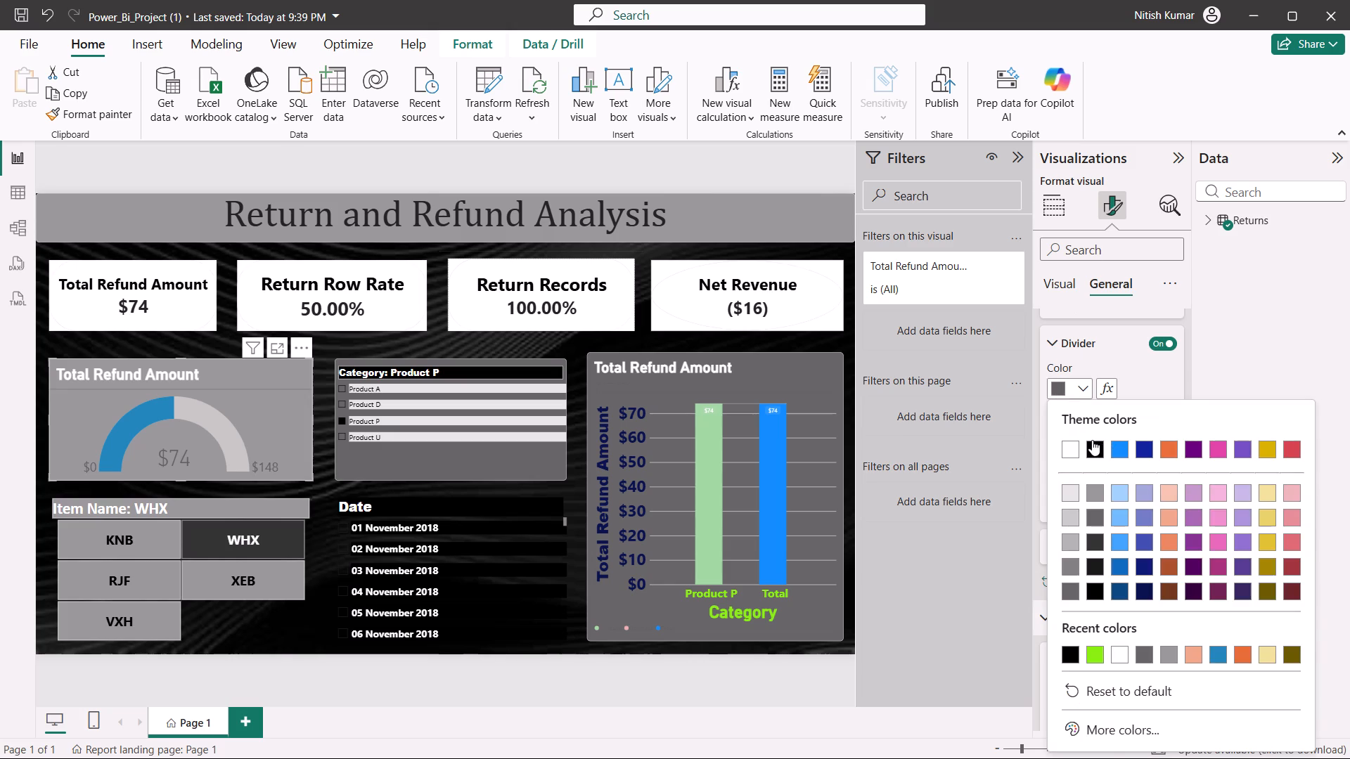
left_click(1095, 430)
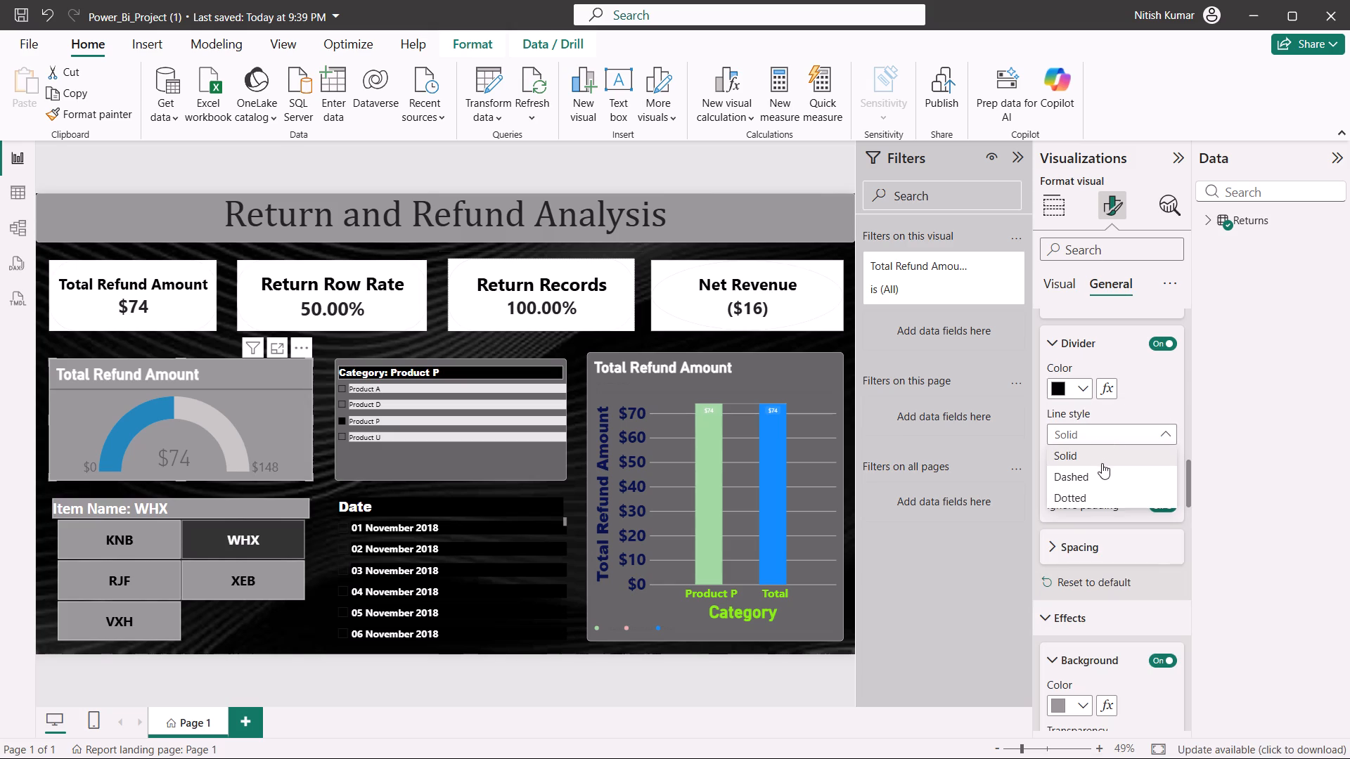
left_click(1102, 453)
Set the spacing above the gauge's divider to 18 px.
scroll(1131, 429, "down", 1)
left_click(1102, 463)
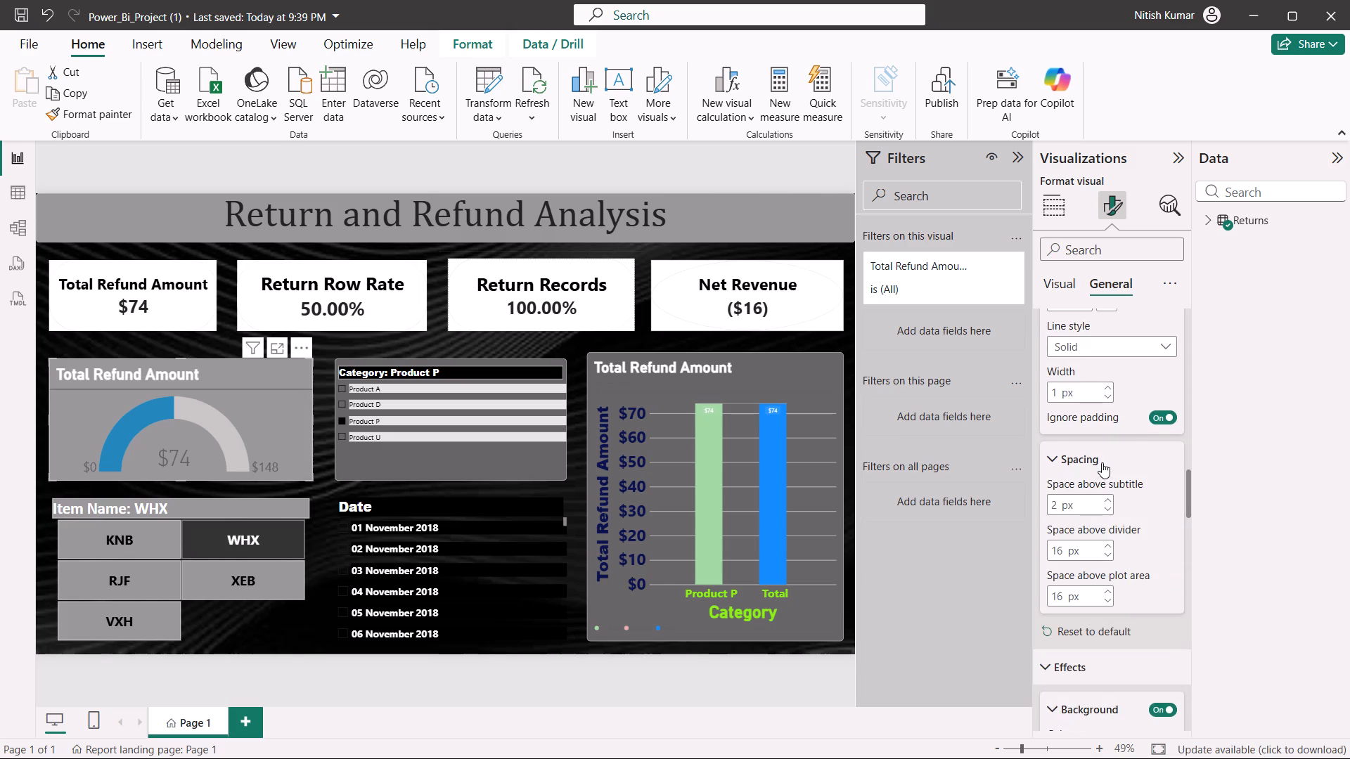
scroll(1102, 462, "down", 2)
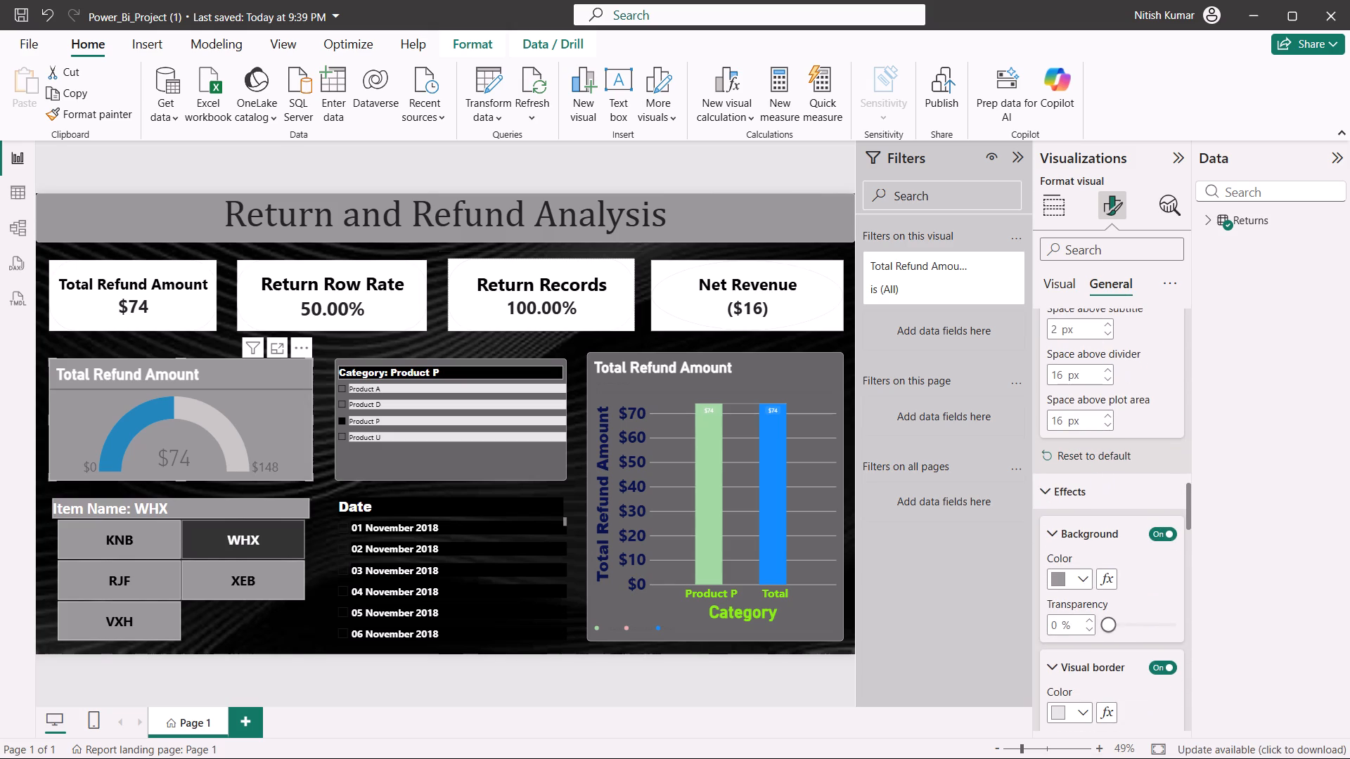
double_click(1105, 373)
left_click(1145, 373)
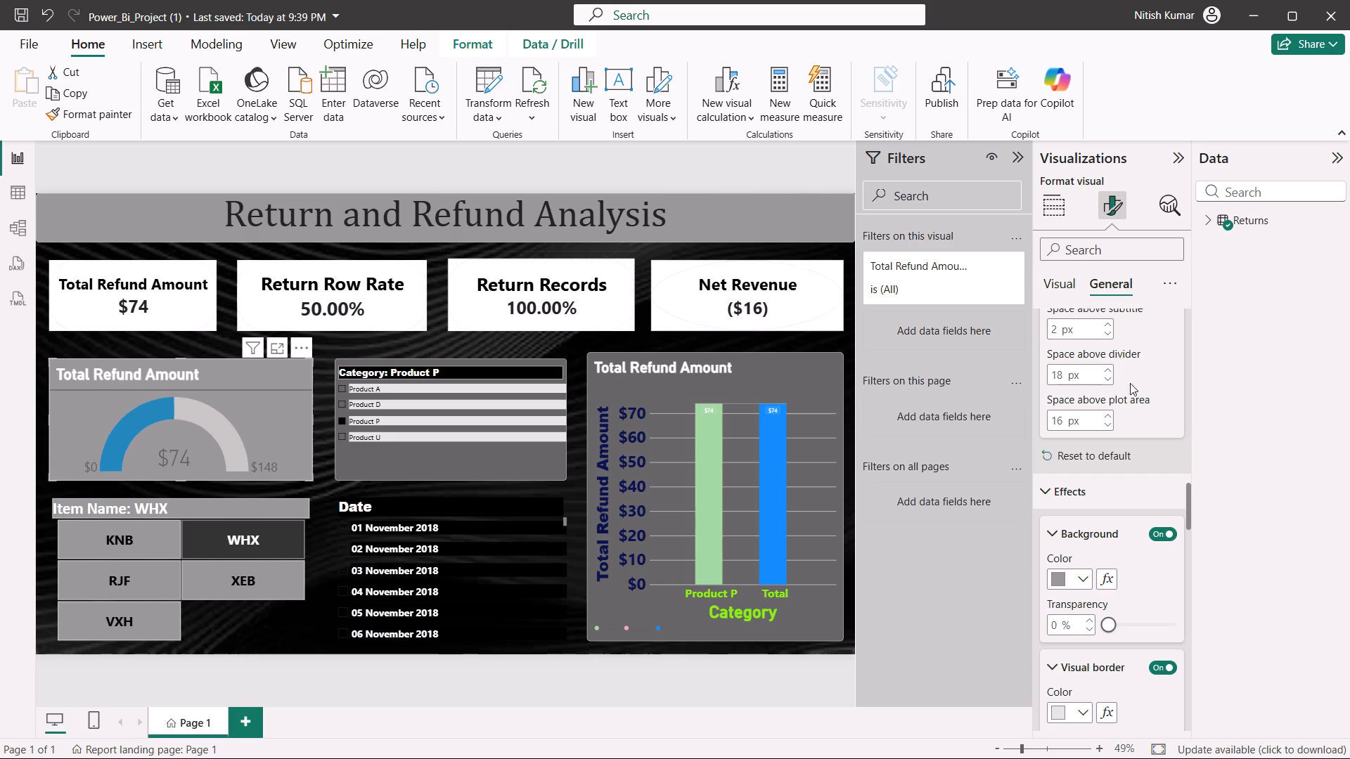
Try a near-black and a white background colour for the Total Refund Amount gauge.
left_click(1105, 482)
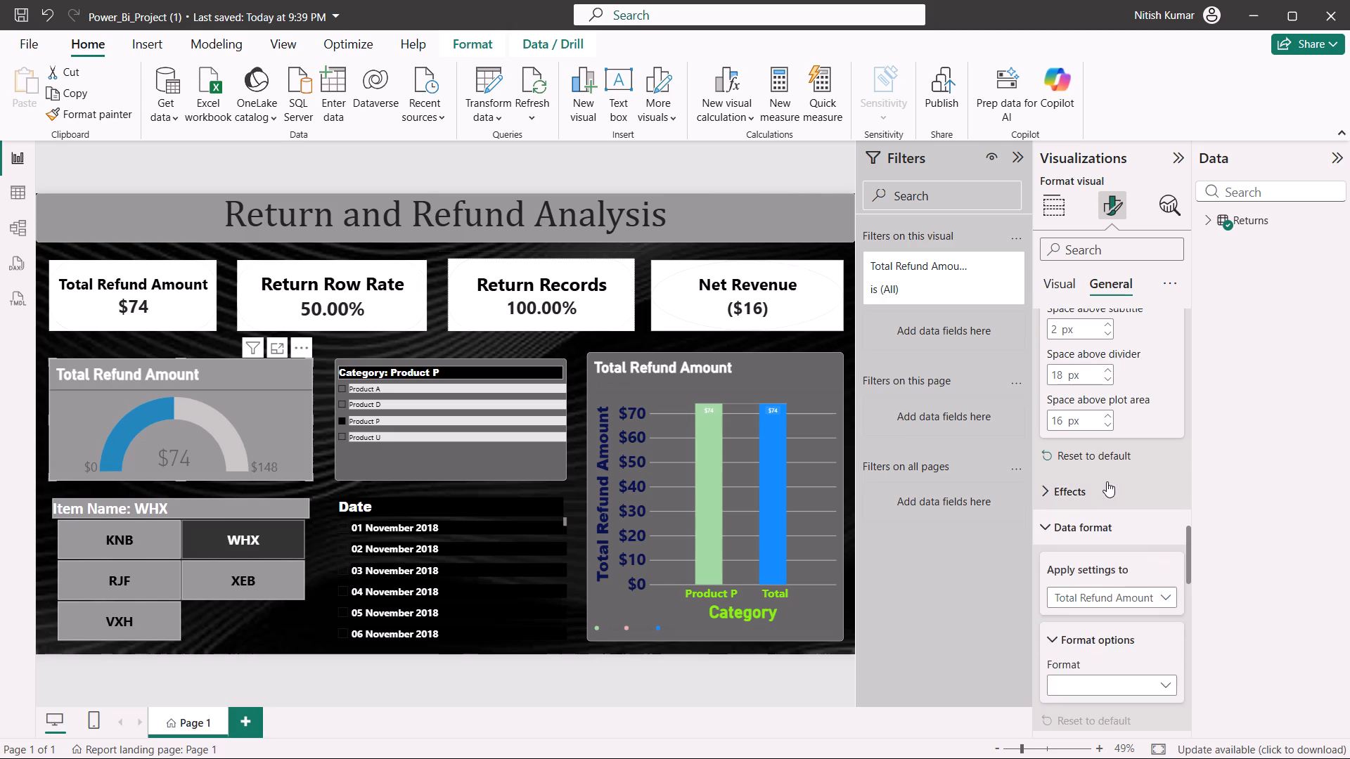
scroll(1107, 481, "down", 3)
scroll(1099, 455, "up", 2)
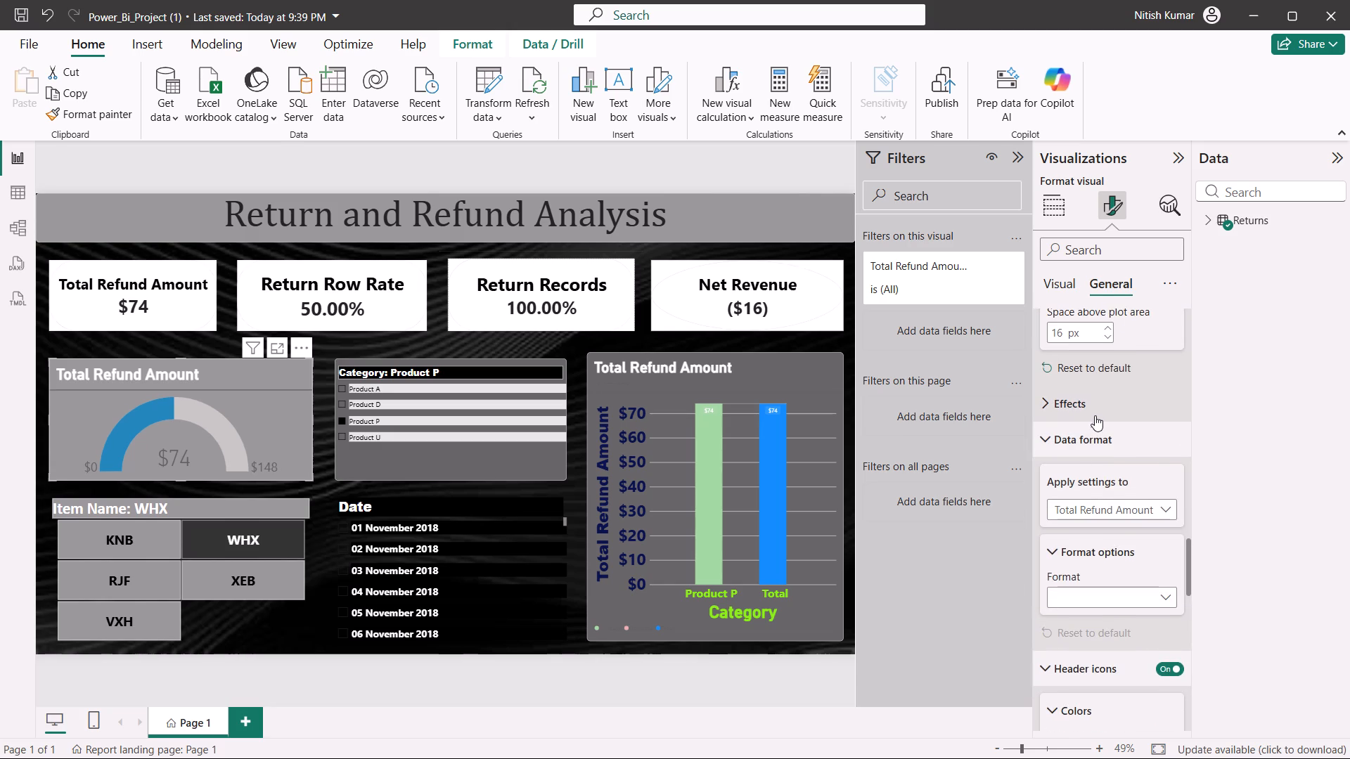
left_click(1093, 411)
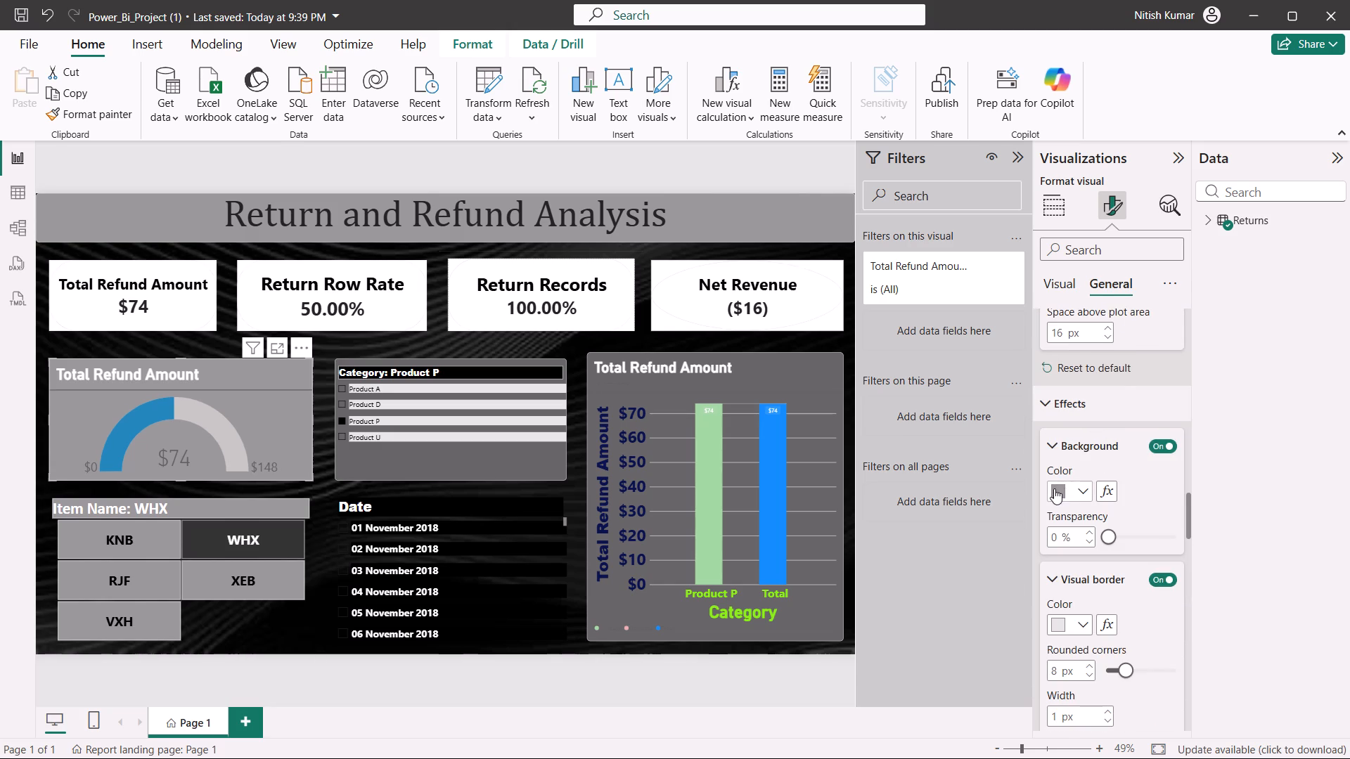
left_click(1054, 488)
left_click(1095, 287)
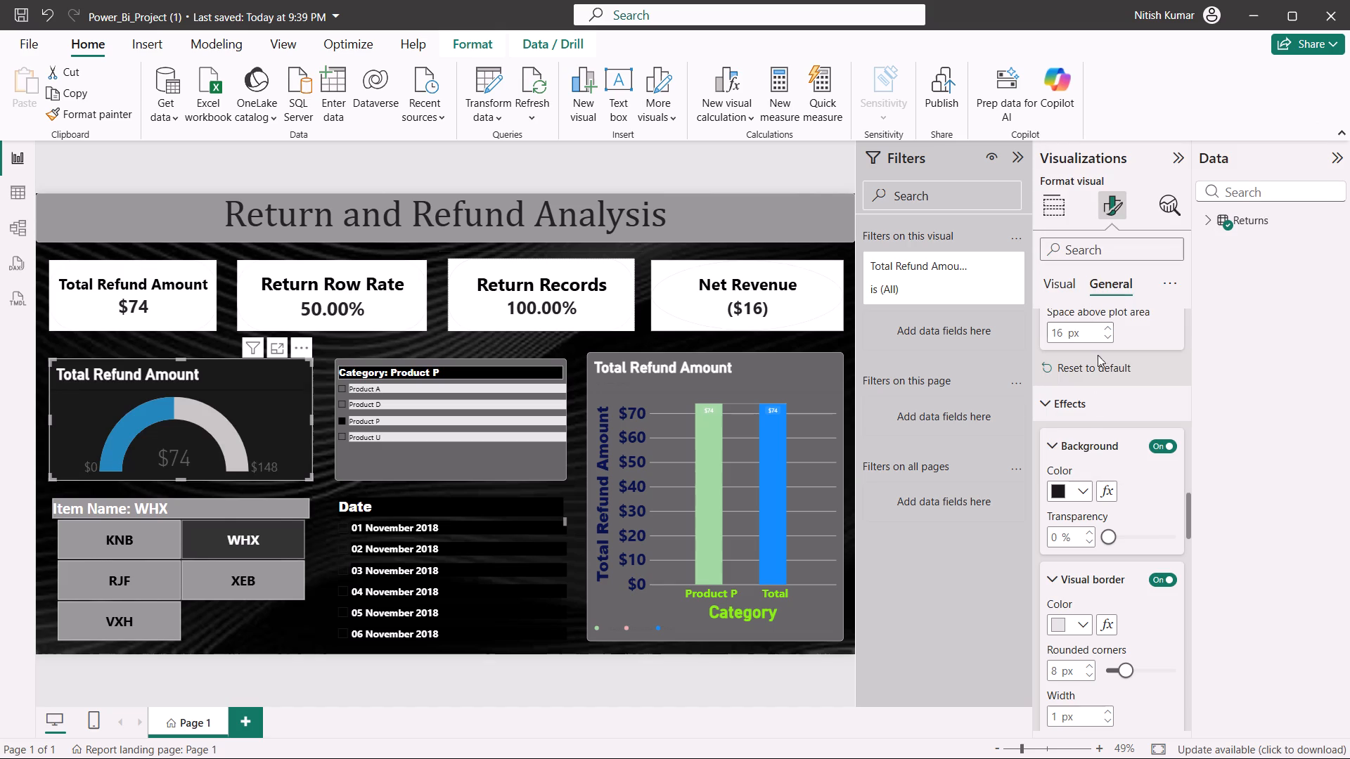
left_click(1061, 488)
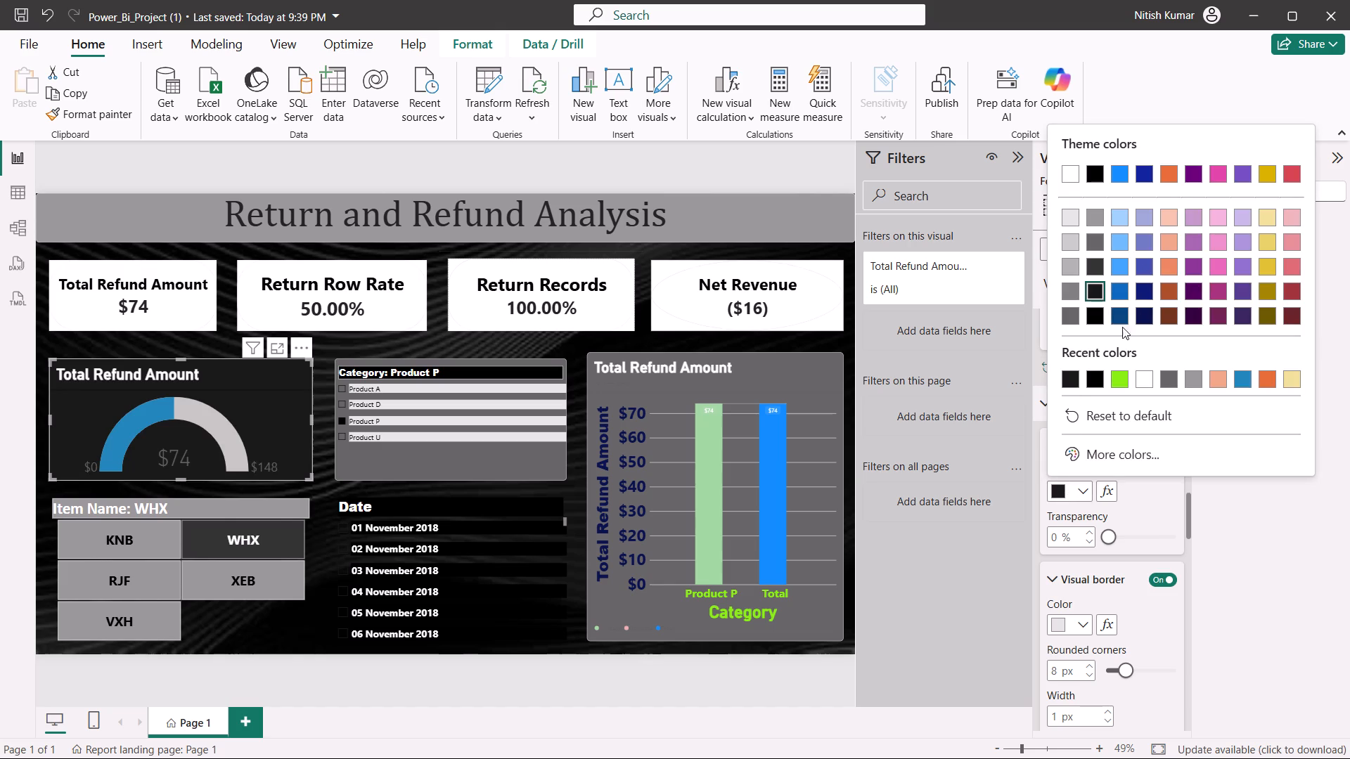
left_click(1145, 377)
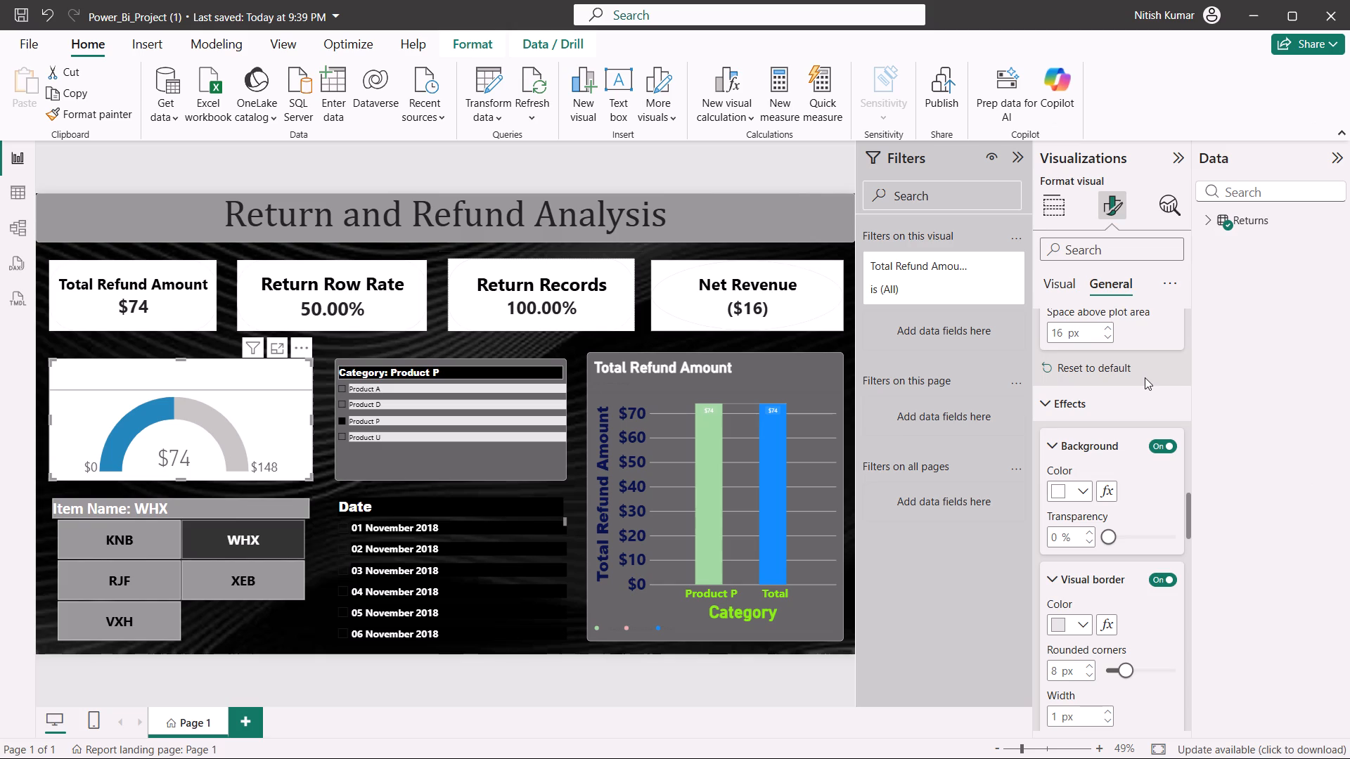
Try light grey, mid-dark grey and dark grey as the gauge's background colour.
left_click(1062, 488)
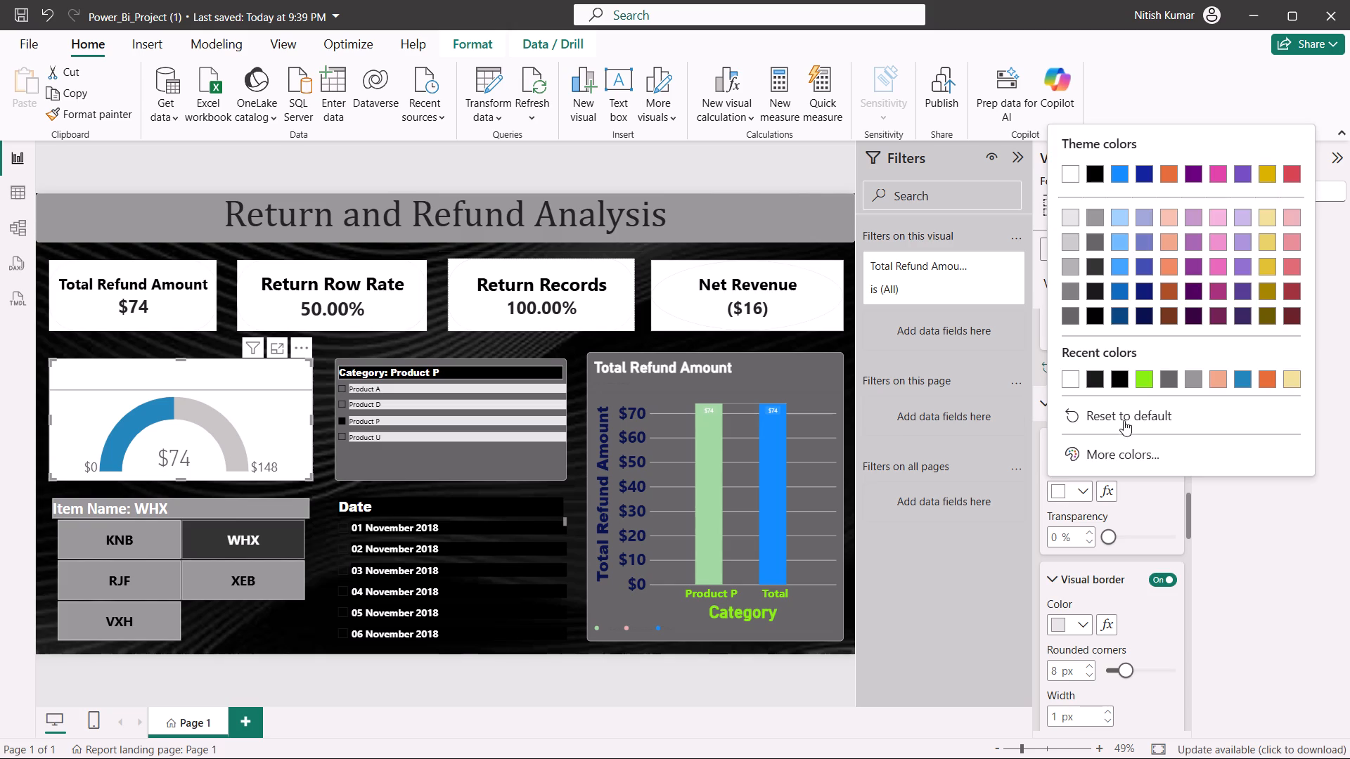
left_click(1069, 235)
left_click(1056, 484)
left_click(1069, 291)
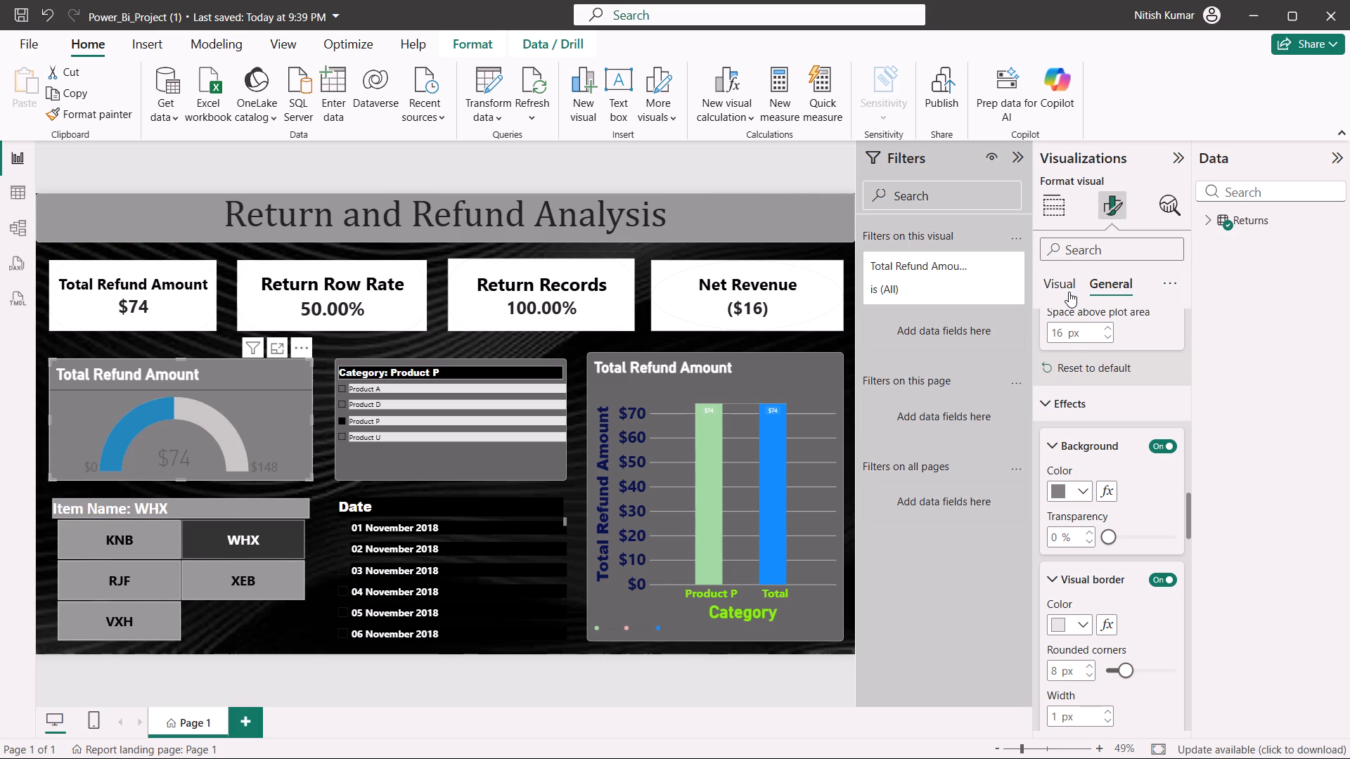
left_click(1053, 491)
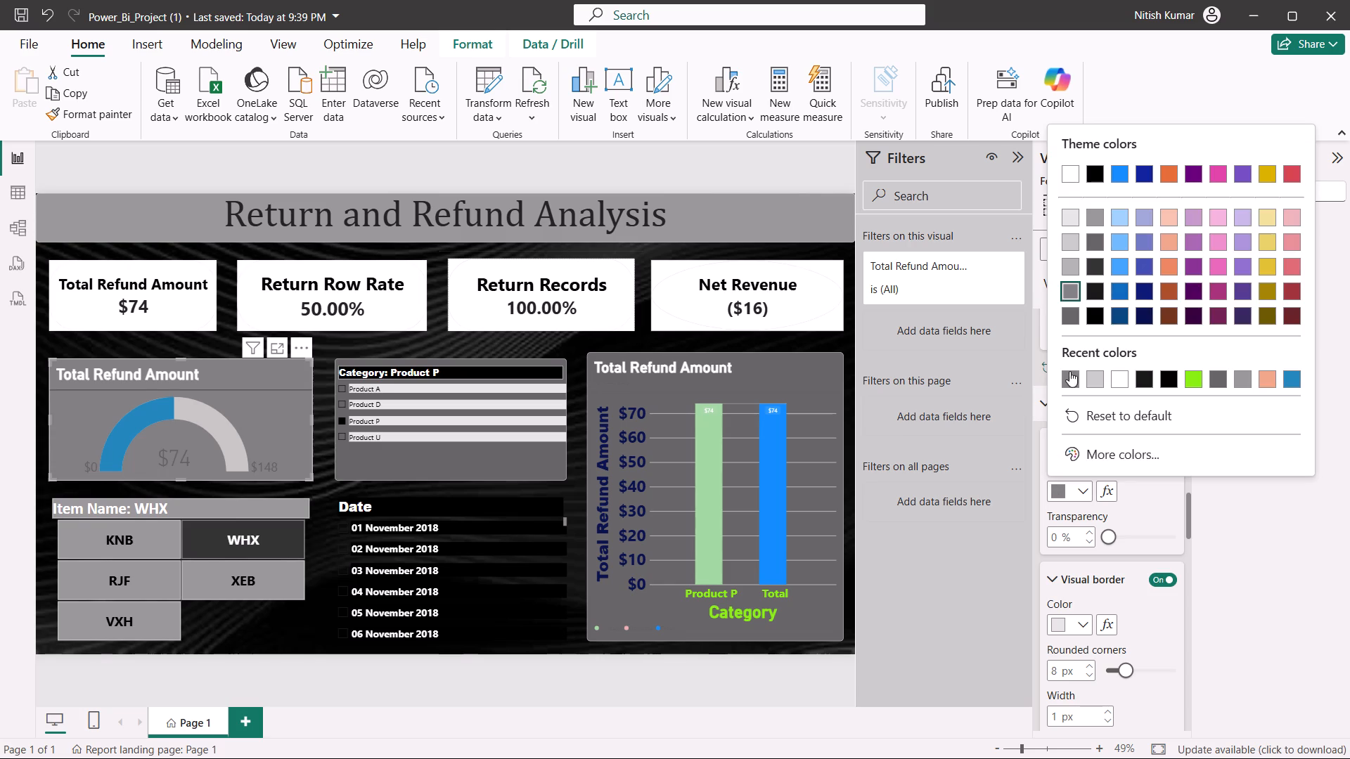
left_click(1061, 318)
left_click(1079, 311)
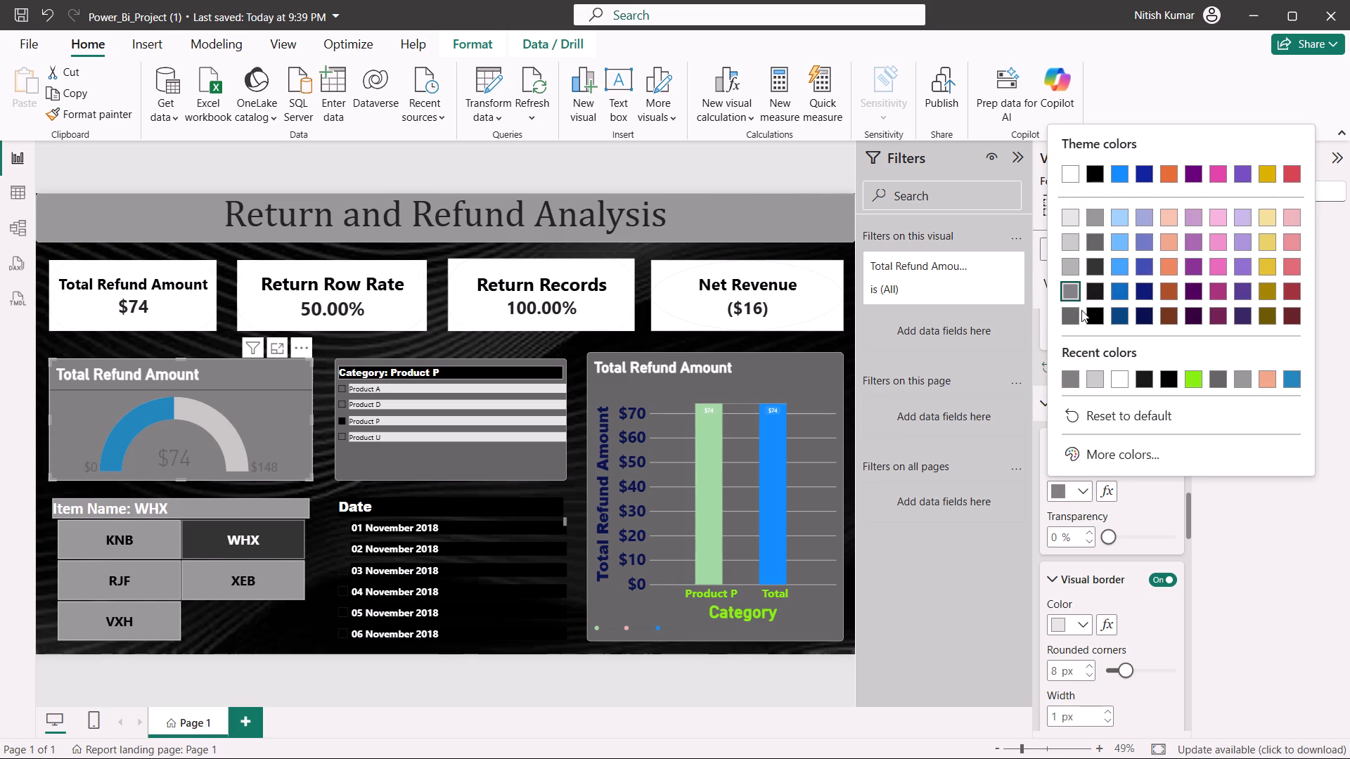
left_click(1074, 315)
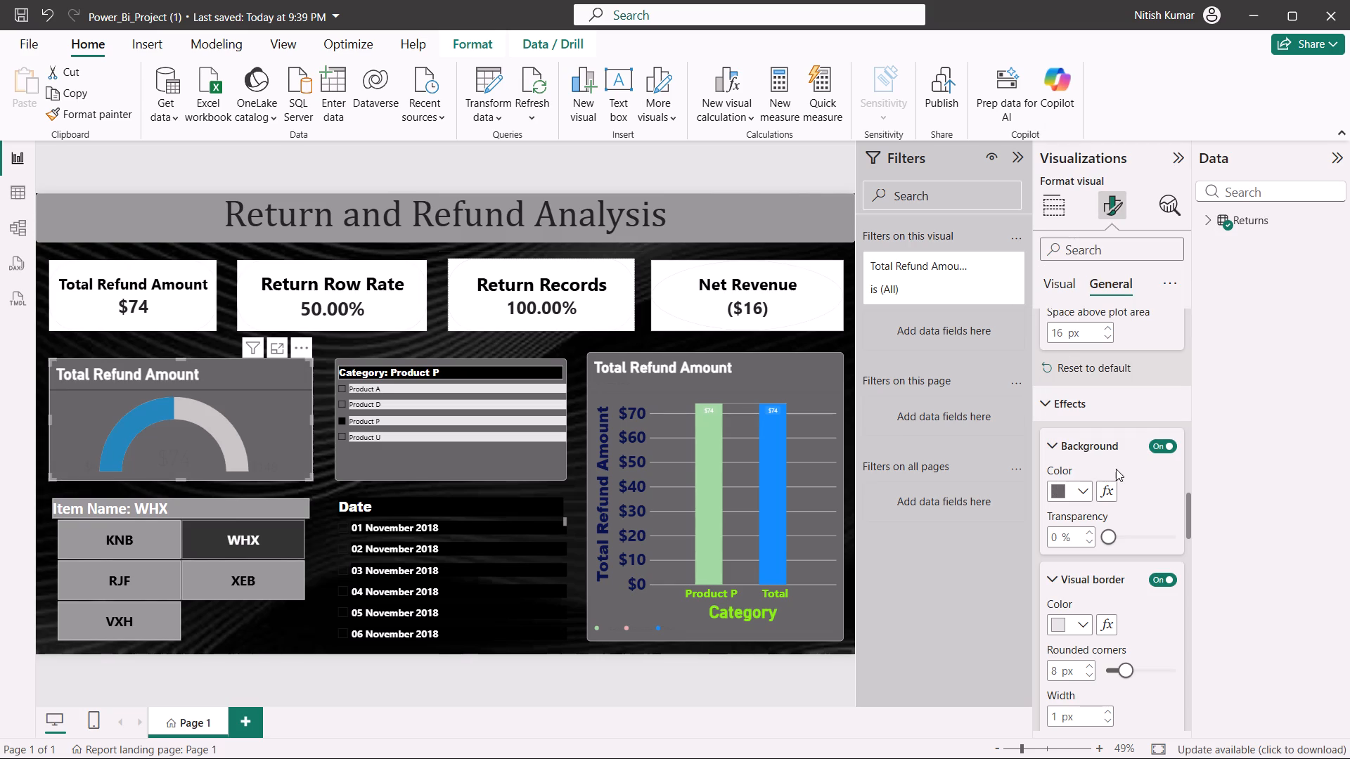
Switch the gauge's background off and back on, and set its colour to medium grey.
left_click(1155, 448)
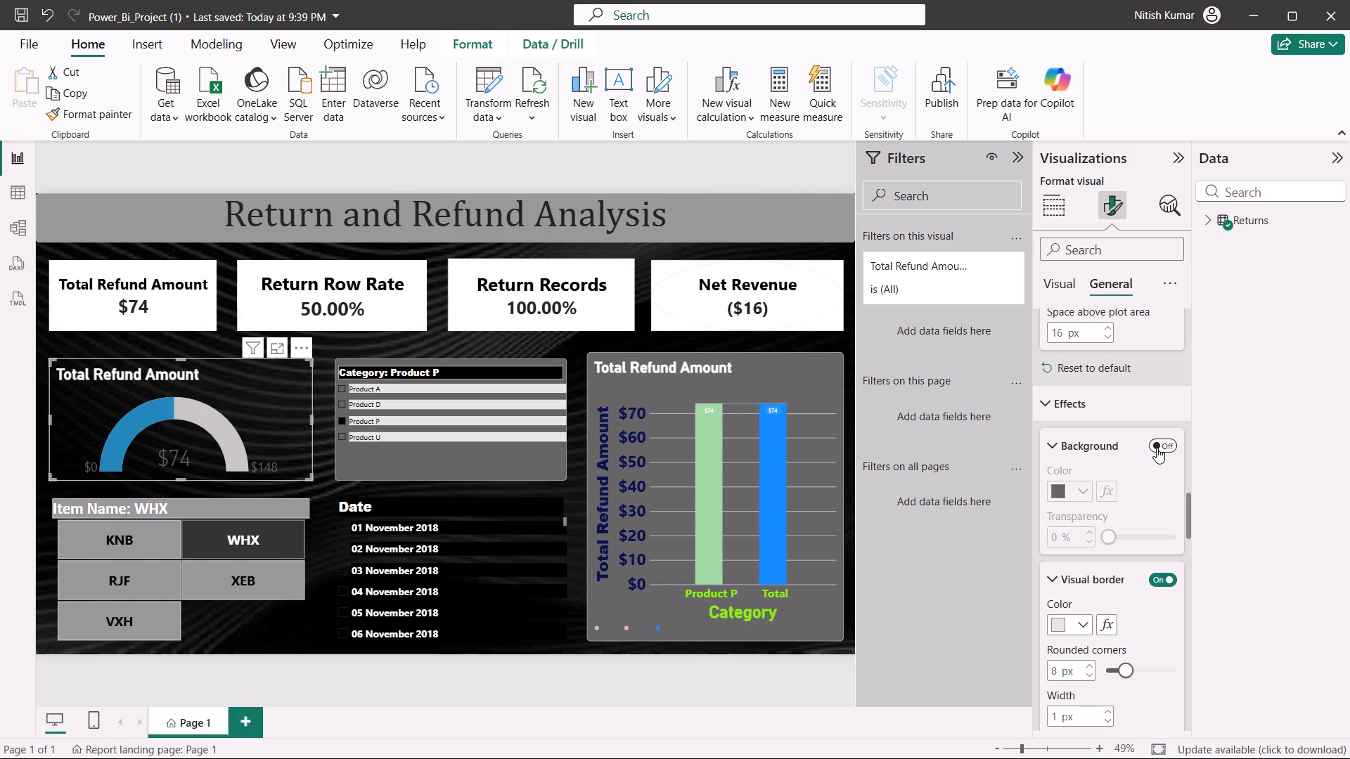
left_click(1170, 440)
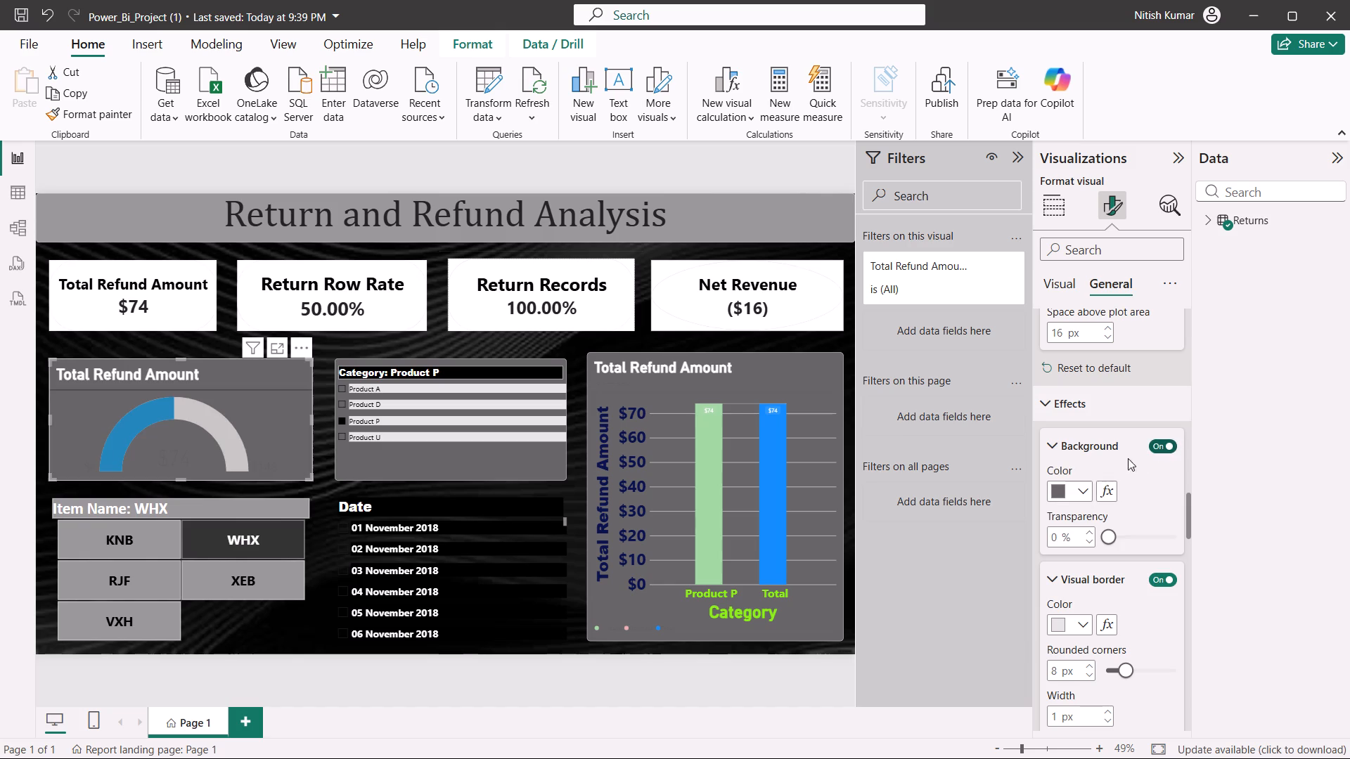
left_click(1055, 494)
left_click(1095, 221)
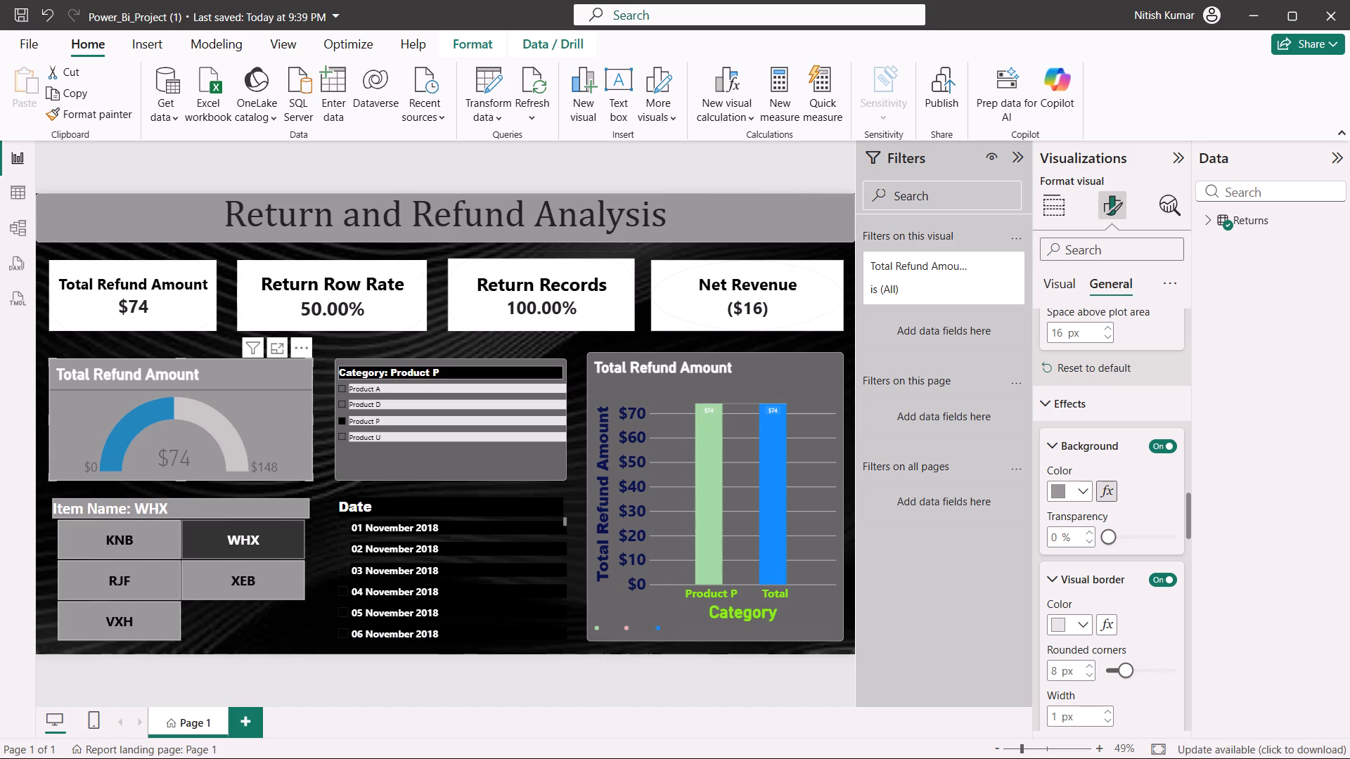
Set the Total Refund Amount gauge's background colour to a slightly darker grey from the recent colours.
left_click(1059, 495)
left_click(1126, 379)
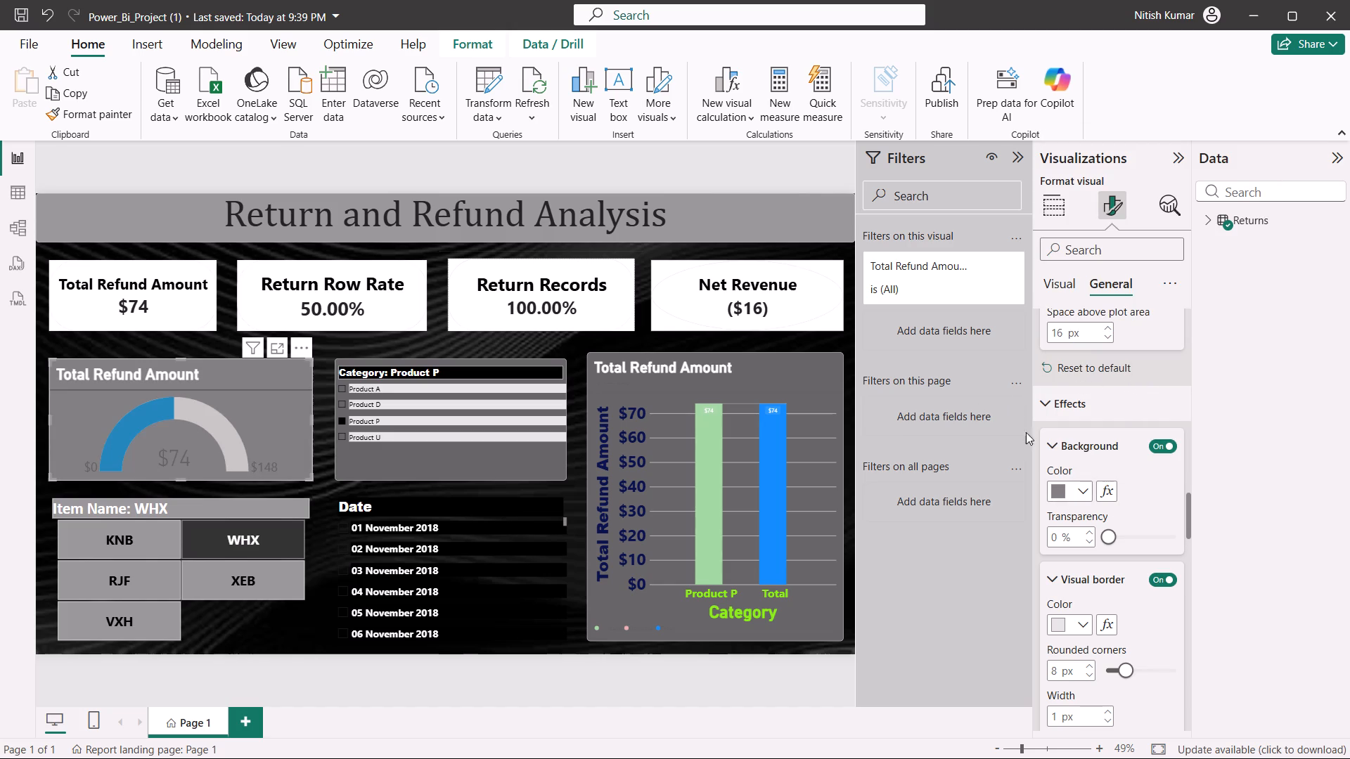
Set the rounded corners of the gauge's visual border to 0 px.
scroll(1084, 469, "down", 2)
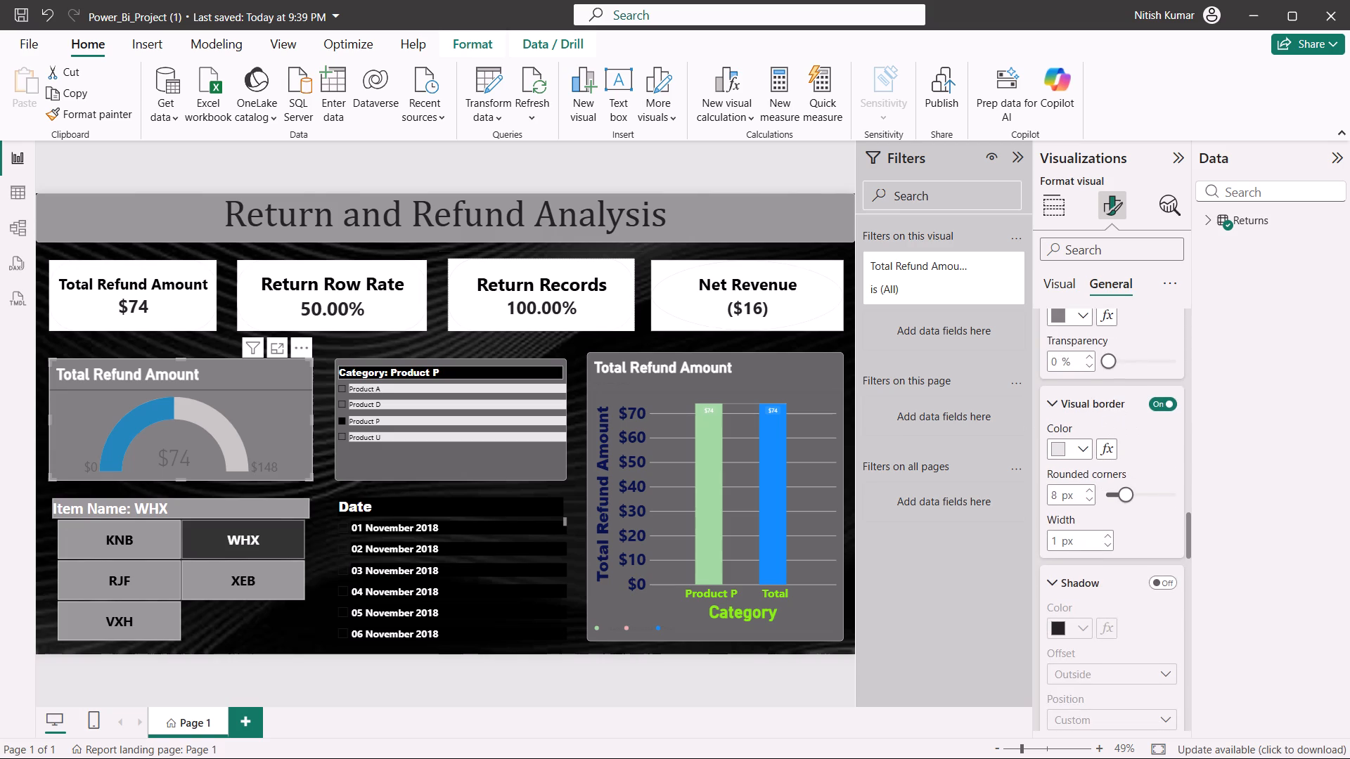
left_click_drag(1121, 491, 1200, 488)
left_click_drag(1185, 488, 1139, 500)
left_click_drag(1139, 500, 1091, 506)
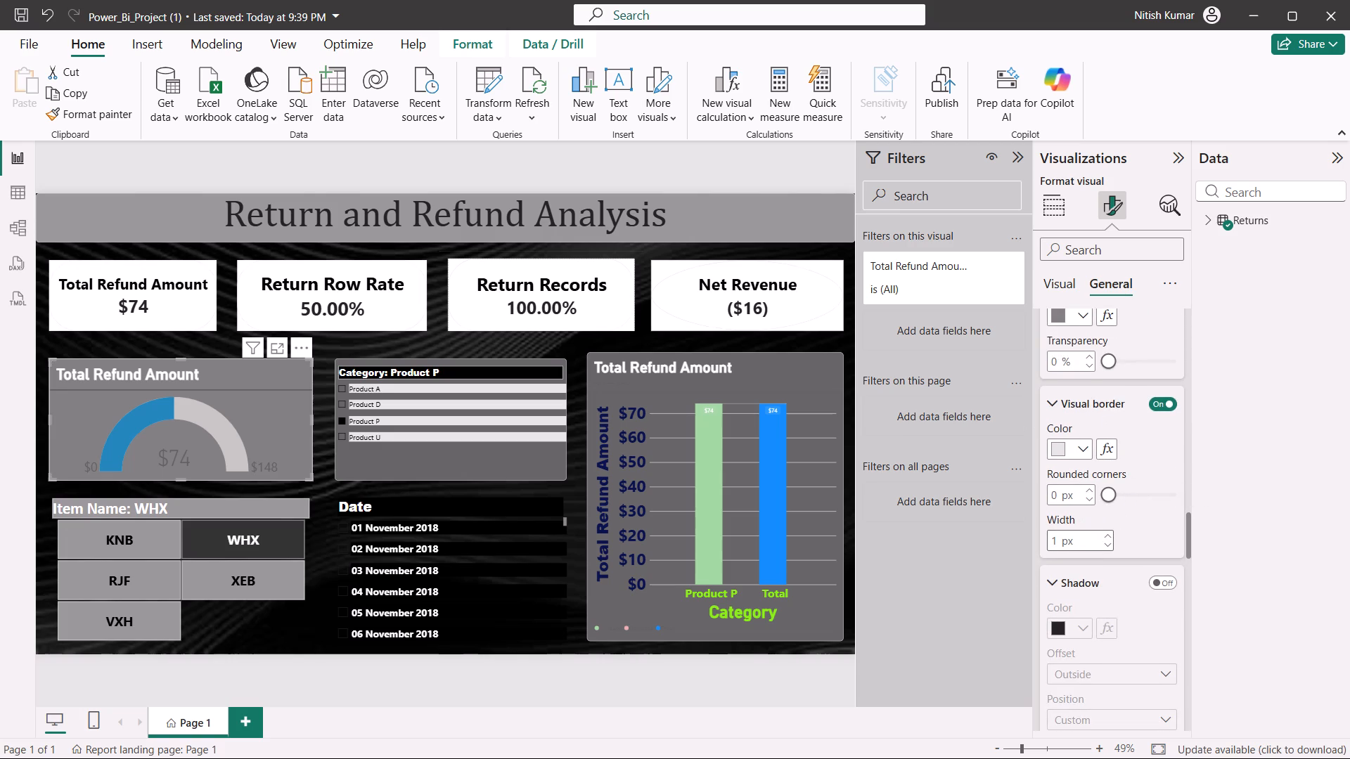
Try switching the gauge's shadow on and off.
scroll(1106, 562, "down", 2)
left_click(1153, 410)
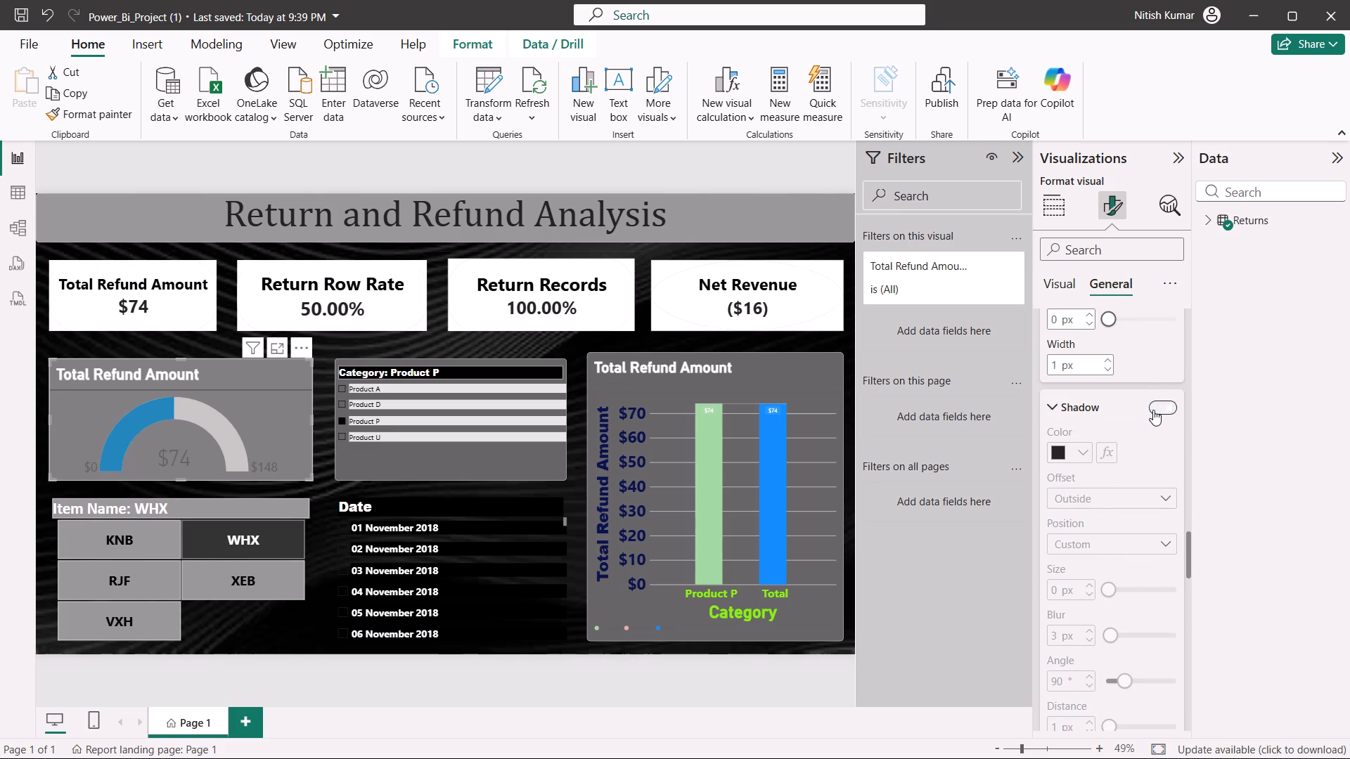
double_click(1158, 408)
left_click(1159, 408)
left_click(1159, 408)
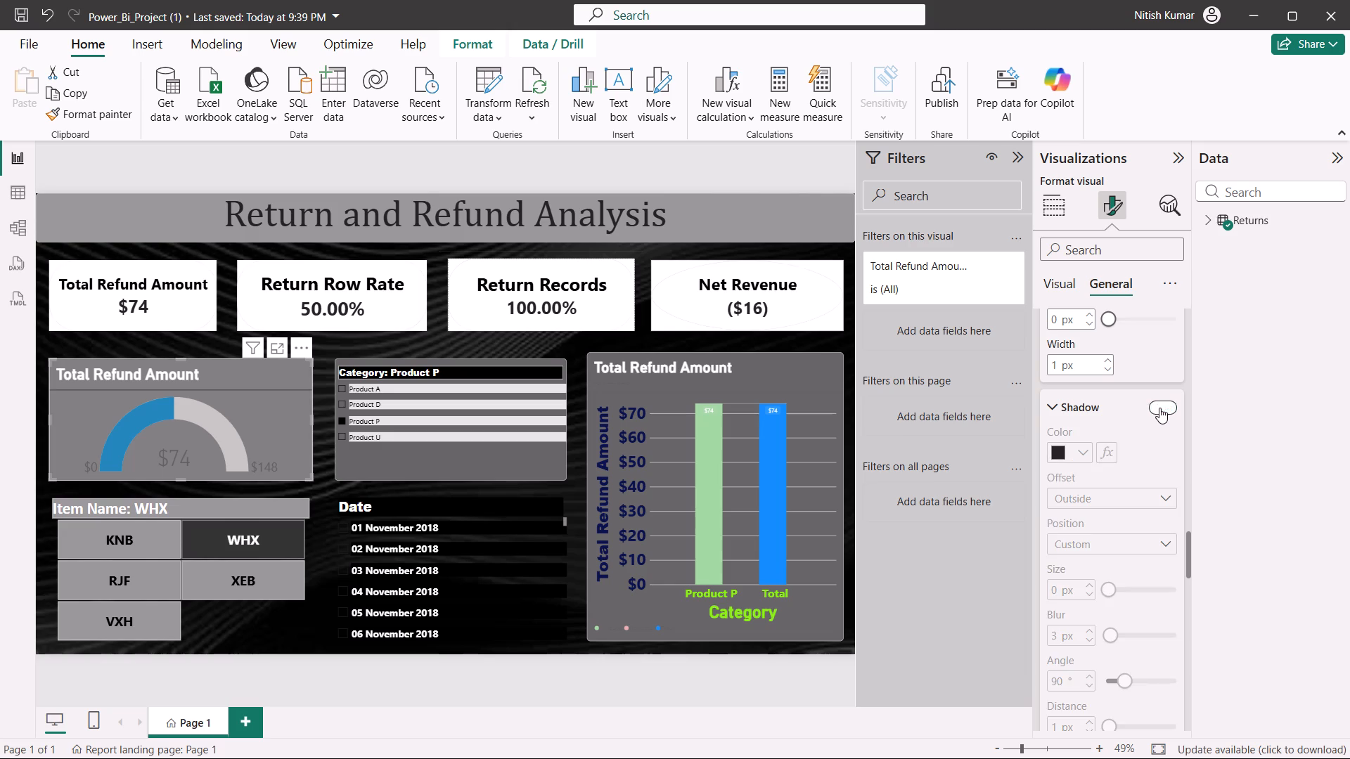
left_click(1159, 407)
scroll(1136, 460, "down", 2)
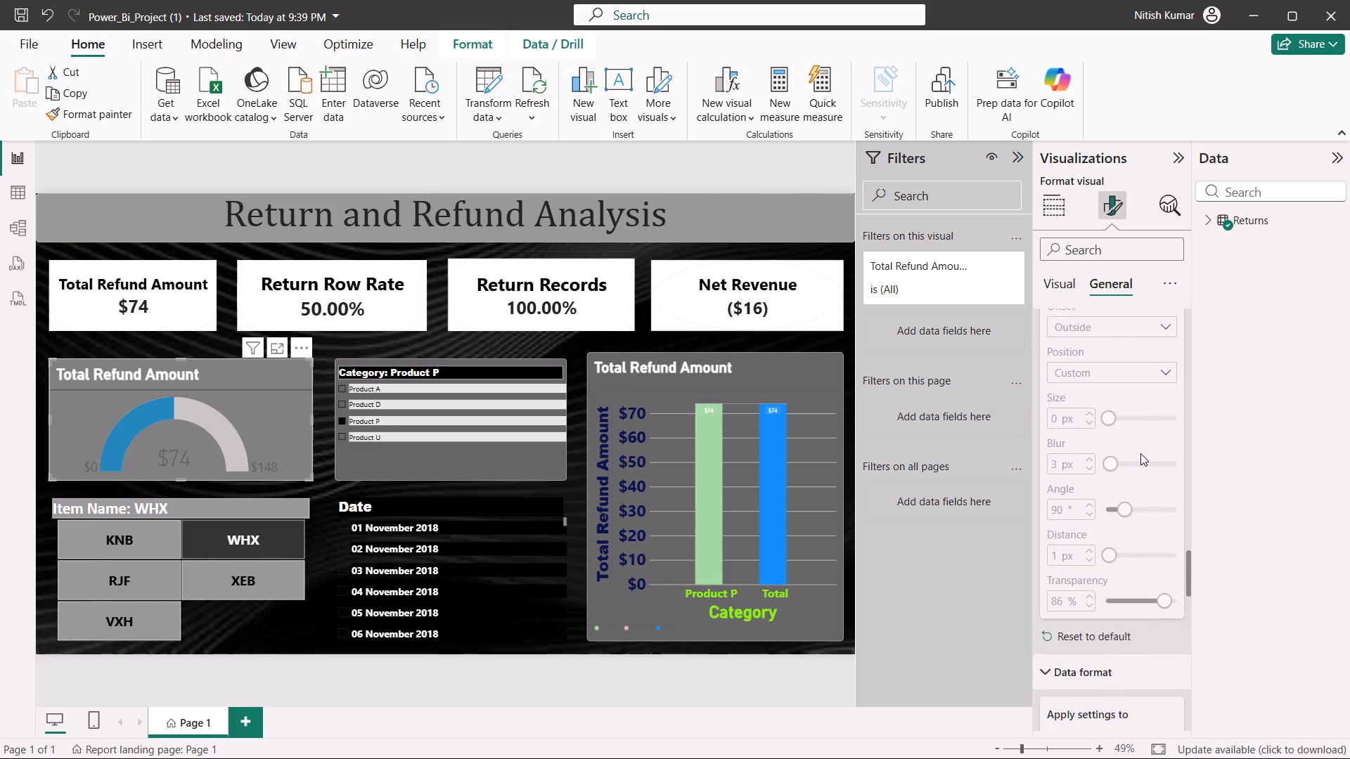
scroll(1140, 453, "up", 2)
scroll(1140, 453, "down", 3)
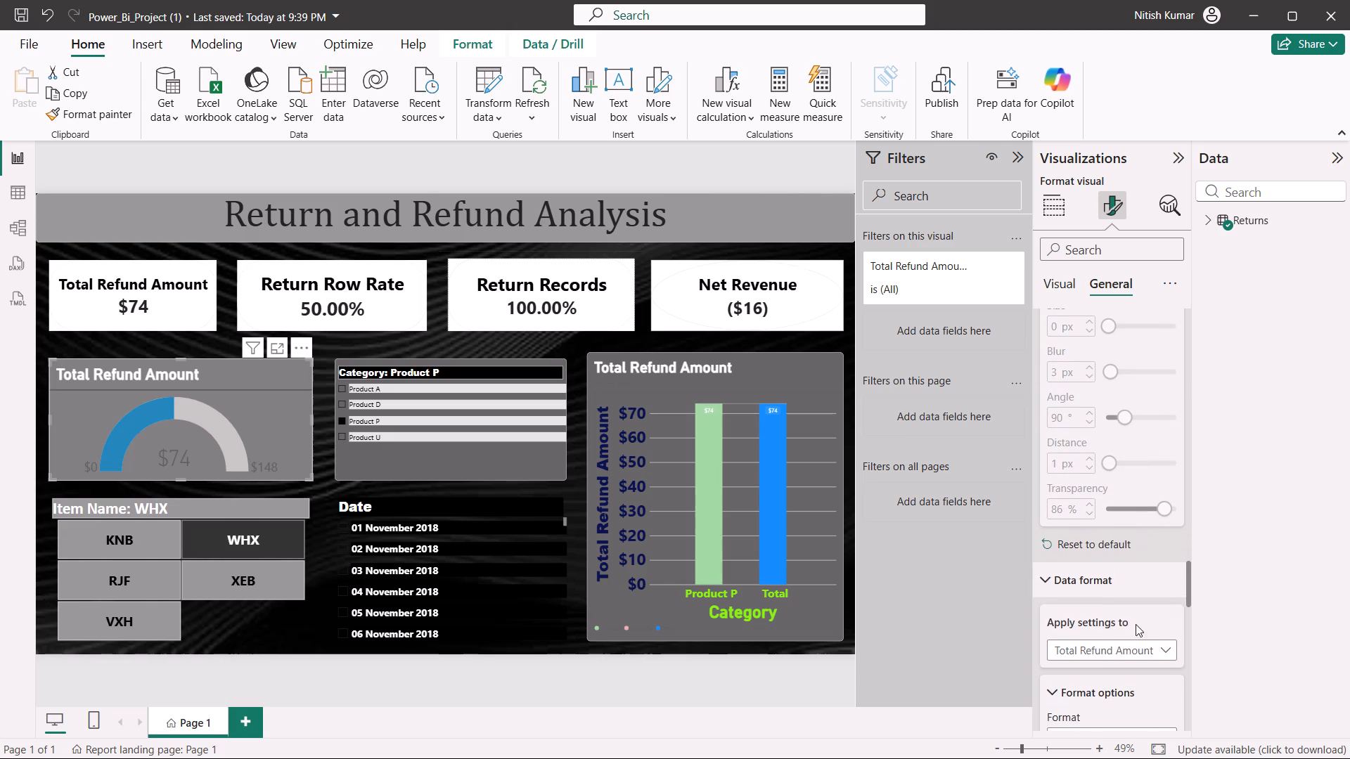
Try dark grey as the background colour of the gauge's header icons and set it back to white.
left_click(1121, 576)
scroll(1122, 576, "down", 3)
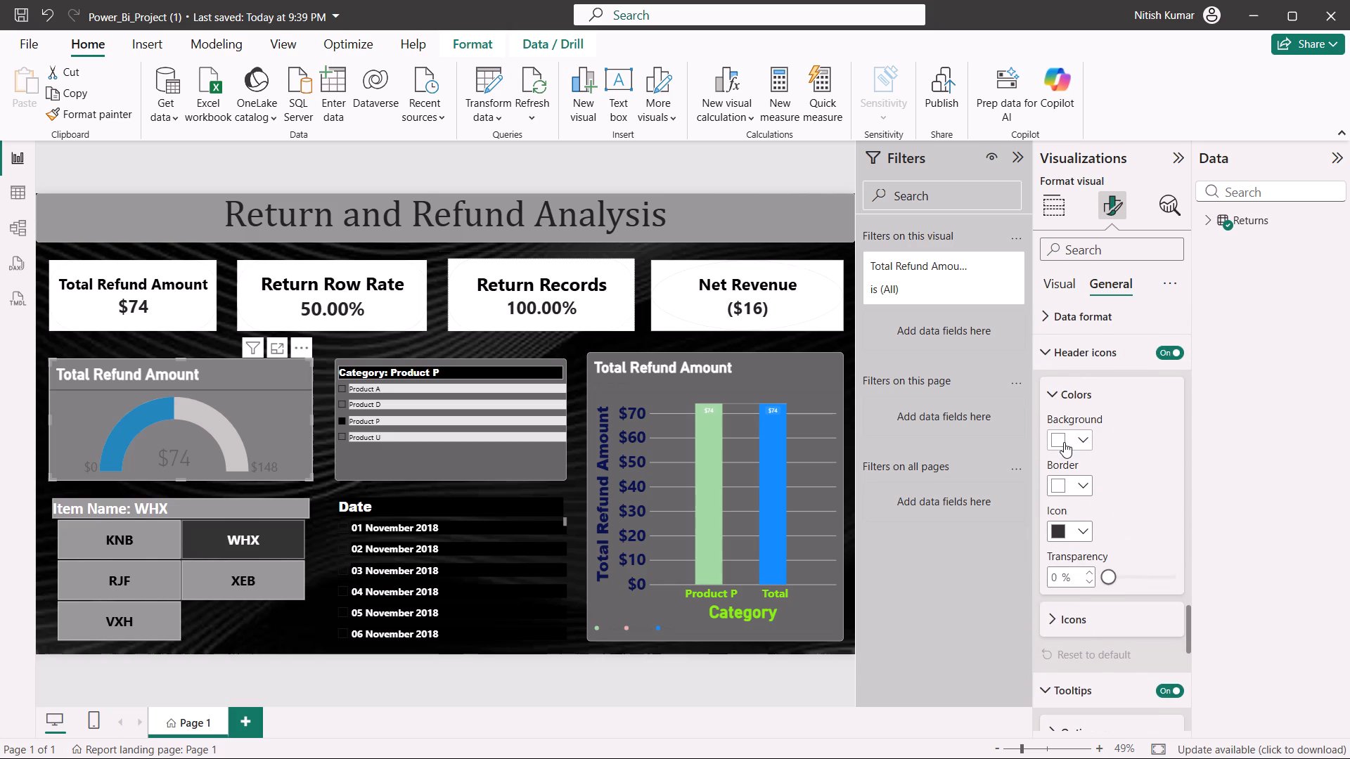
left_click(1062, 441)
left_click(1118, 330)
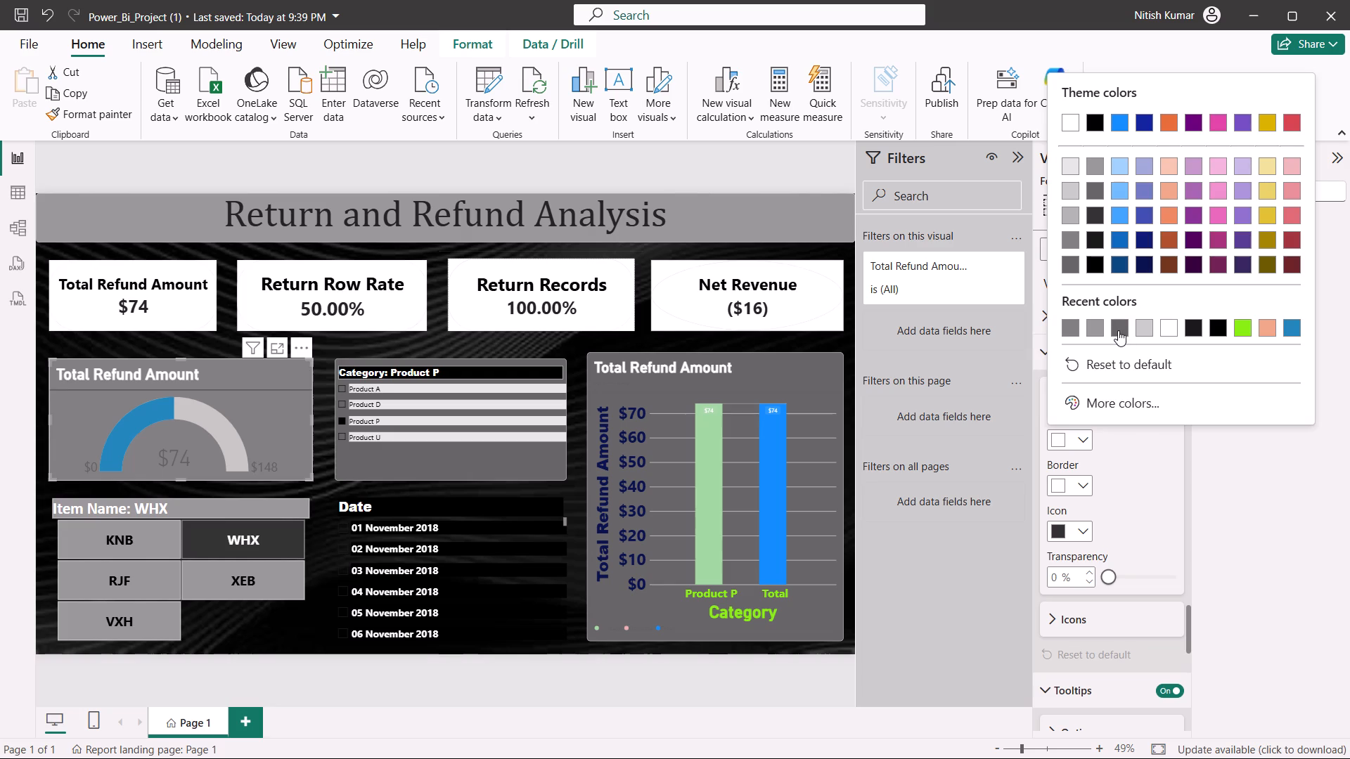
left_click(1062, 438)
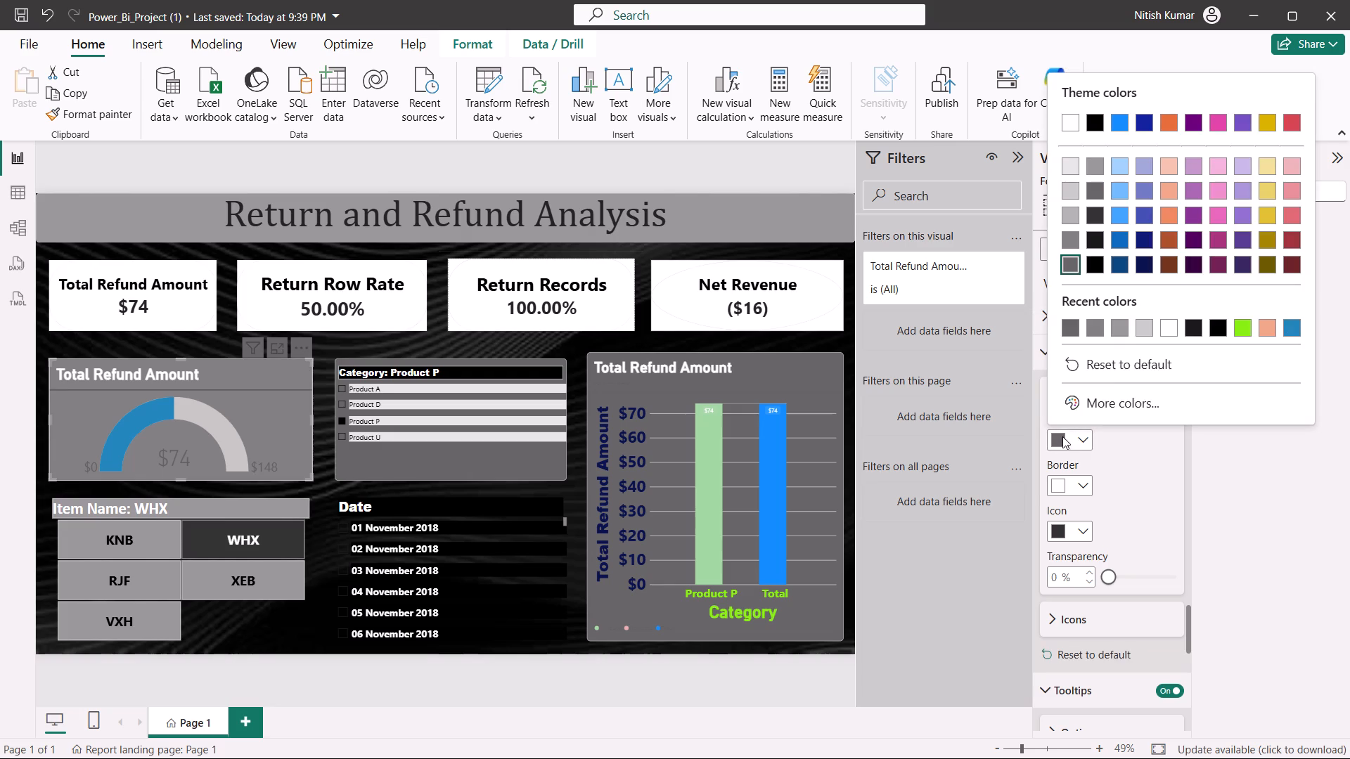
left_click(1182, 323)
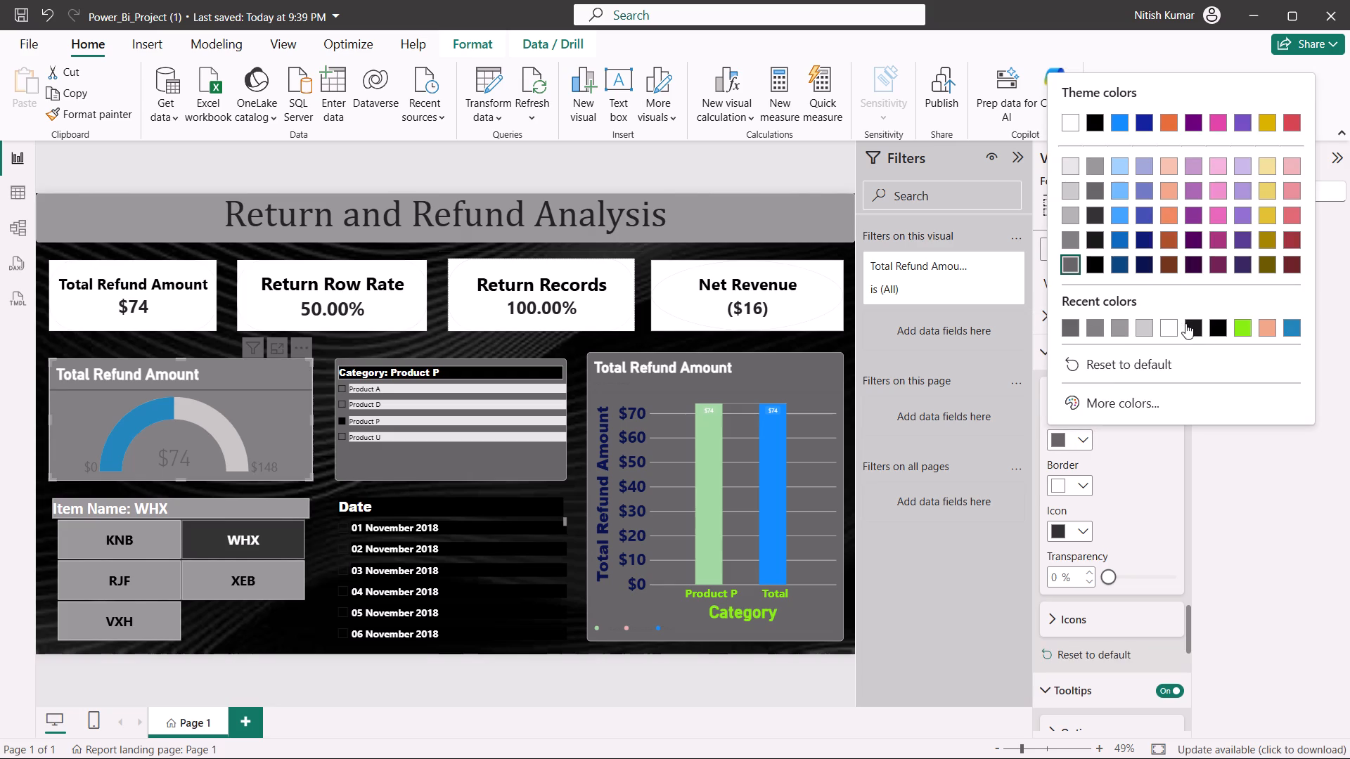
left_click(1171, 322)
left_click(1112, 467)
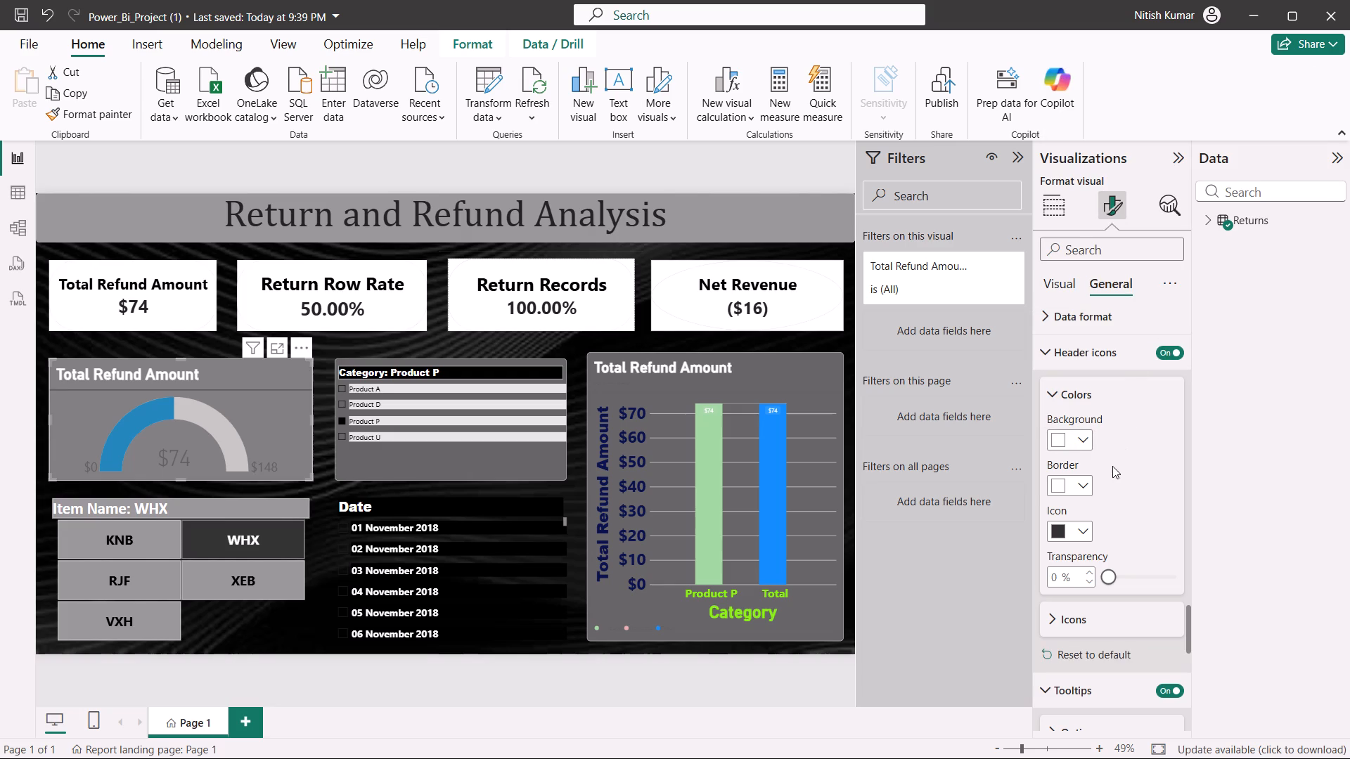
Set the font of the gauge's tooltip text to a heavier Segoe UI variant.
scroll(1122, 469, "down", 5)
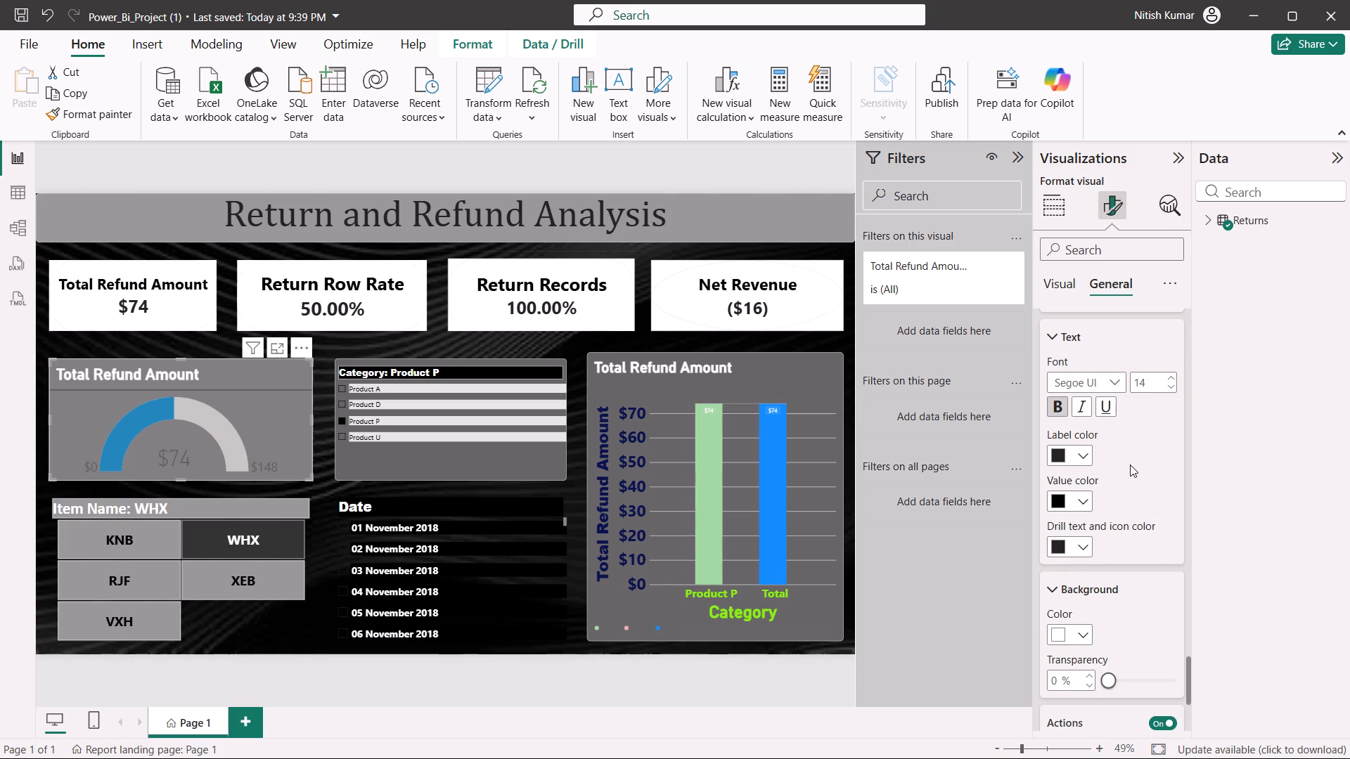
scroll(1131, 463, "up", 1)
left_click(1117, 472)
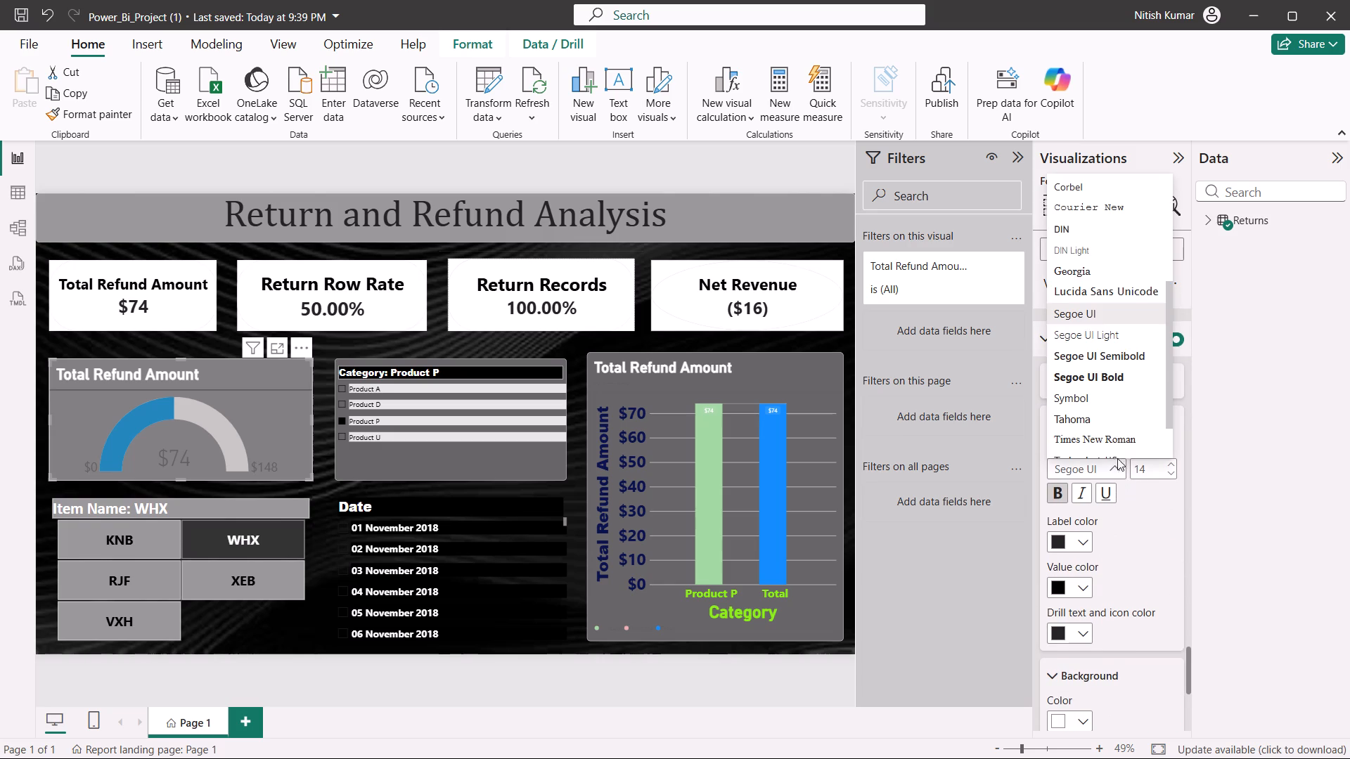
left_click(1100, 368)
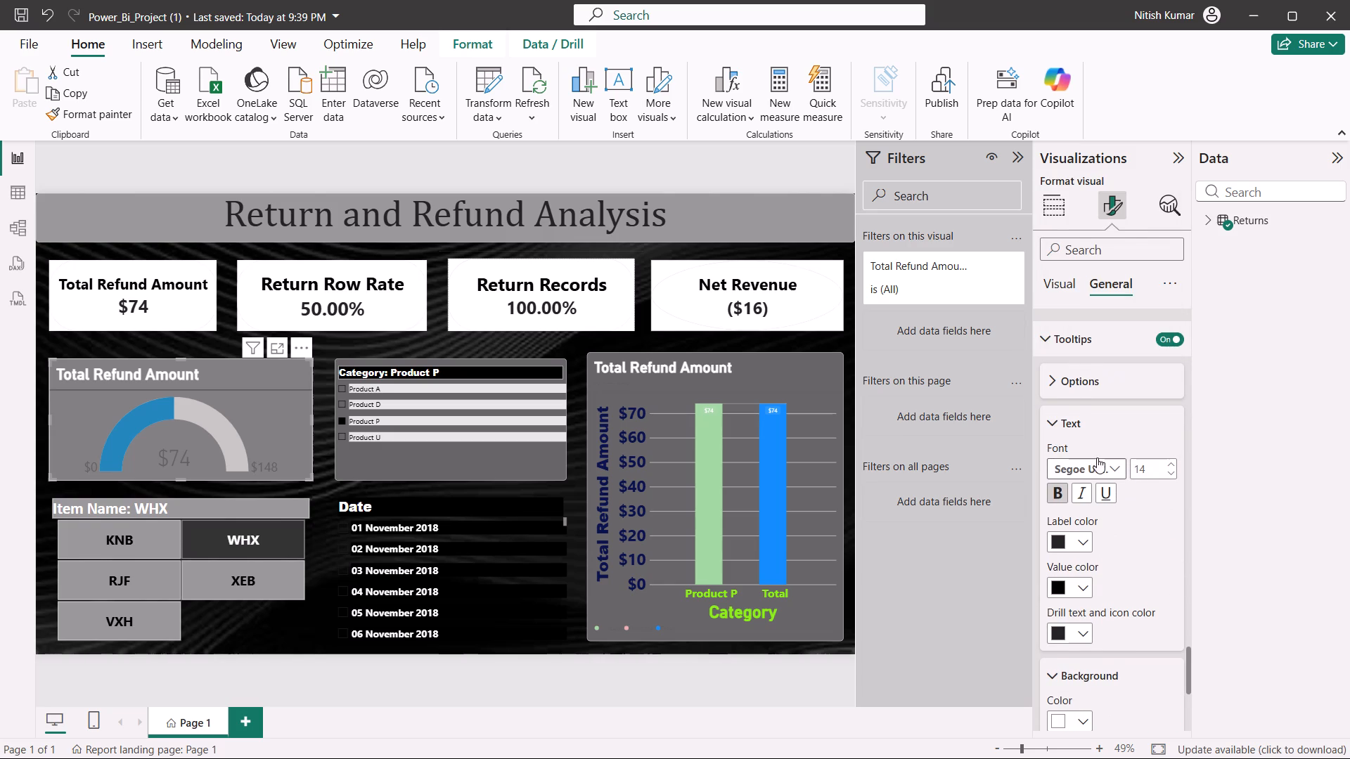
left_click(1097, 458)
left_click(1102, 546)
Set the gauge's tooltip background colour to black, with transparency at 0%.
scroll(1117, 535, "down", 3)
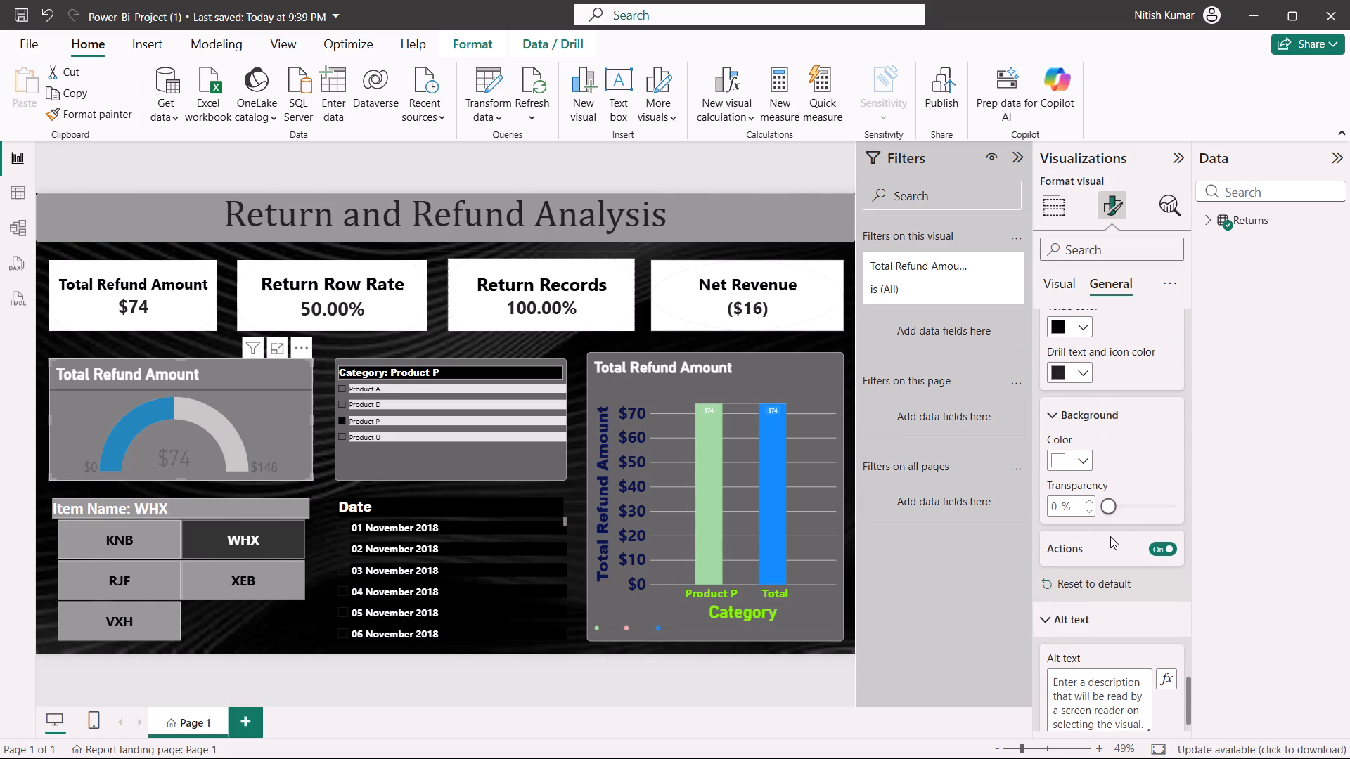
left_click(1061, 455)
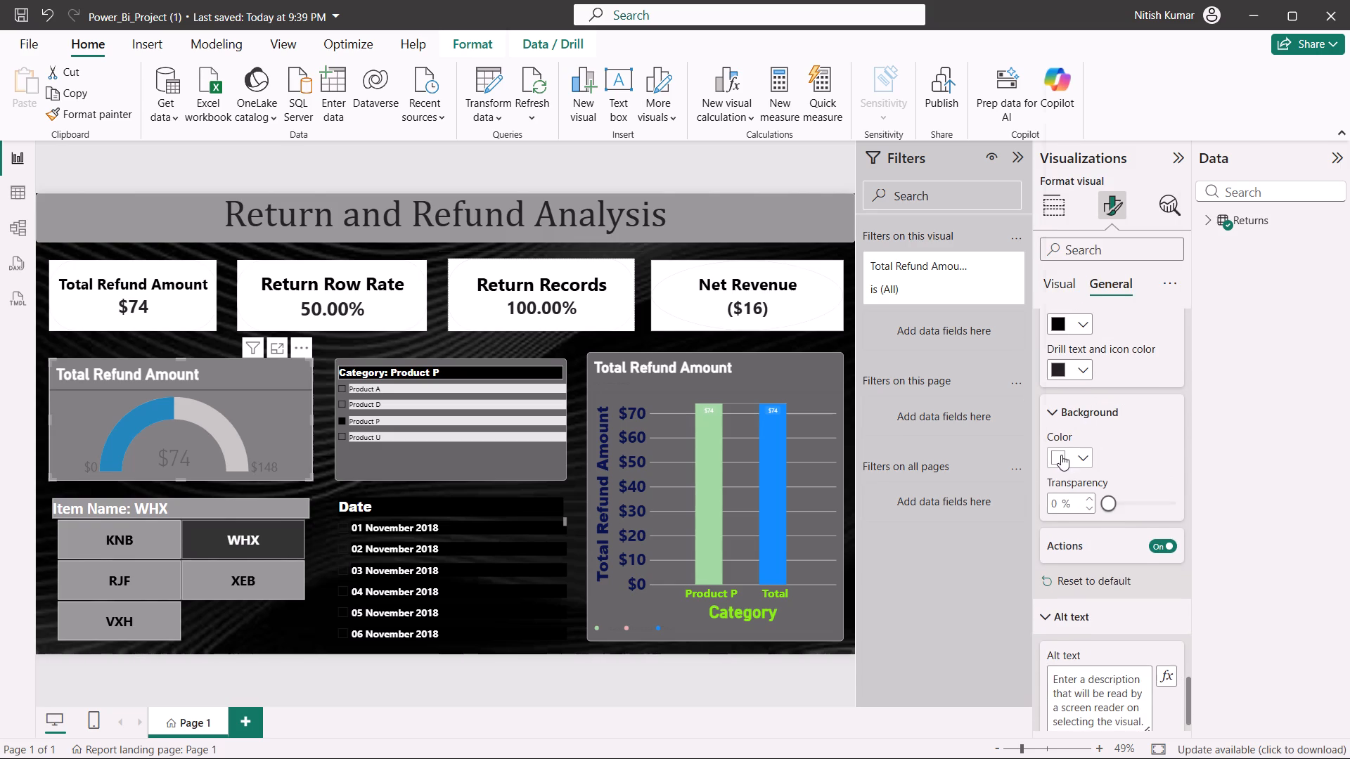
left_click(1191, 299)
left_click(1057, 450)
left_click(1216, 304)
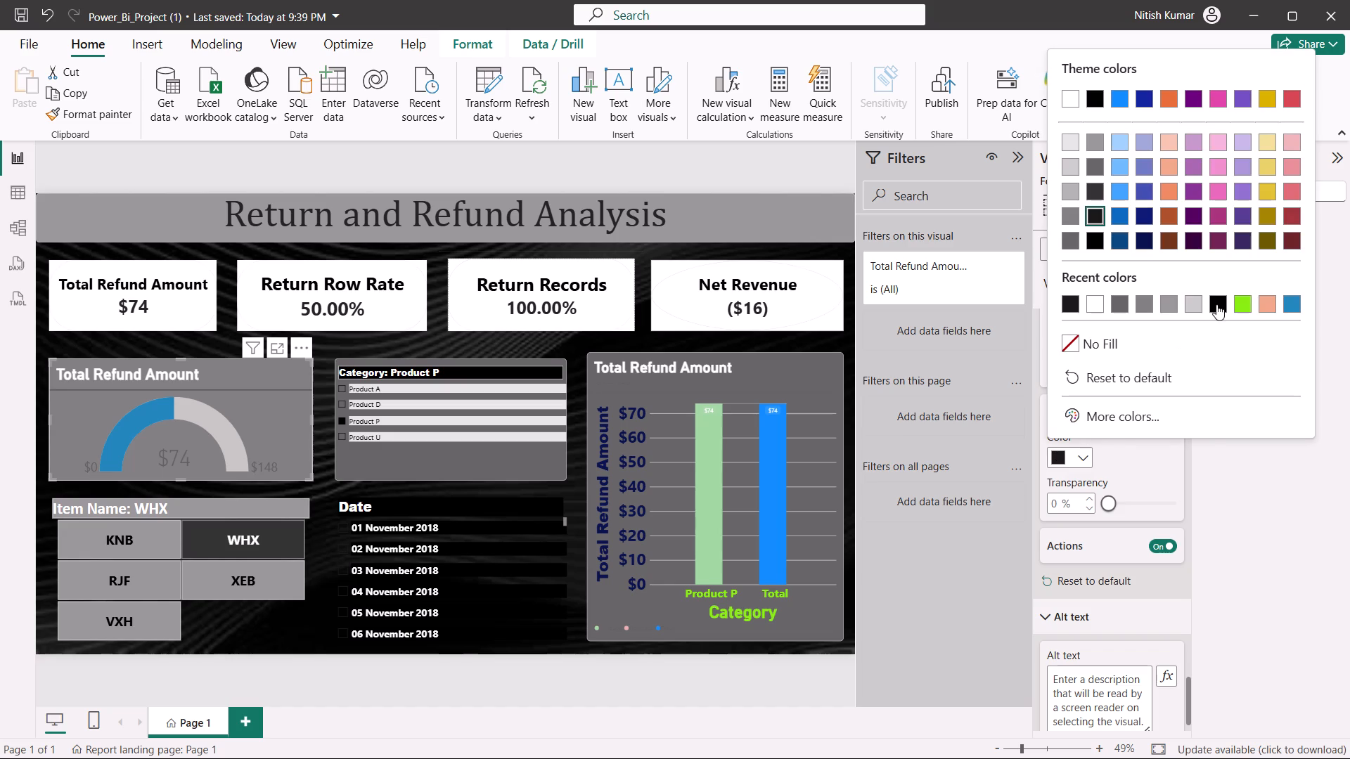
left_click(1099, 467)
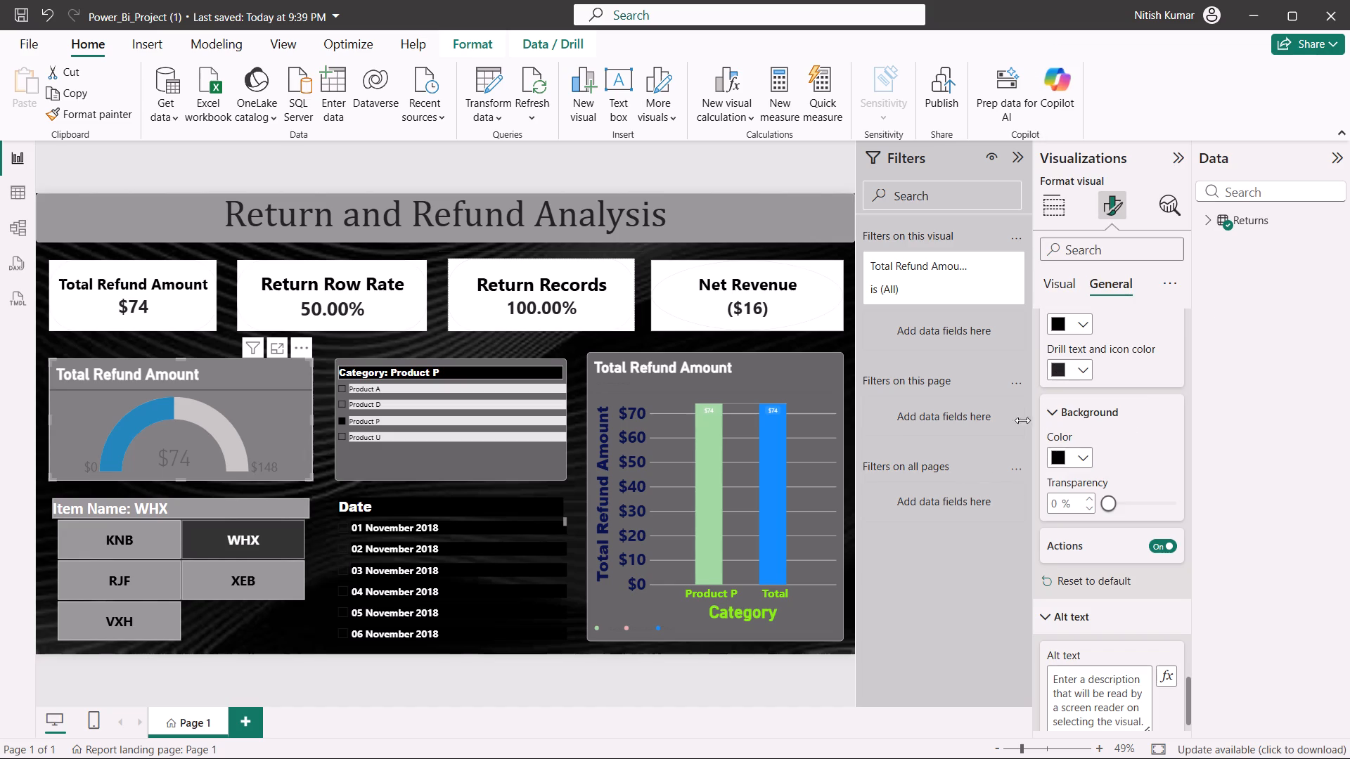
left_click_drag(1117, 501, 1165, 498)
left_click_drag(1121, 500, 1092, 496)
Turn on the gauge's shadow and set its transparency to 0% and its angle to 0°.
scroll(1164, 454, "up", 7)
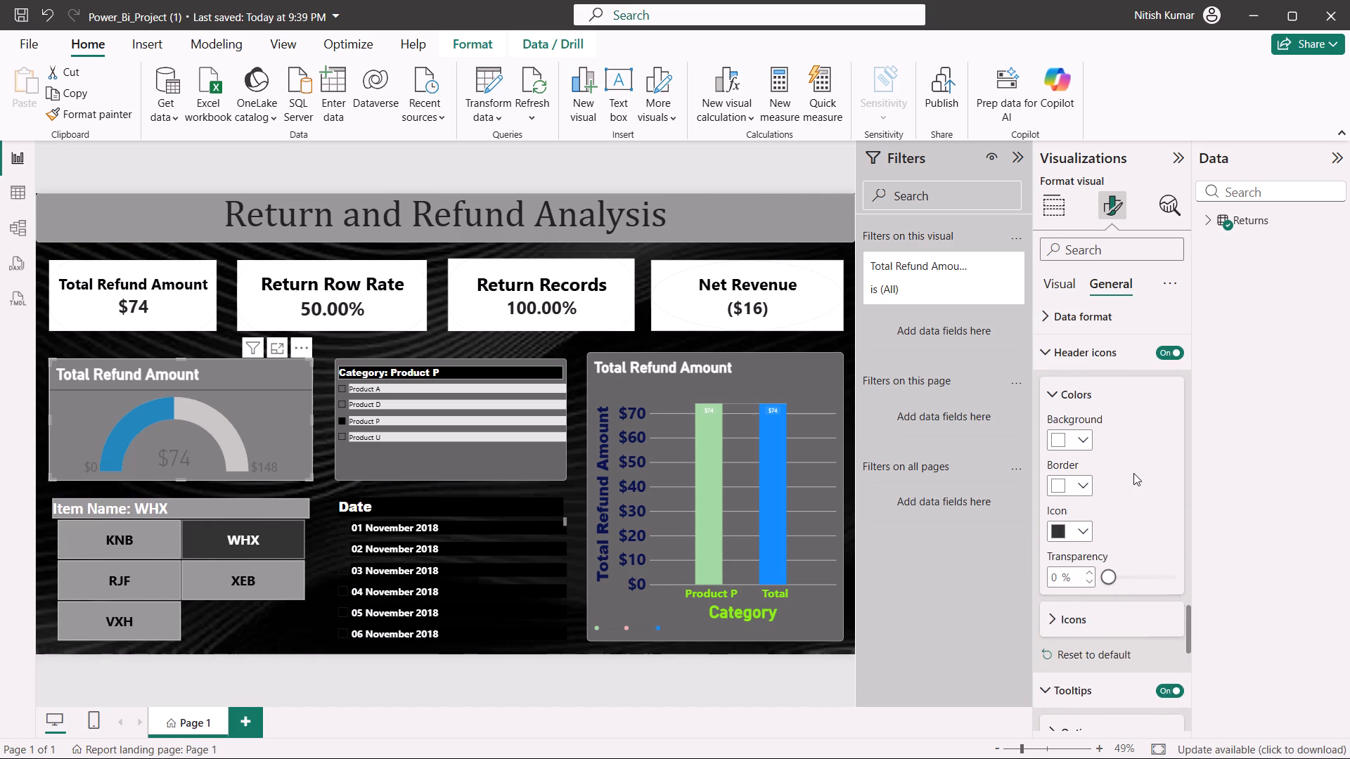
scroll(1133, 473, "up", 4)
left_click_drag(1149, 594, 1130, 598)
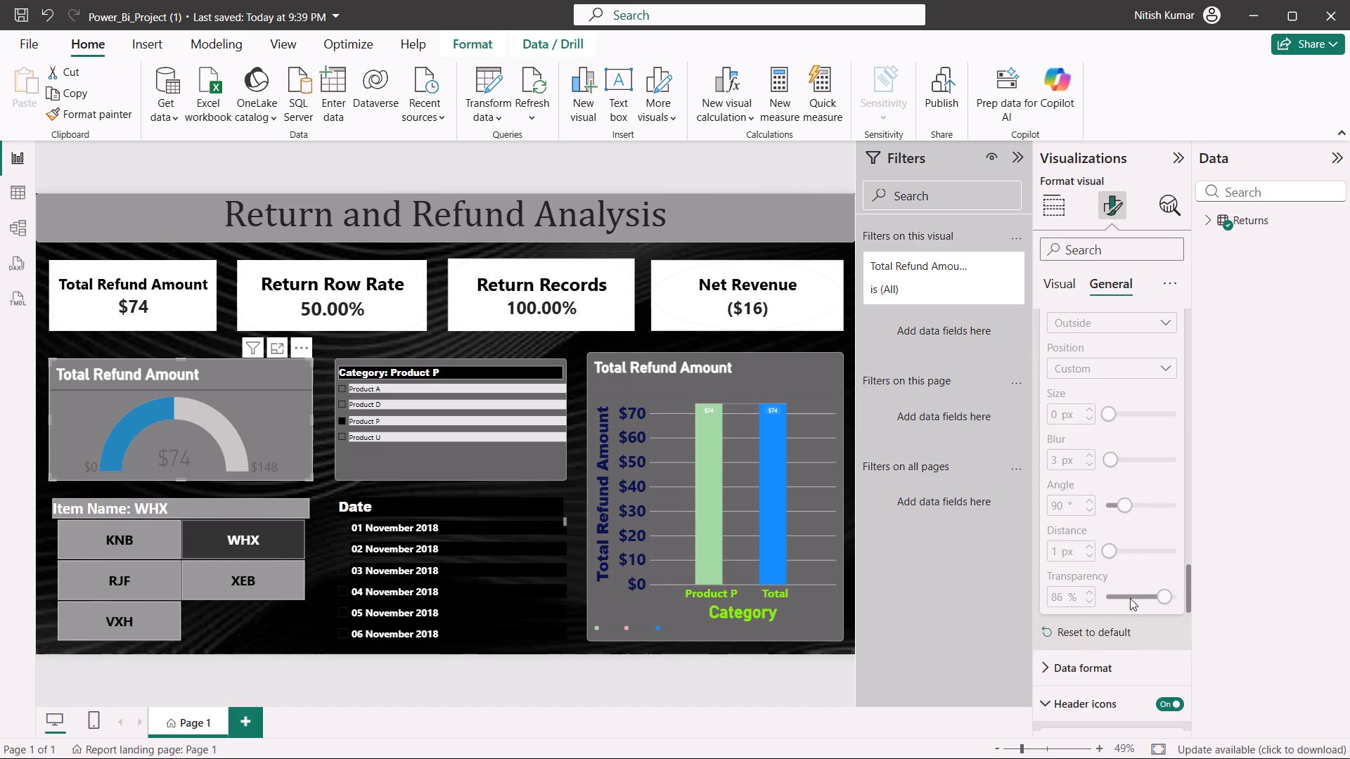
left_click_drag(1130, 598, 1114, 602)
left_click_drag(1152, 597, 1098, 583)
scroll(1146, 549, "up", 3)
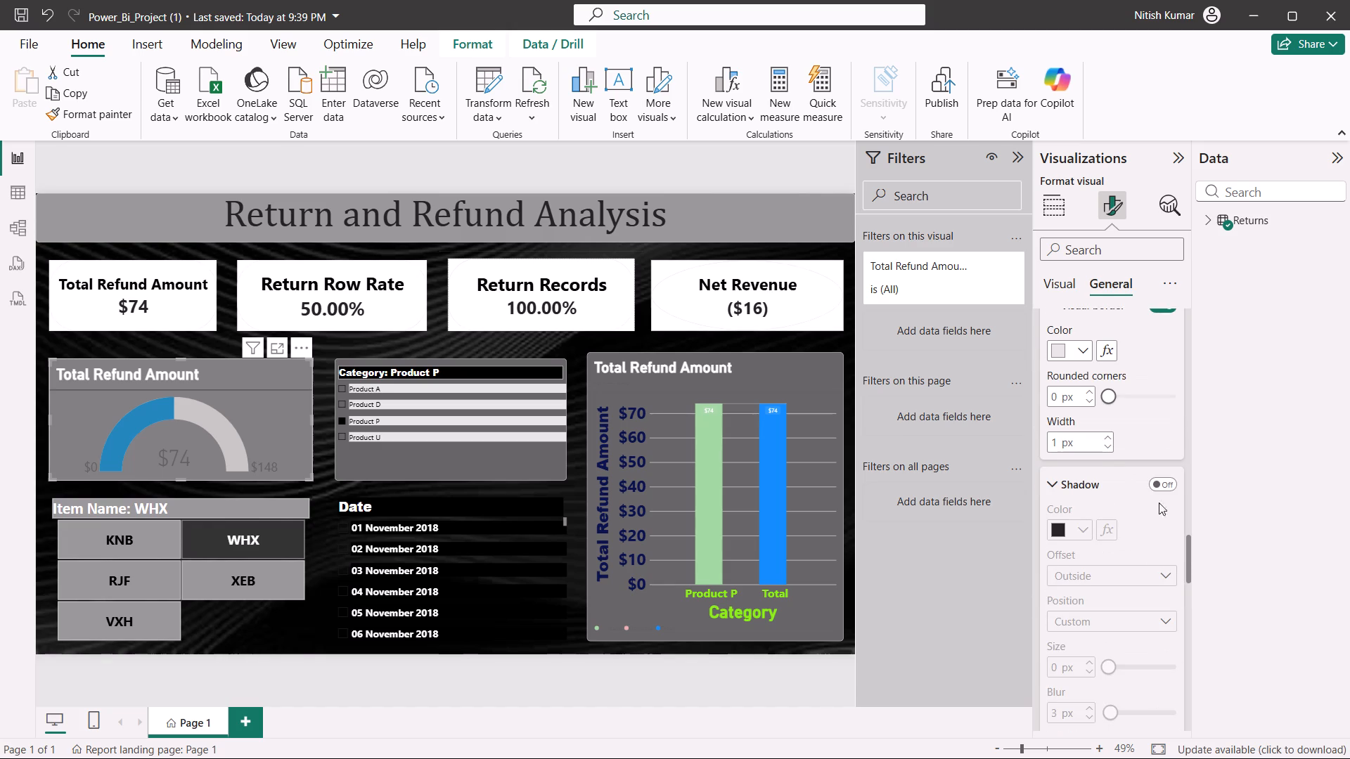
left_click(1161, 492)
scroll(1136, 569, "down", 3)
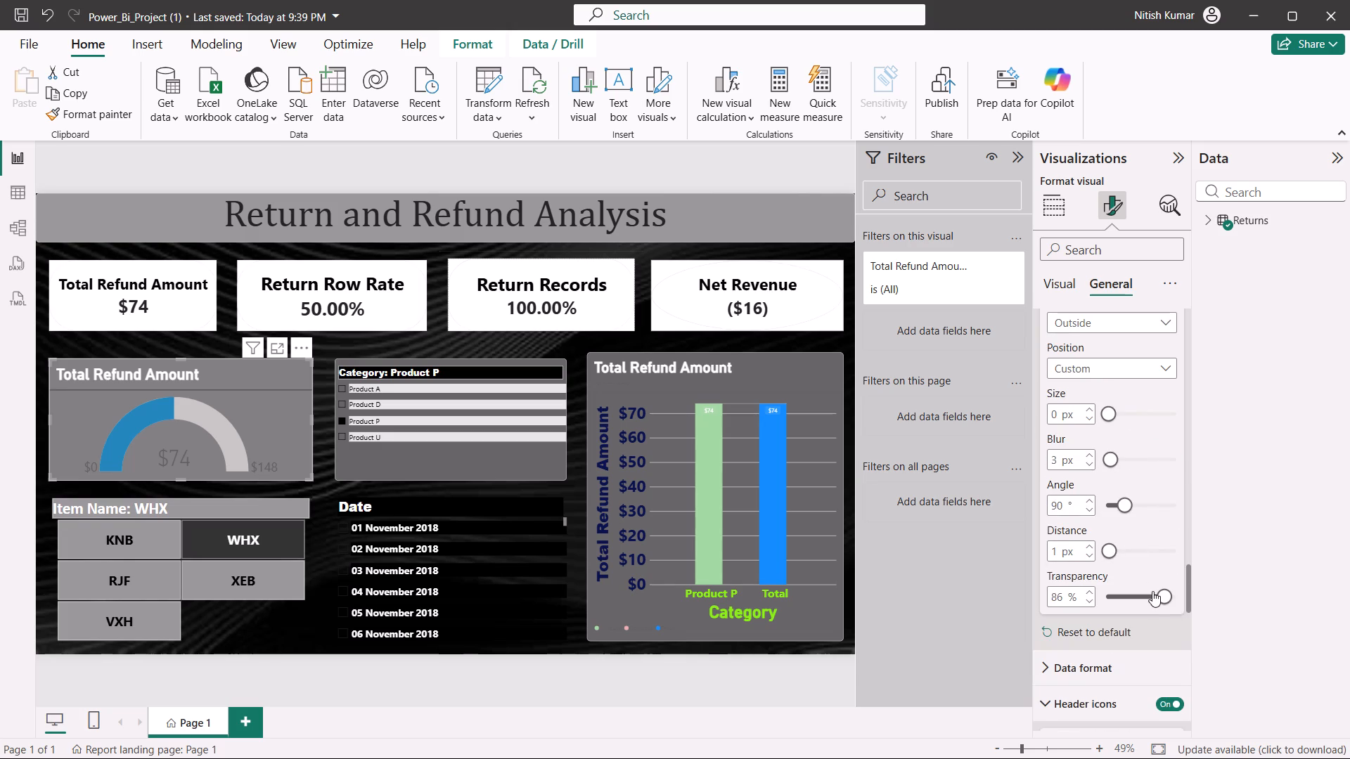
left_click_drag(1152, 591, 1067, 579)
left_click_drag(1119, 506, 1100, 506)
Look through the gauge's visual format settings, covering the gauge axis, colours, data labels, target label and callout value.
scroll(1118, 438, "up", 1)
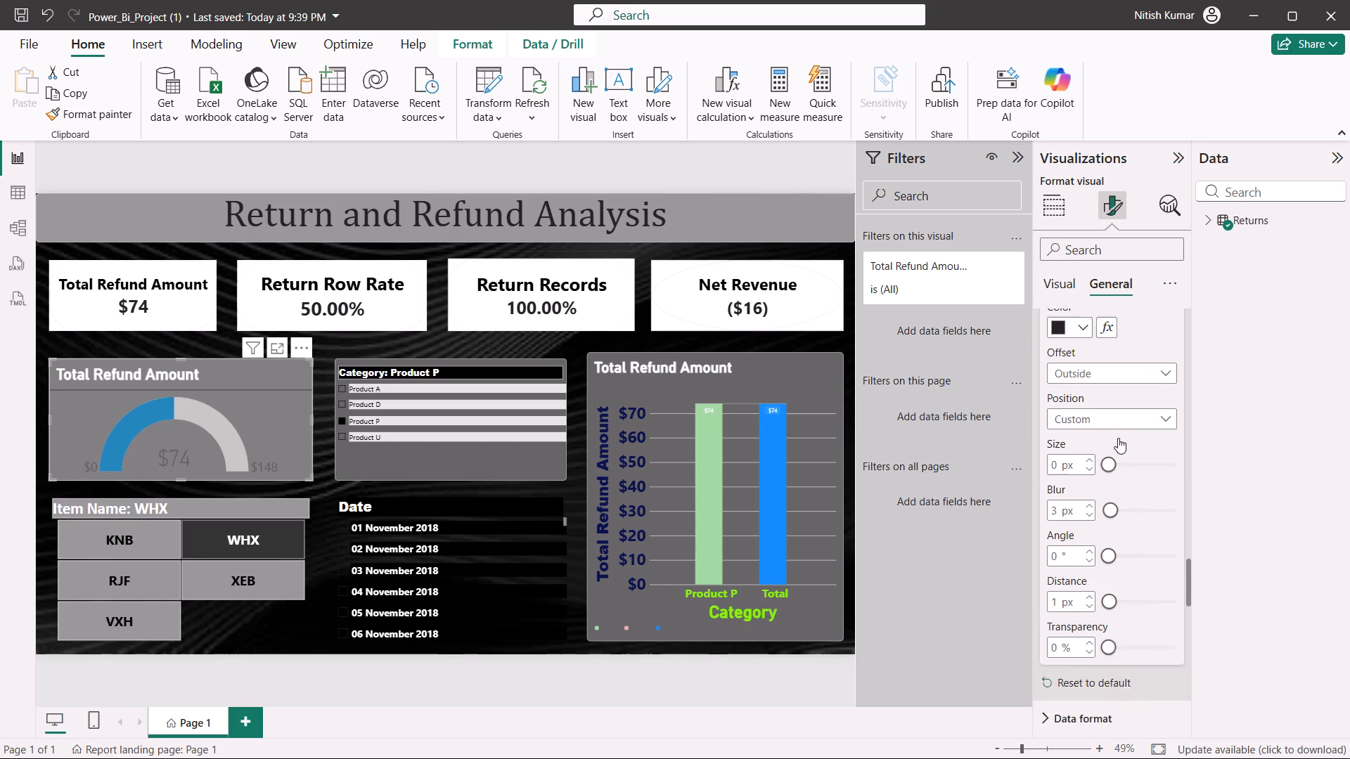
scroll(1118, 438, "up", 14)
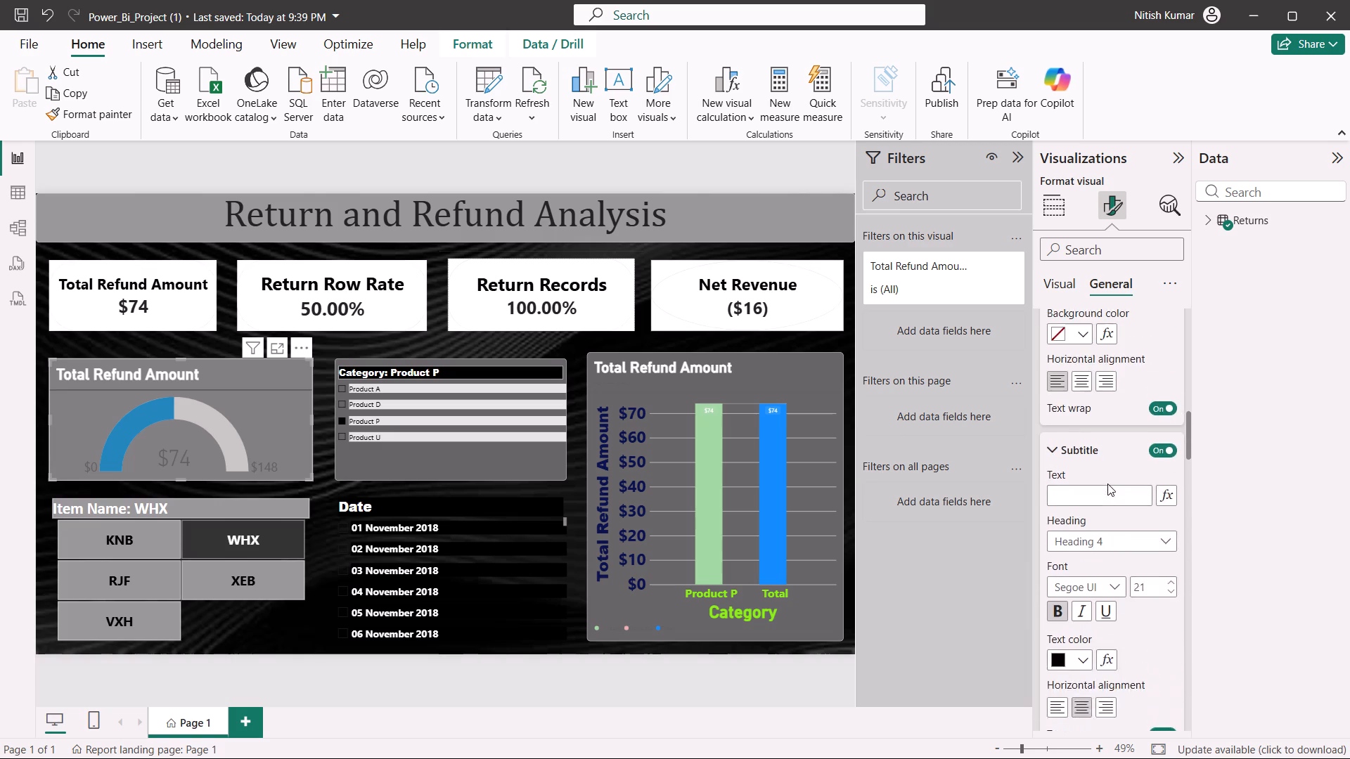
scroll(1107, 484, "up", 7)
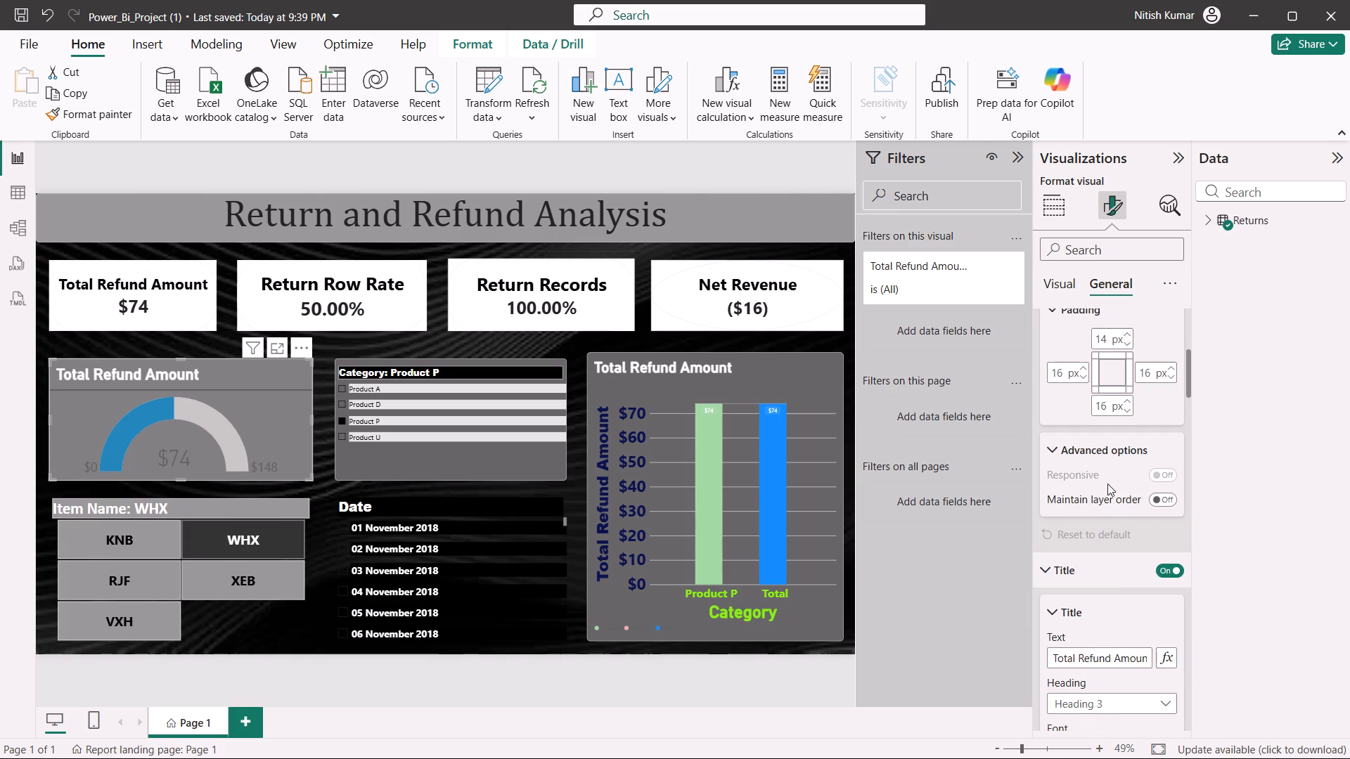
scroll(1107, 484, "up", 11)
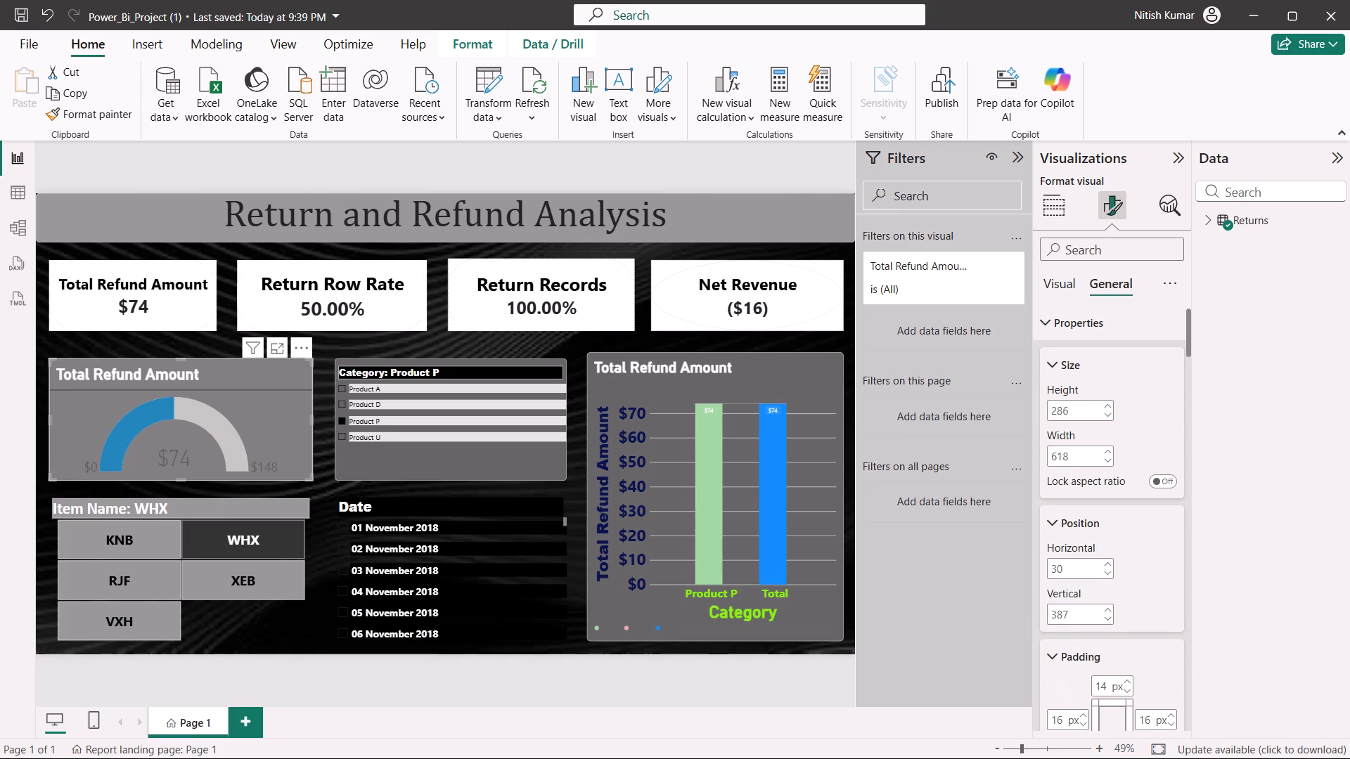
scroll(1107, 484, "up", 2)
left_click(1062, 284)
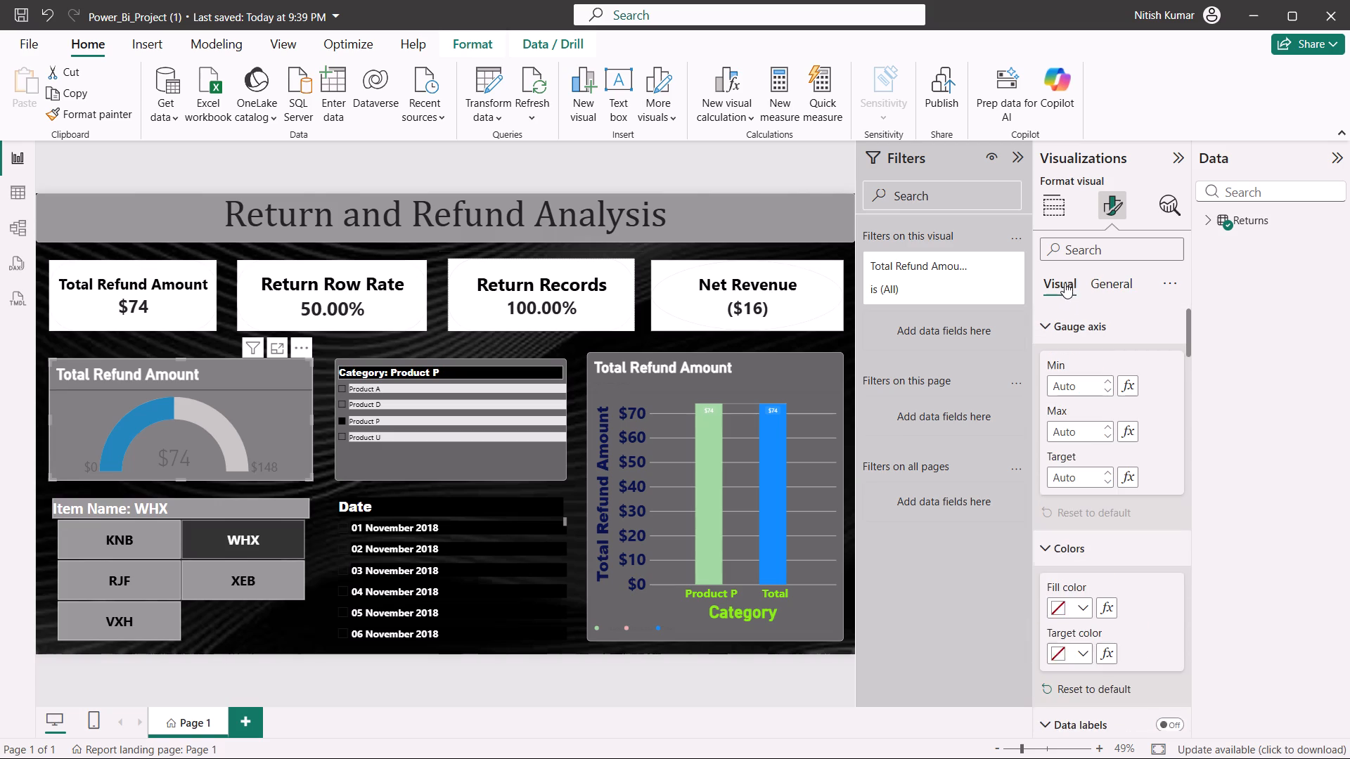
scroll(1093, 462, "up", 2)
scroll(1093, 462, "down", 5)
scroll(1093, 462, "up", 2)
scroll(1093, 462, "down", 13)
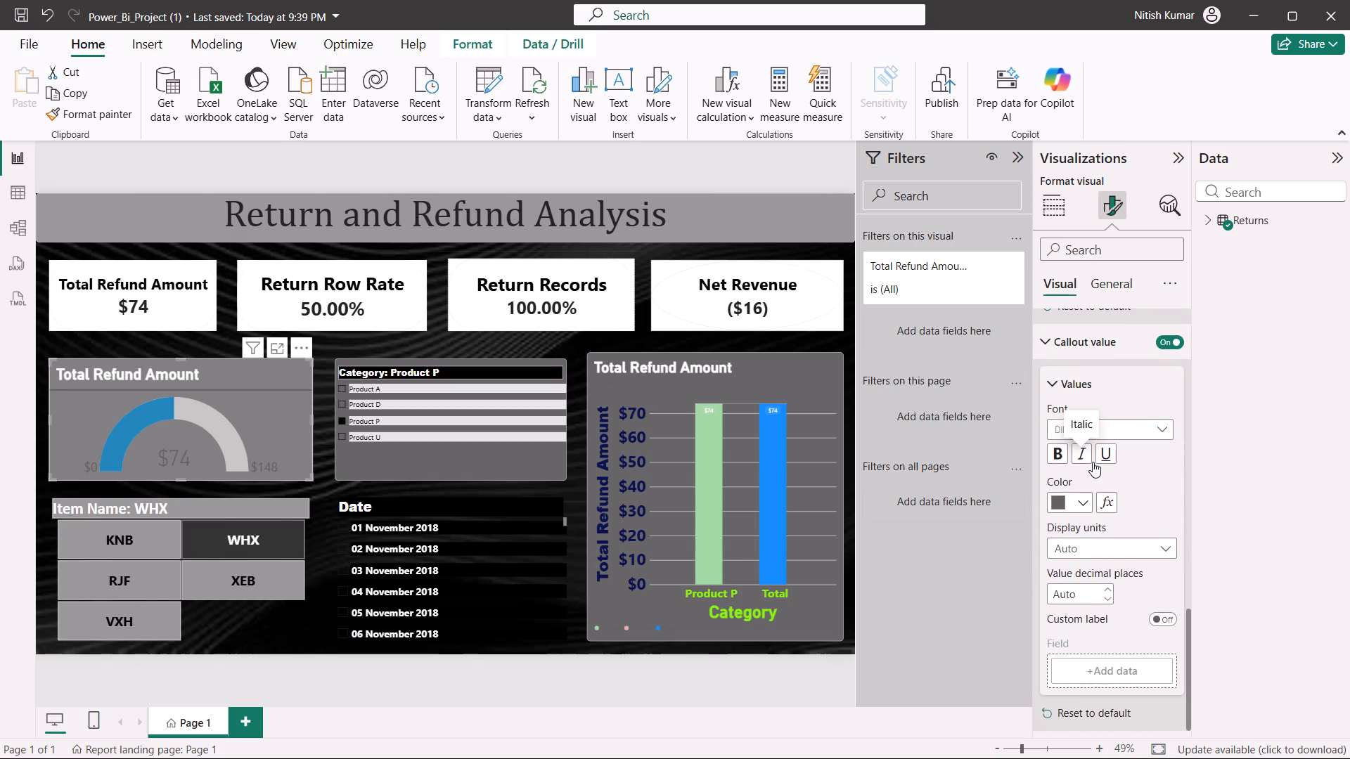
scroll(1093, 463, "down", 1)
scroll(1093, 505, "up", 12)
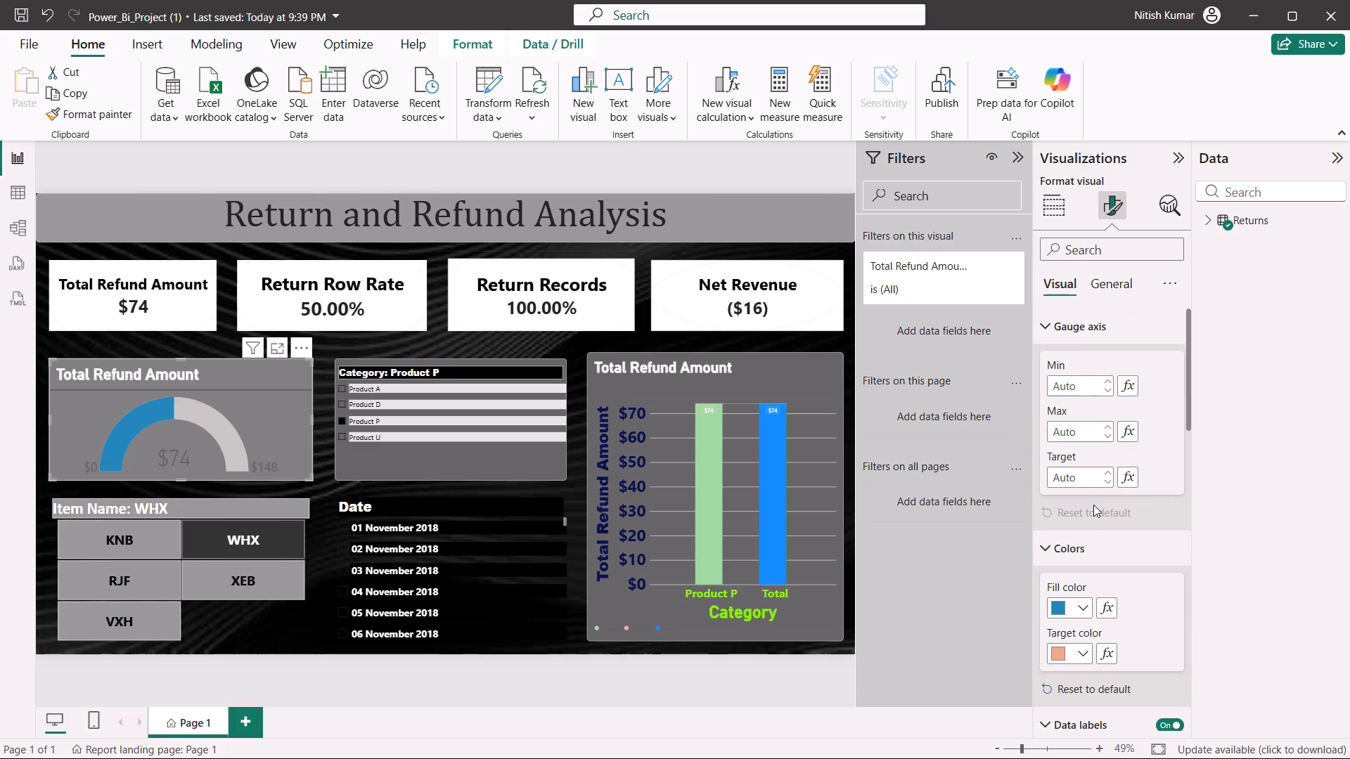
scroll(1093, 505, "up", 4)
scroll(1093, 505, "down", 4)
scroll(1093, 505, "up", 4)
scroll(1093, 505, "down", 5)
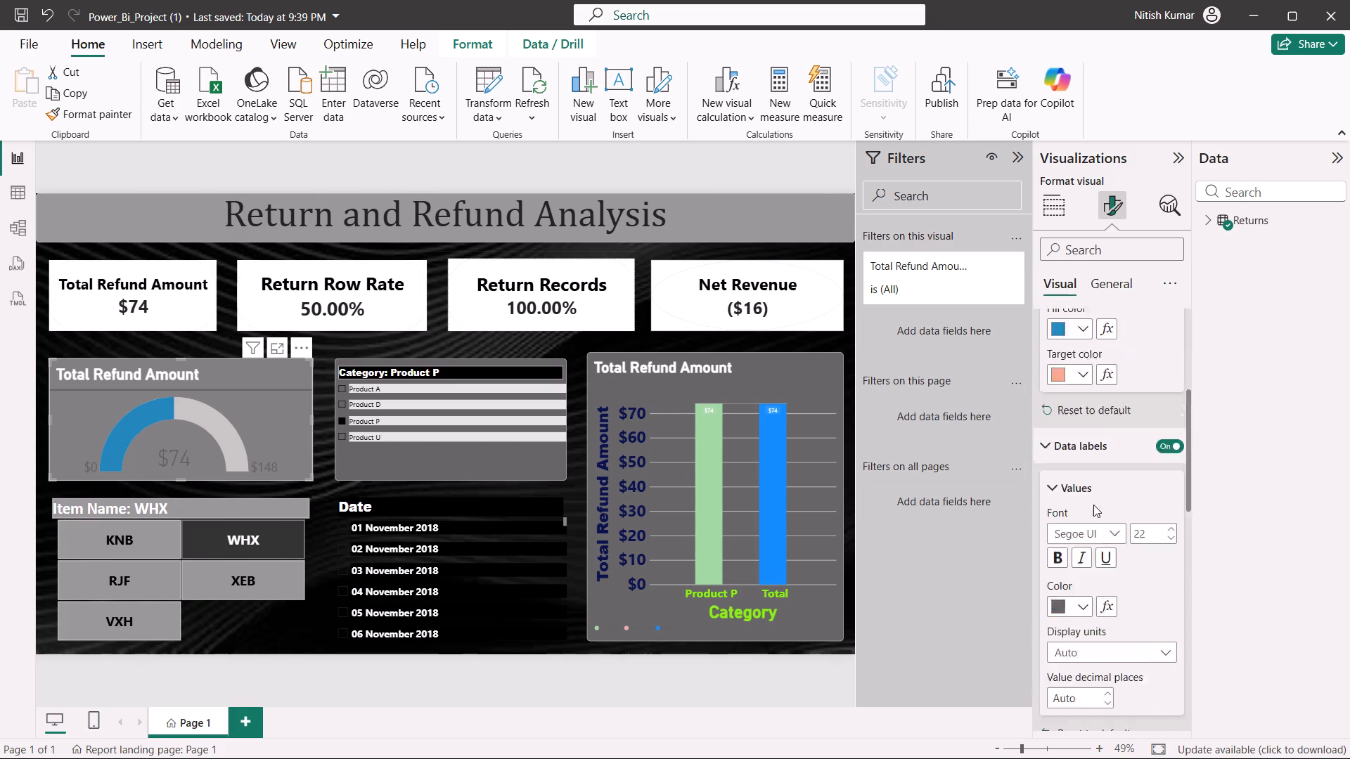
scroll(1093, 505, "up", 5)
scroll(1093, 505, "down", 5)
scroll(1093, 505, "up", 3)
scroll(1093, 505, "down", 3)
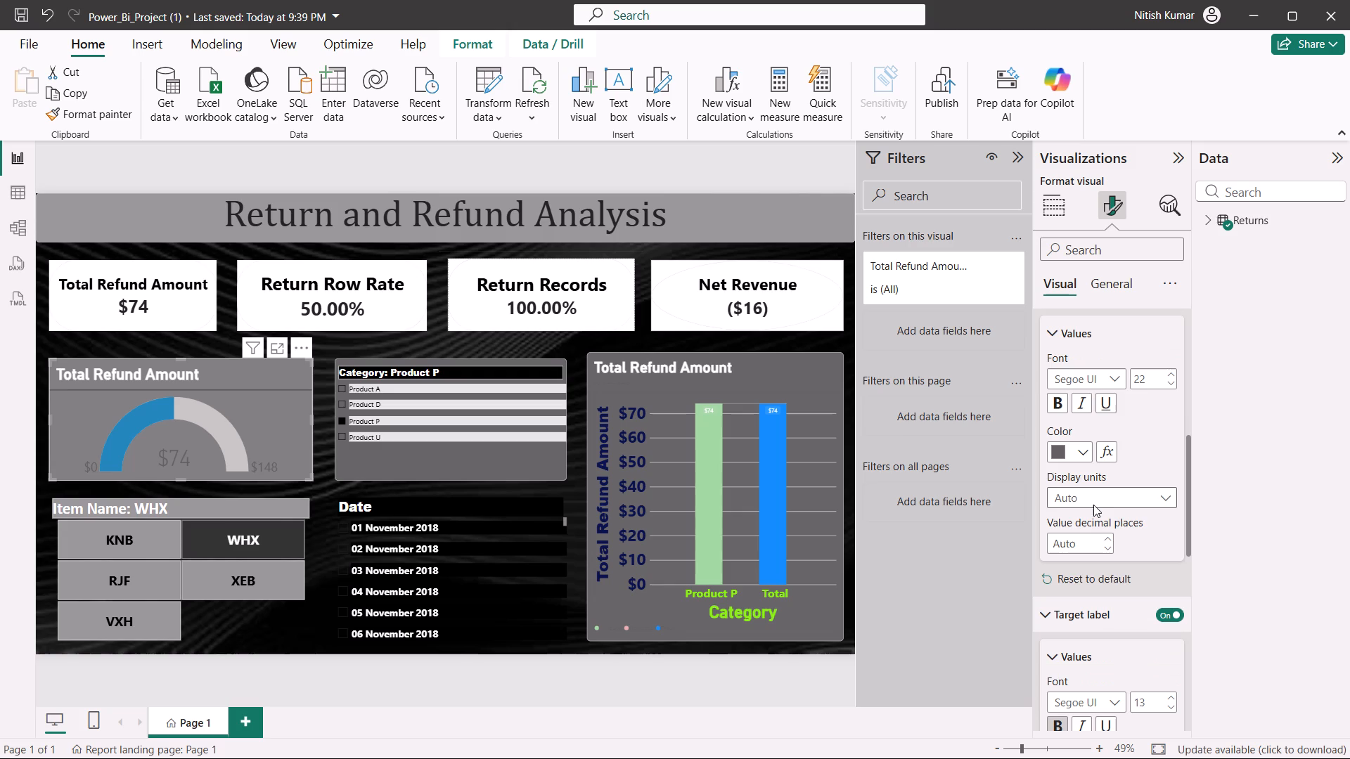
scroll(1093, 505, "down", 1)
scroll(1089, 499, "up", 5)
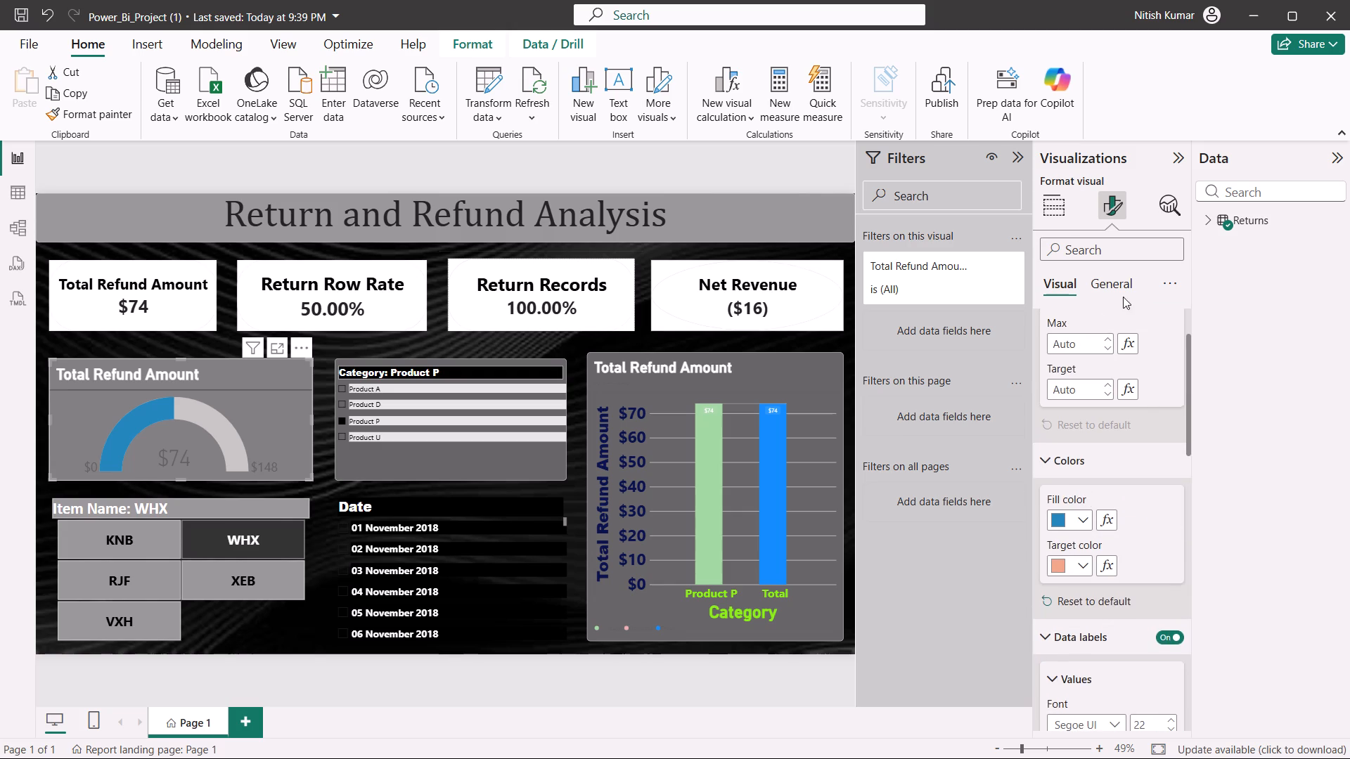
Change the Total Refund Amount gauge into a donut chart.
left_click(1058, 200)
left_click(1171, 301)
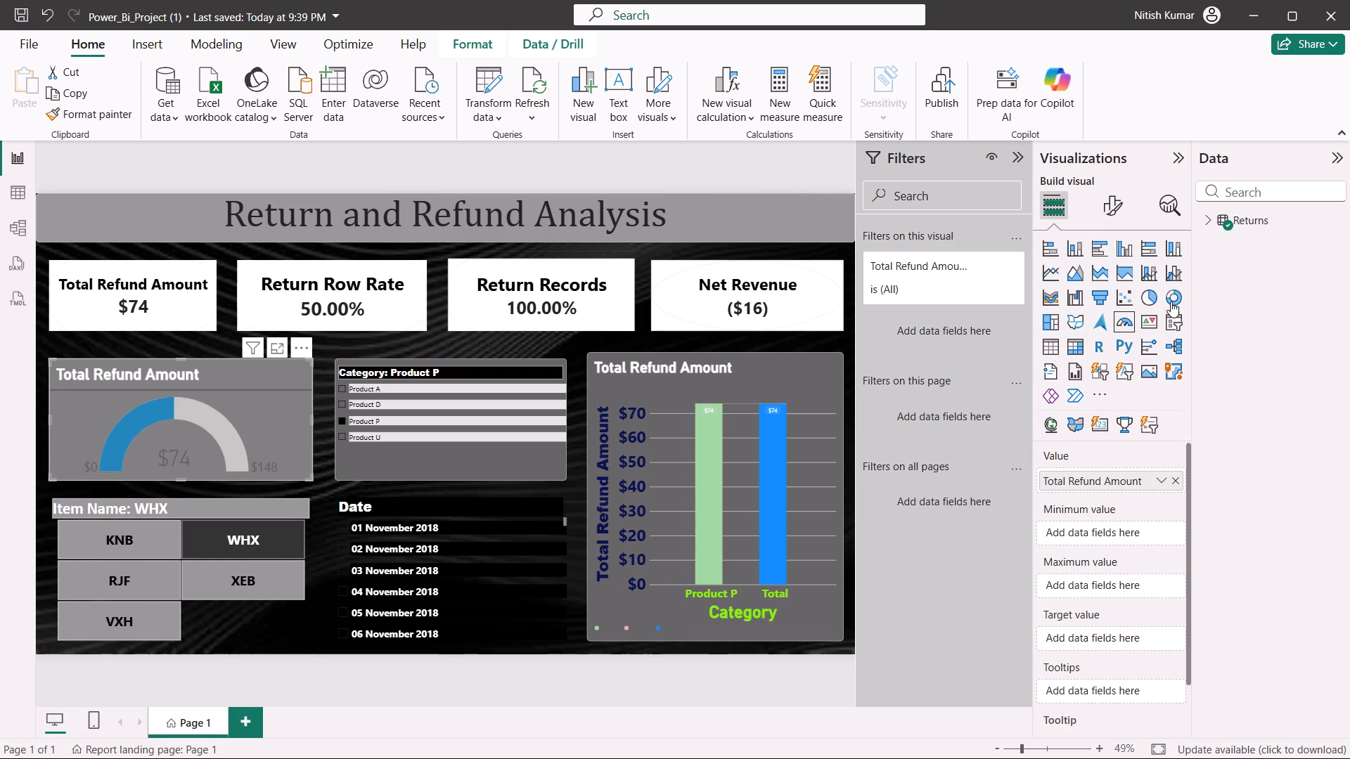
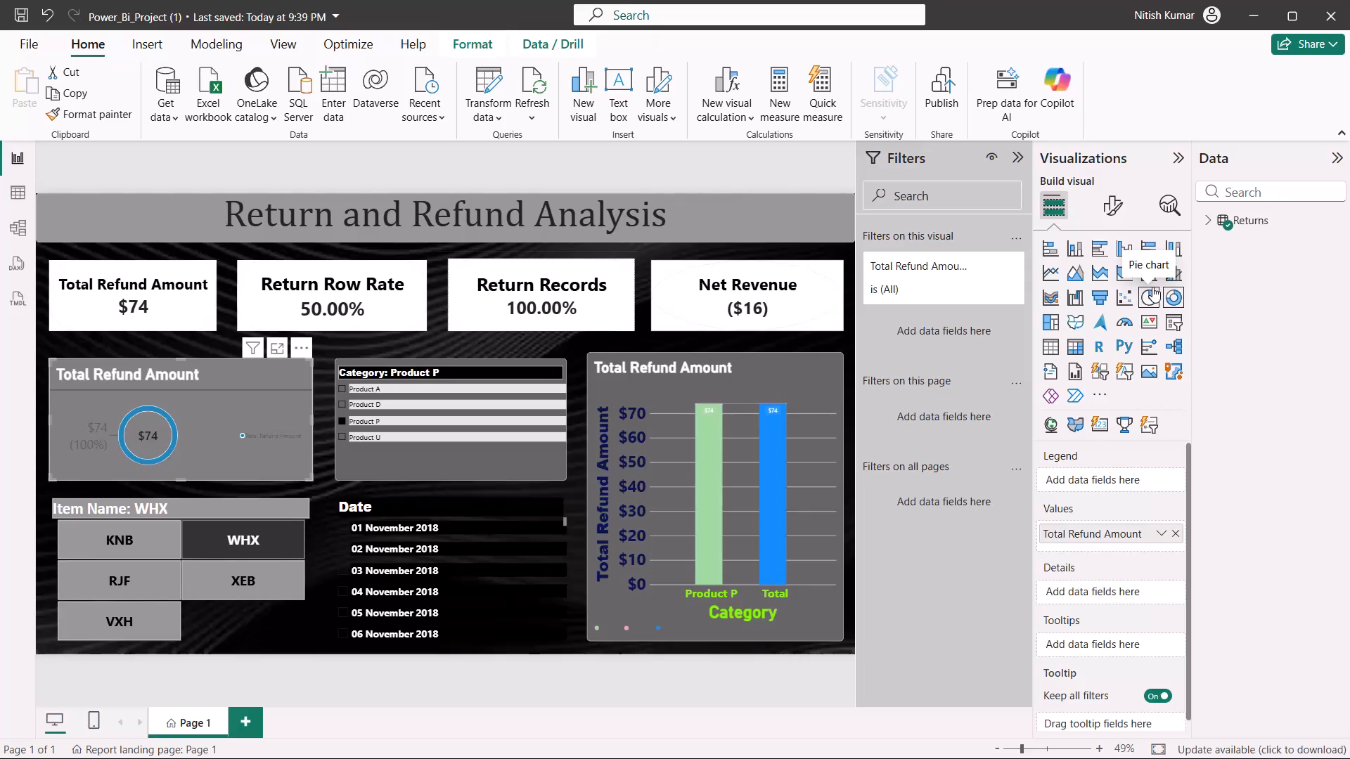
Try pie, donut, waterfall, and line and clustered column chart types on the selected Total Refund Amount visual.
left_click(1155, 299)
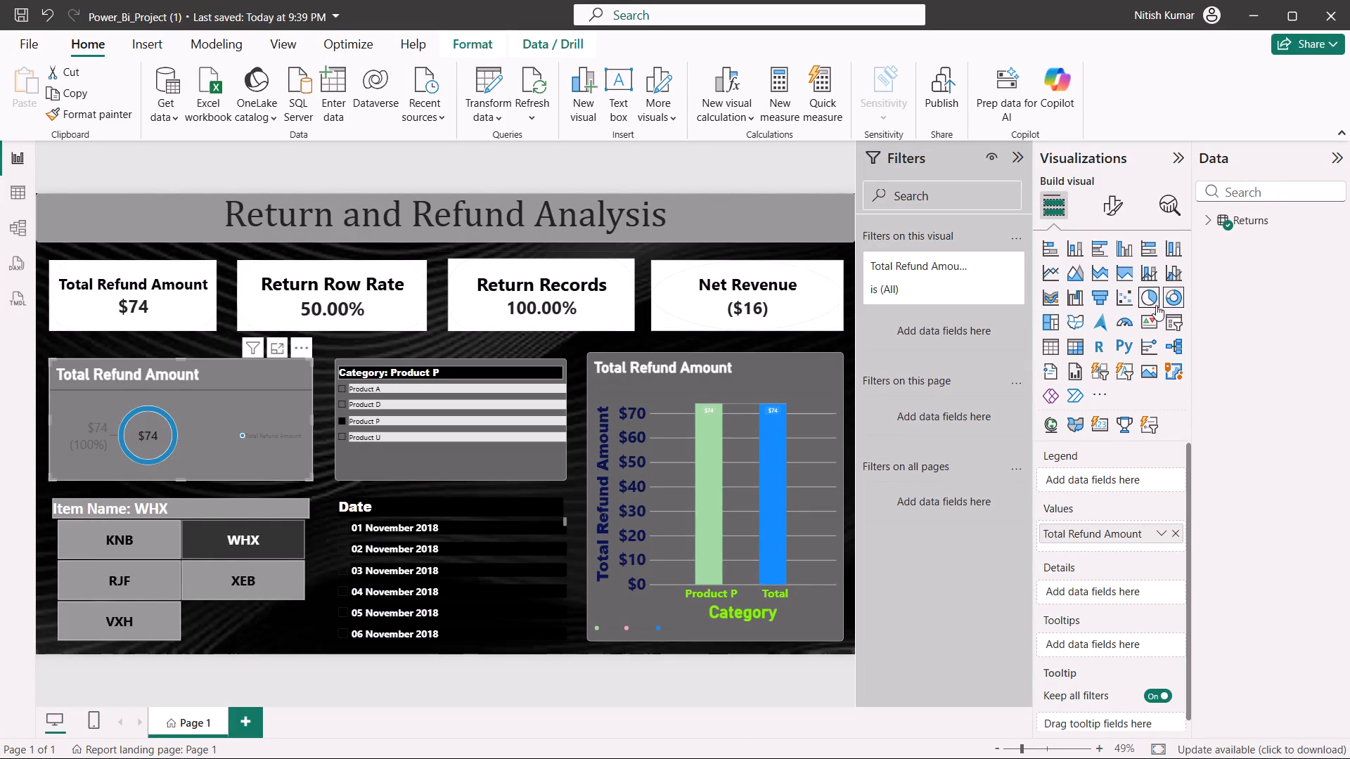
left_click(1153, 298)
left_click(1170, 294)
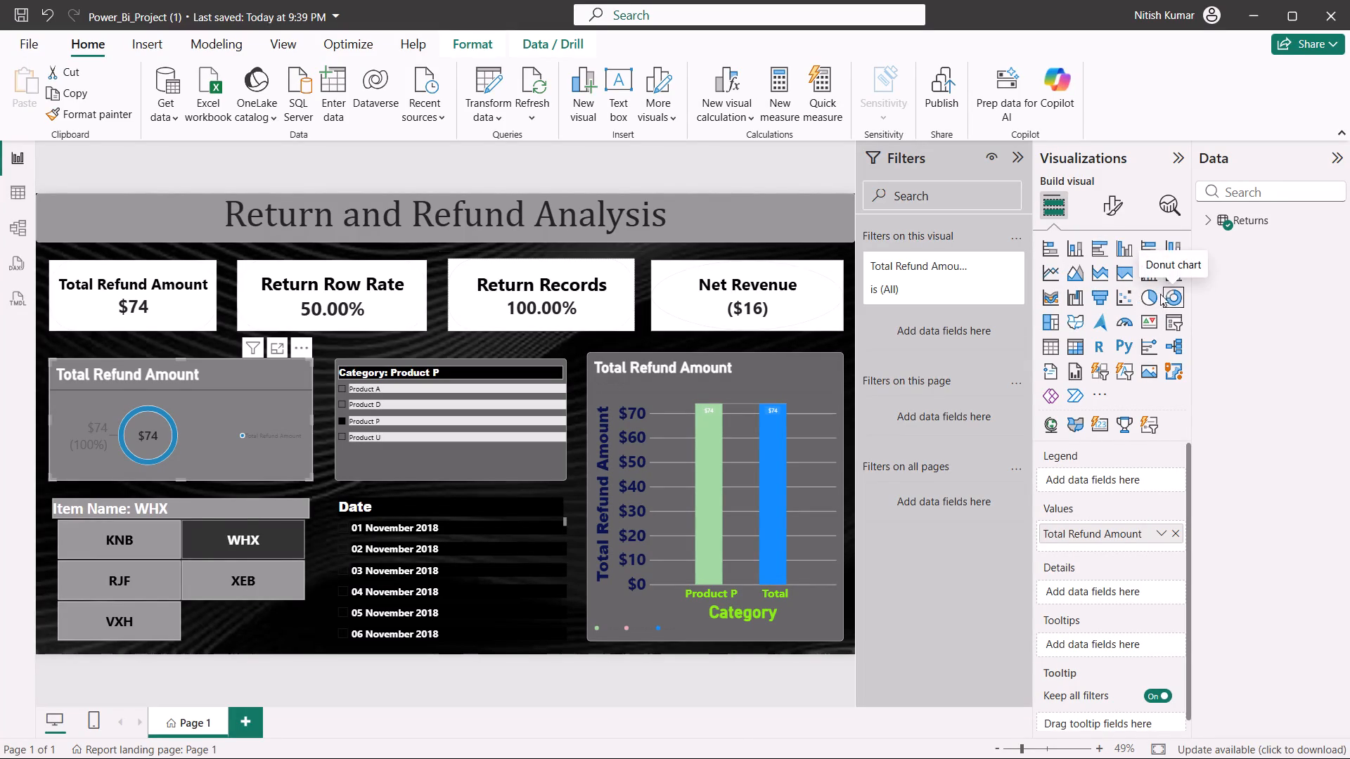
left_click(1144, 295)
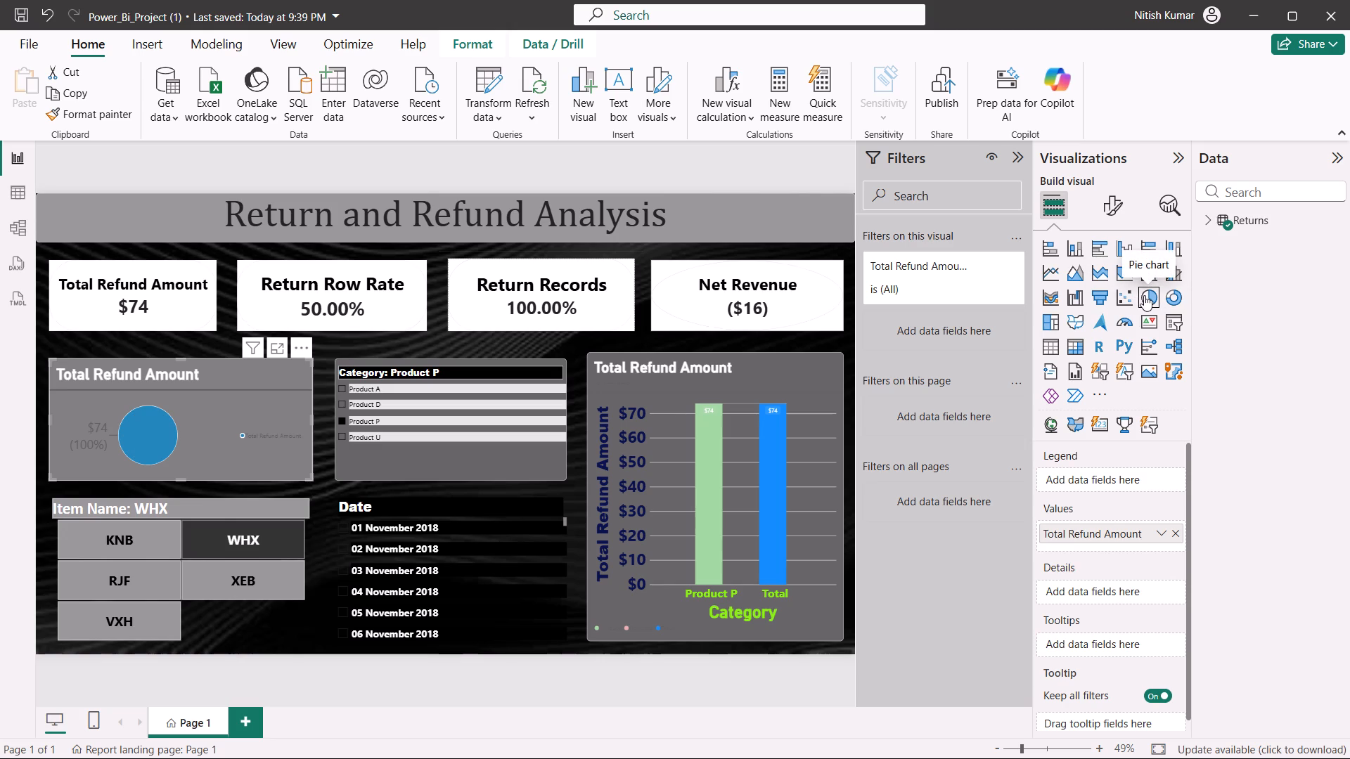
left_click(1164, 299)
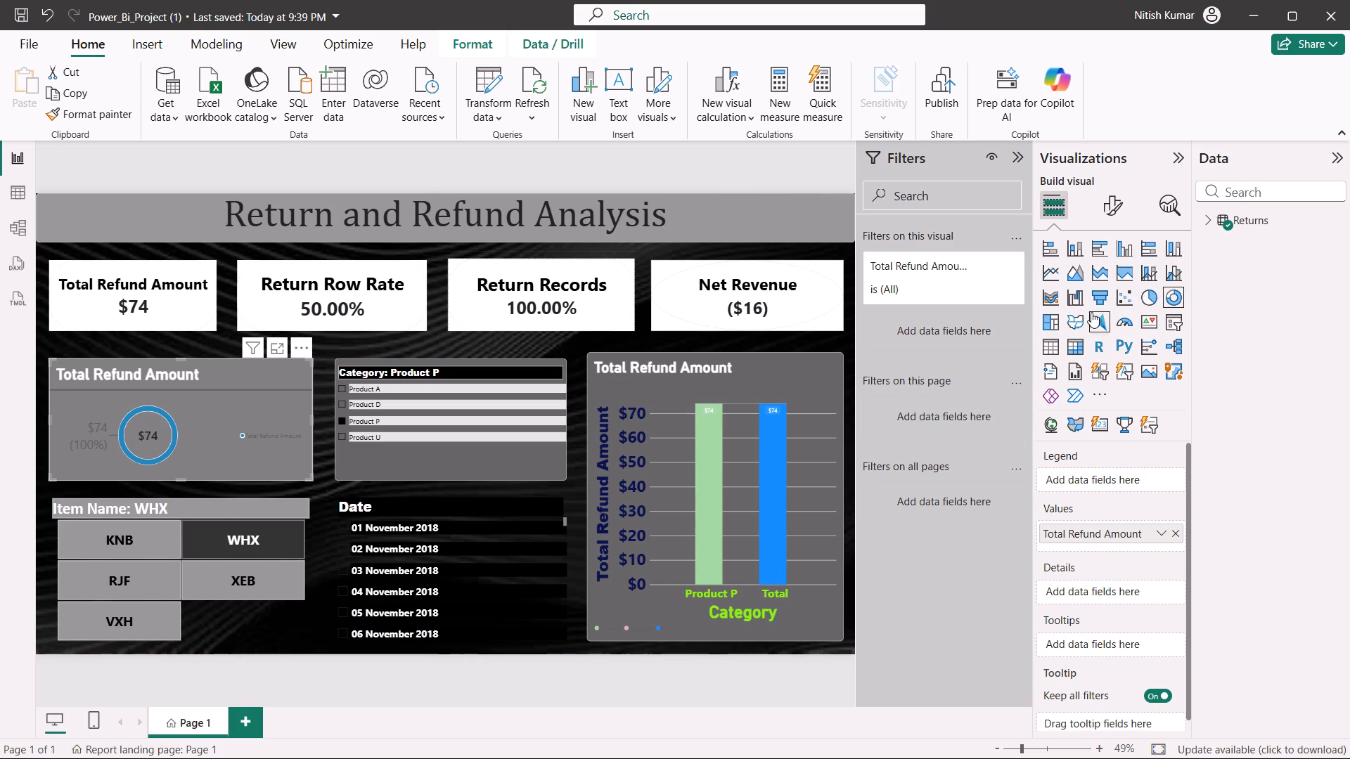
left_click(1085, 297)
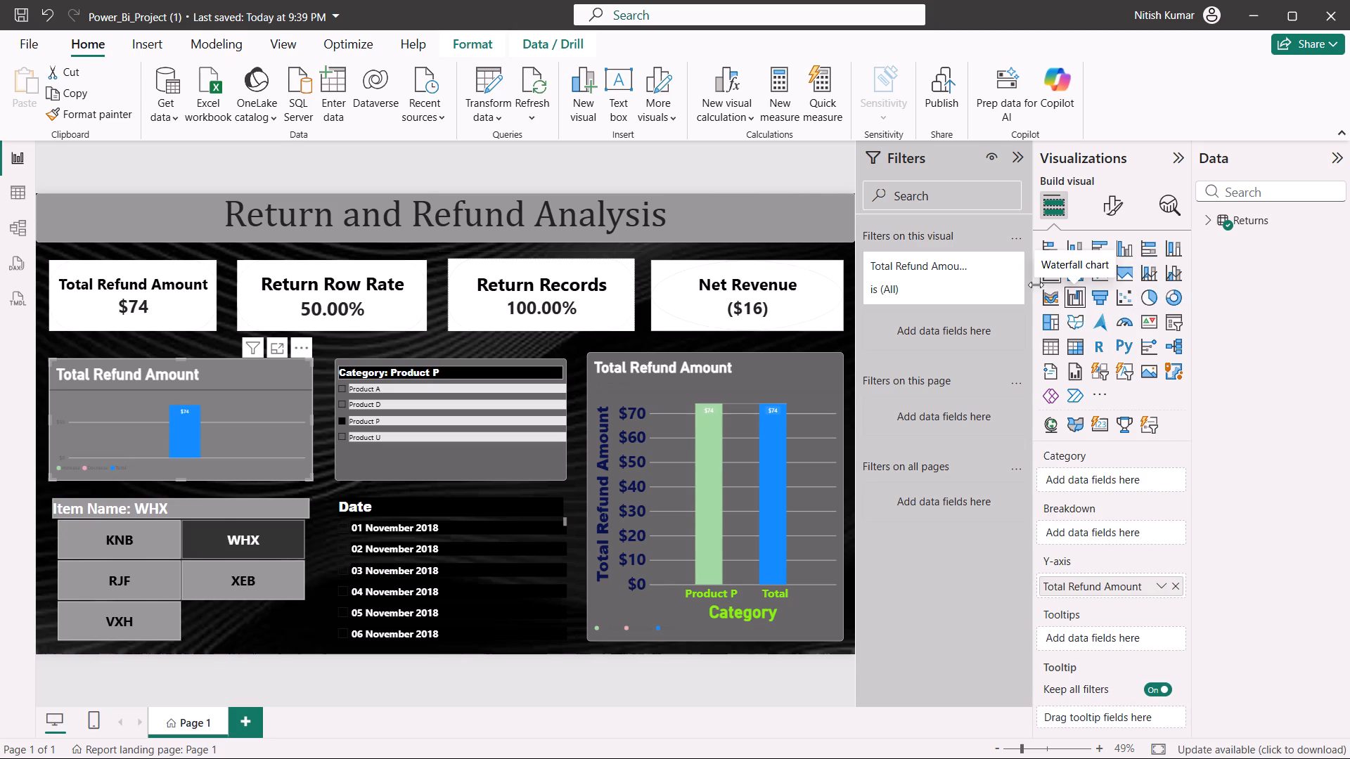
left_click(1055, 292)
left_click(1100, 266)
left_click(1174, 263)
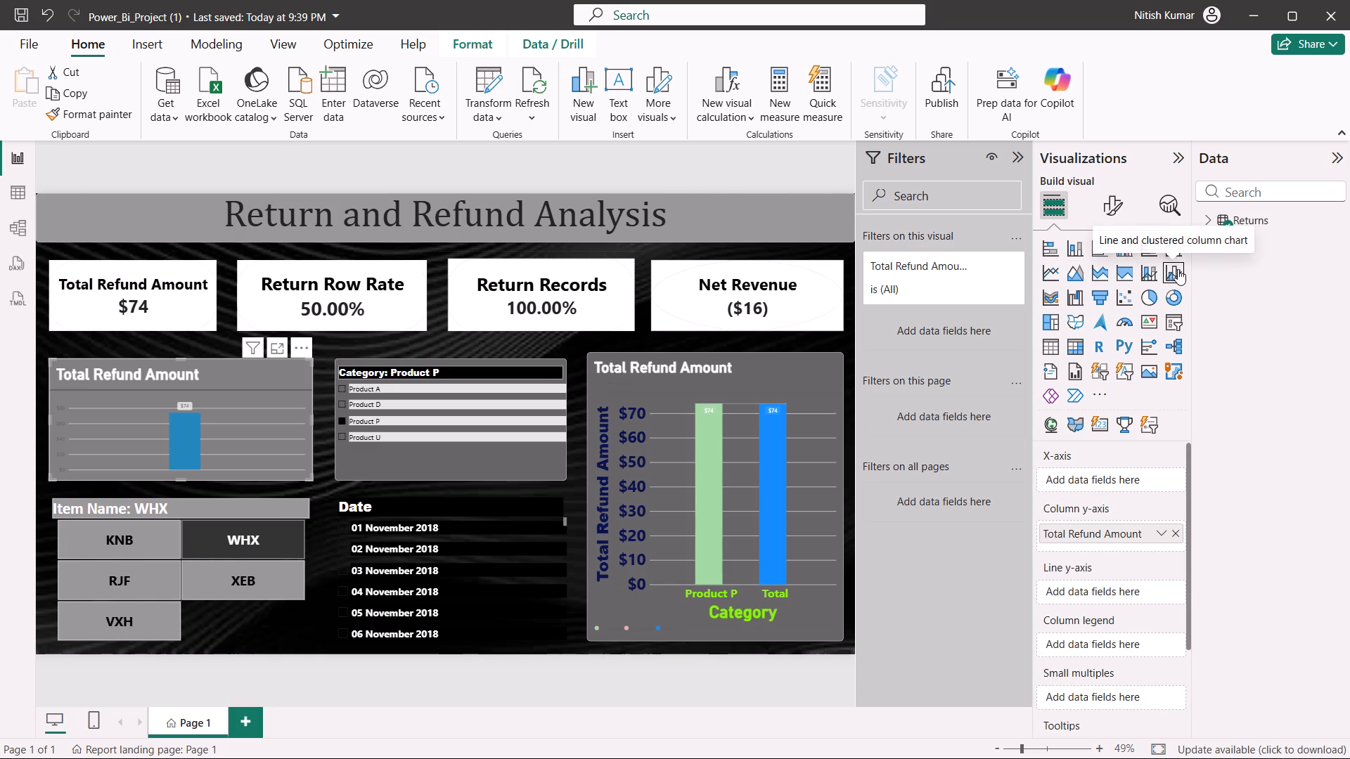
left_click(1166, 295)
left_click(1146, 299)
Convert the selected Total Refund Amount visual to a gauge.
left_click(1124, 320)
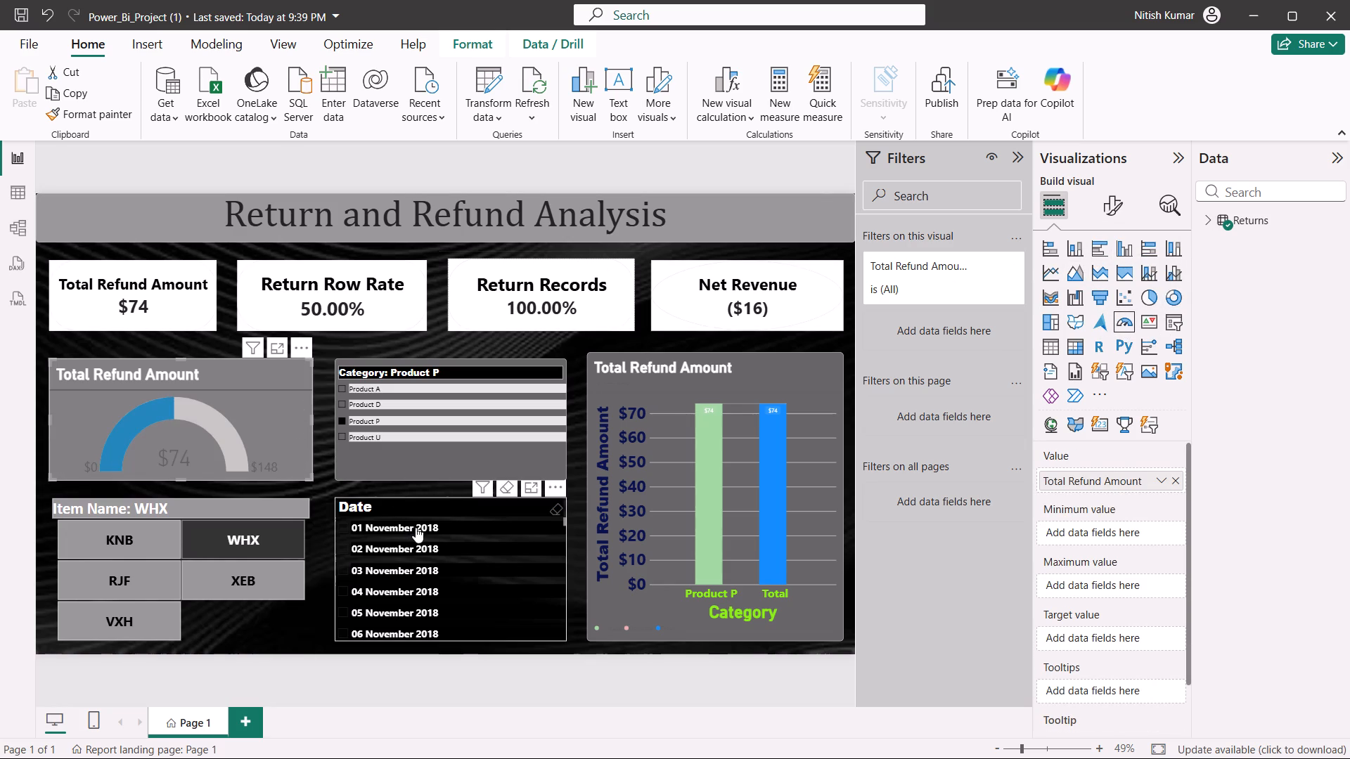
Filter the report with the Category slicer, trying Product U and settling on Product D.
left_click(424, 433)
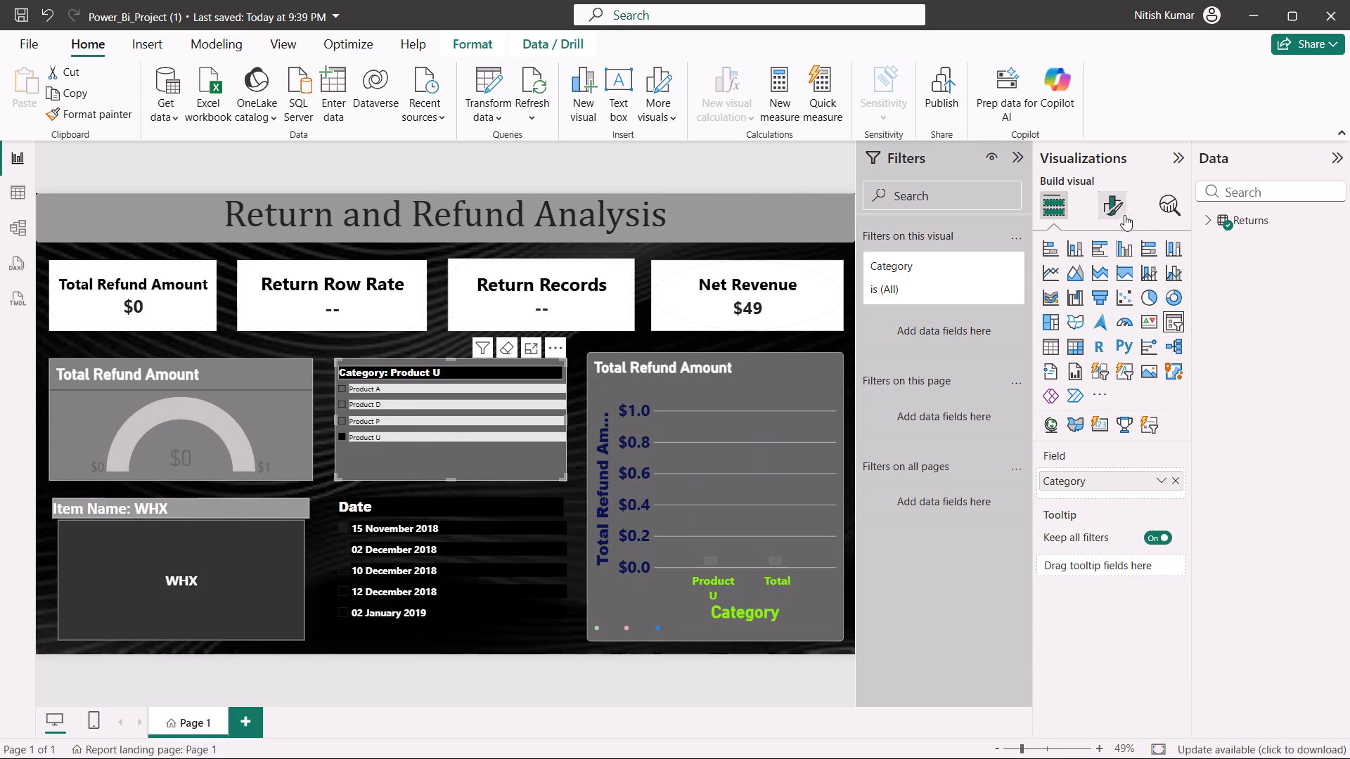
left_click(345, 401)
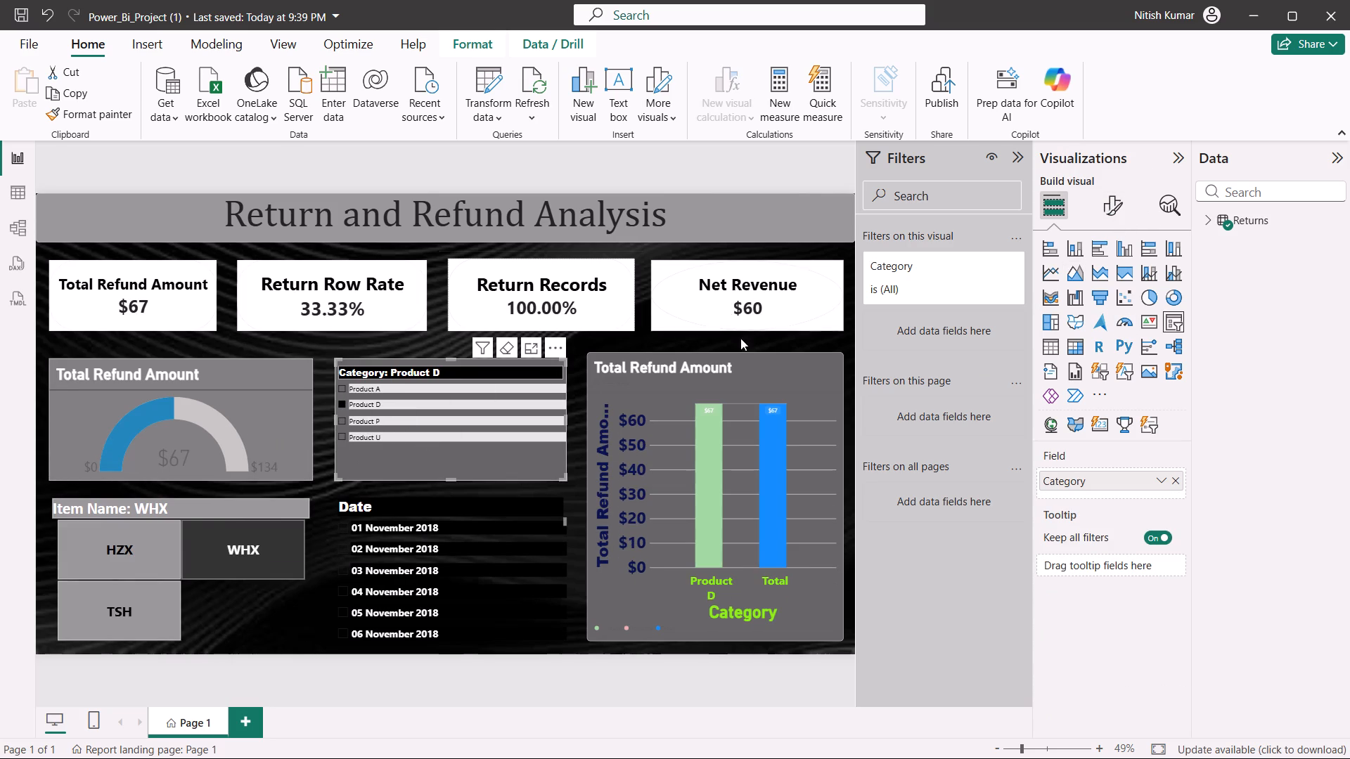
Open the Category slicer's selection options in its formatting settings, keeping the Vertical list style.
left_click(1100, 202)
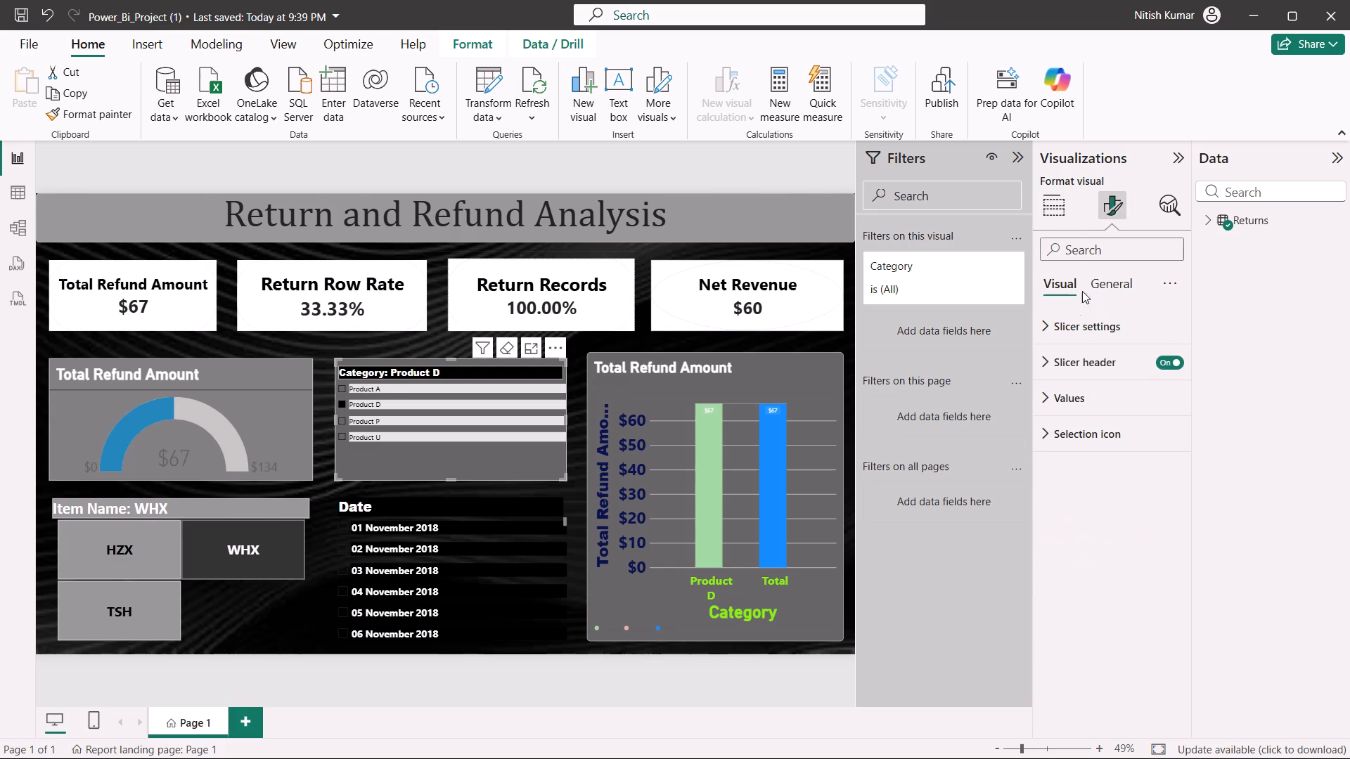
left_click(1088, 327)
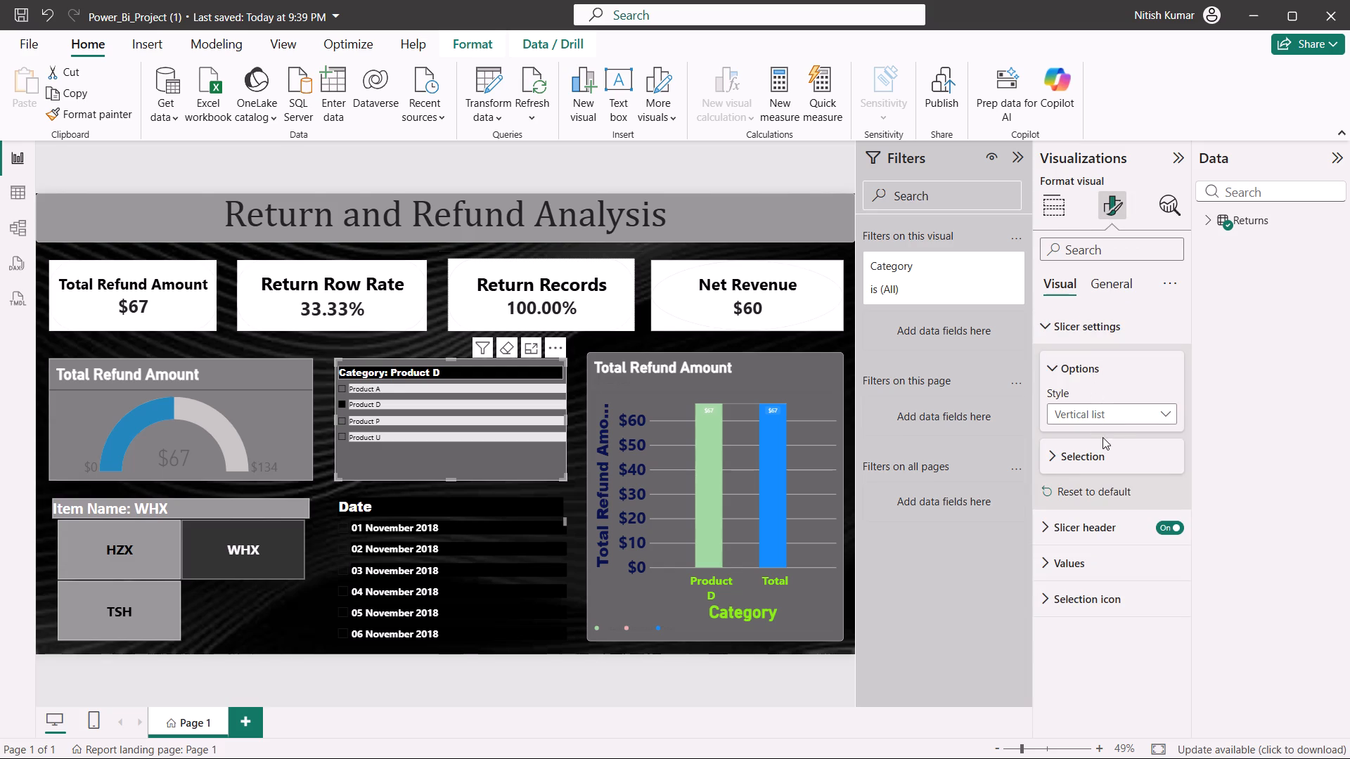
left_click(1112, 418)
left_click(1117, 413)
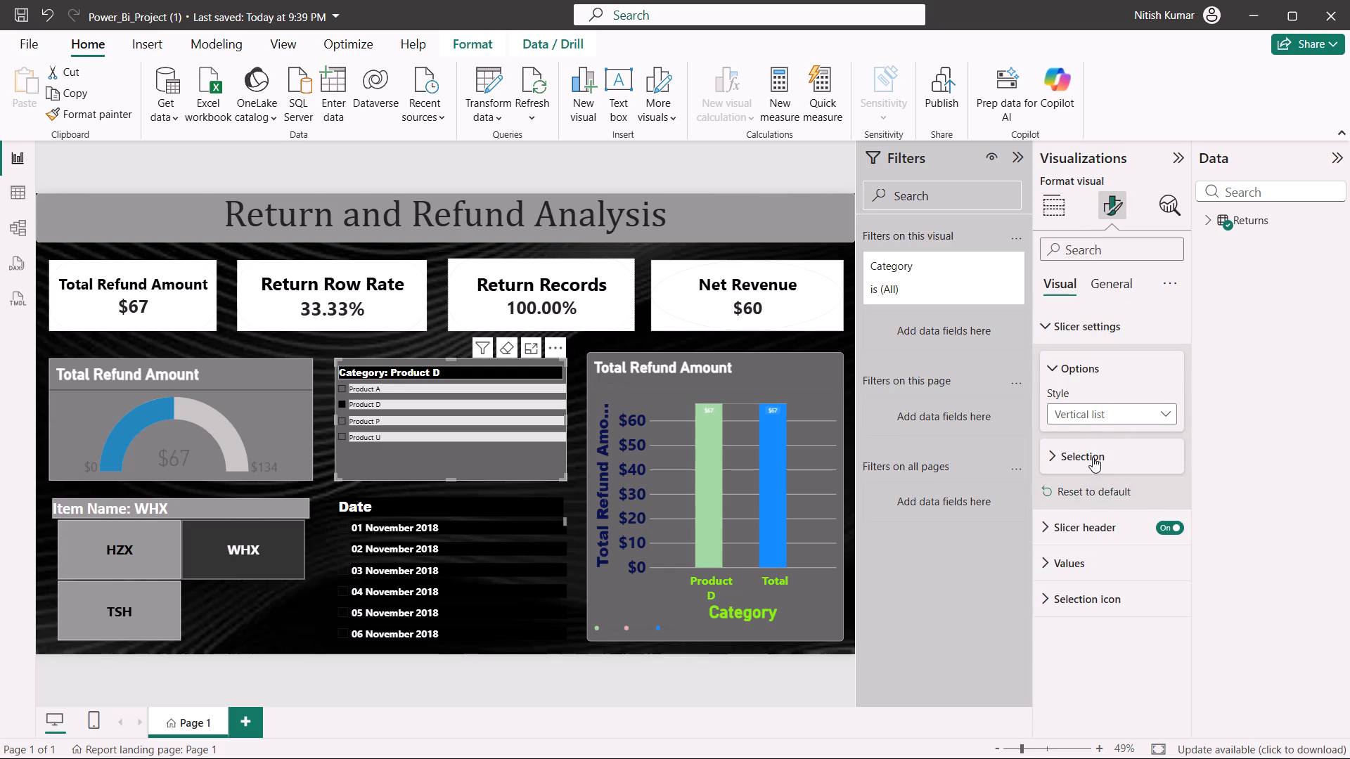
left_click(1093, 456)
left_click(1094, 452)
left_click(1095, 452)
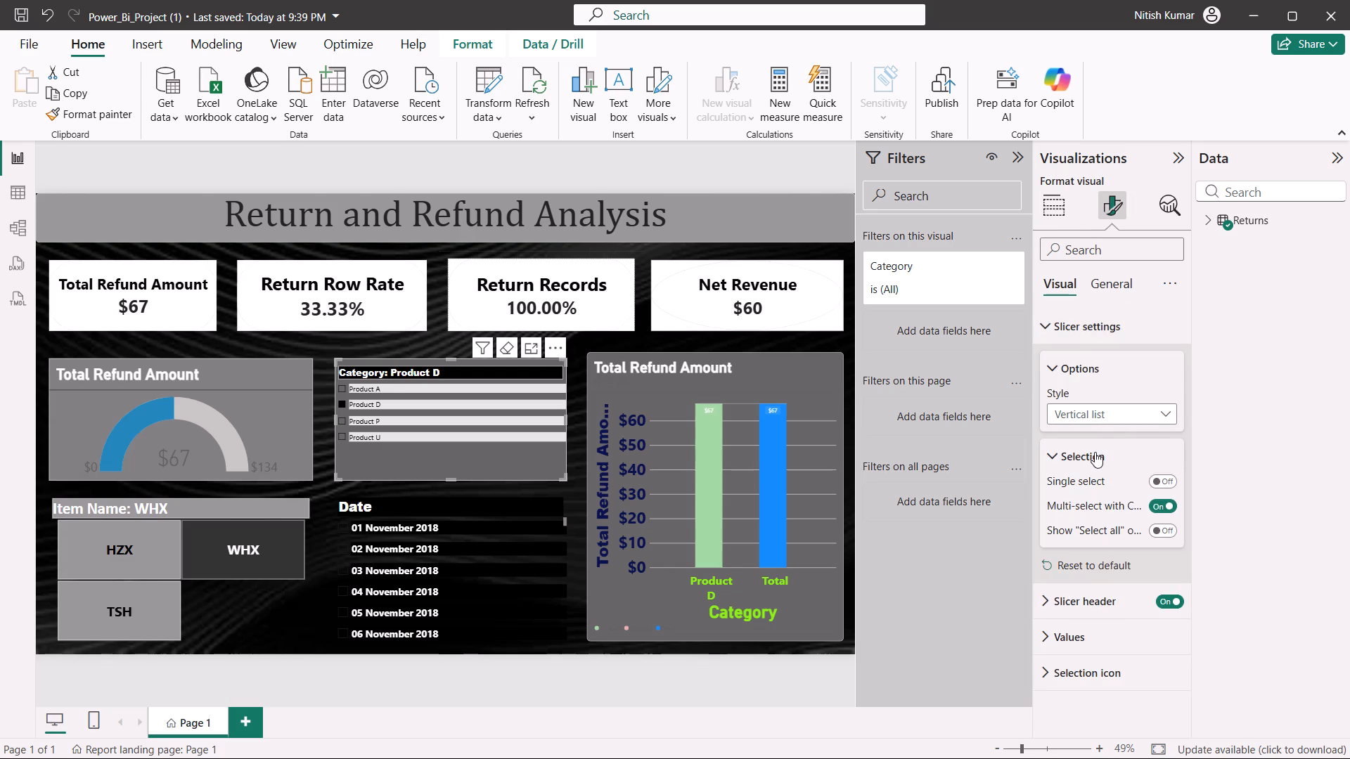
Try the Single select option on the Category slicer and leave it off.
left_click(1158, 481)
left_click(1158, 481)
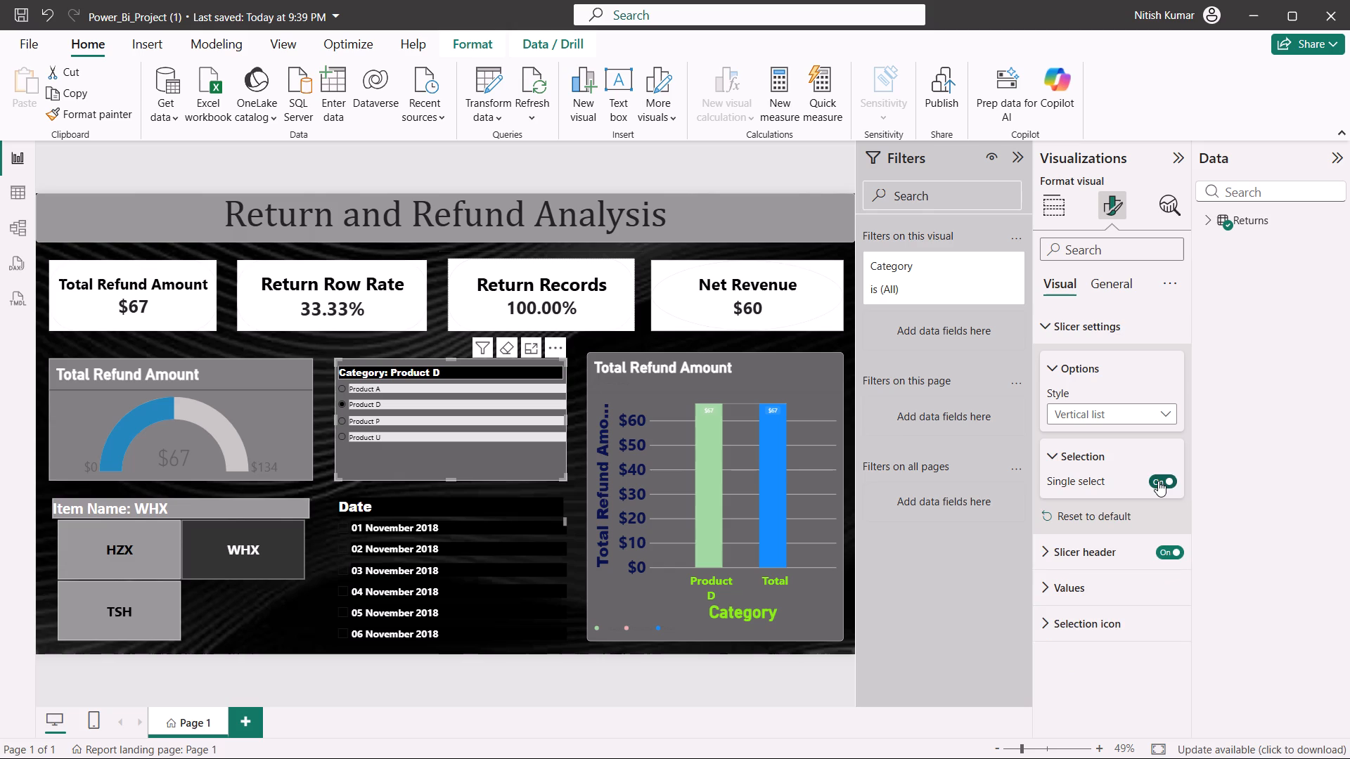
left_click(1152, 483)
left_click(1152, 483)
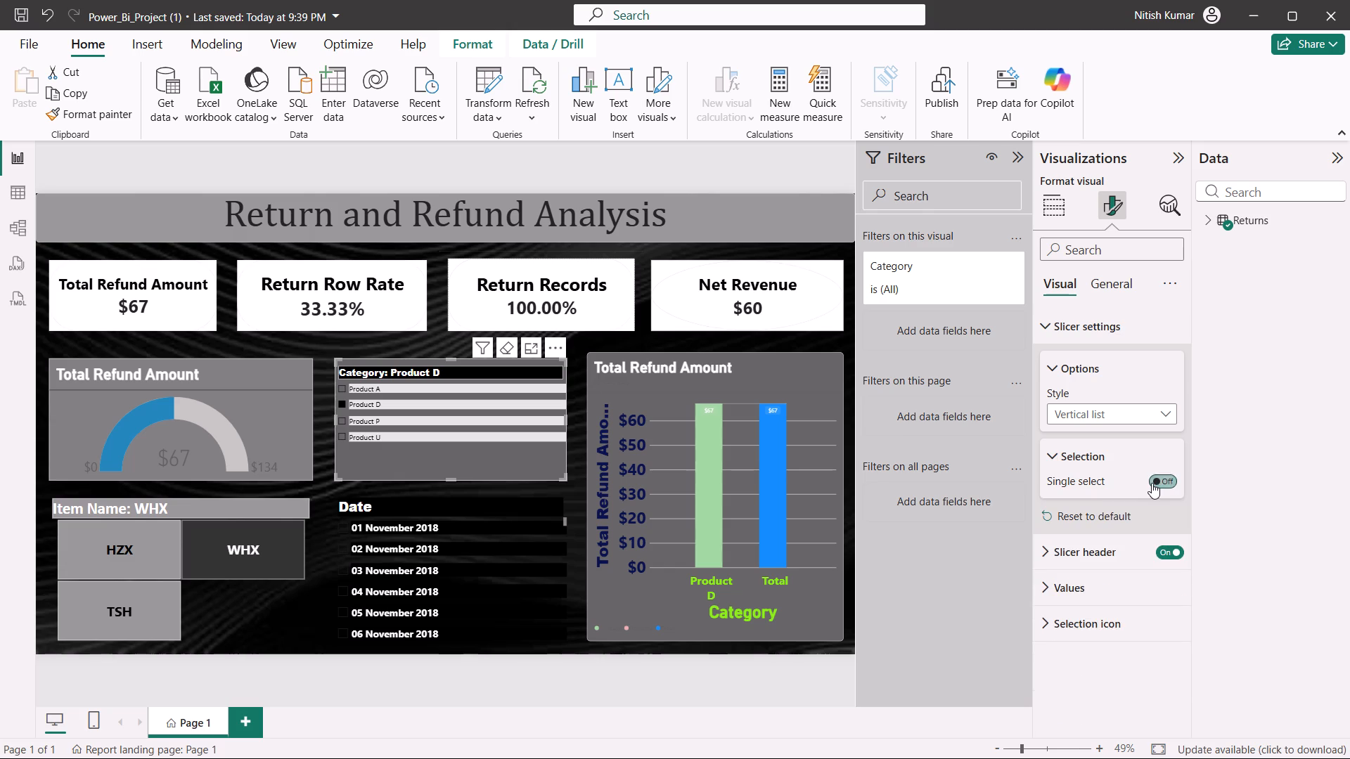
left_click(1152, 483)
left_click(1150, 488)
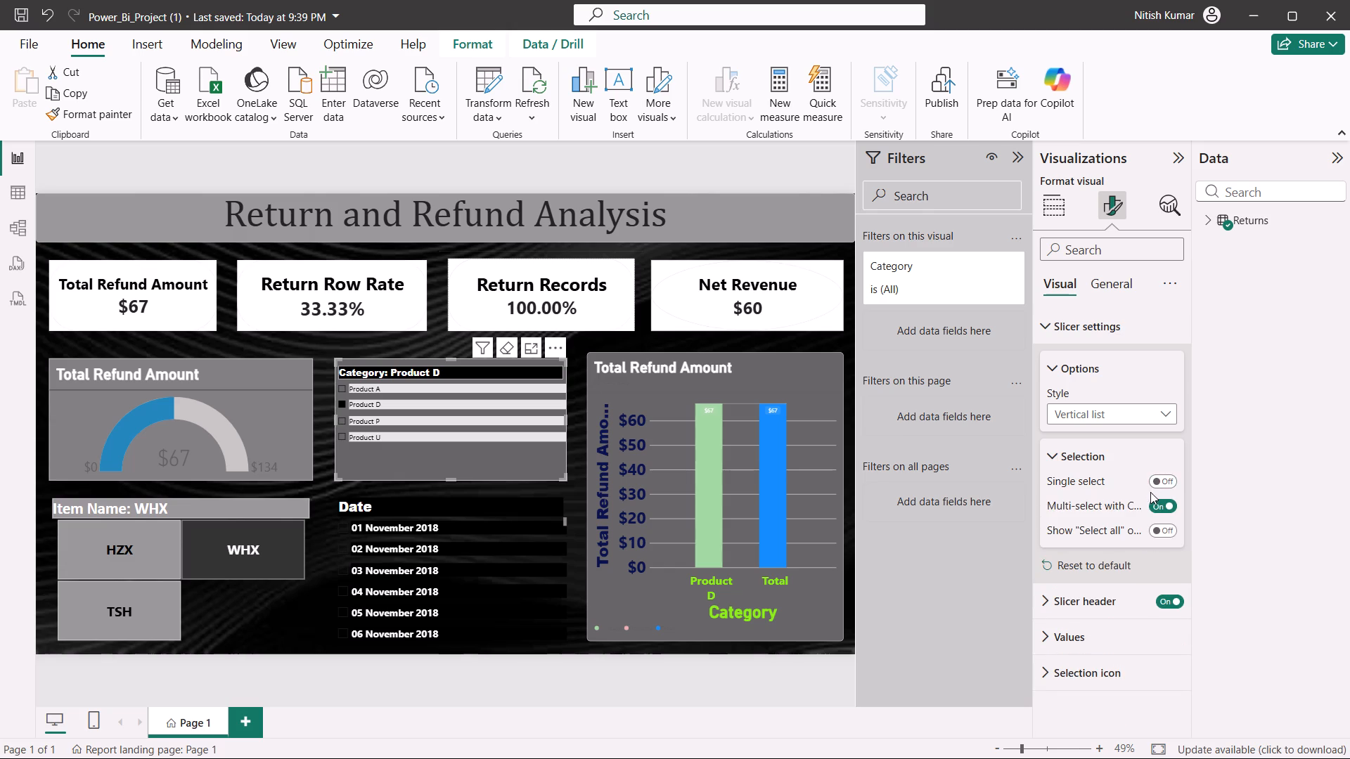
Turn off multi-select with CTRL and turn on the "Select all" option for the Category slicer.
left_click(1159, 507)
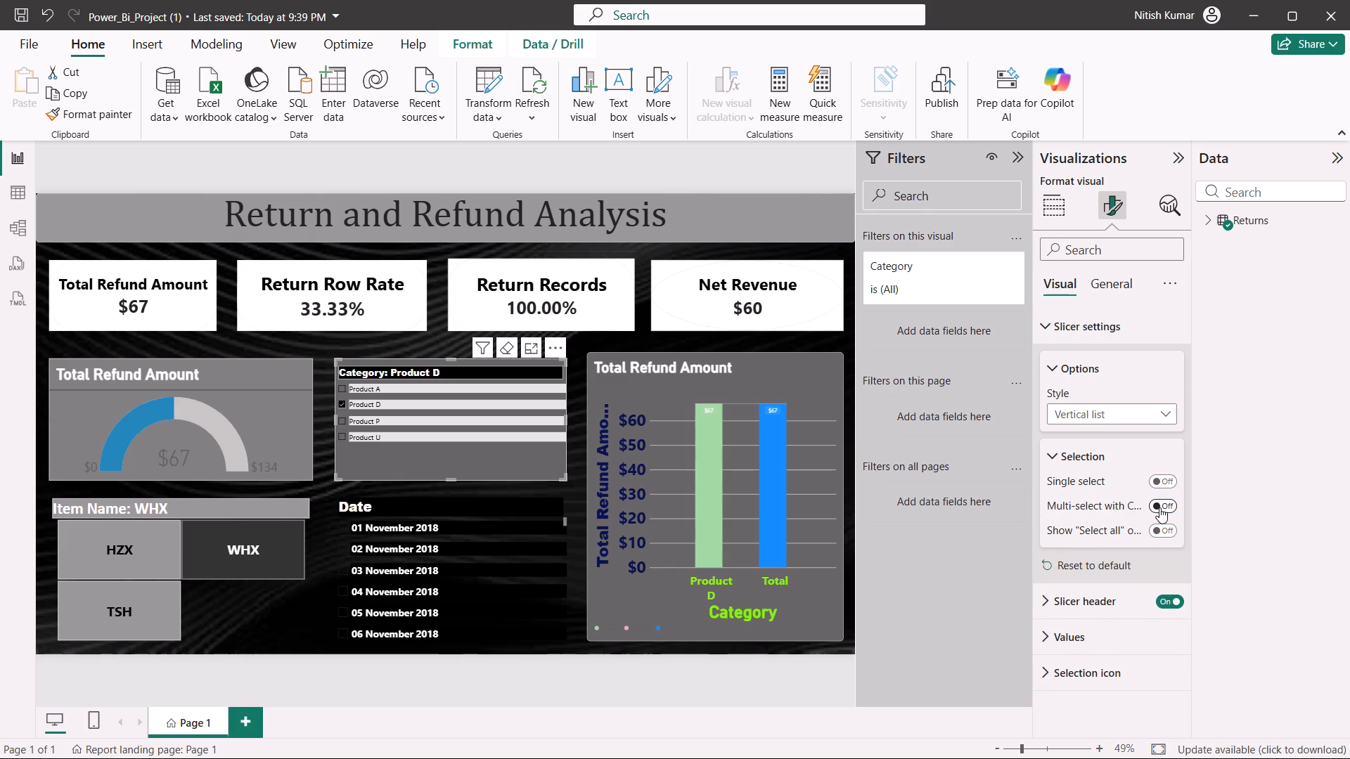
left_click(1159, 507)
left_click(1159, 507)
left_click(1157, 525)
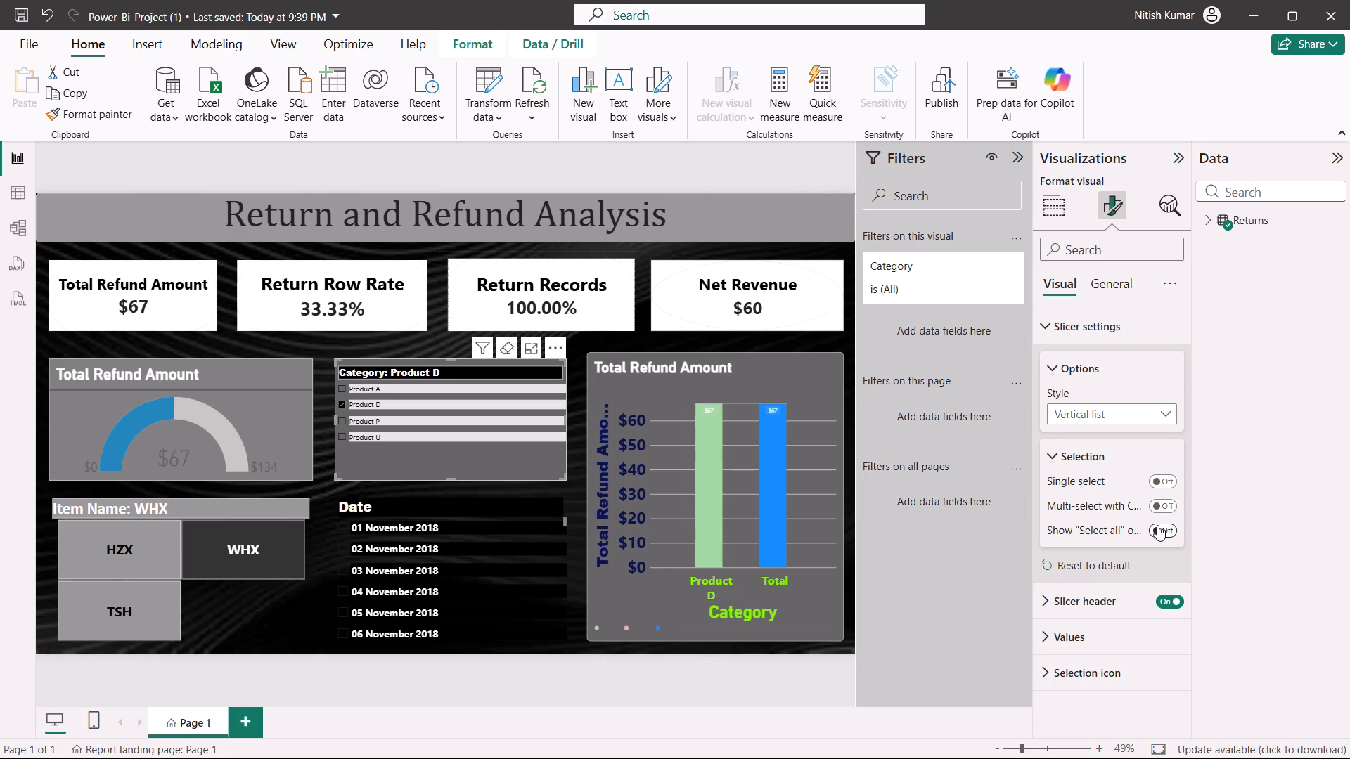
left_click(1157, 525)
left_click(1157, 525)
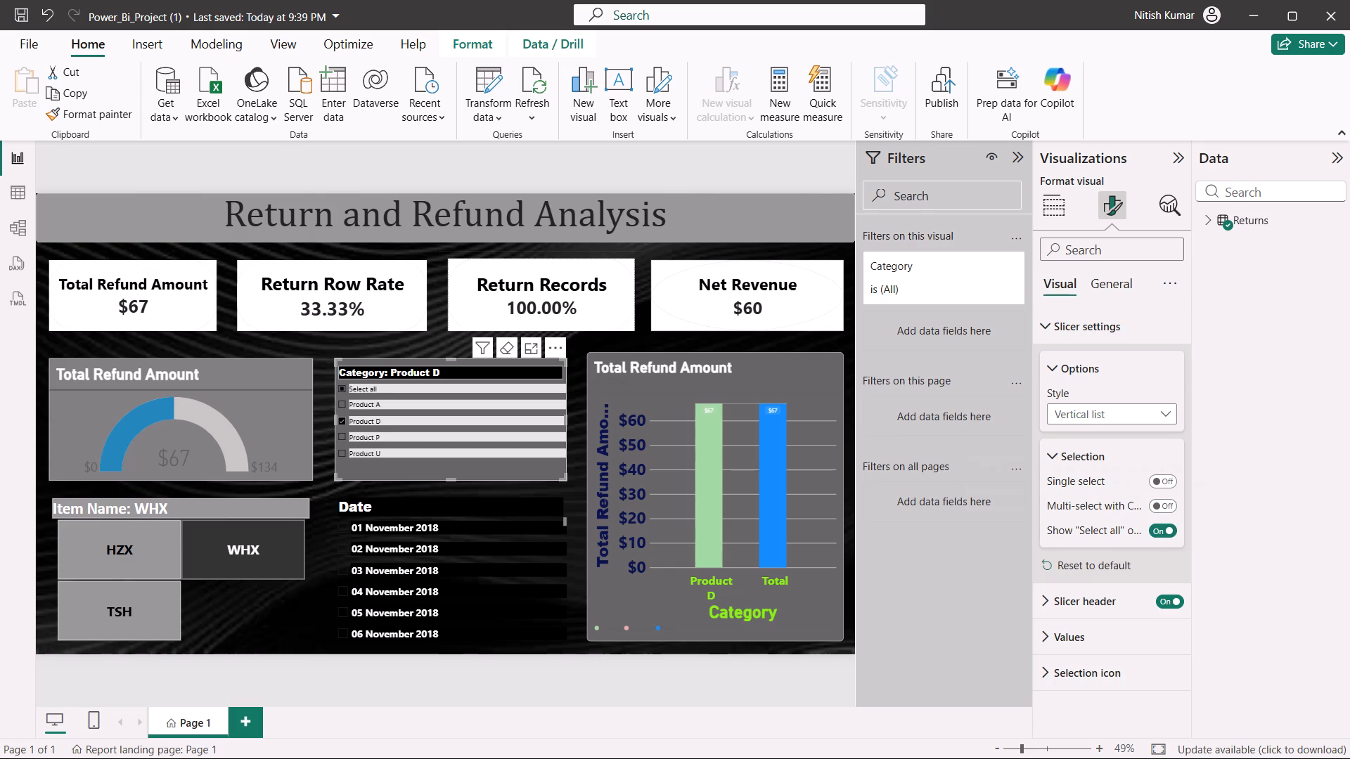
left_click(1100, 441)
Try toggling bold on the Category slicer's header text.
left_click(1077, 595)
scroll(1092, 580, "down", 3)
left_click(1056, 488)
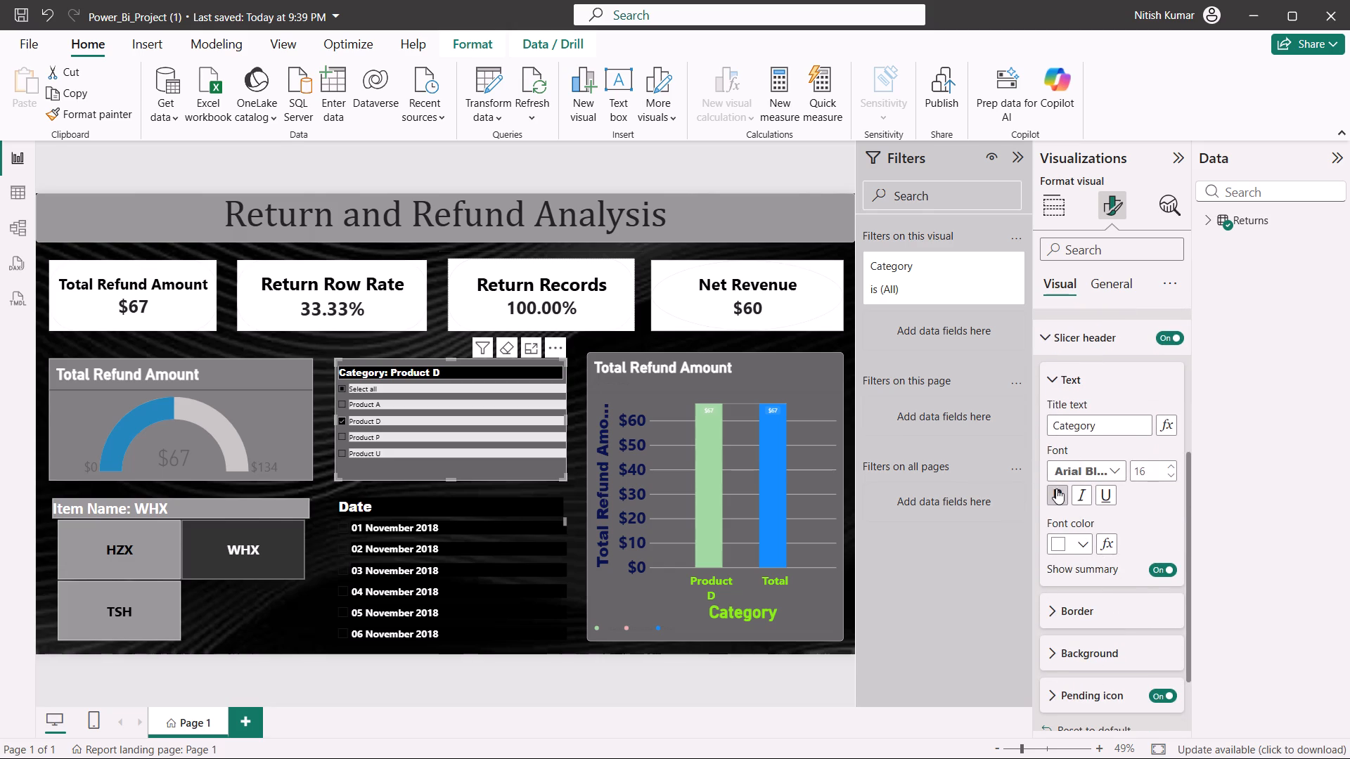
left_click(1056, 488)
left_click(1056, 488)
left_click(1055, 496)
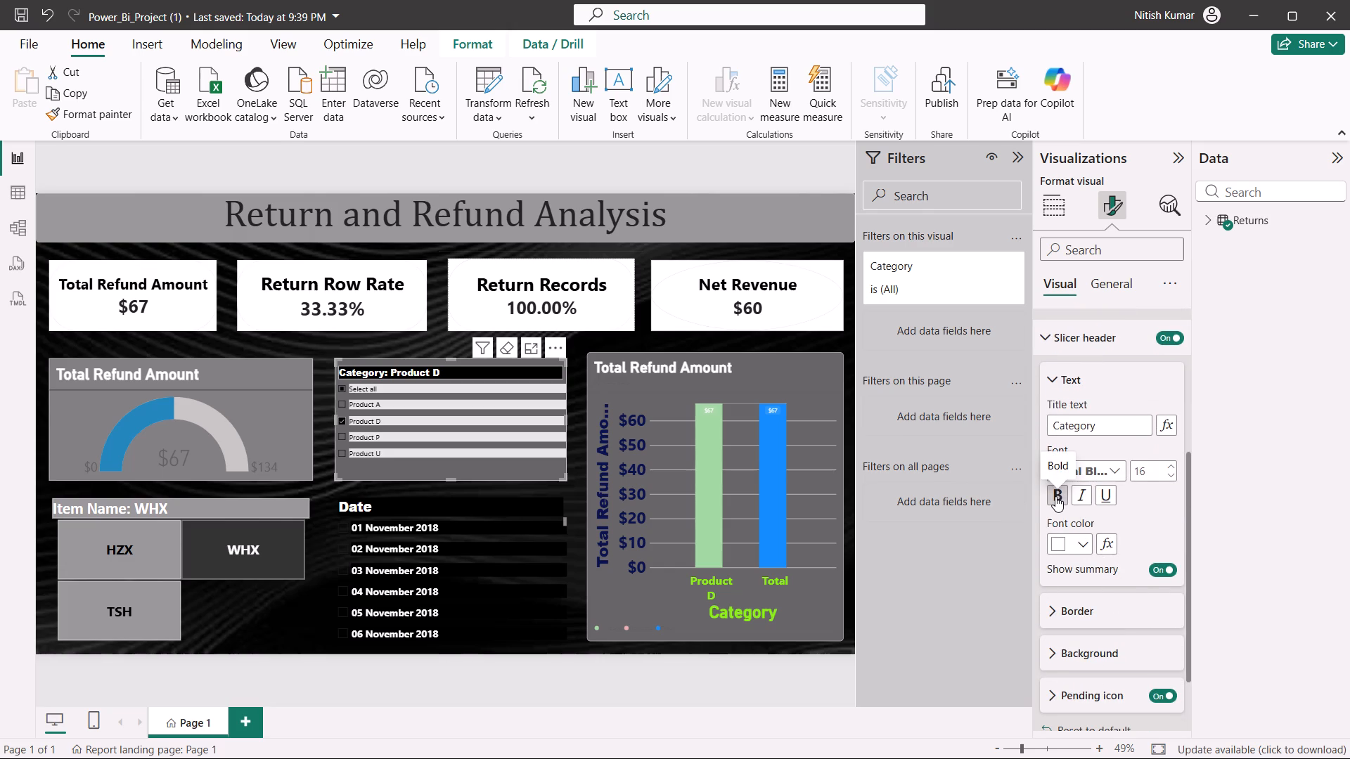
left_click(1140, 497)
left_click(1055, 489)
Set the Category slicer's header text size to 23 and turn off its bold formatting.
left_click(1162, 500)
triple_click(1166, 476)
left_click_drag(1167, 478, 1175, 479)
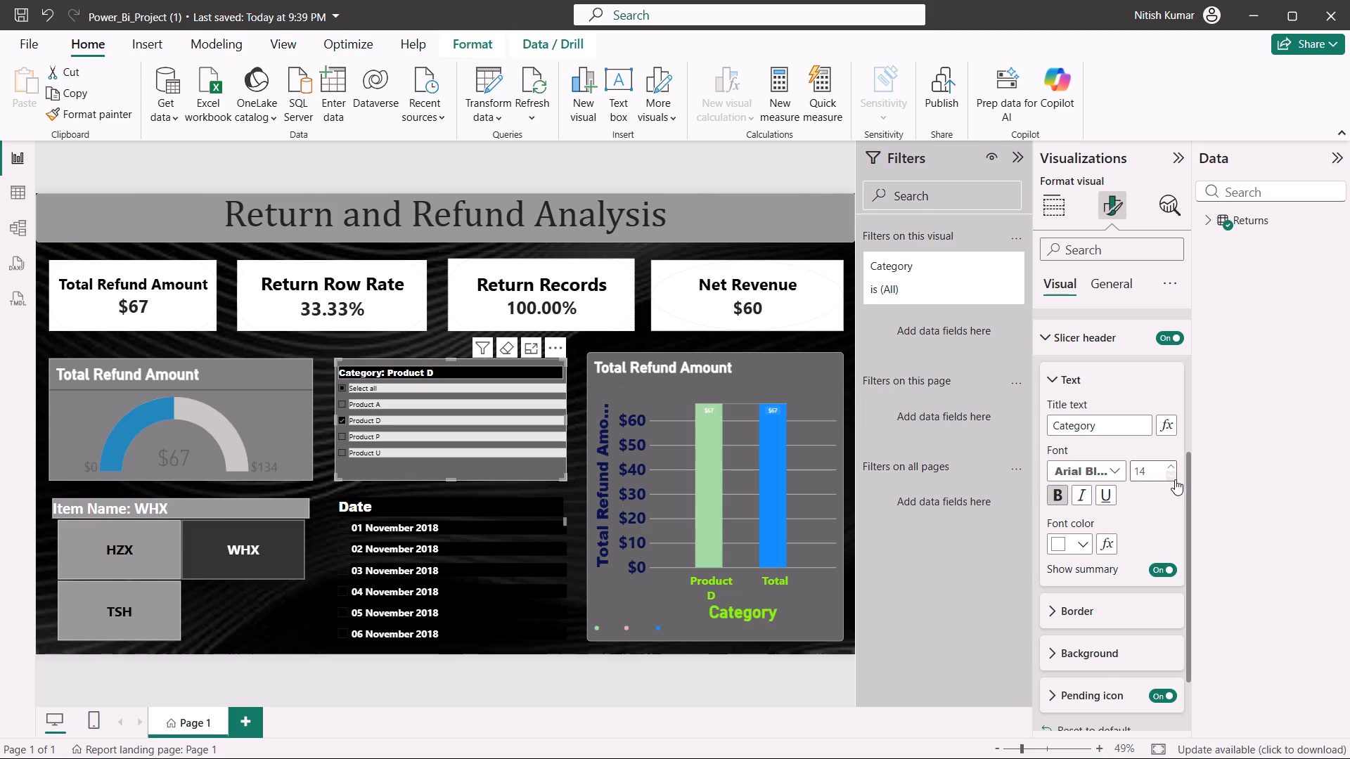
double_click(1175, 479)
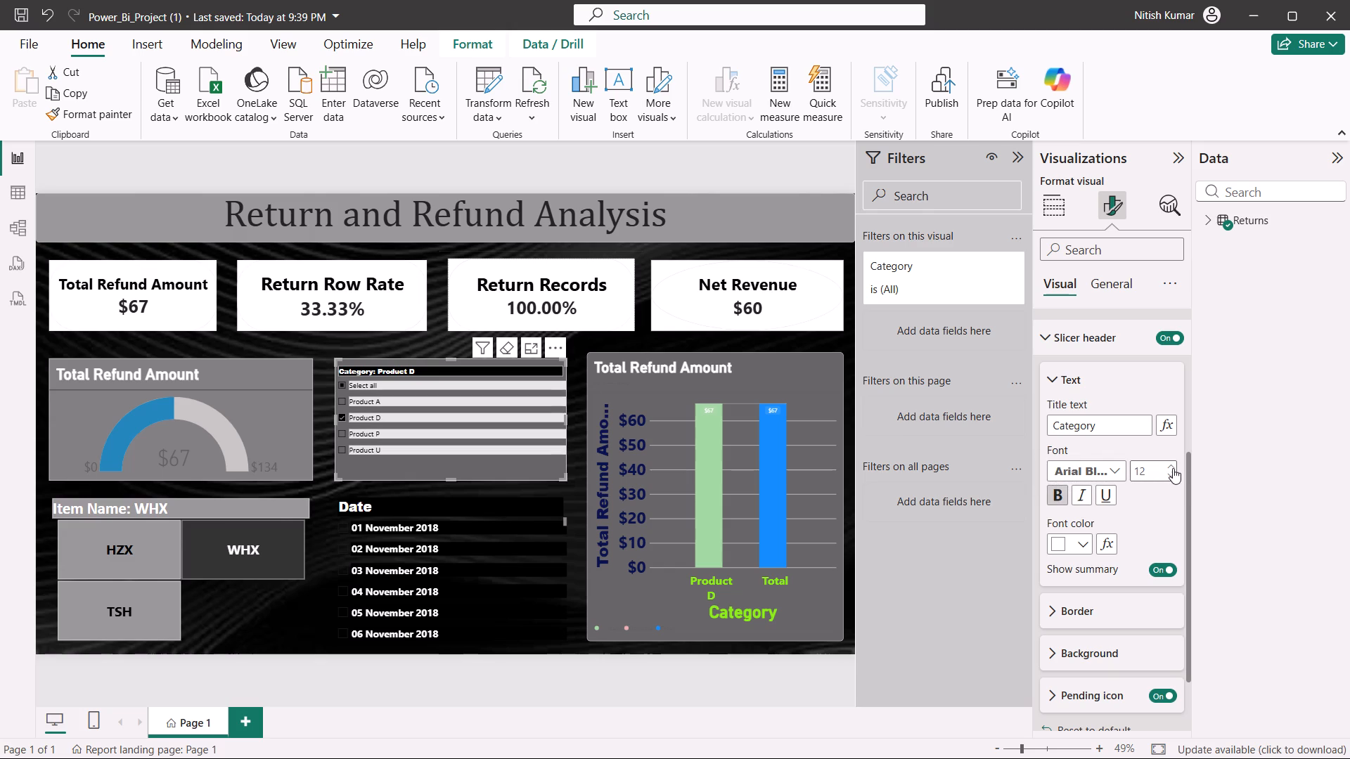
triple_click(1173, 465)
triple_click(1173, 465)
double_click(1173, 465)
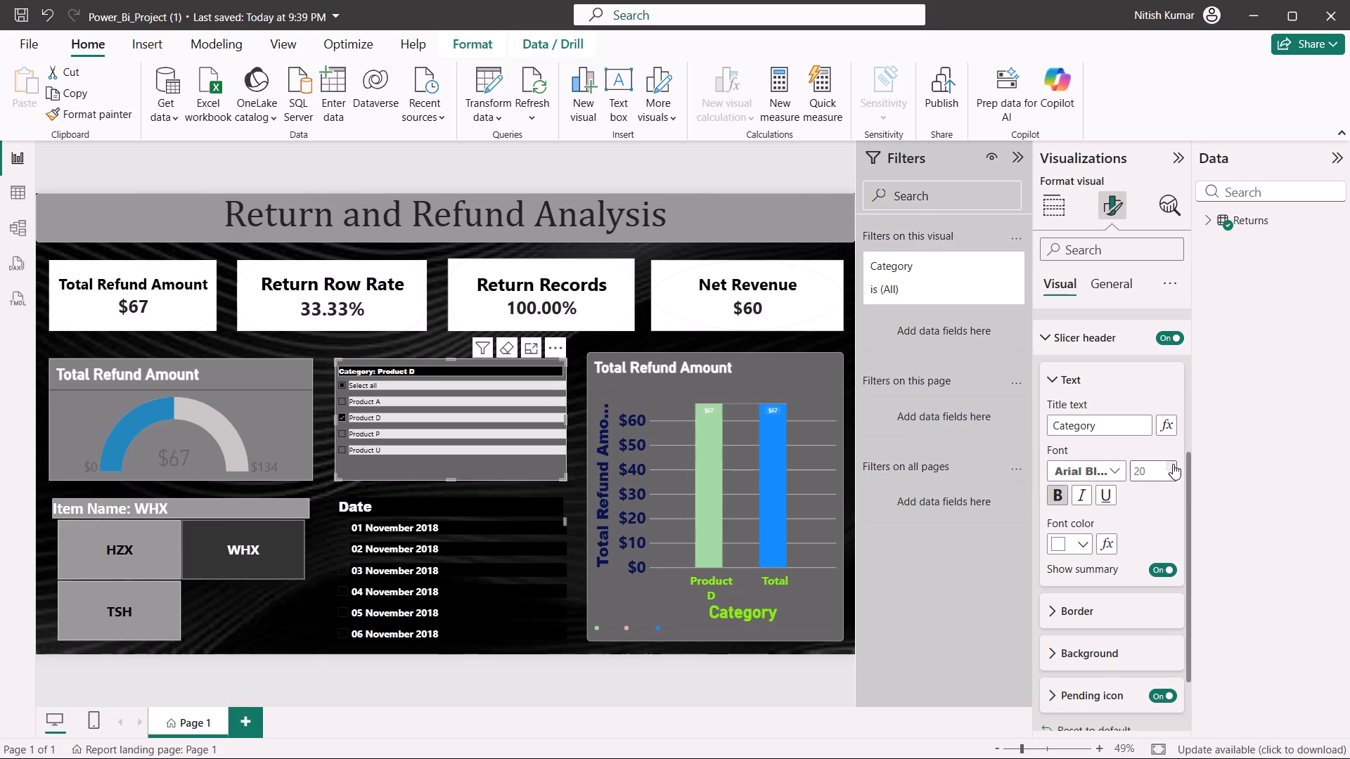
left_click(1173, 464)
left_click(1173, 464)
left_click(1173, 464)
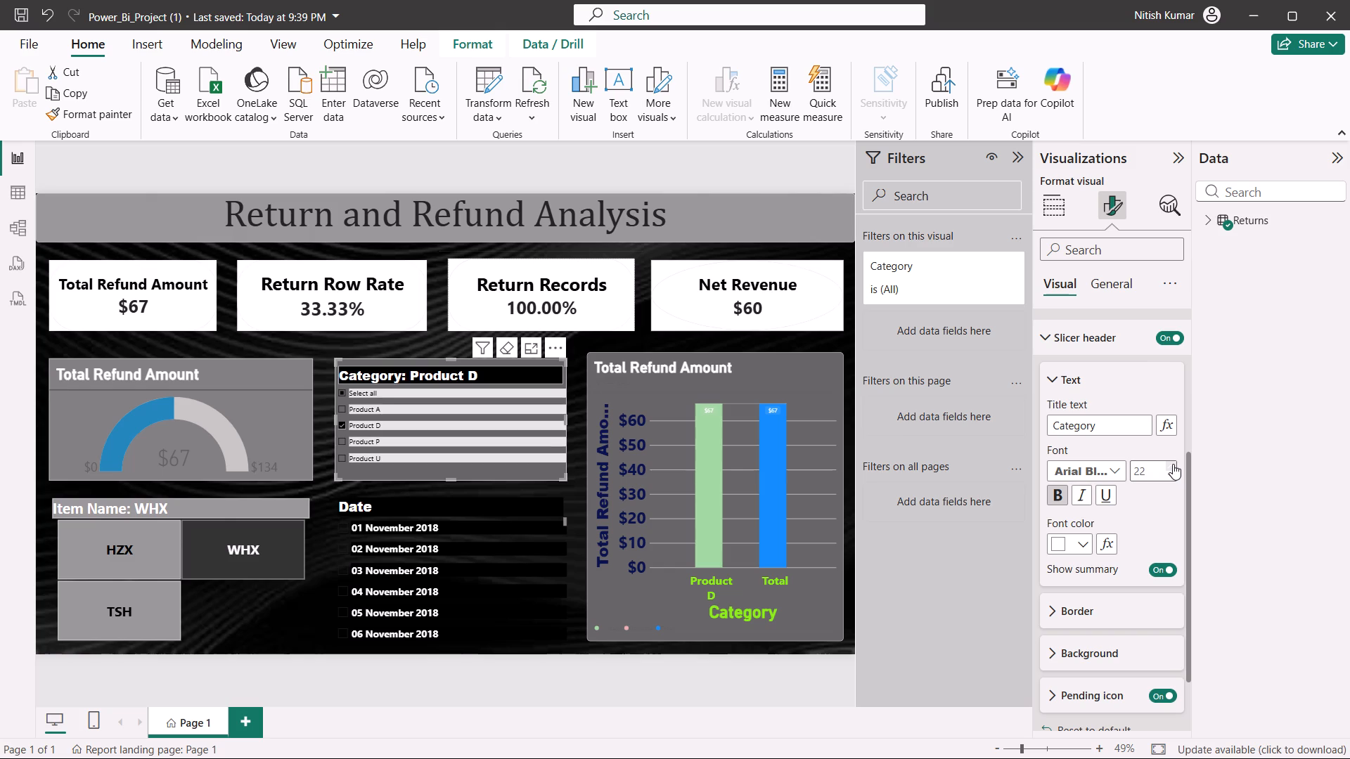
left_click(1173, 464)
left_click(1173, 464)
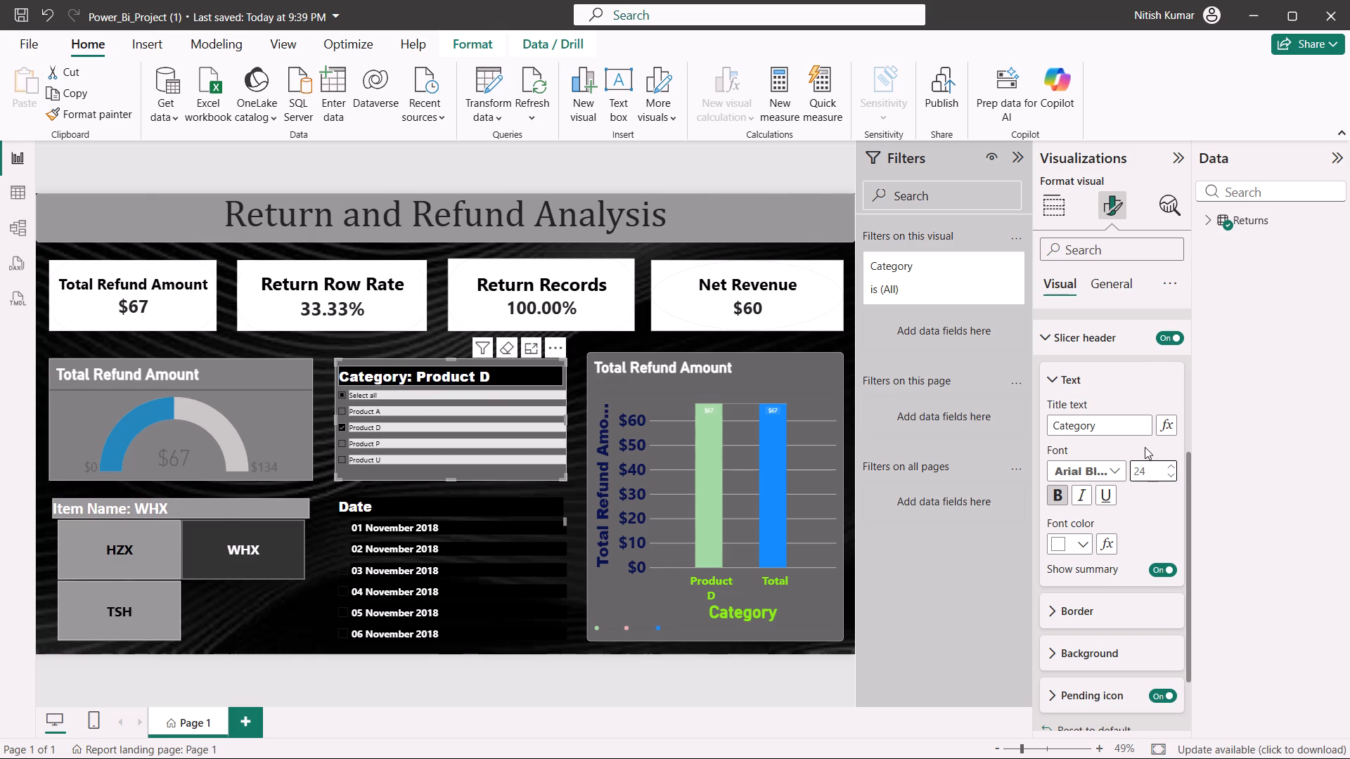
left_click(1064, 493)
left_click(1175, 479)
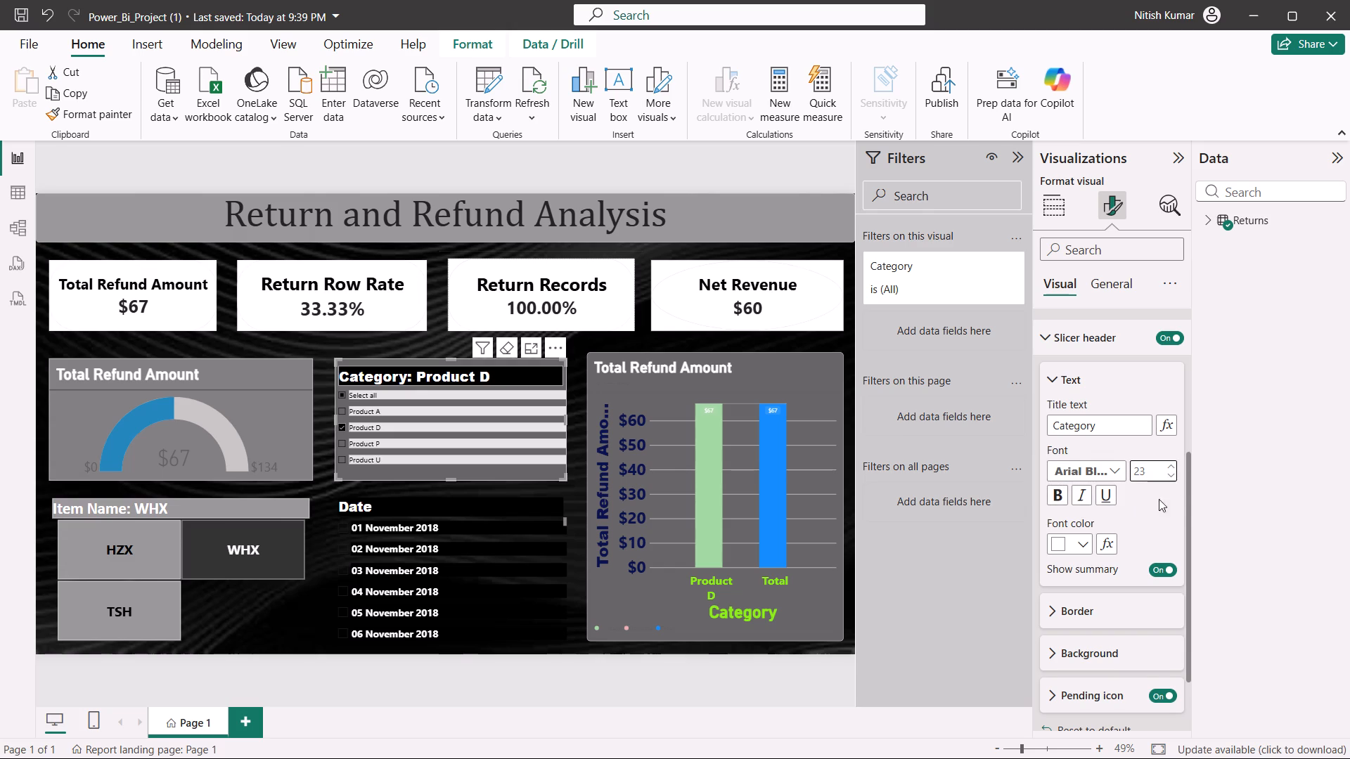
Set the background color of the Category slicer's header to medium gray from the recent colors.
scroll(1151, 517, "down", 1)
left_click(1121, 518)
scroll(1121, 560, "down", 3)
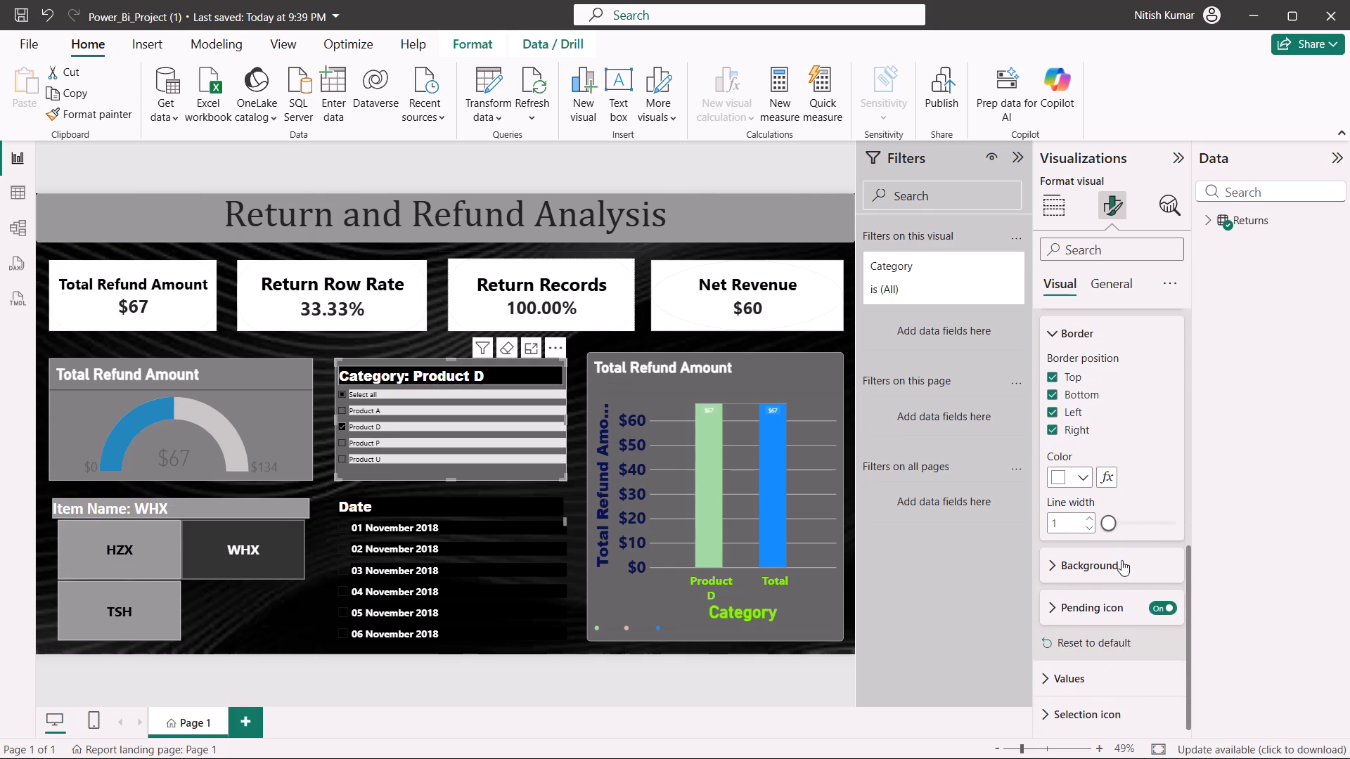
left_click(1101, 569)
scroll(1111, 563, "down", 1)
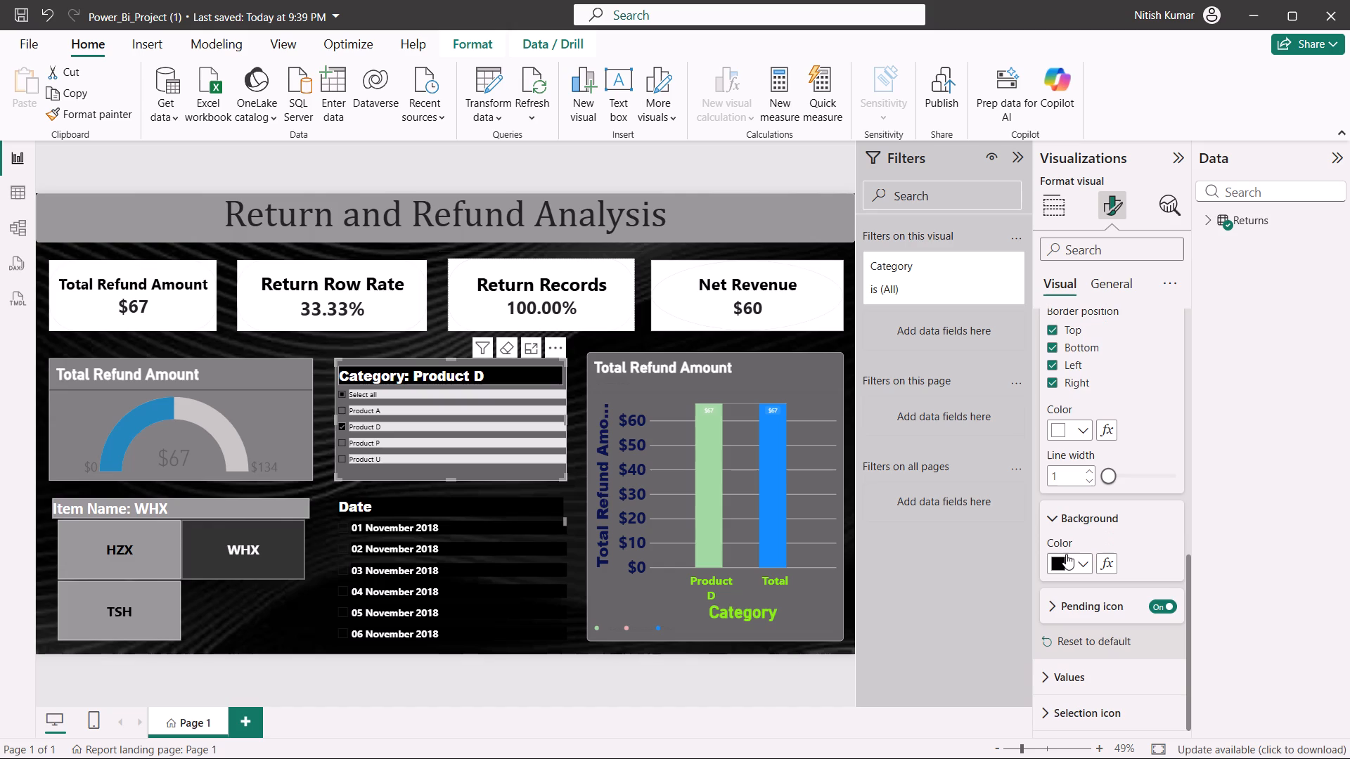
left_click(1060, 557)
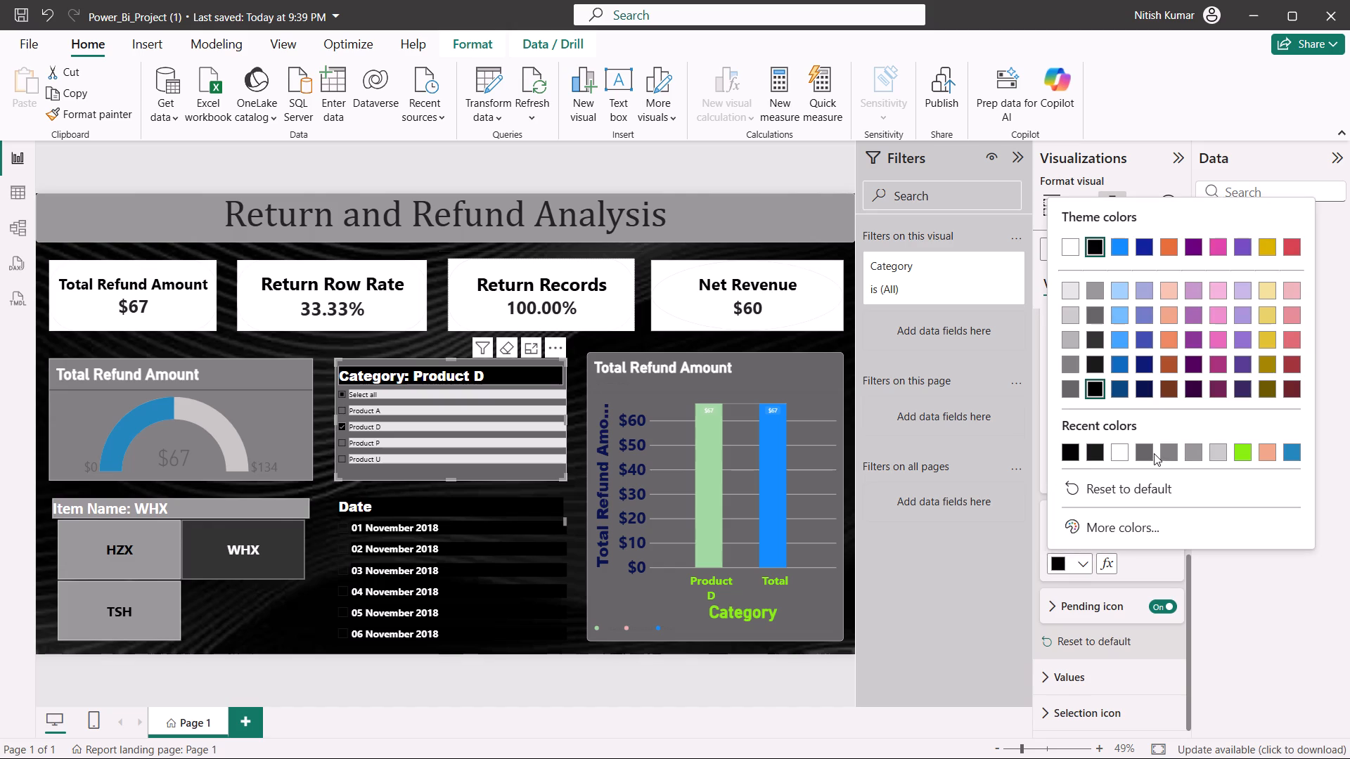
left_click(1154, 454)
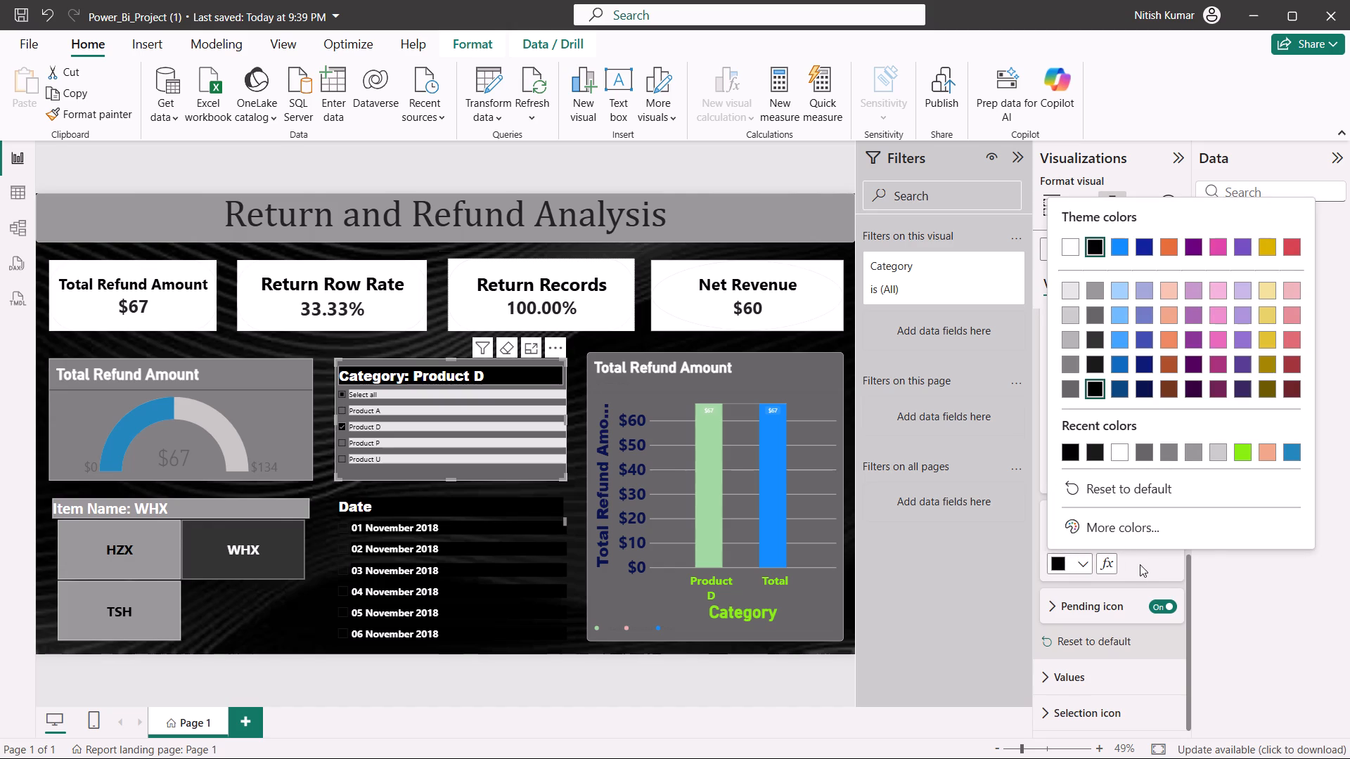
left_click(1140, 564)
left_click(1050, 552)
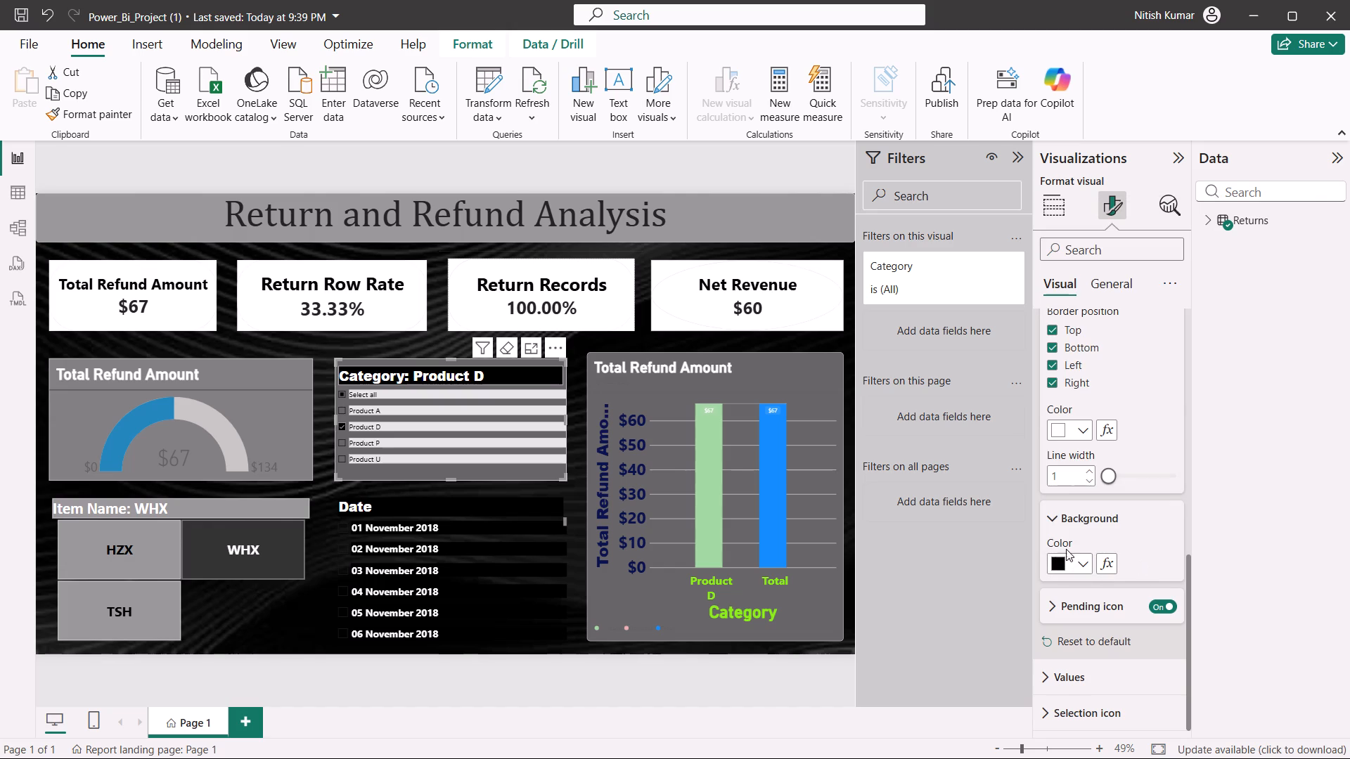
left_click(1057, 559)
left_click(1181, 451)
left_click(1170, 455)
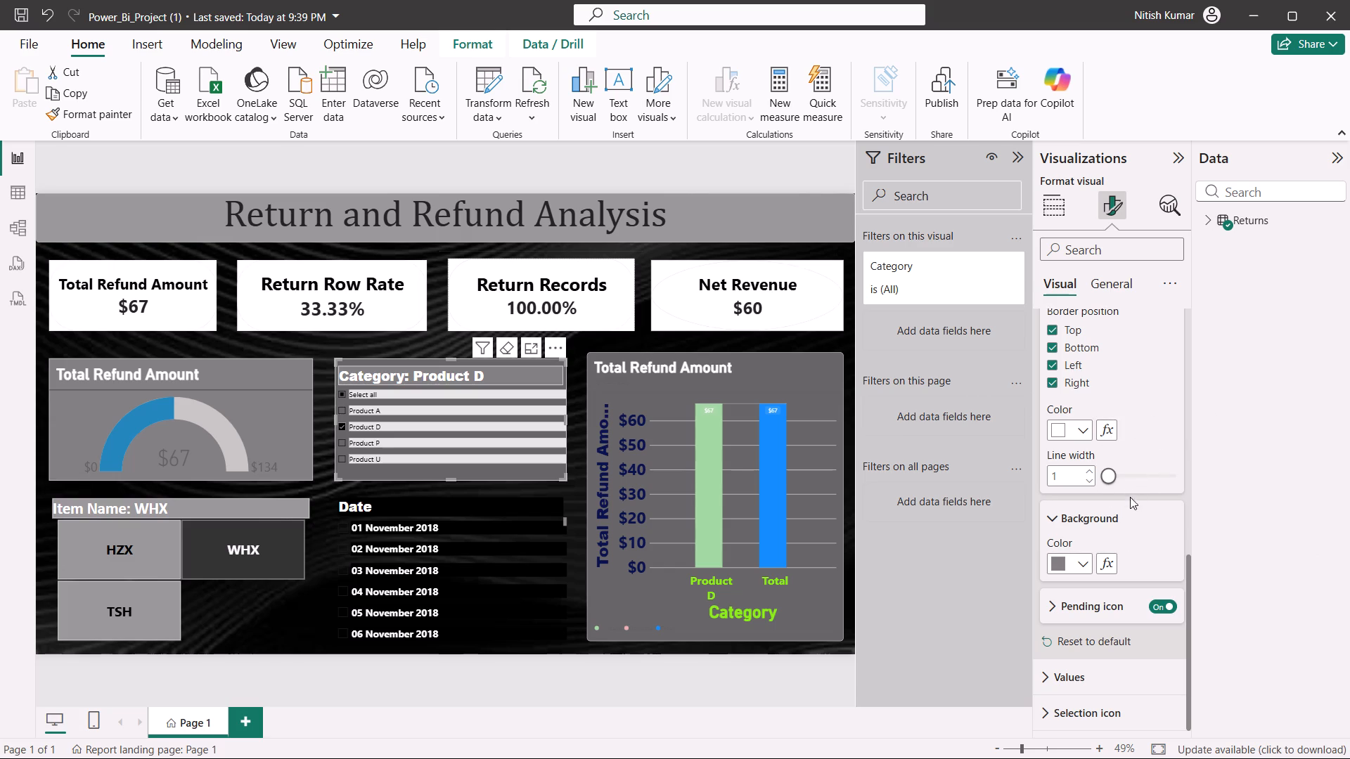
Turn off the top, bottom, left and right borders of the Category slicer's header.
scroll(1150, 511, "down", 1)
scroll(1132, 510, "up", 2)
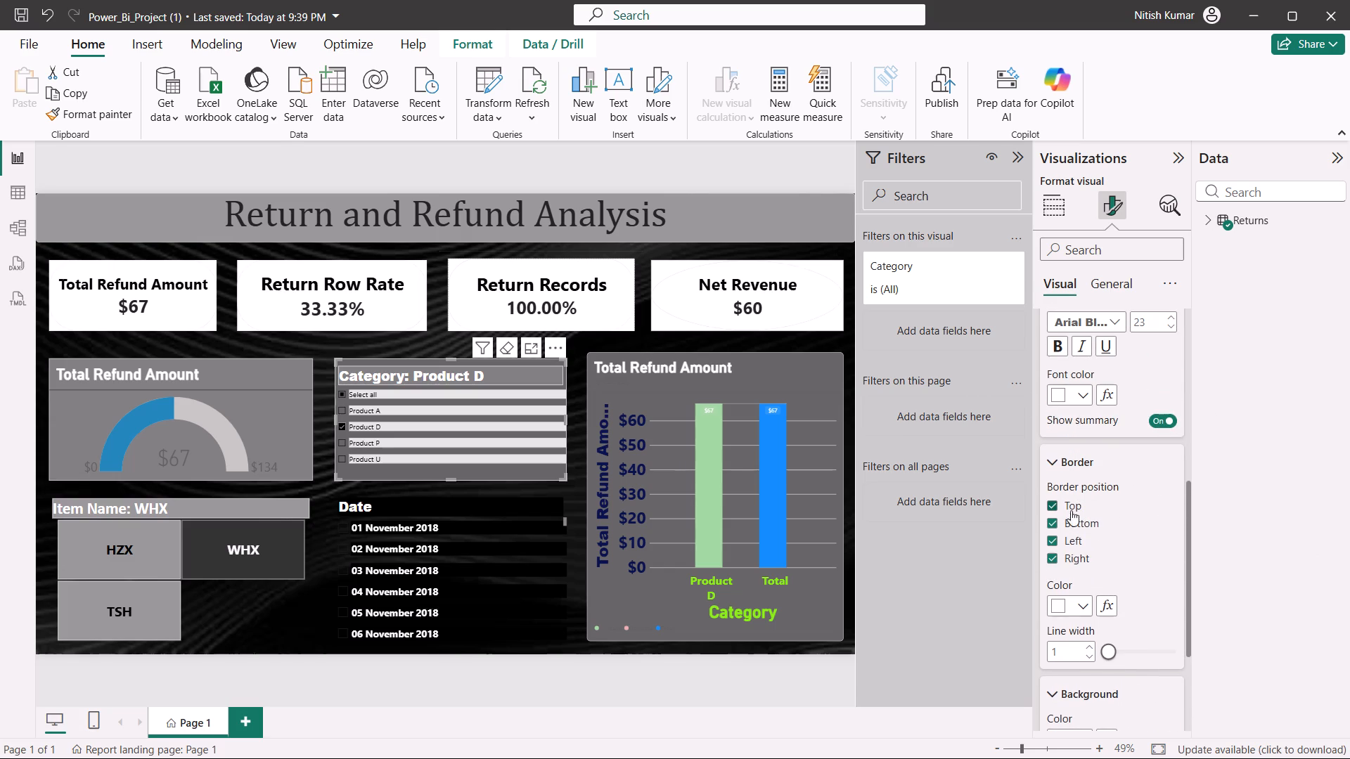
left_click(1054, 502)
left_click(1054, 516)
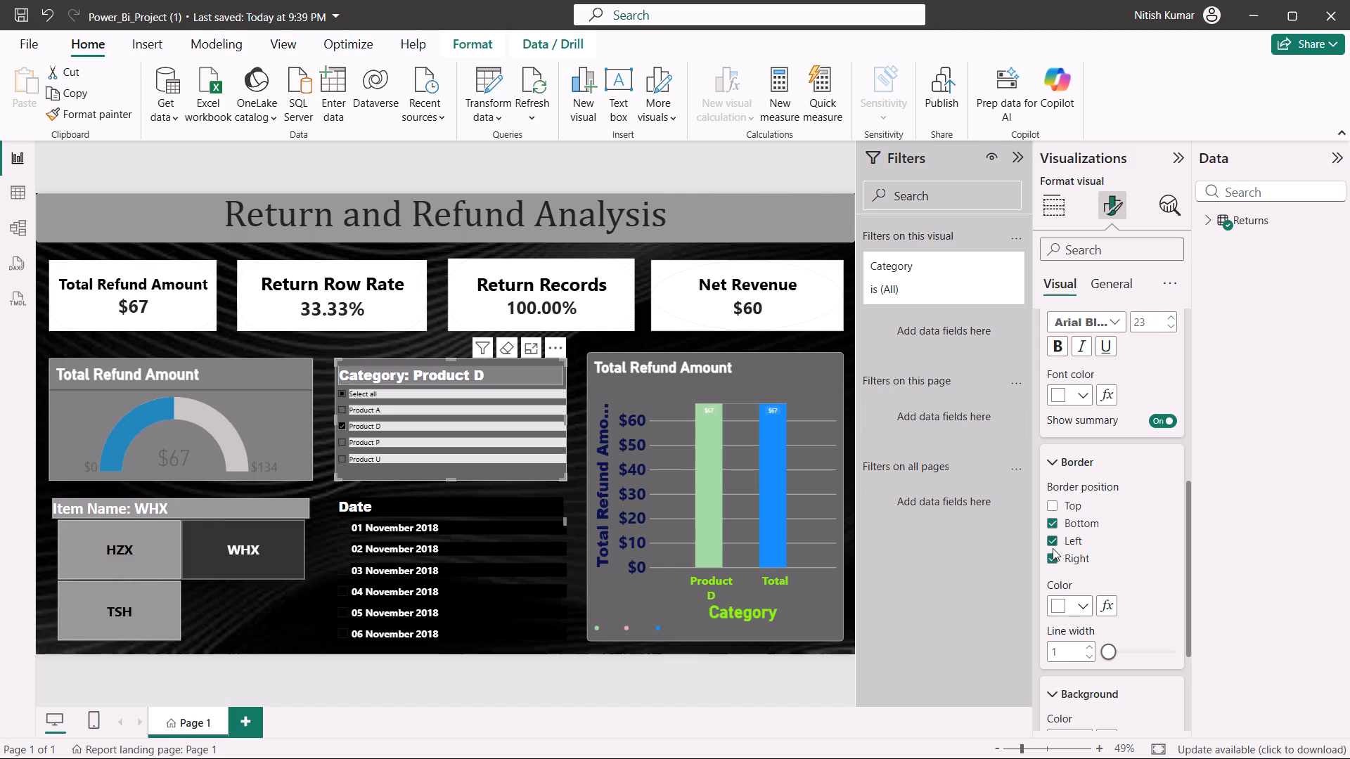
left_click(1053, 549)
left_click(1053, 558)
left_click(1057, 532)
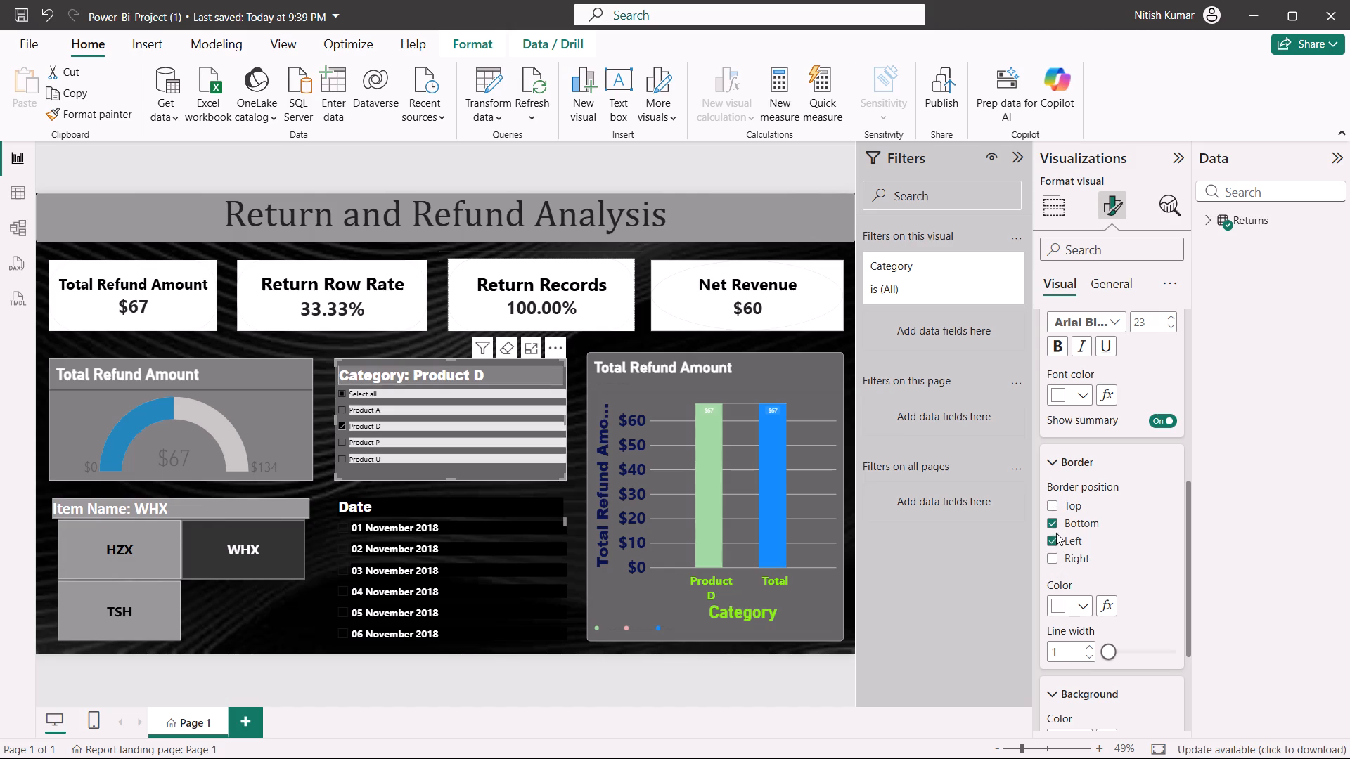
left_click(1052, 538)
left_click(1053, 521)
left_click(1126, 519)
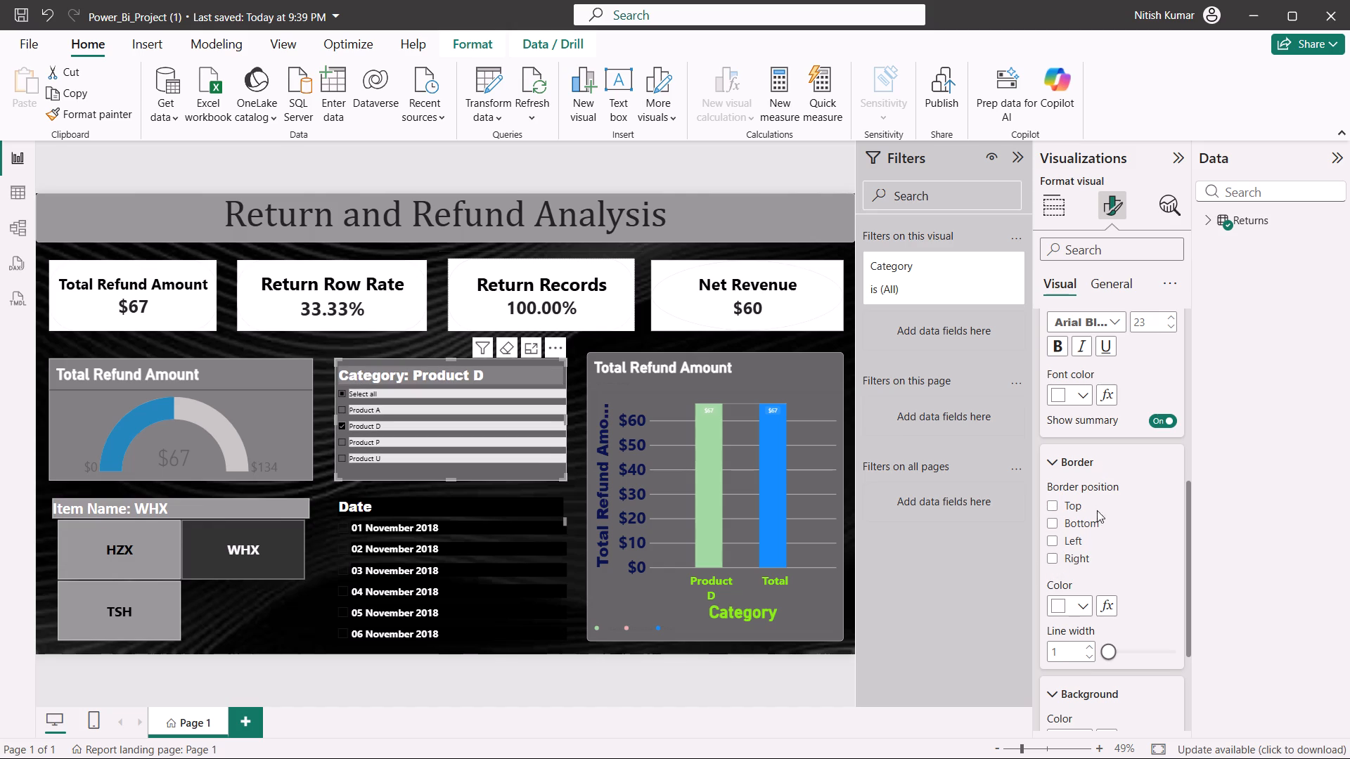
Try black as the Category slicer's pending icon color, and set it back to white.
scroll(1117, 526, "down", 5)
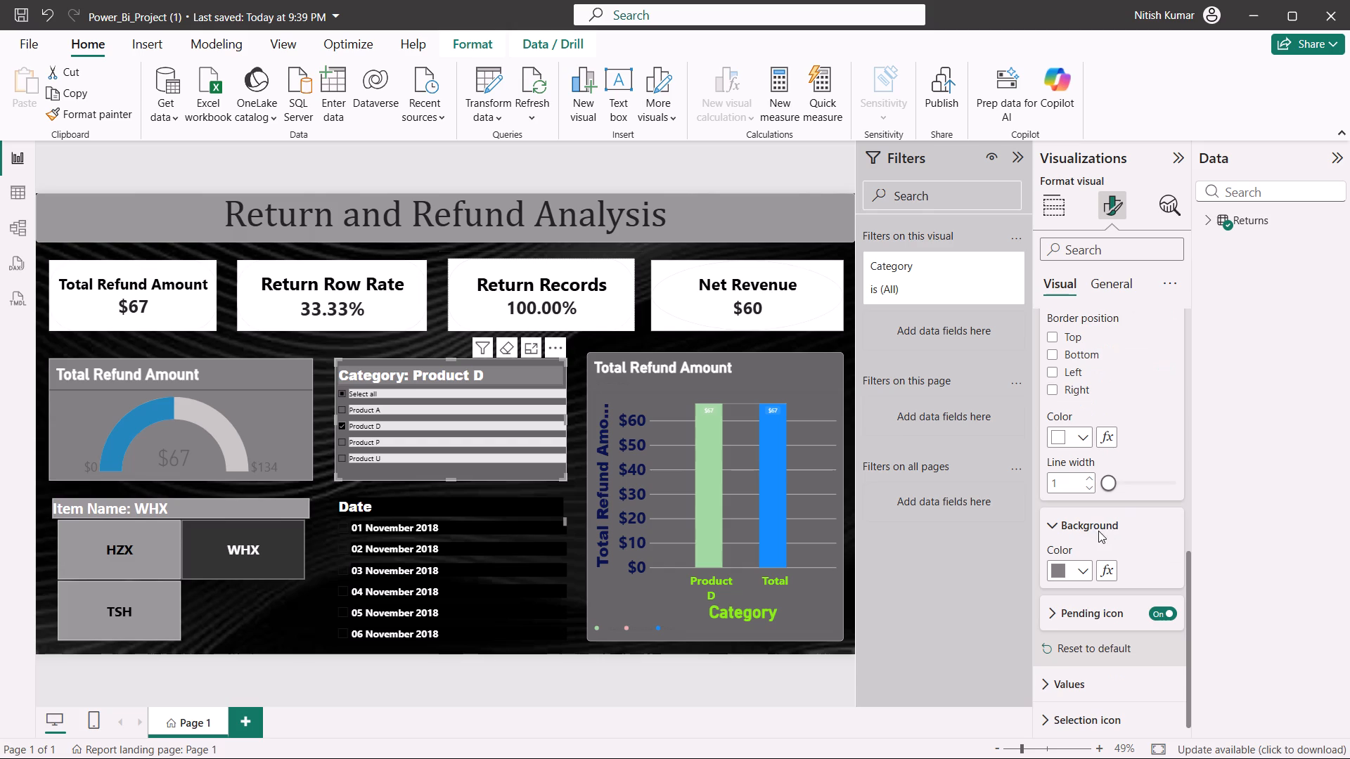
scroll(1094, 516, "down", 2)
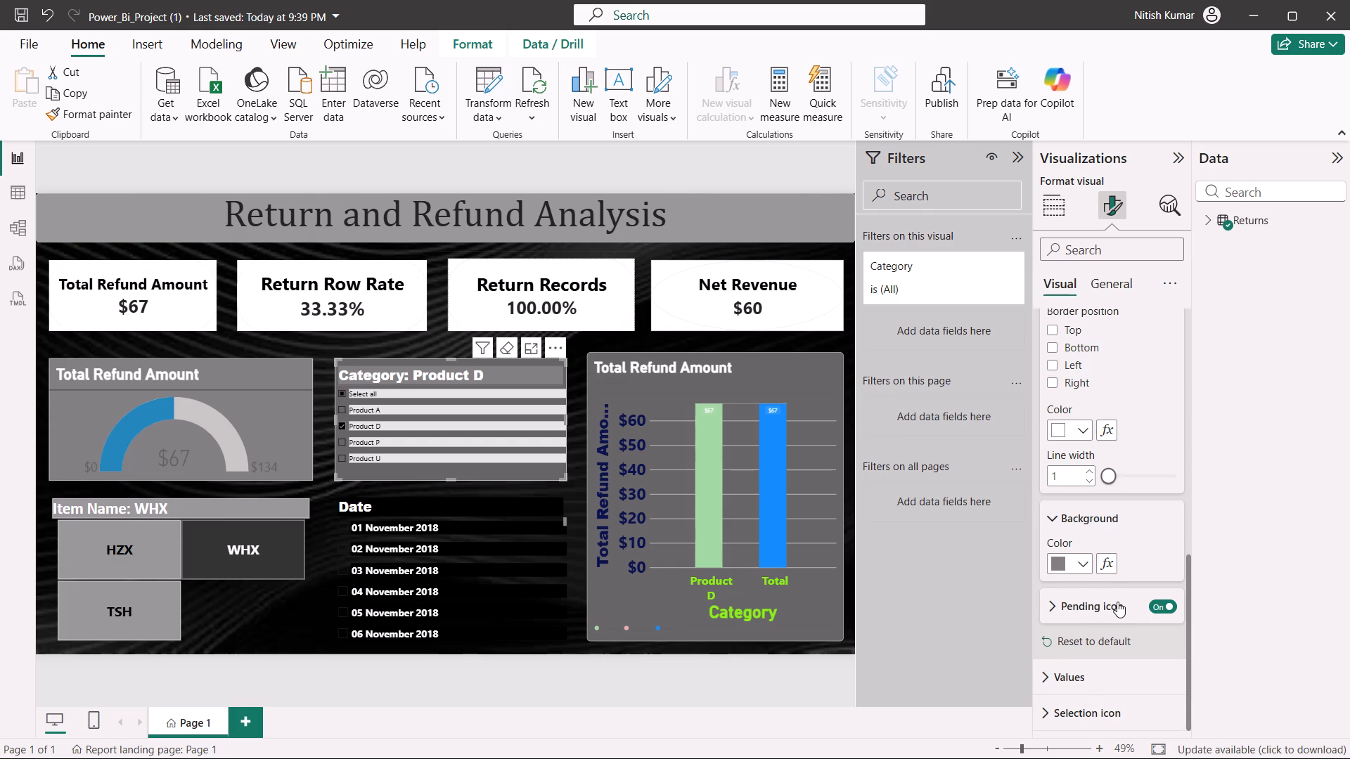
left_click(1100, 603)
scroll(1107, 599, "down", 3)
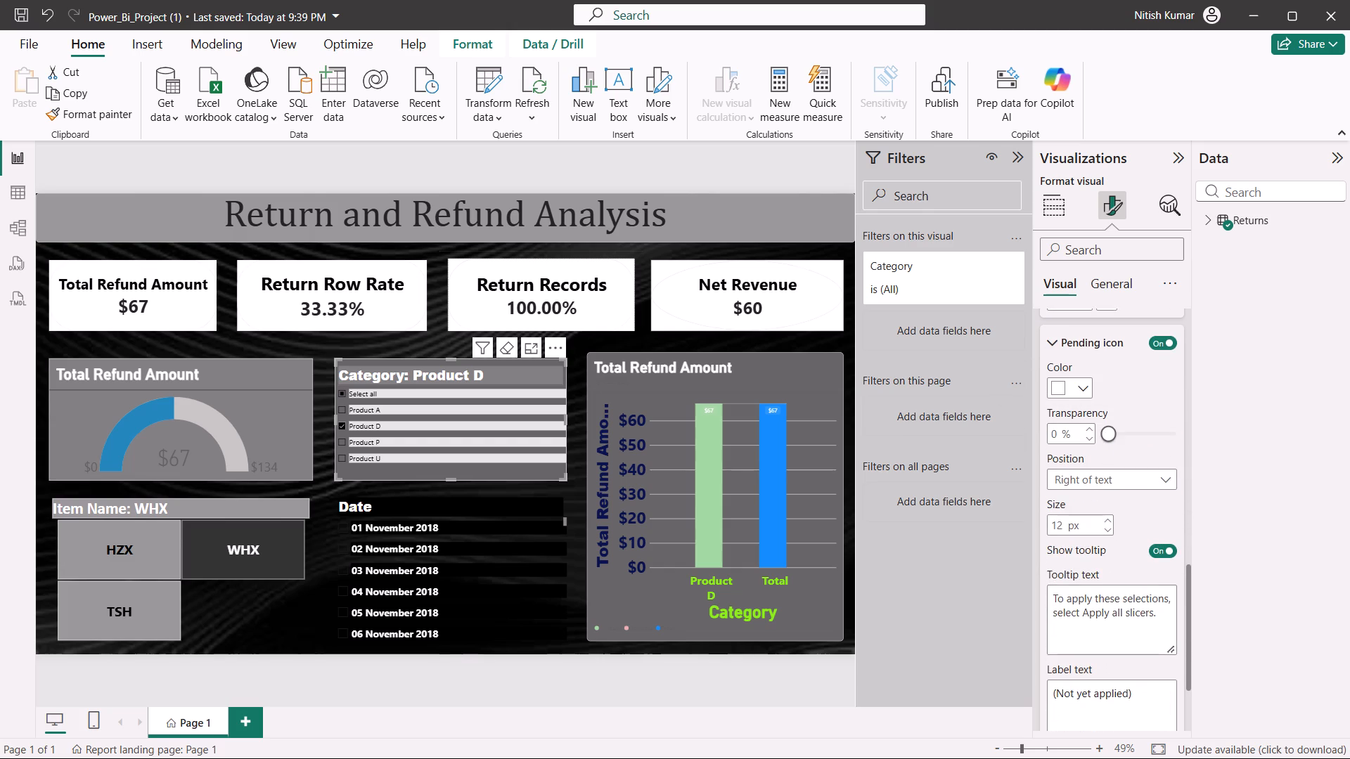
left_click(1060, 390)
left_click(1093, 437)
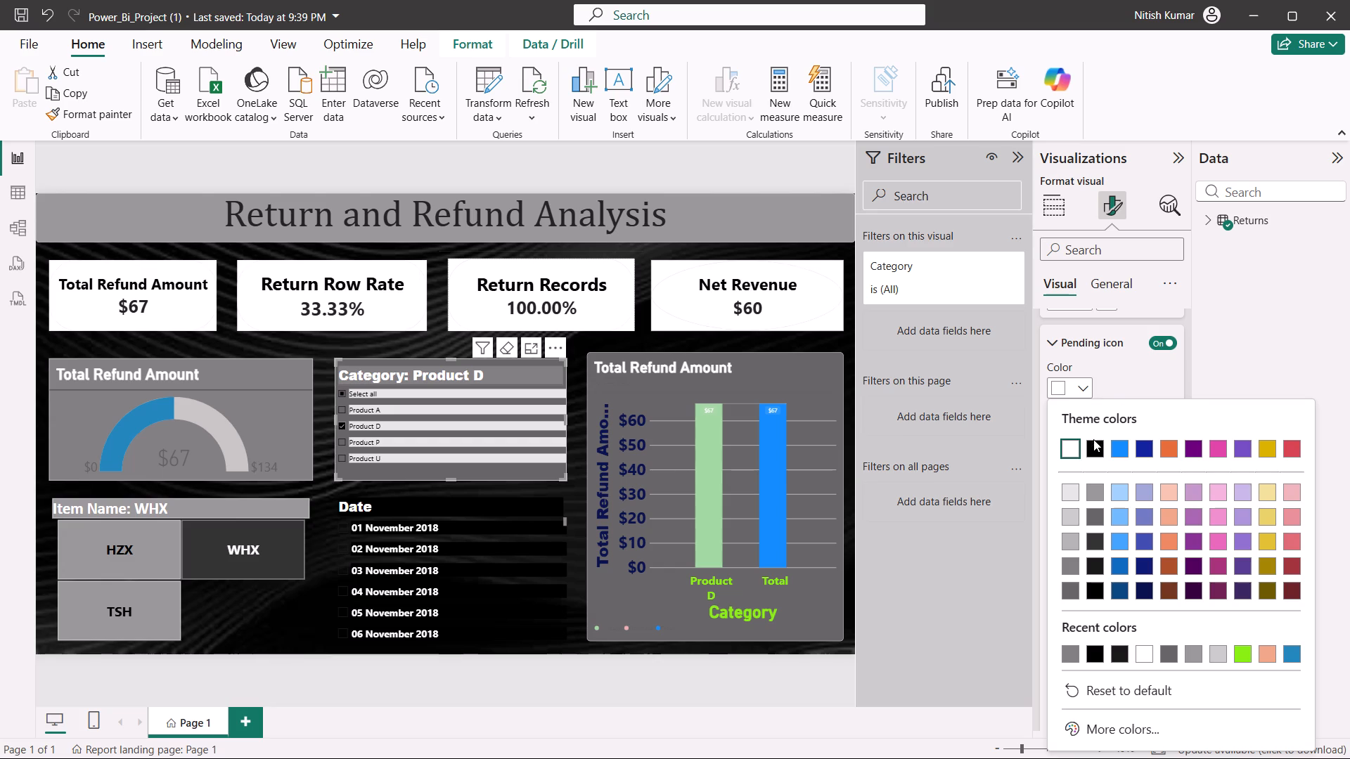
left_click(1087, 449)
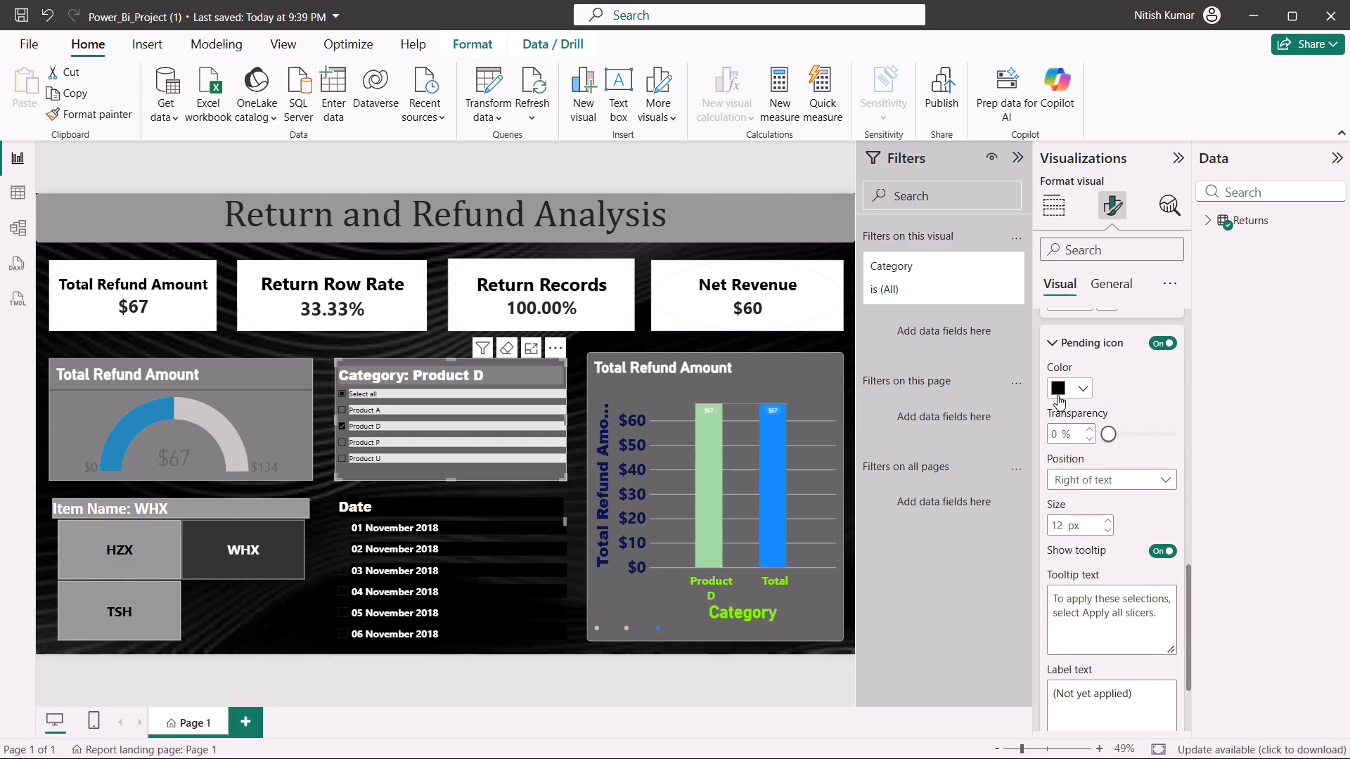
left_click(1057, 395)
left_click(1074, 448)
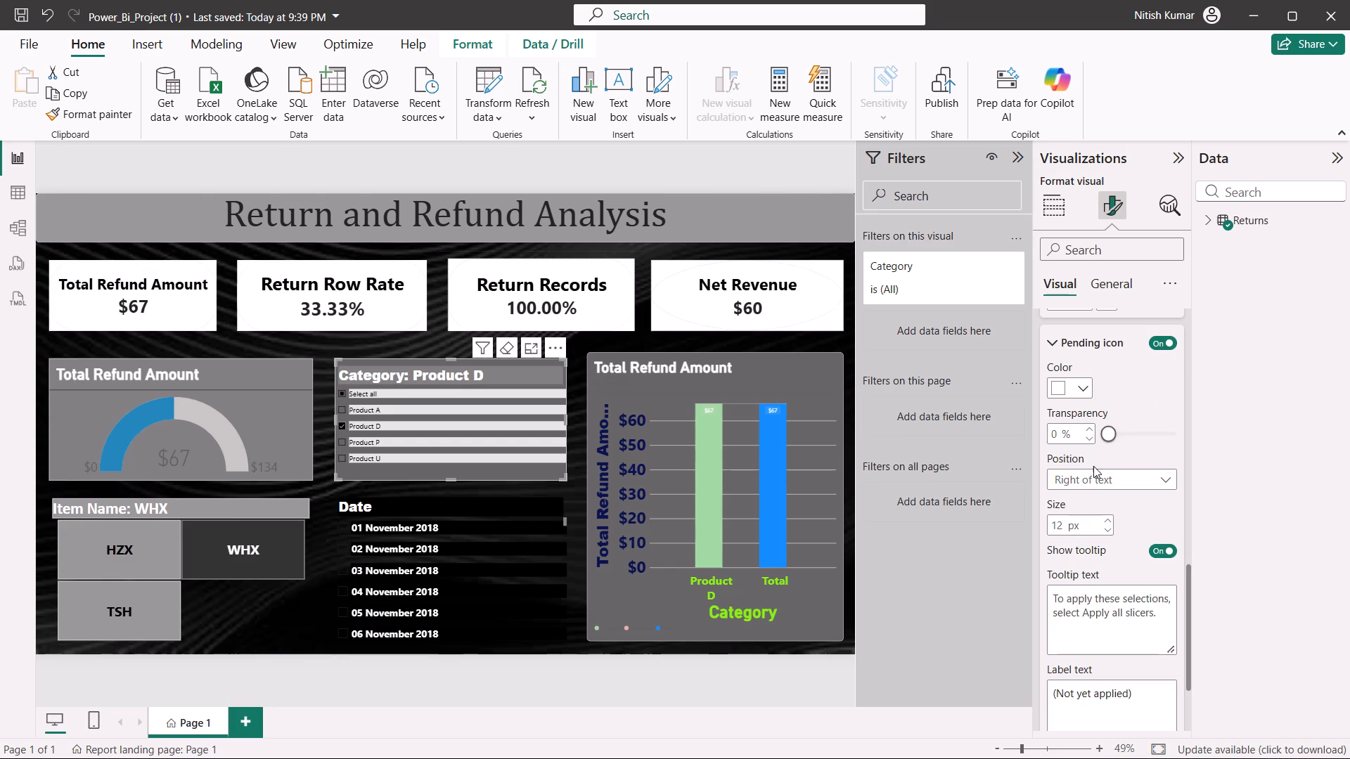
Set the position of the Category slicer's pending icon to Left of text.
left_click(1093, 478)
left_click(1093, 497)
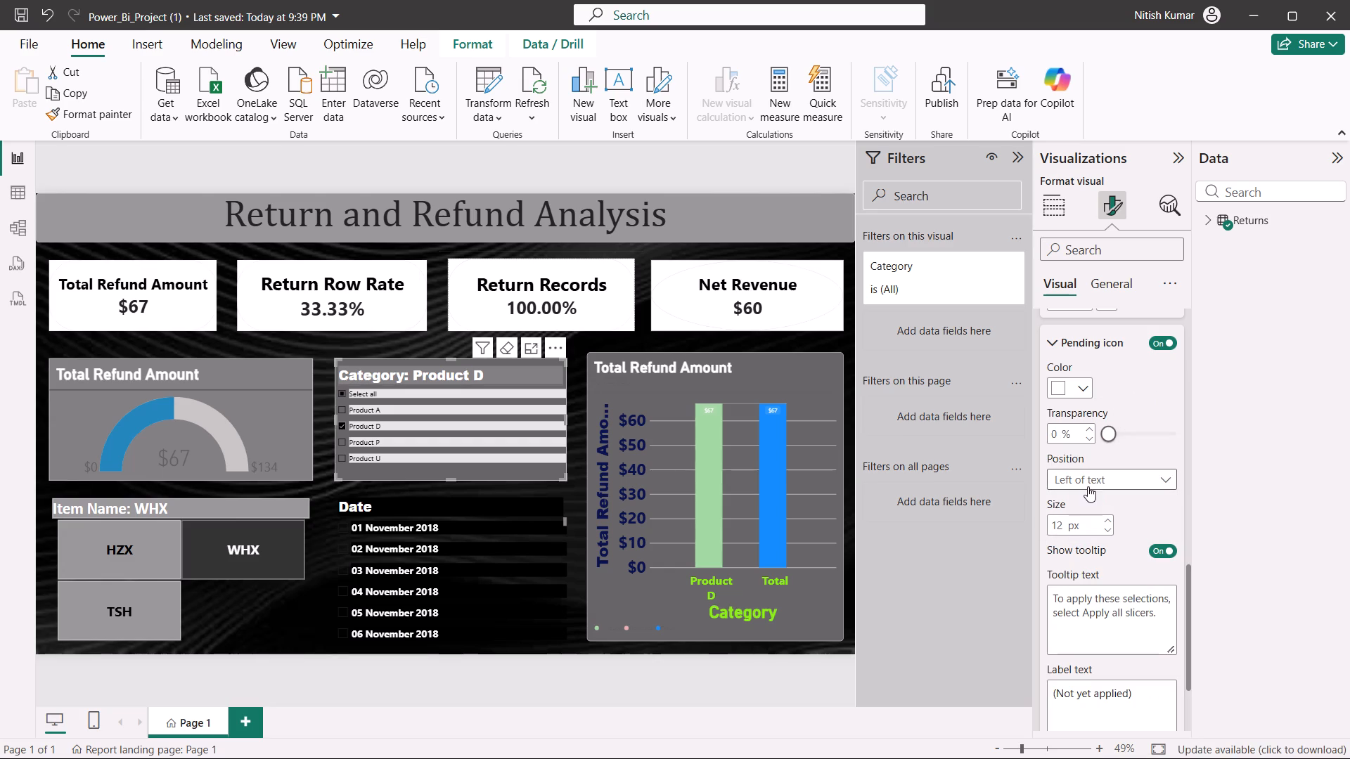
left_click(1088, 480)
left_click(1084, 504)
Turn on bold formatting for the Category slicer's values.
scroll(1107, 512, "down", 2)
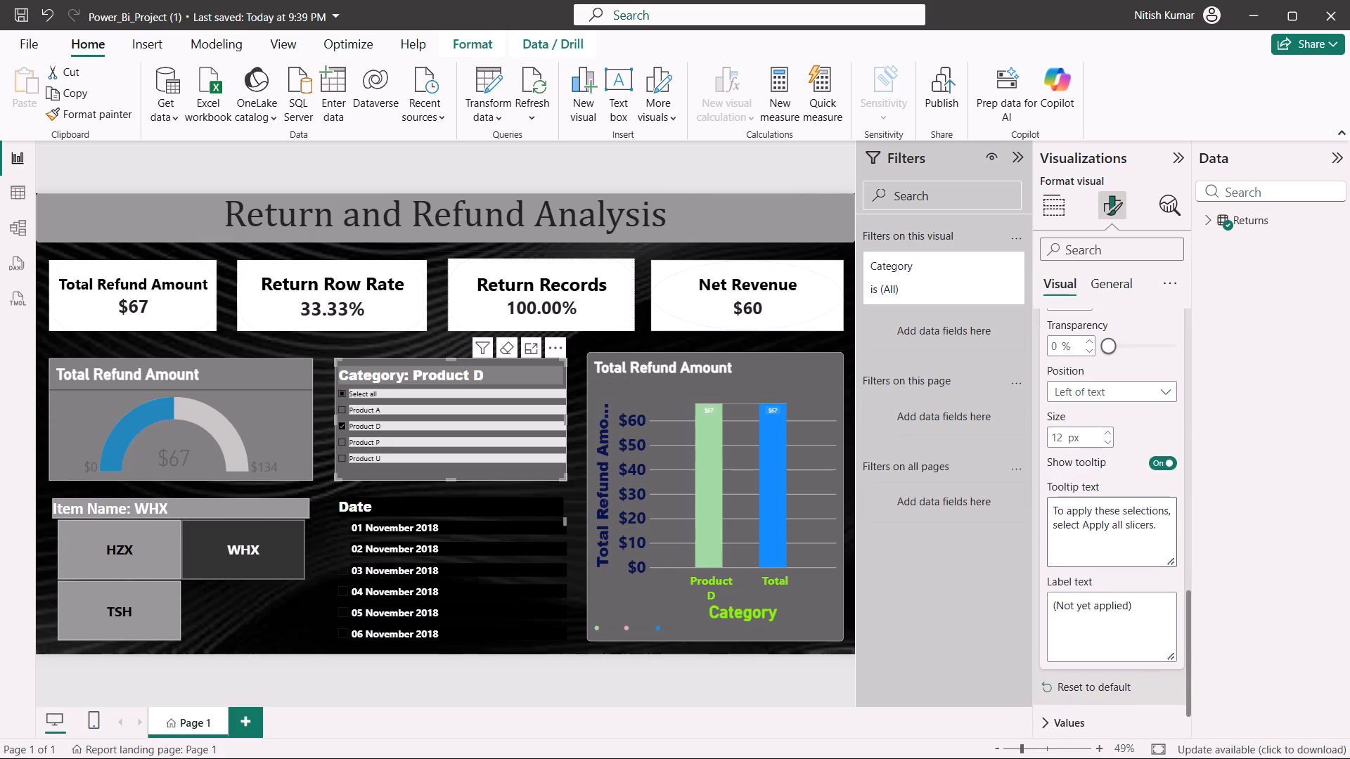
scroll(1098, 516, "down", 4)
left_click(1111, 661)
scroll(1113, 664, "down", 1)
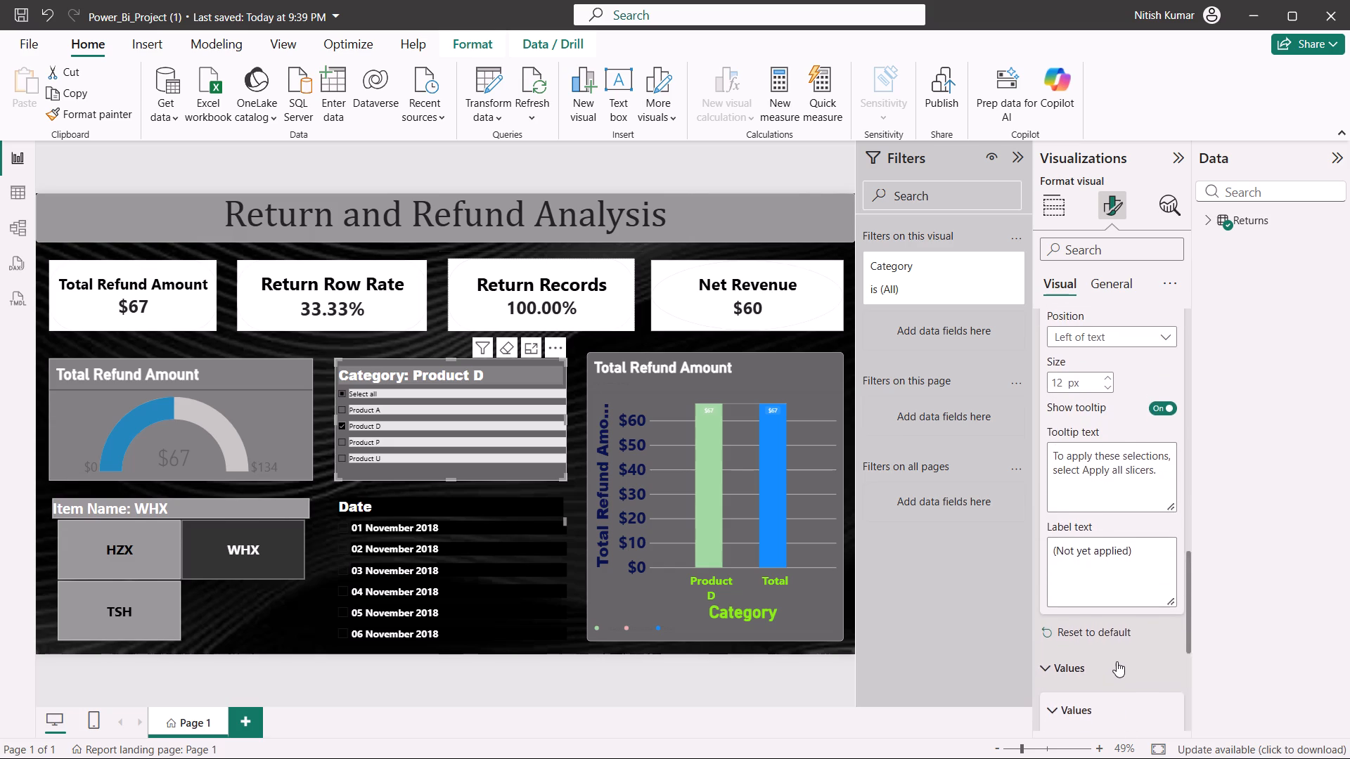
scroll(1117, 661, "down", 1)
scroll(1129, 577, "down", 3)
left_click(1062, 468)
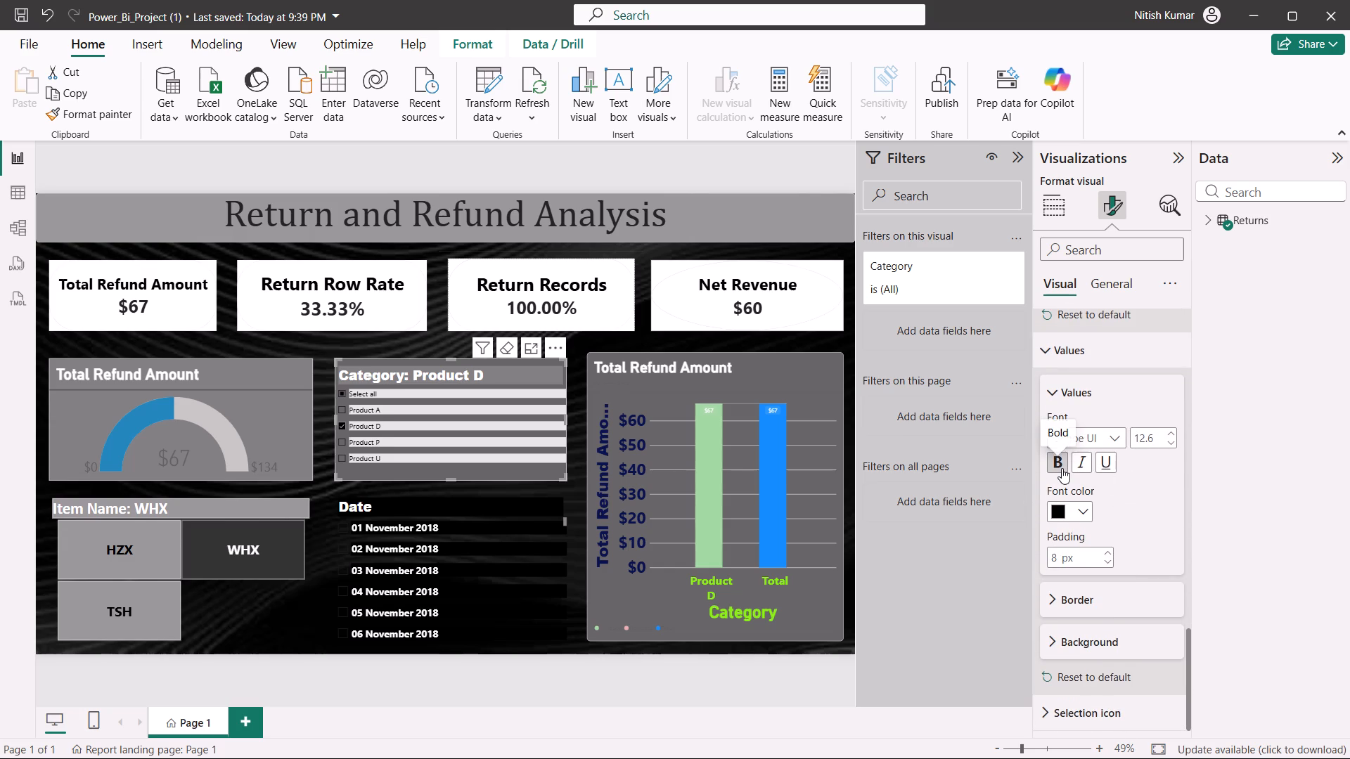
Change the Category slicer's values to a heavier Segoe UI font variant and set their text size to 16.
triple_click(1172, 434)
triple_click(1172, 432)
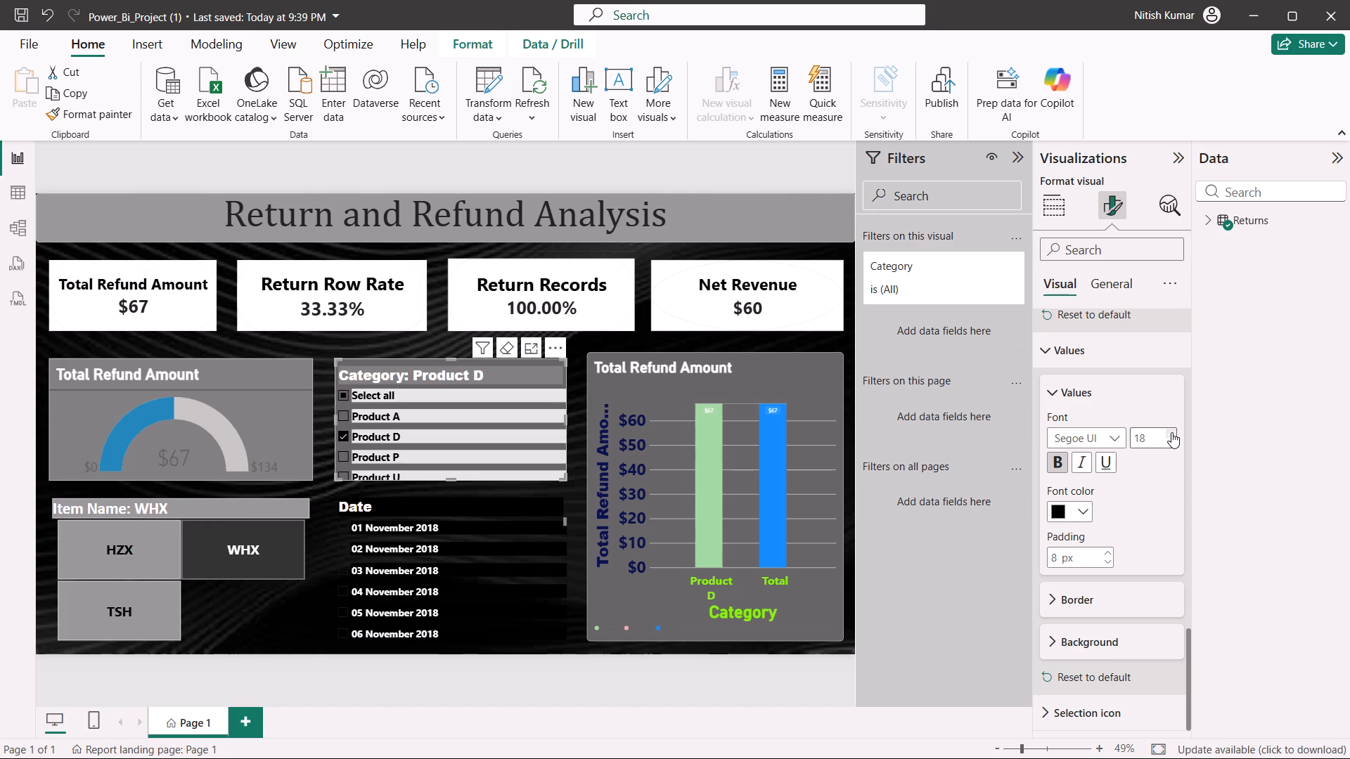
double_click(1171, 432)
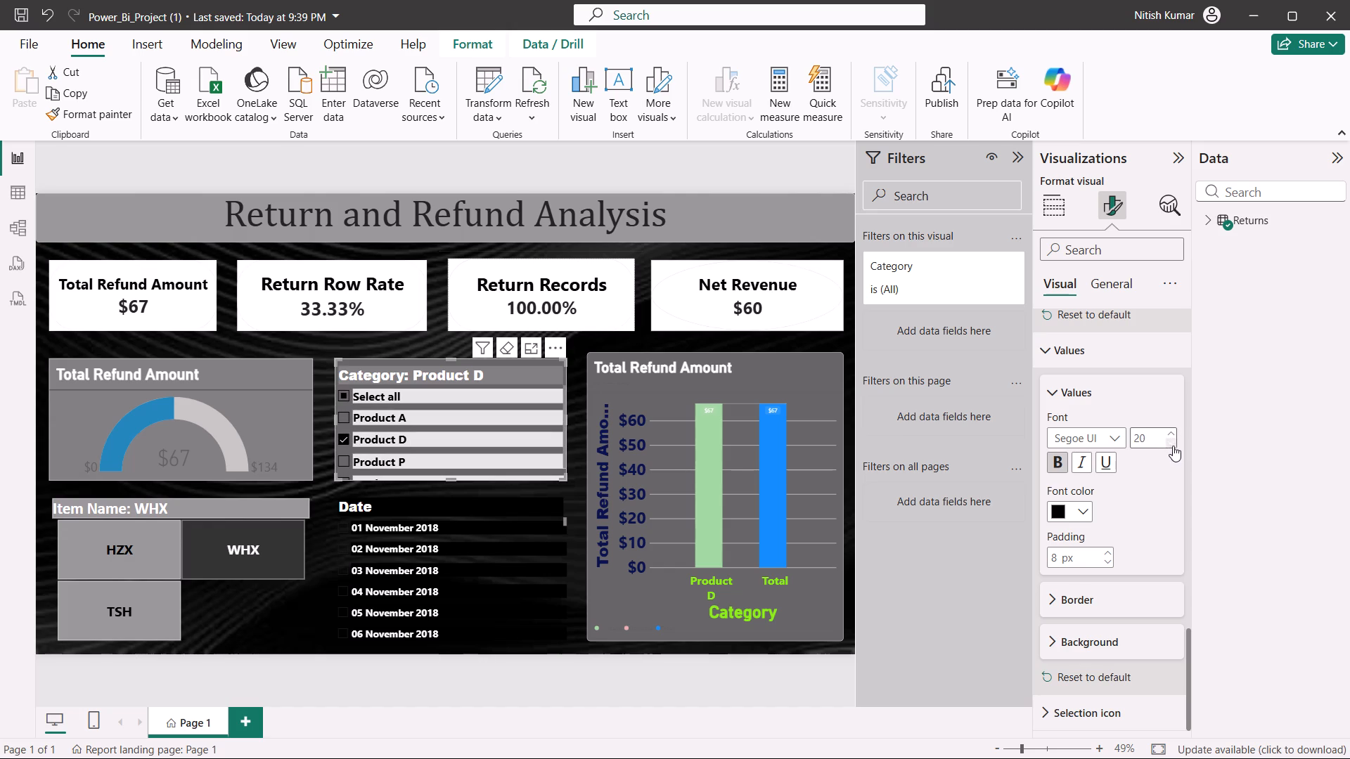
left_click(1114, 439)
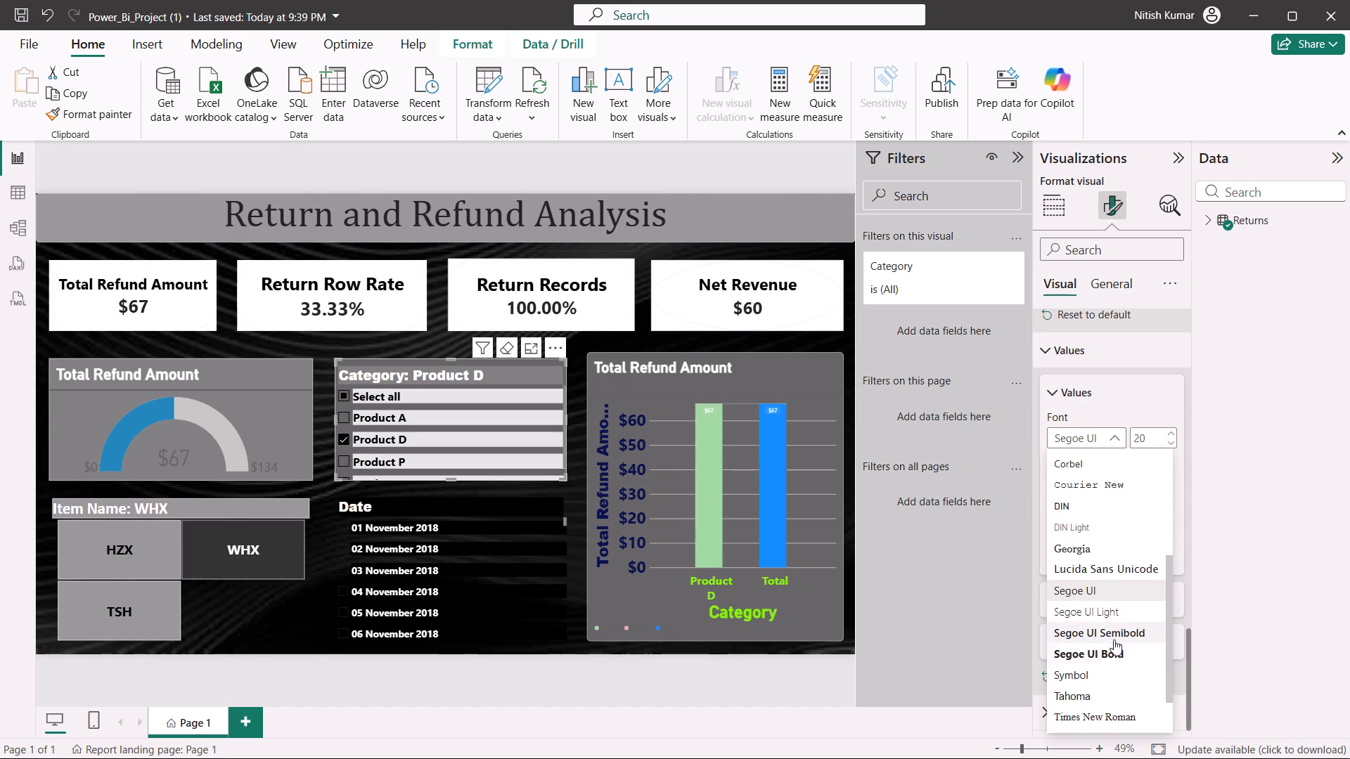
left_click(1114, 644)
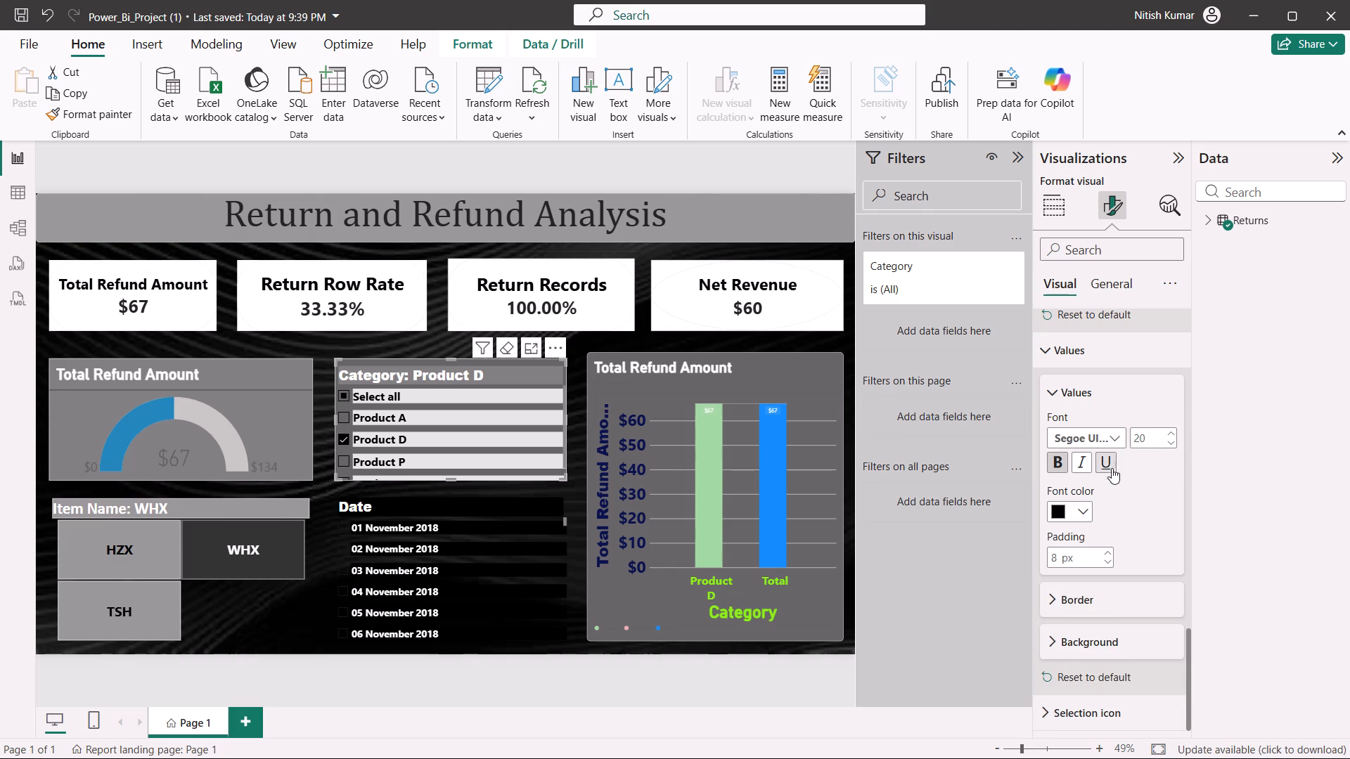
left_click(1172, 443)
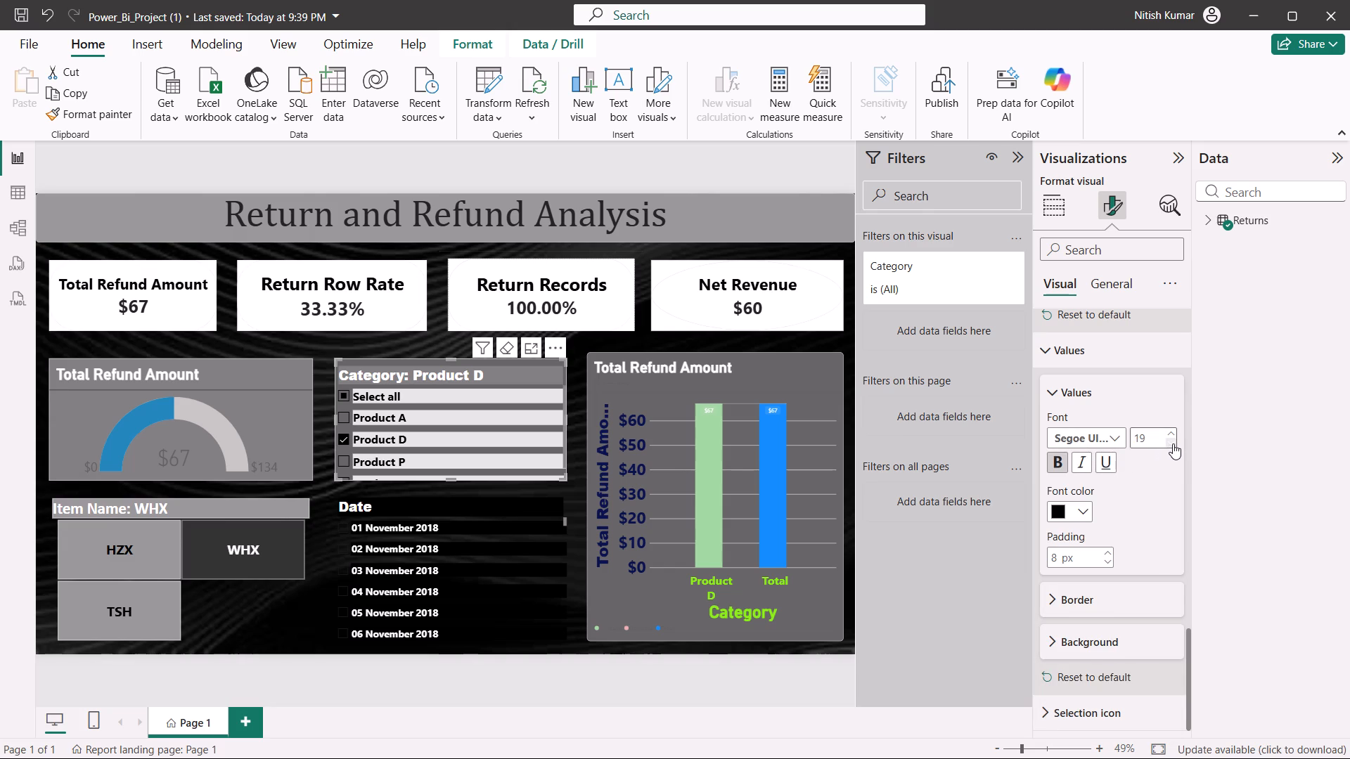
double_click(1173, 443)
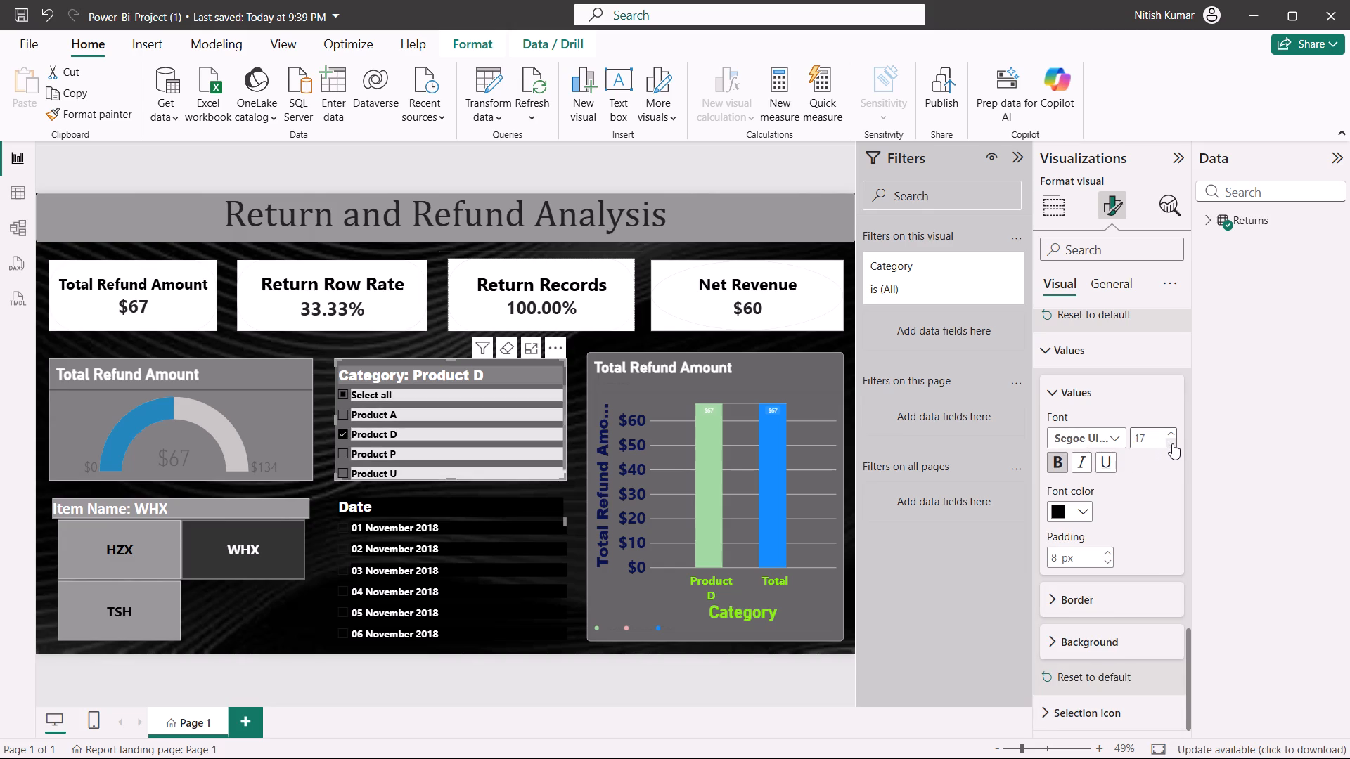
left_click(1171, 443)
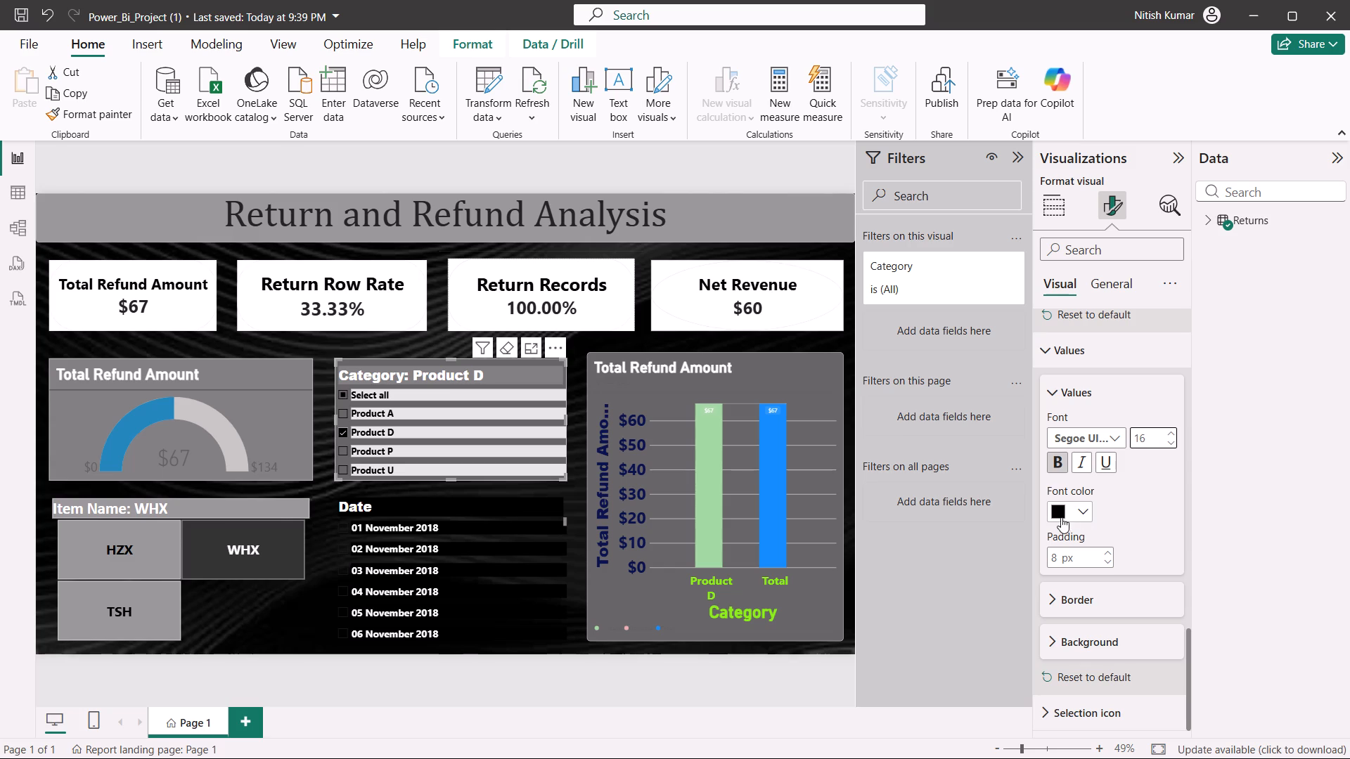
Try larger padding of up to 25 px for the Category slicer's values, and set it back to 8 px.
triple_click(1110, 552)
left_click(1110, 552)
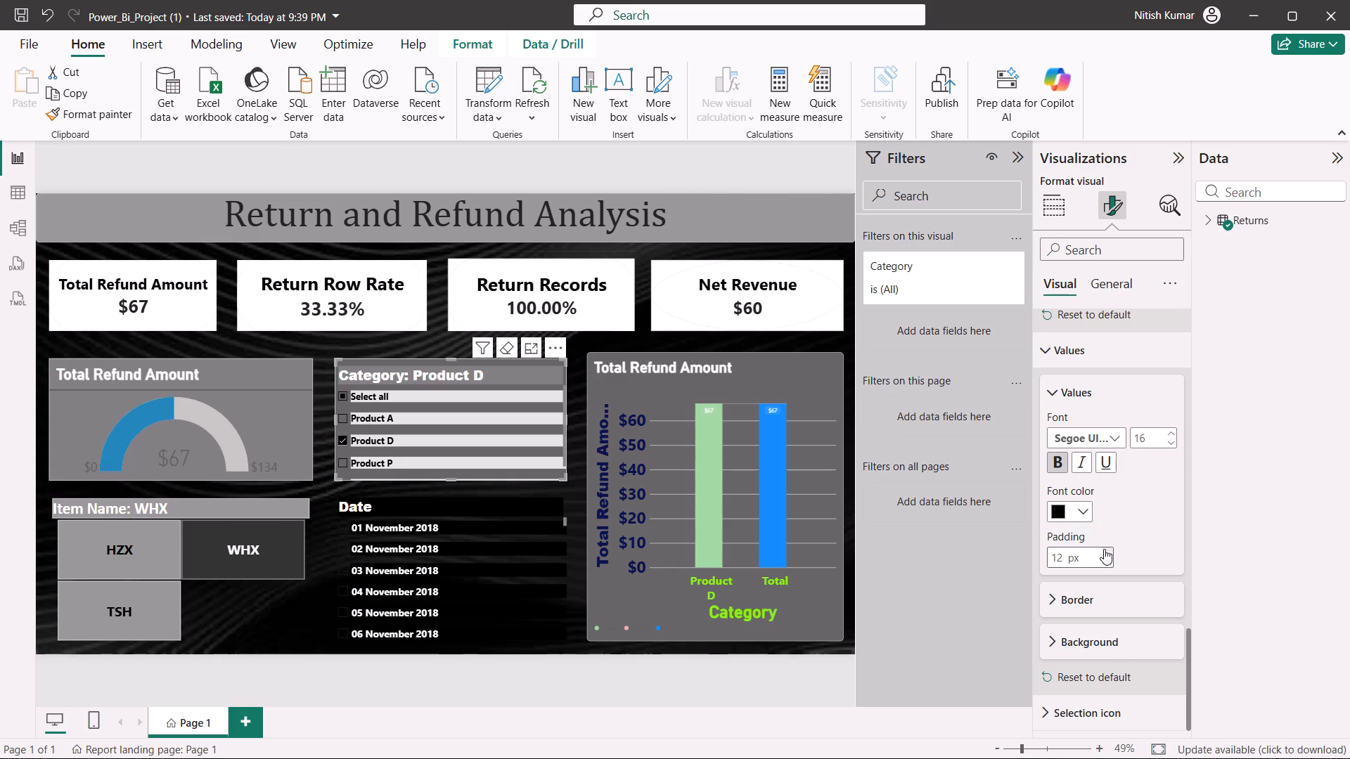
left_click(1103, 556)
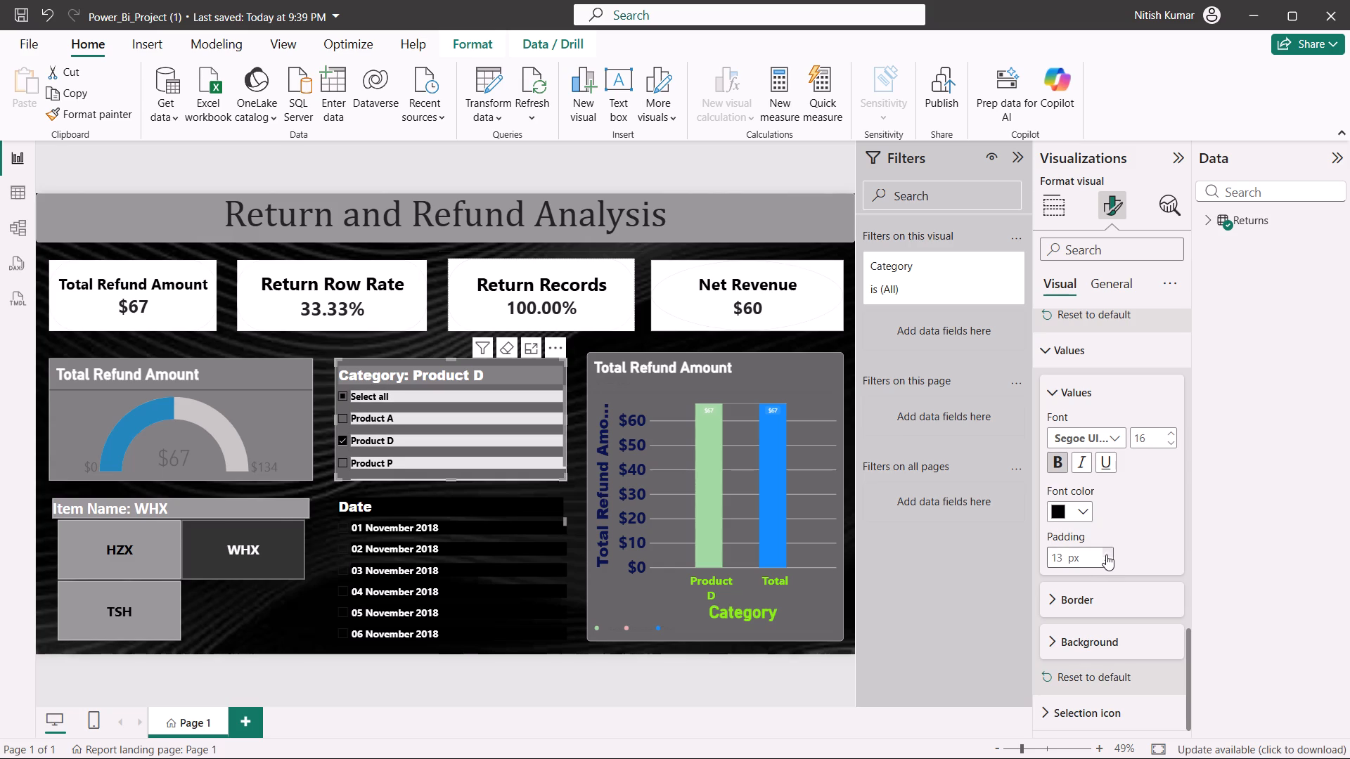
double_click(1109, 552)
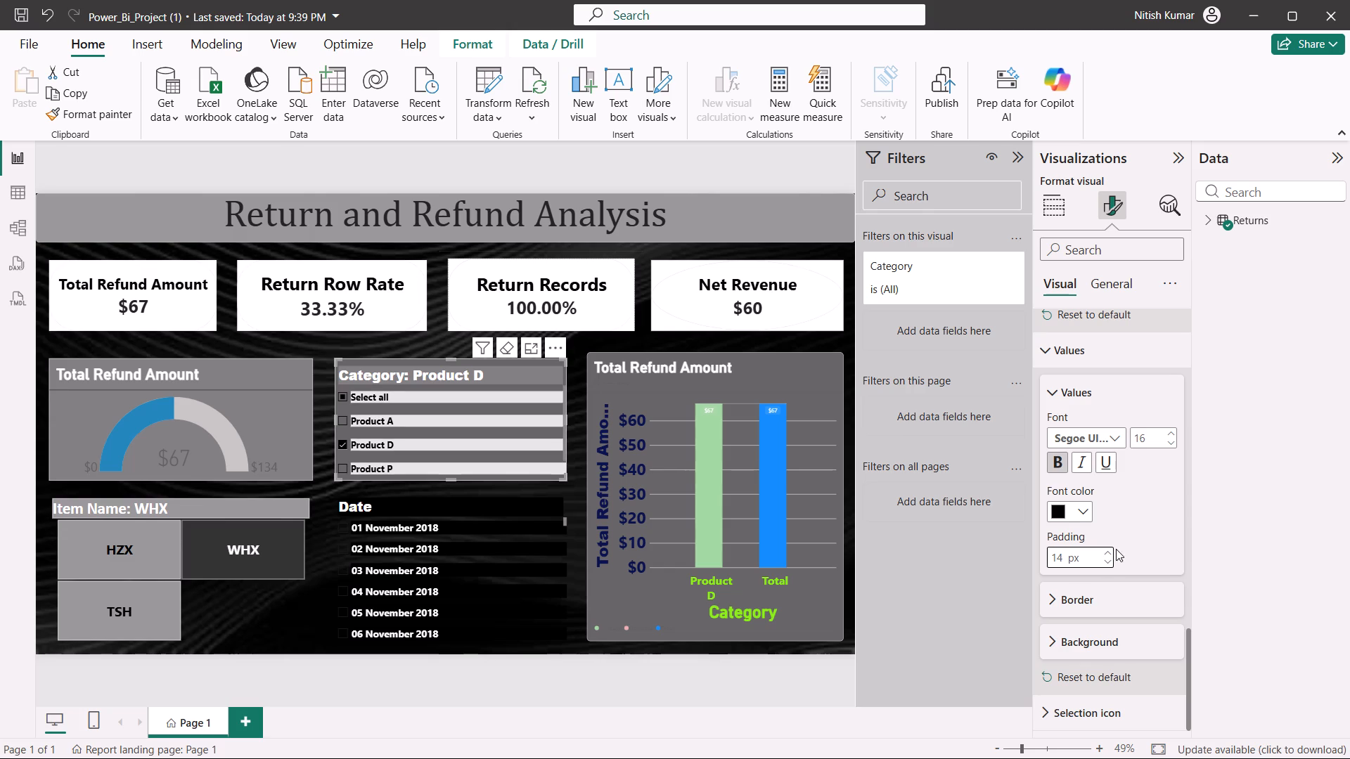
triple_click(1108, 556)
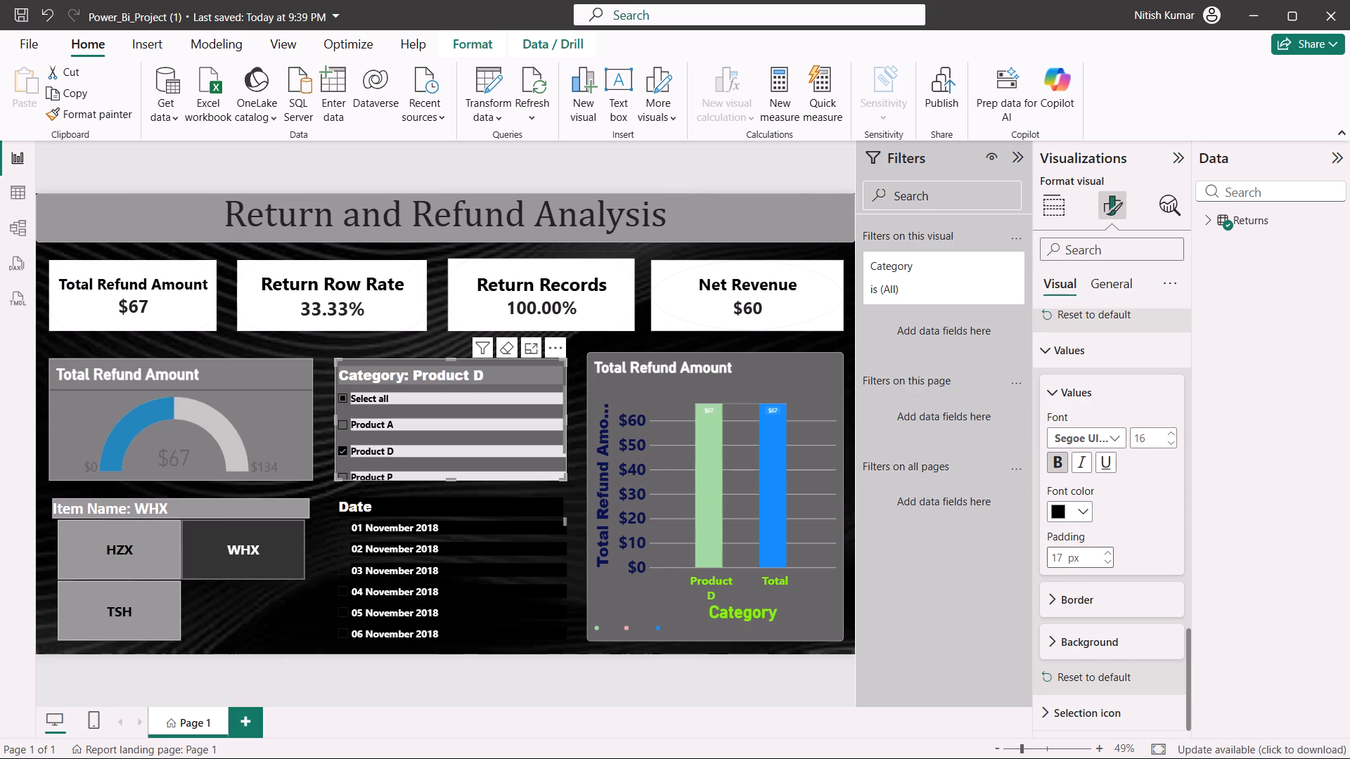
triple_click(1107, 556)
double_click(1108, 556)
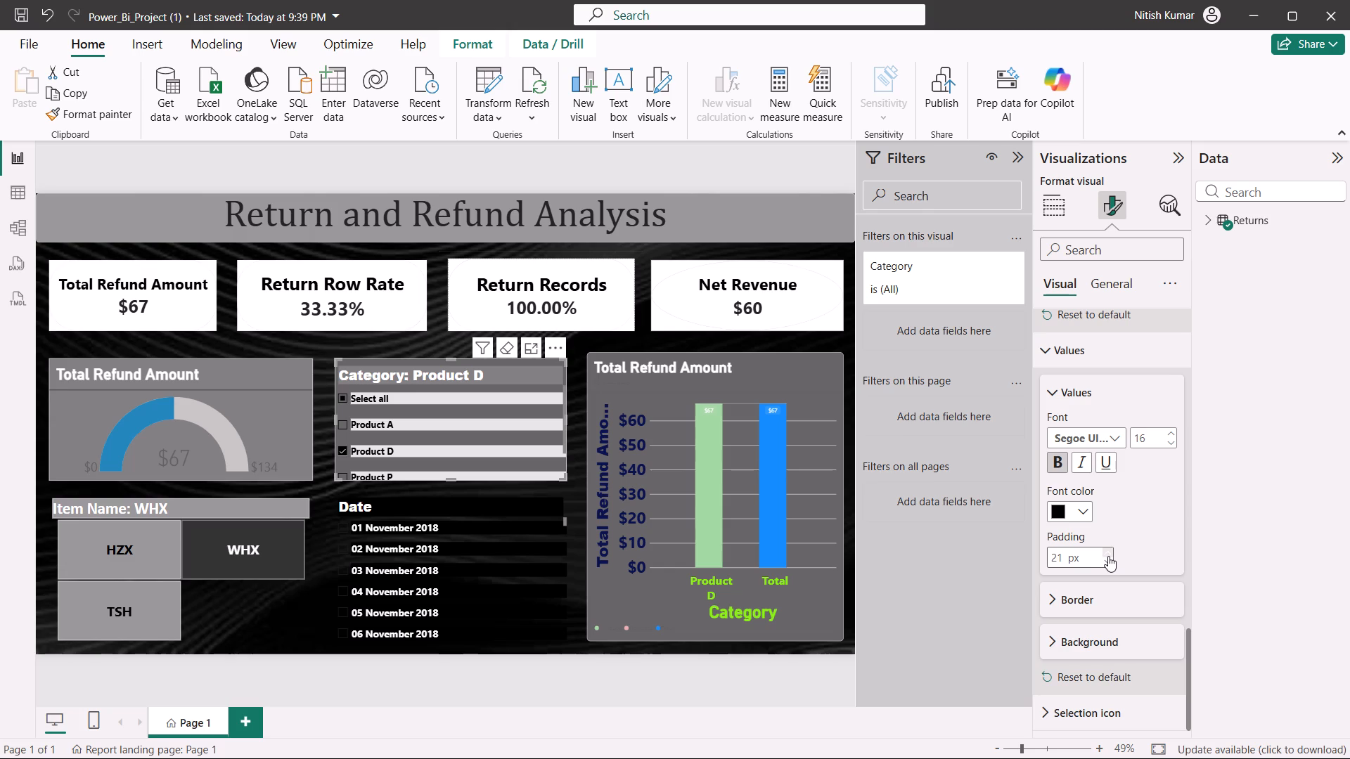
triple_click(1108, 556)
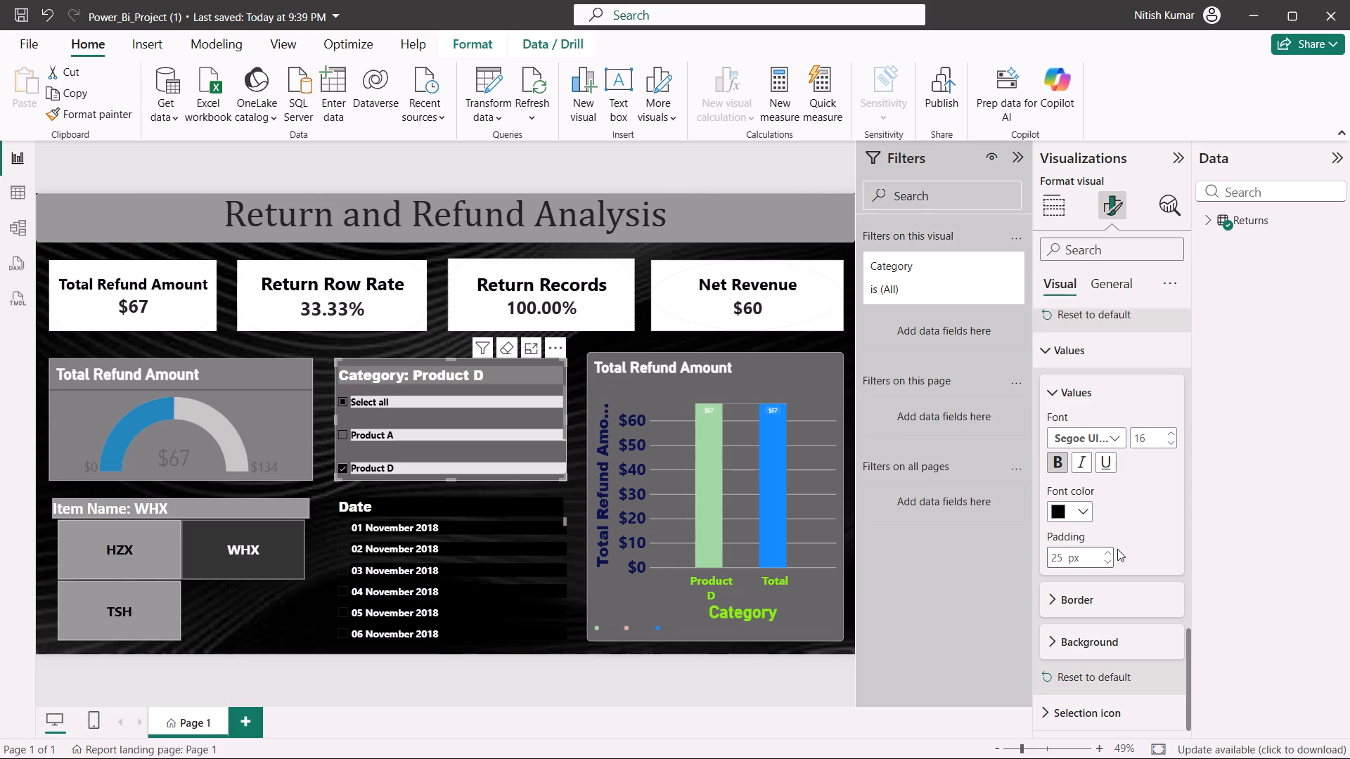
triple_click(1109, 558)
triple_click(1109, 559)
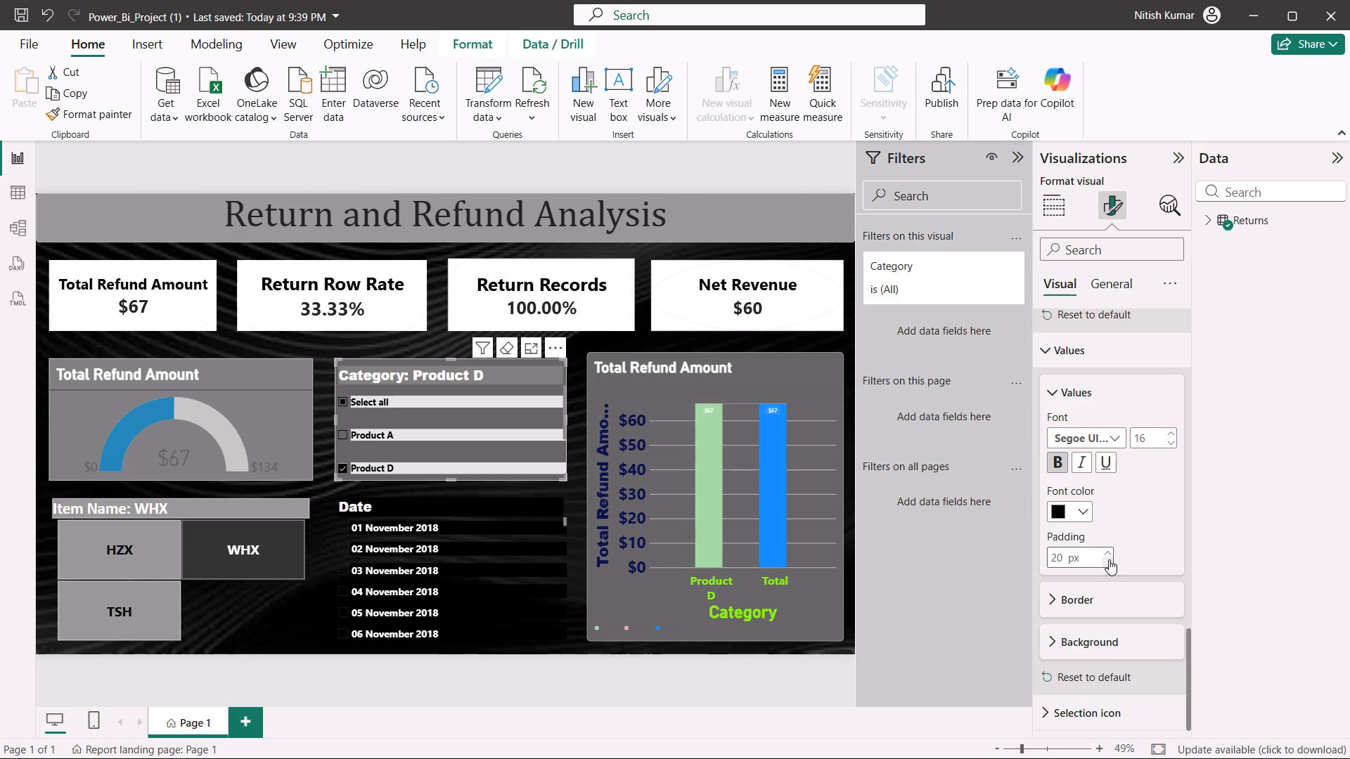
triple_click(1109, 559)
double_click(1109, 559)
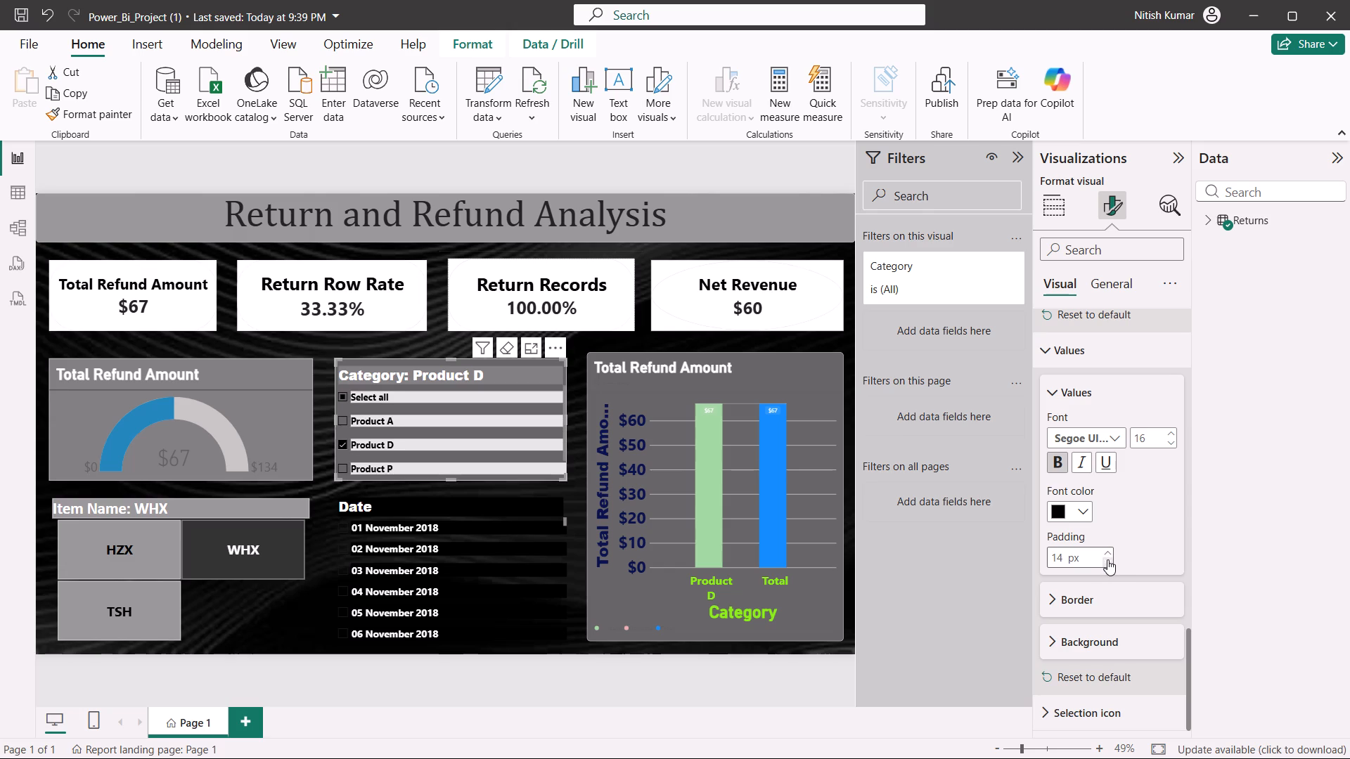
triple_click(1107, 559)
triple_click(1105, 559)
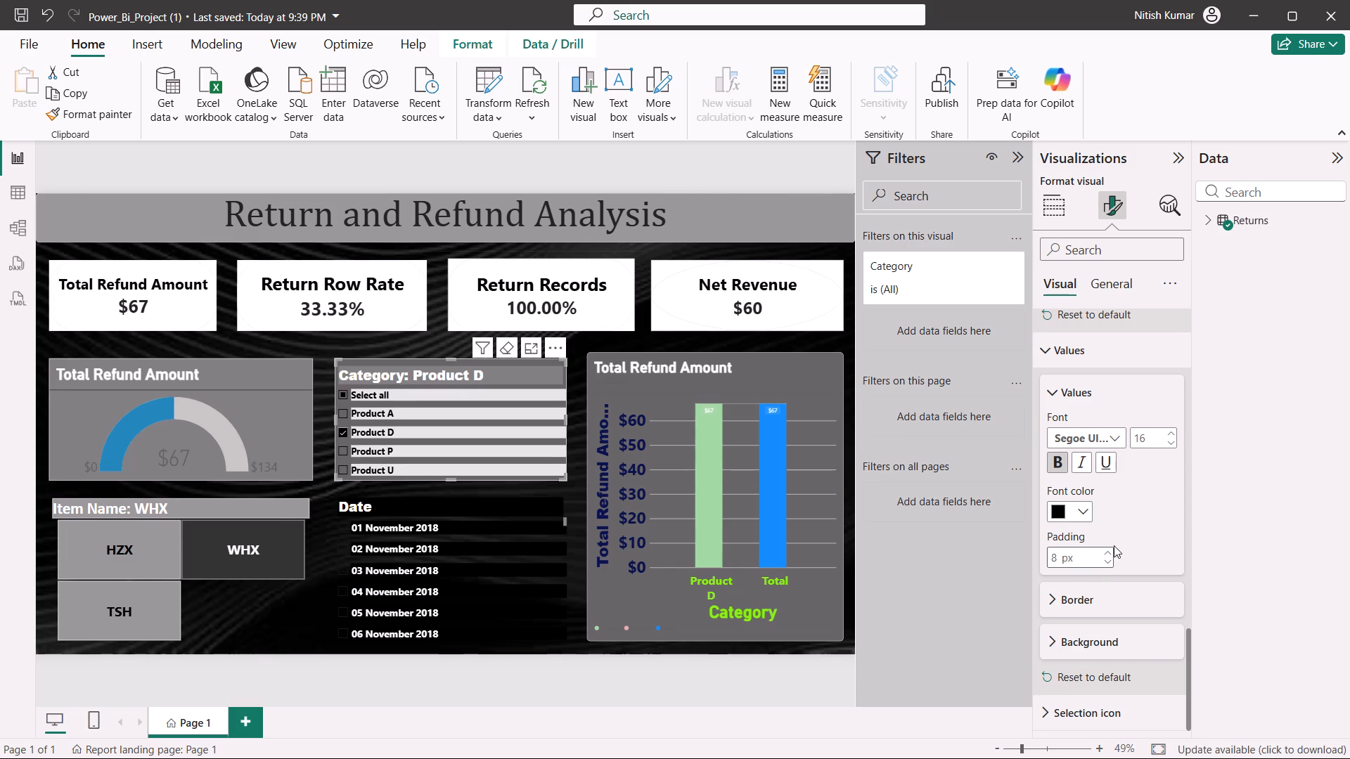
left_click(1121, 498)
Try blue and bright green as the background color of the Category slicer's values, and settle on light gray.
left_click(1126, 610)
left_click(1129, 594)
scroll(1129, 592, "down", 3)
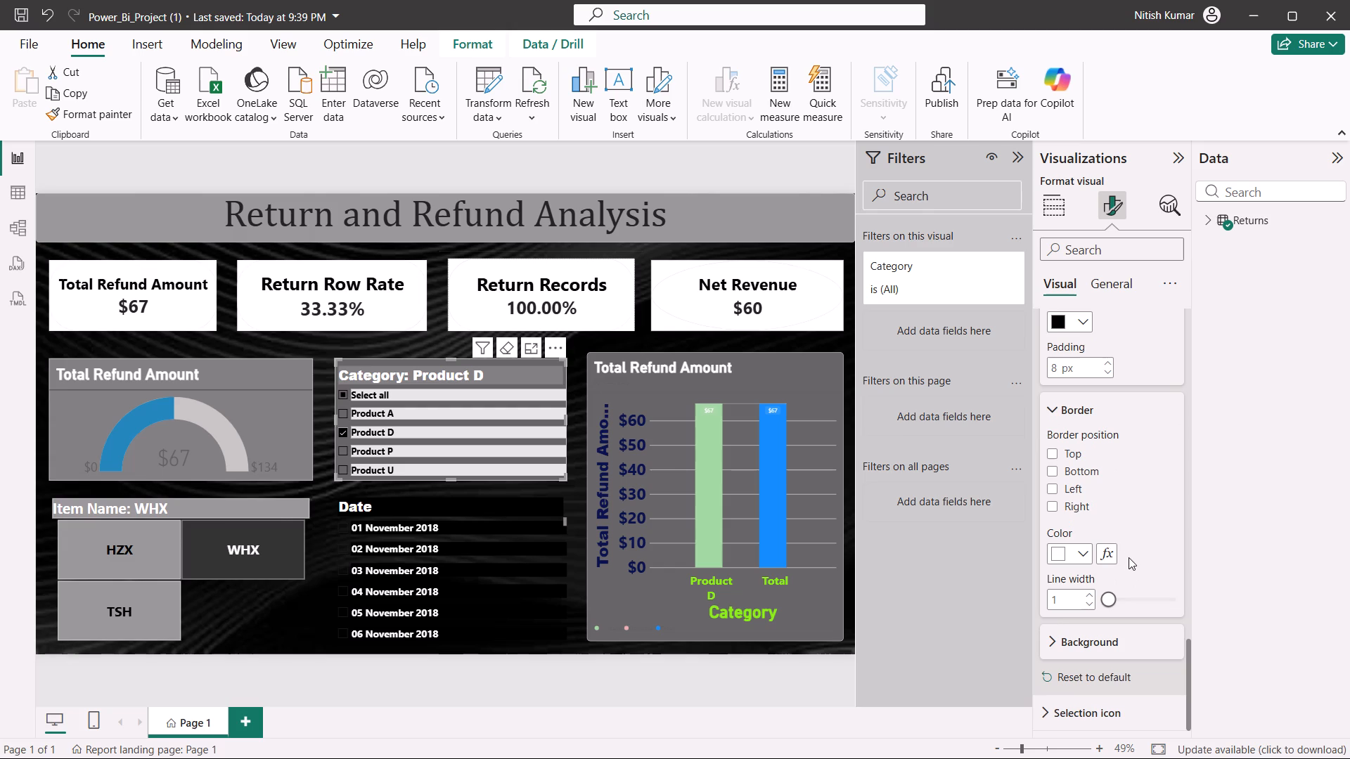
scroll(1114, 524, "down", 1)
left_click(1075, 640)
scroll(1098, 623, "down", 3)
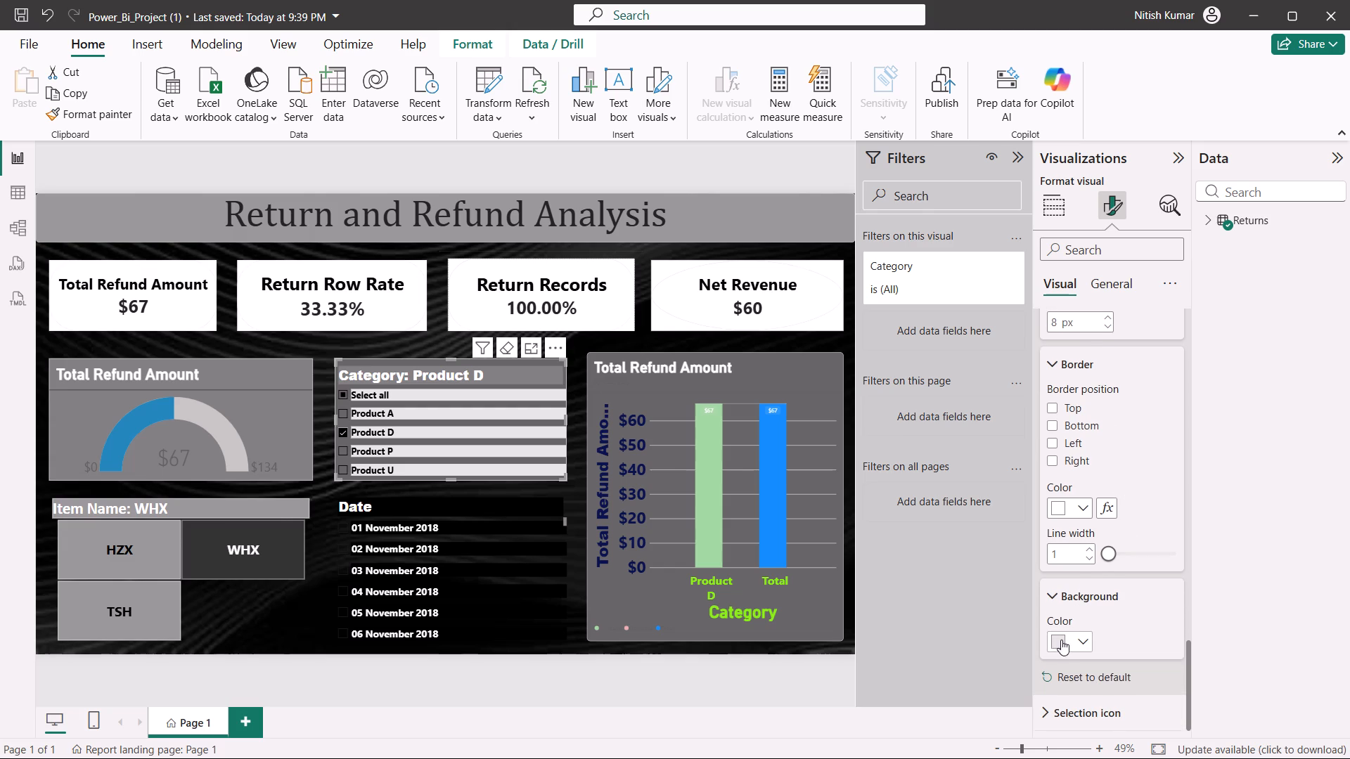
left_click(1057, 645)
left_click(1149, 416)
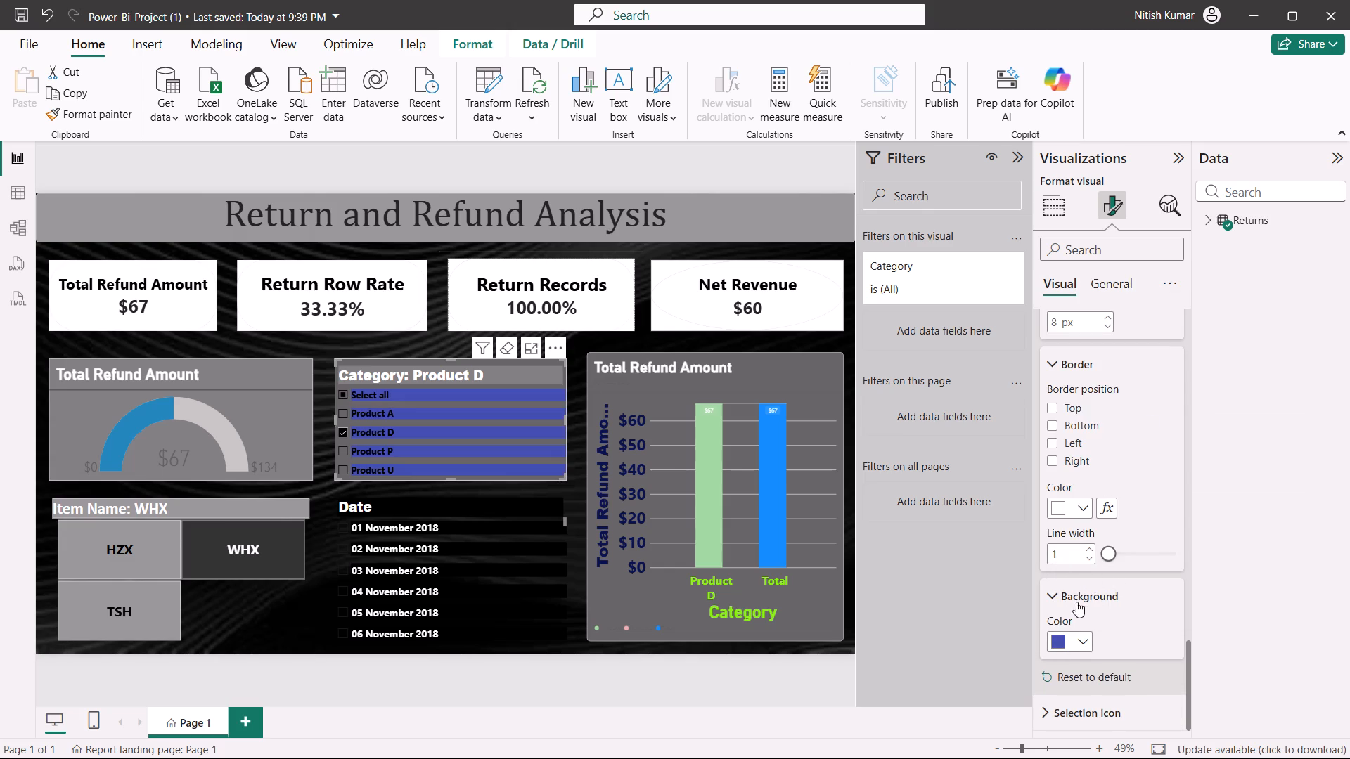
left_click(1056, 644)
left_click(1267, 526)
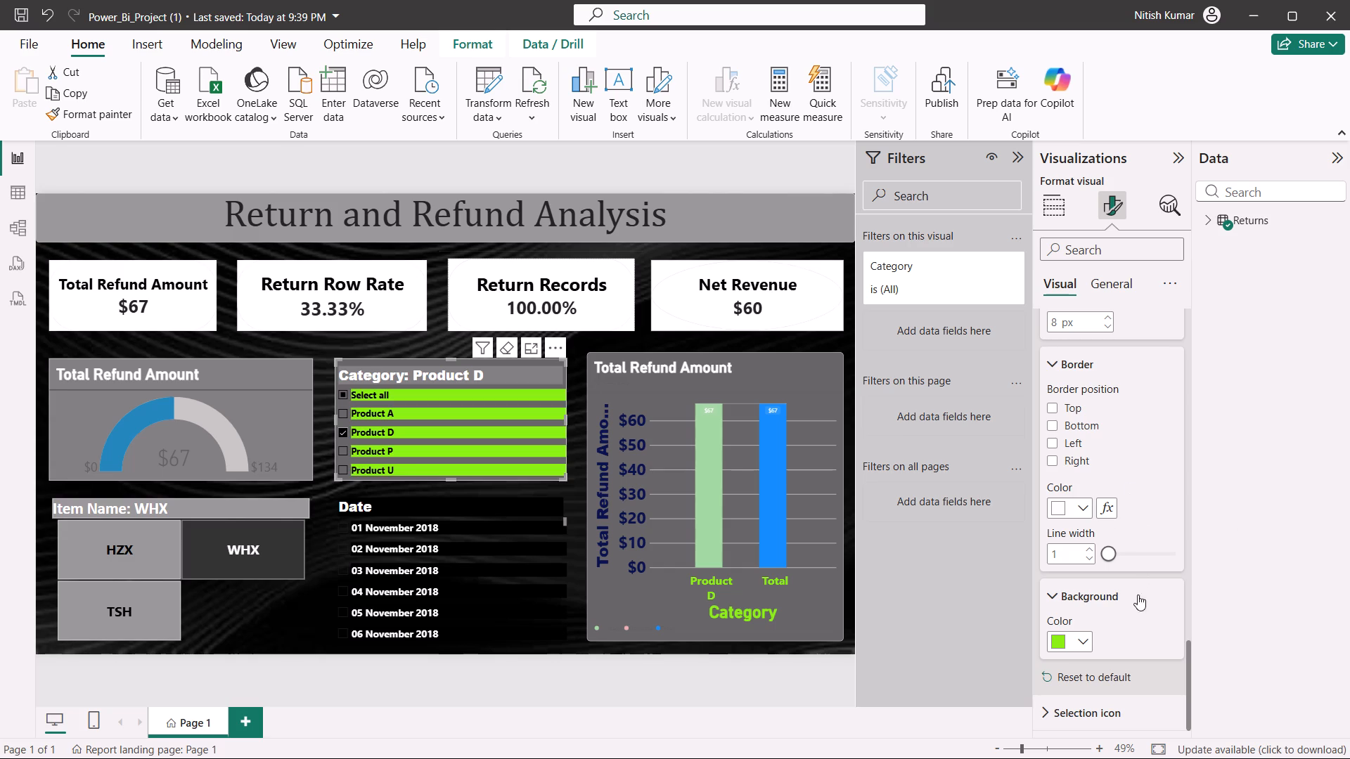
left_click(1057, 637)
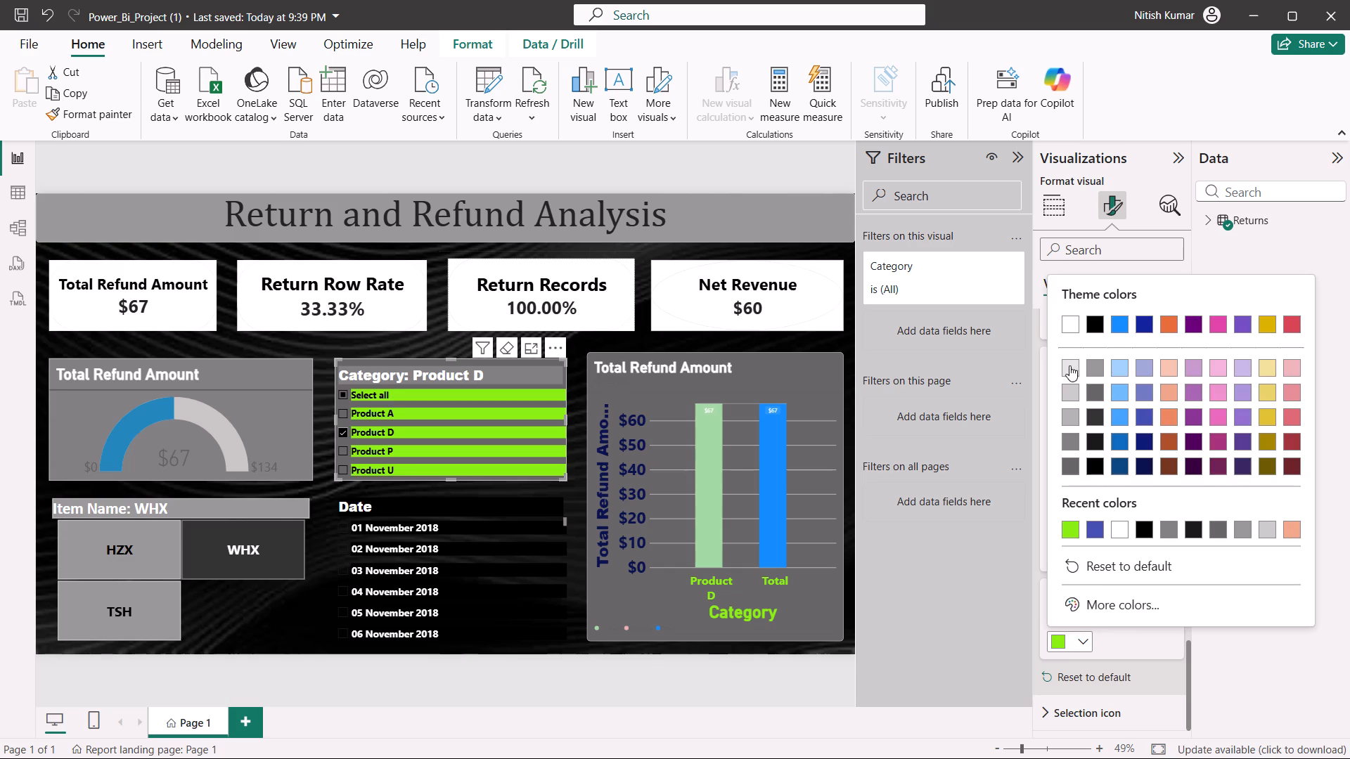
left_click(1066, 391)
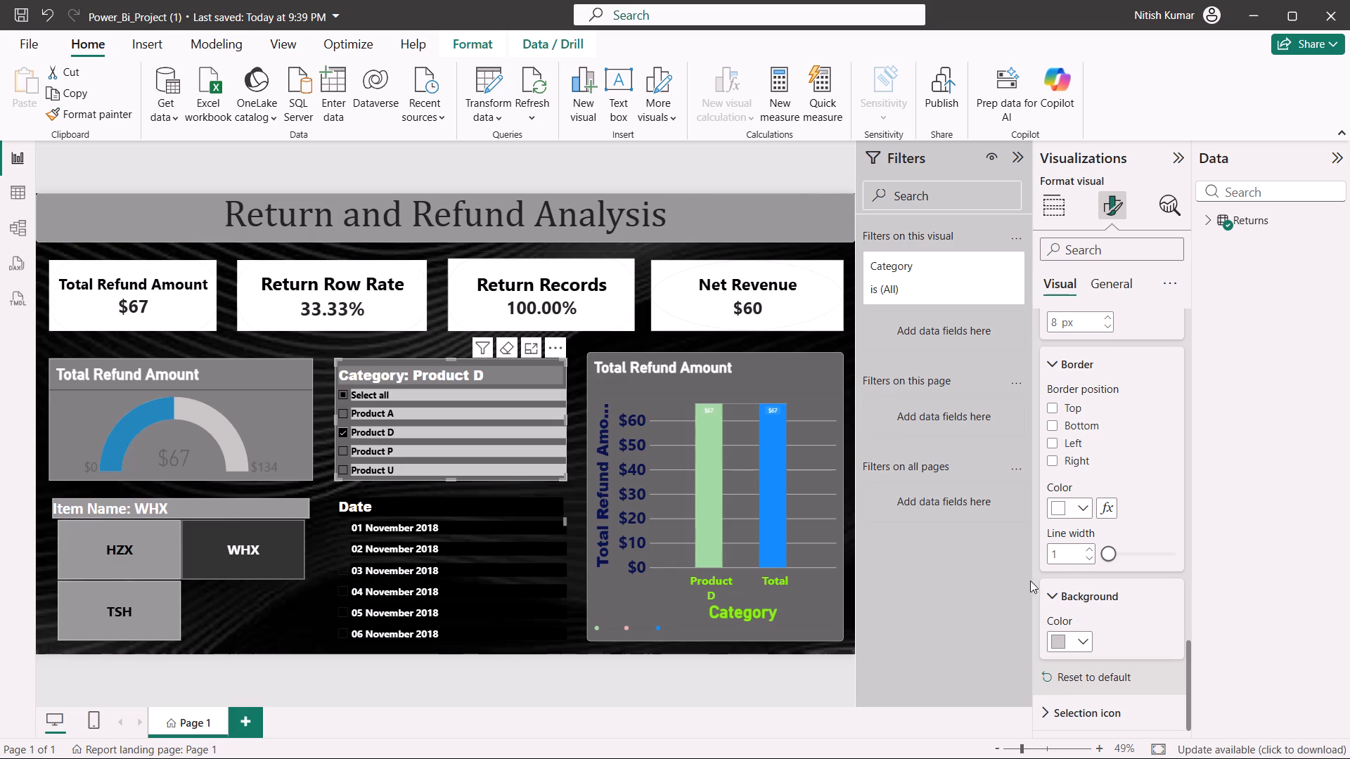
Set both the border color and the background color of the Date slicer's values to light gray.
left_click(442, 538)
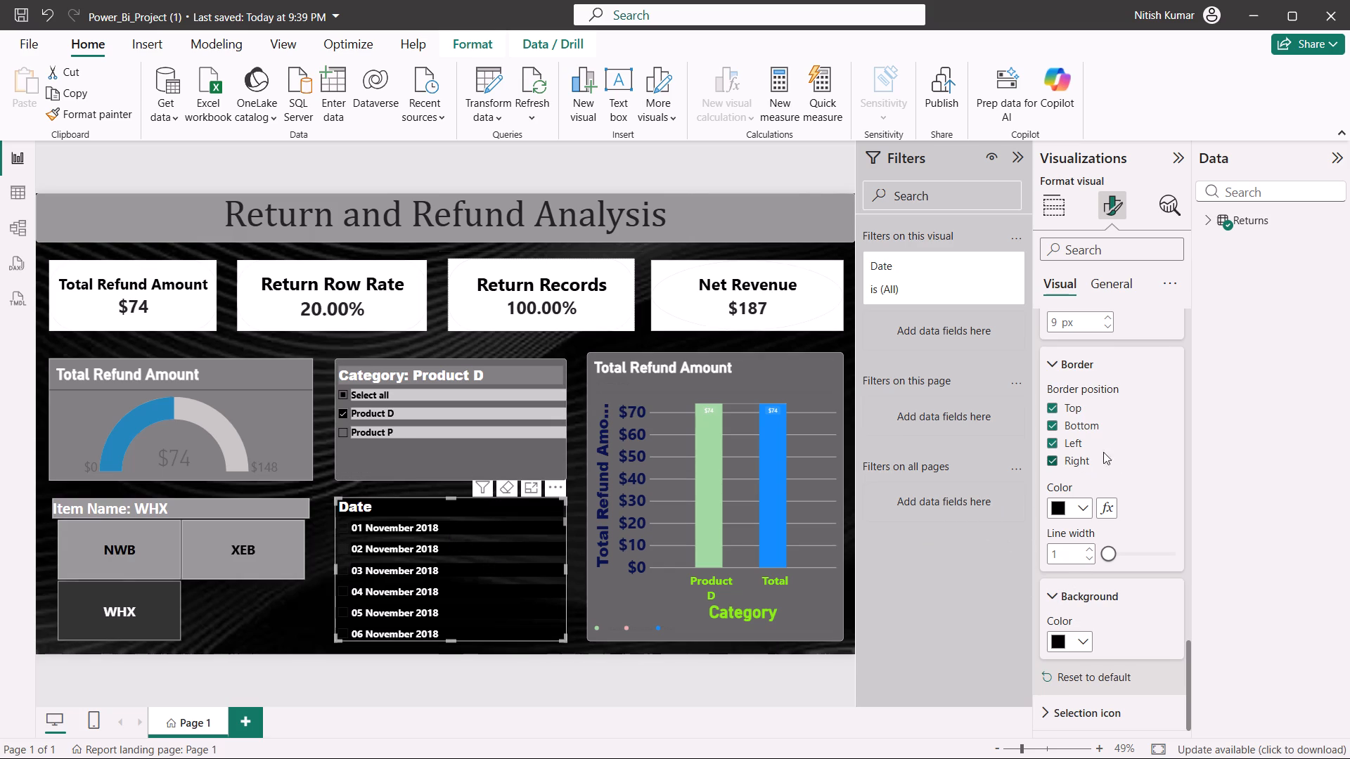
left_click(1061, 512)
left_click(1072, 393)
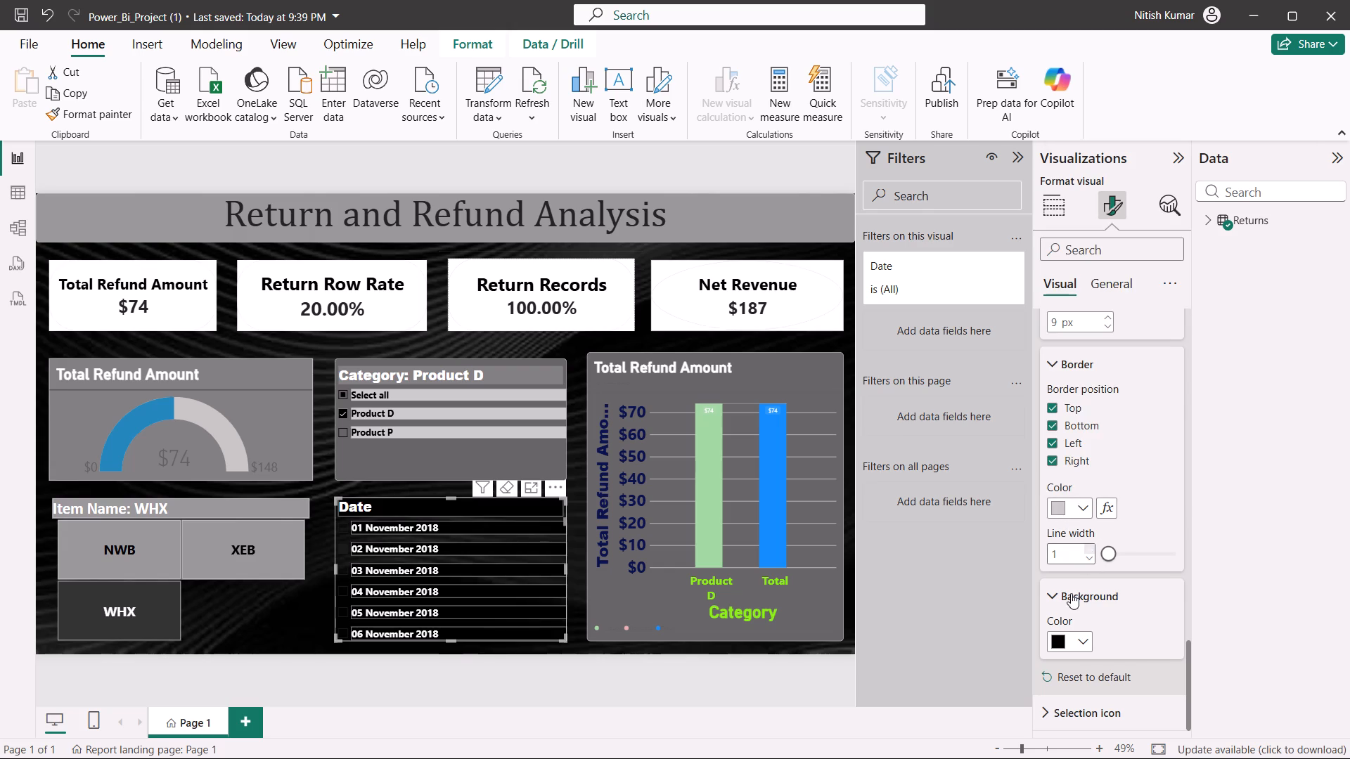
left_click(1052, 644)
left_click(1066, 389)
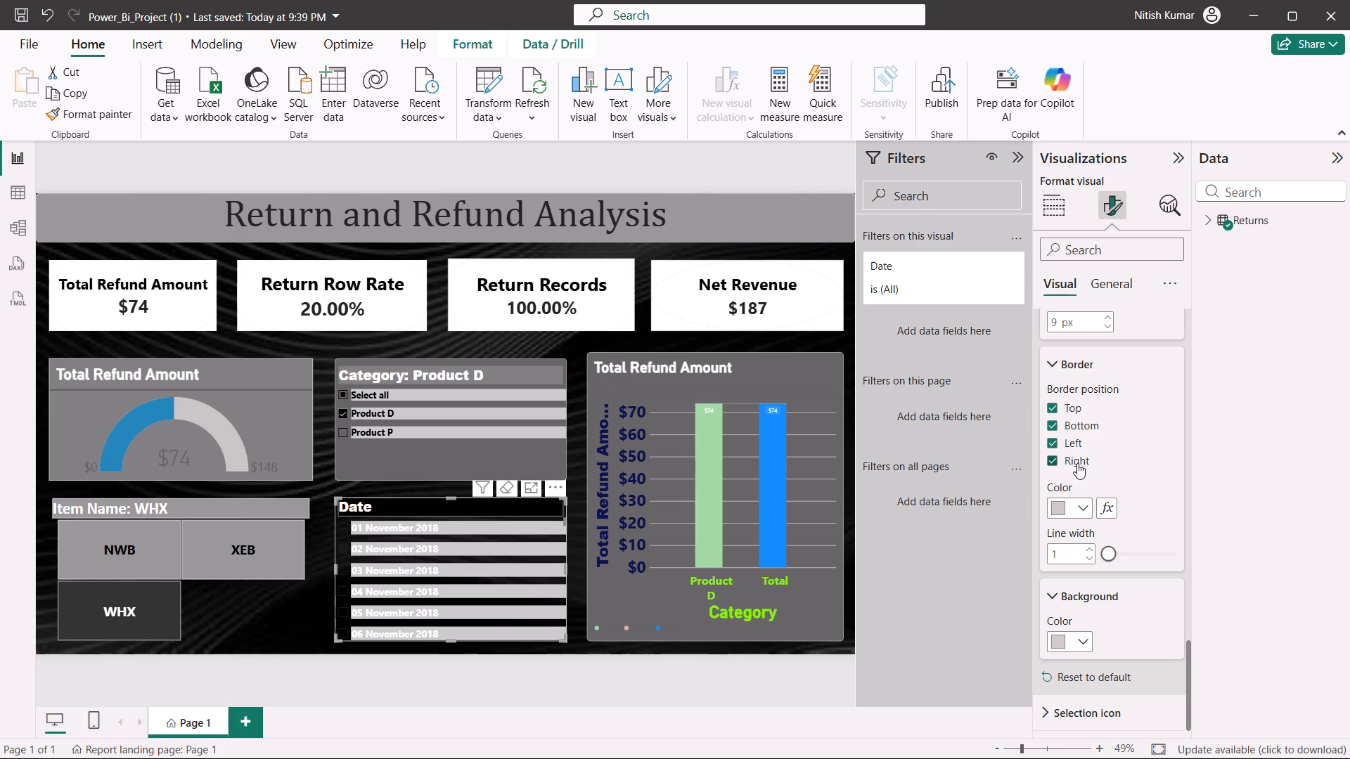
Set the font color of the Date slicer's values to black.
scroll(1095, 495, "down", 3)
scroll(1112, 589, "down", 7)
scroll(1107, 599, "up", 4)
scroll(1109, 597, "down", 9)
scroll(1110, 579, "up", 3)
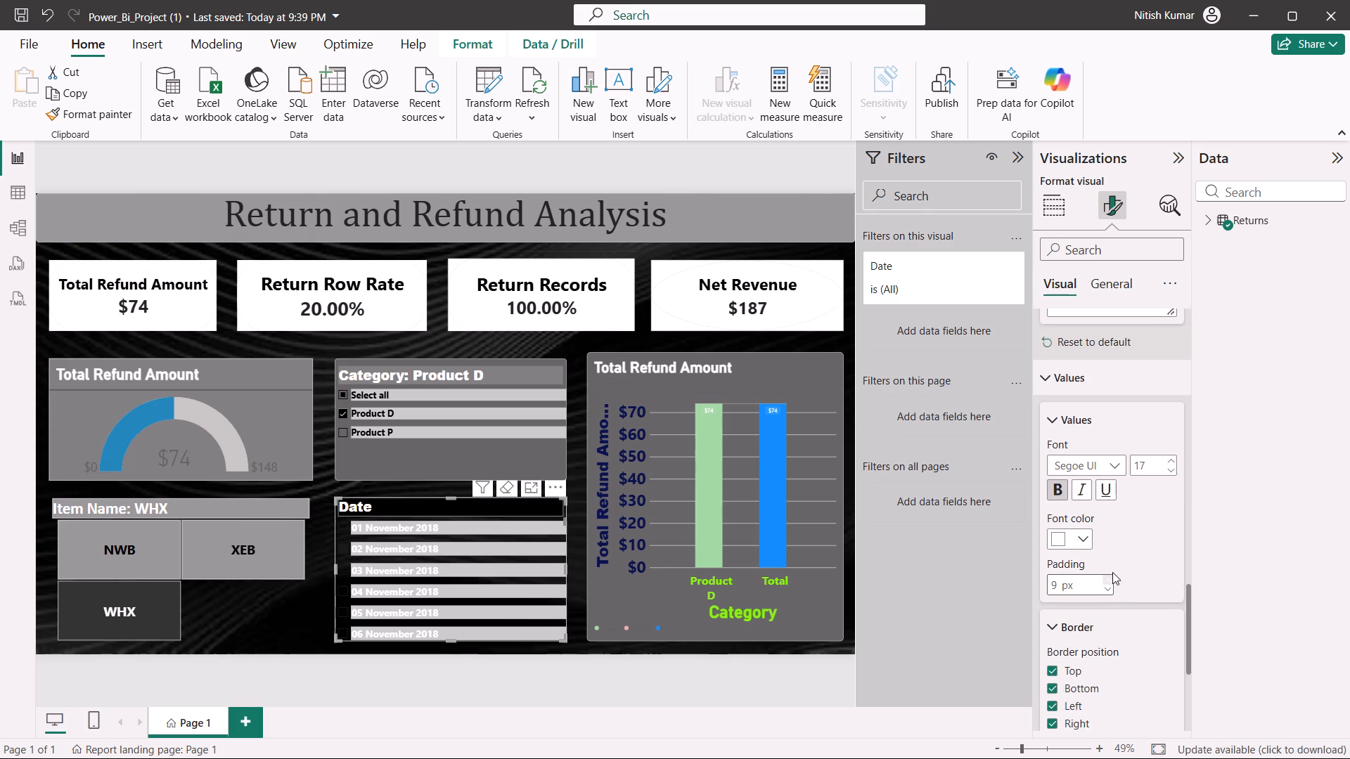
scroll(1112, 572, "up", 3)
scroll(1112, 573, "down", 4)
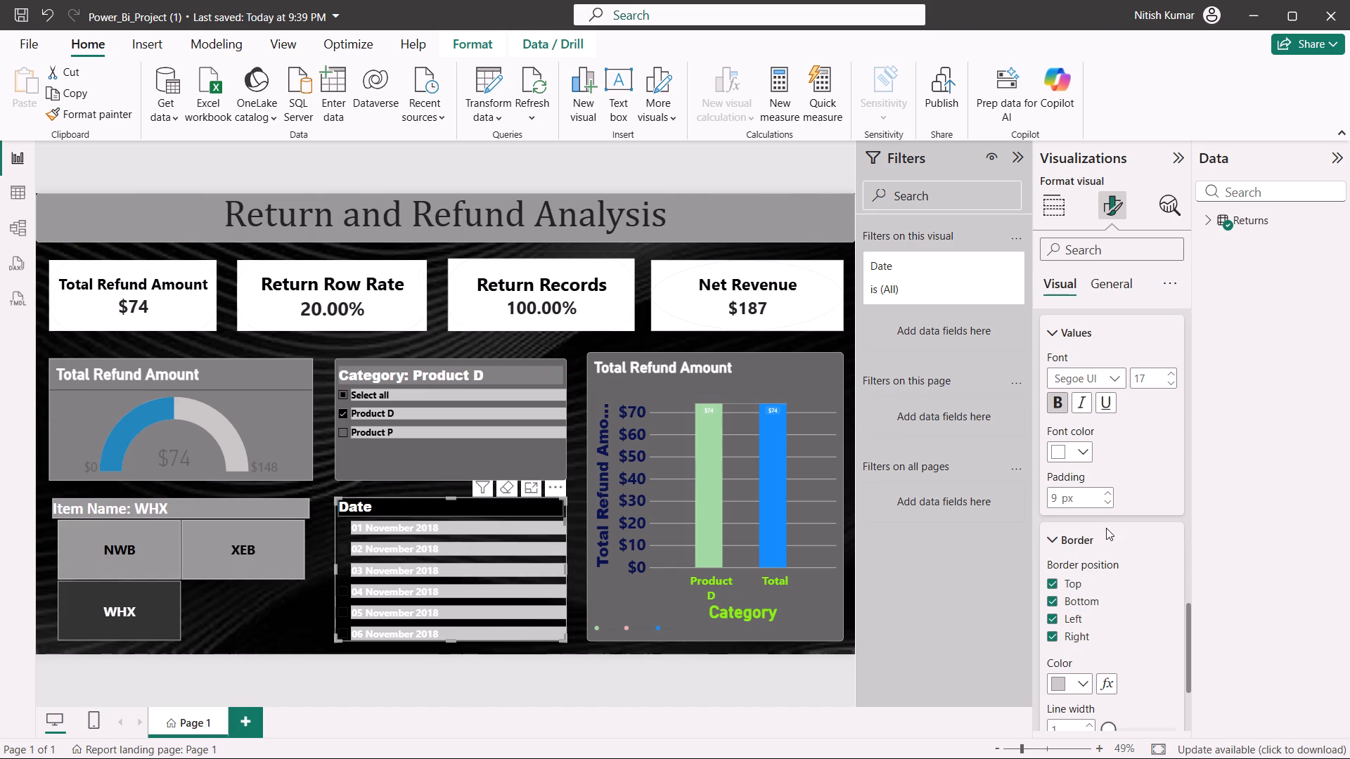
left_click(1059, 450)
left_click(1172, 339)
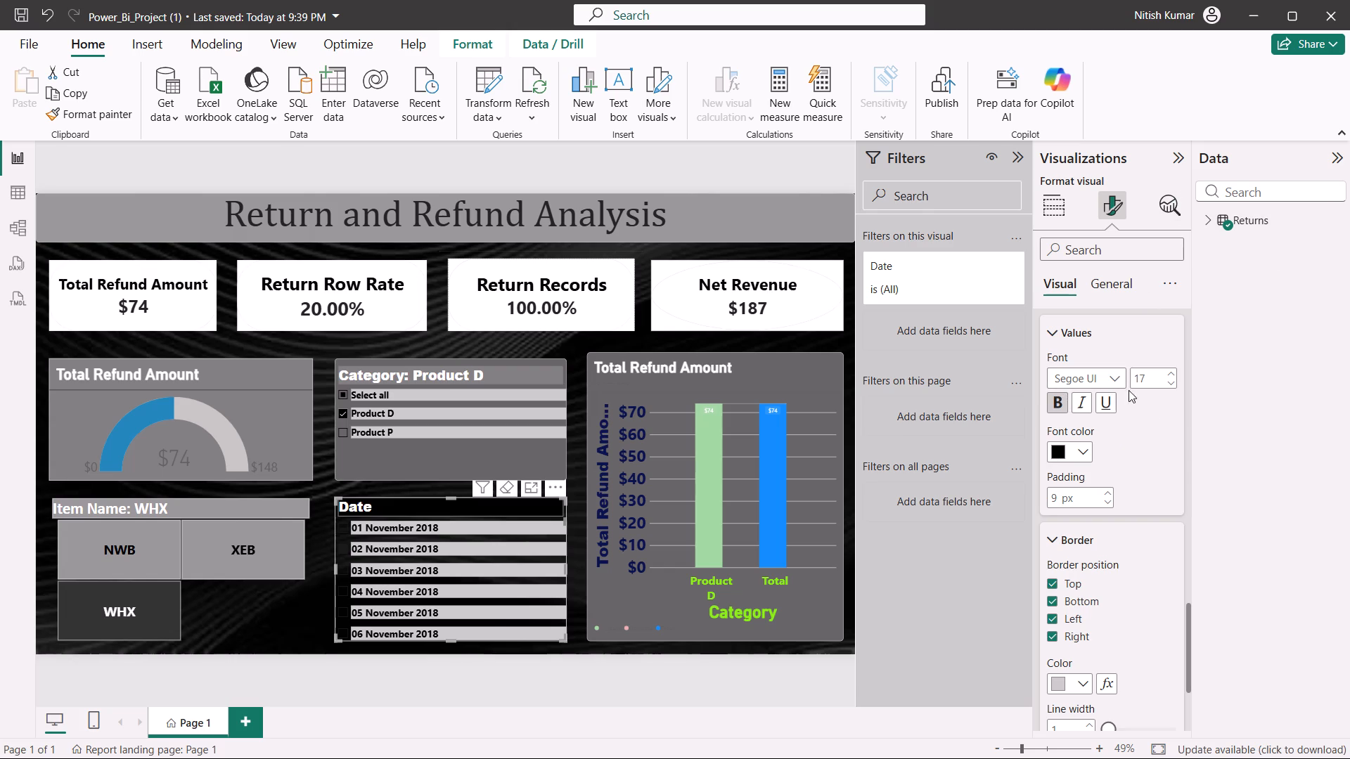
Try a text size of 19 for the Date slicer's values, and set it to 16.
double_click(1171, 374)
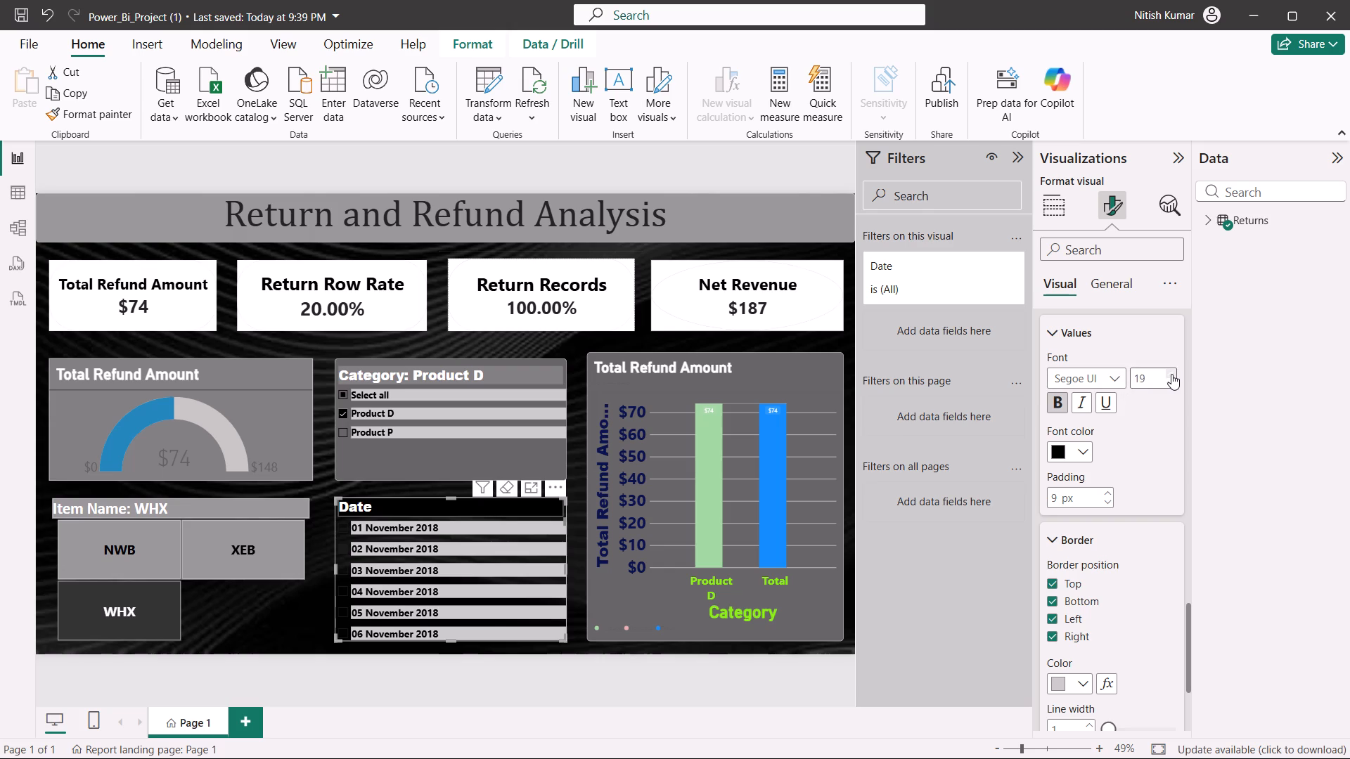
left_click(1163, 373)
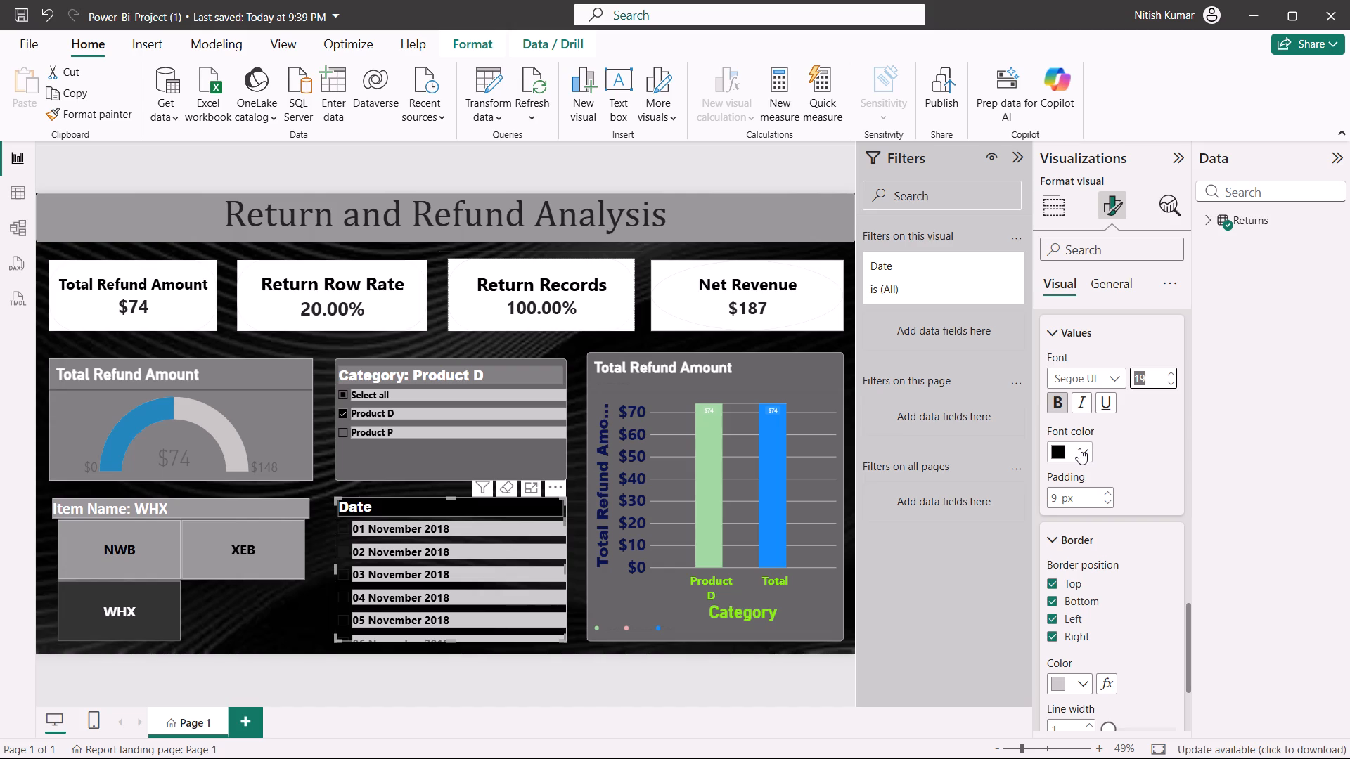
triple_click(1172, 387)
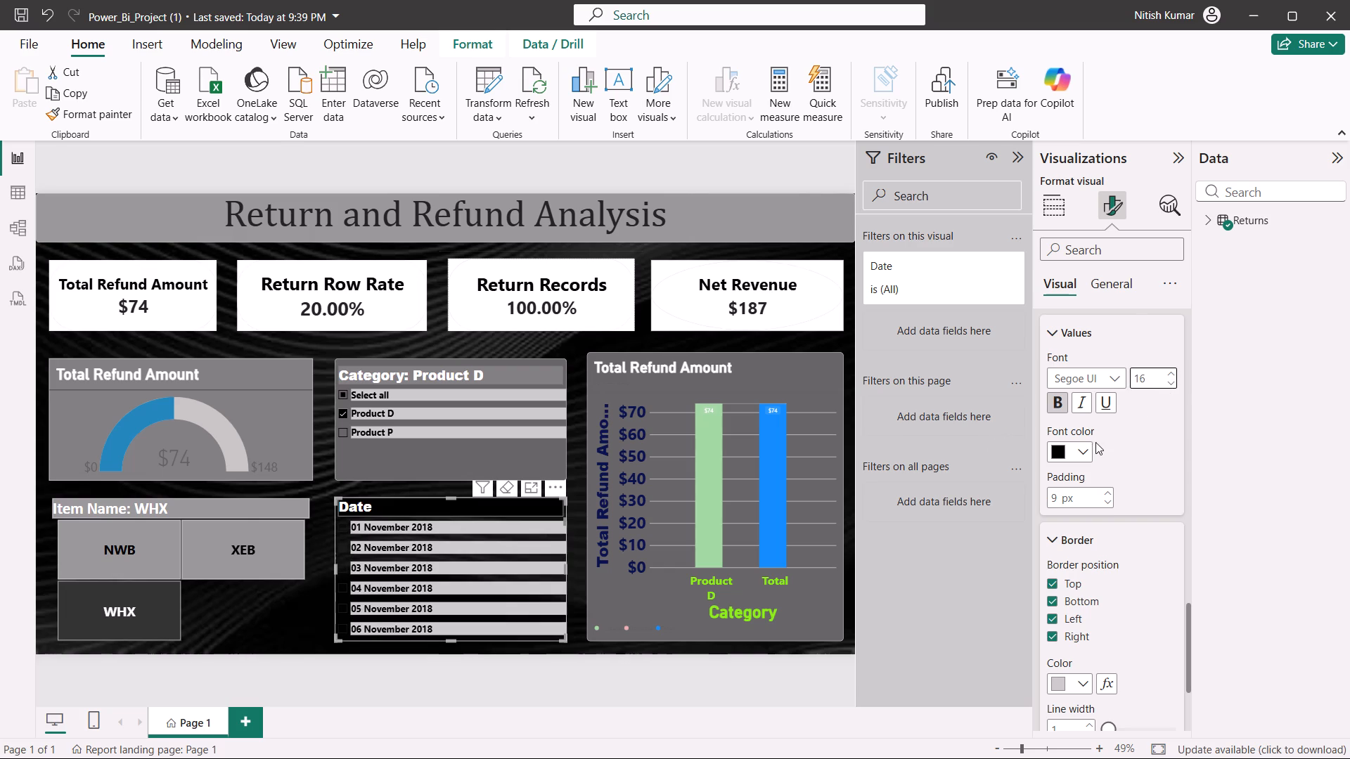
Add Product P to the Category slicer's selection and clear the 02 November 2018 selection in the Date slicer.
left_click(448, 434)
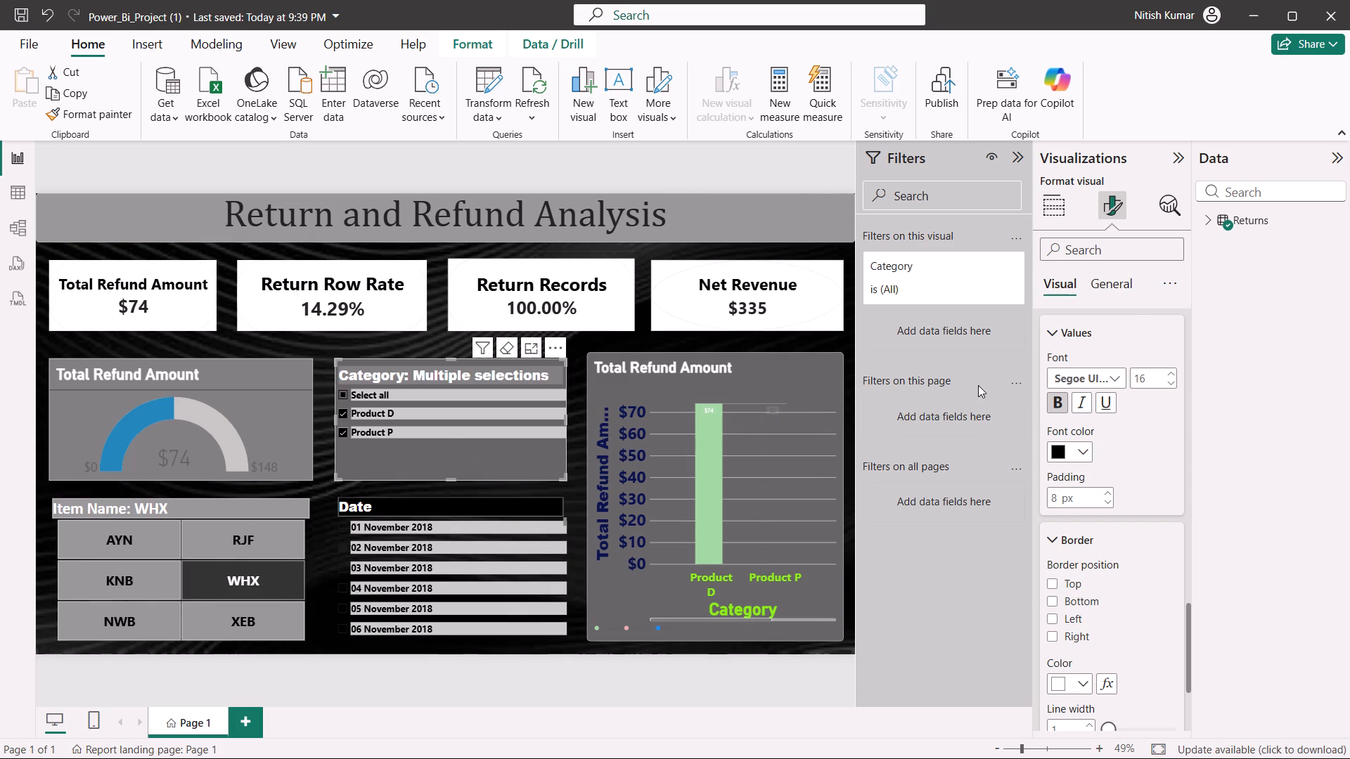
left_click(489, 543)
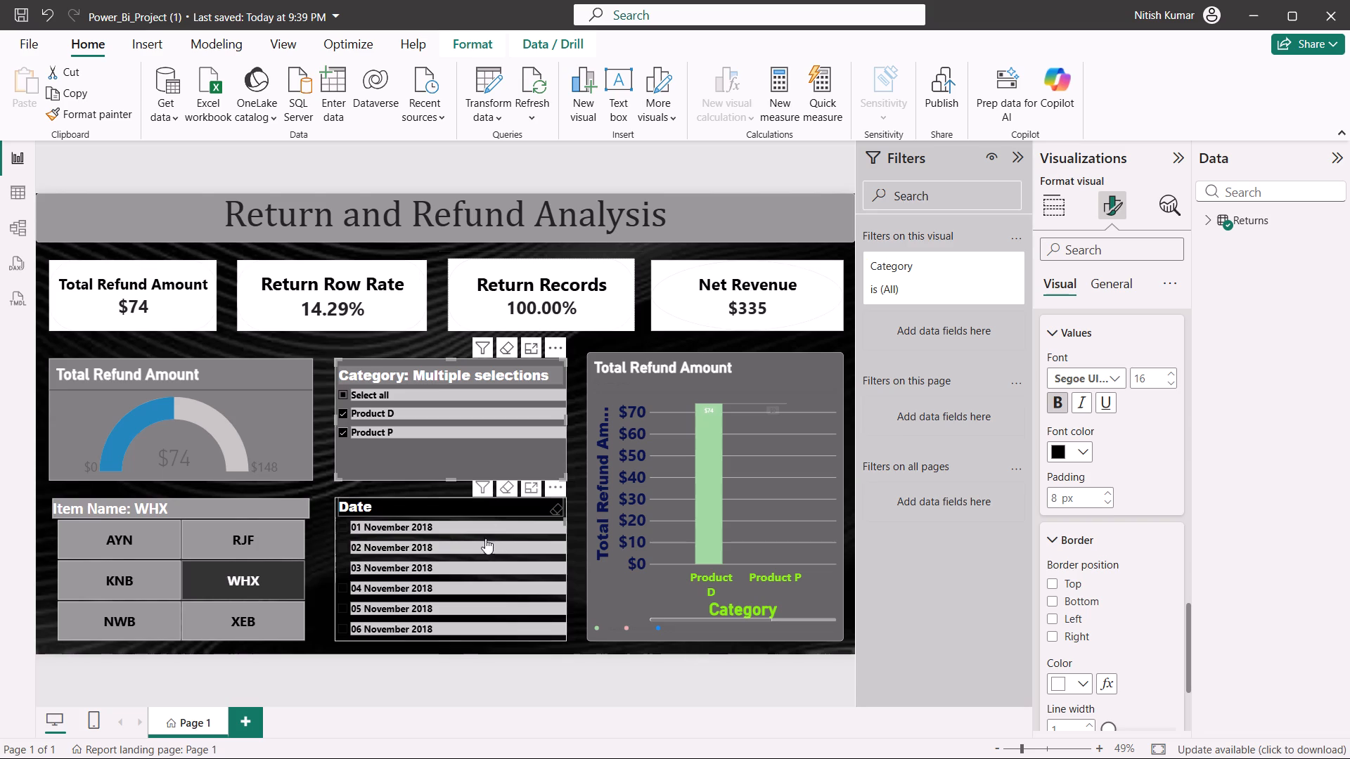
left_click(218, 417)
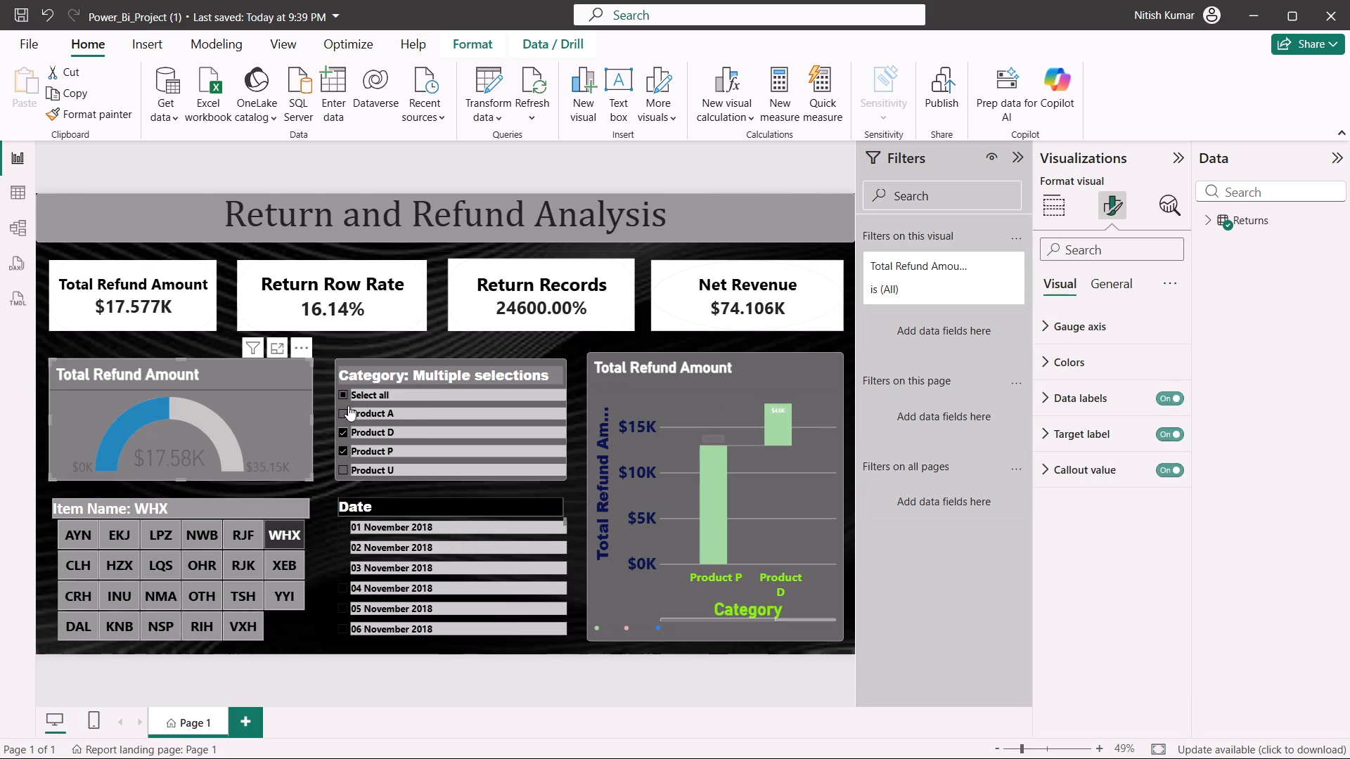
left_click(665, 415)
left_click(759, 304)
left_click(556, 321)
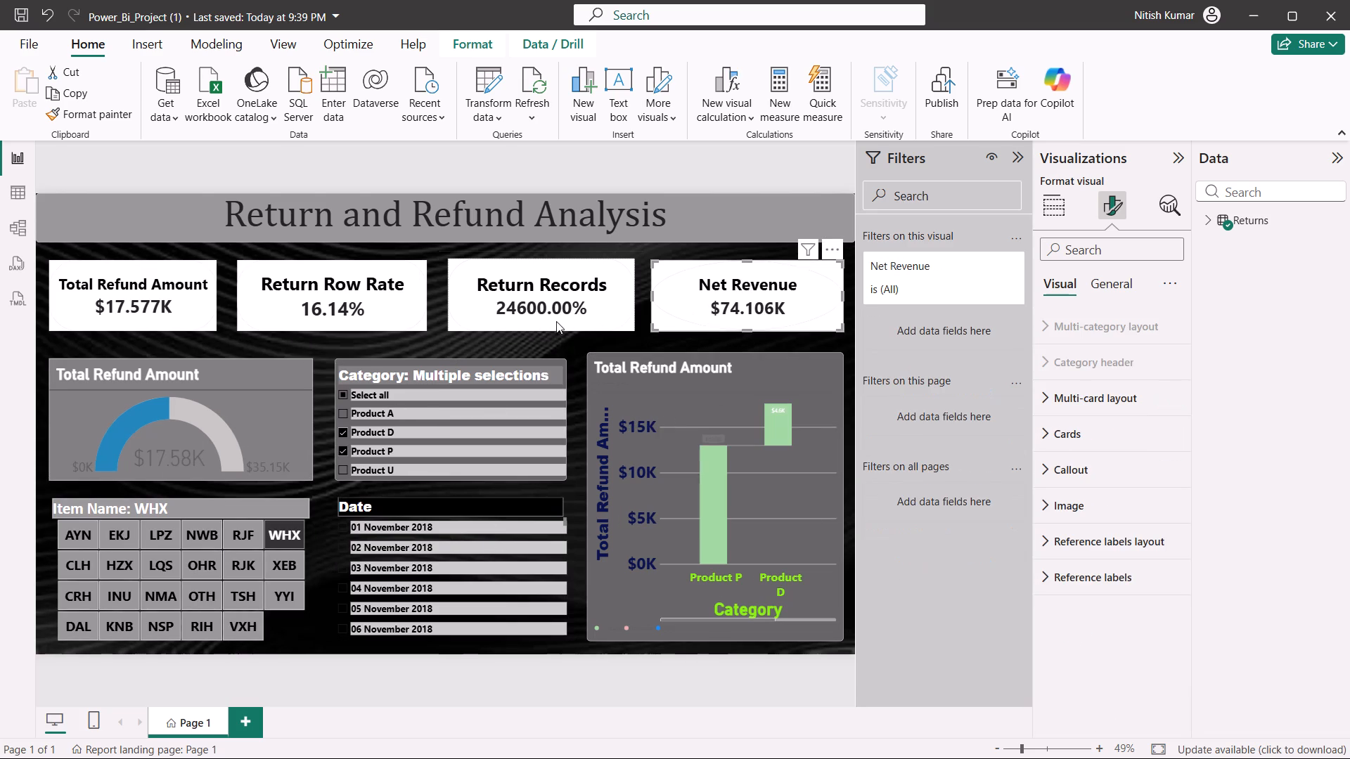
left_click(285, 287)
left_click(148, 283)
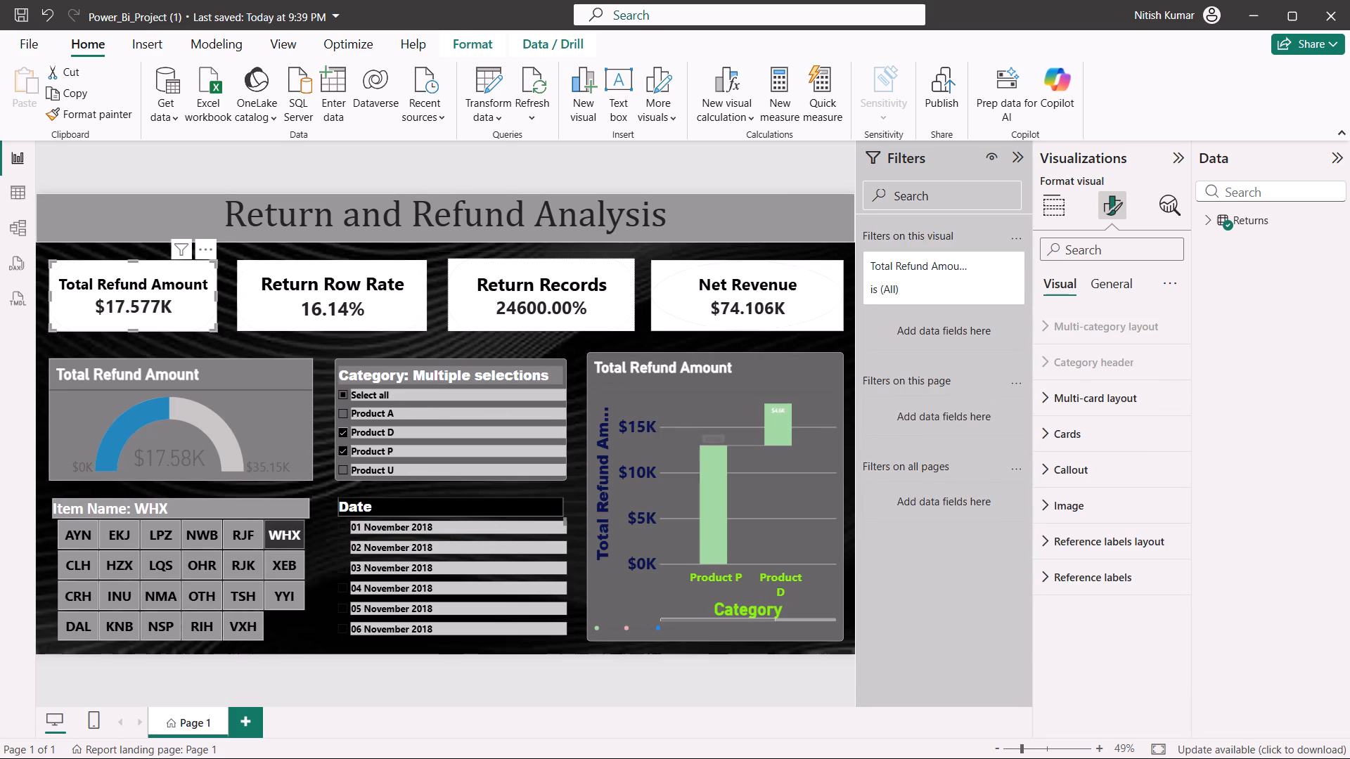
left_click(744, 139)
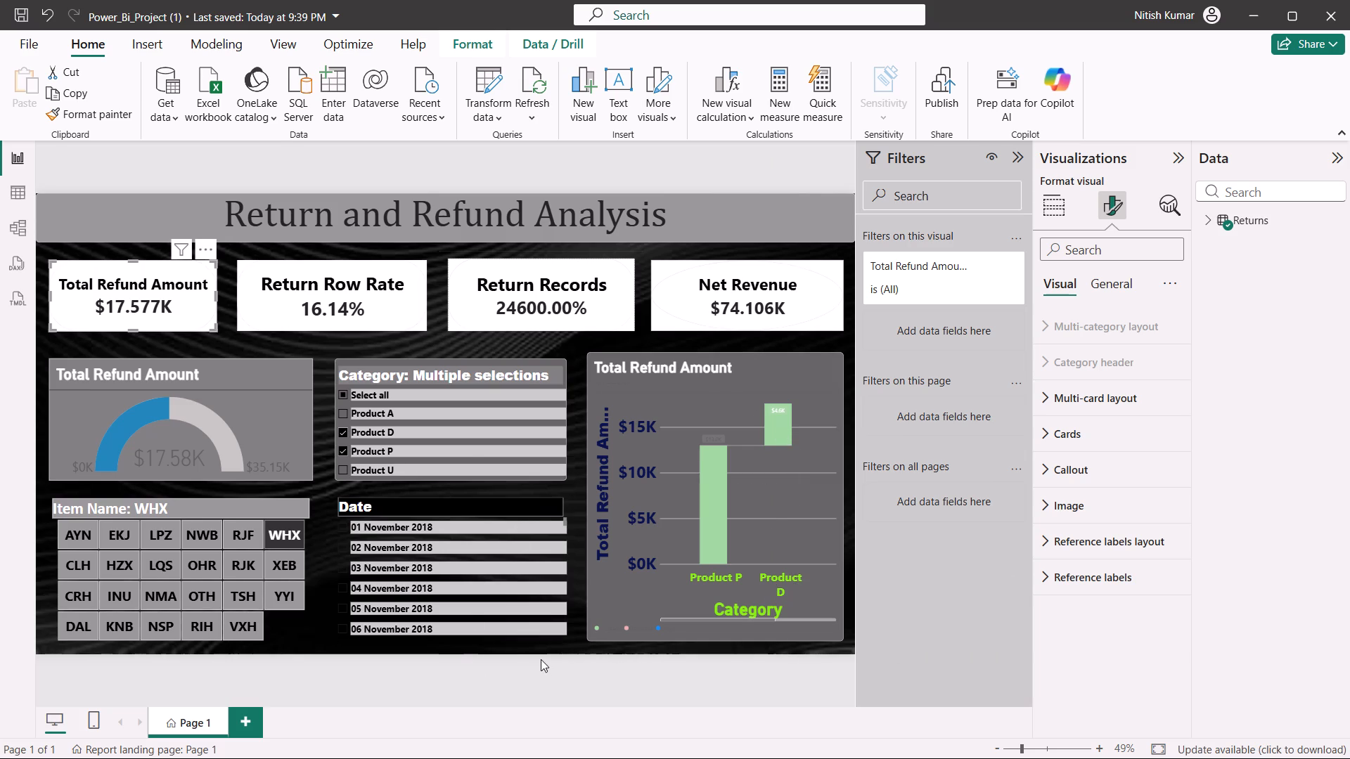
Test the slicers by toggling Product D off and on and choosing different dates, ending with 05 November 2018.
left_click(347, 432)
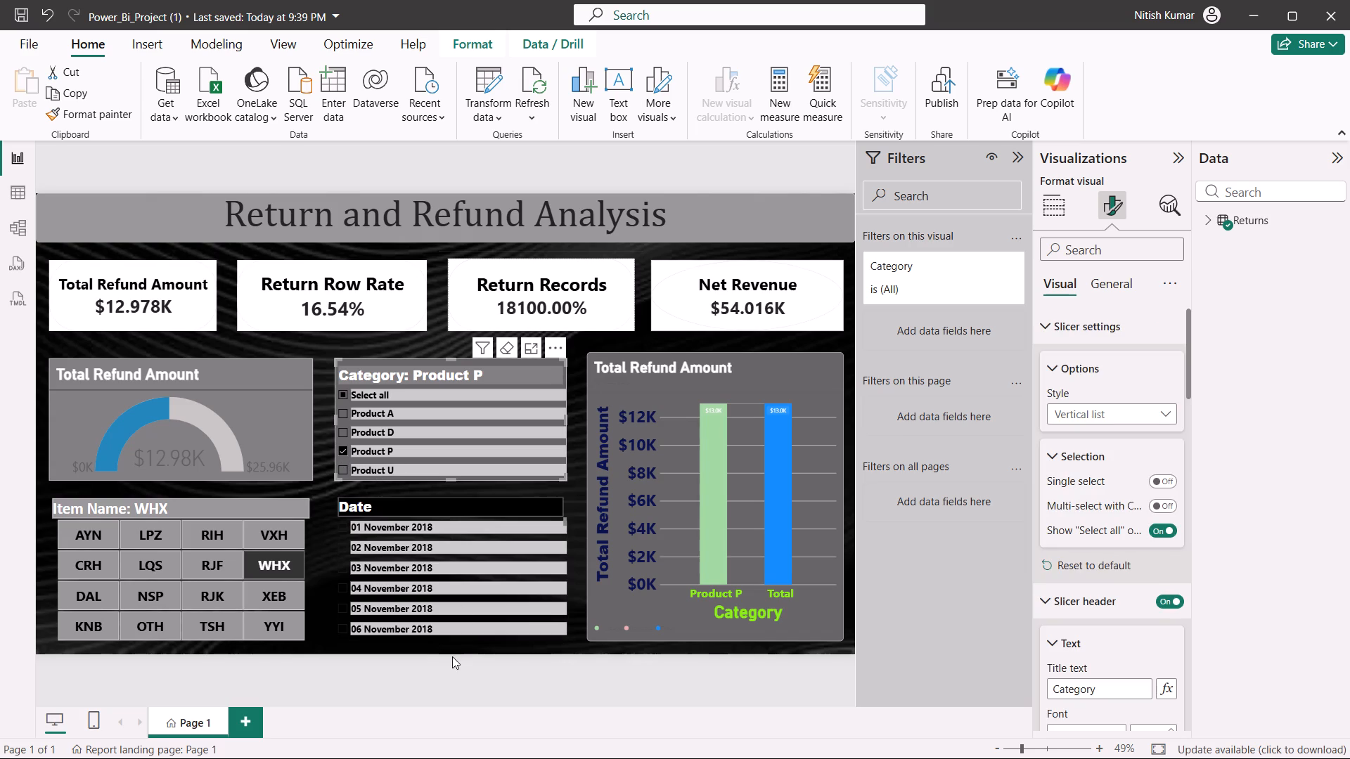
left_click(475, 557)
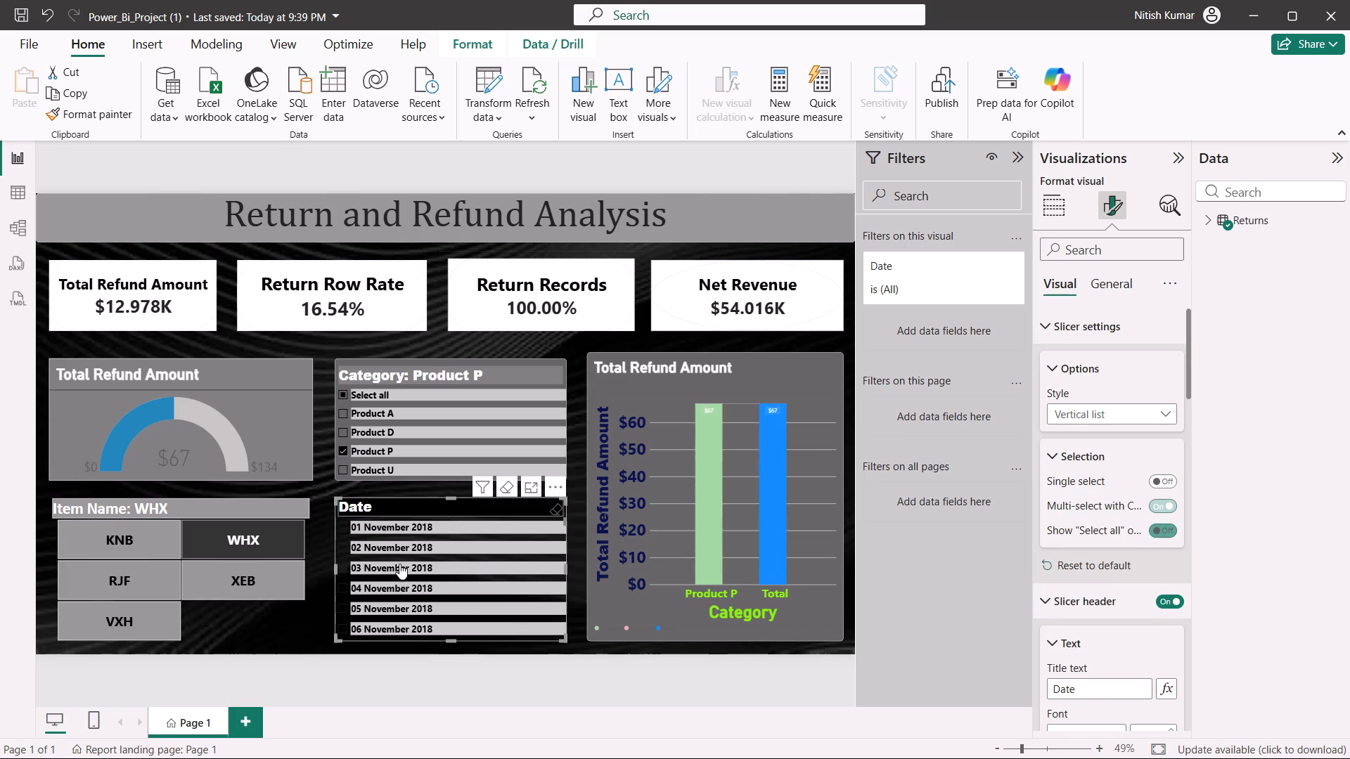
left_click(343, 426)
left_click(438, 611)
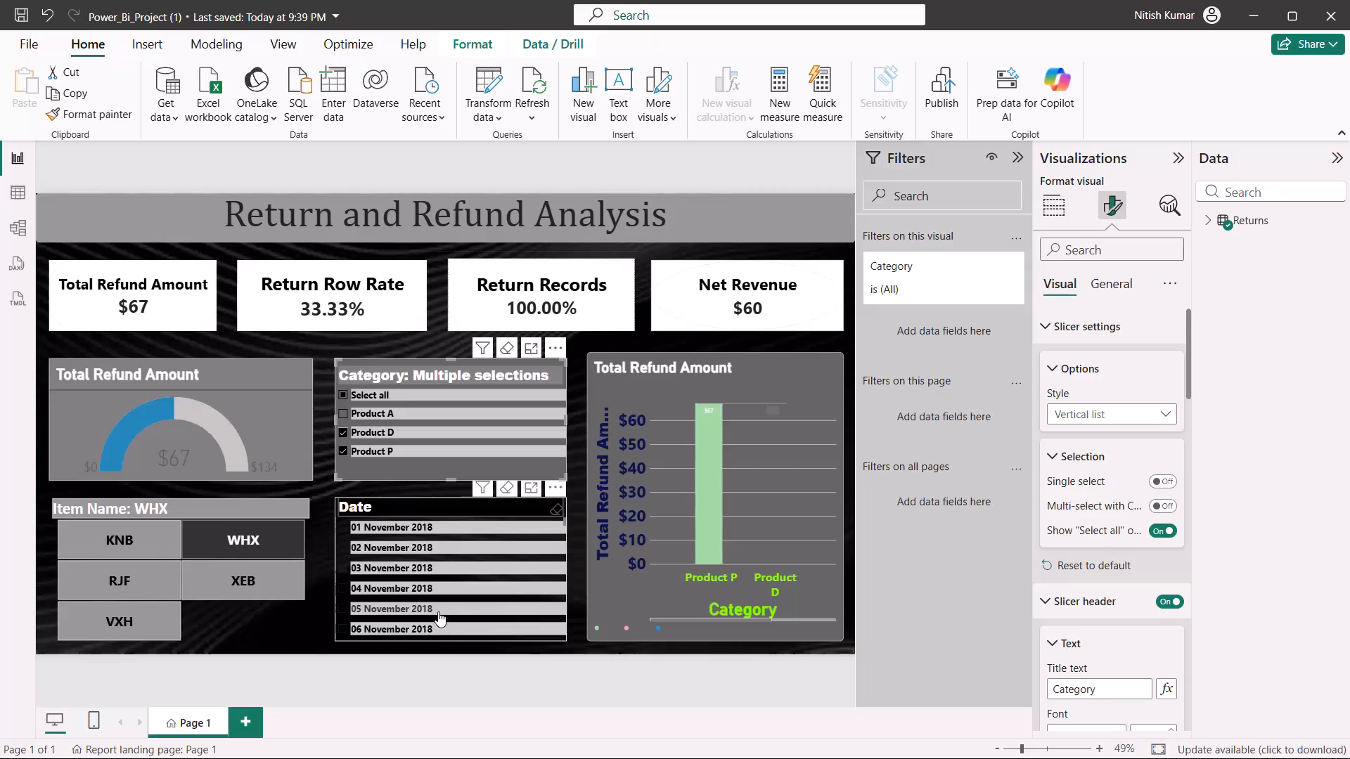
Test the Date slicer by choosing several November 2018 dates, ending with 01 November 2018, and deselect the slicer.
left_click(456, 537)
left_click(463, 572)
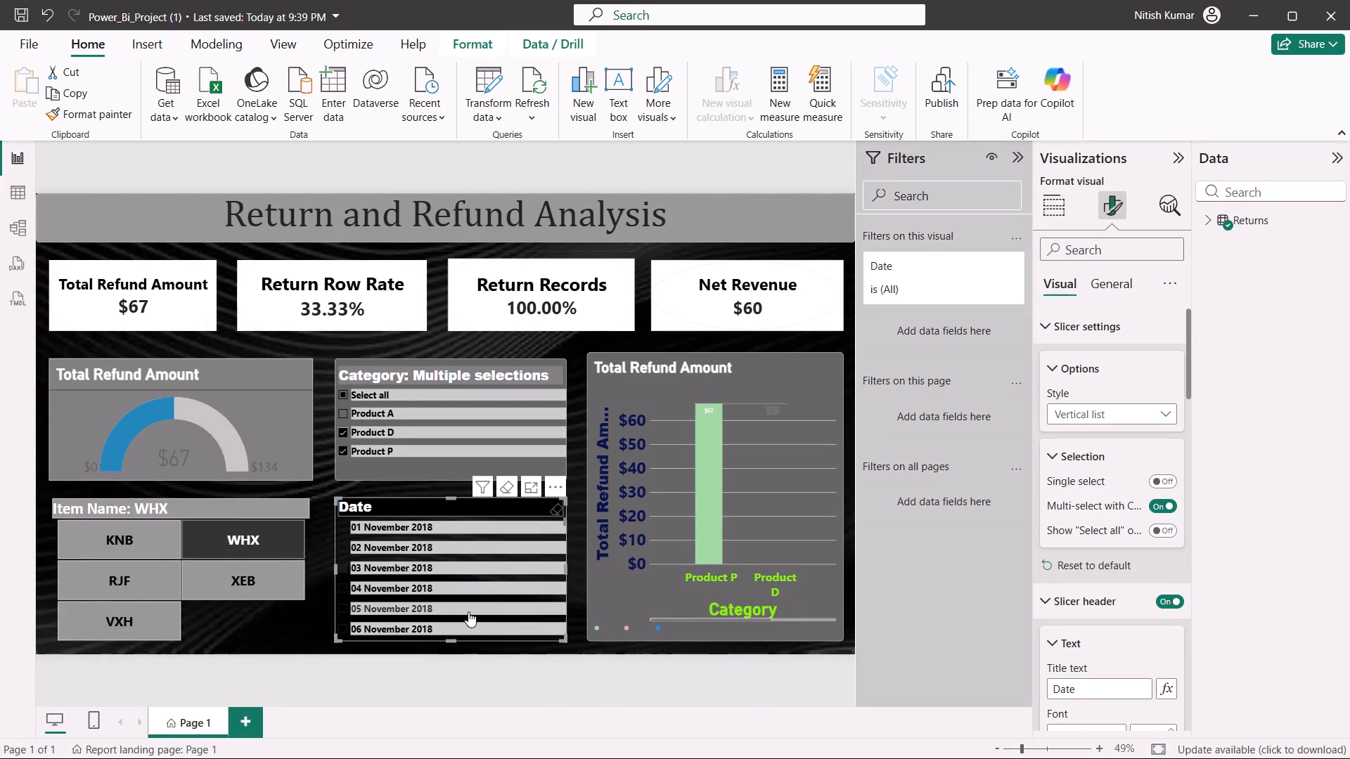
left_click(469, 611)
left_click(481, 656)
left_click(489, 635)
left_click(489, 622)
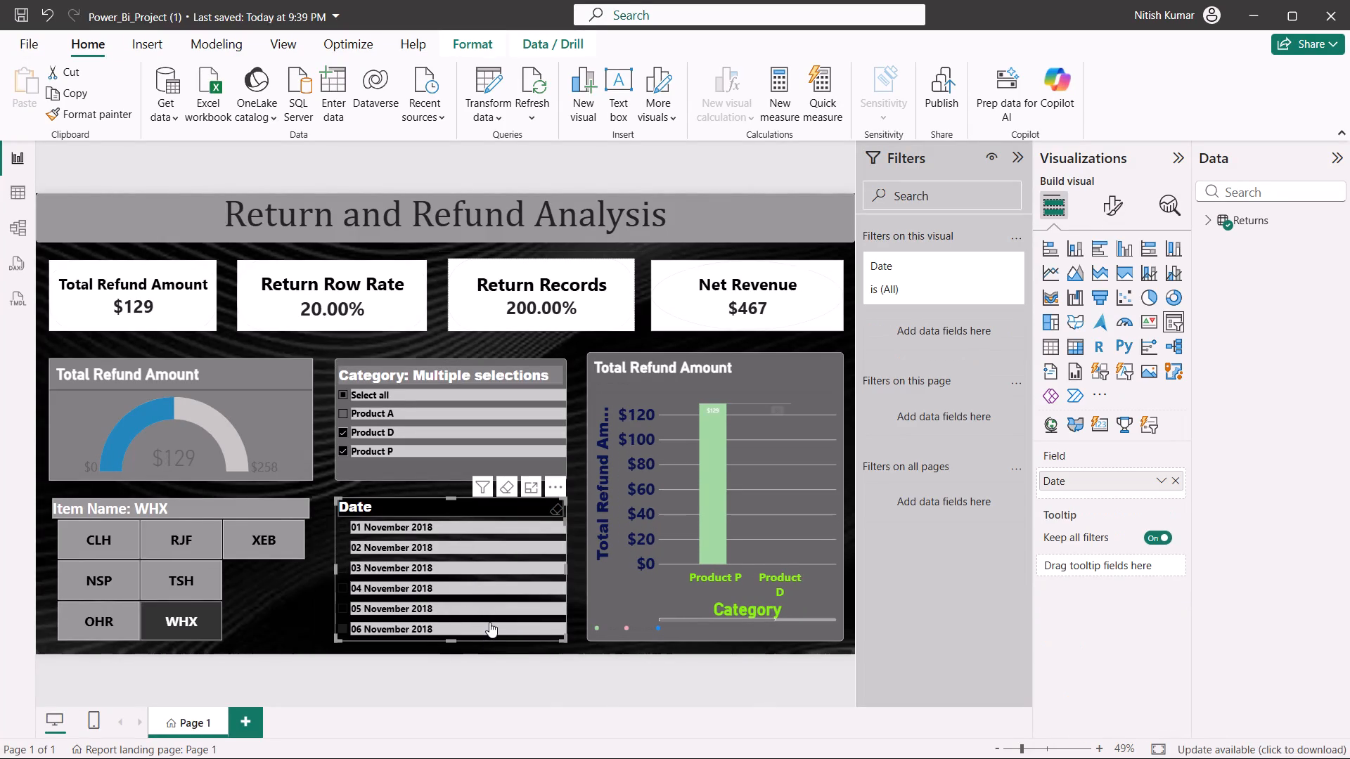
left_click(453, 538)
left_click(413, 523)
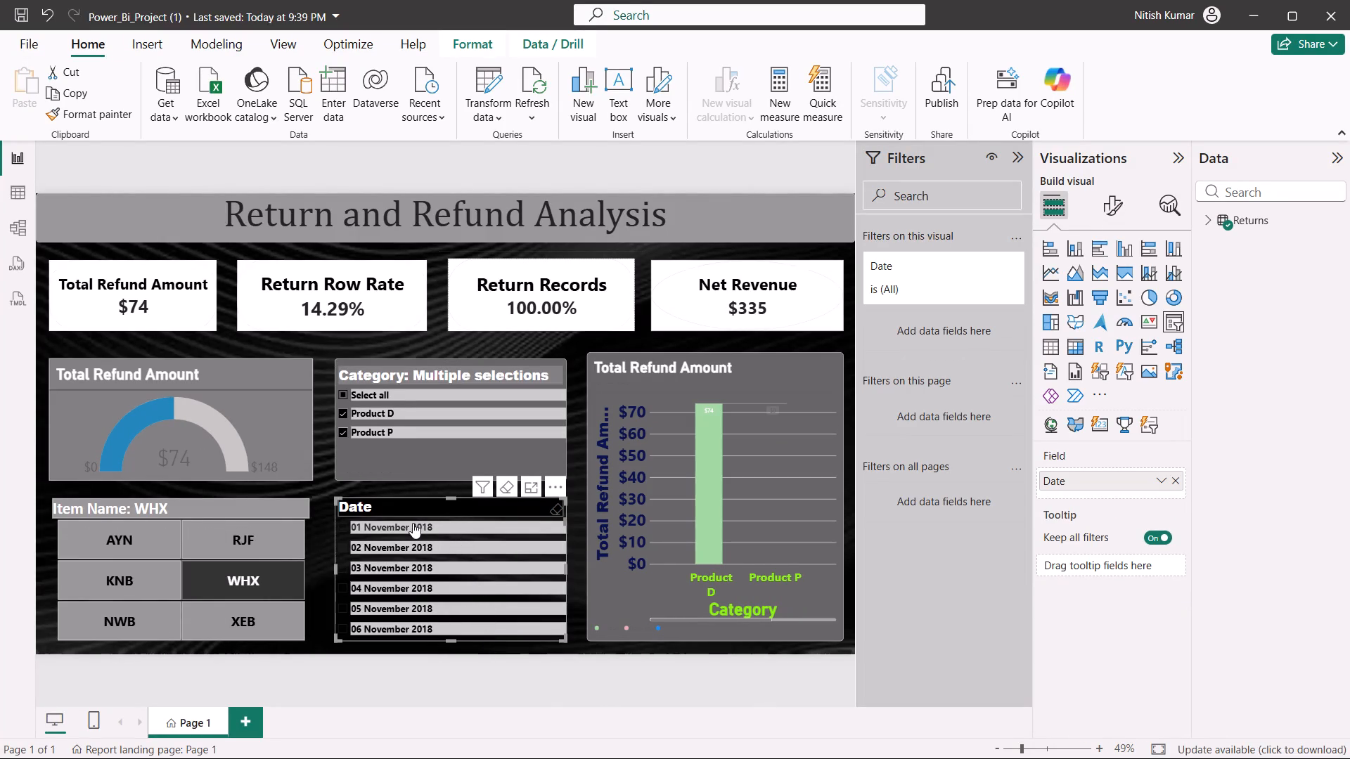
left_click(345, 669)
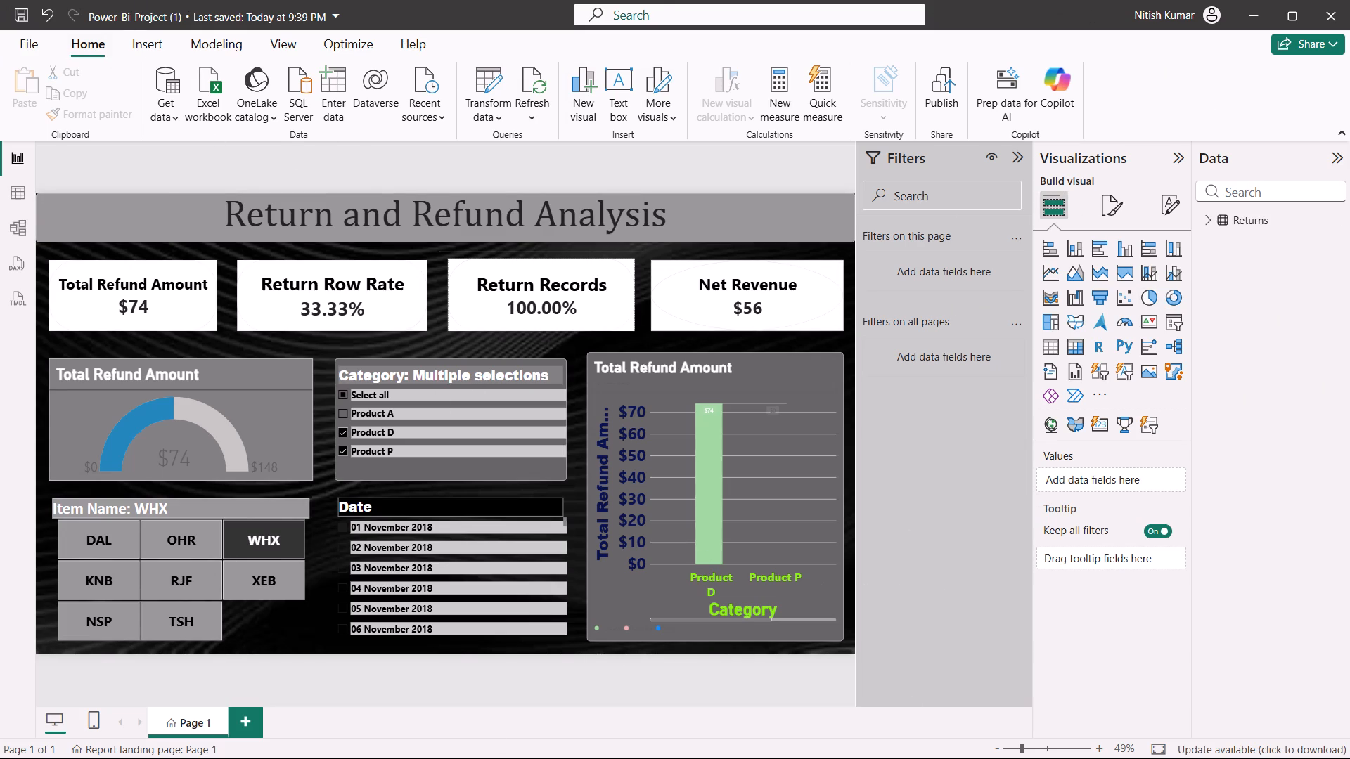
Save the changes to the Power_Bi_Project (1) report.
key("ctrl+s")
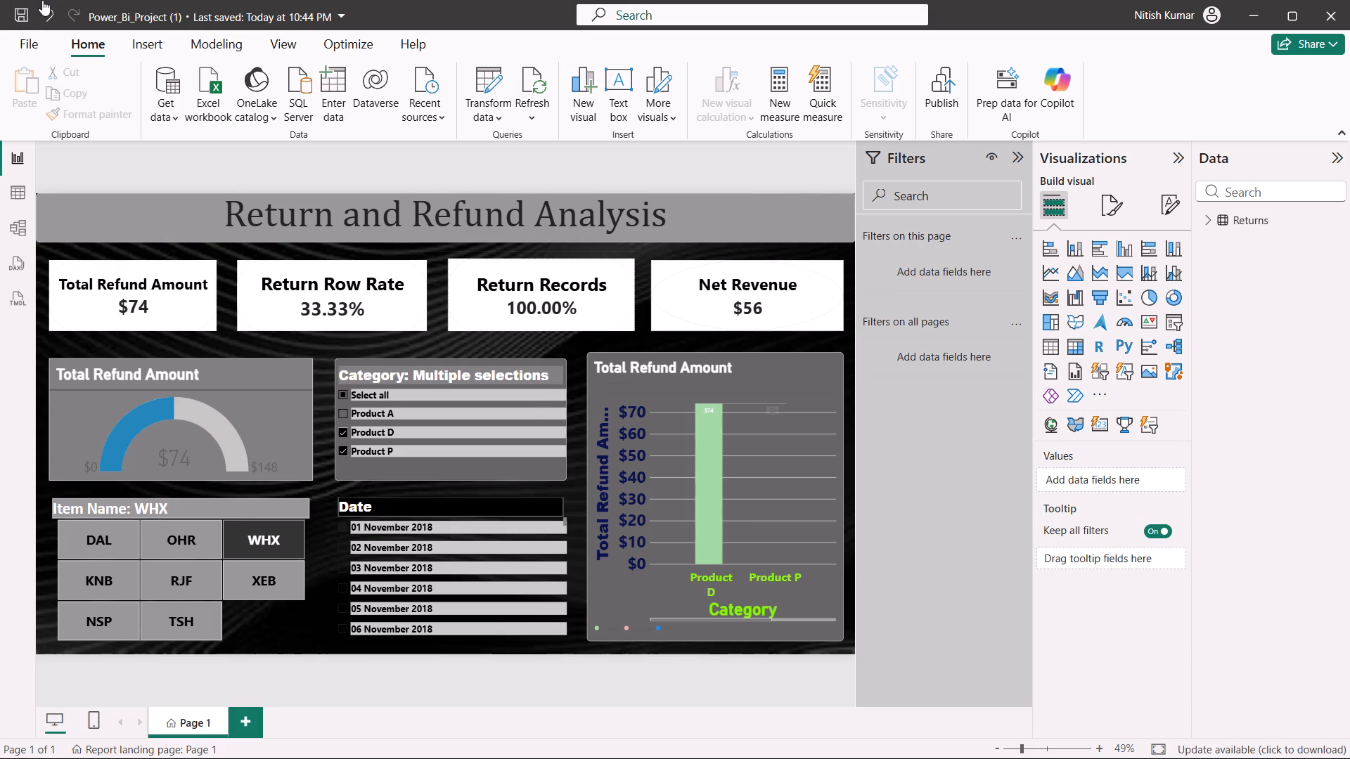
left_click(21, 5)
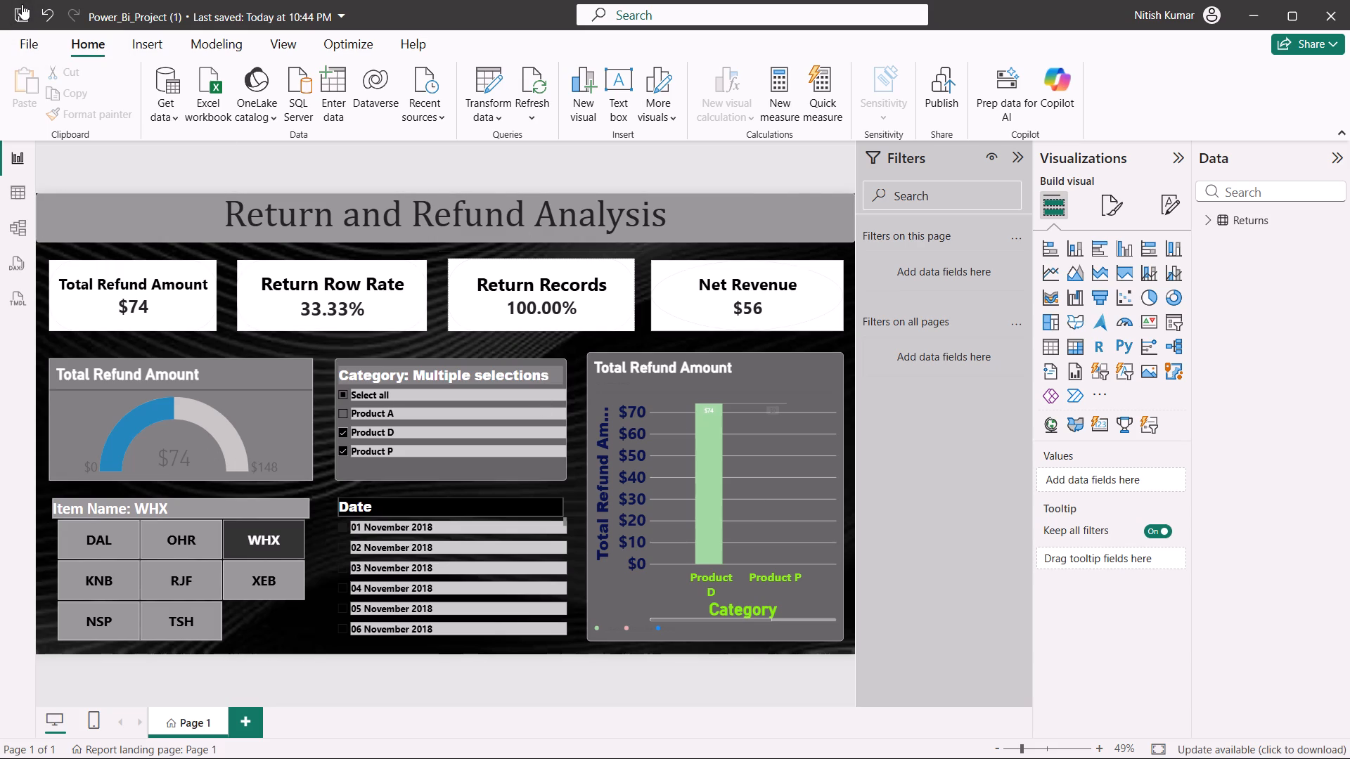
left_click(23, 8)
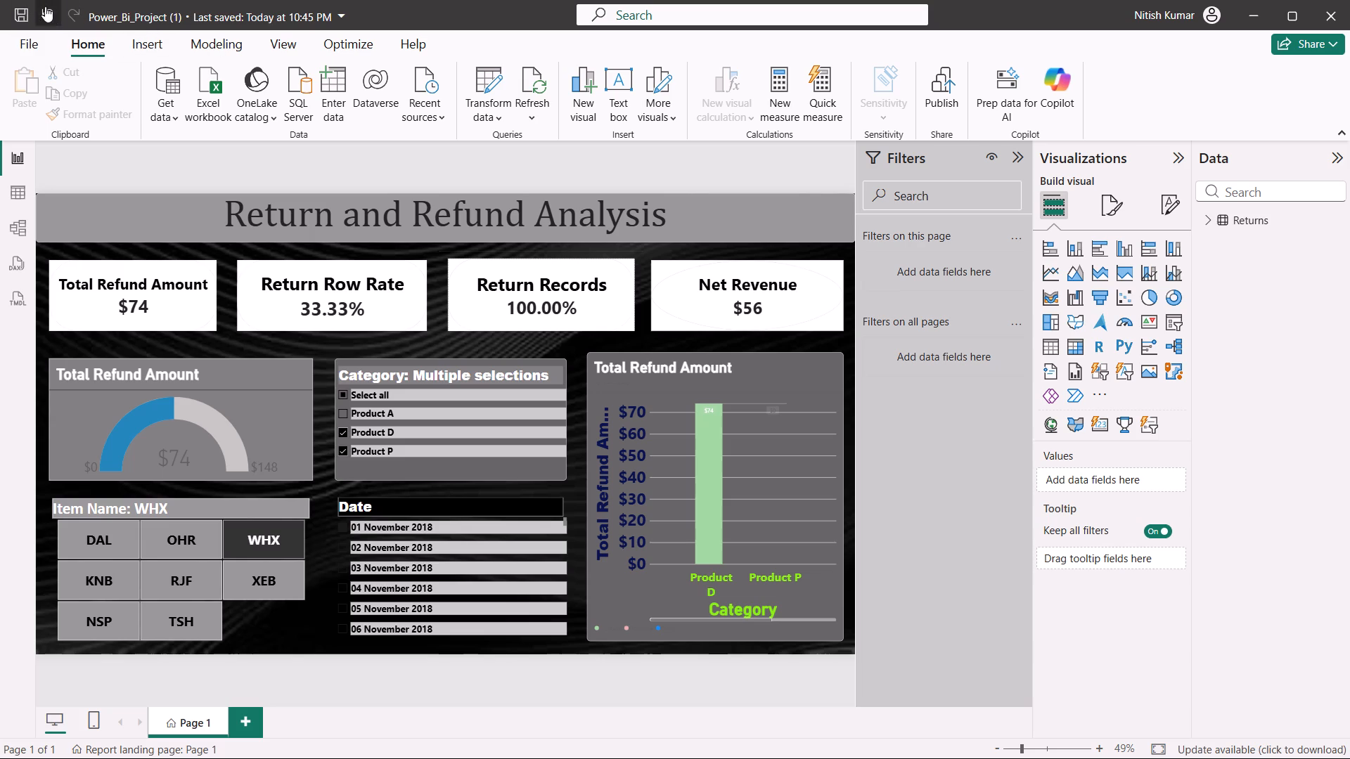
left_click(30, 14)
left_click(25, 11)
right_click(25, 10)
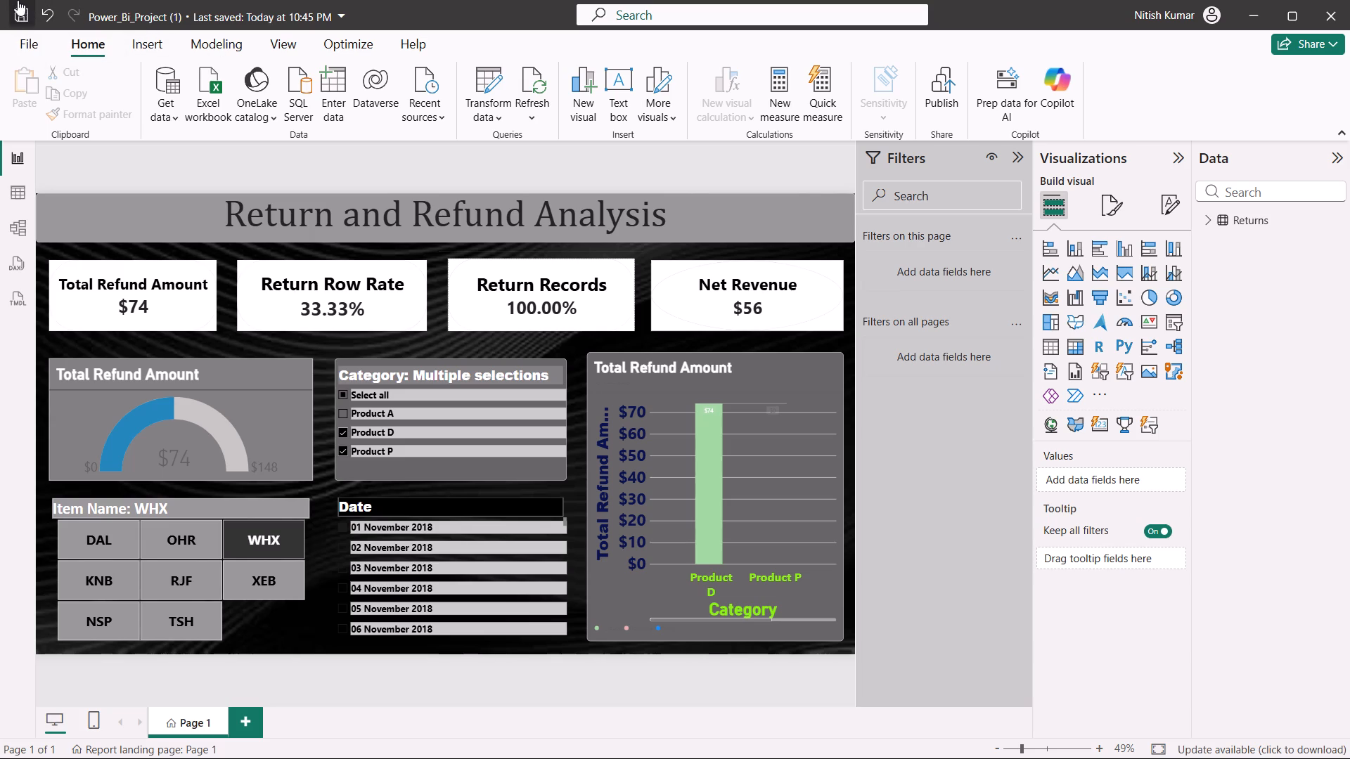
left_click(15, 0)
key("ctrl+s")
key("ctrl+s")
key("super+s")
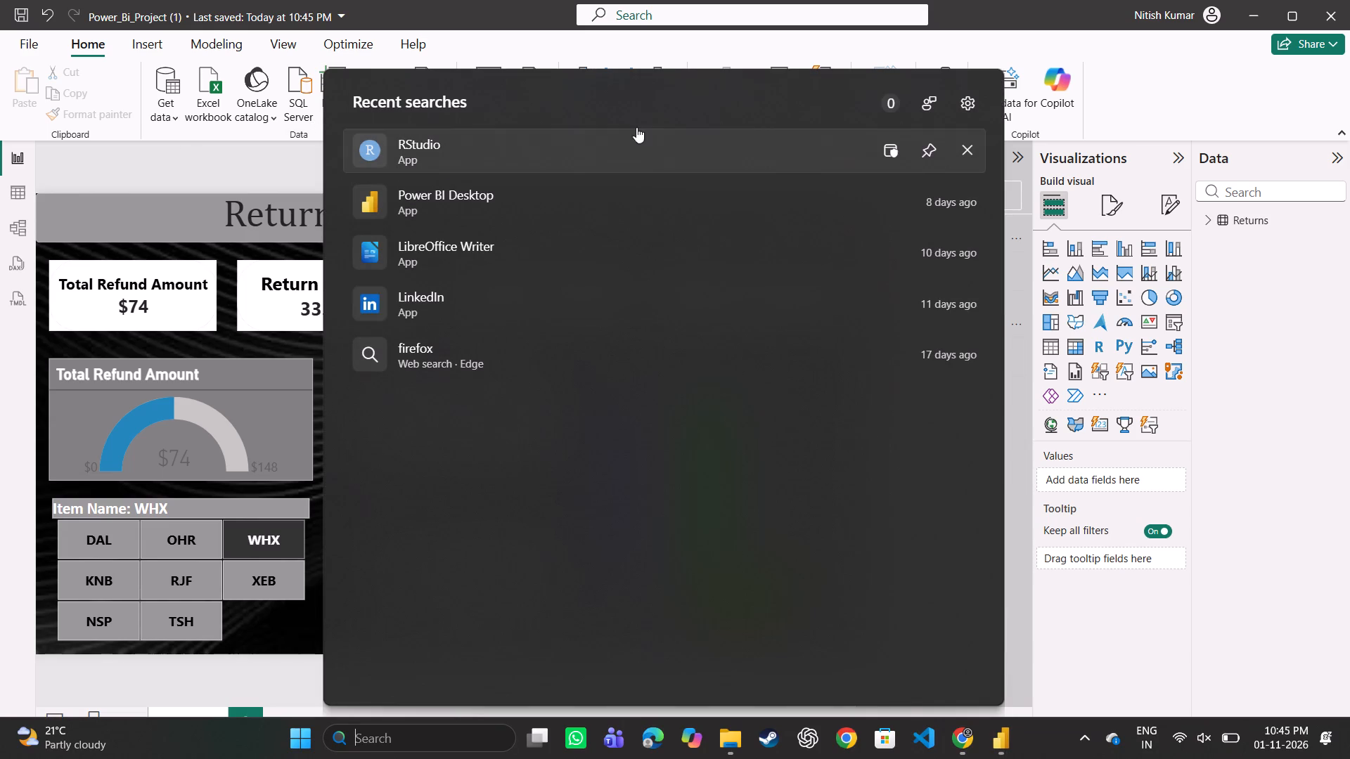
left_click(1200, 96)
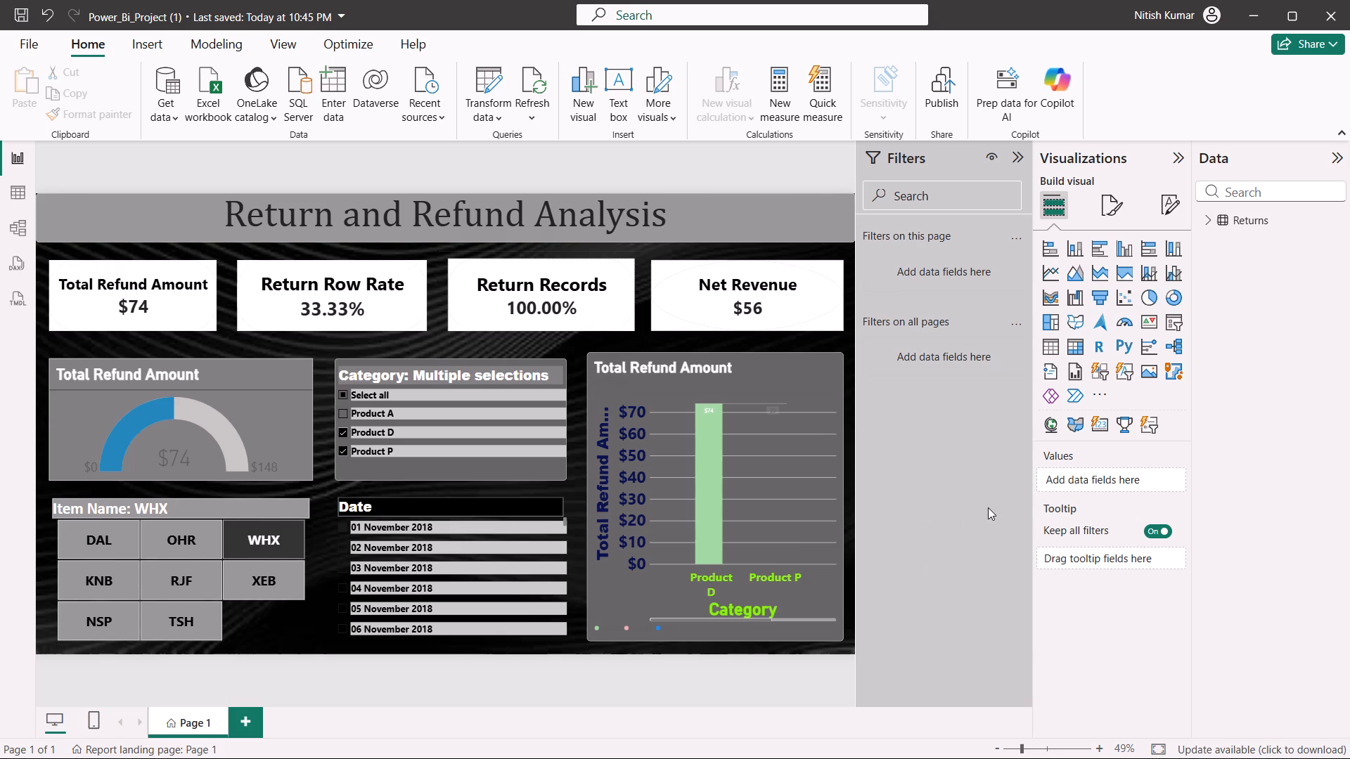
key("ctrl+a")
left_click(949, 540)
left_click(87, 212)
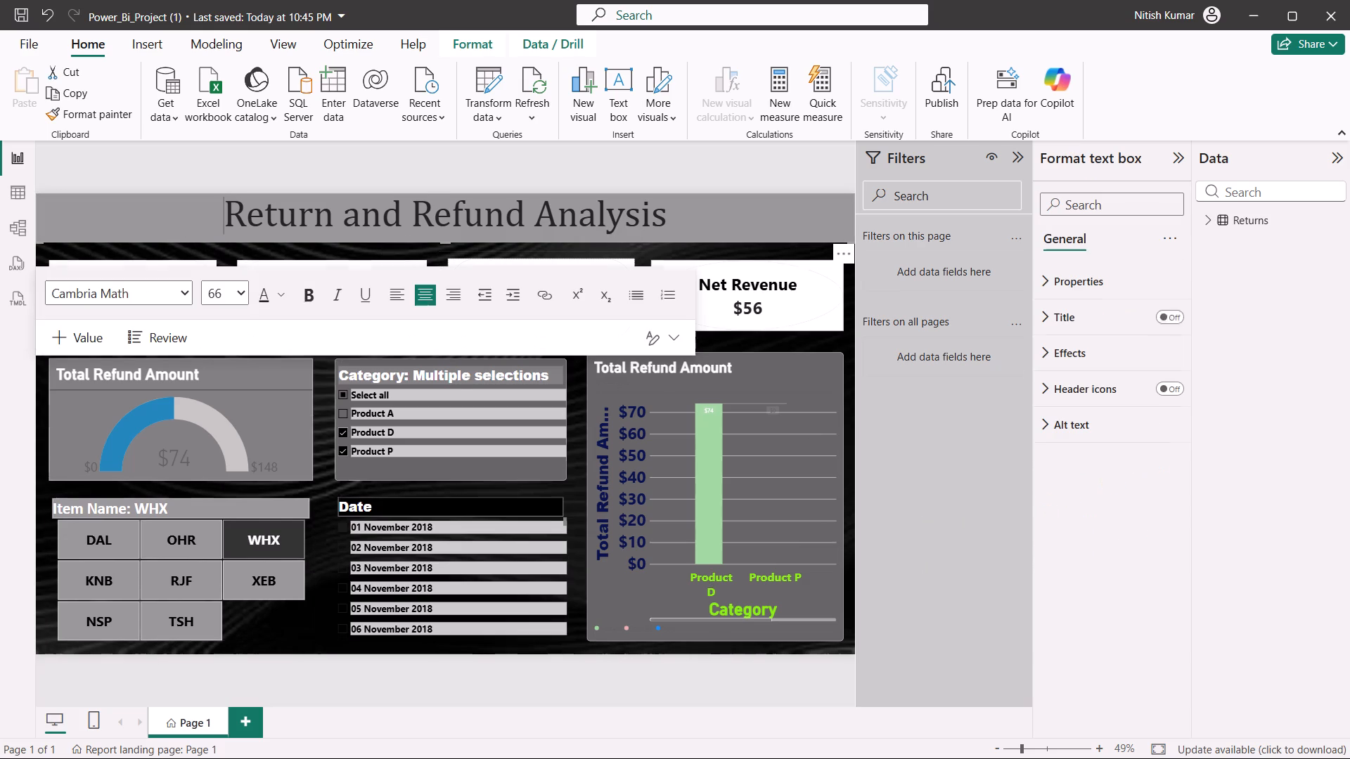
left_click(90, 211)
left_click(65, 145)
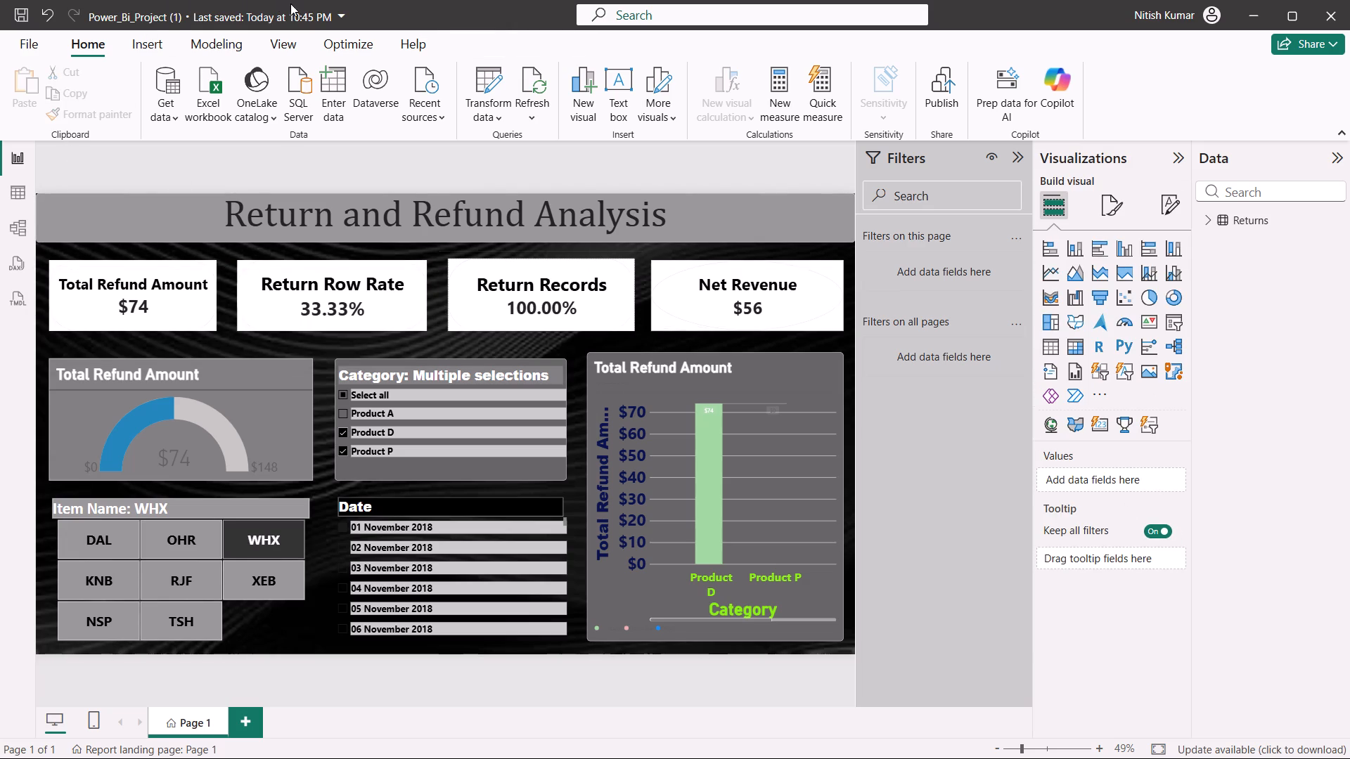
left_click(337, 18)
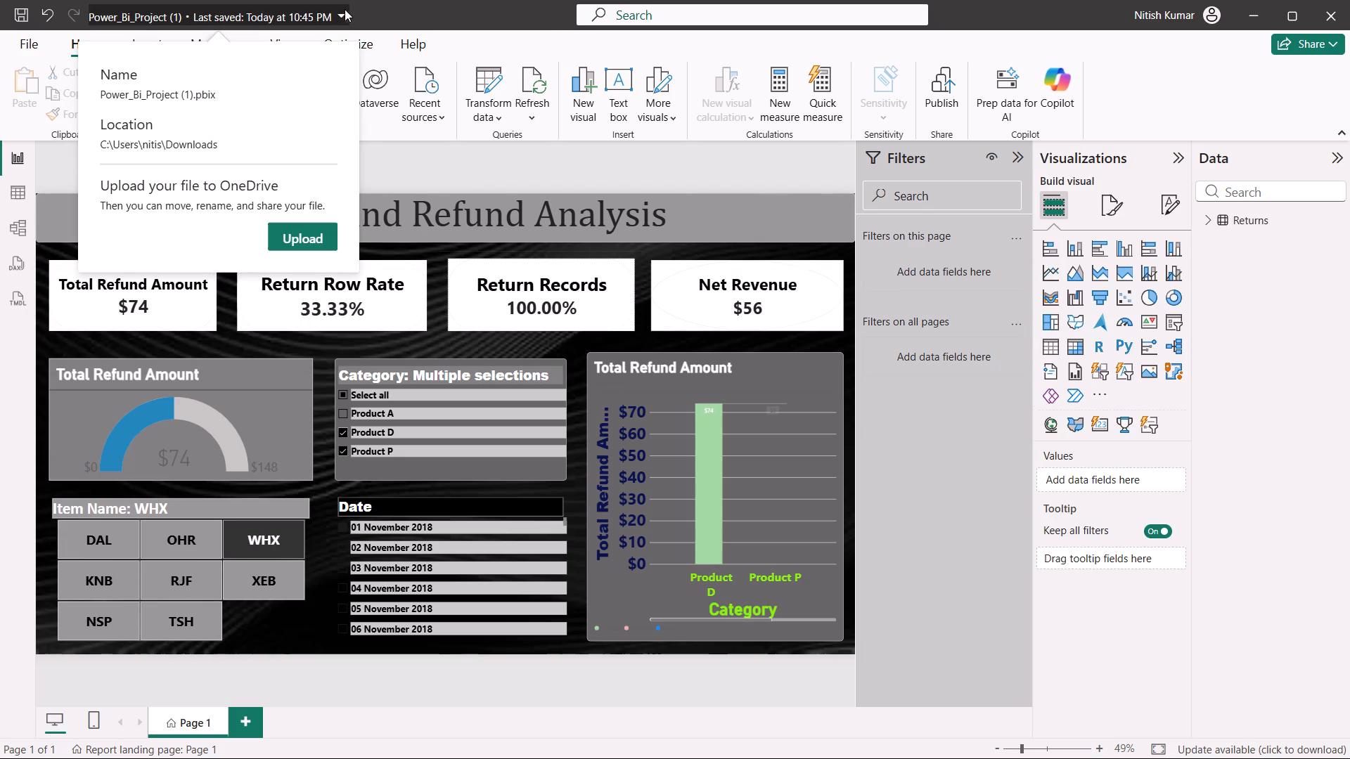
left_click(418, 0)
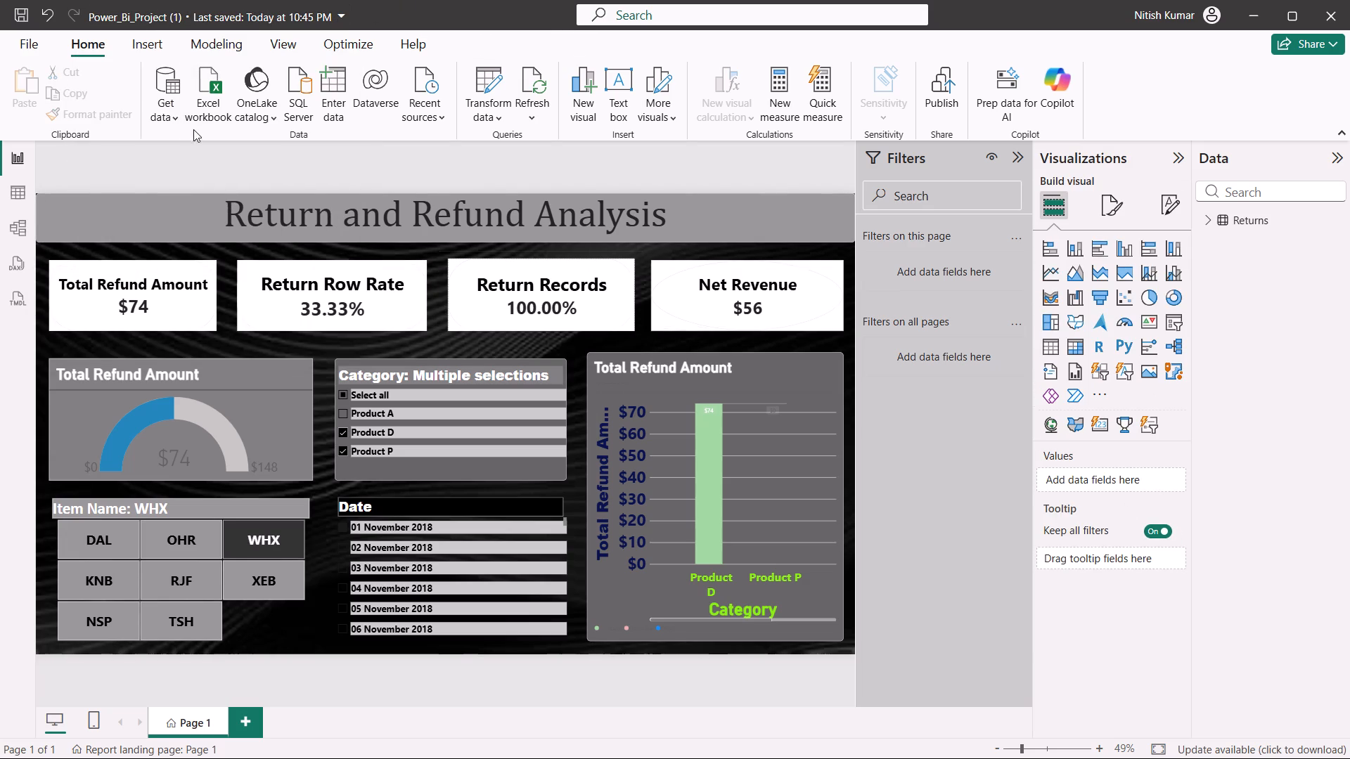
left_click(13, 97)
Examine the rows of the Returns table in Table view.
left_click(21, 204)
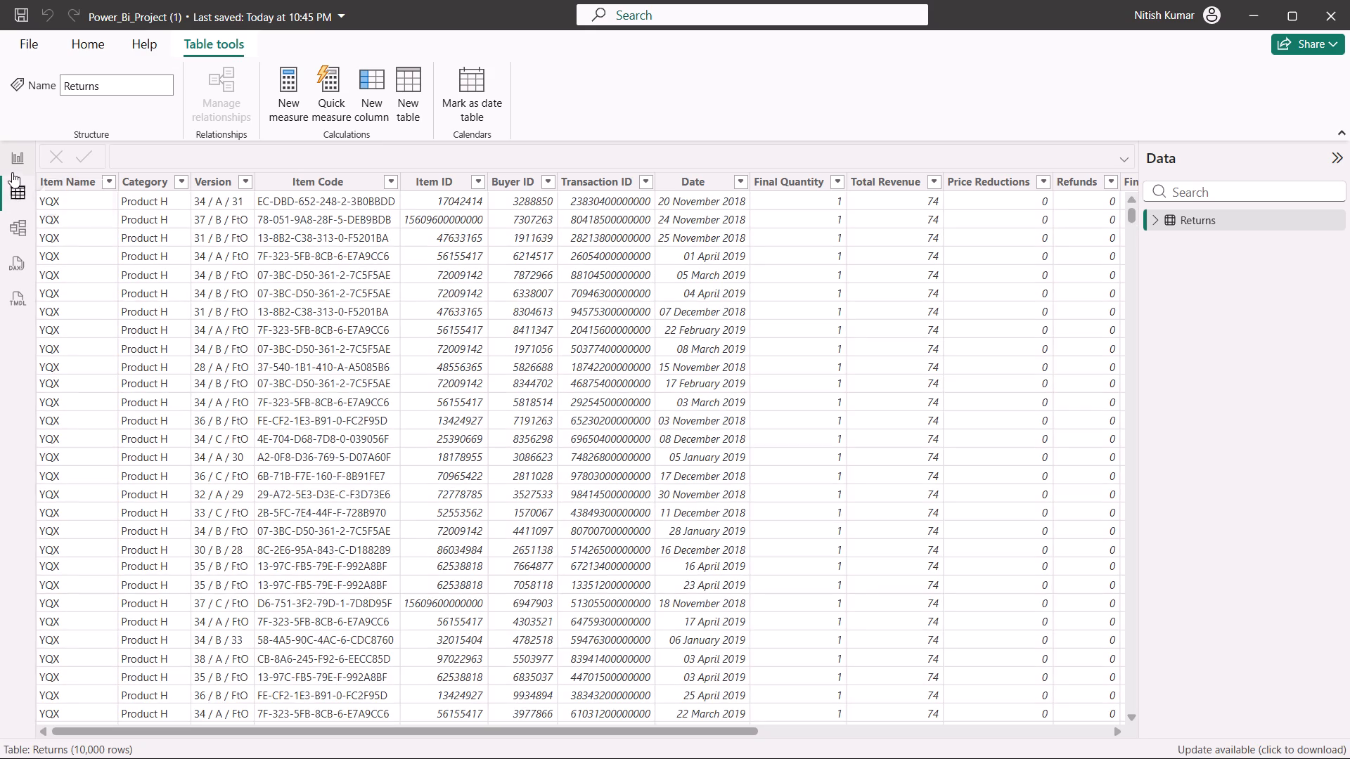
scroll(427, 391, "up", 2)
scroll(457, 397, "down", 1)
scroll(525, 417, "up", 5)
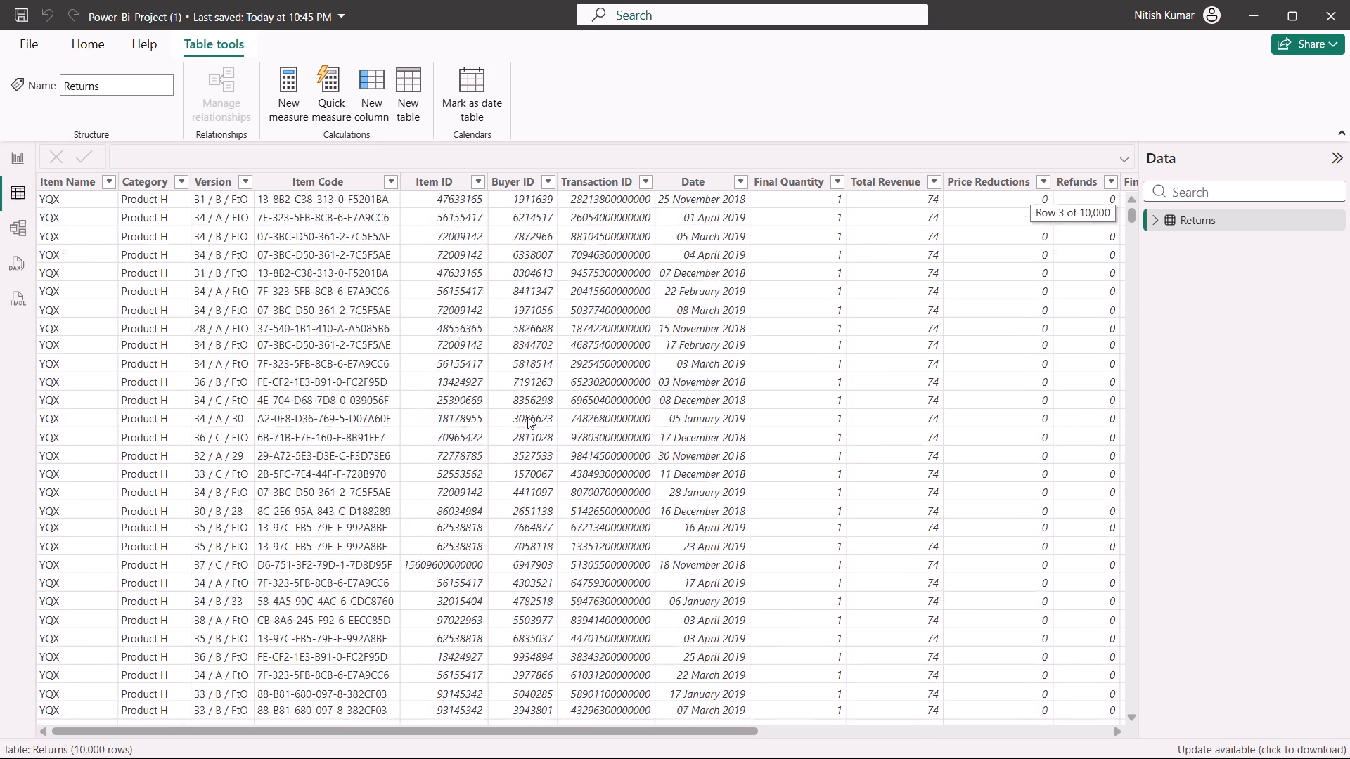
scroll(527, 417, "up", 2)
scroll(527, 417, "down", 7)
scroll(527, 417, "up", 19)
scroll(527, 417, "down", 20)
scroll(527, 418, "down", 7)
scroll(527, 418, "up", 5)
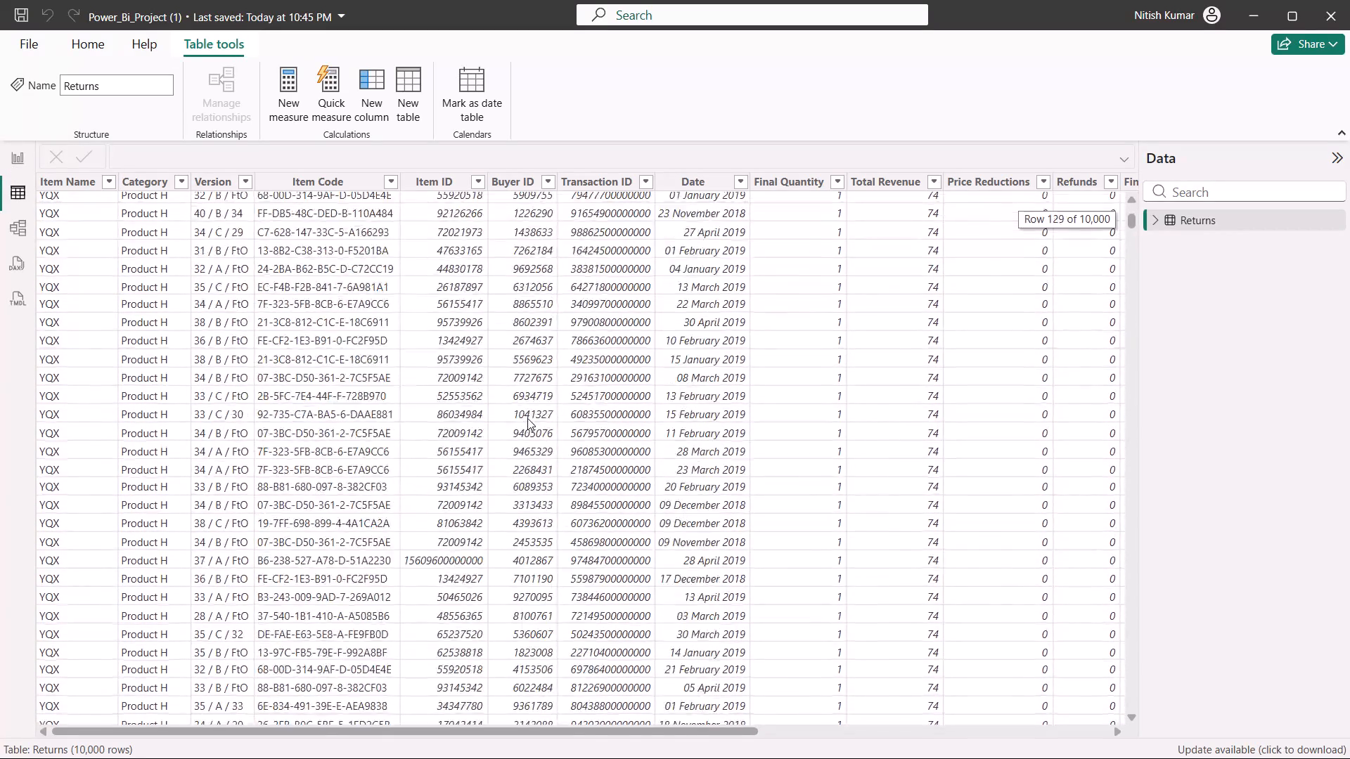
scroll(527, 418, "up", 2)
scroll(527, 418, "up", 20)
scroll(527, 418, "up", 15)
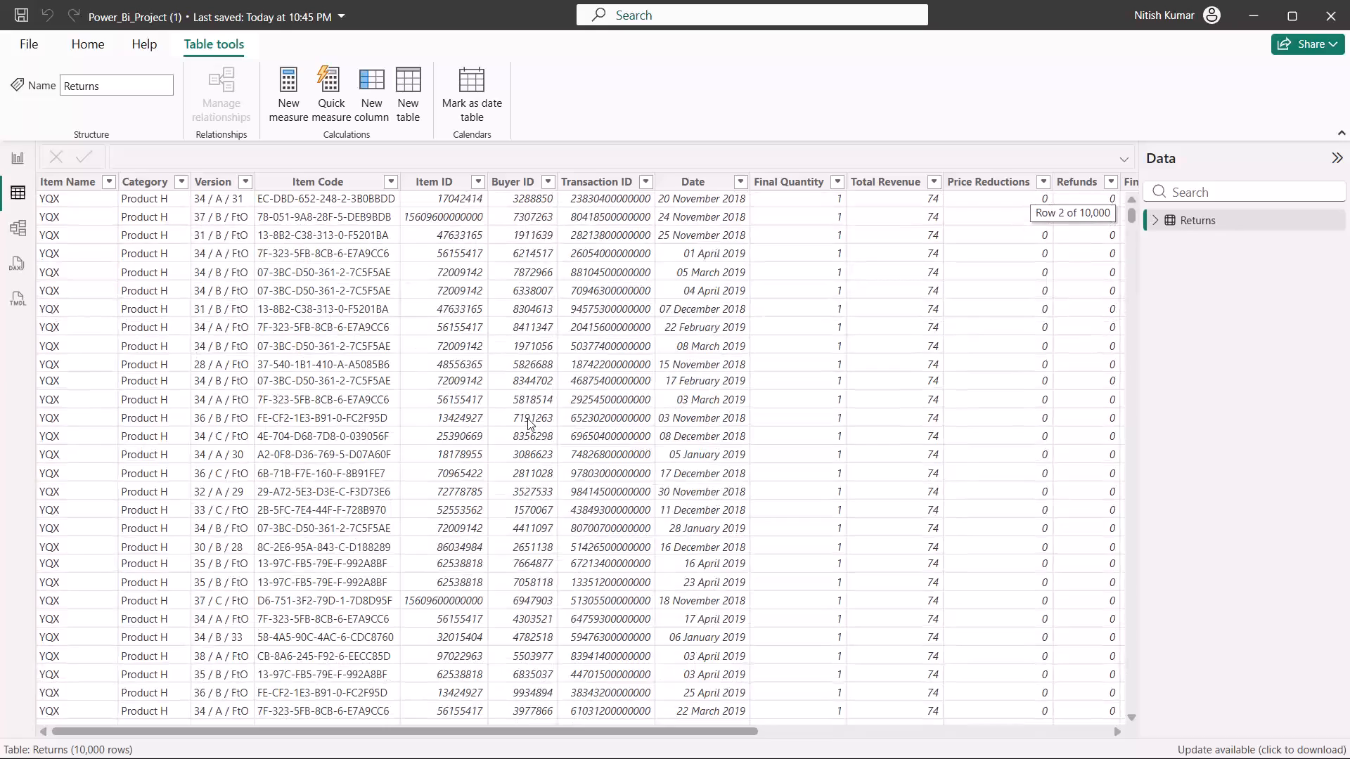
Switch to Model view to inspect the Returns table's fields.
left_click(1, 240)
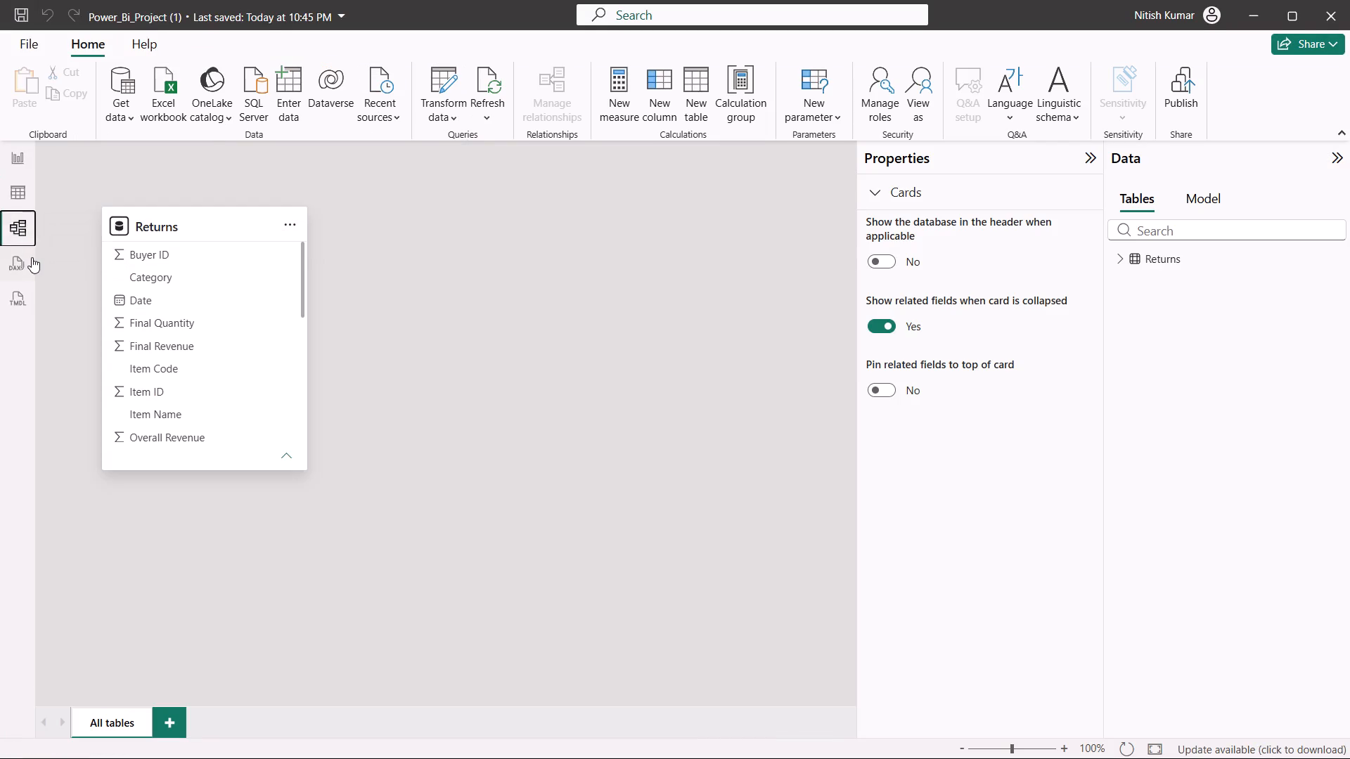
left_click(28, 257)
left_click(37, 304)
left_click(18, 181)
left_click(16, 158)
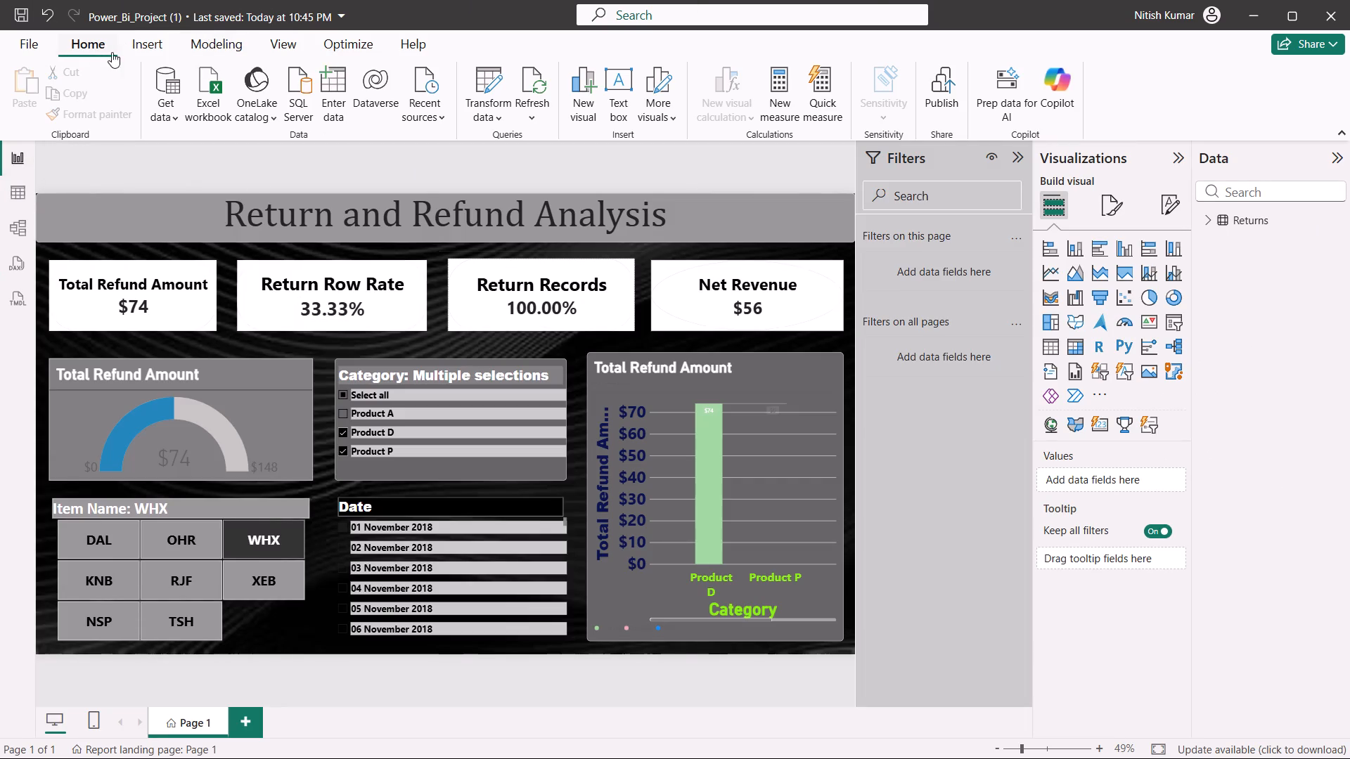
Save the report again from the report view.
left_click(18, 15)
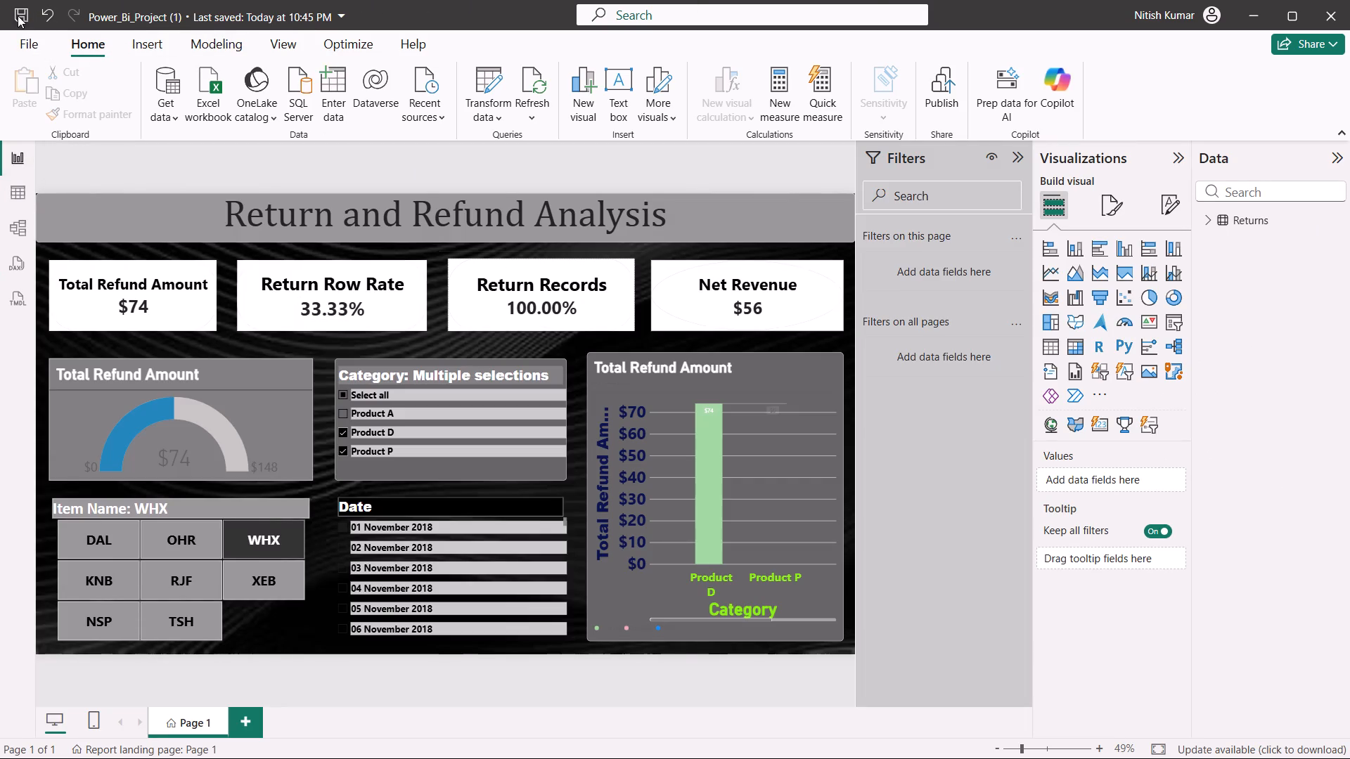
right_click(18, 15)
left_click(18, 14)
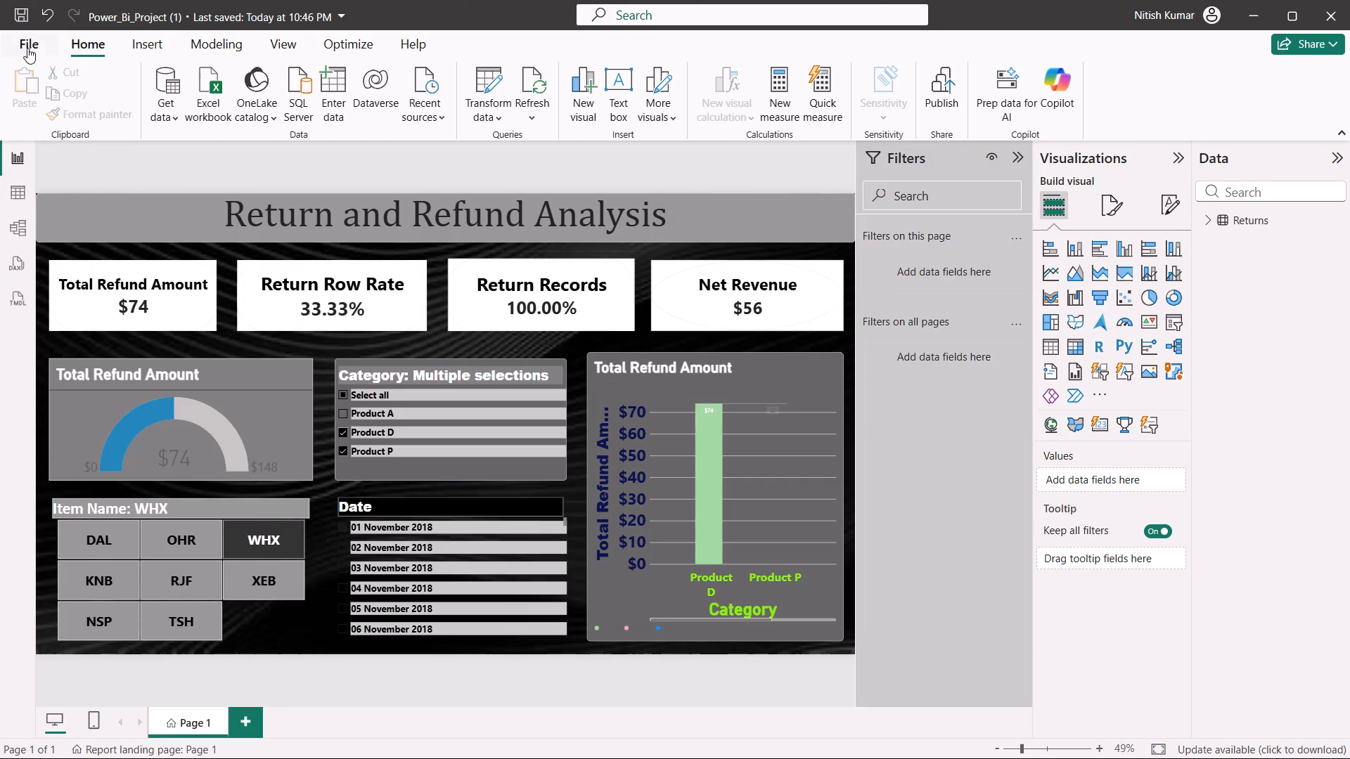
left_click(27, 39)
left_click(26, 37)
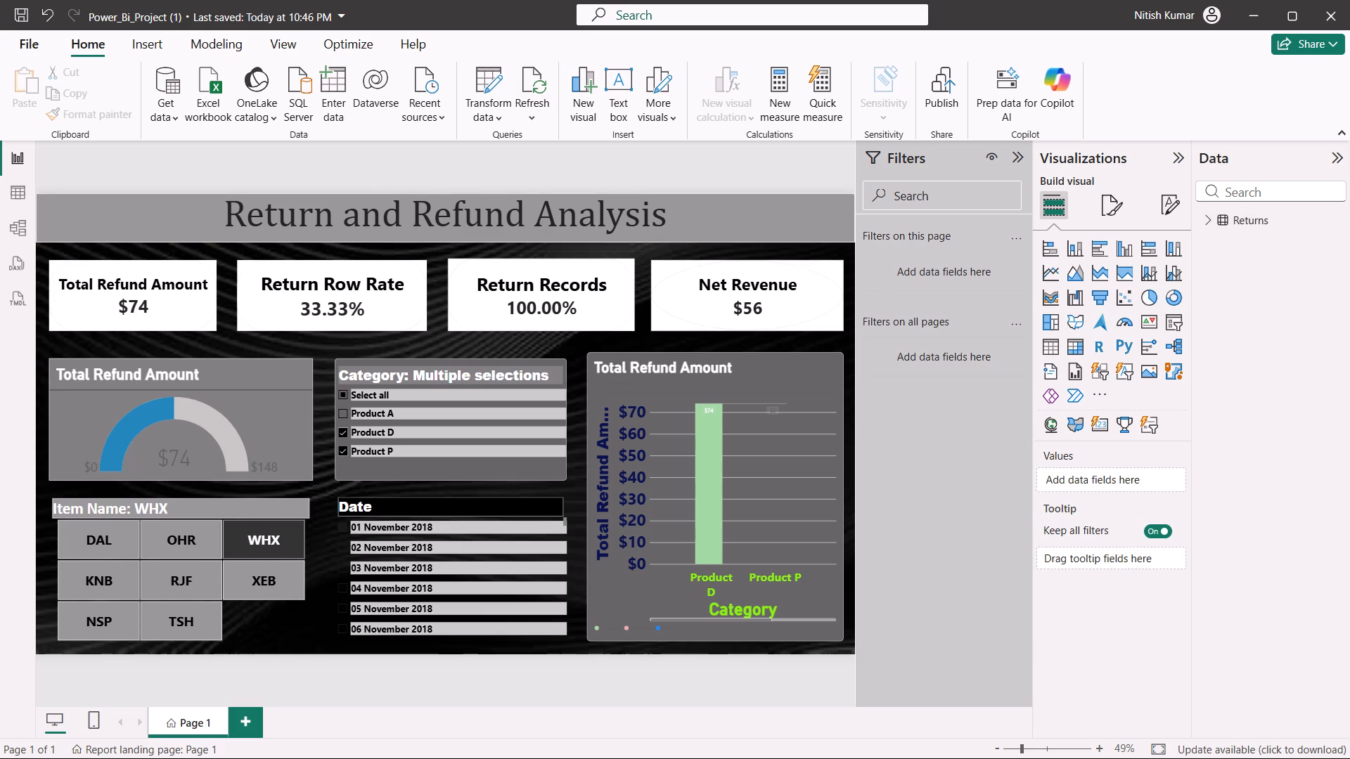
left_click(15, 4)
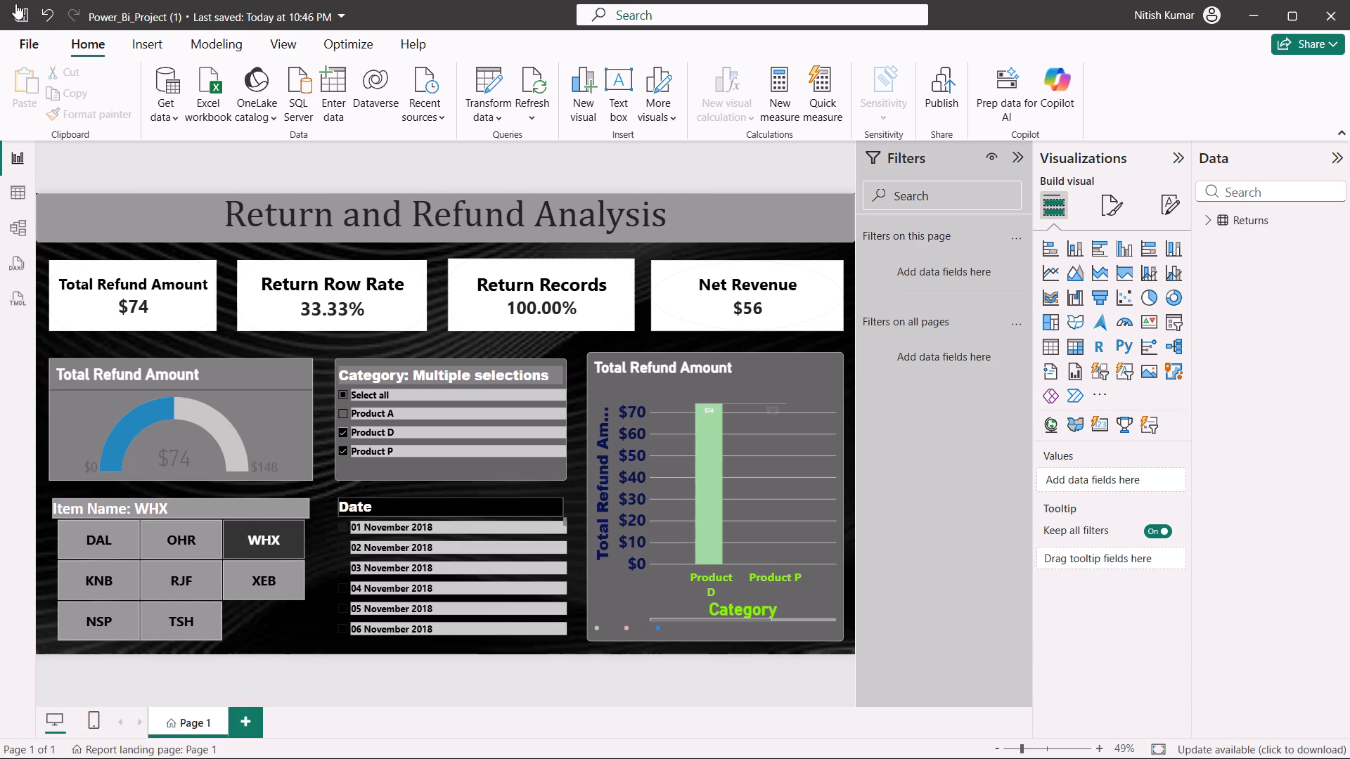
left_click(23, 13)
right_click(23, 13)
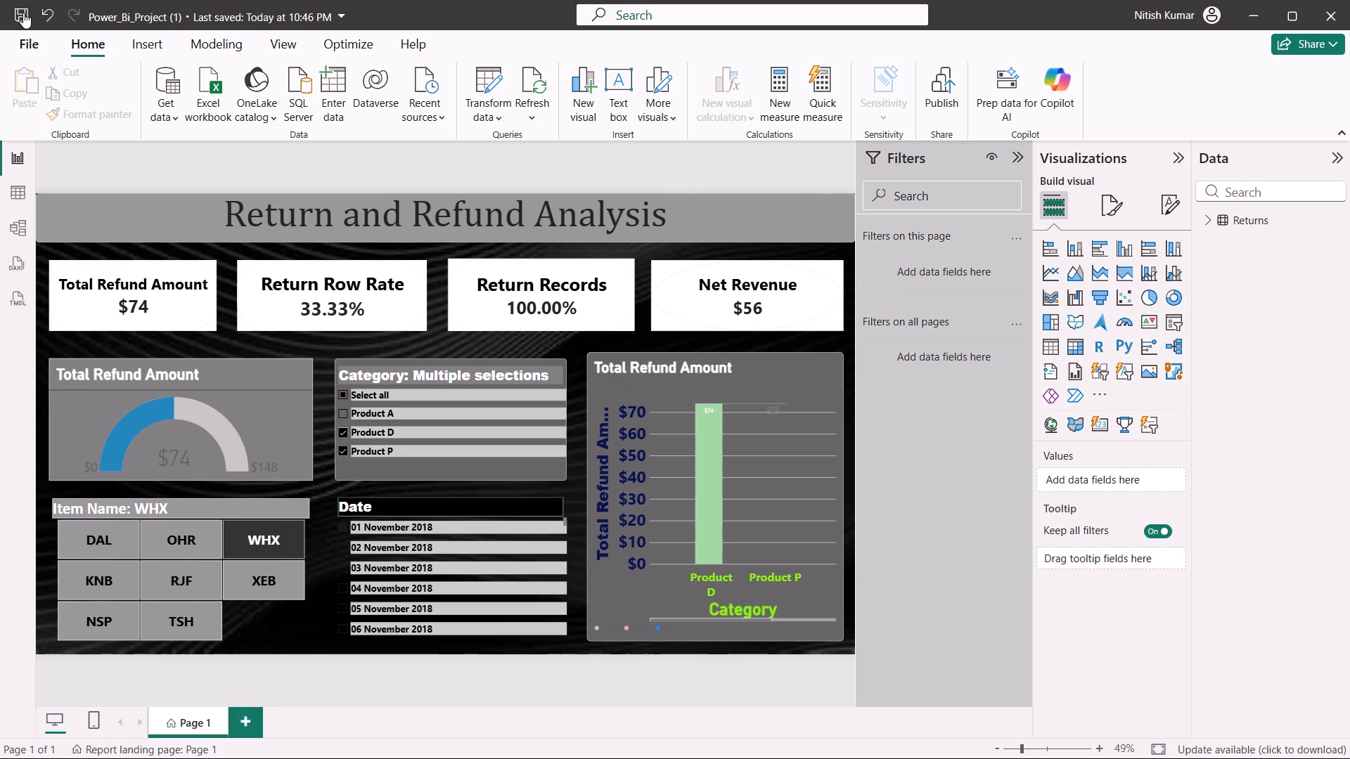
left_click(22, 13)
right_click(22, 13)
left_click(22, 13)
left_click(22, 13)
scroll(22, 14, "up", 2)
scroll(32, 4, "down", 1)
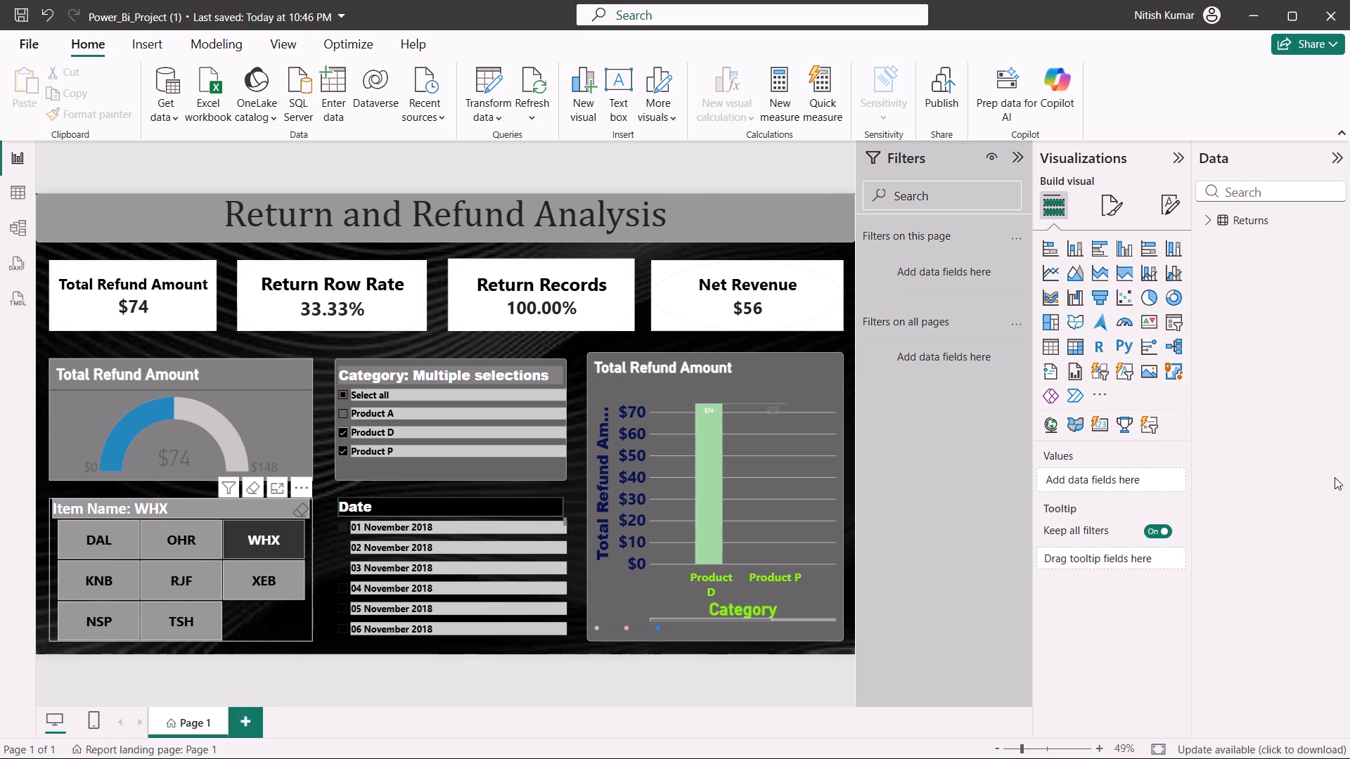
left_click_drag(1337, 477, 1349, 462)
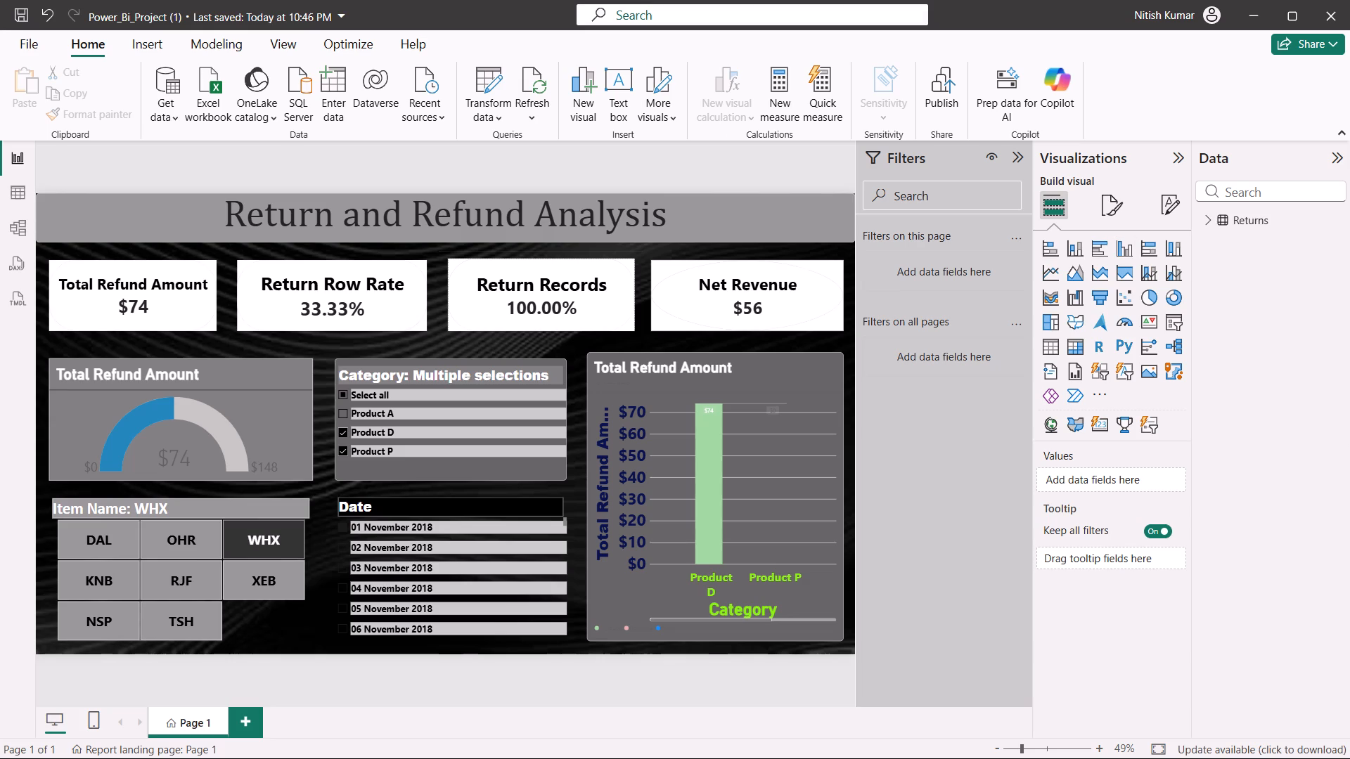
Save the current report once more.
left_click(20, 23)
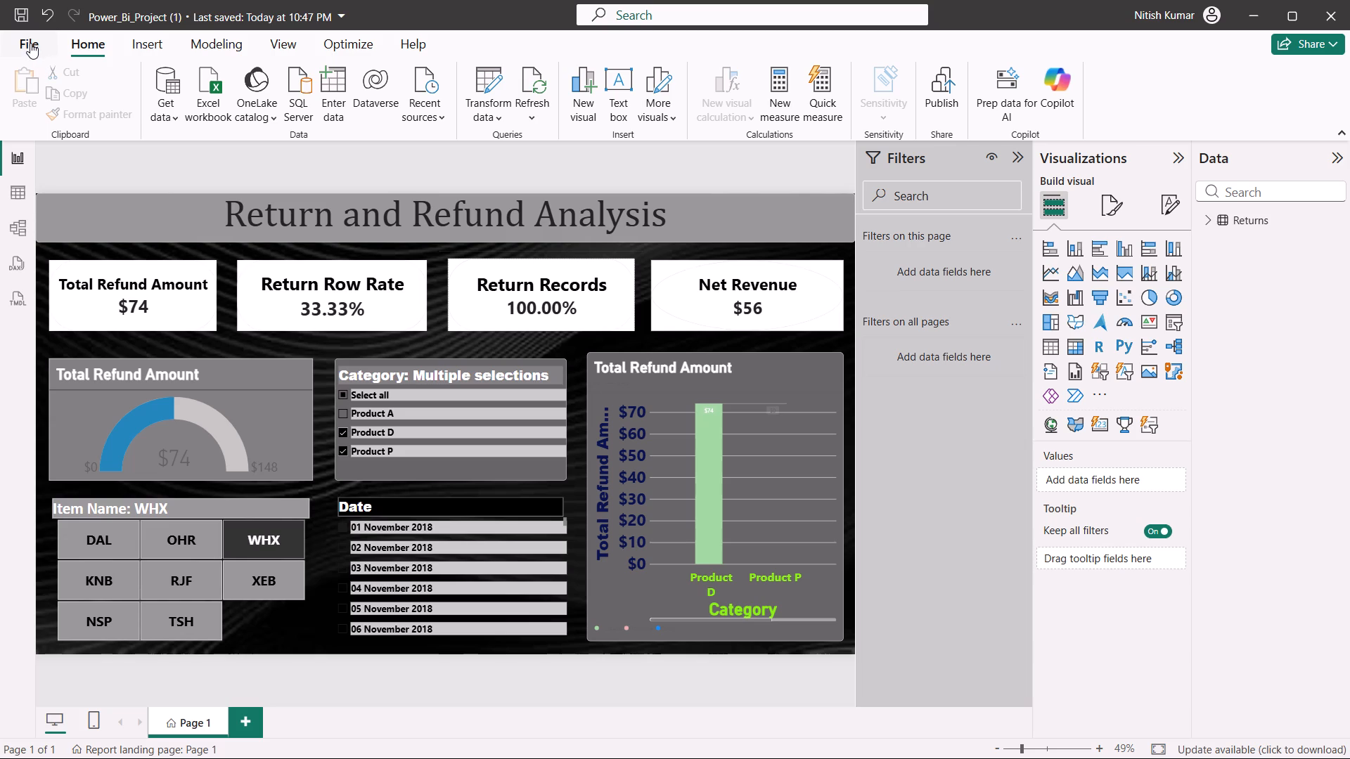
Save a copy of the report in the Power_Bi folder on drive D under the file name "powerbi project".
left_click(30, 43)
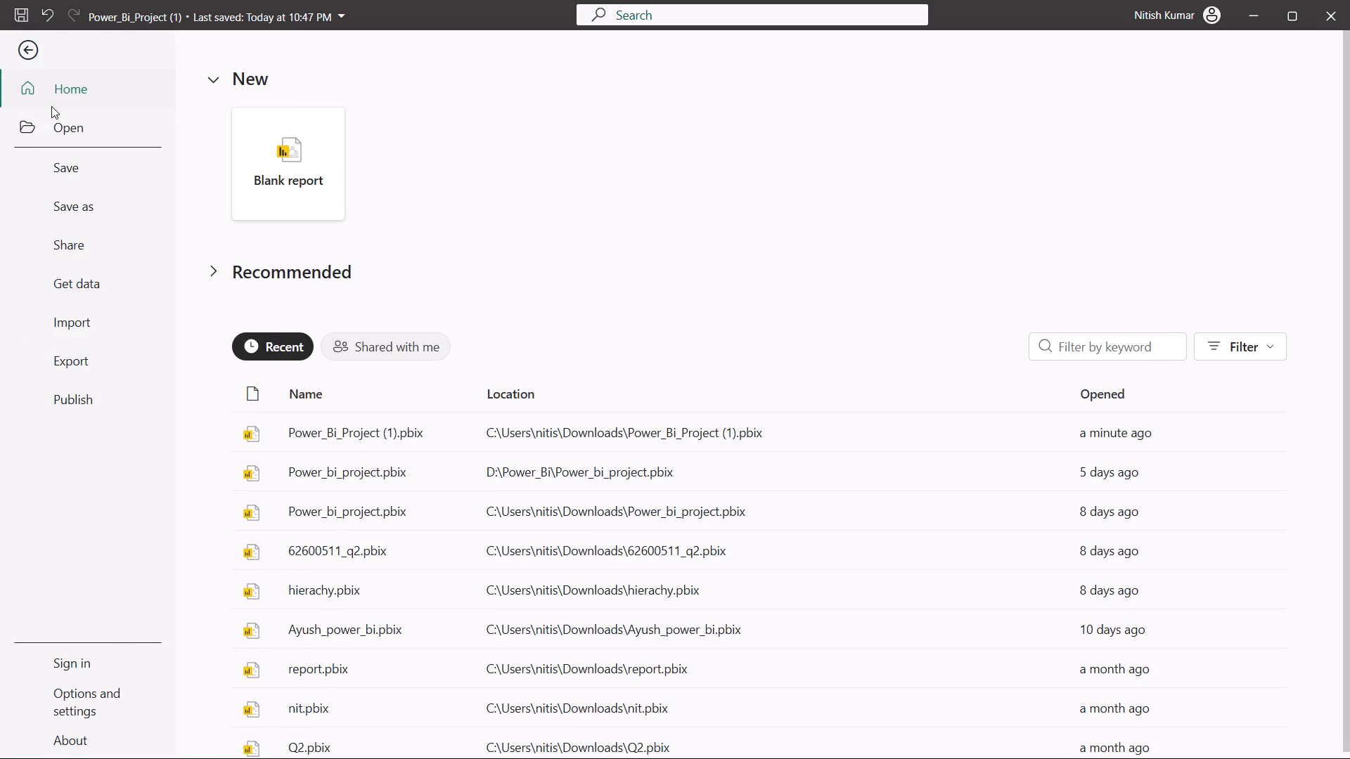
left_click(72, 203)
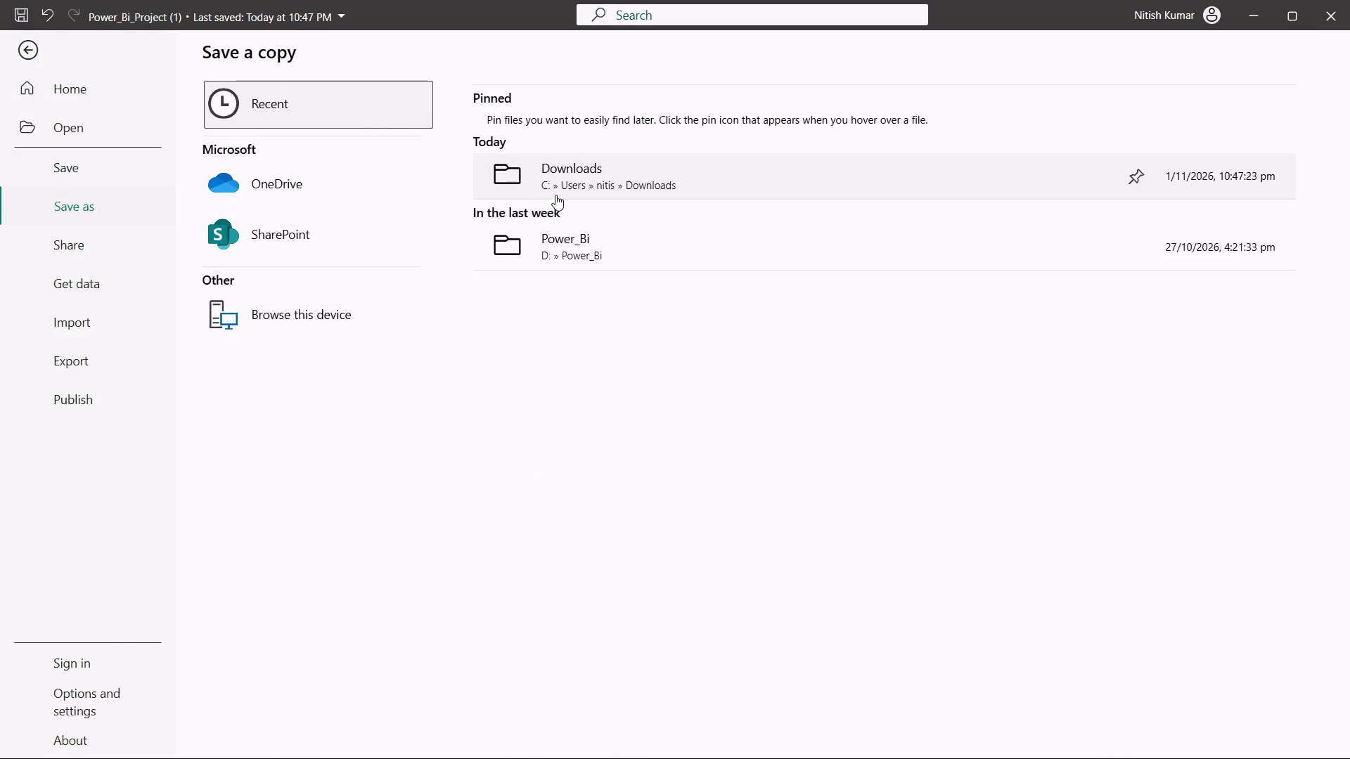
left_click(545, 241)
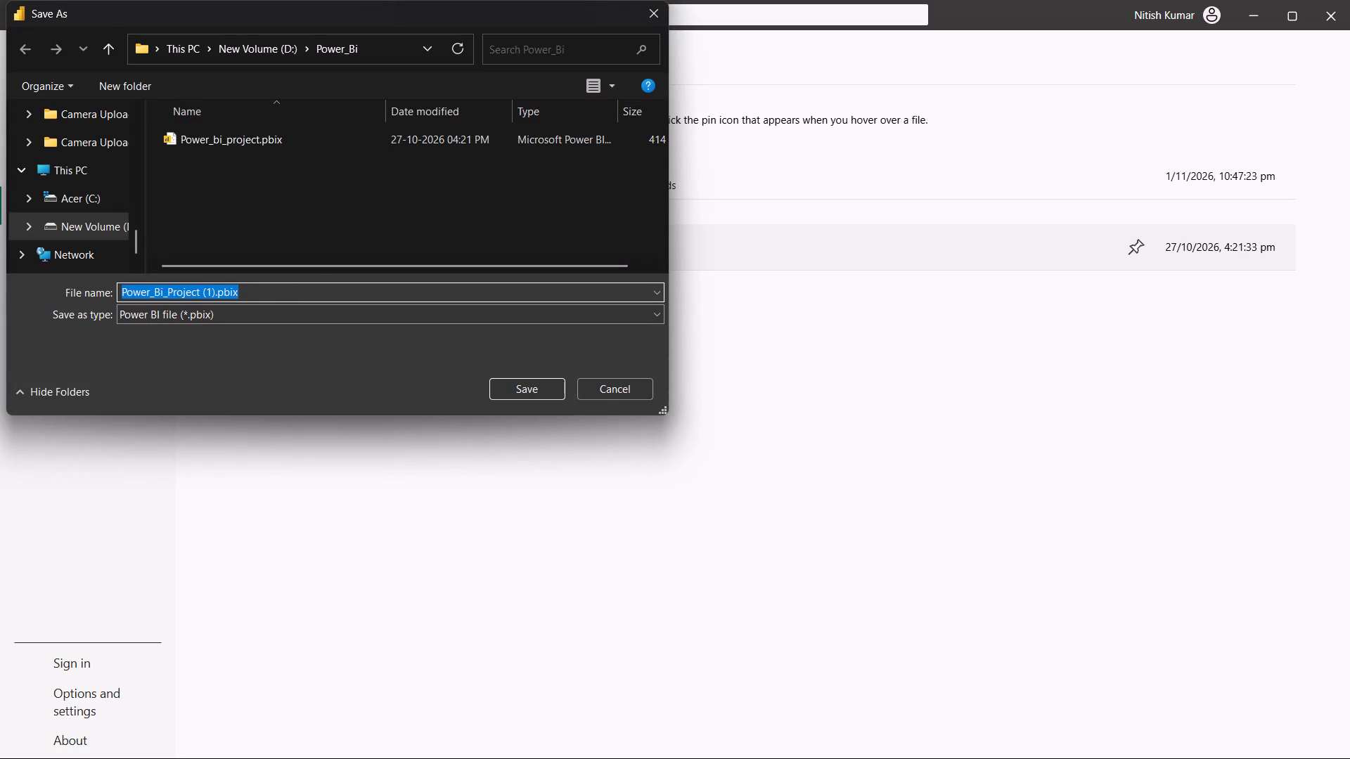
left_click(214, 294)
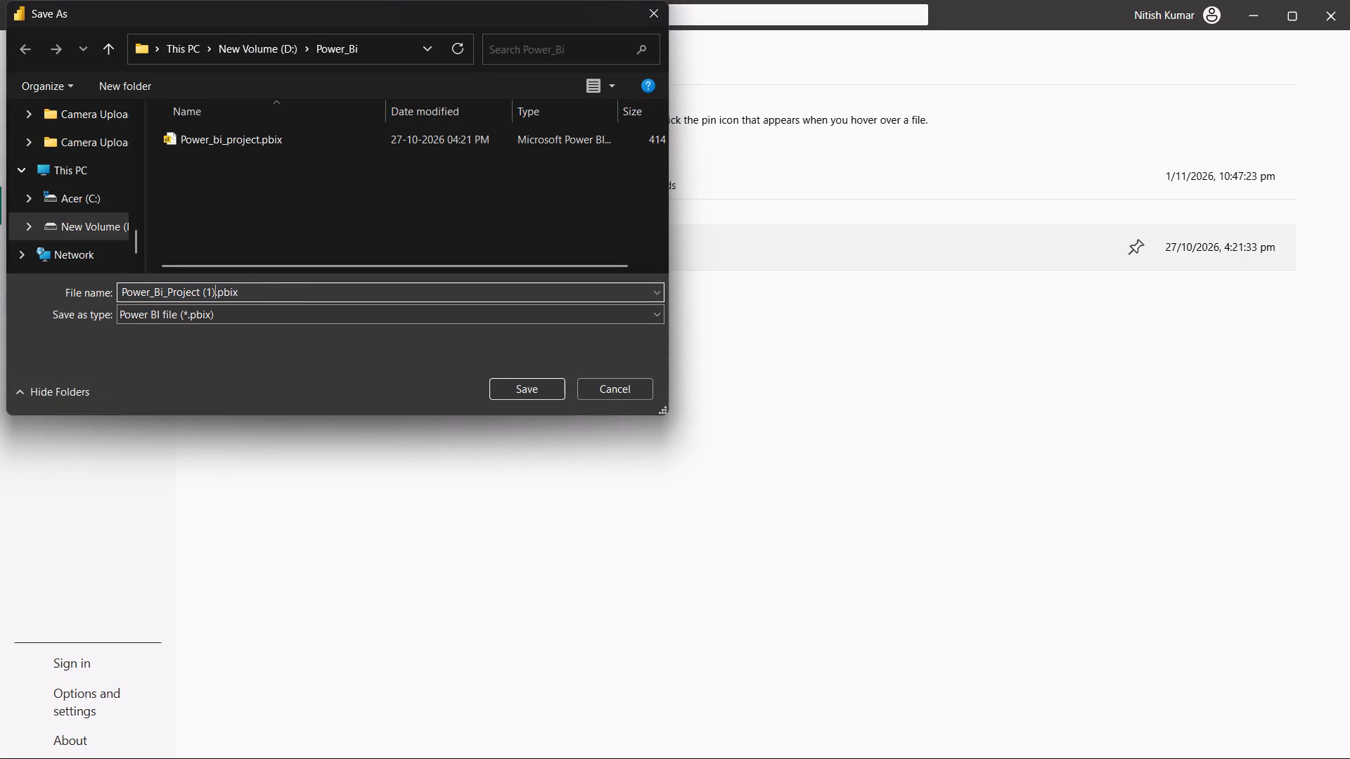
double_click(259, 285)
triple_click(259, 285)
key("BackSpace")
key("BackSpace")
key("BackSpace")
key("BackSpace")
key("BackSpace")
key("BackSpace")
key("BackSpace")
key("BackSpace")
key("BackSpace")
key("BackSpace")
key("BackSpace")
key("BackSpace")
key("BackSpace")
key("BackSpace")
key("BackSpace")
key("BackSpace")
key("BackSpace")
key("BackSpace")
key("BackSpace")
key("BackSpace")
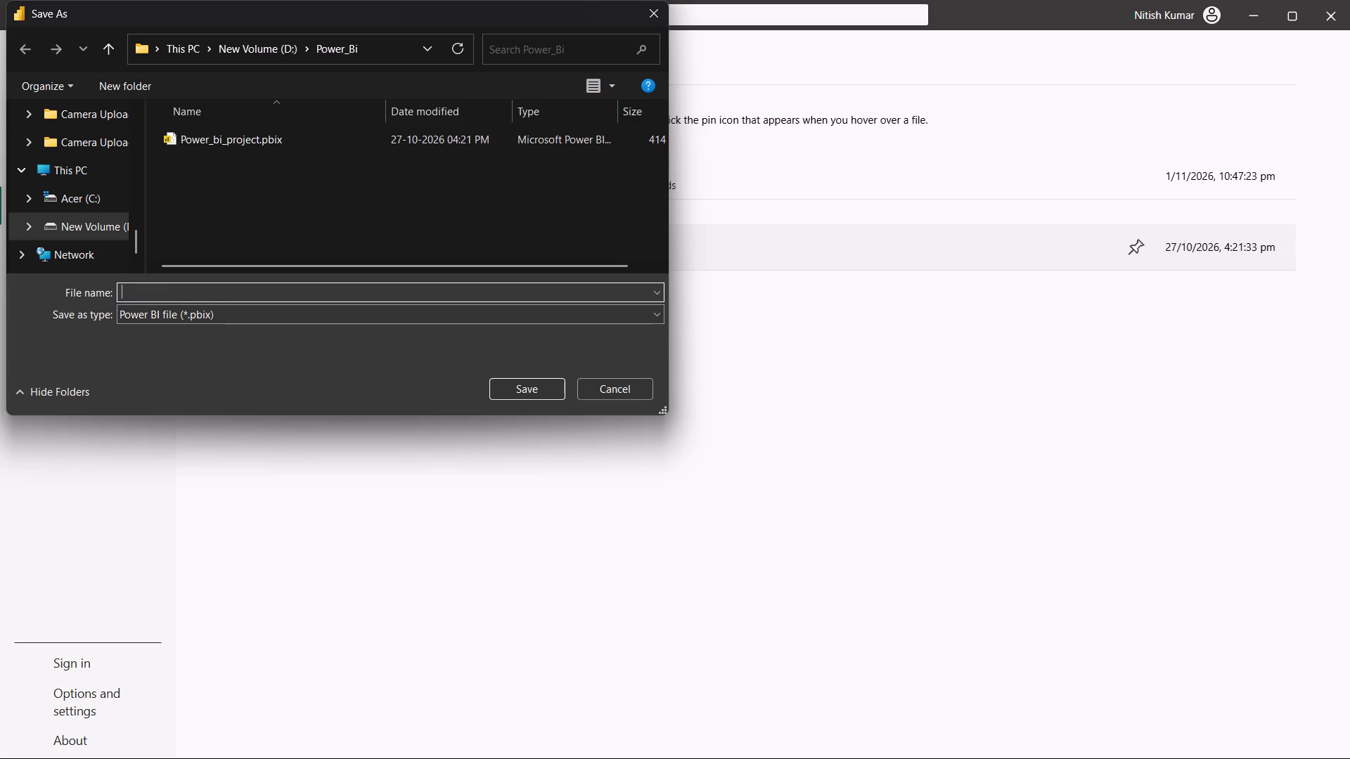
type("po")
type("wer")
type("bi p")
type("rojec")
key("t")
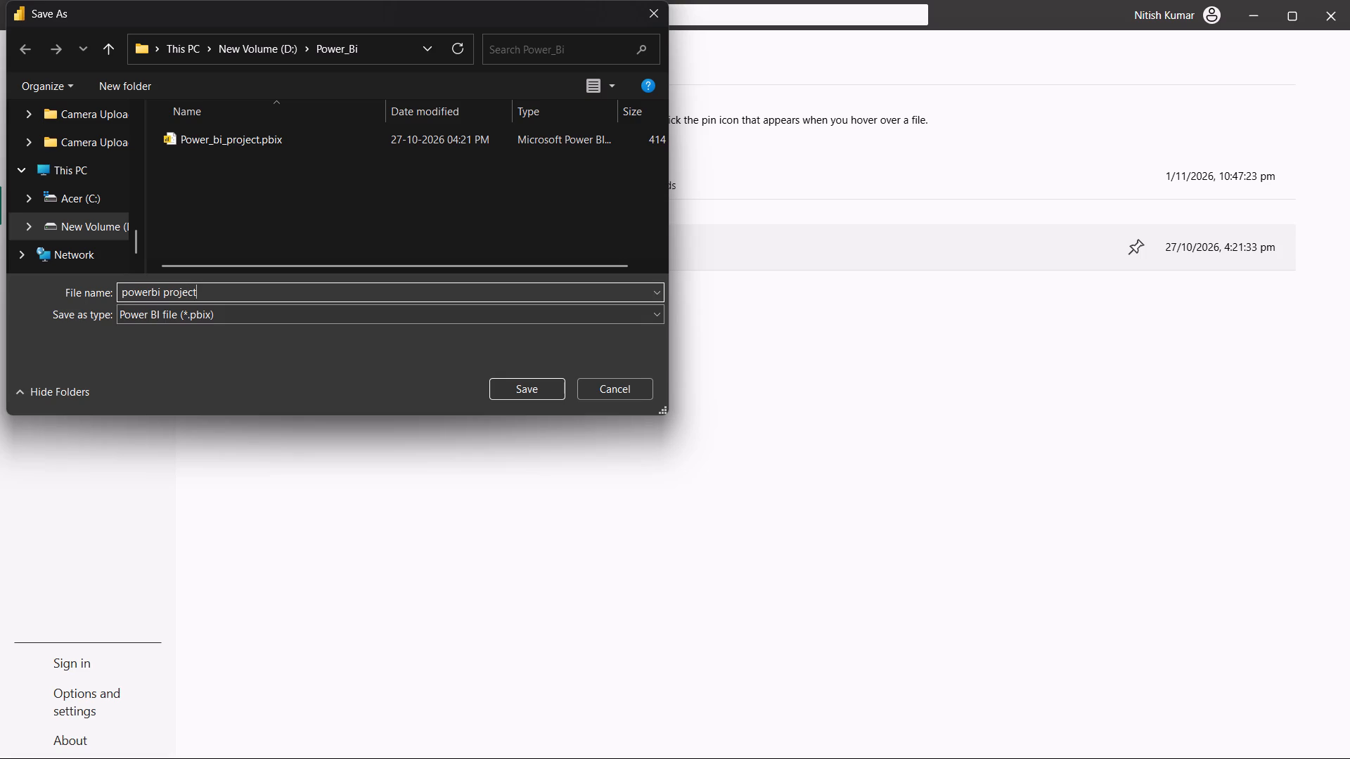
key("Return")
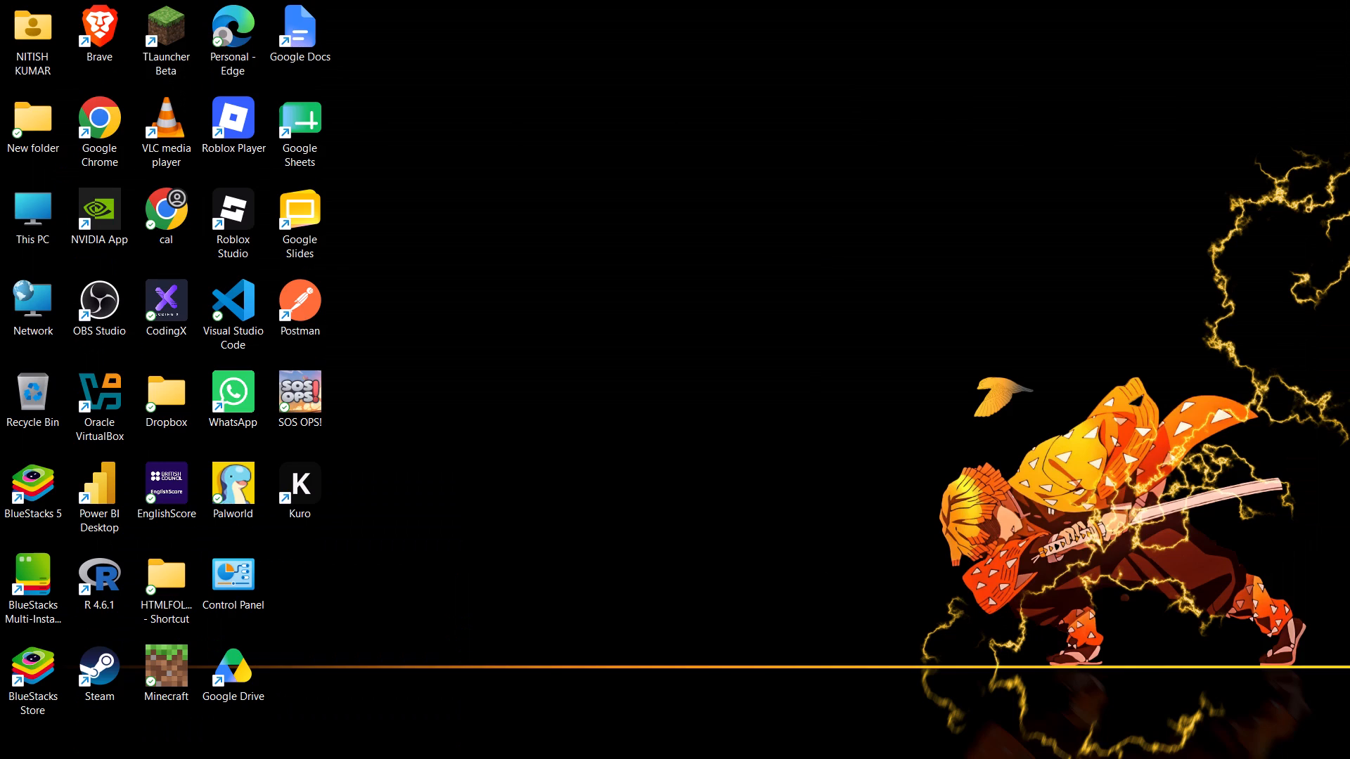
Switch to File Explorer and select the saved powerbi project.pbix file in the Power_Bi folder.
left_click(780, 743)
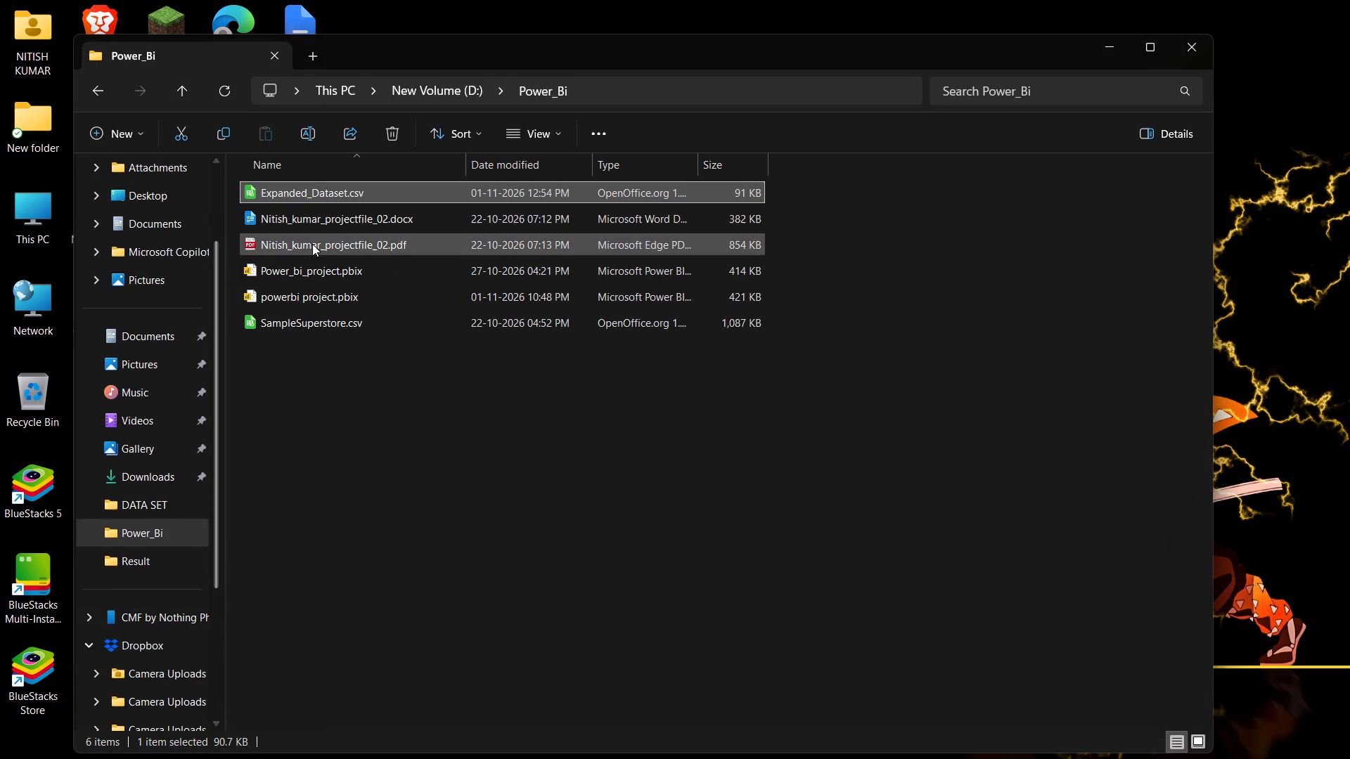
left_click(323, 297)
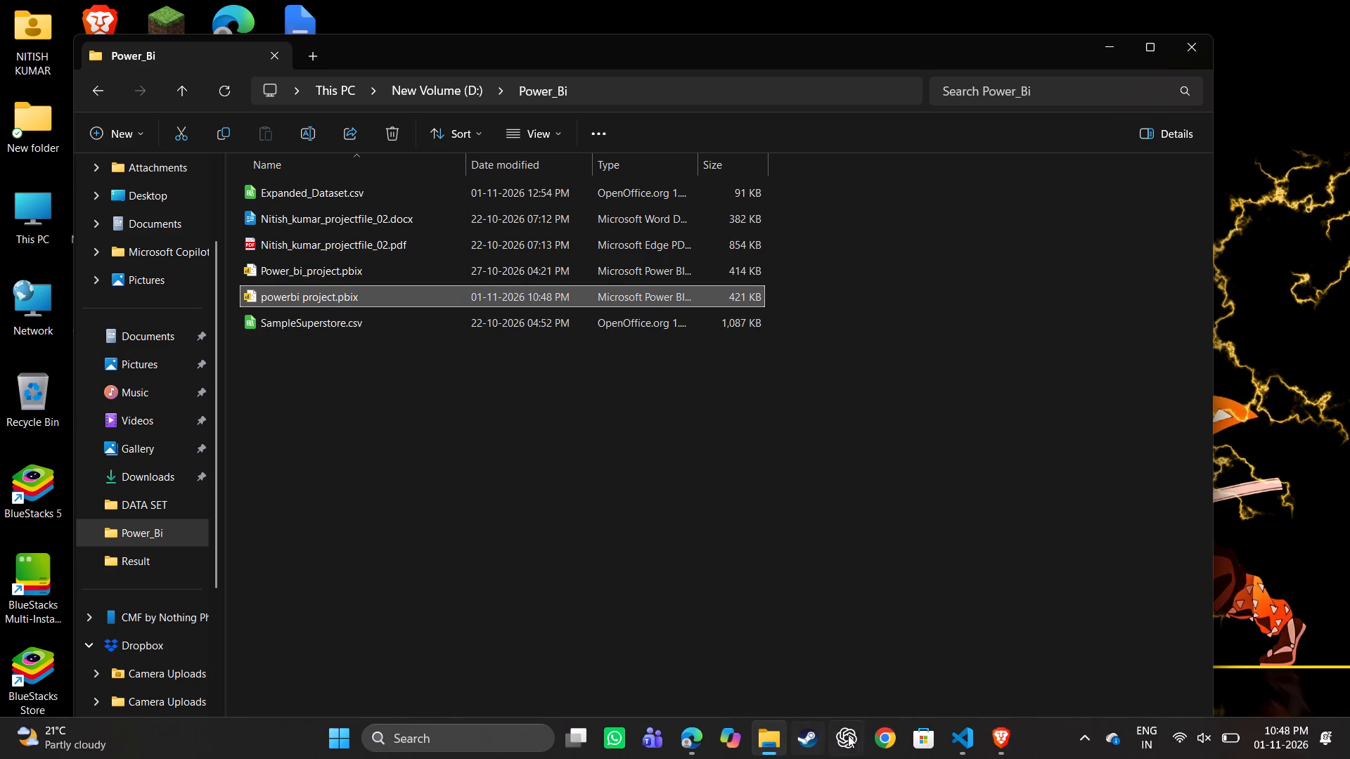
Switch to Google Chrome using the first listed profile and search for "gmail".
left_click(889, 736)
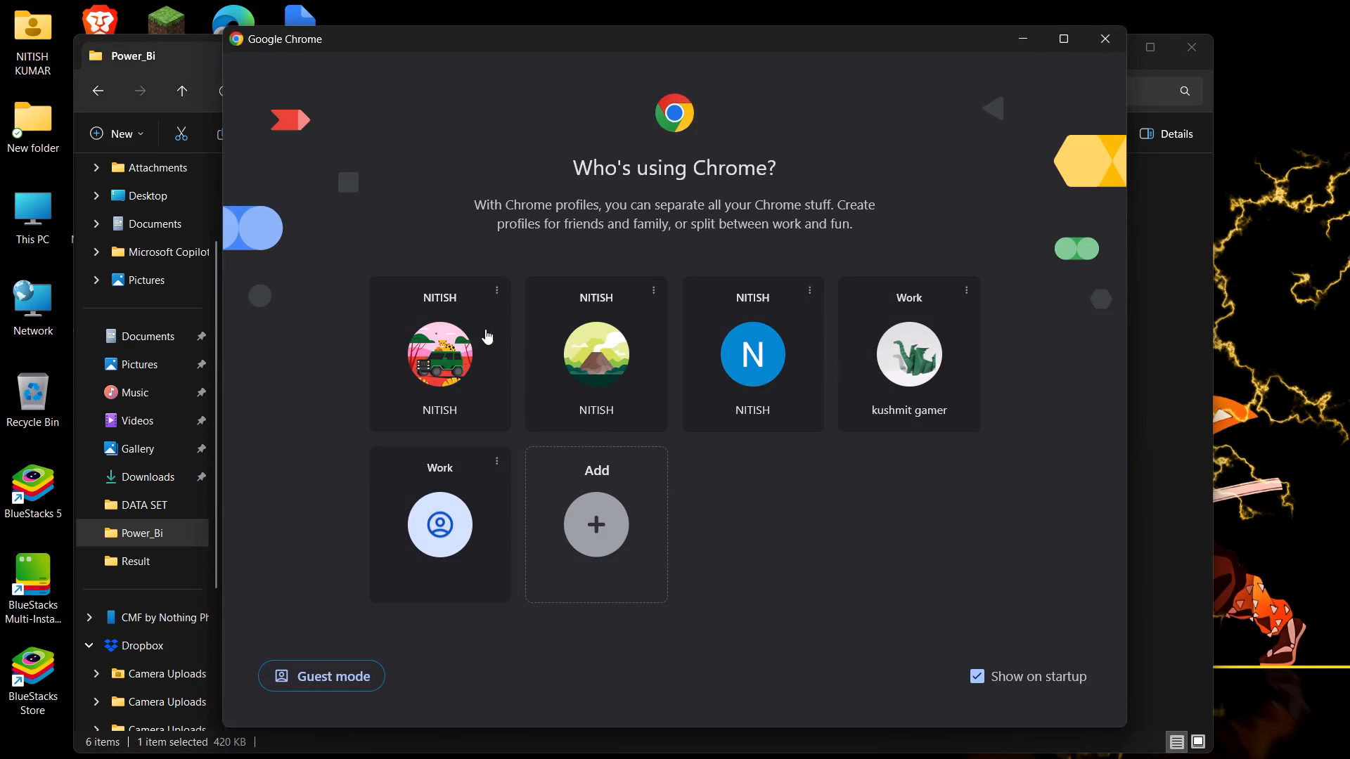
left_click(450, 338)
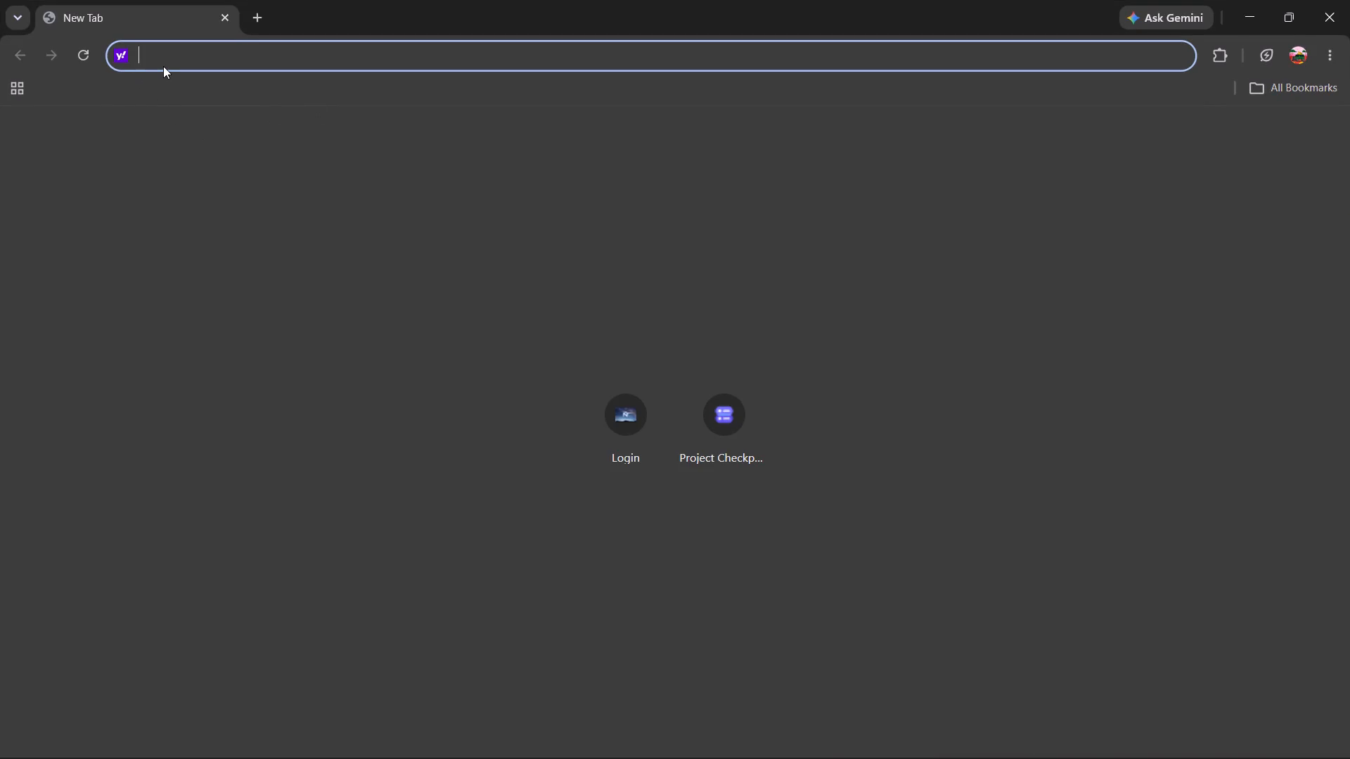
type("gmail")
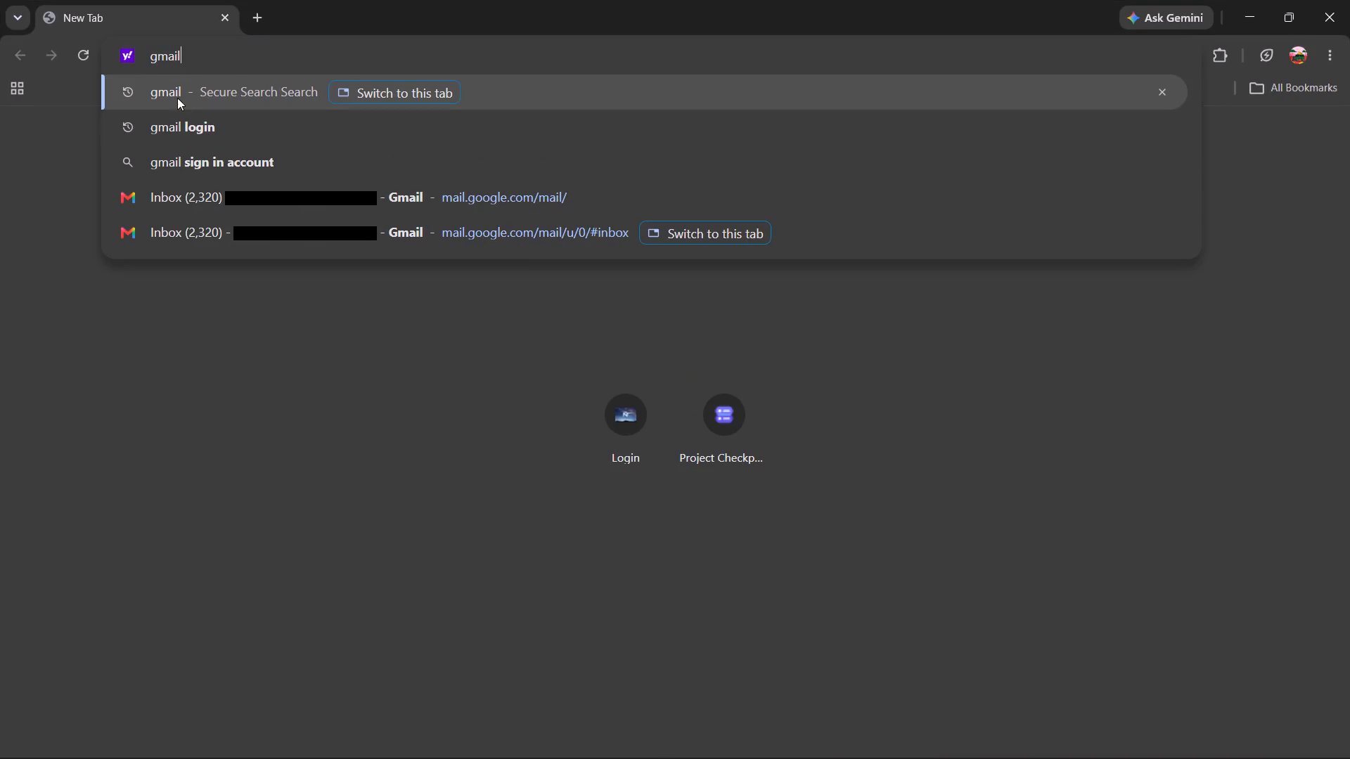